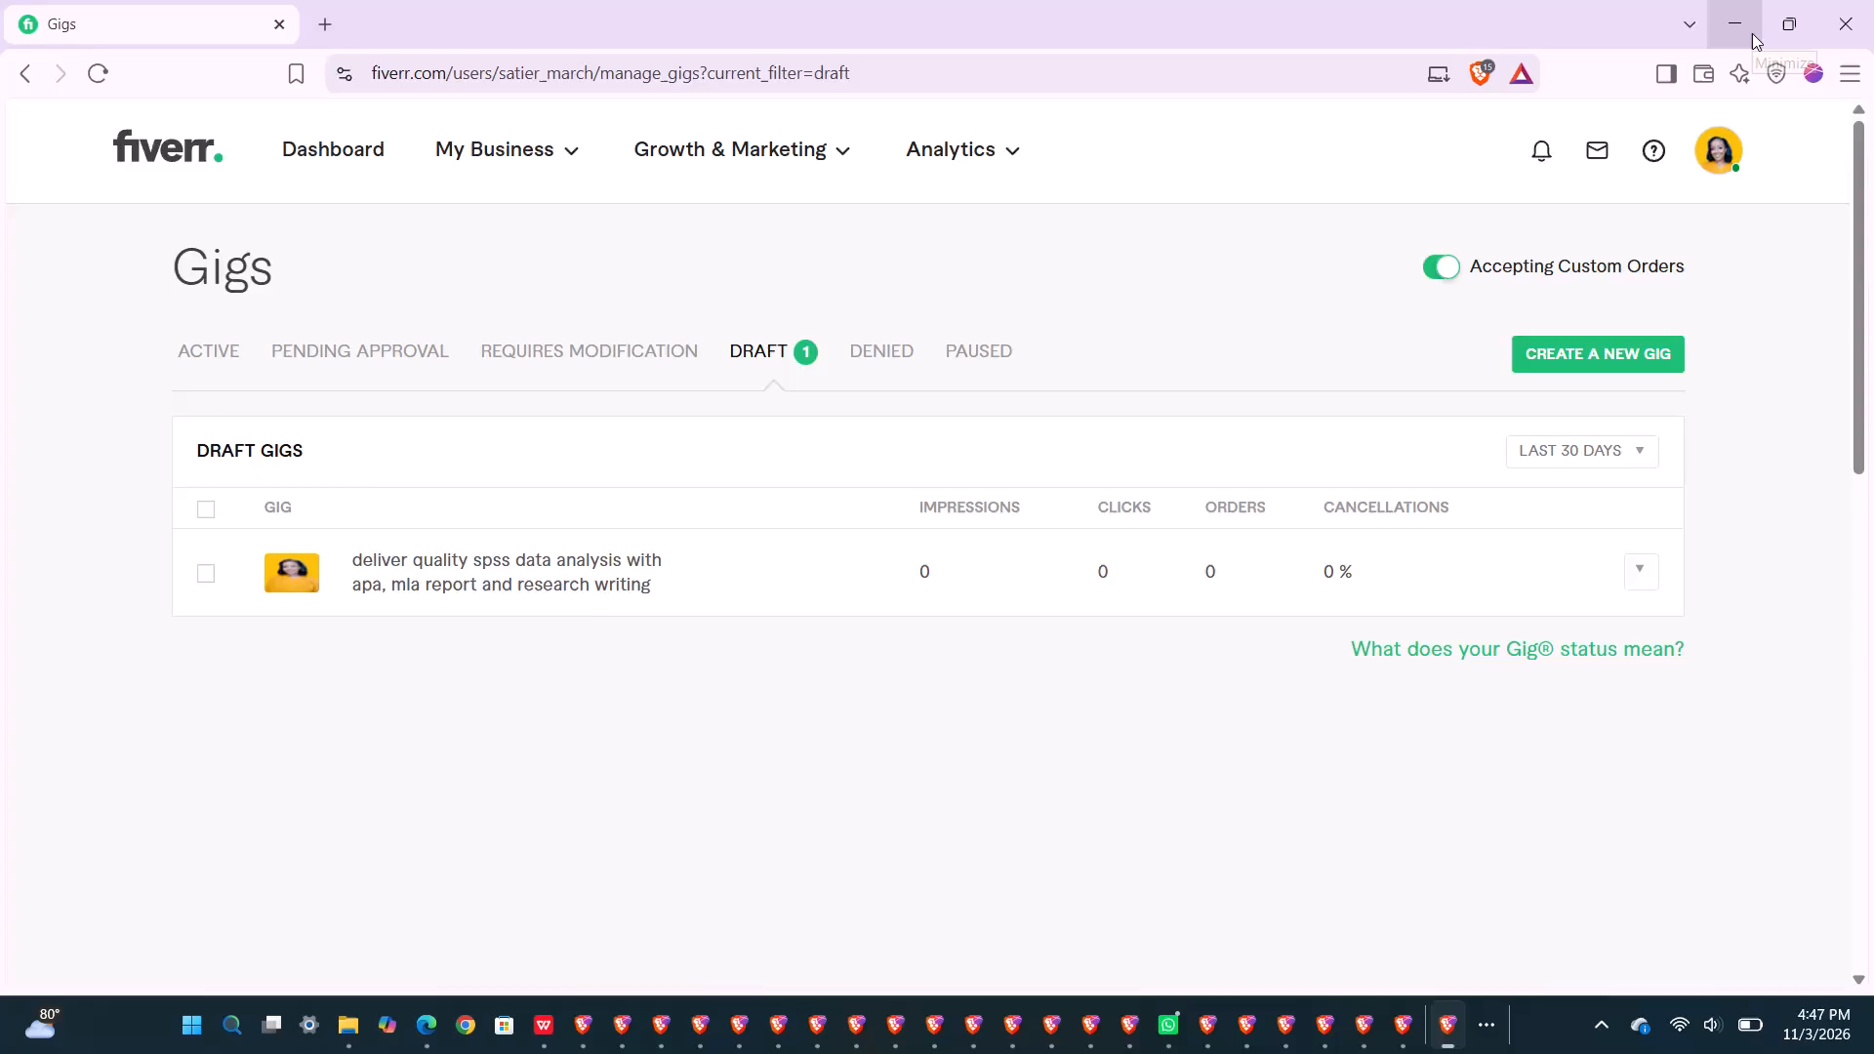
Leave the Fiverr gigs page and switch to the WorldQuant BRAIN simulation page in Microsoft Edge.
click(1752, 33)
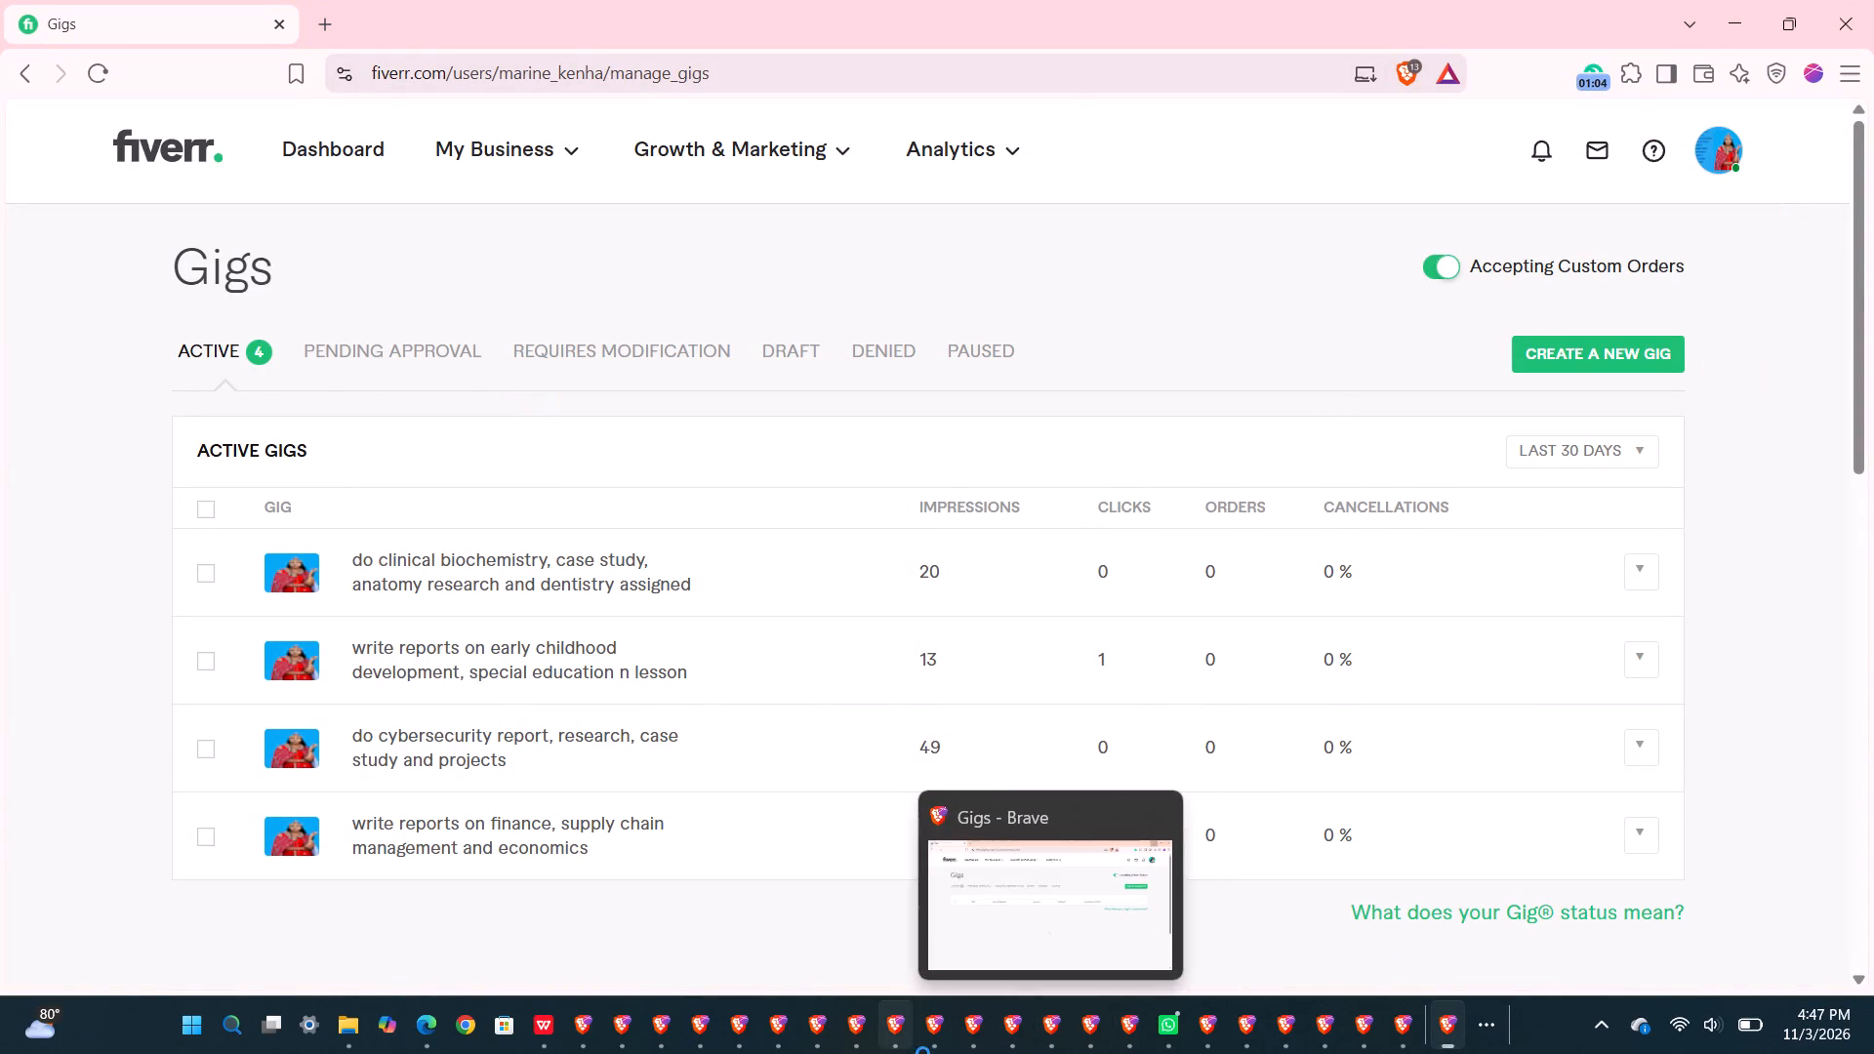
click(426, 1021)
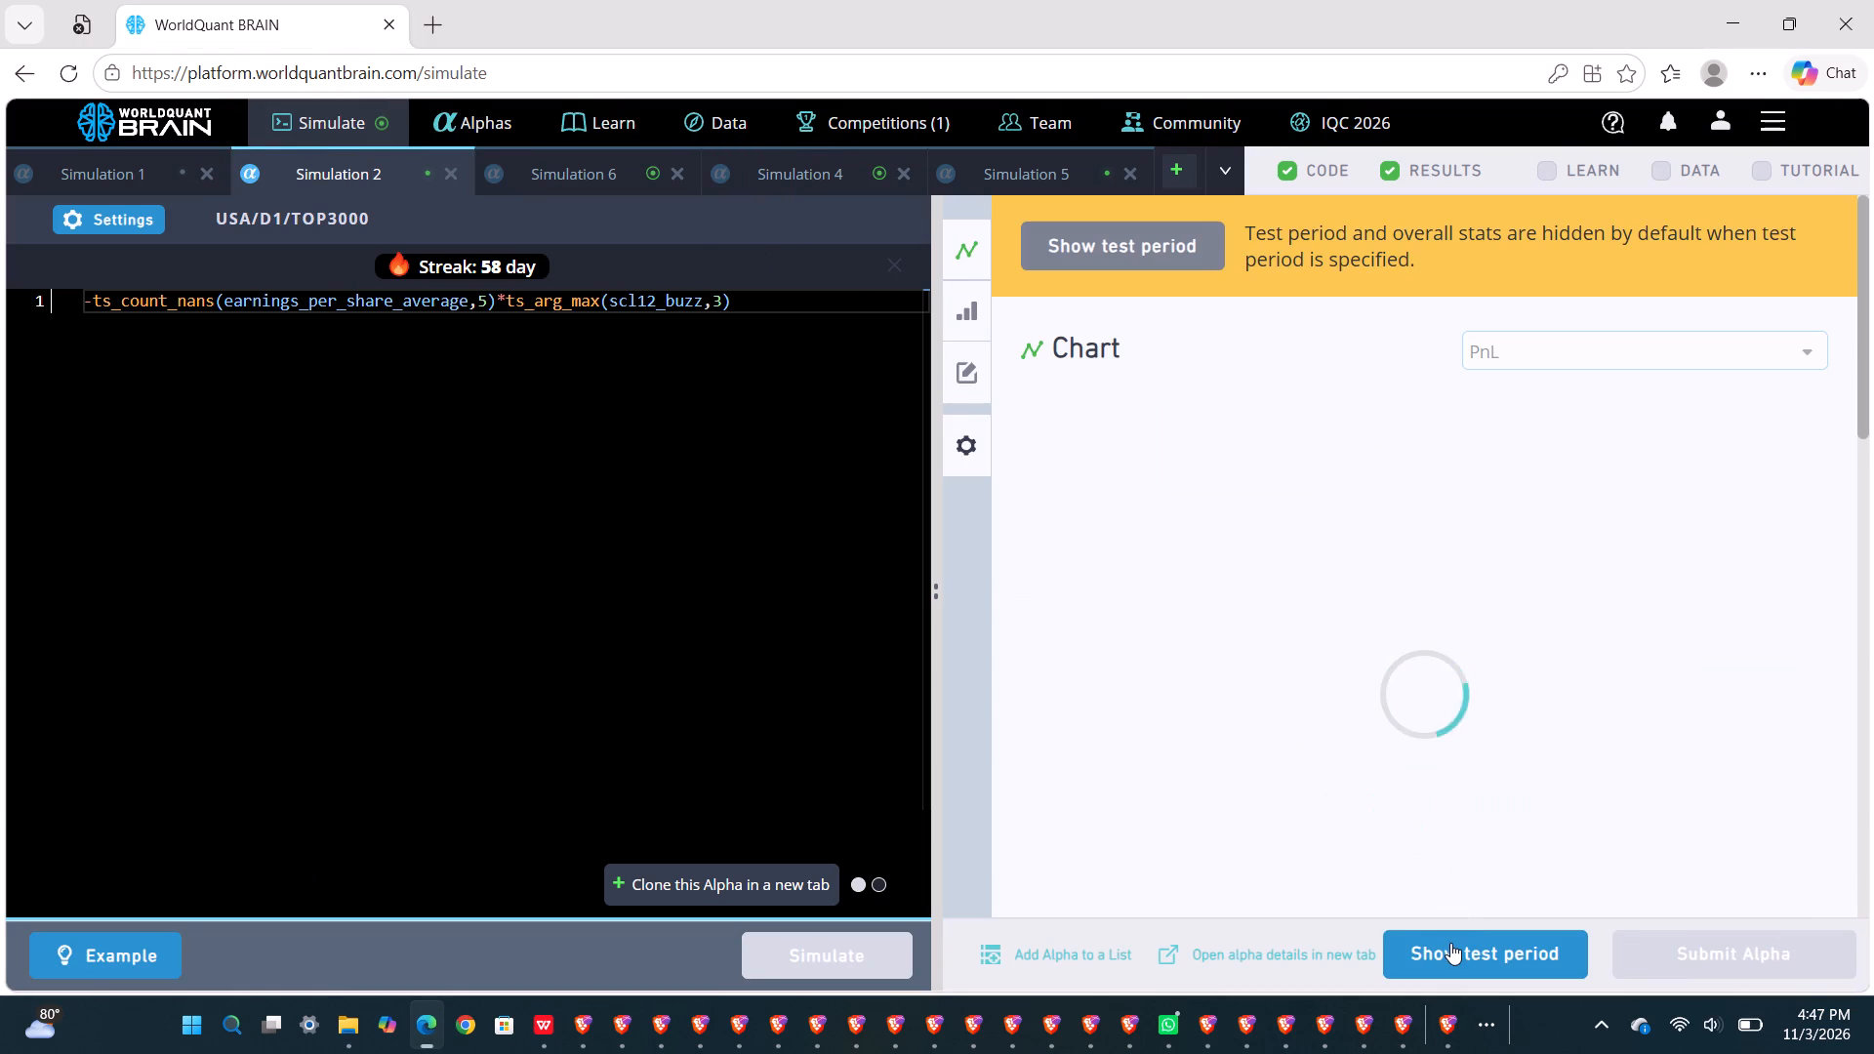
Show the test period for Simulation 2's alpha, run its self-correlation check and review the results.
click(1450, 943)
scroll(1460, 806, down, 6)
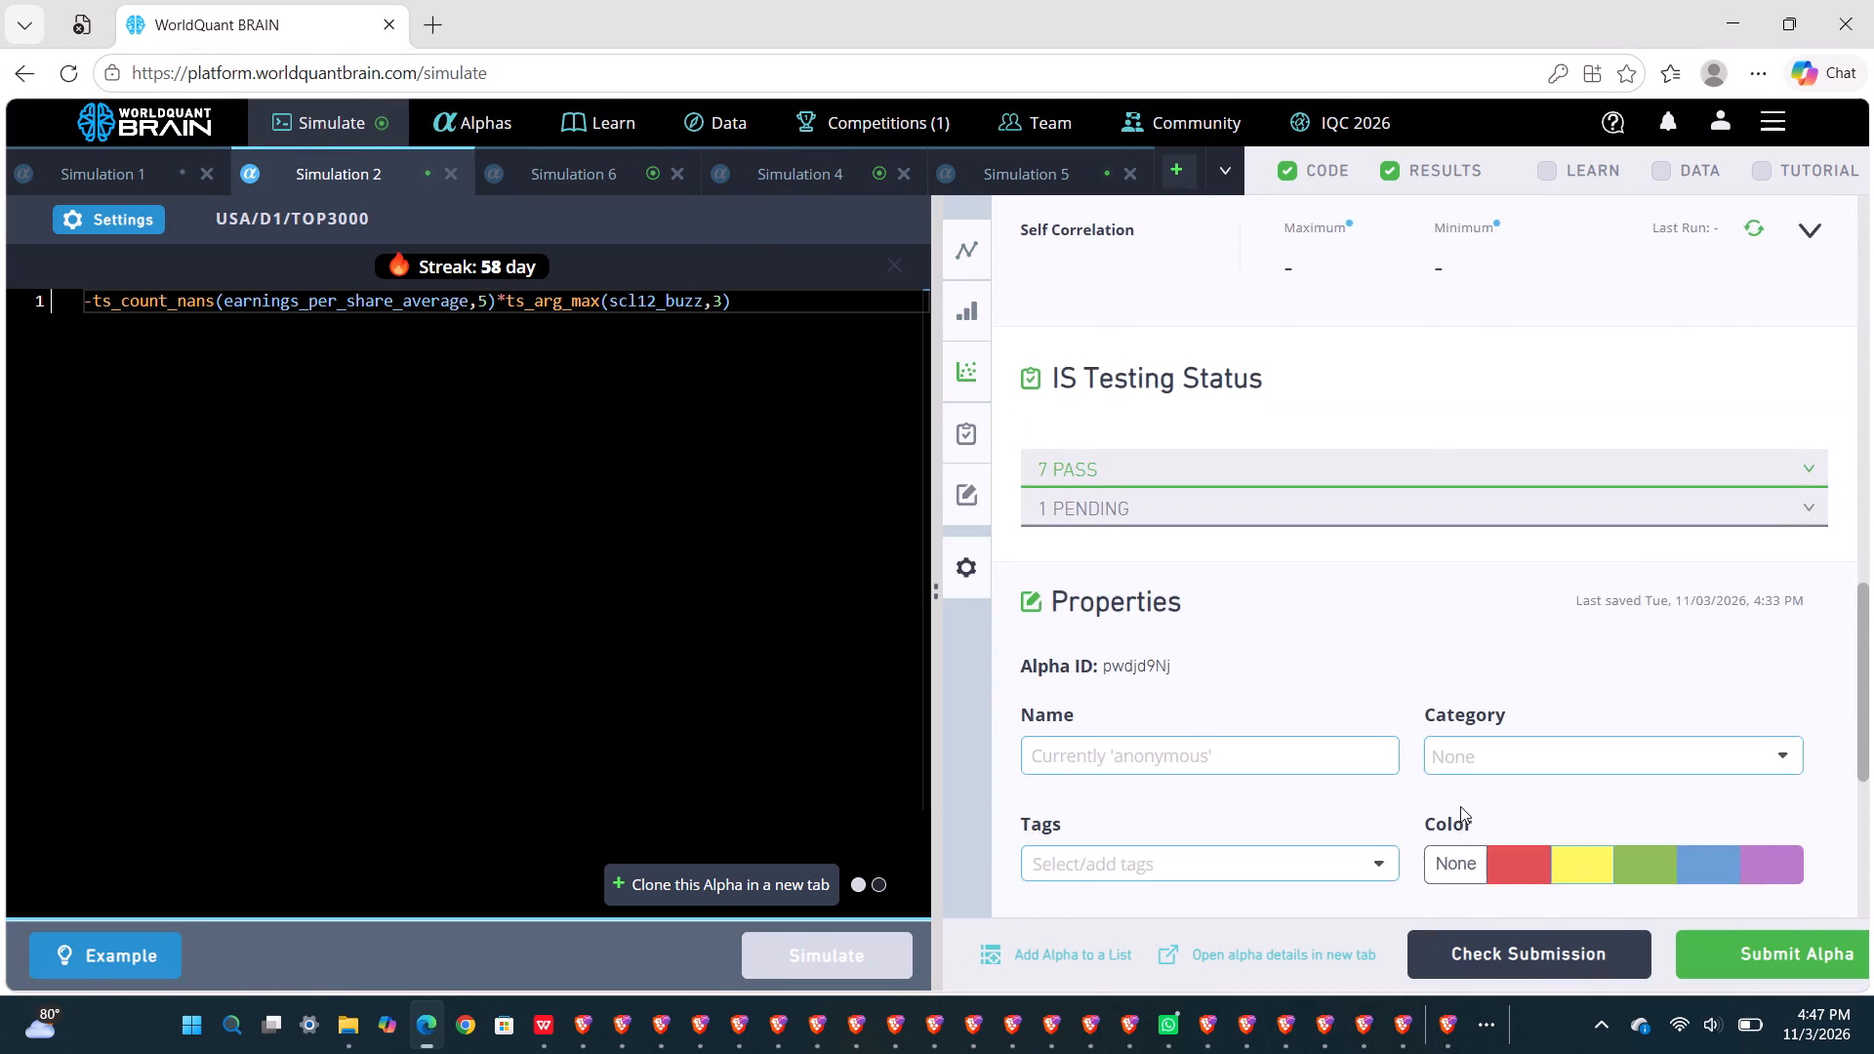
click(1754, 410)
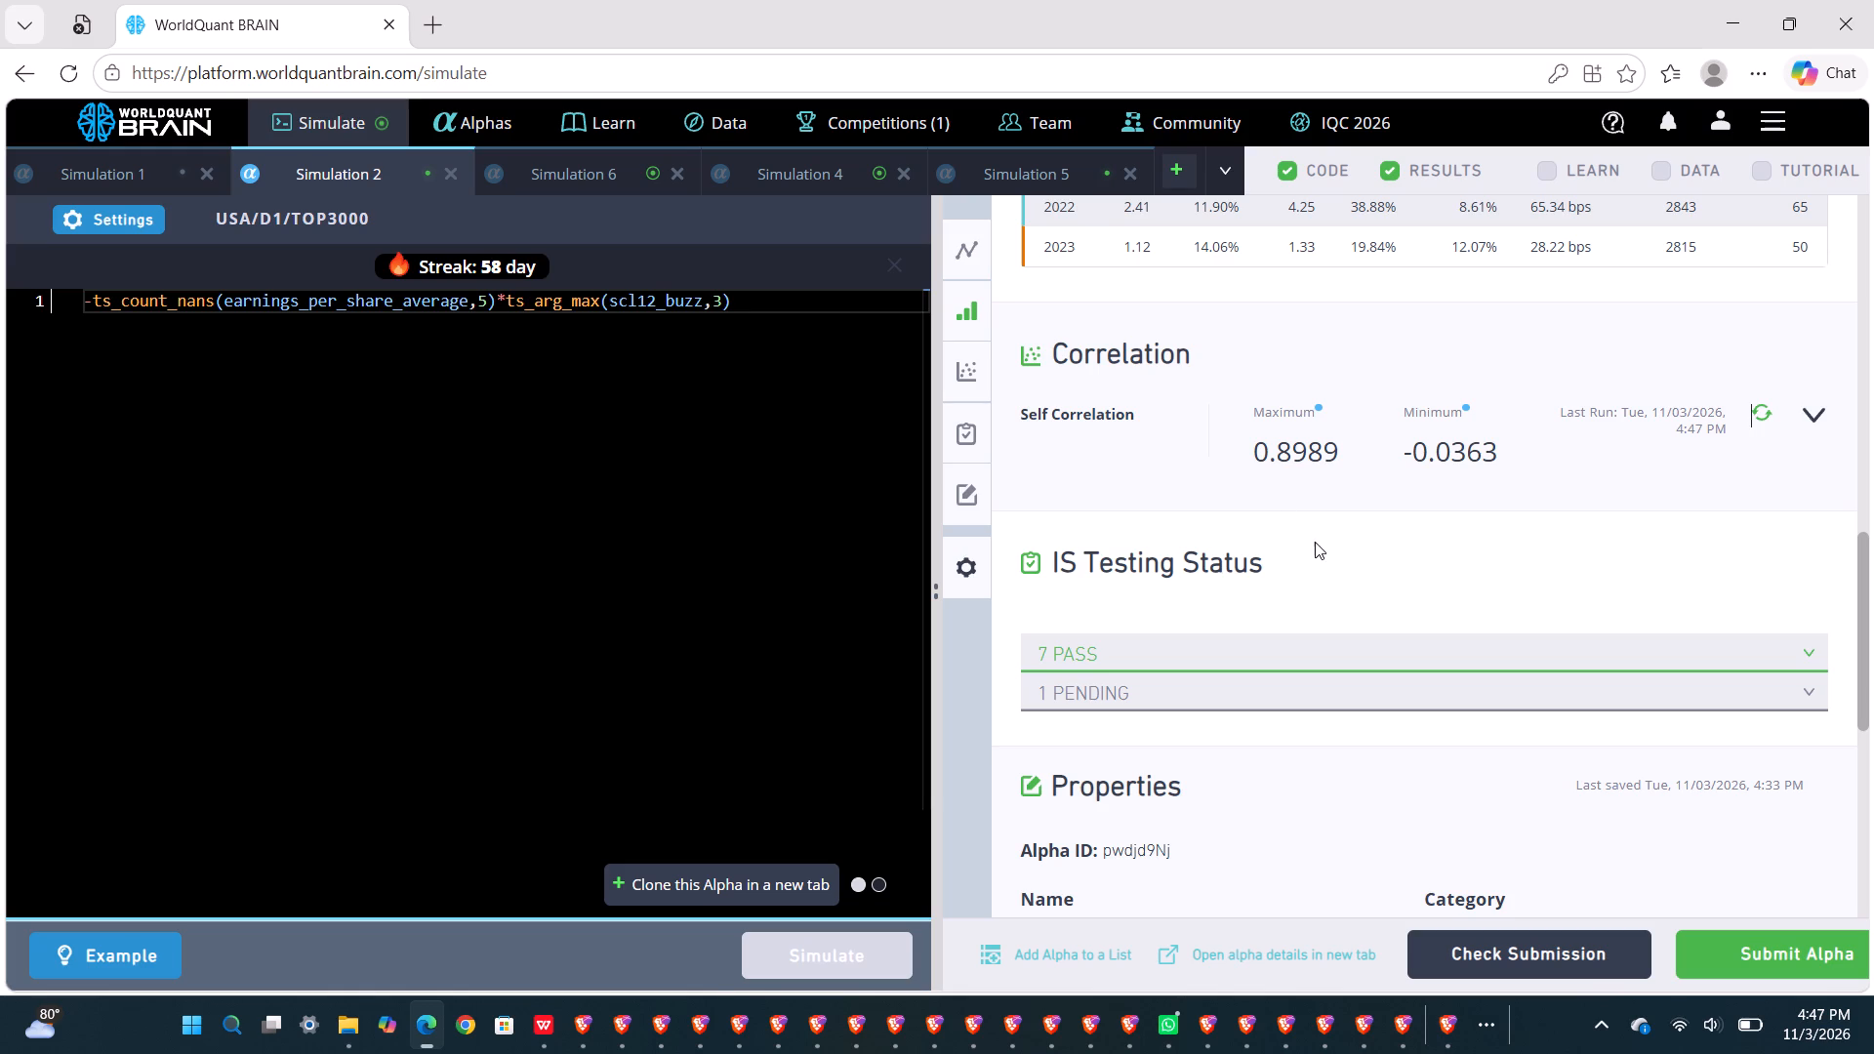
scroll(1315, 542, down, 5)
scroll(1315, 542, up, 2)
scroll(1315, 542, down, 1)
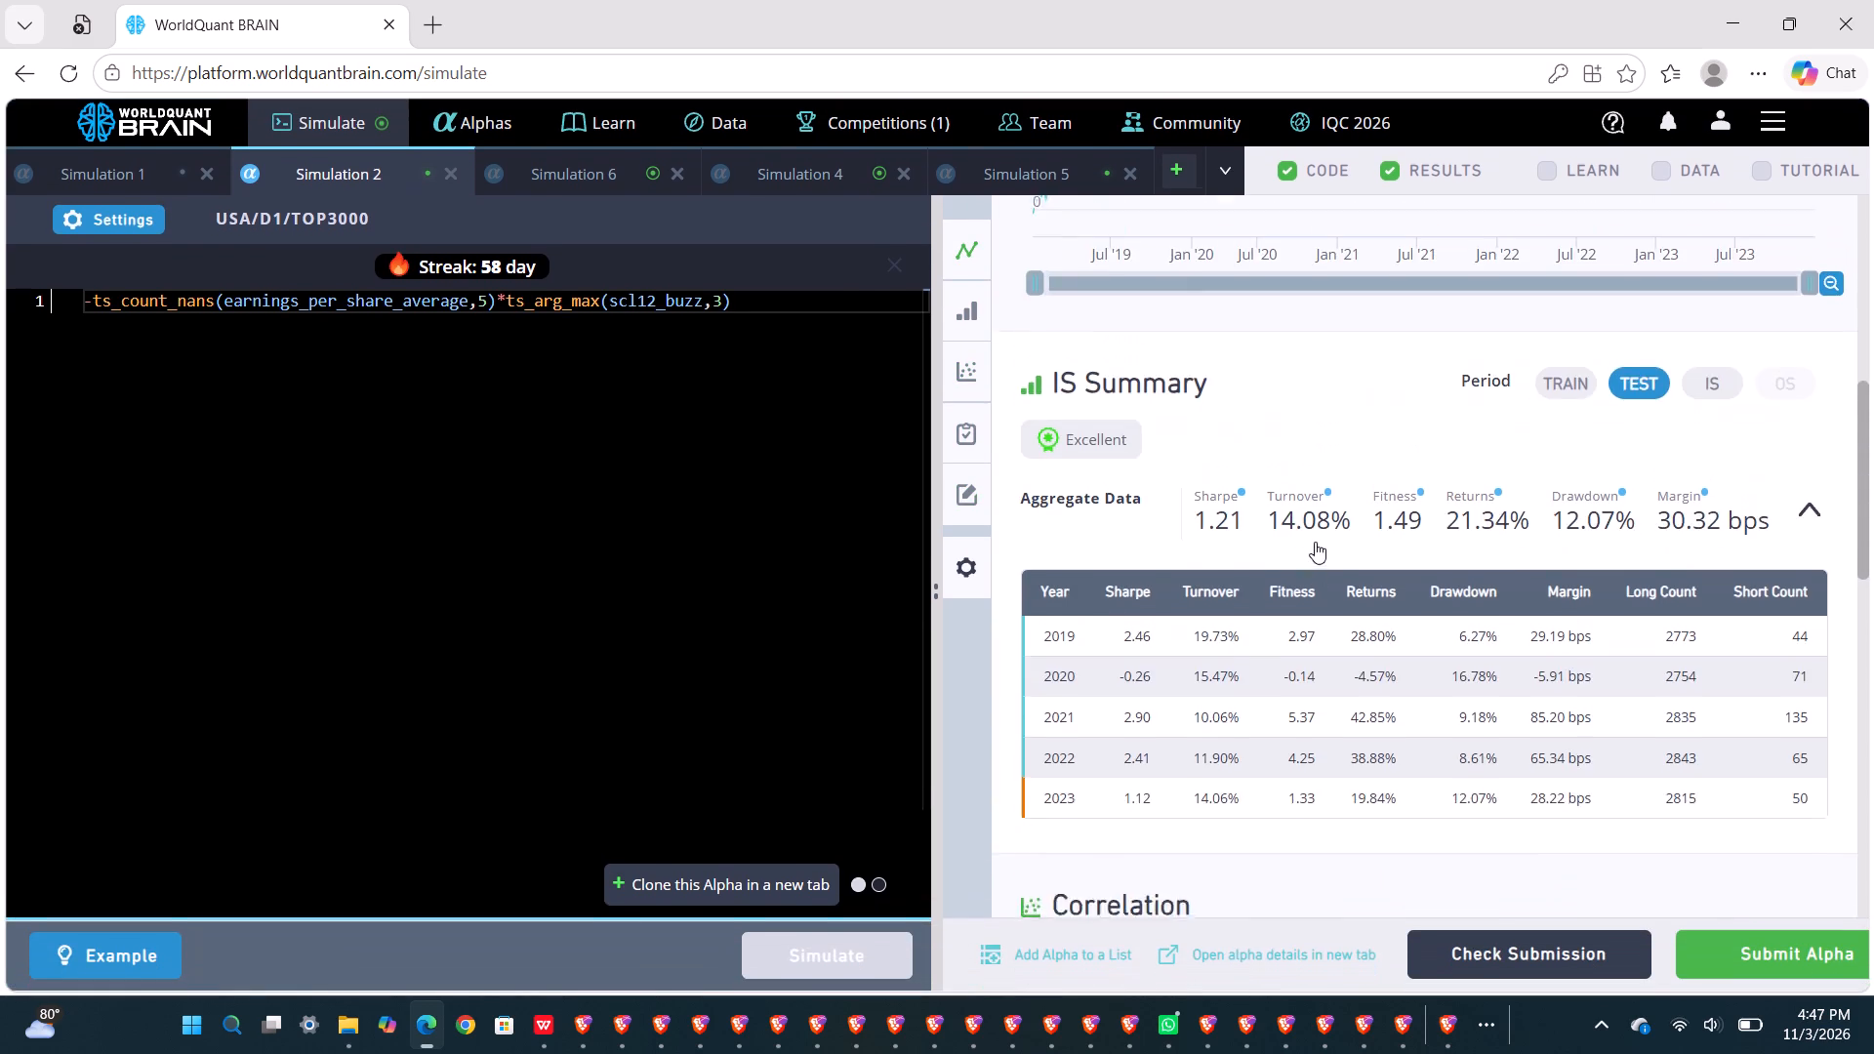
scroll(1315, 542, down, 1)
scroll(1315, 542, up, 4)
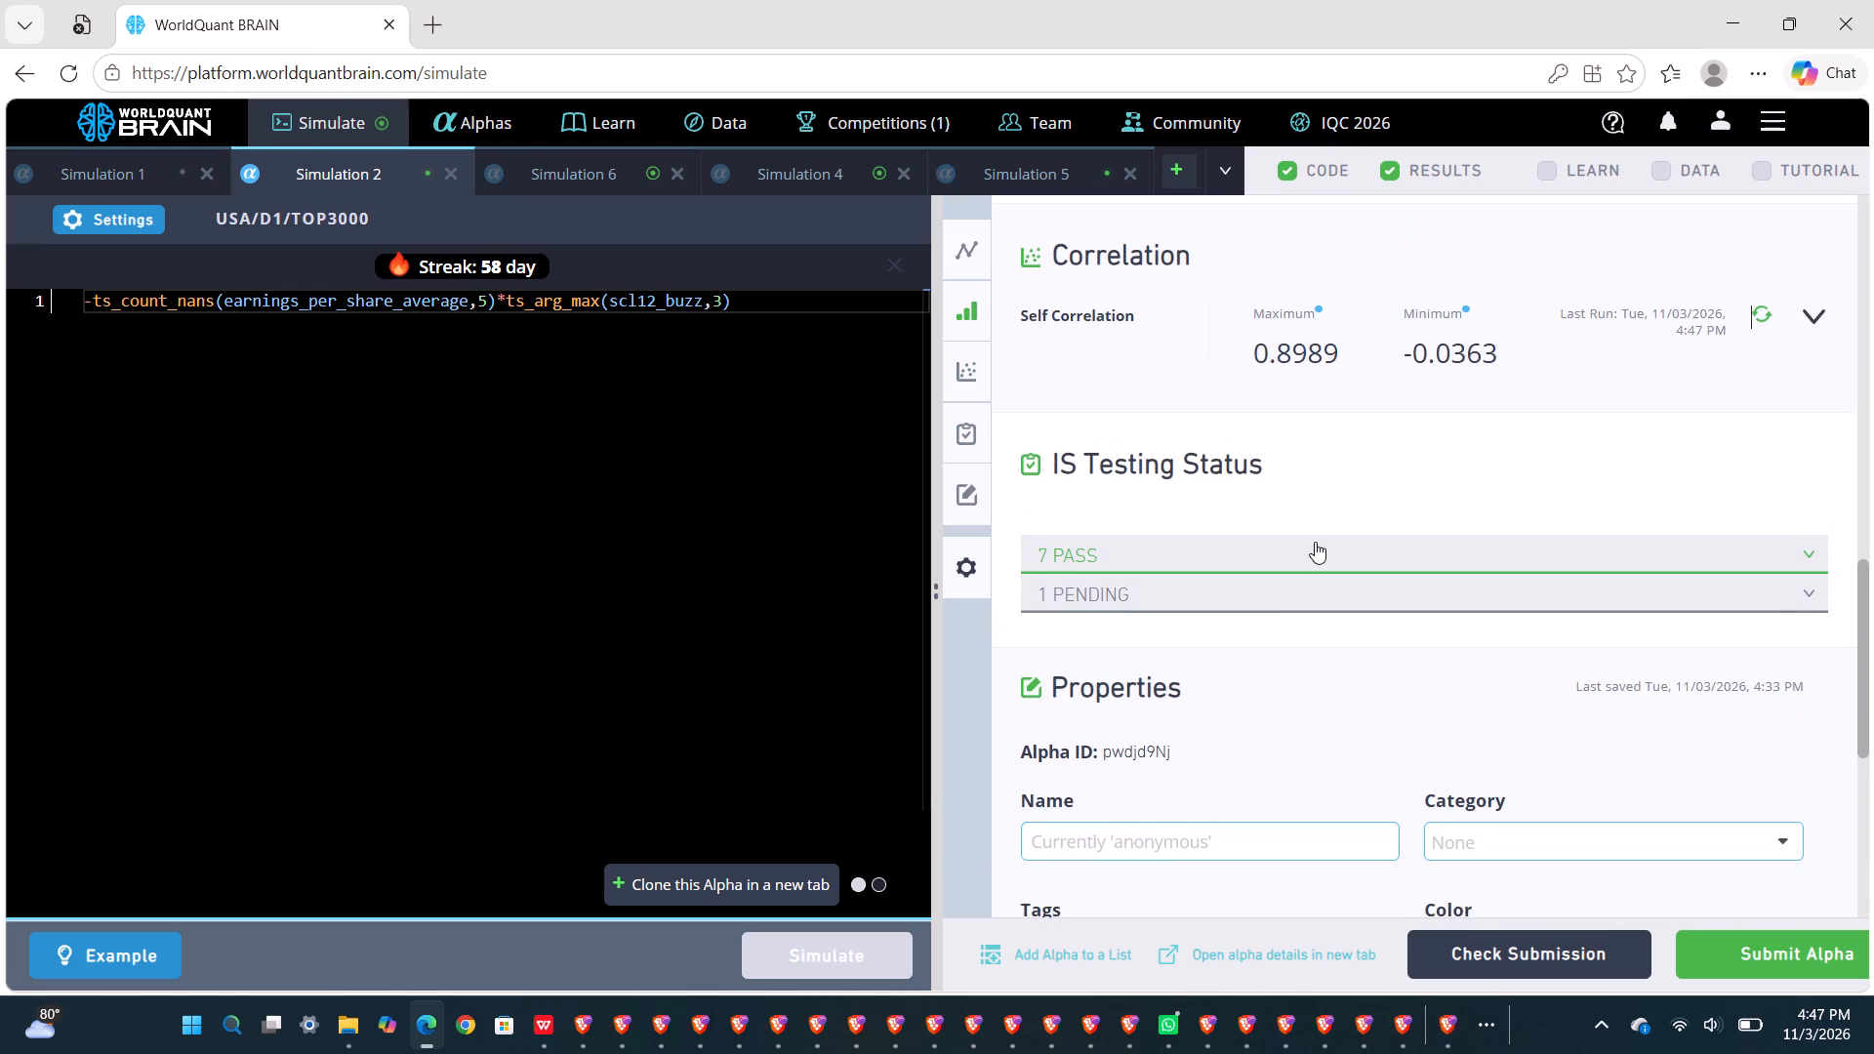
Replace scl12_buzz with face_value_debt_instrument in Simulation 2's ts_arg_max term and simulate the alpha.
double_click(645, 302)
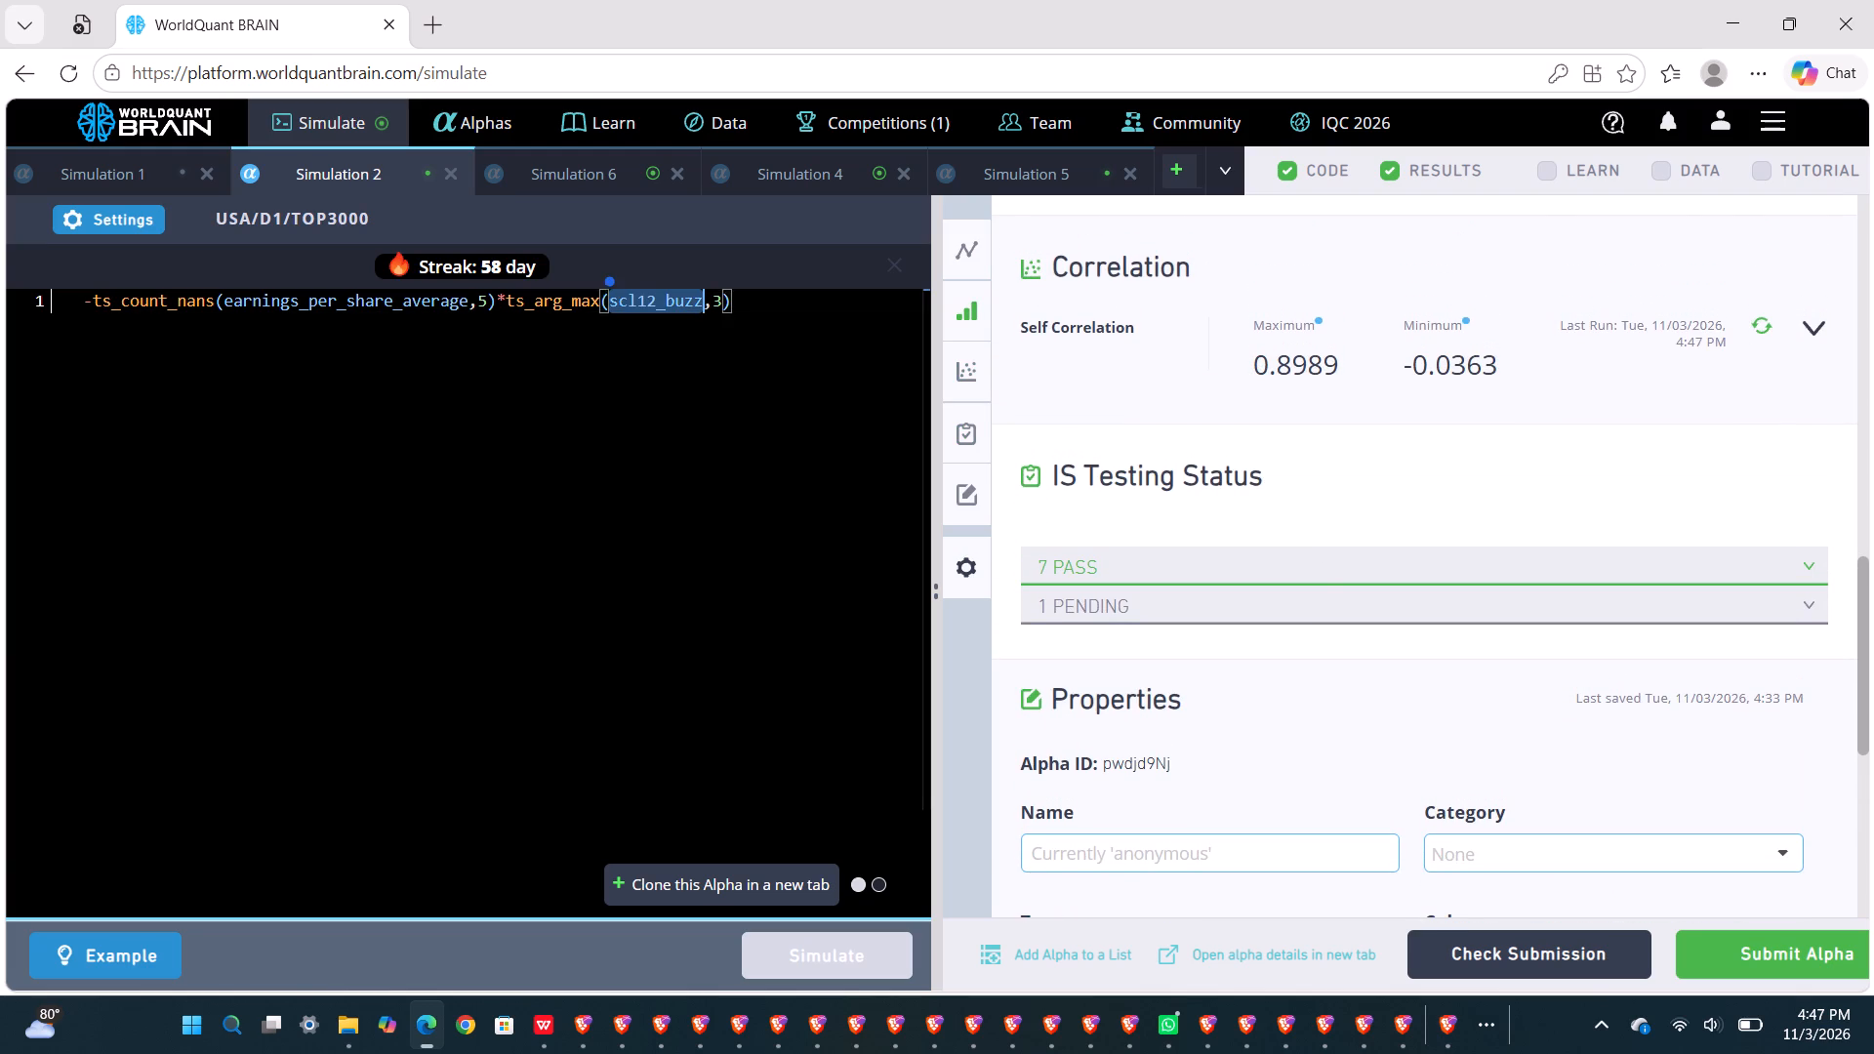
key(f)
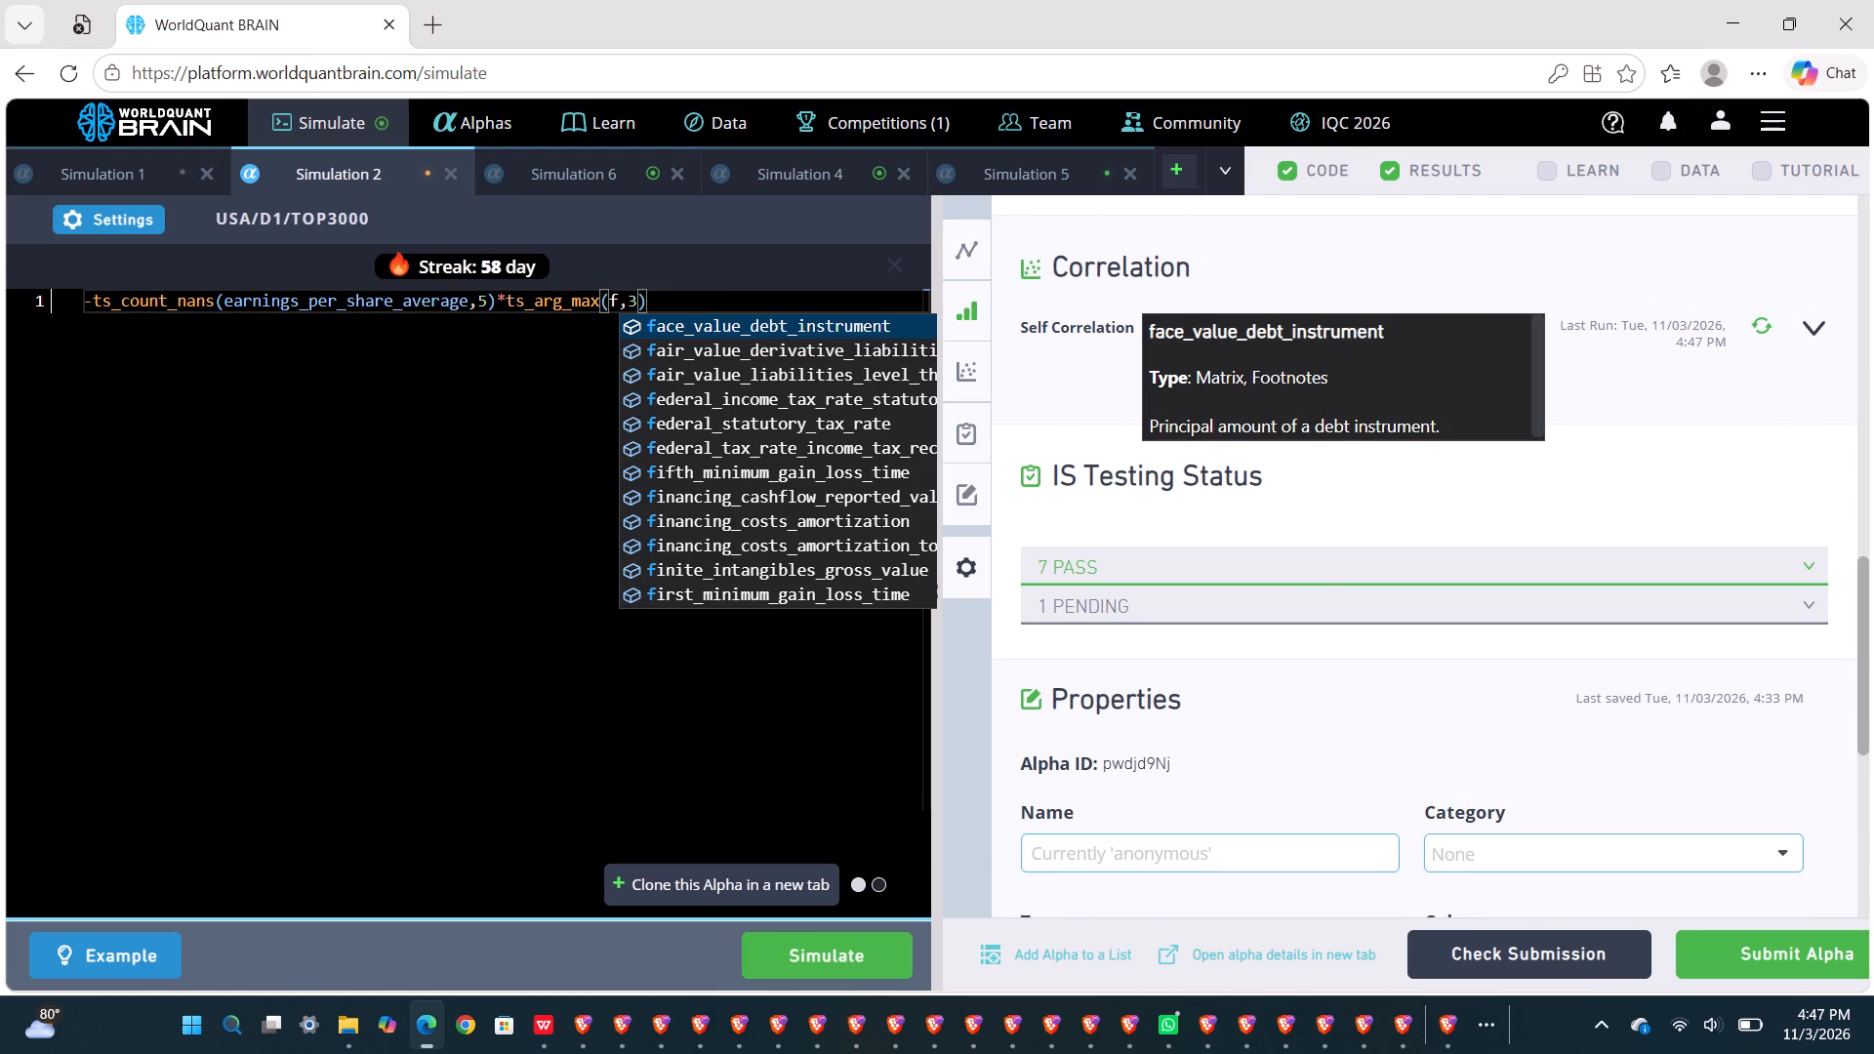
click(717, 323)
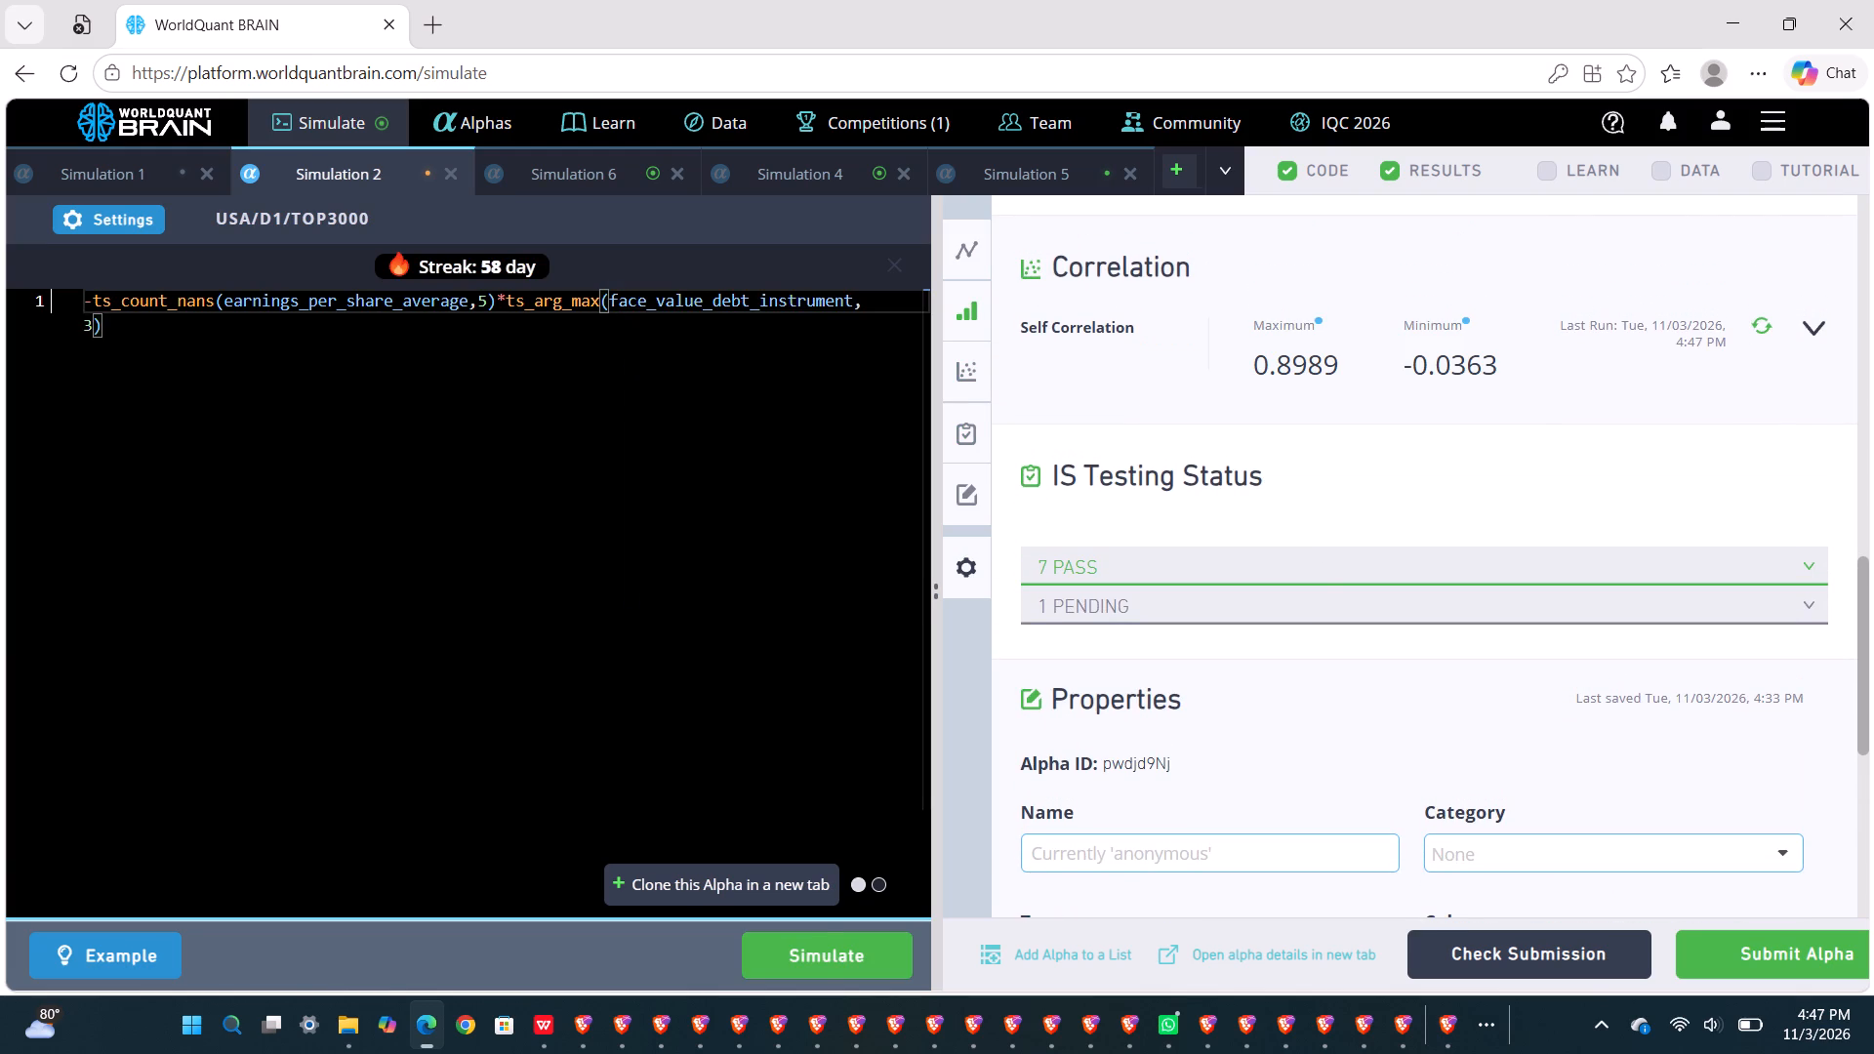
click(827, 952)
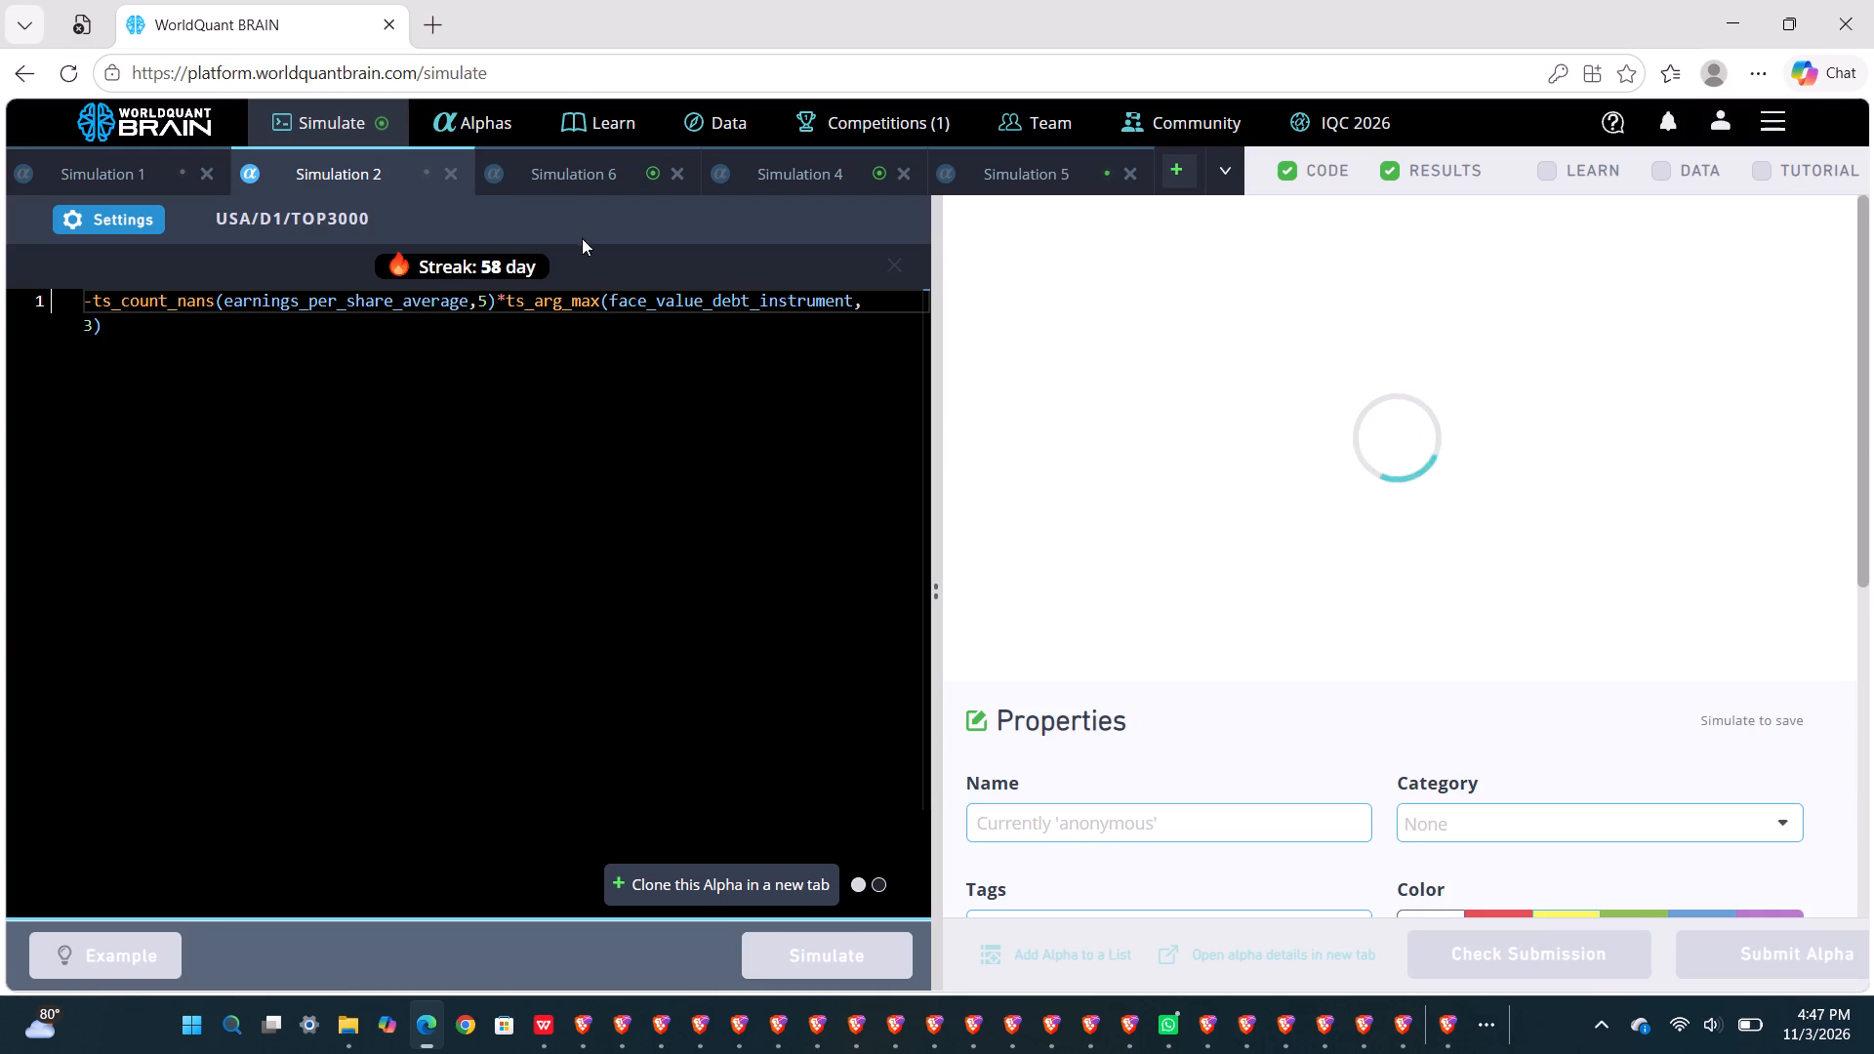
Show the test period for Simulation 6's alpha and examine the details of its failed IS test.
click(577, 188)
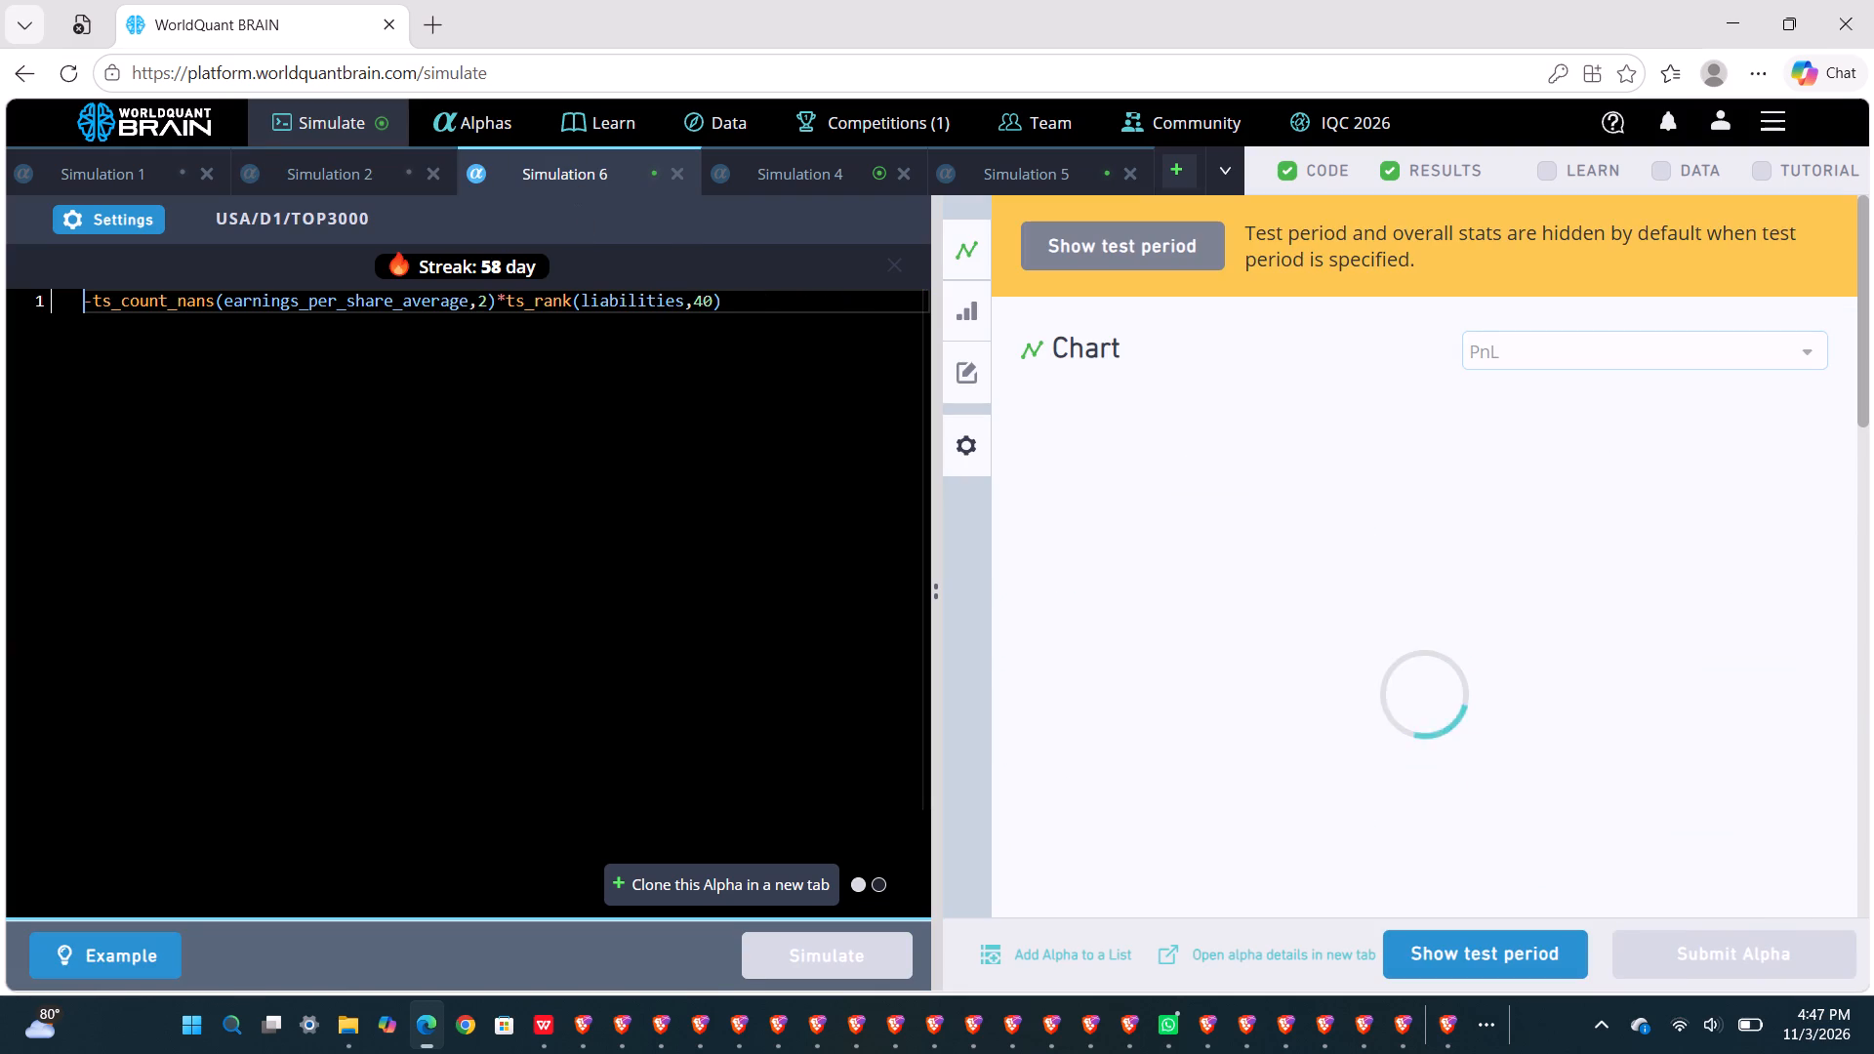
click(1459, 967)
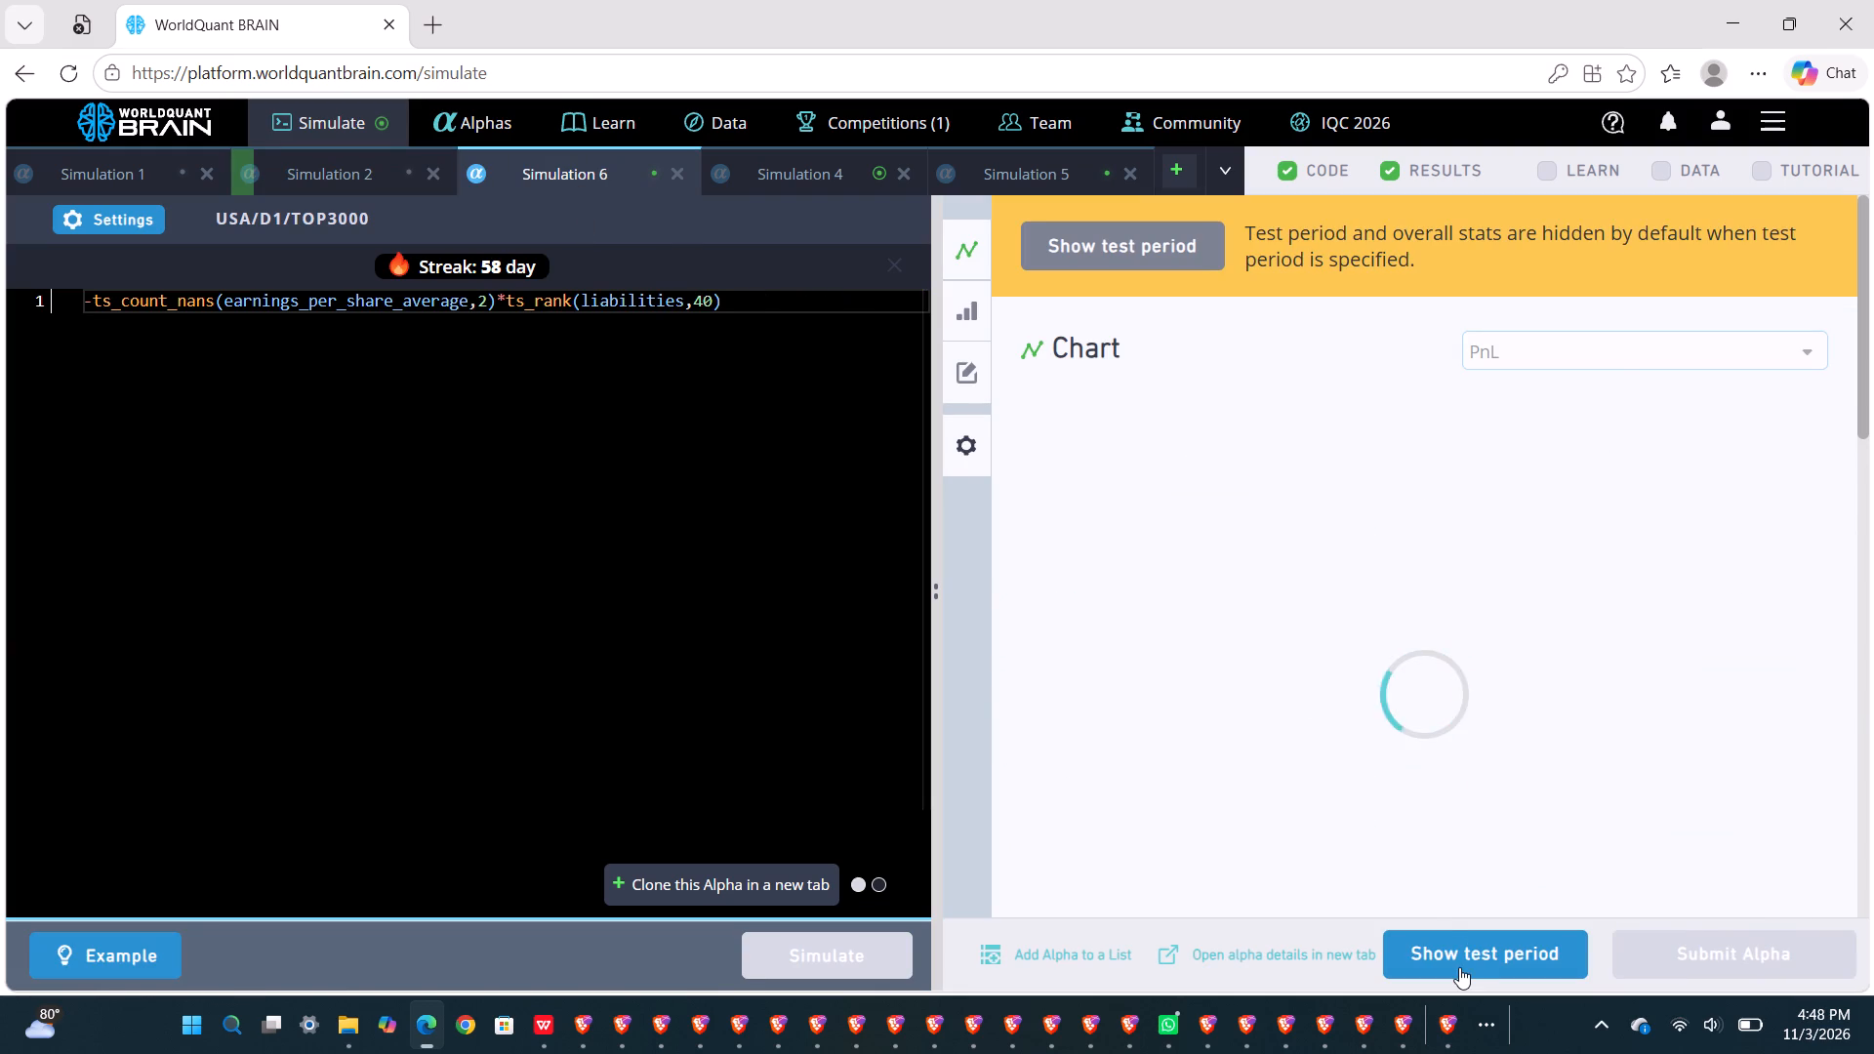
scroll(1417, 794, down, 5)
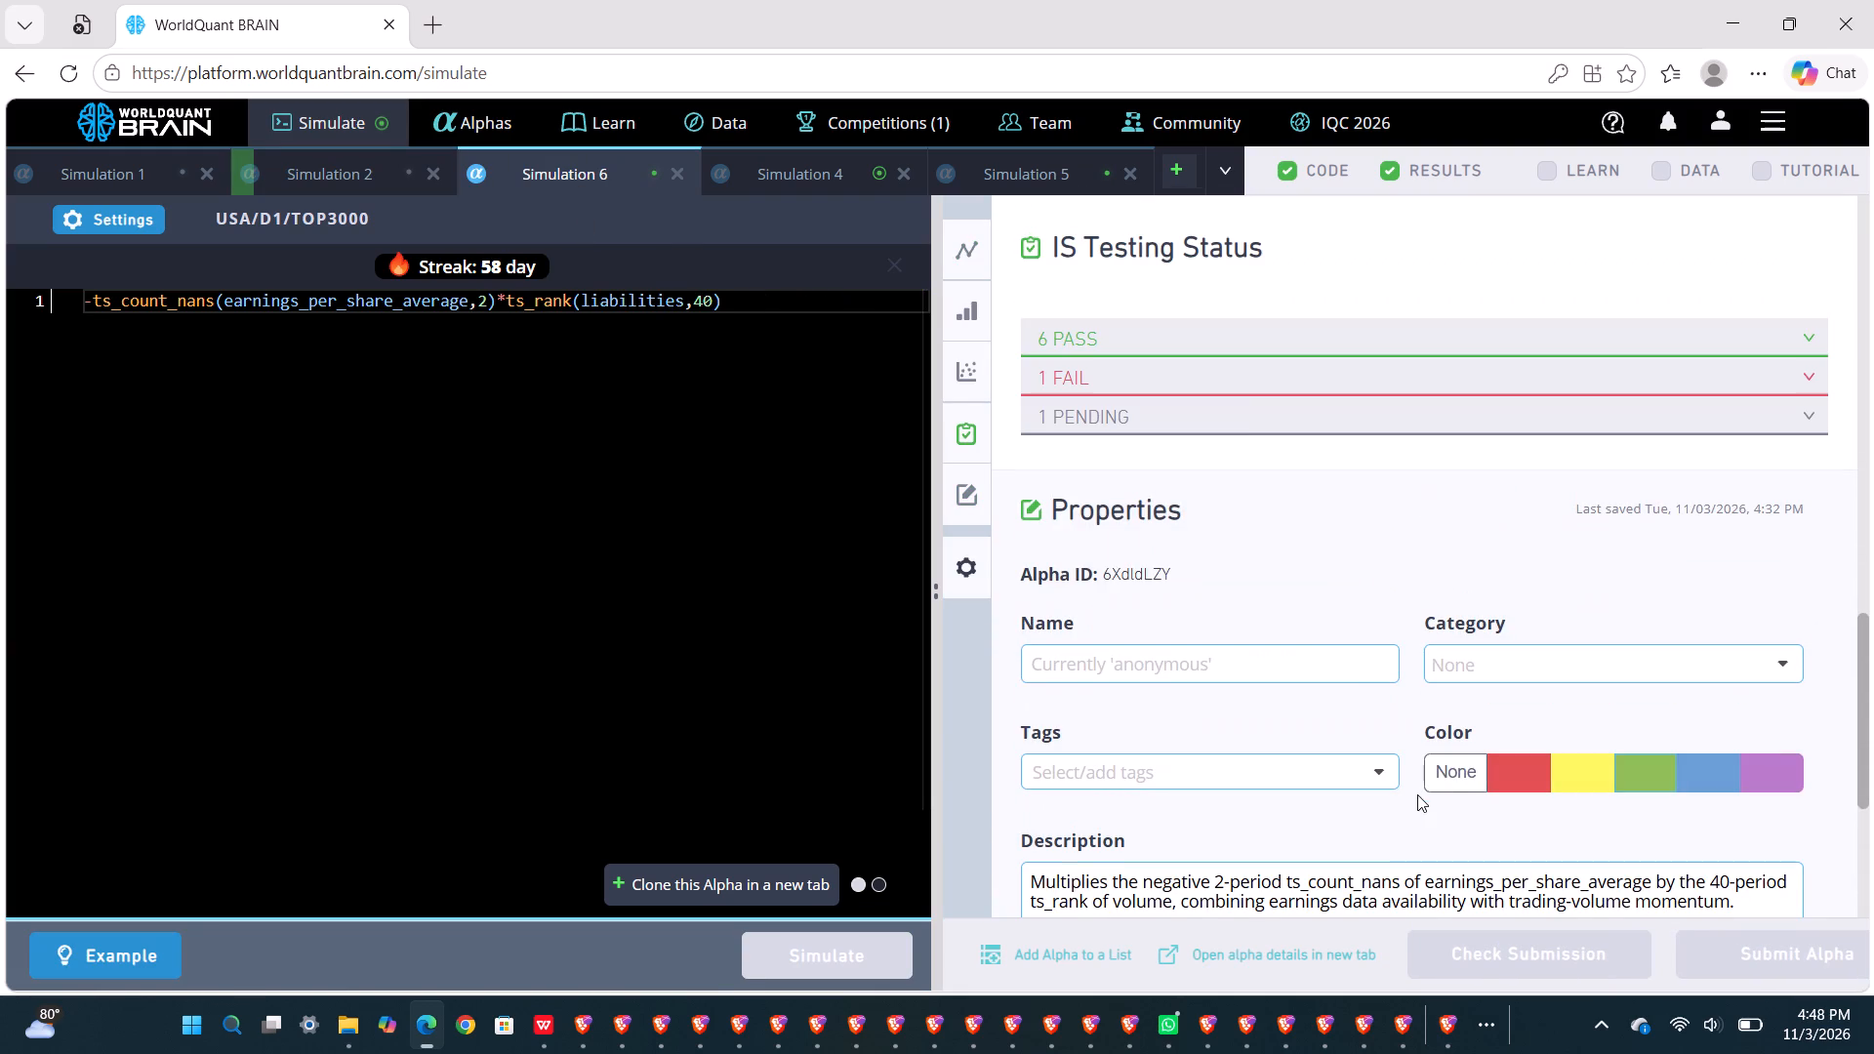
click(1208, 375)
Run the self-correlation check for Simulation 6's alpha.
scroll(1208, 375, up, 2)
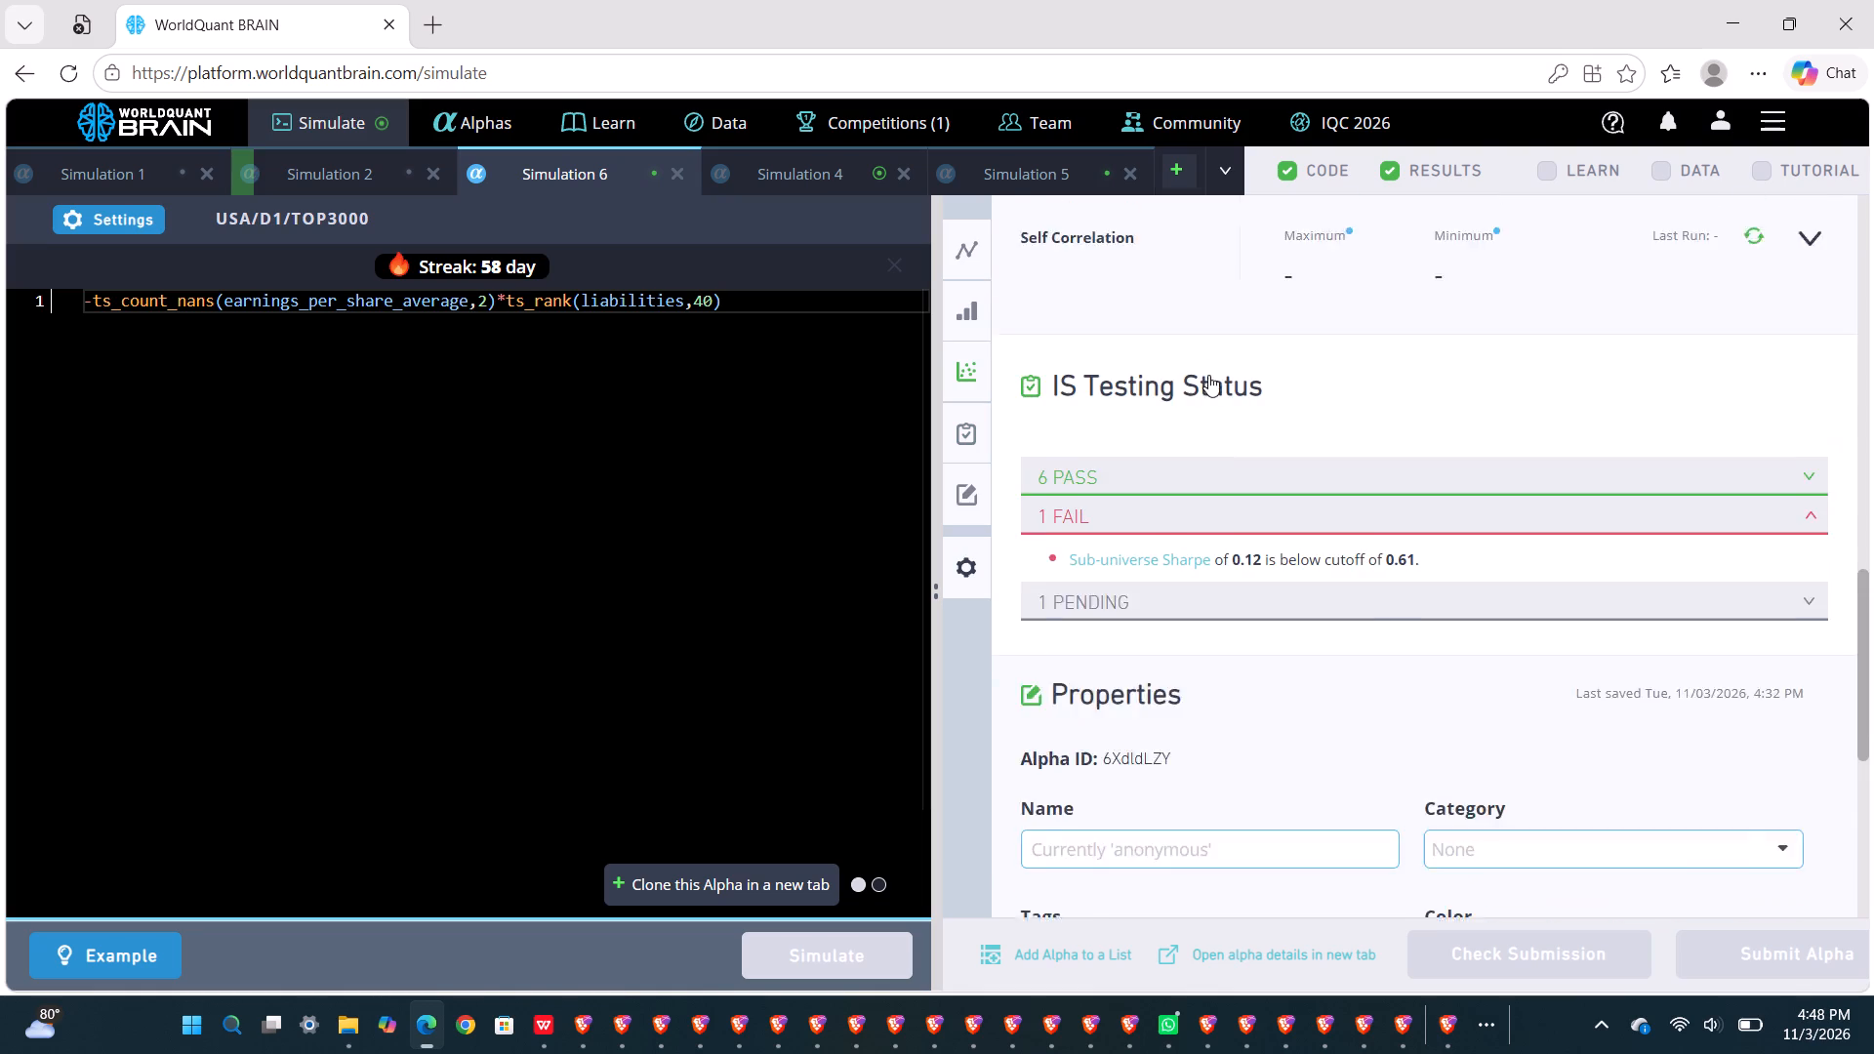
scroll(1208, 375, up, 2)
click(1754, 403)
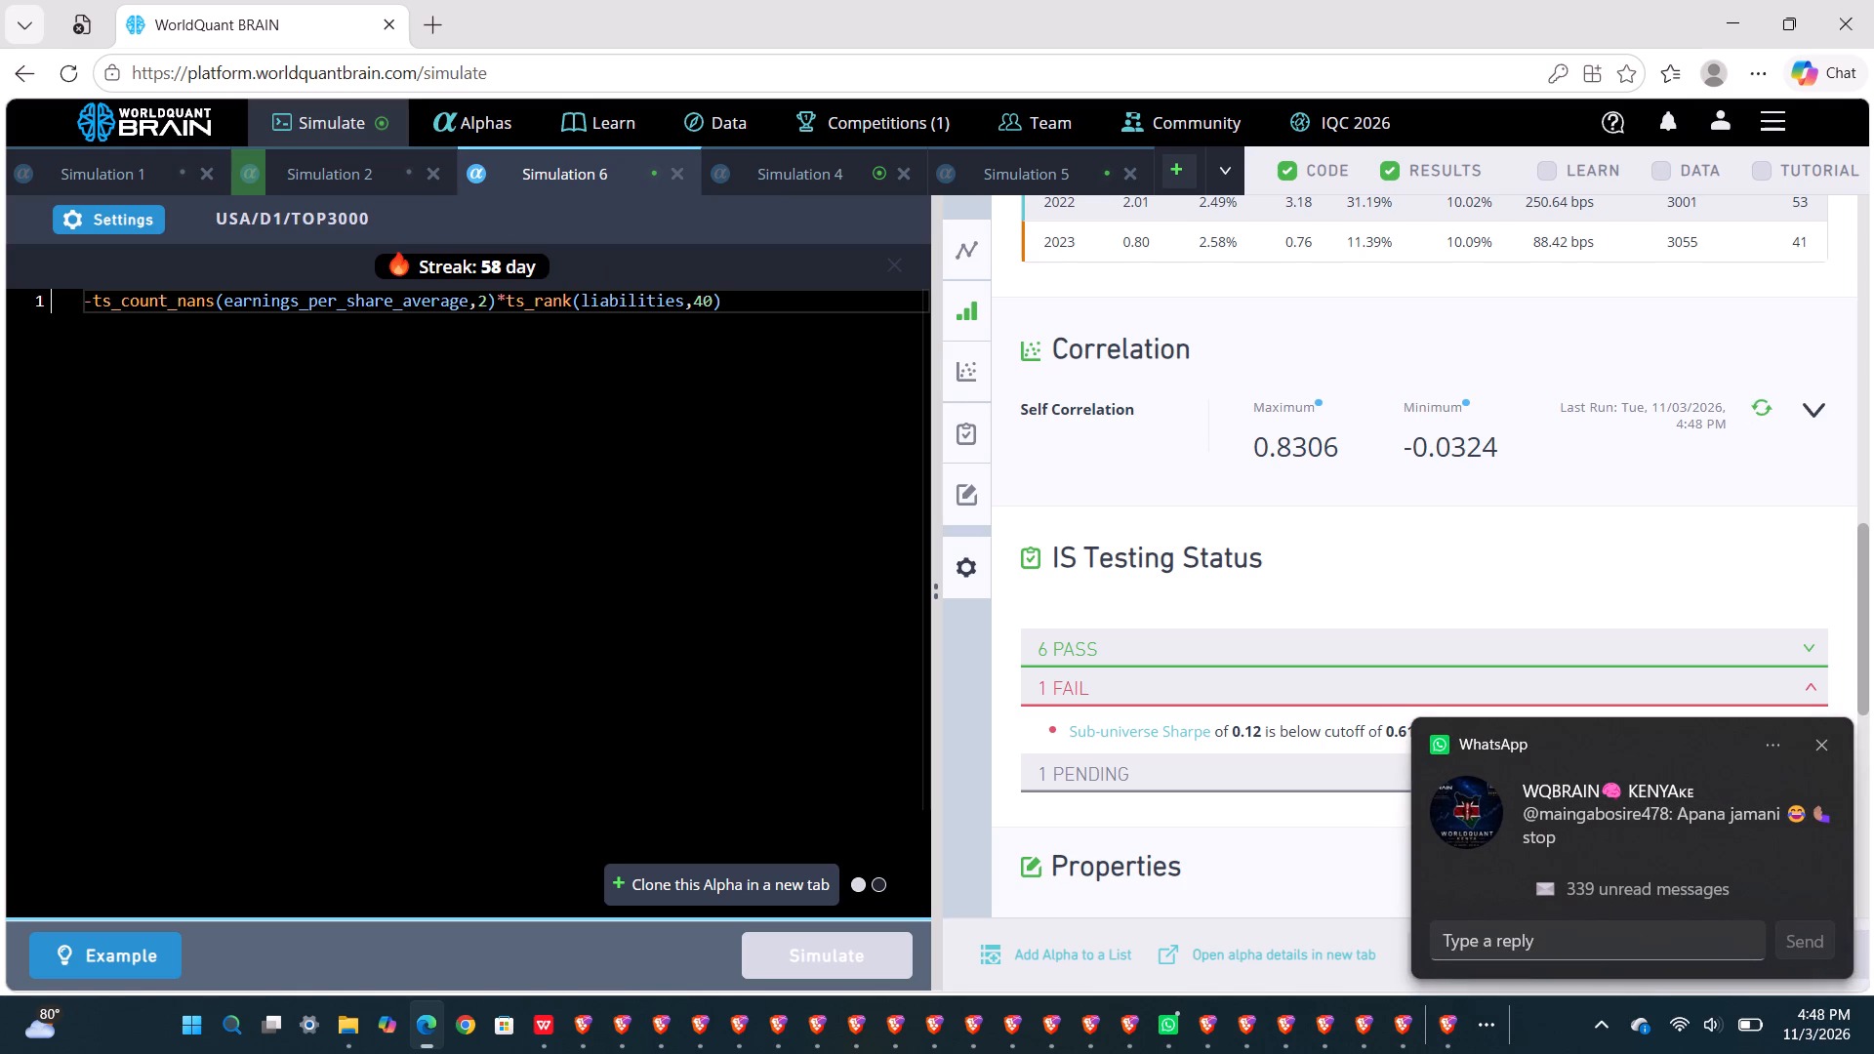
Replace liabilities with close/open in Simulation 6's ts_rank term and simulate the alpha.
double_click(626, 305)
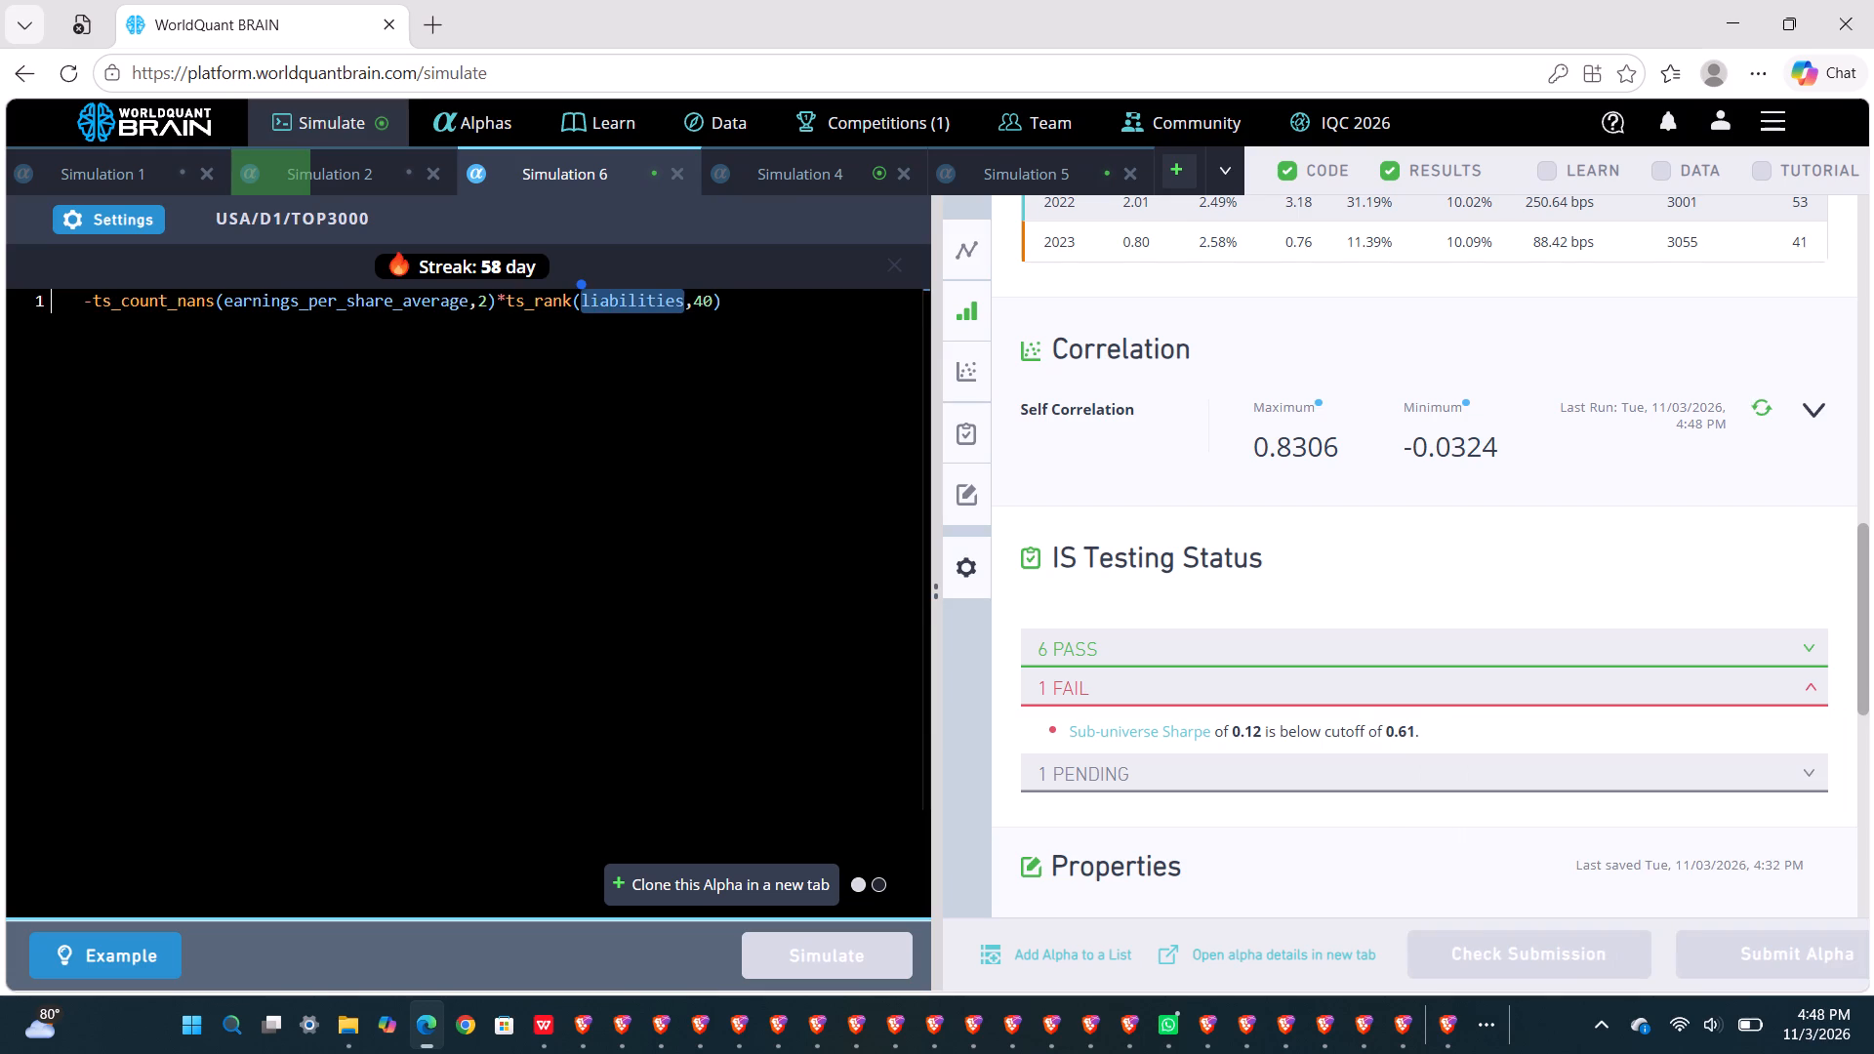
text(clo)
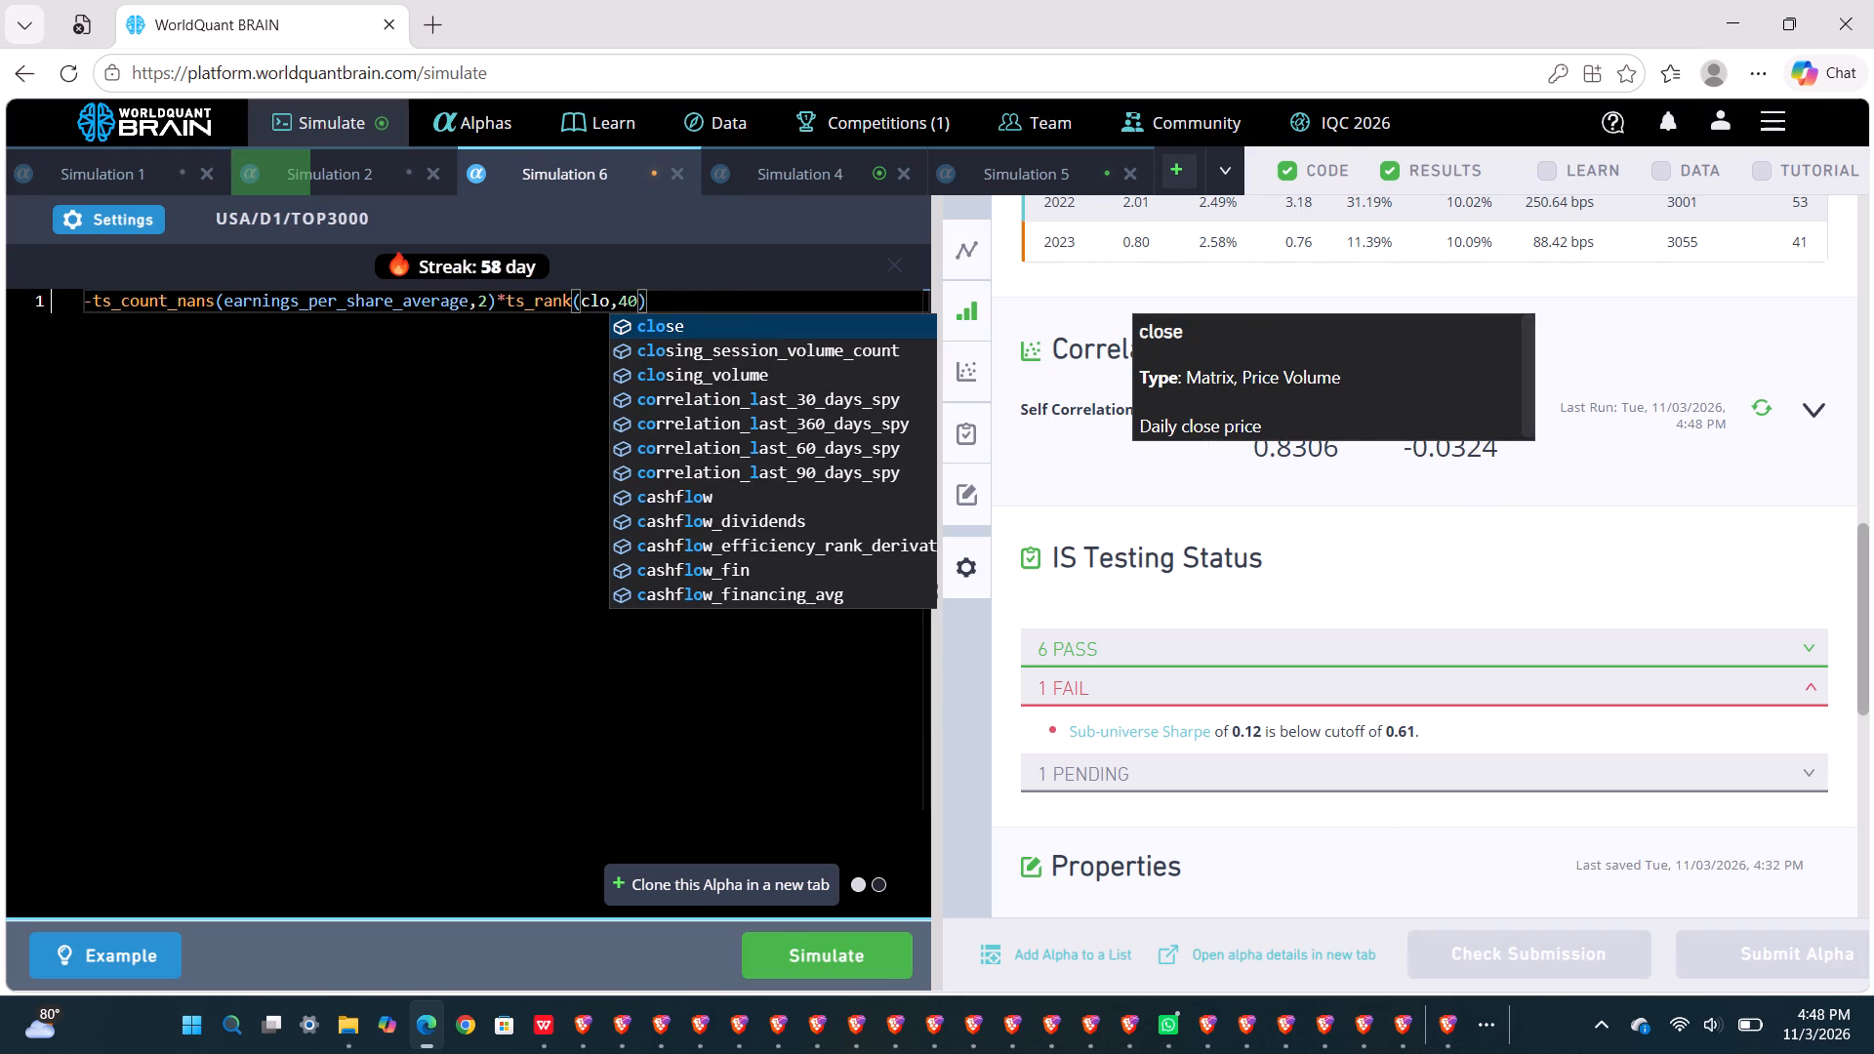
text(se)
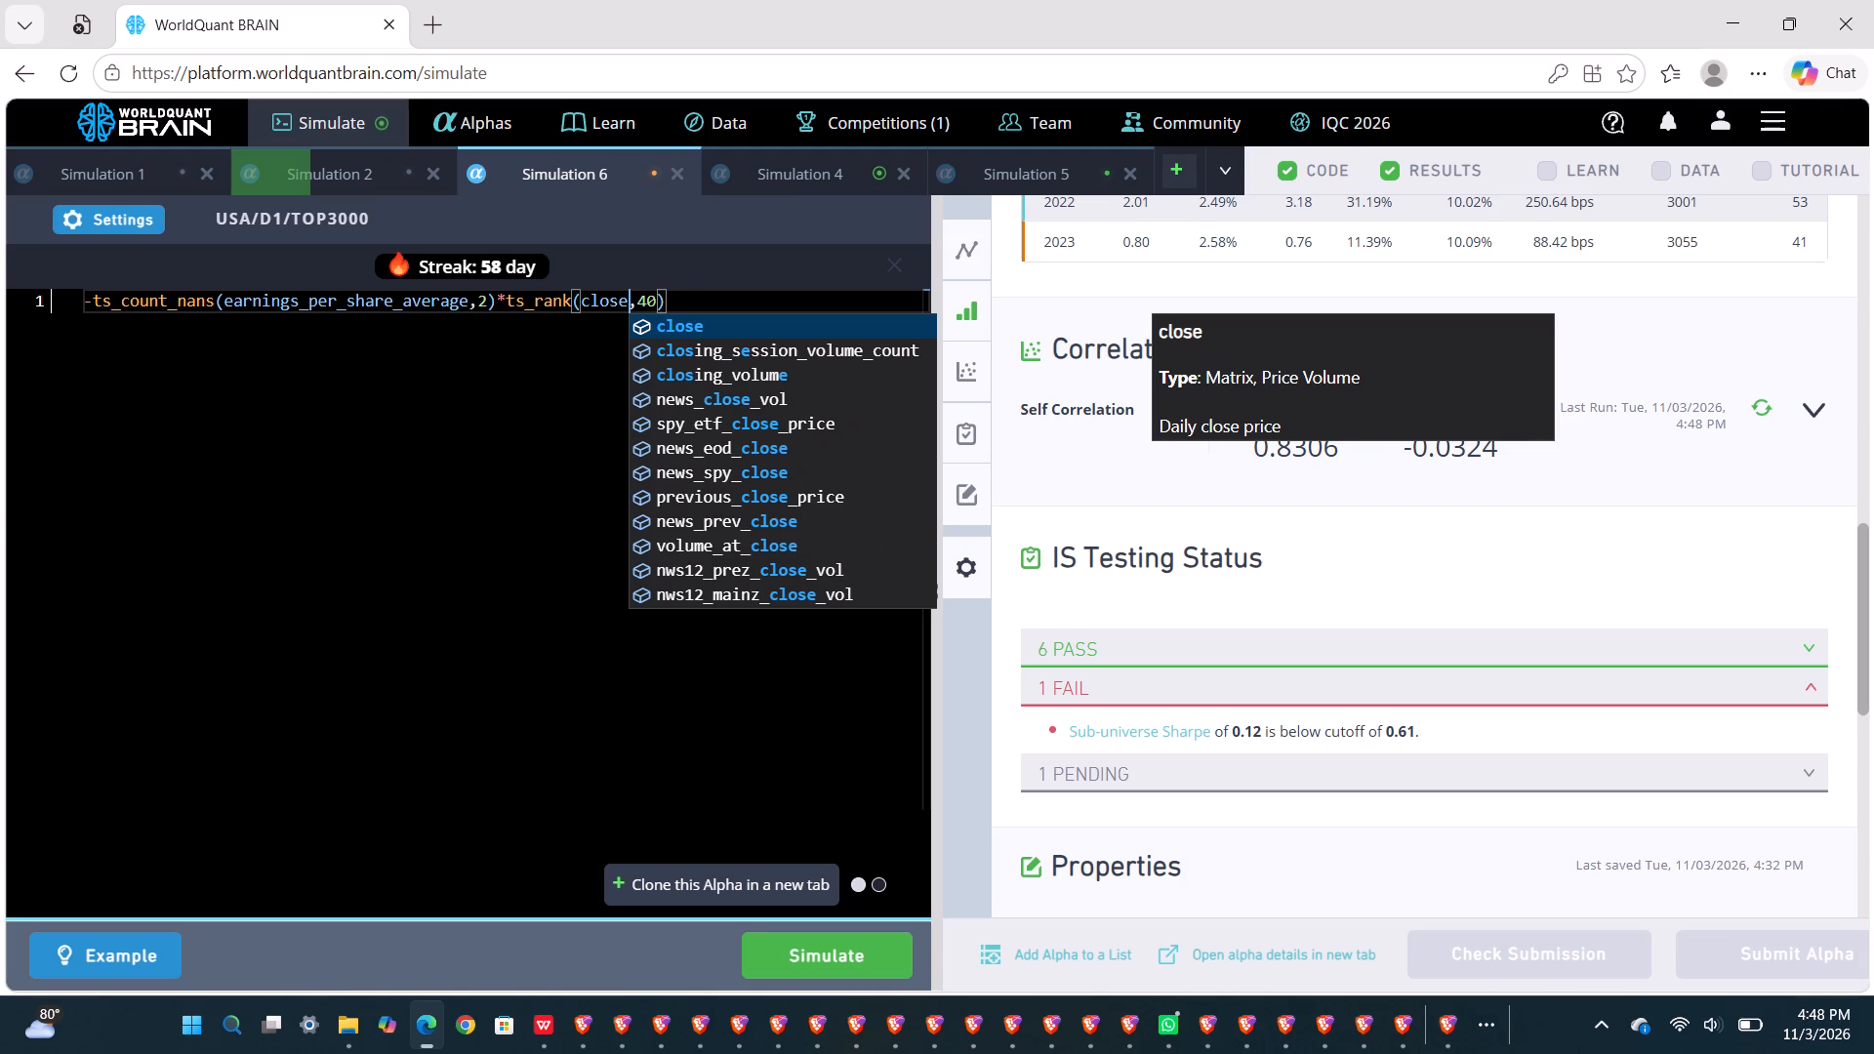
text(/op)
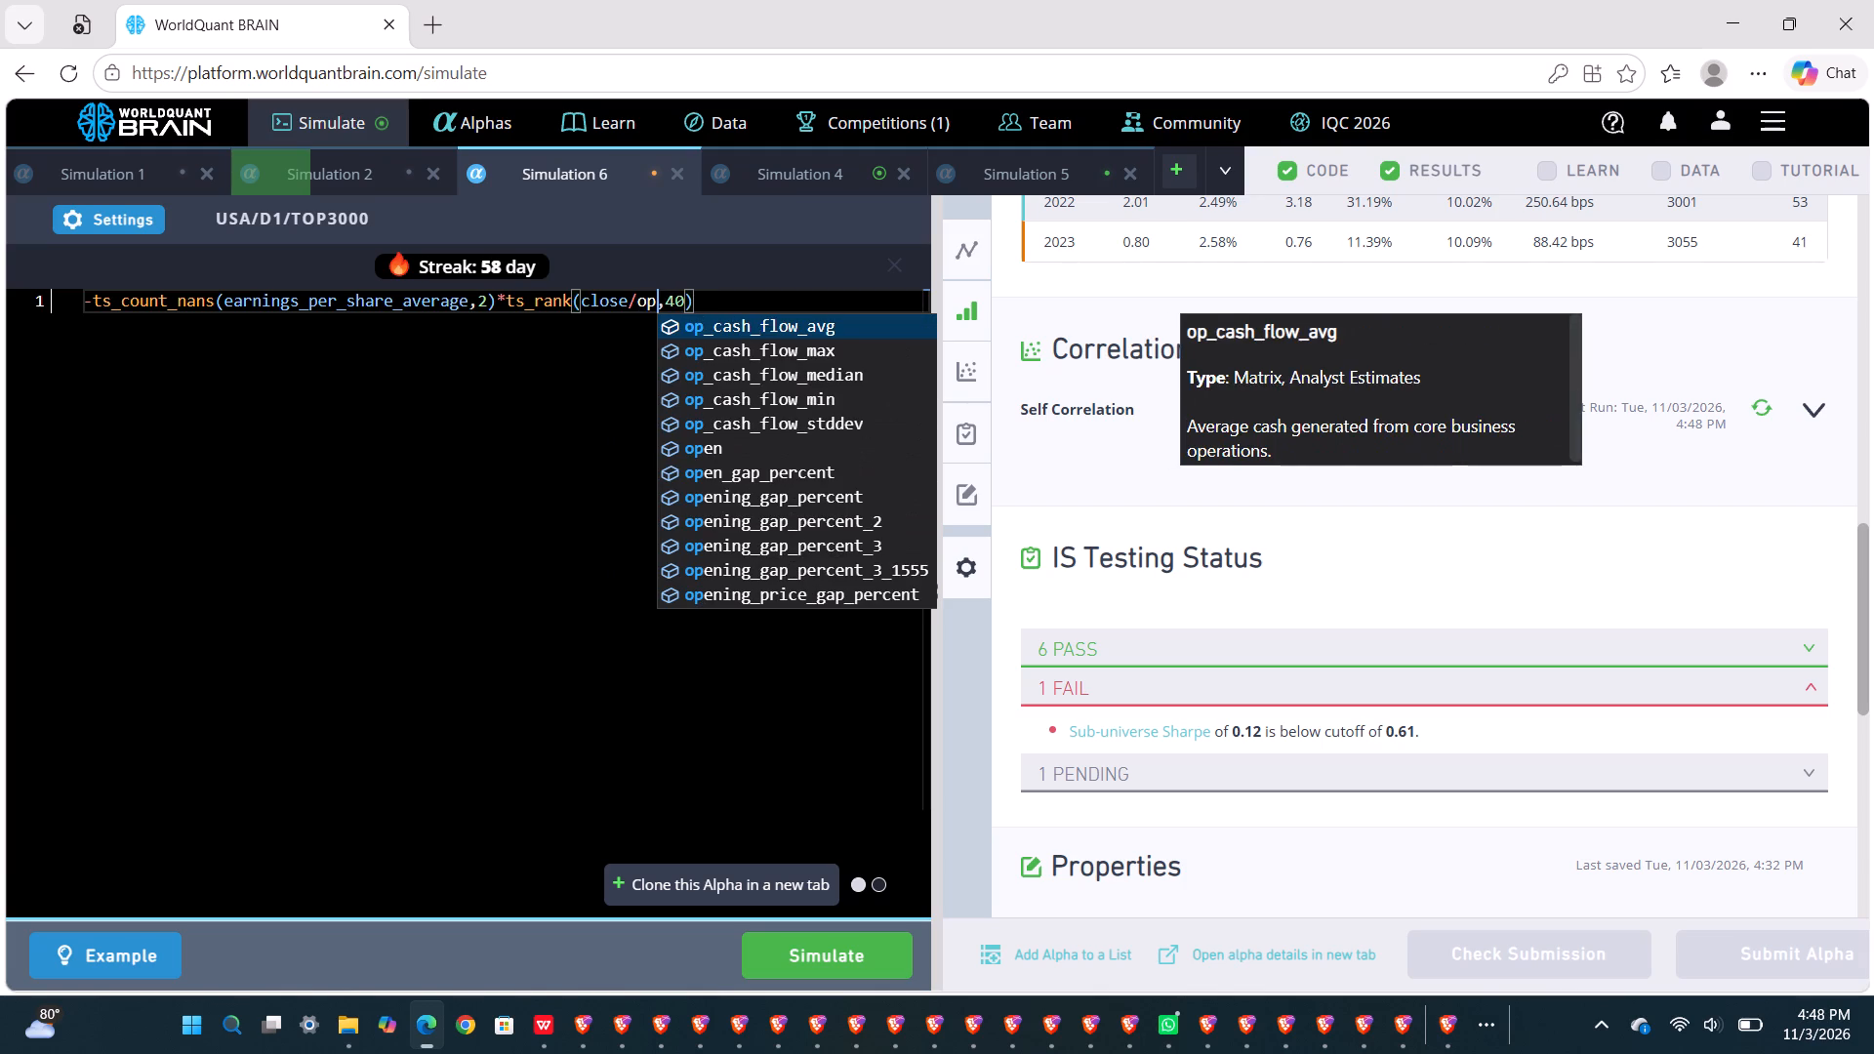
text(en)
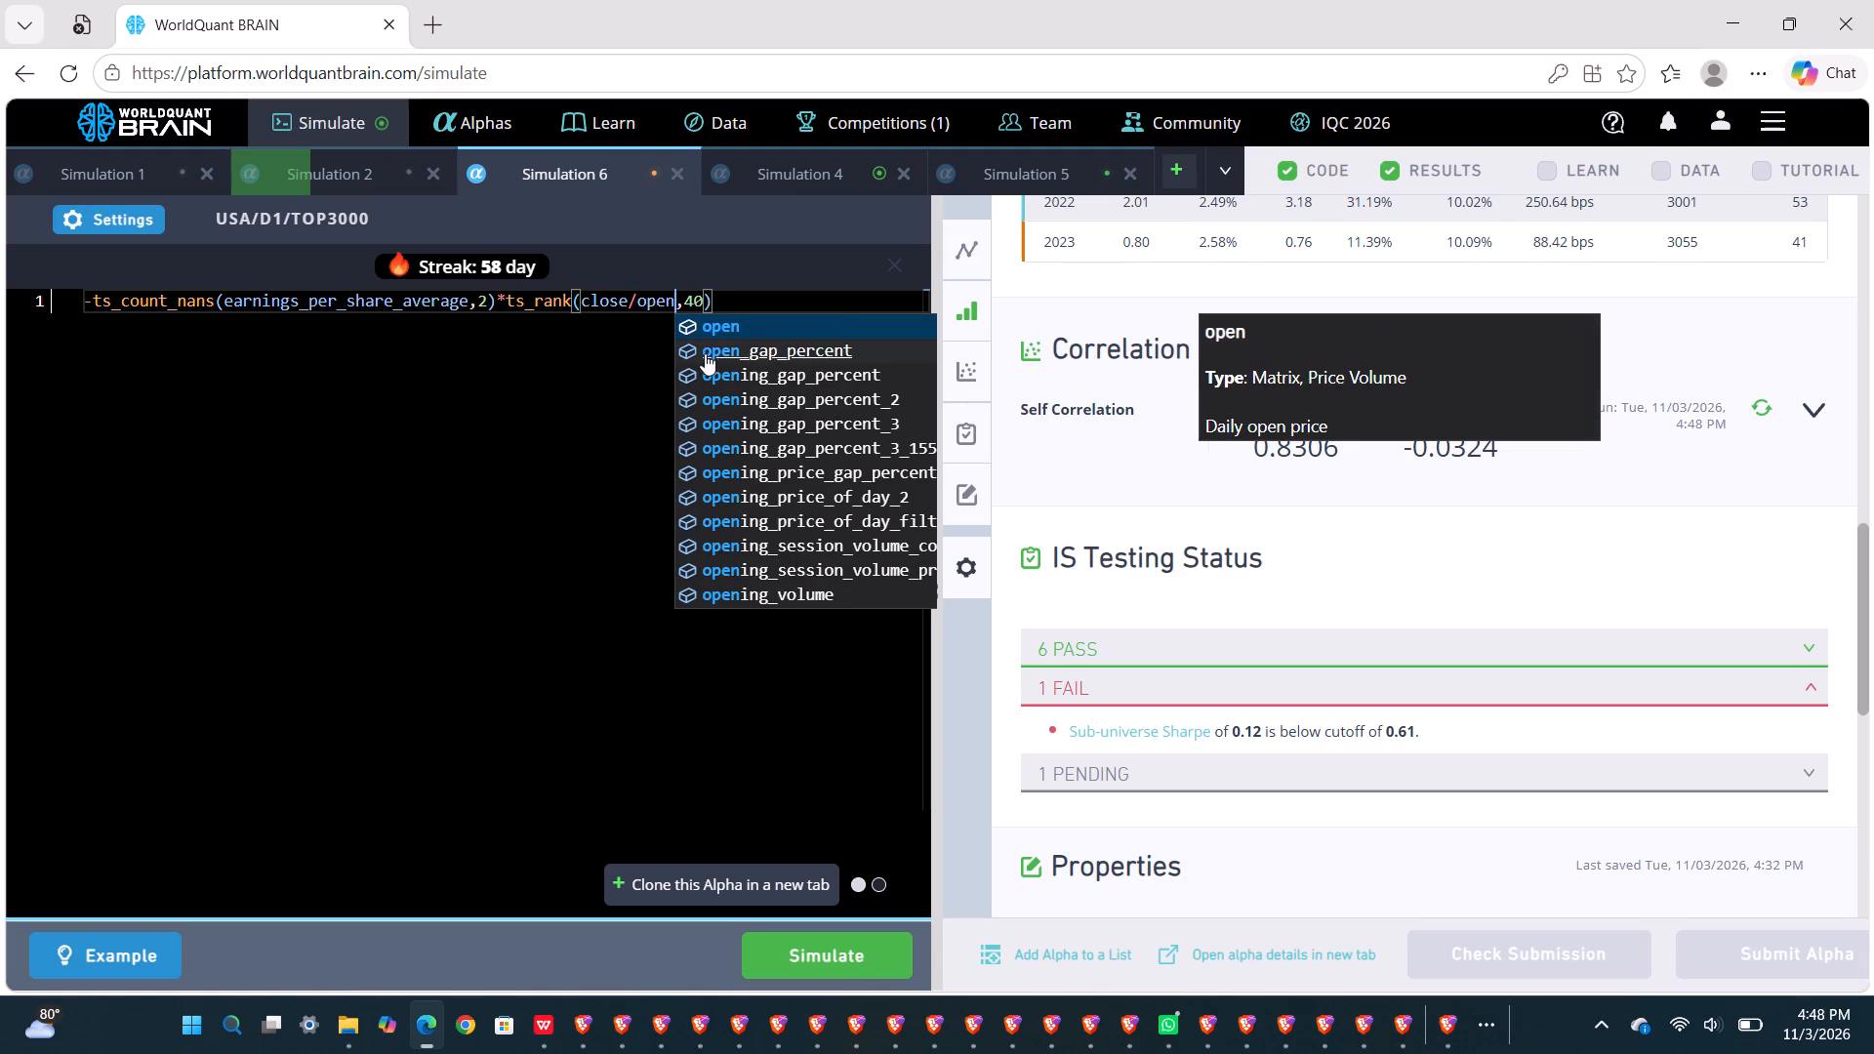
click(734, 322)
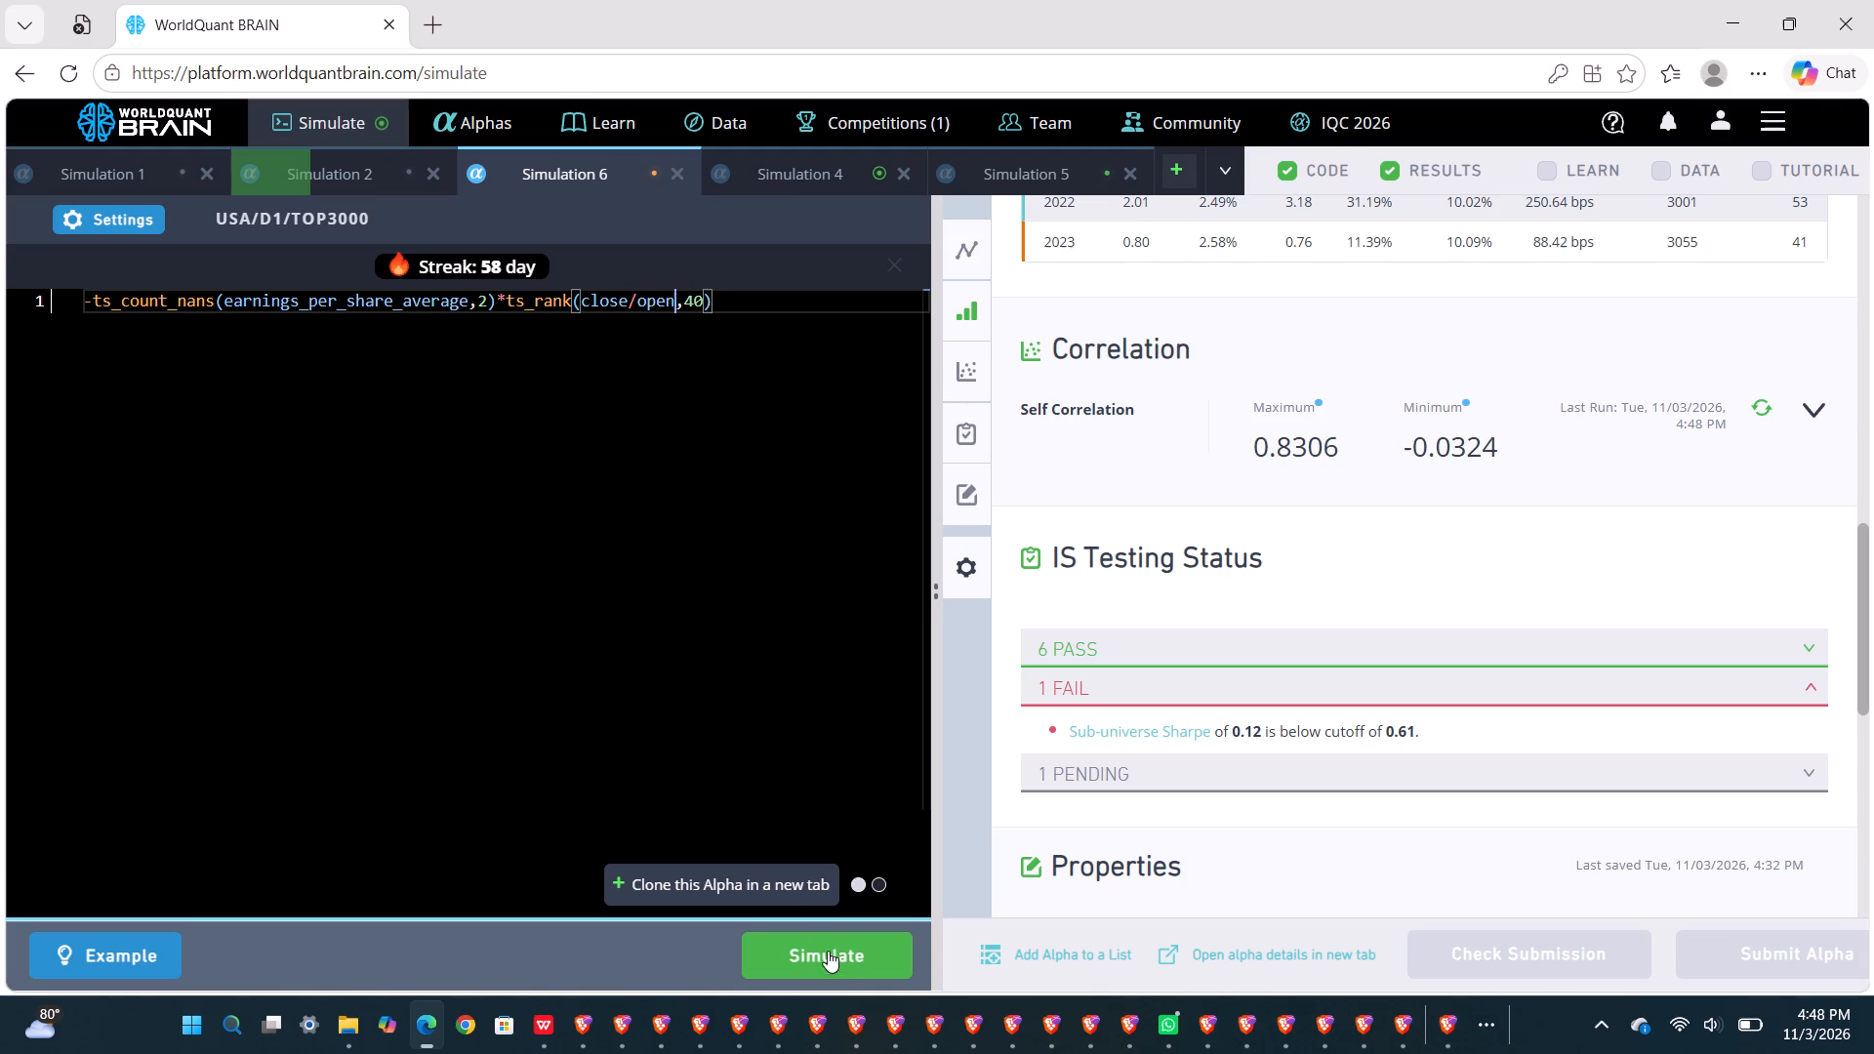
click(834, 959)
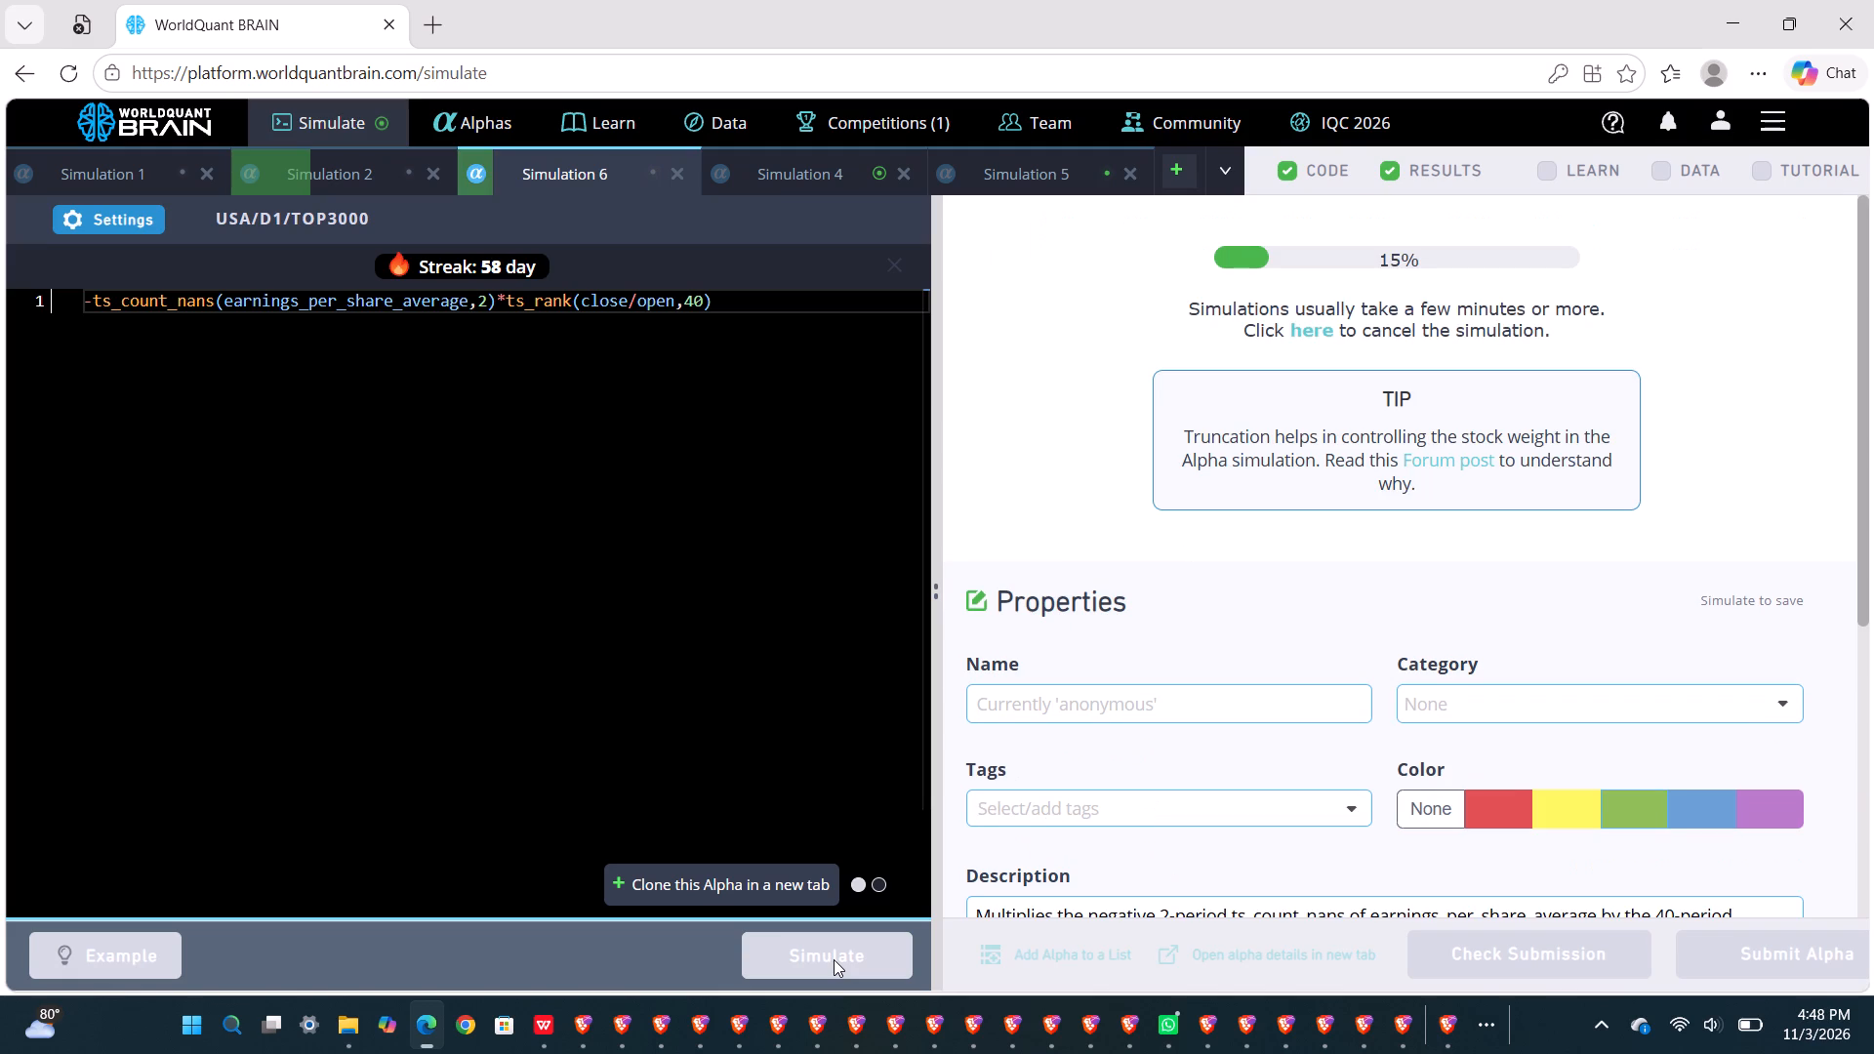
Show the test period for Simulation 4's alpha, review its yearly results and run the self-correlation check.
click(813, 169)
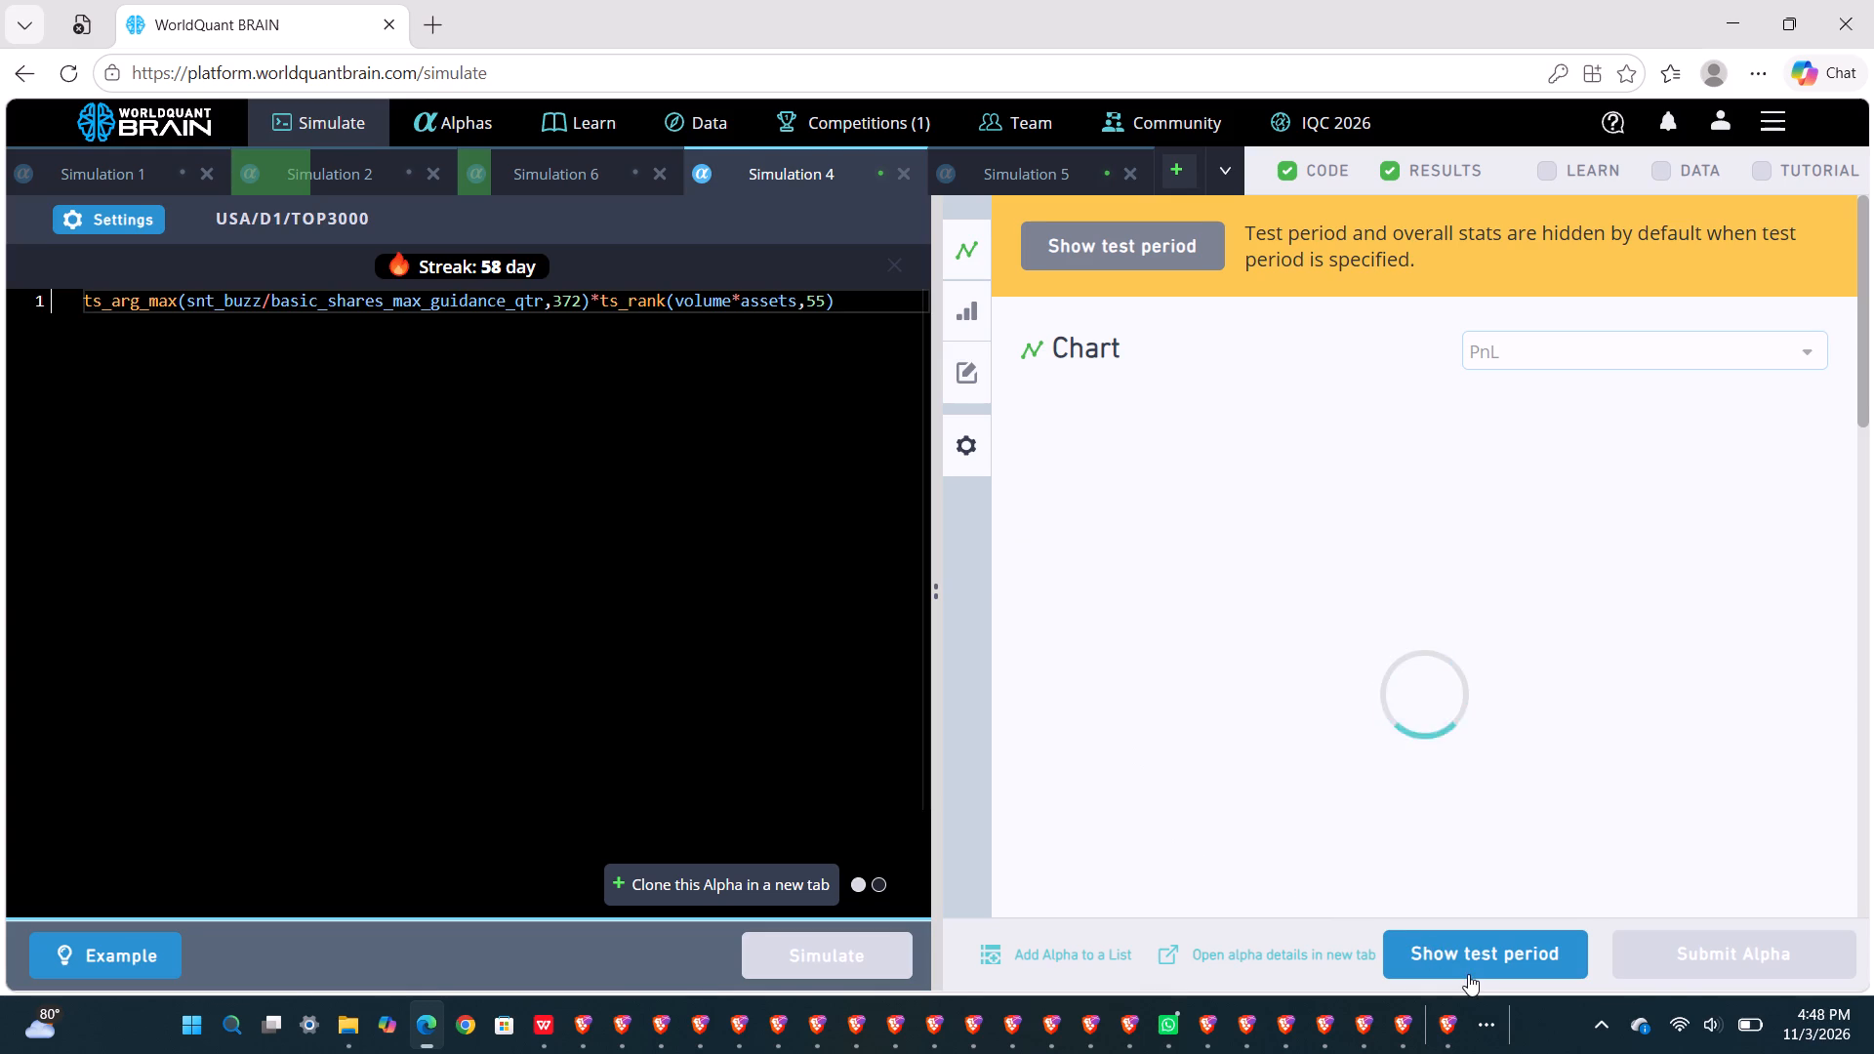
click(1468, 974)
scroll(1193, 682, down, 1)
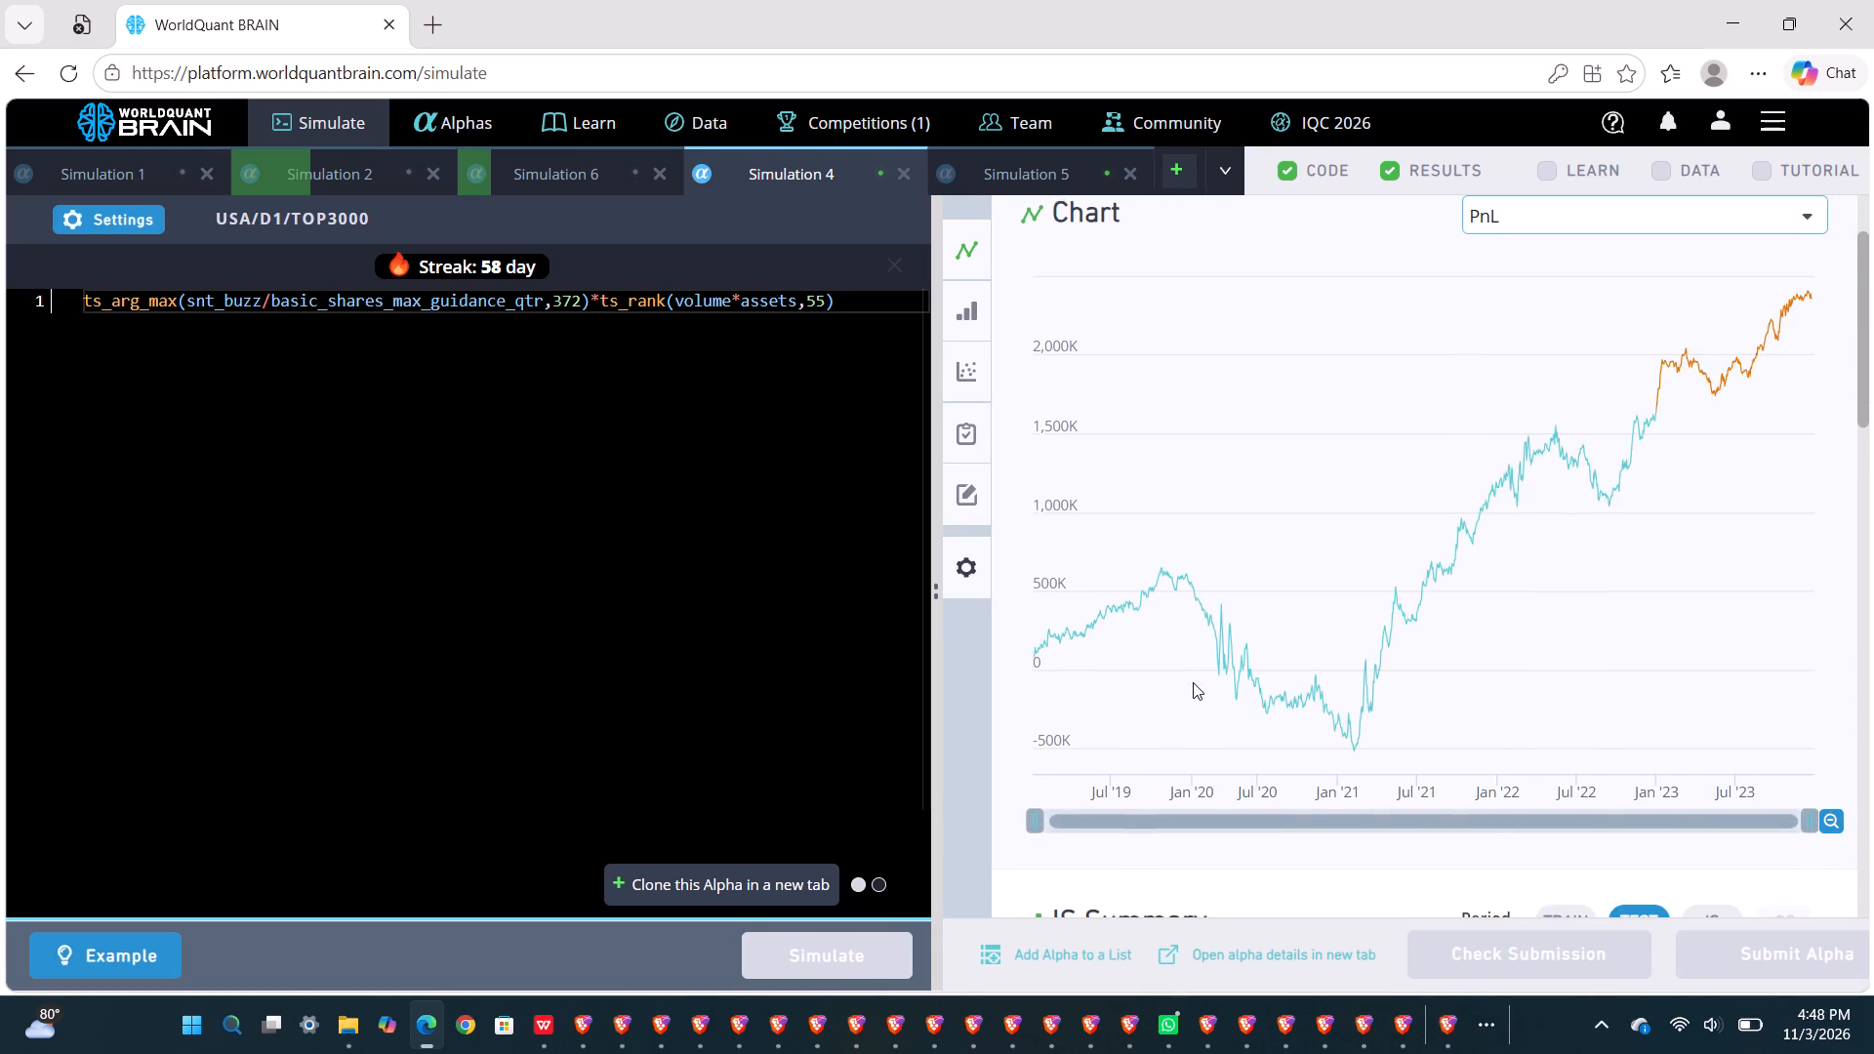
scroll(1193, 682, down, 7)
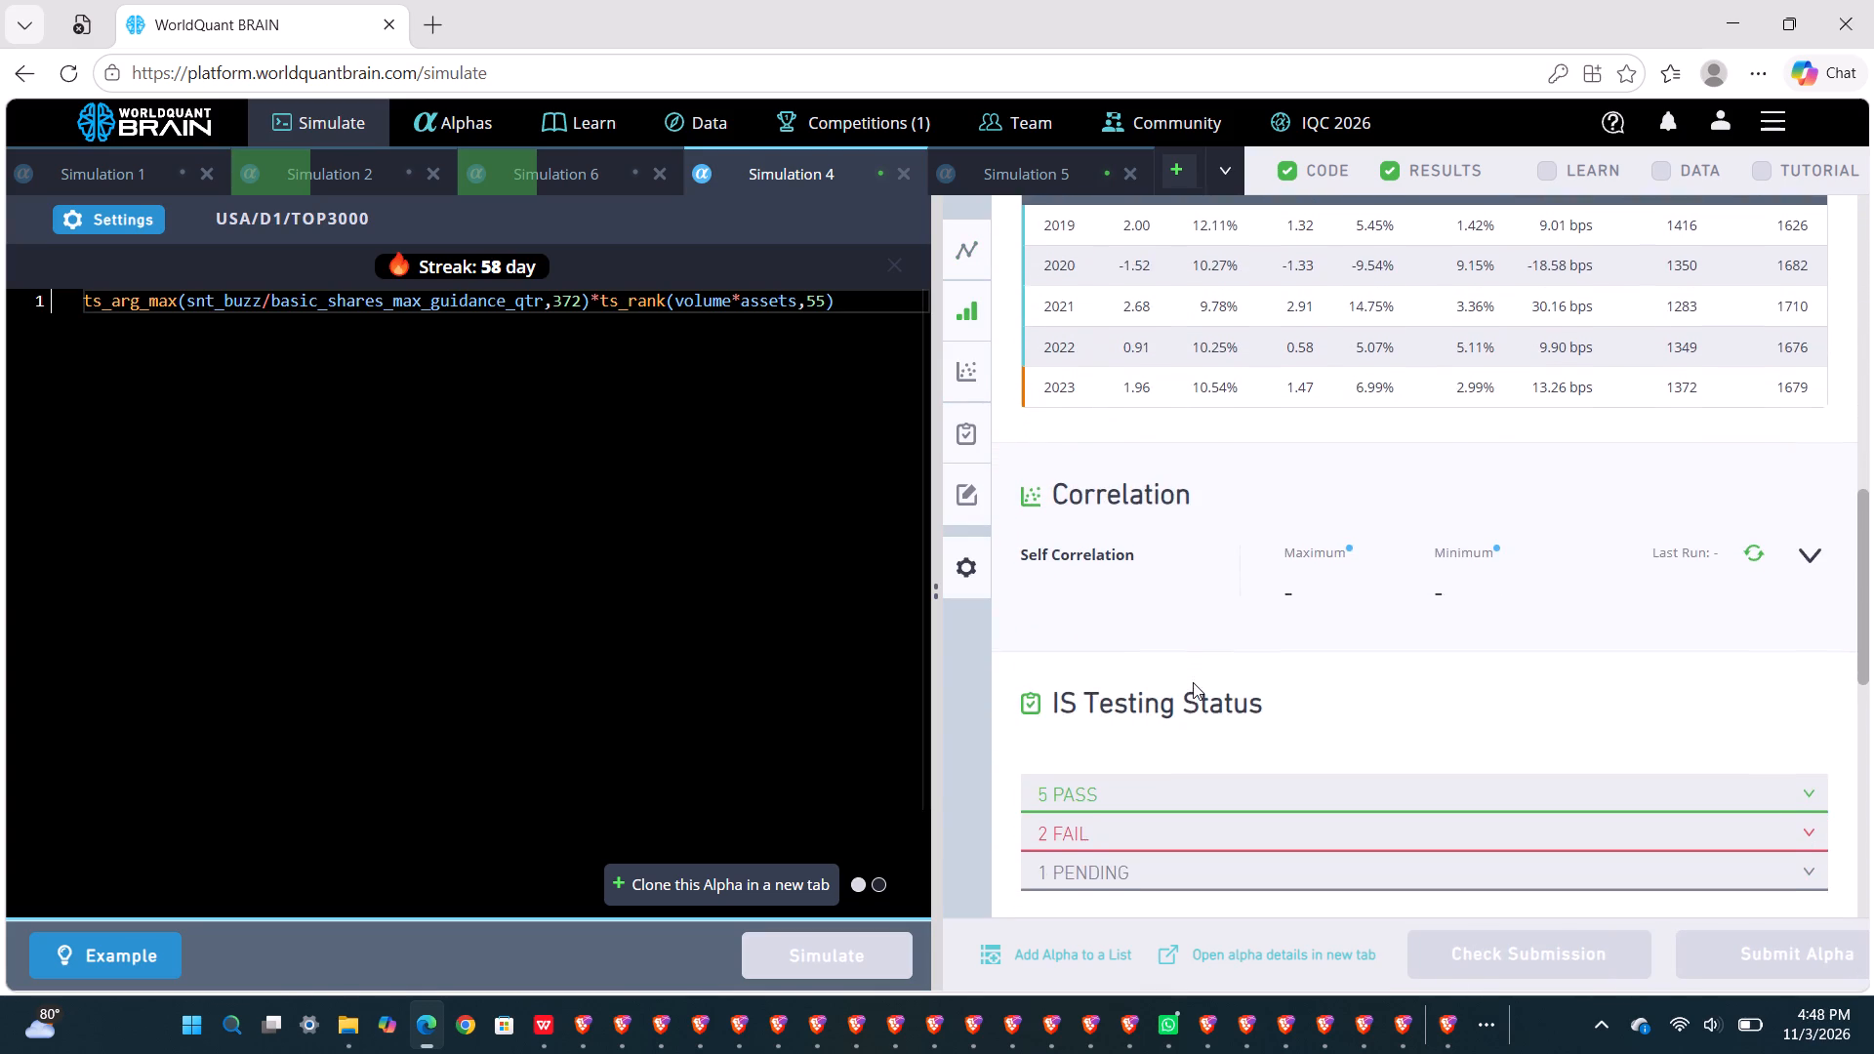
scroll(1193, 682, down, 2)
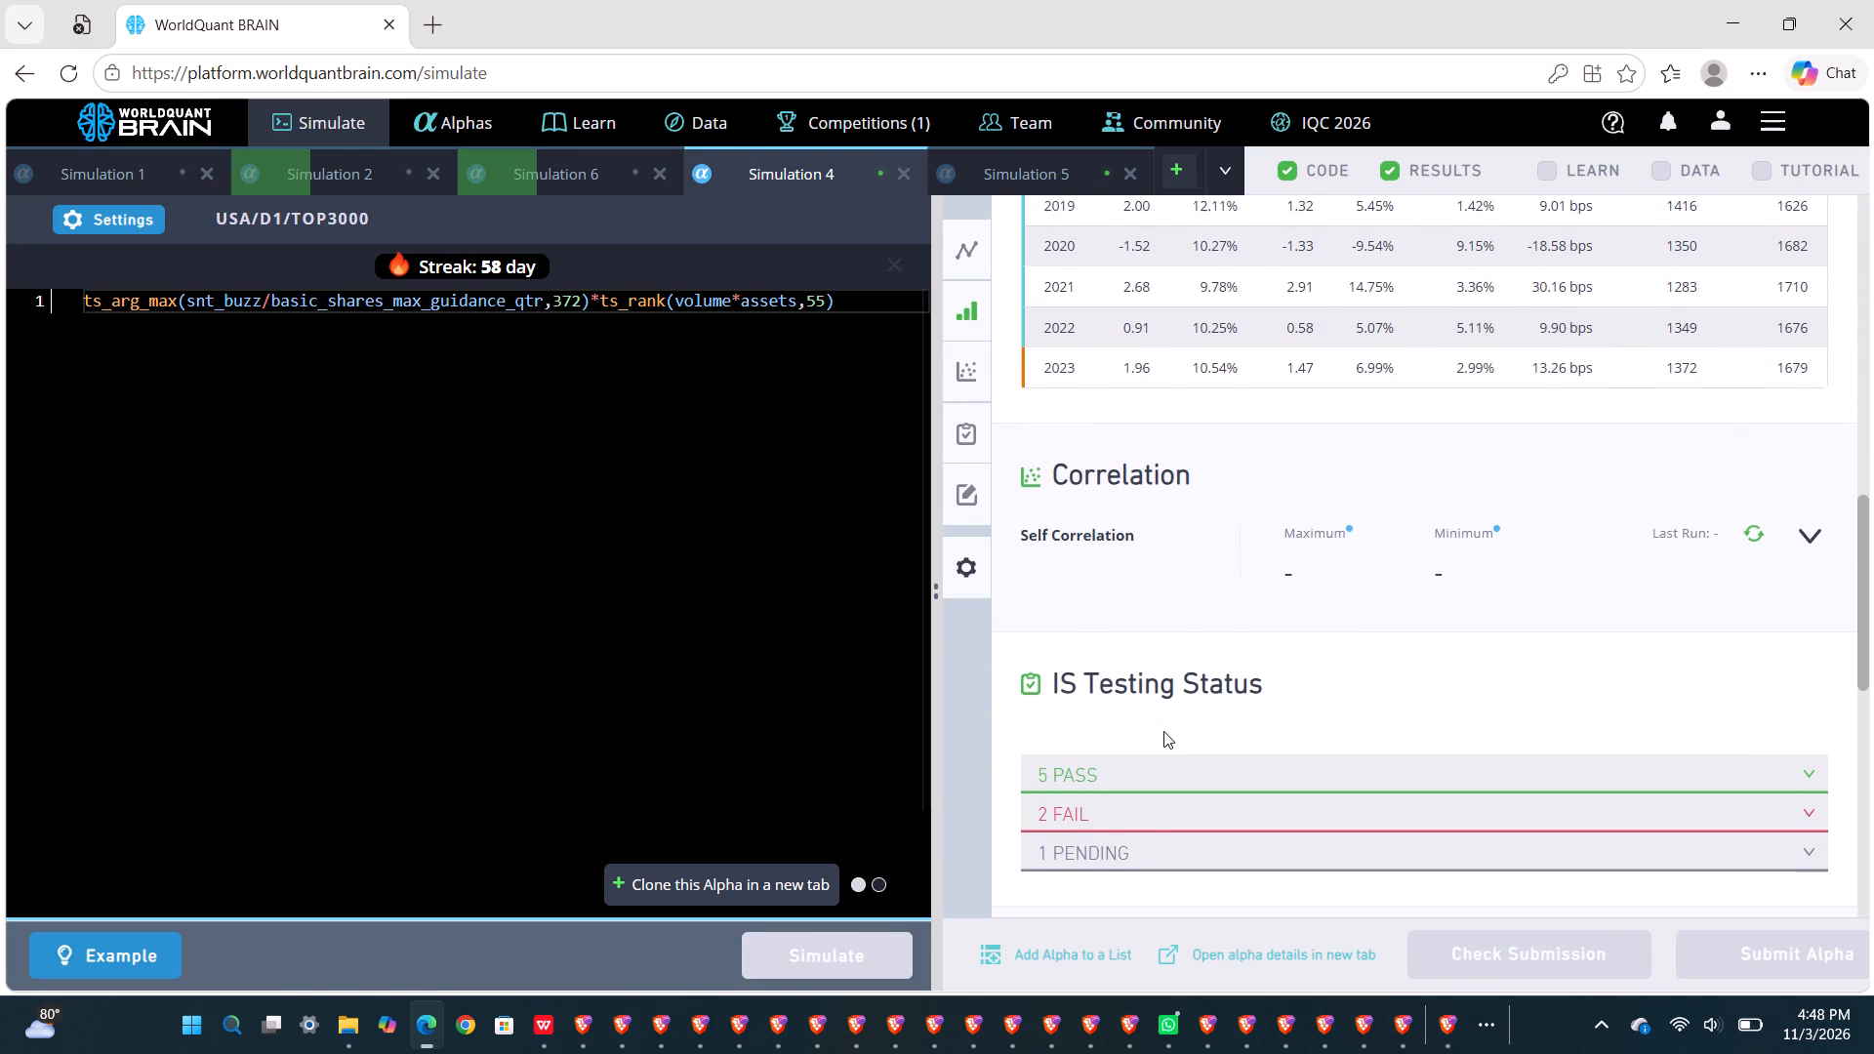
scroll(1163, 731, down, 2)
scroll(1163, 731, up, 2)
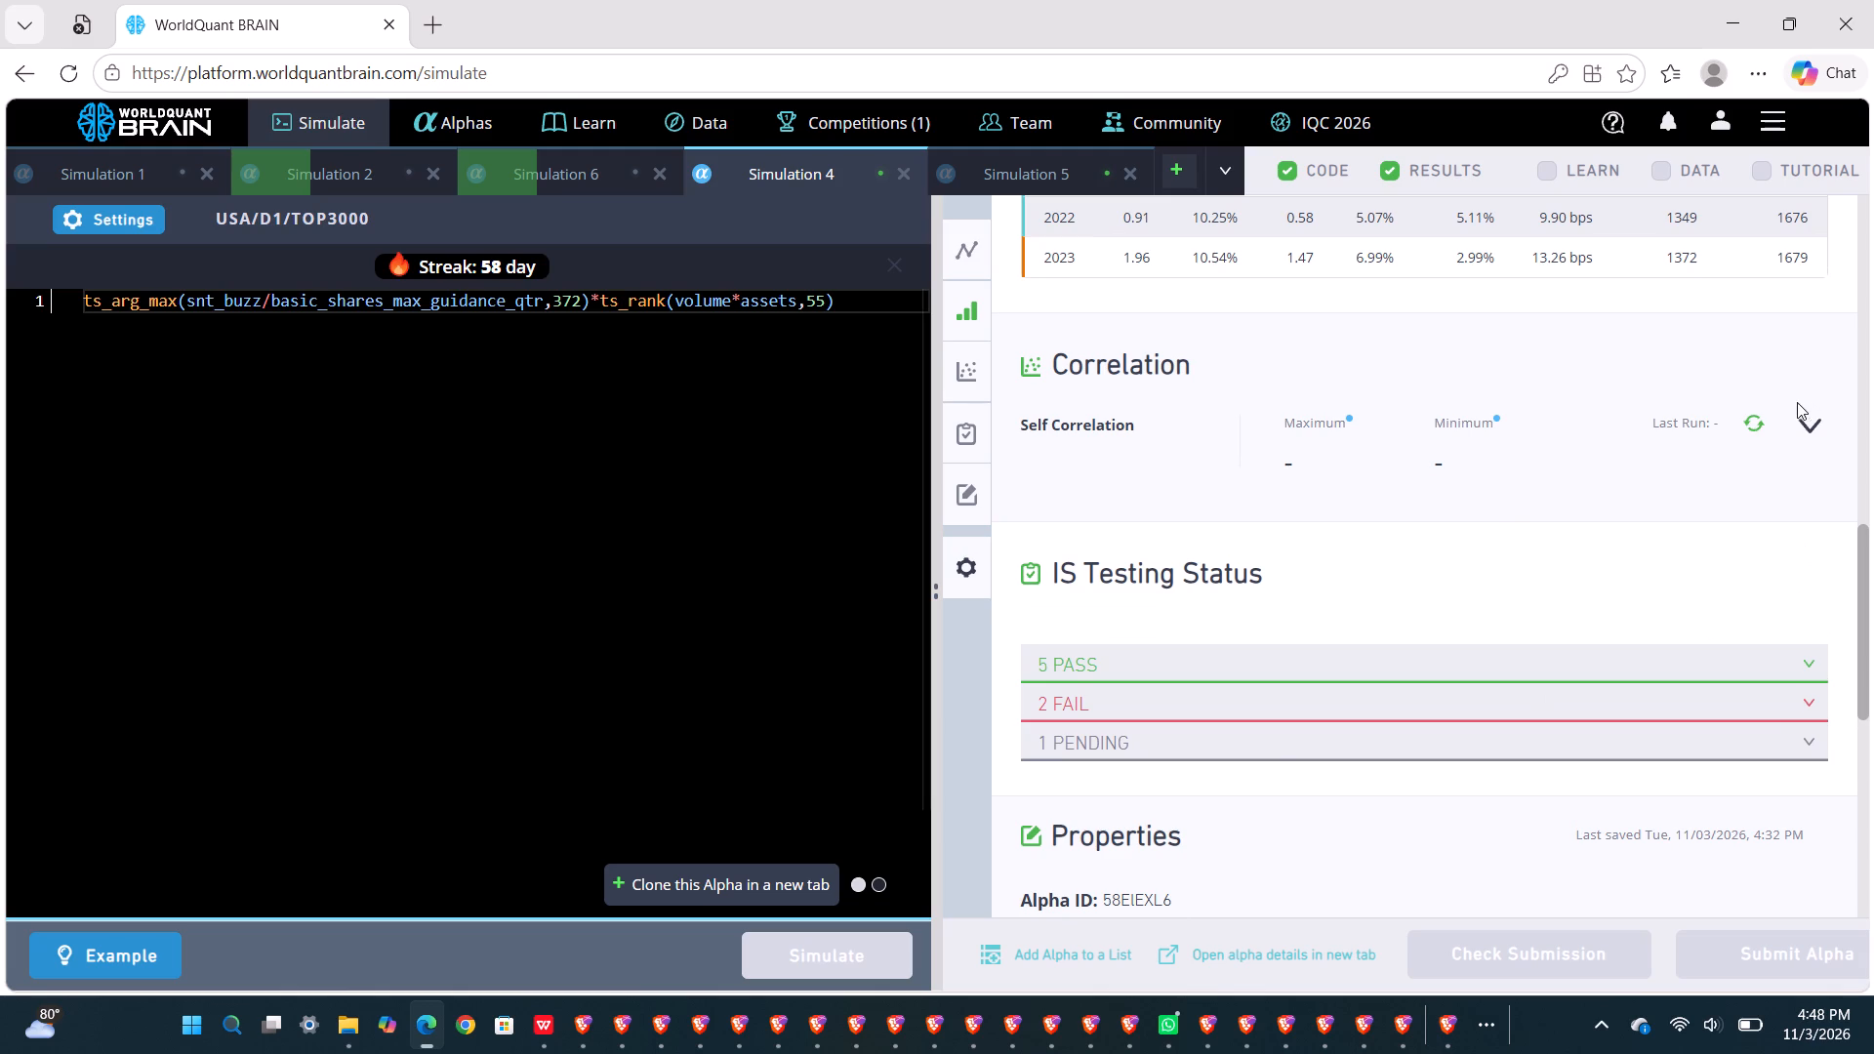
click(1755, 428)
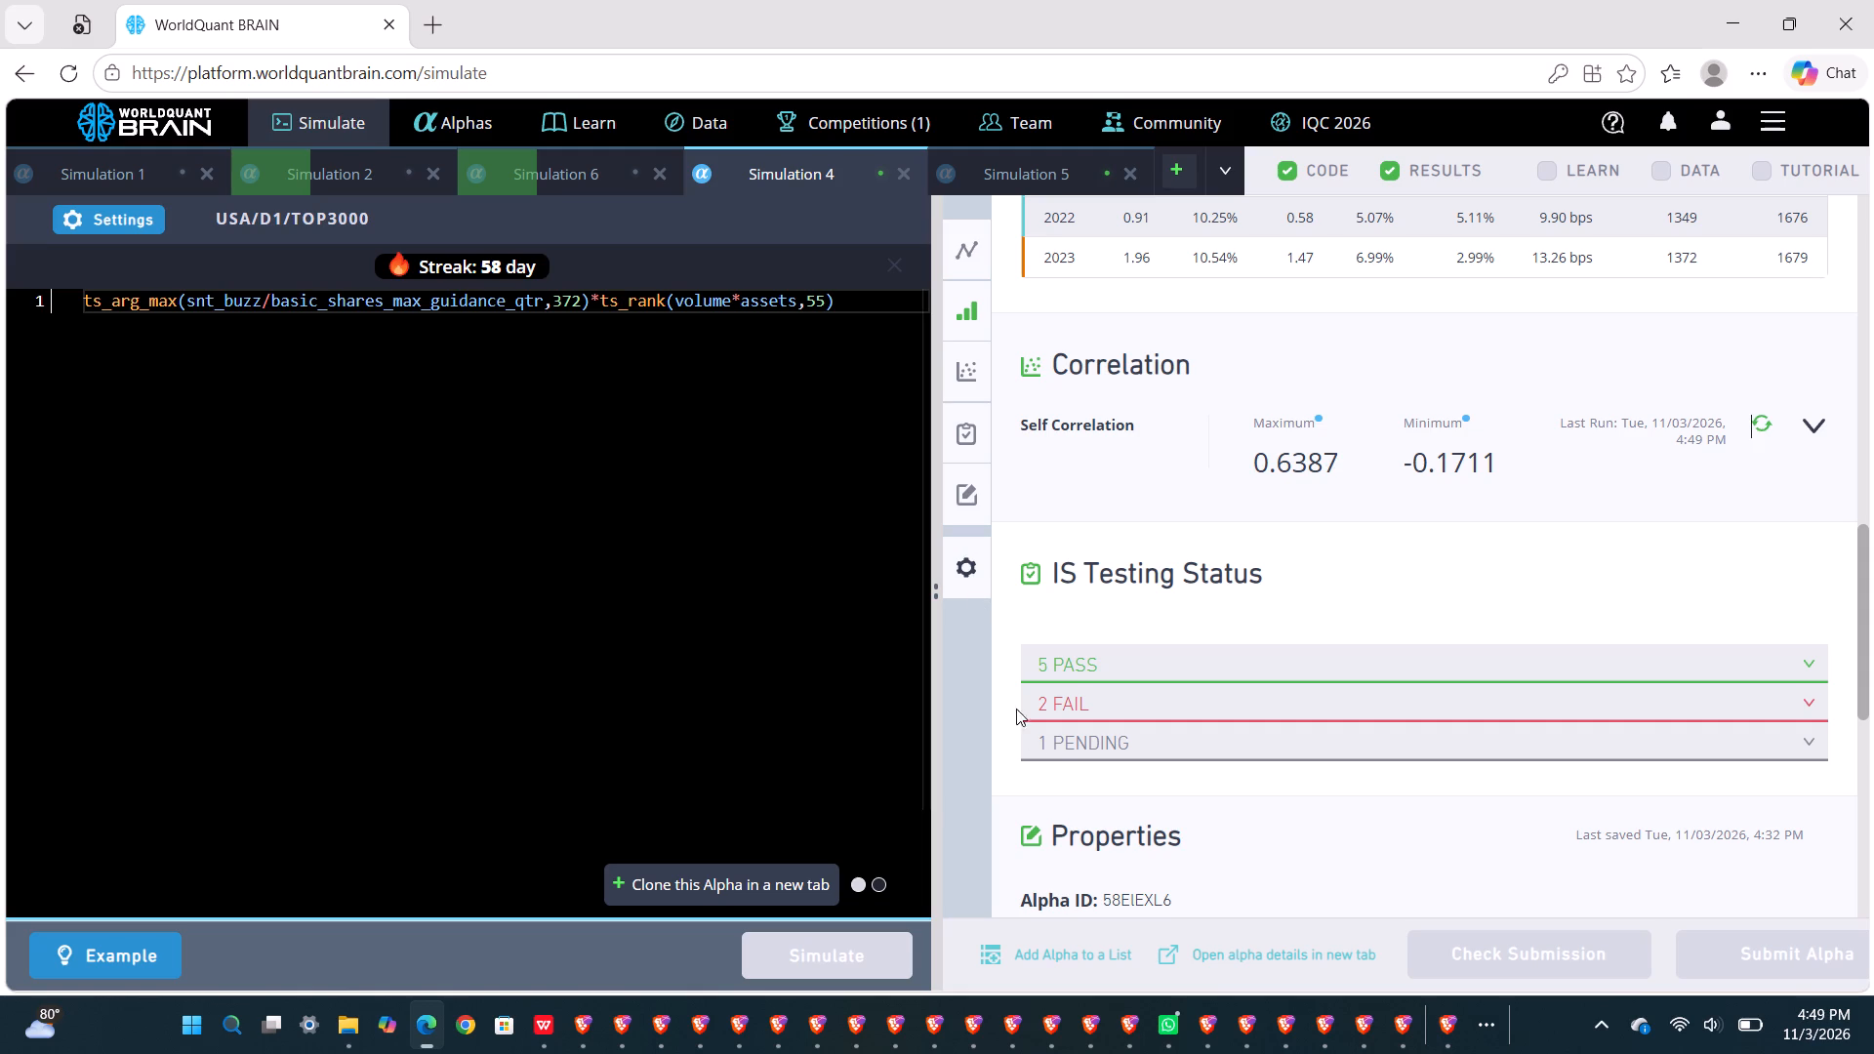
Examine the passed and failed IS test details for Simulation 4's alpha.
click(1110, 678)
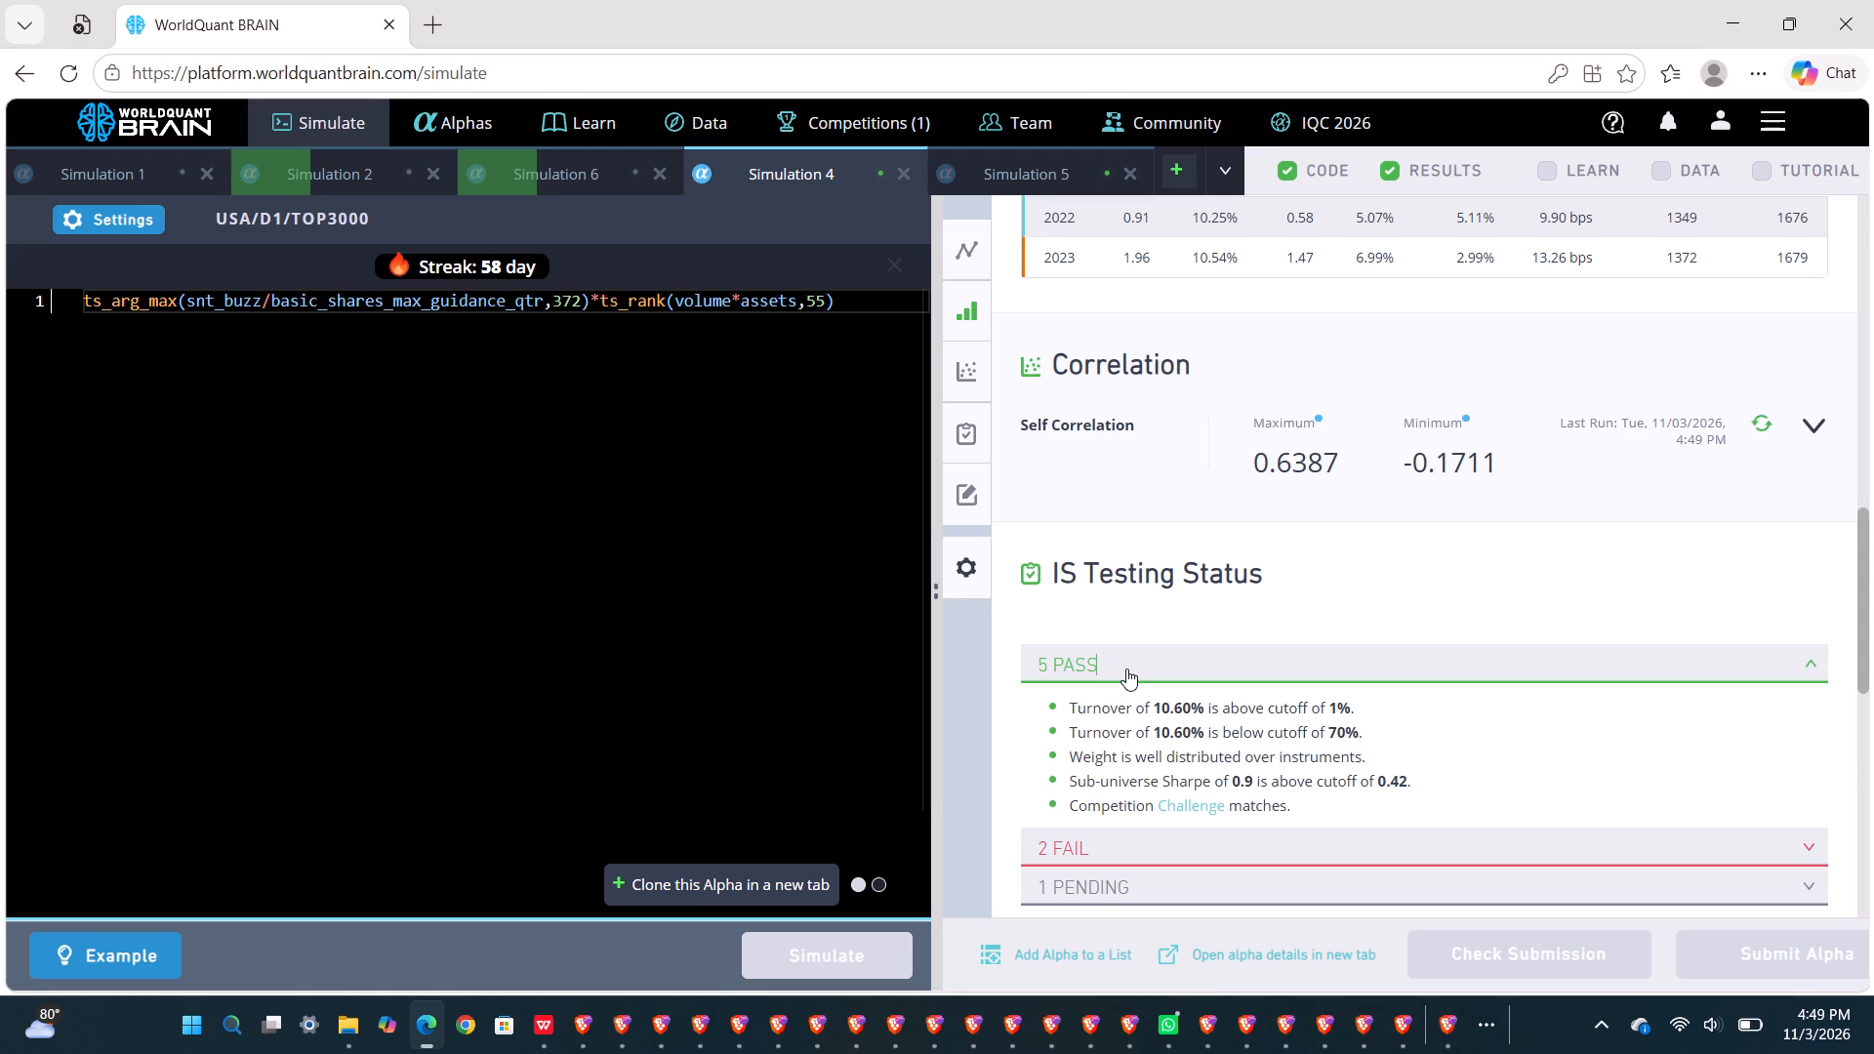
click(1126, 669)
click(1119, 710)
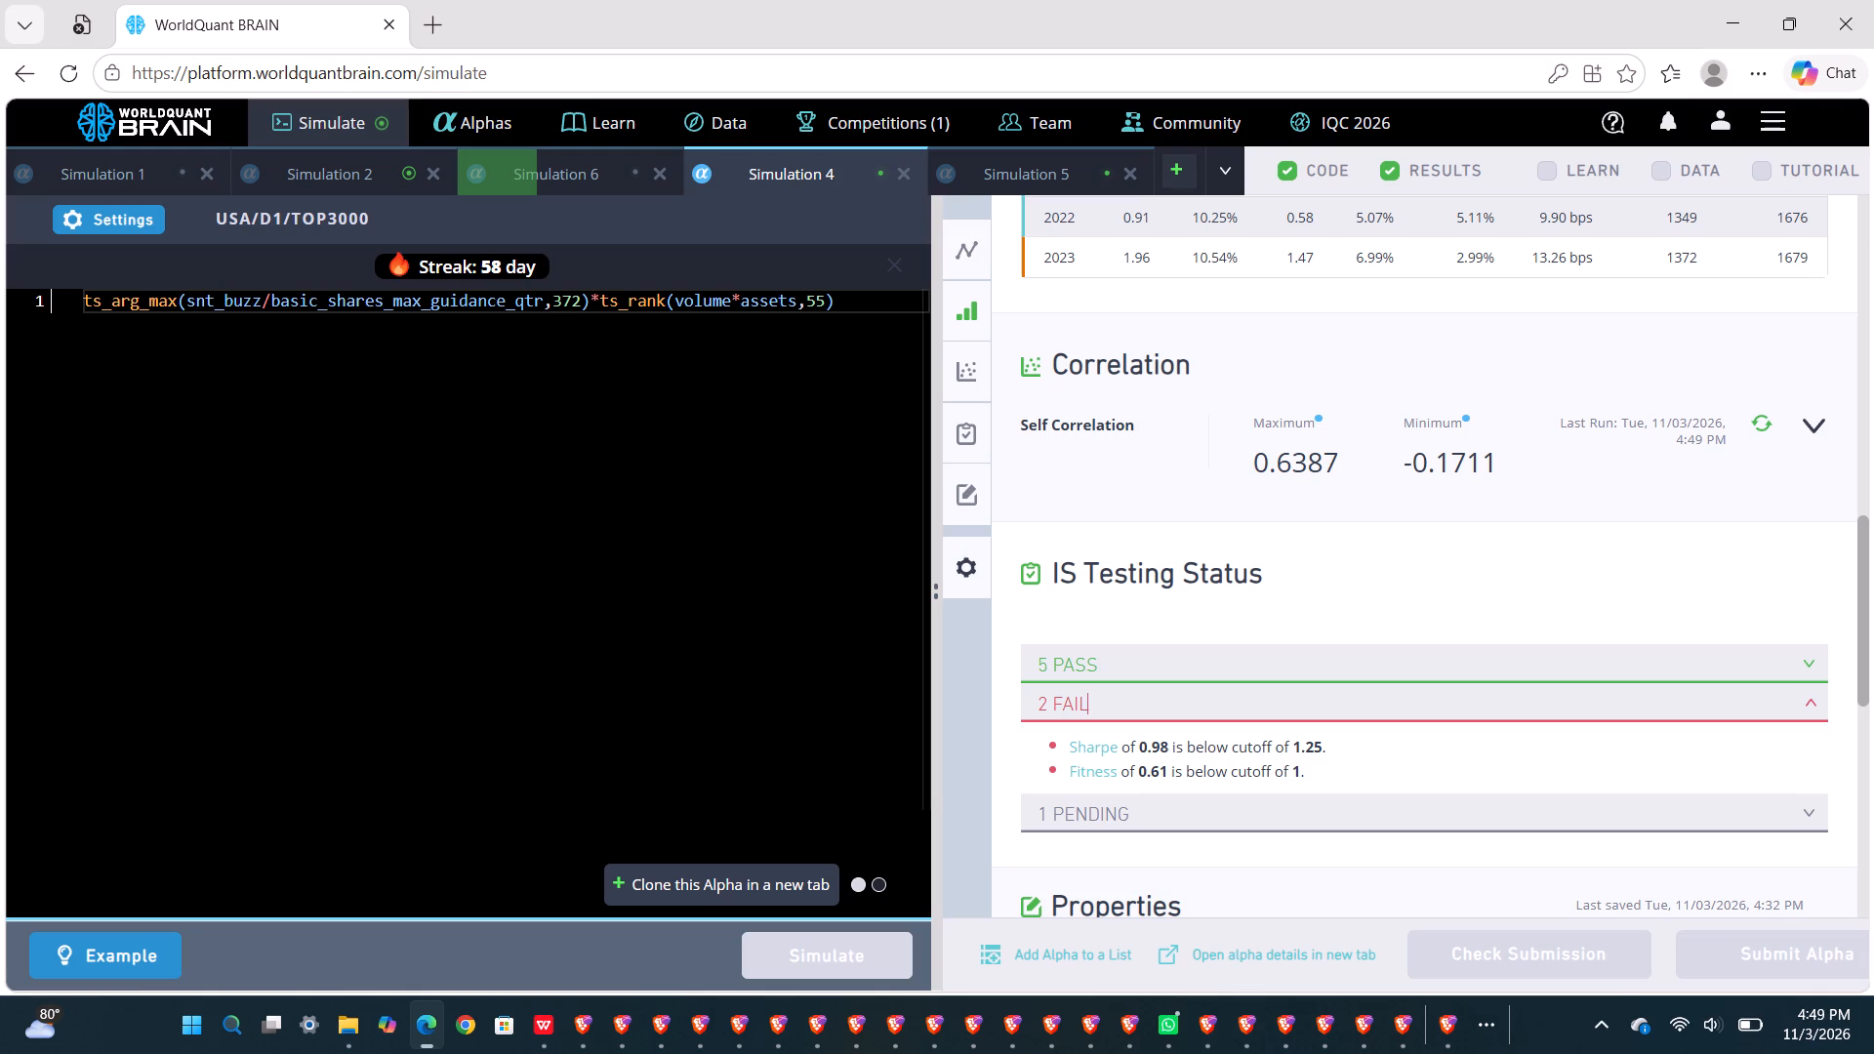
Set the ts_rank lookback in Simulation 4's expression to 45 and simulate the alpha.
click(816, 305)
key(BackSpace)
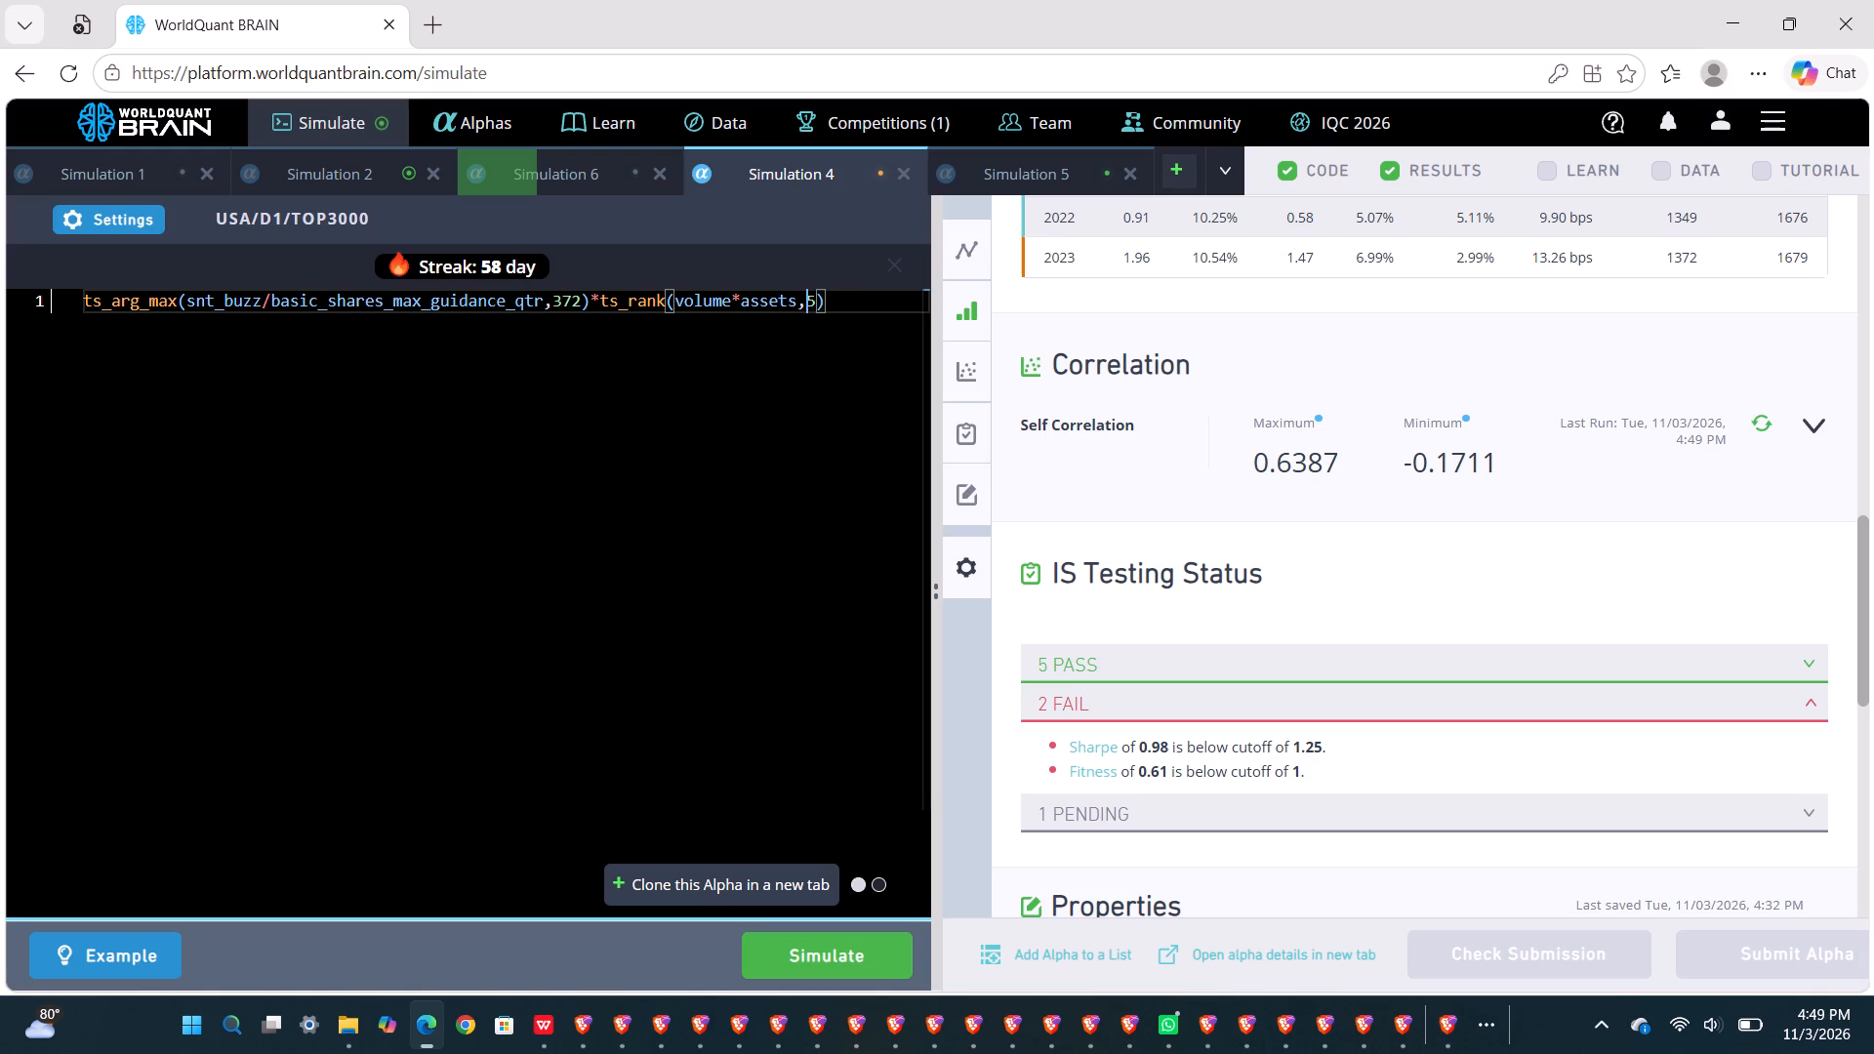
key(4)
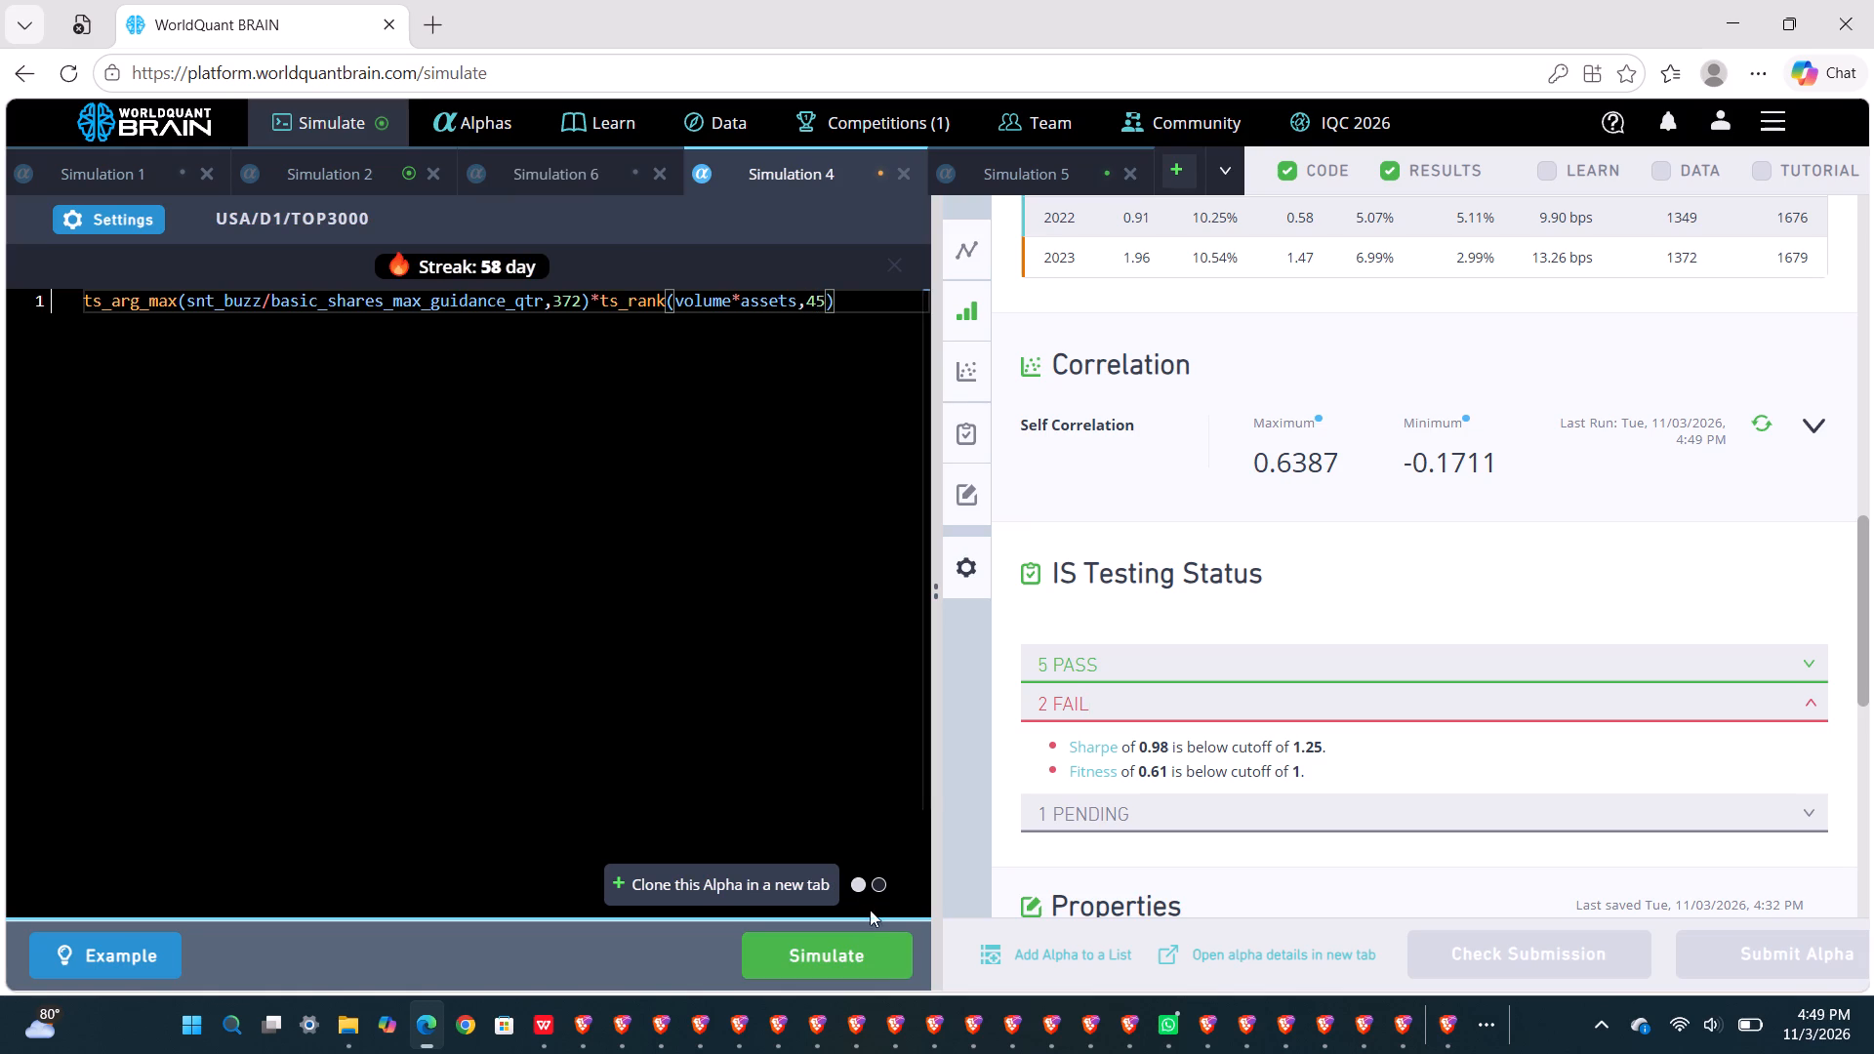
click(866, 939)
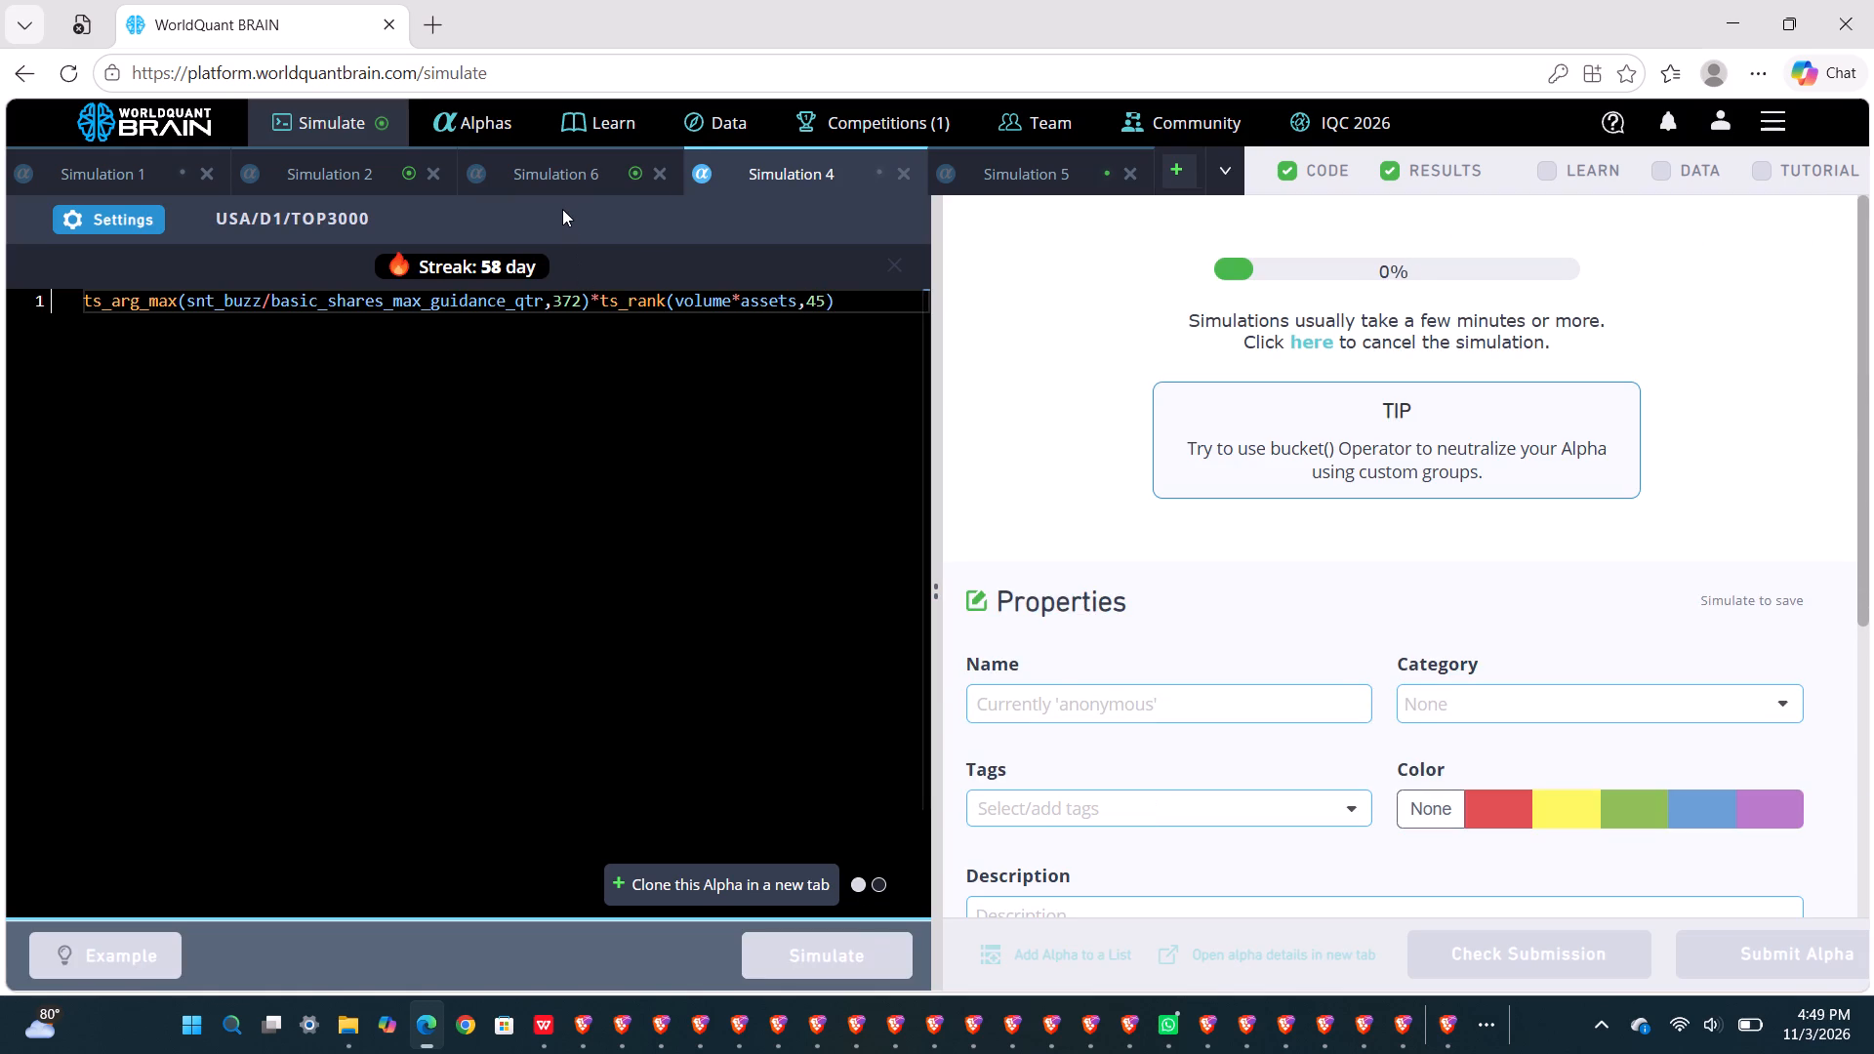
Show the test period for Simulation 6's close/open alpha and review its yearly IS summary results.
click(557, 174)
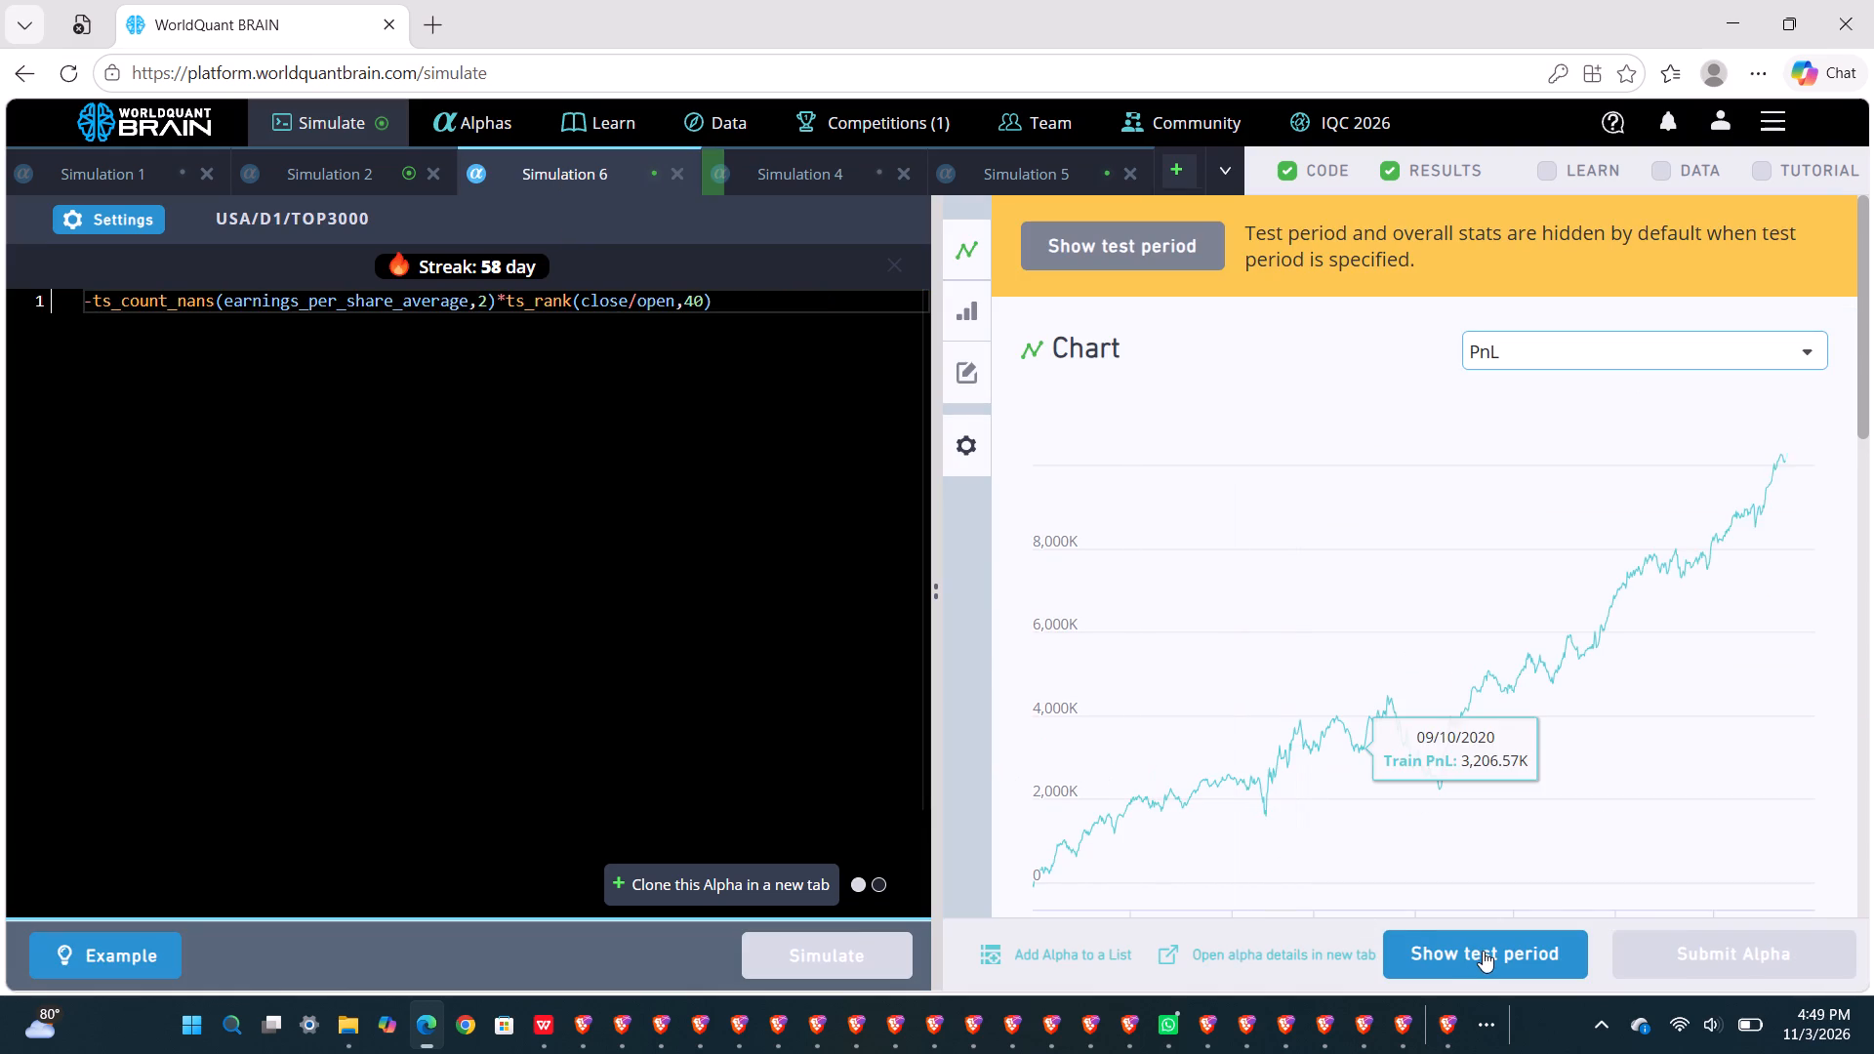
click(1483, 951)
scroll(1454, 805, down, 5)
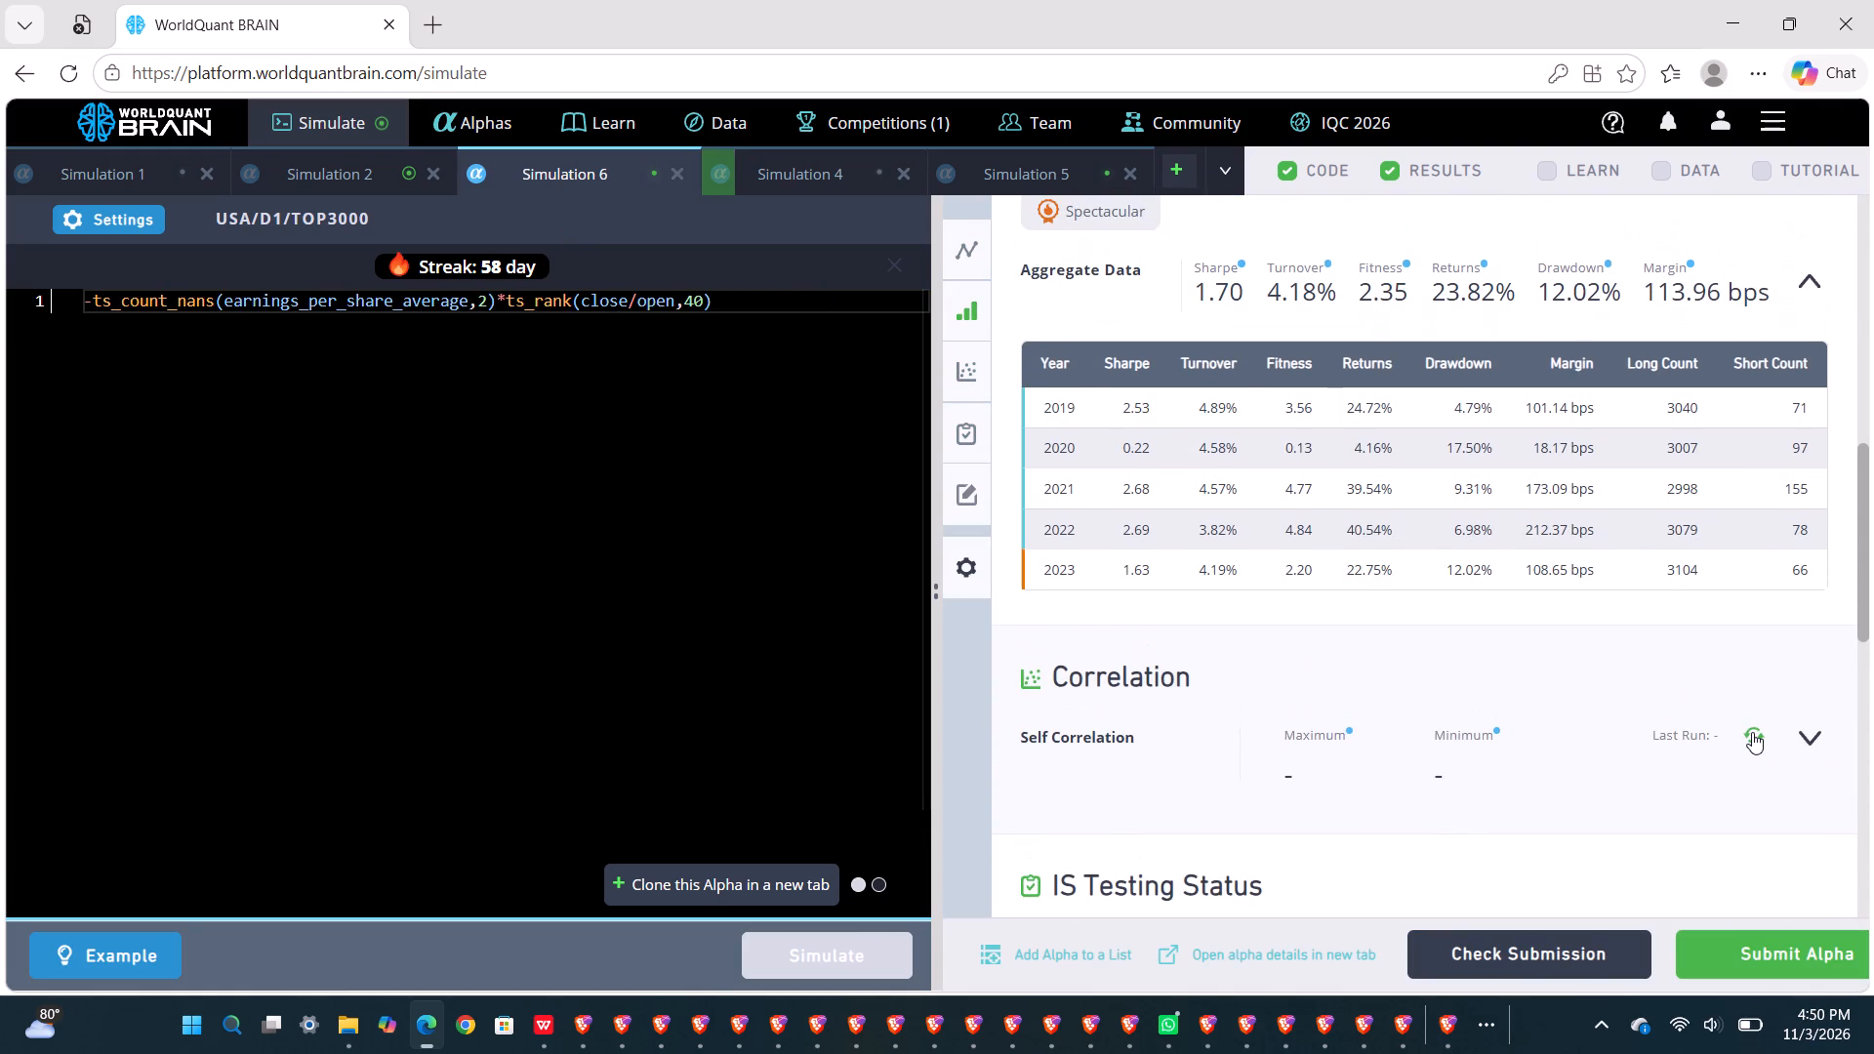
Run the self-correlation check for Simulation 6's close/open alpha and review the result.
click(1752, 732)
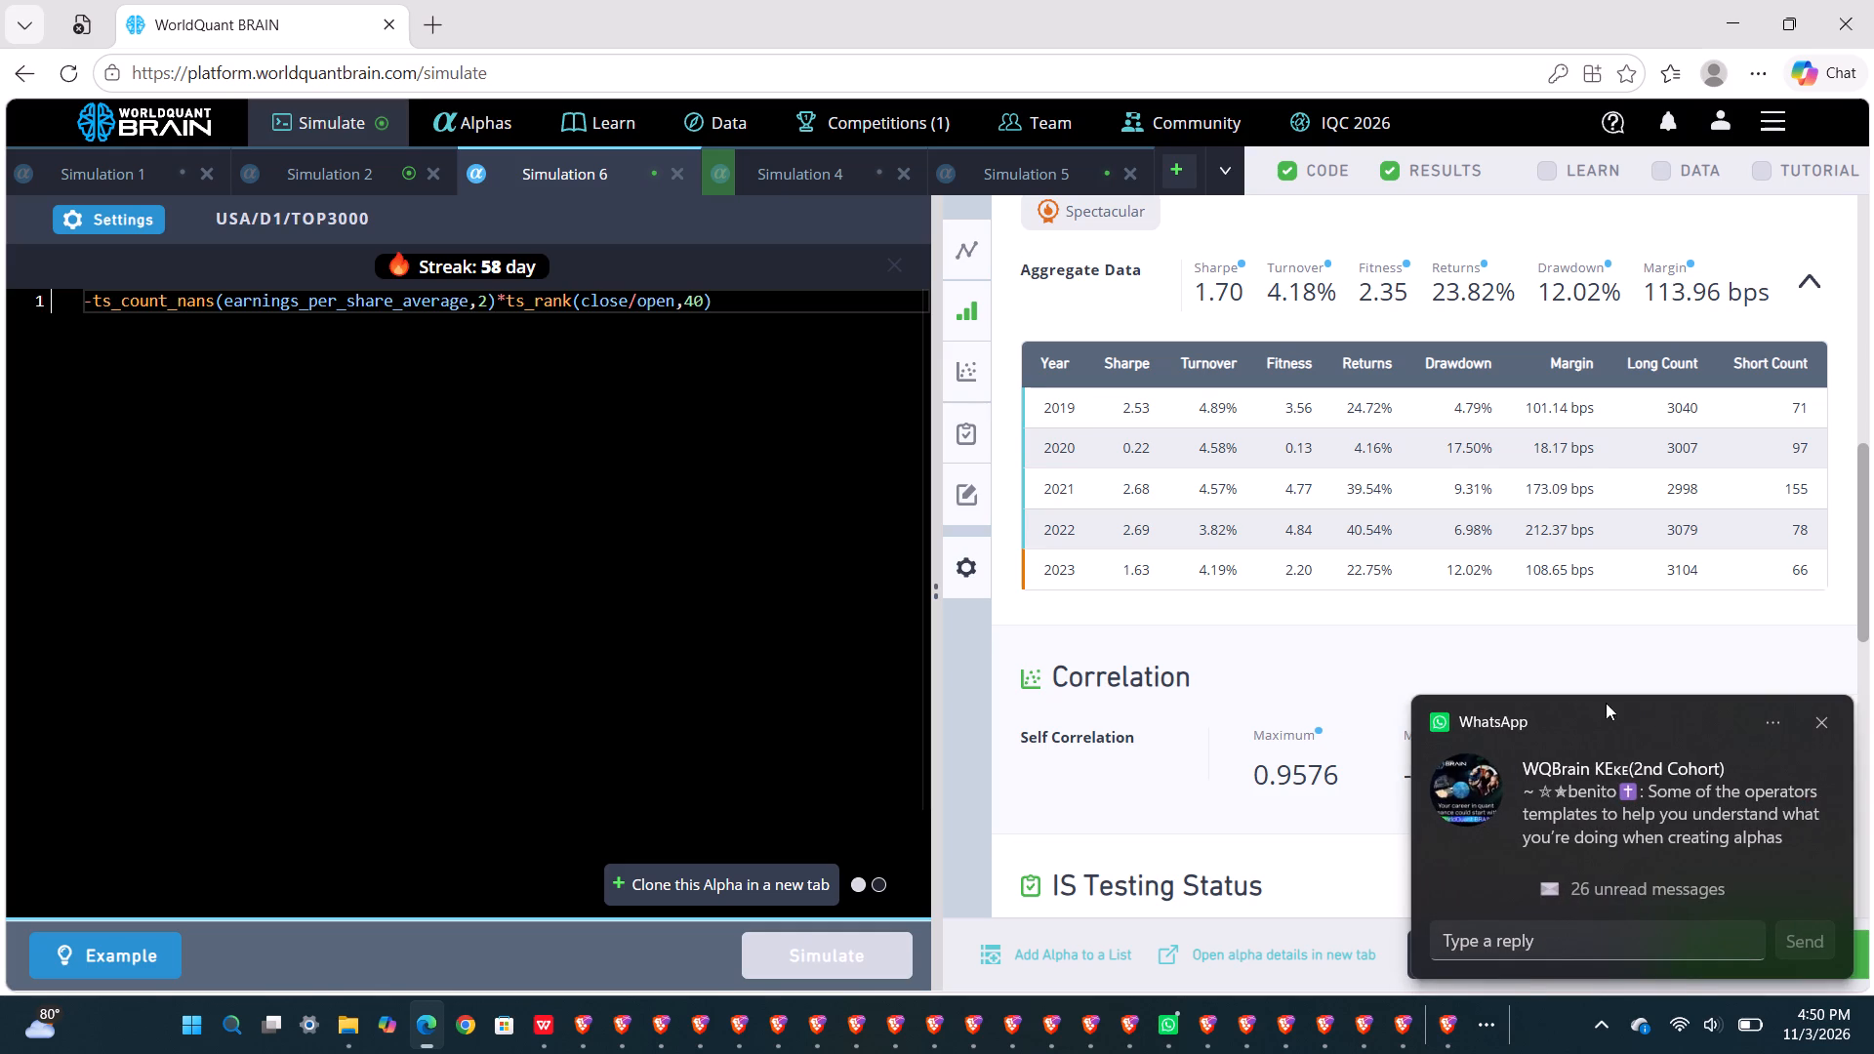
scroll(1104, 571, down, 1)
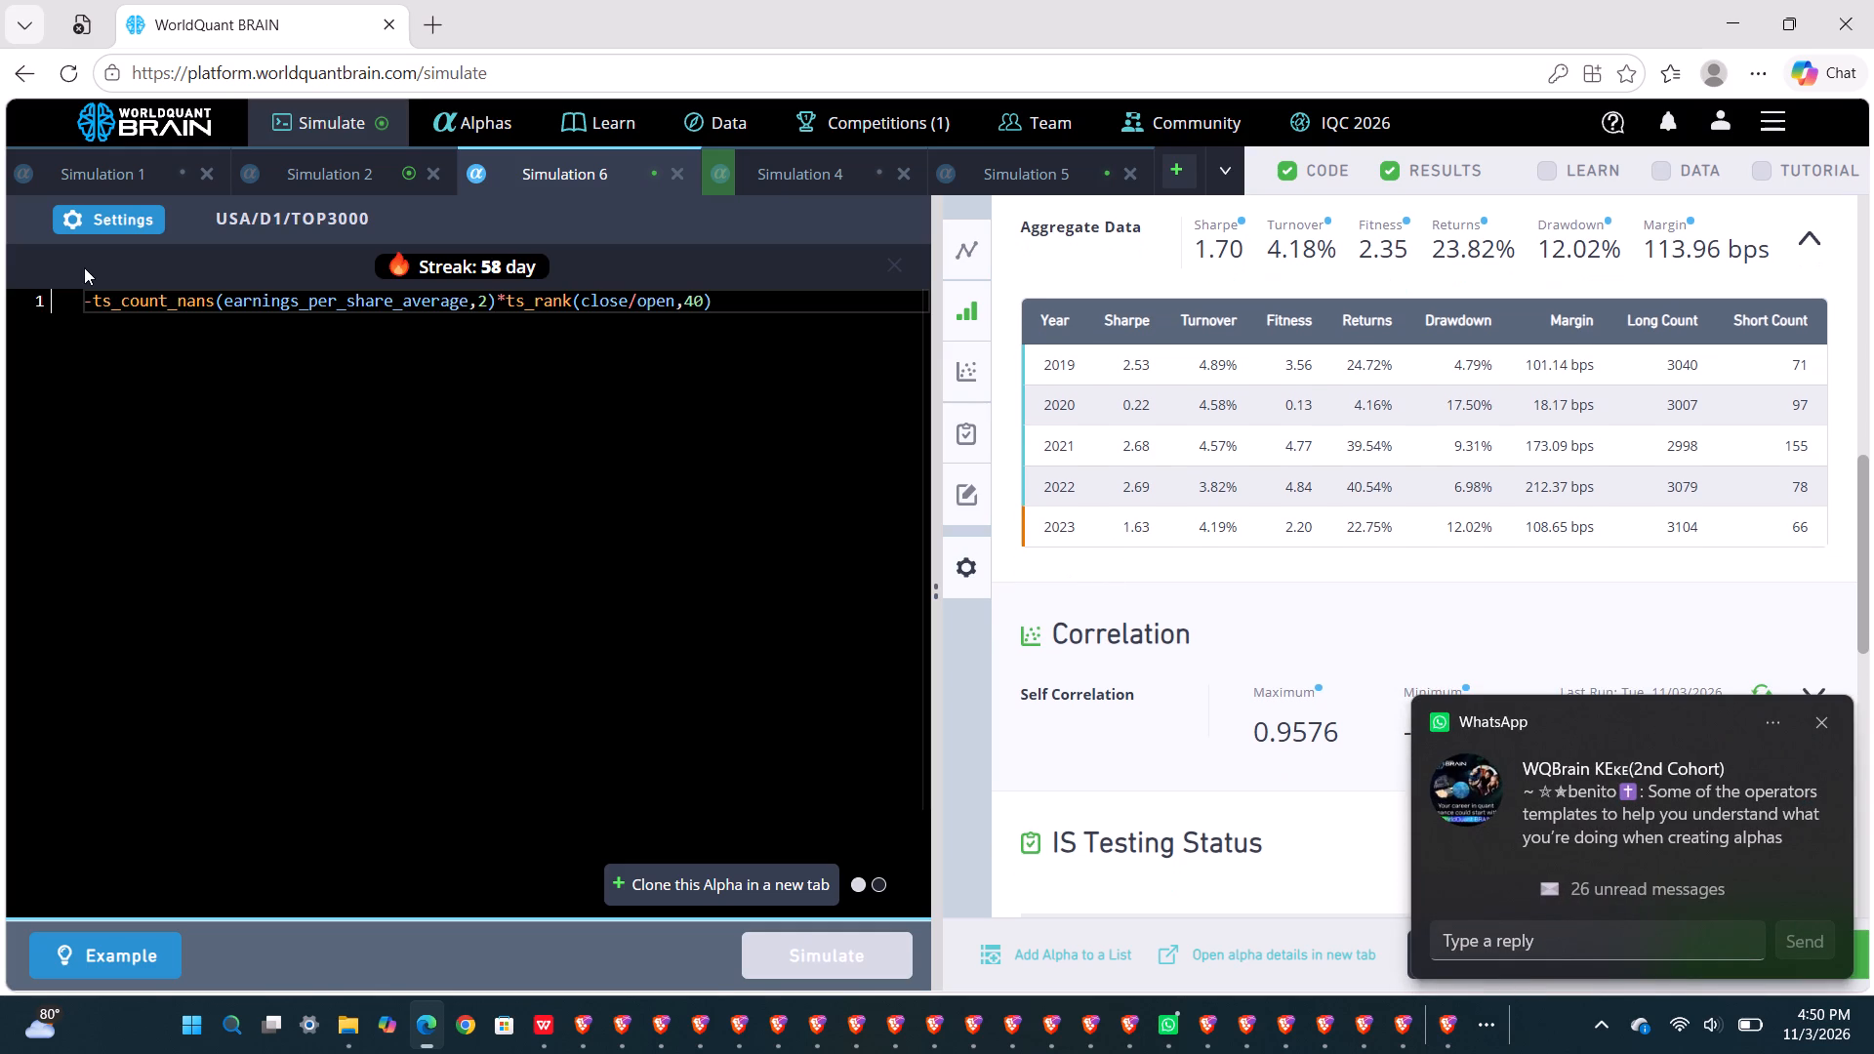
Multiply earnings_per_share_average inside ts_count_nans in Simulation 6's expression by a further term beginning with "s".
click(466, 306)
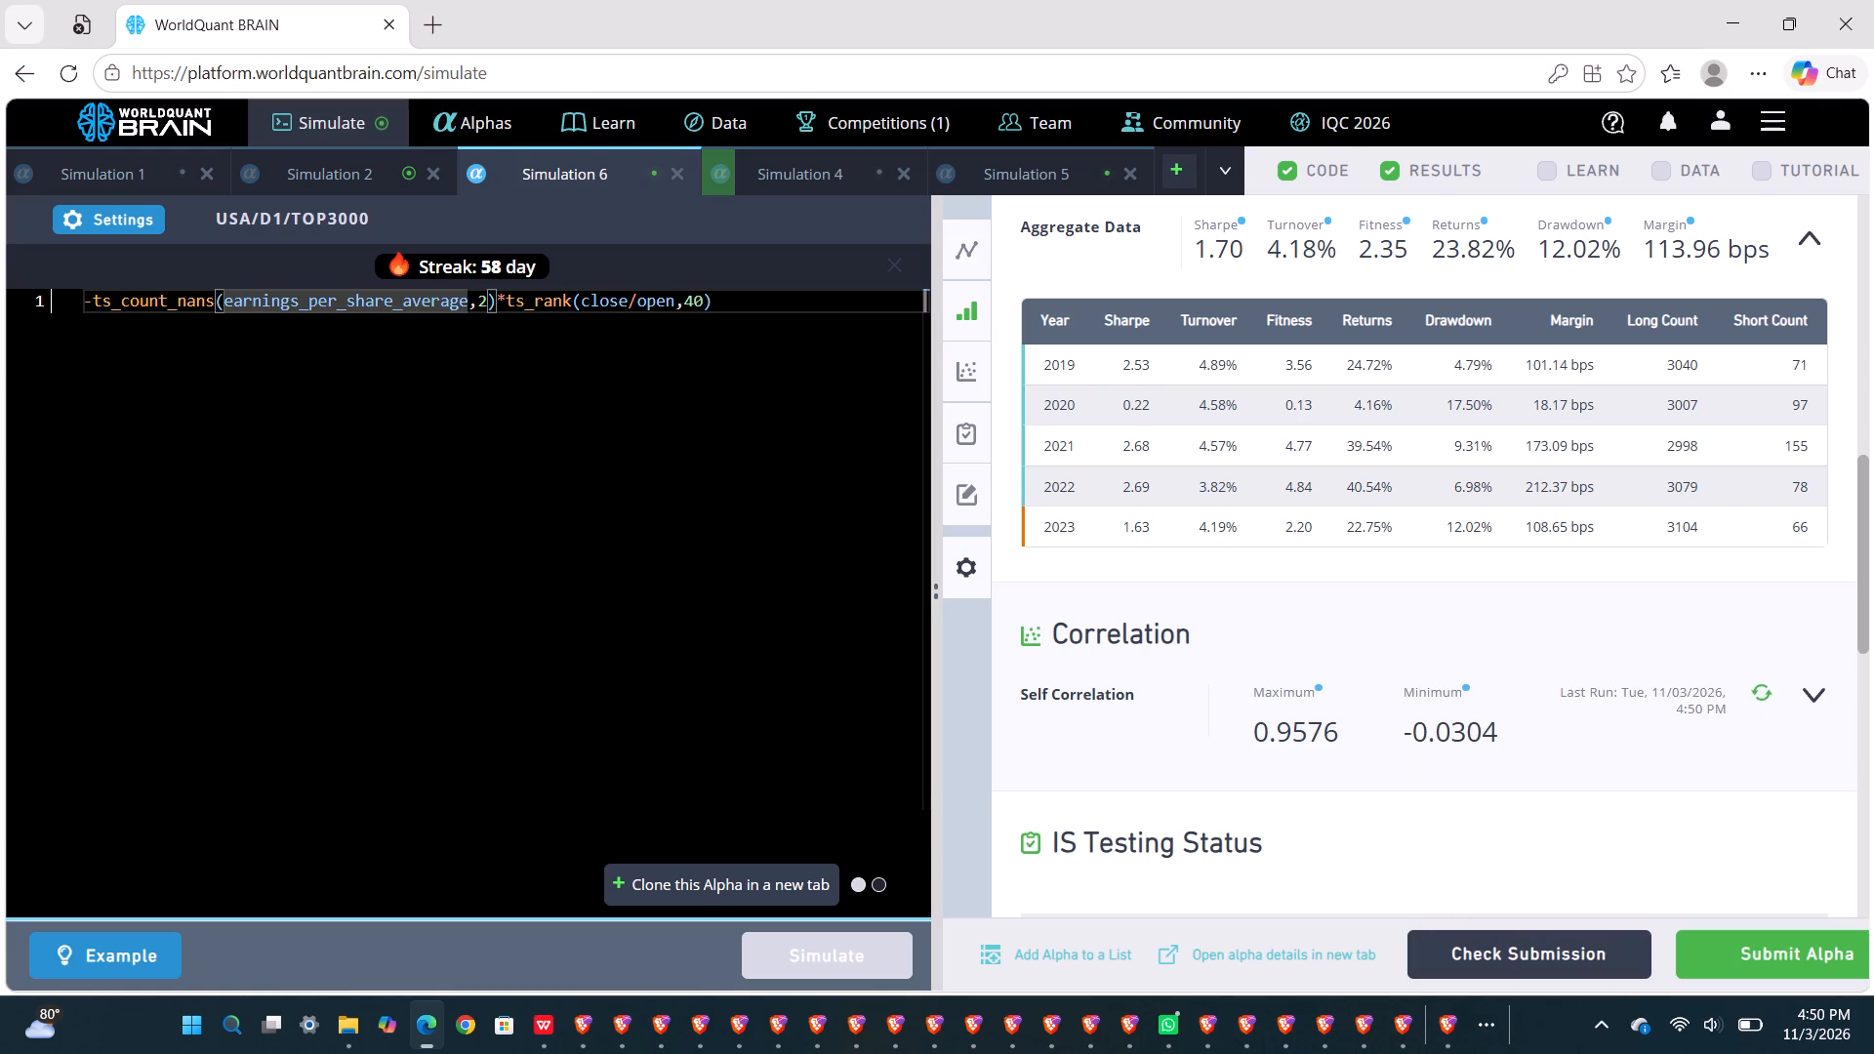
key(shift+asterisk)
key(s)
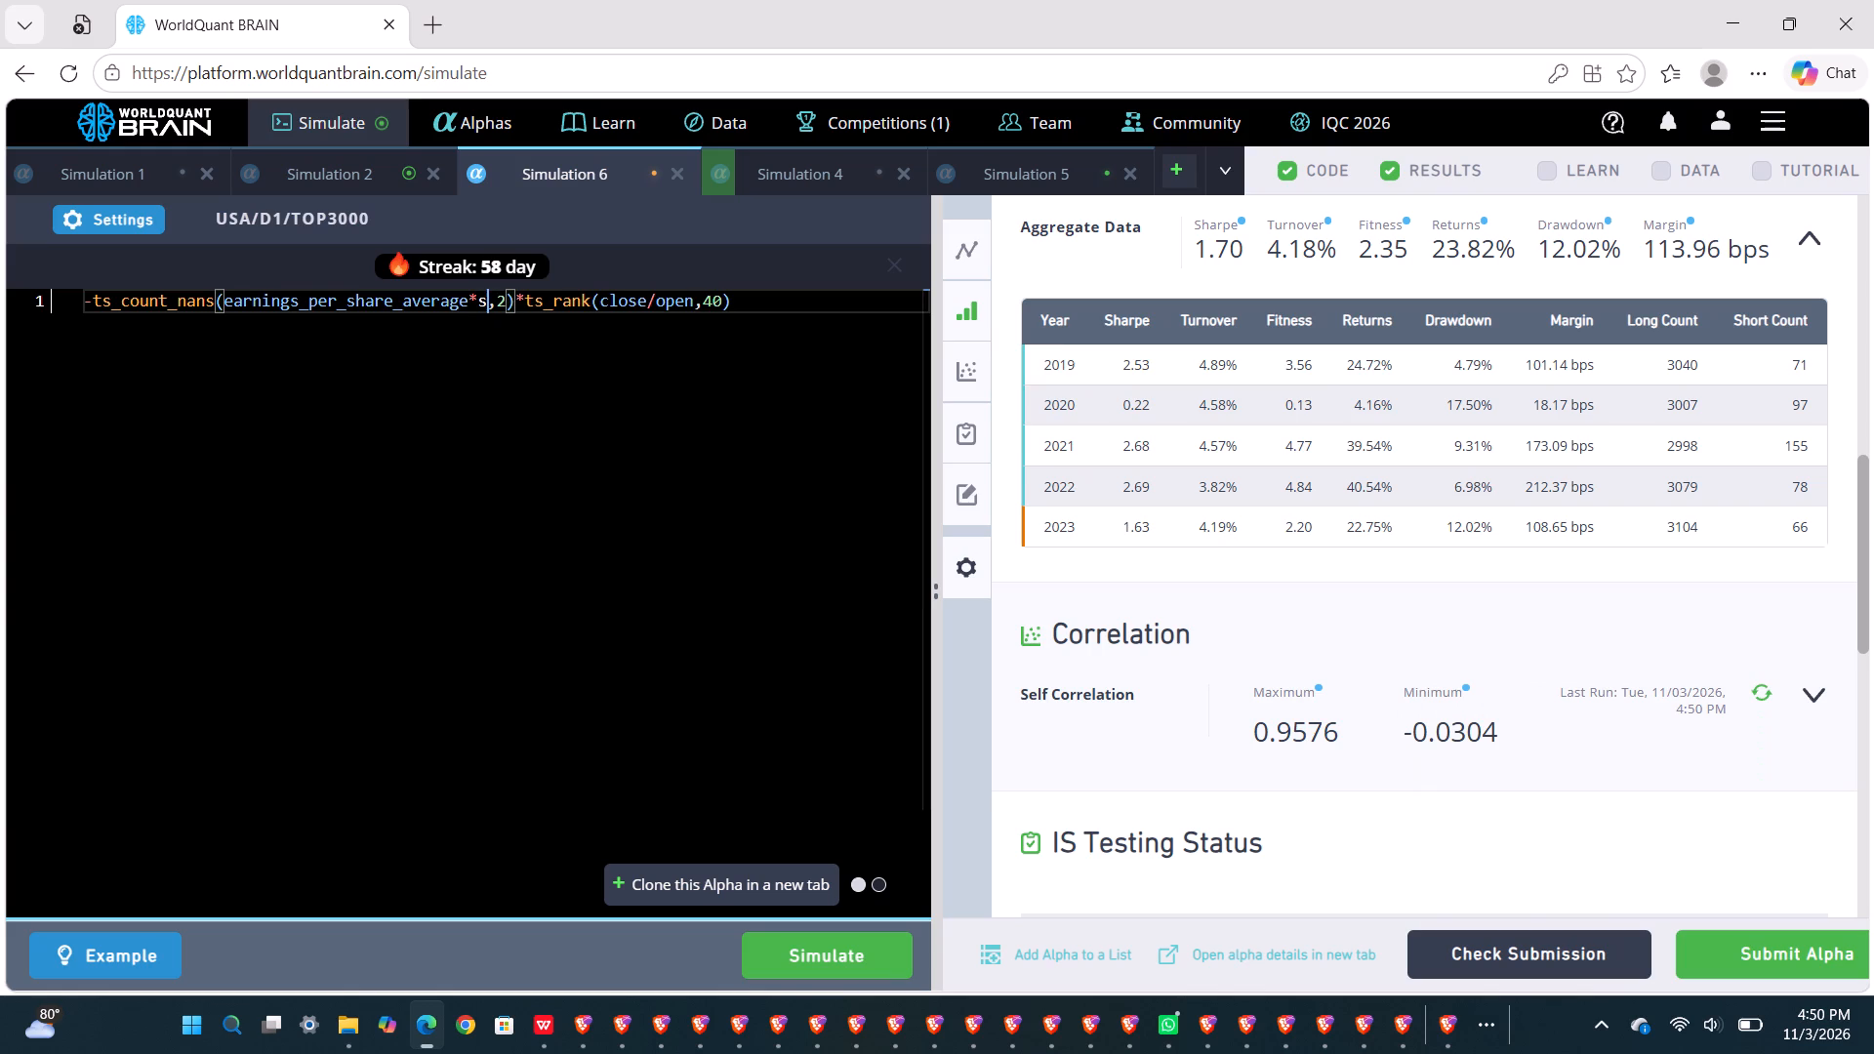
Multiply earnings_per_share_average by scl12_buzz in Simulation 6's ts_count_nans term and simulate the alpha.
text(cl)
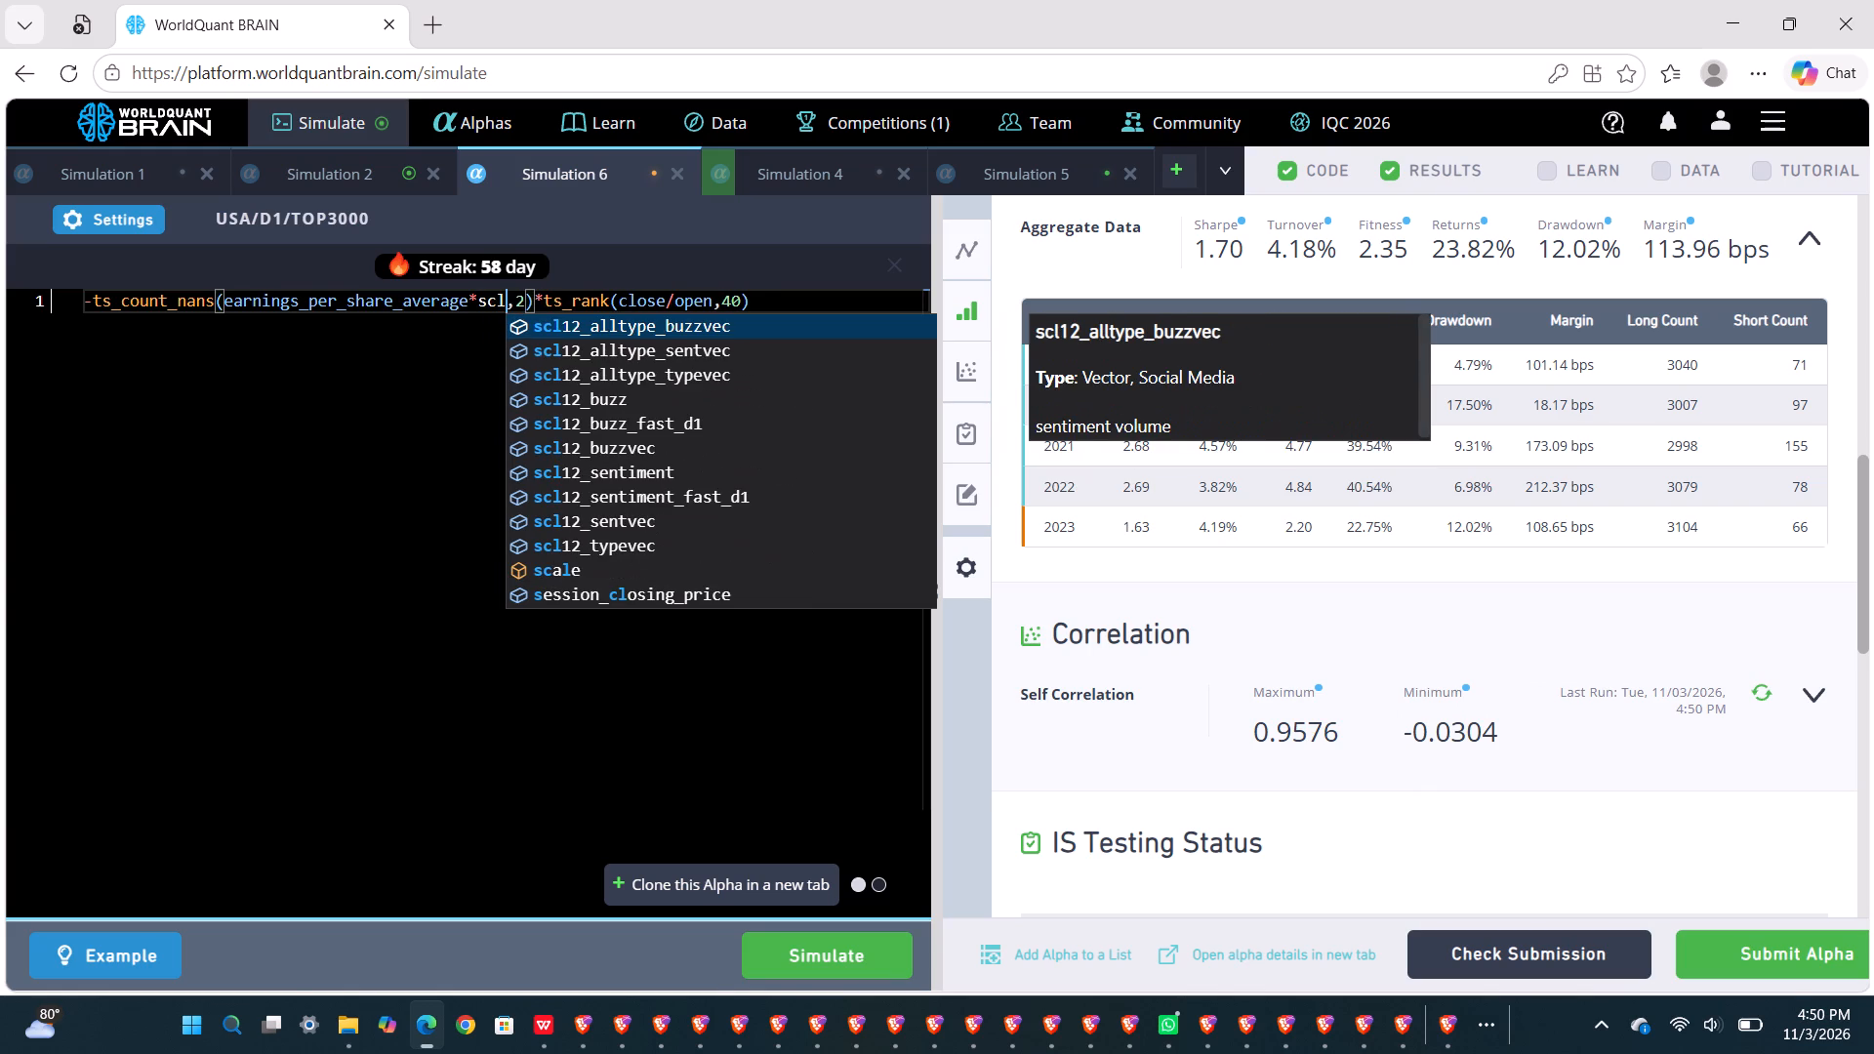
click(574, 399)
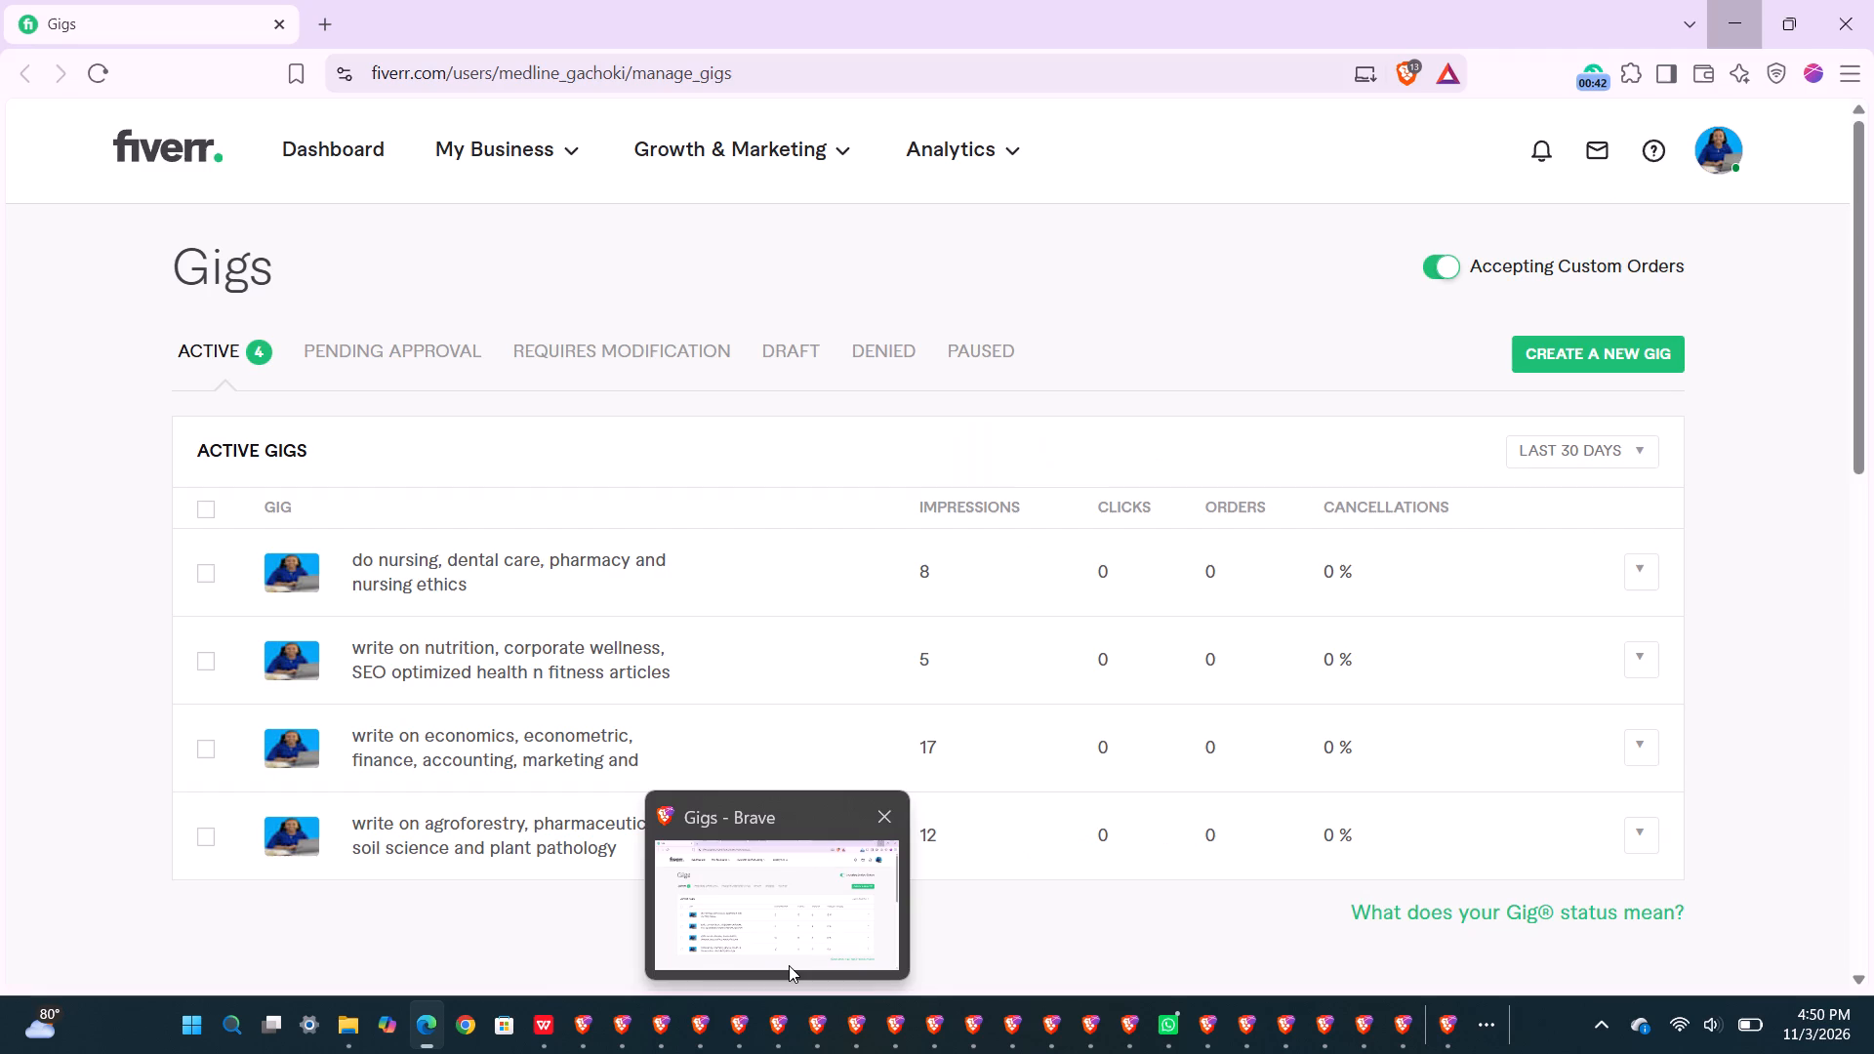
click(810, 962)
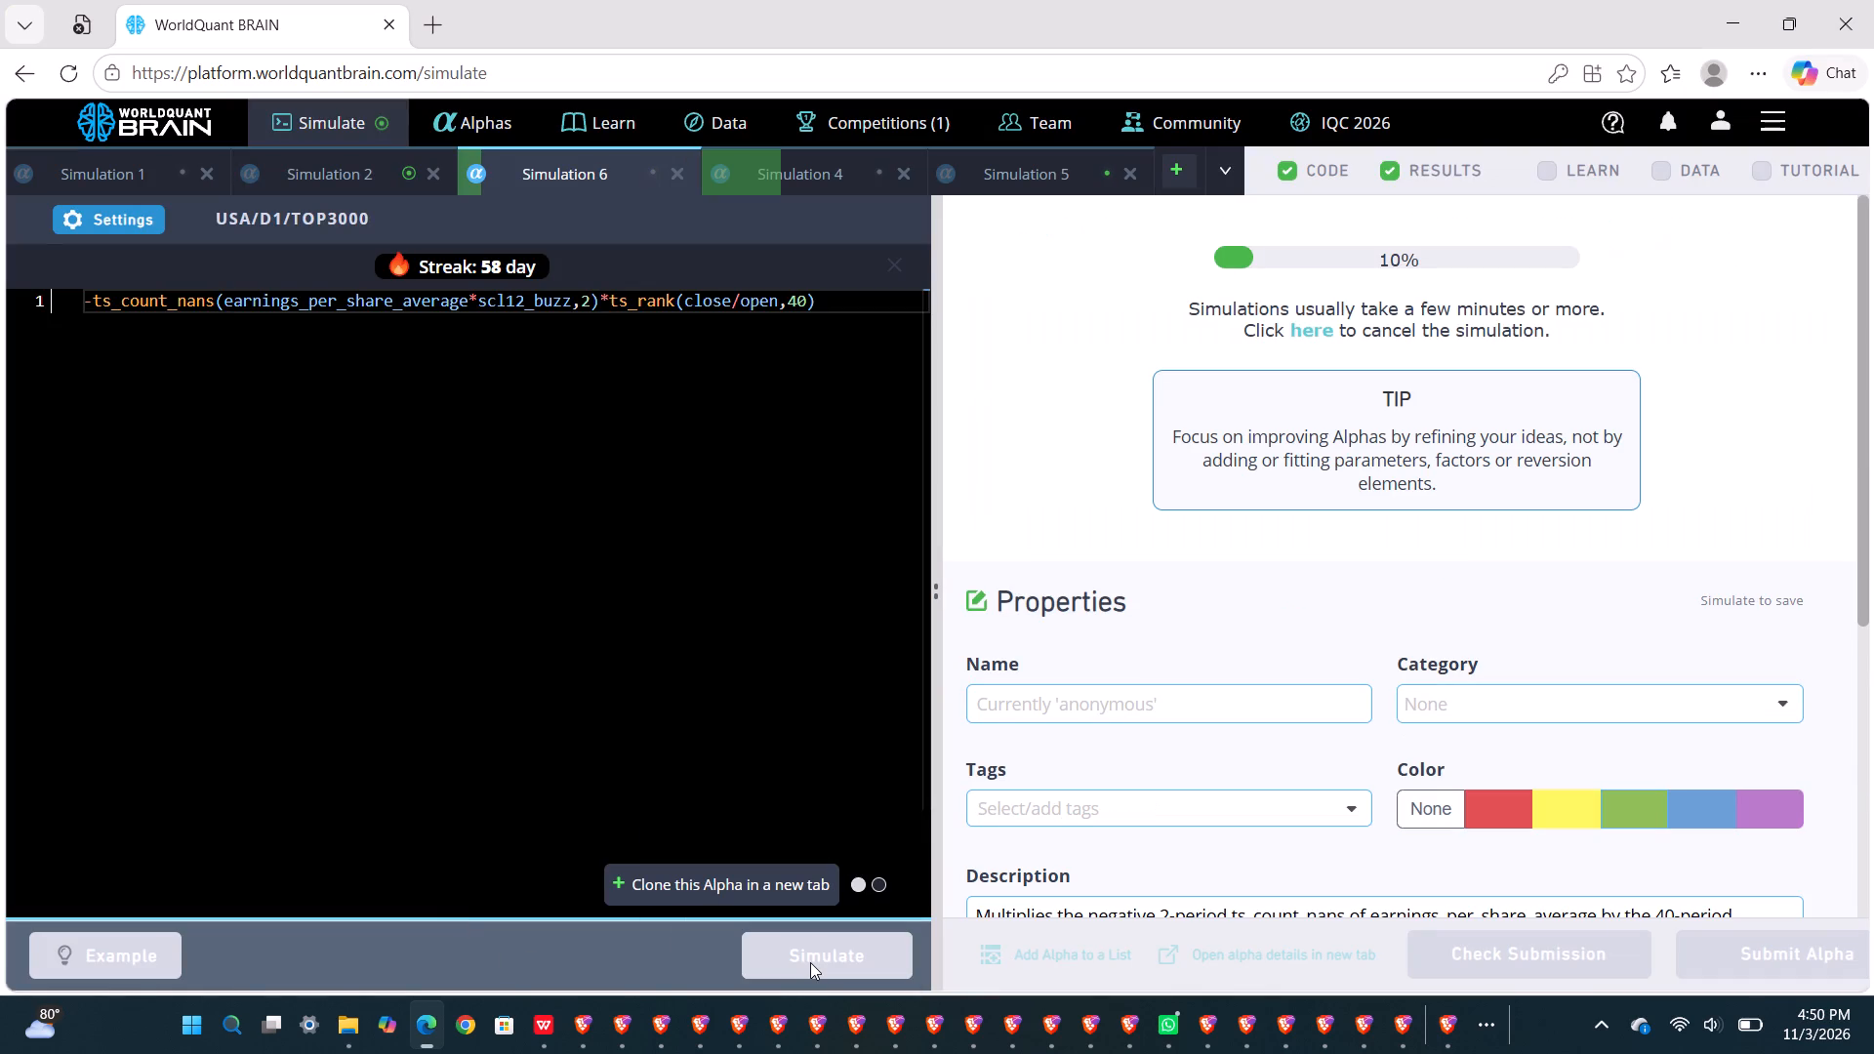
Show the test period for Simulation 2's alpha and examine its yearly results and failed IS test details.
click(332, 170)
click(1440, 939)
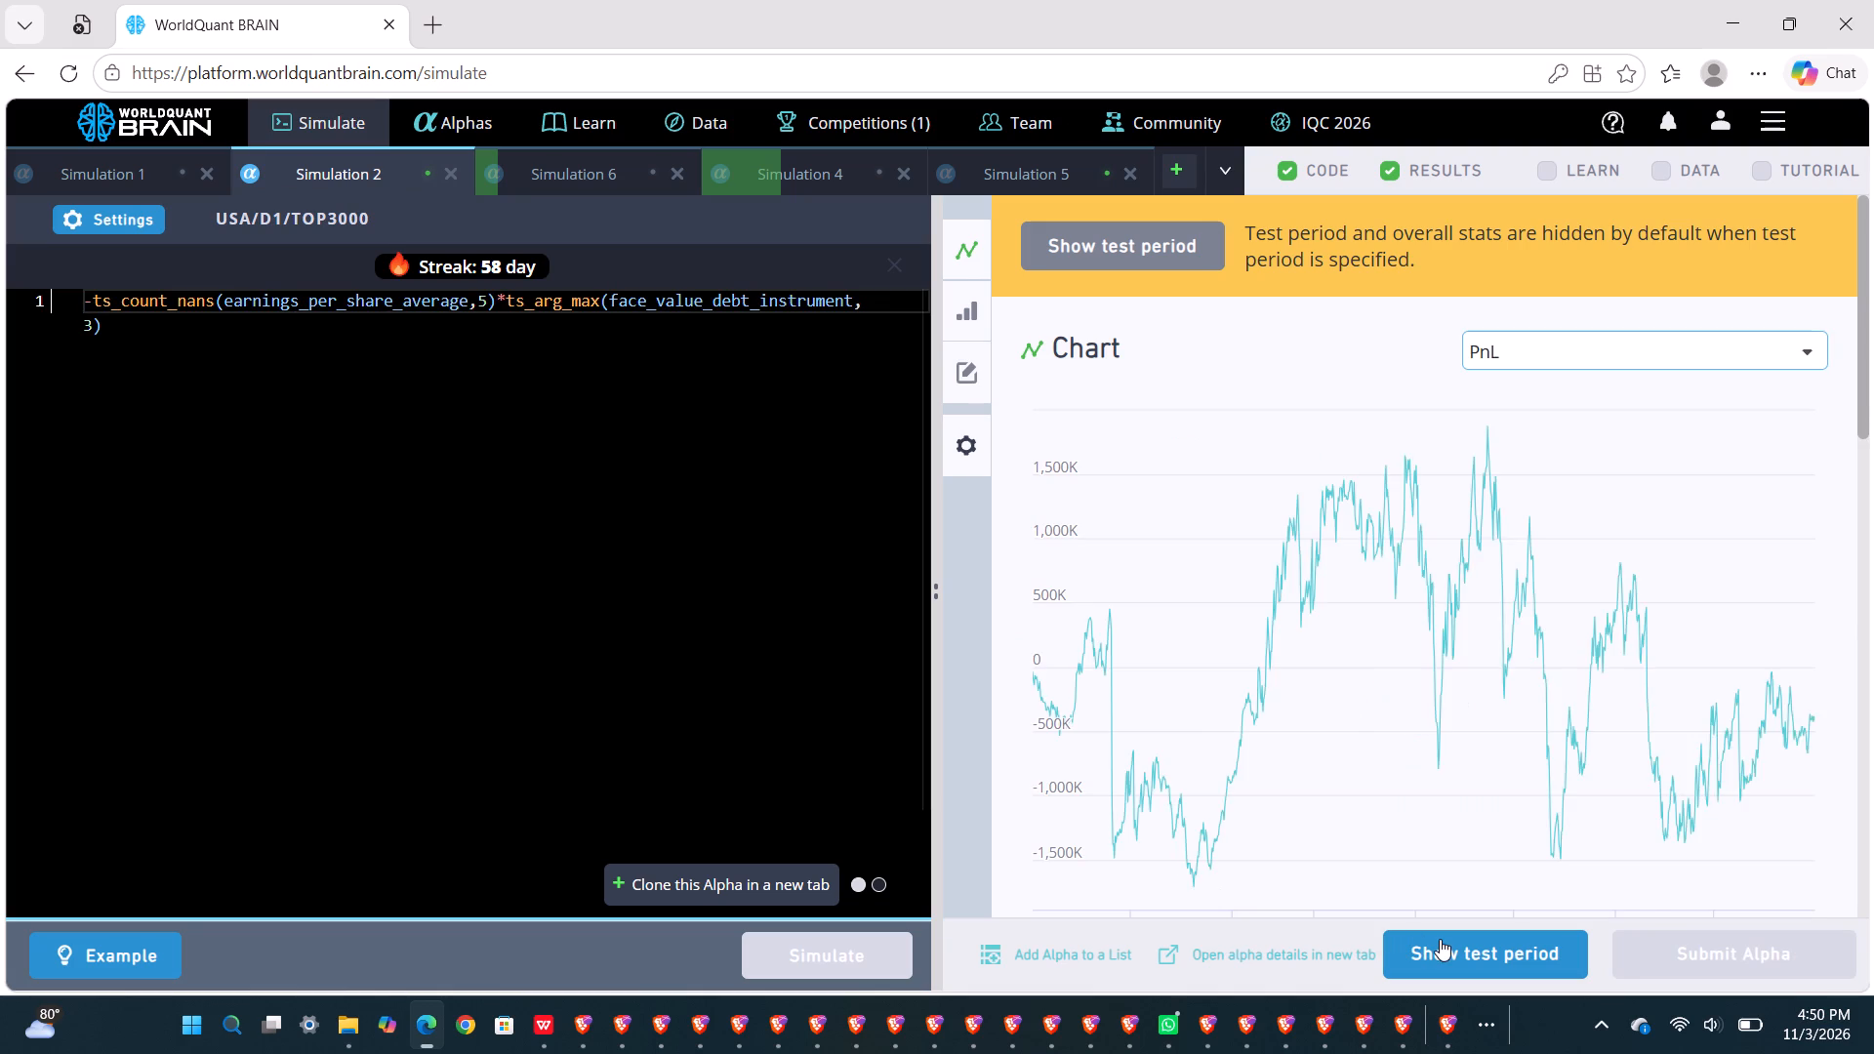
scroll(1357, 704, down, 7)
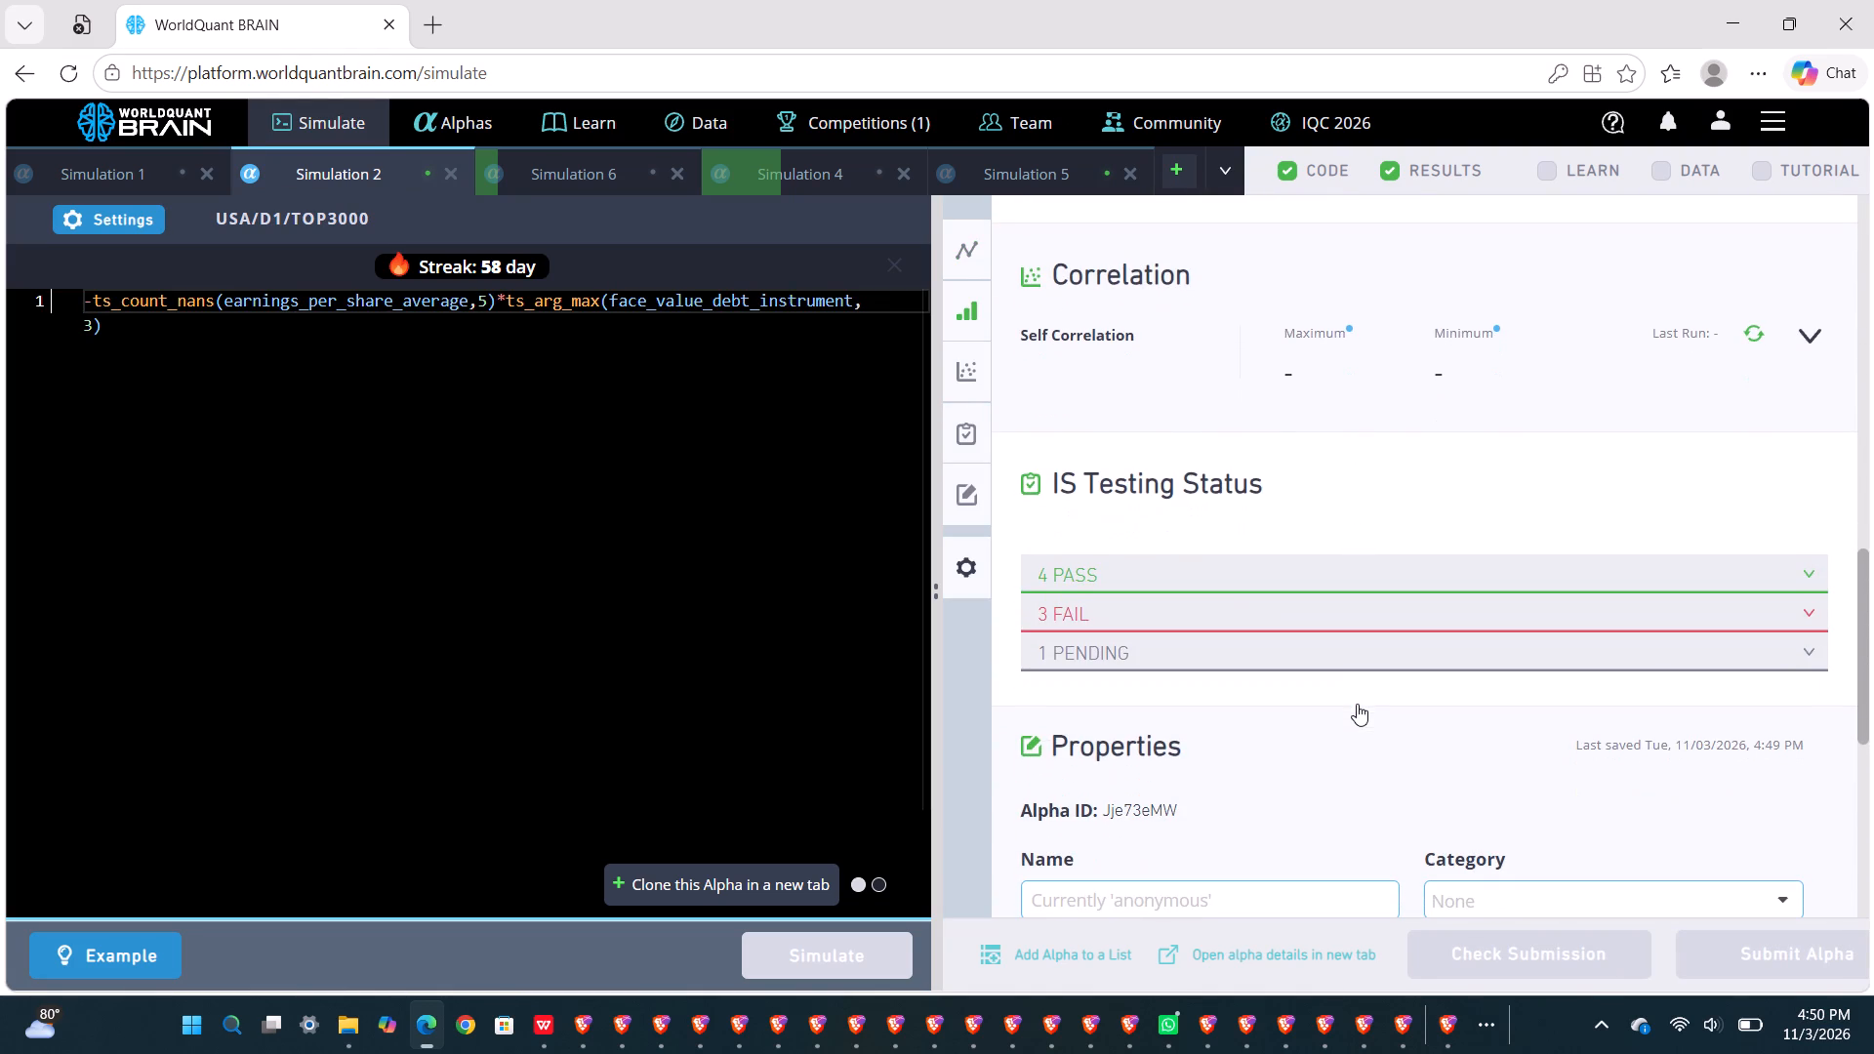
scroll(1357, 704, down, 1)
click(1229, 617)
scroll(1229, 617, up, 1)
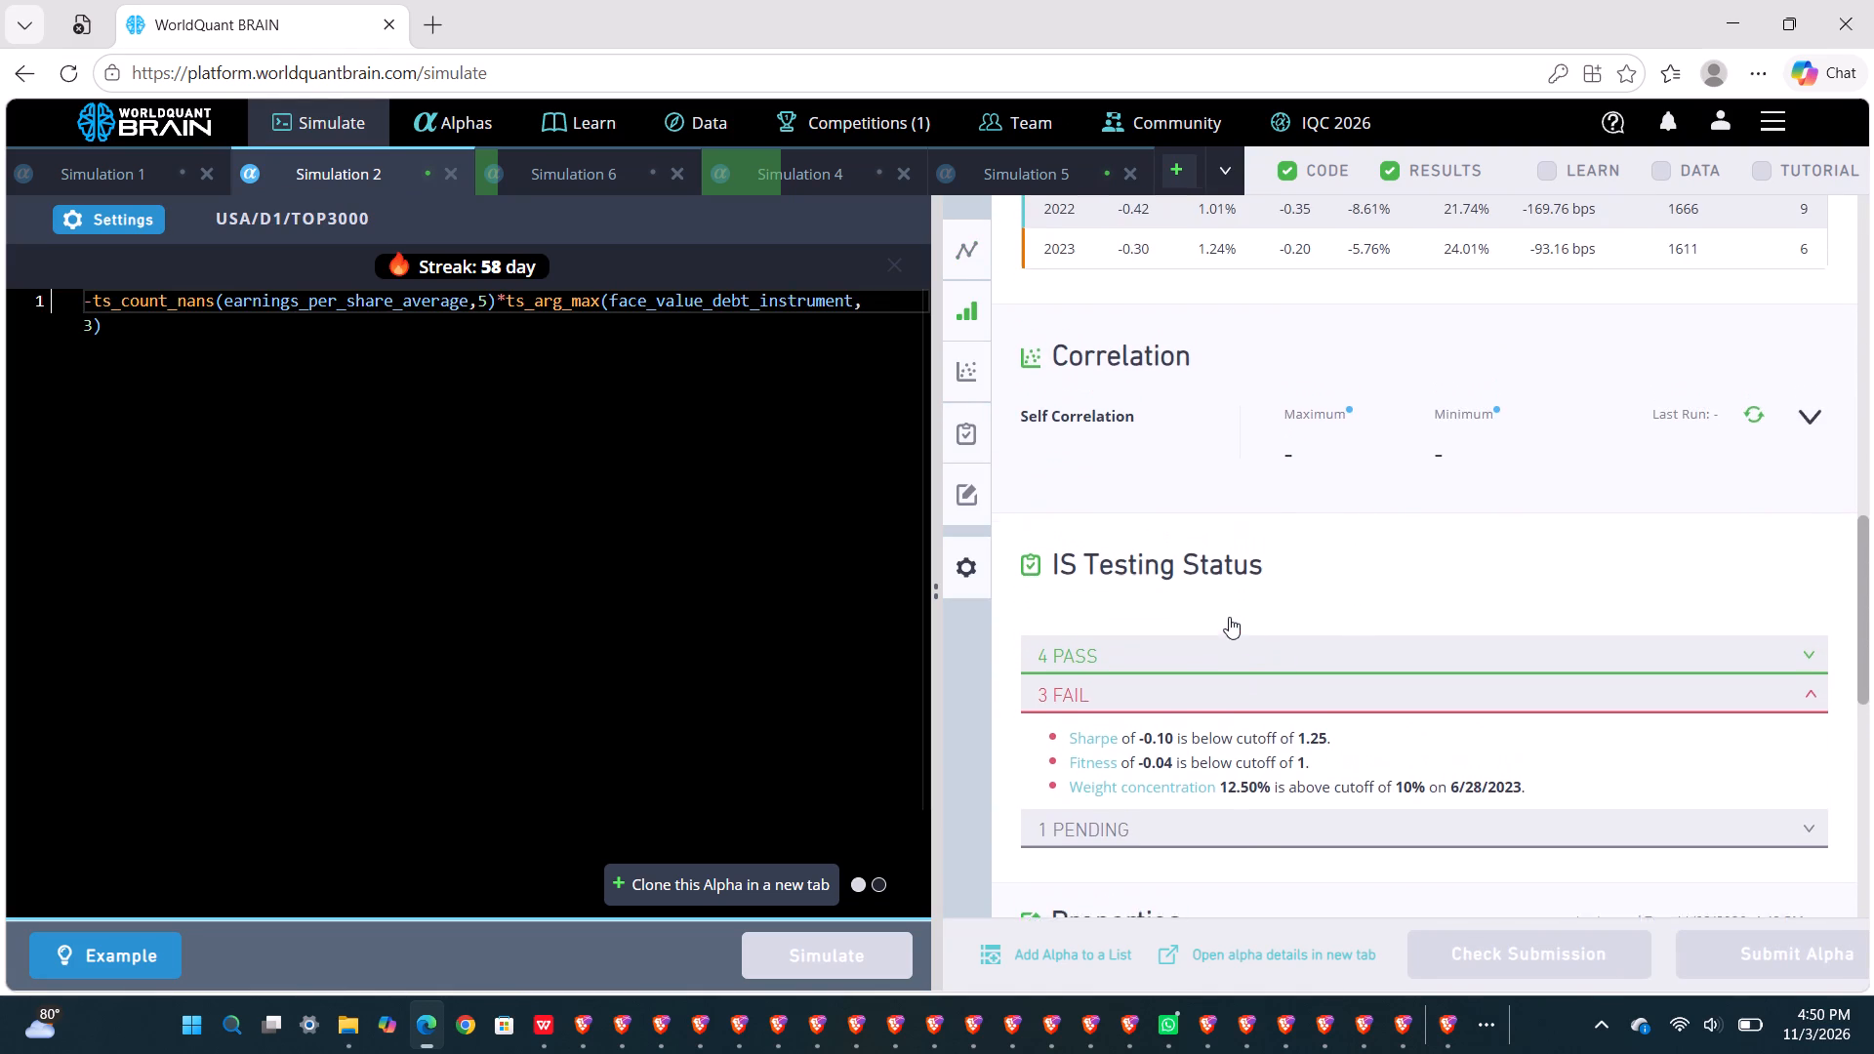
scroll(1229, 617, up, 1)
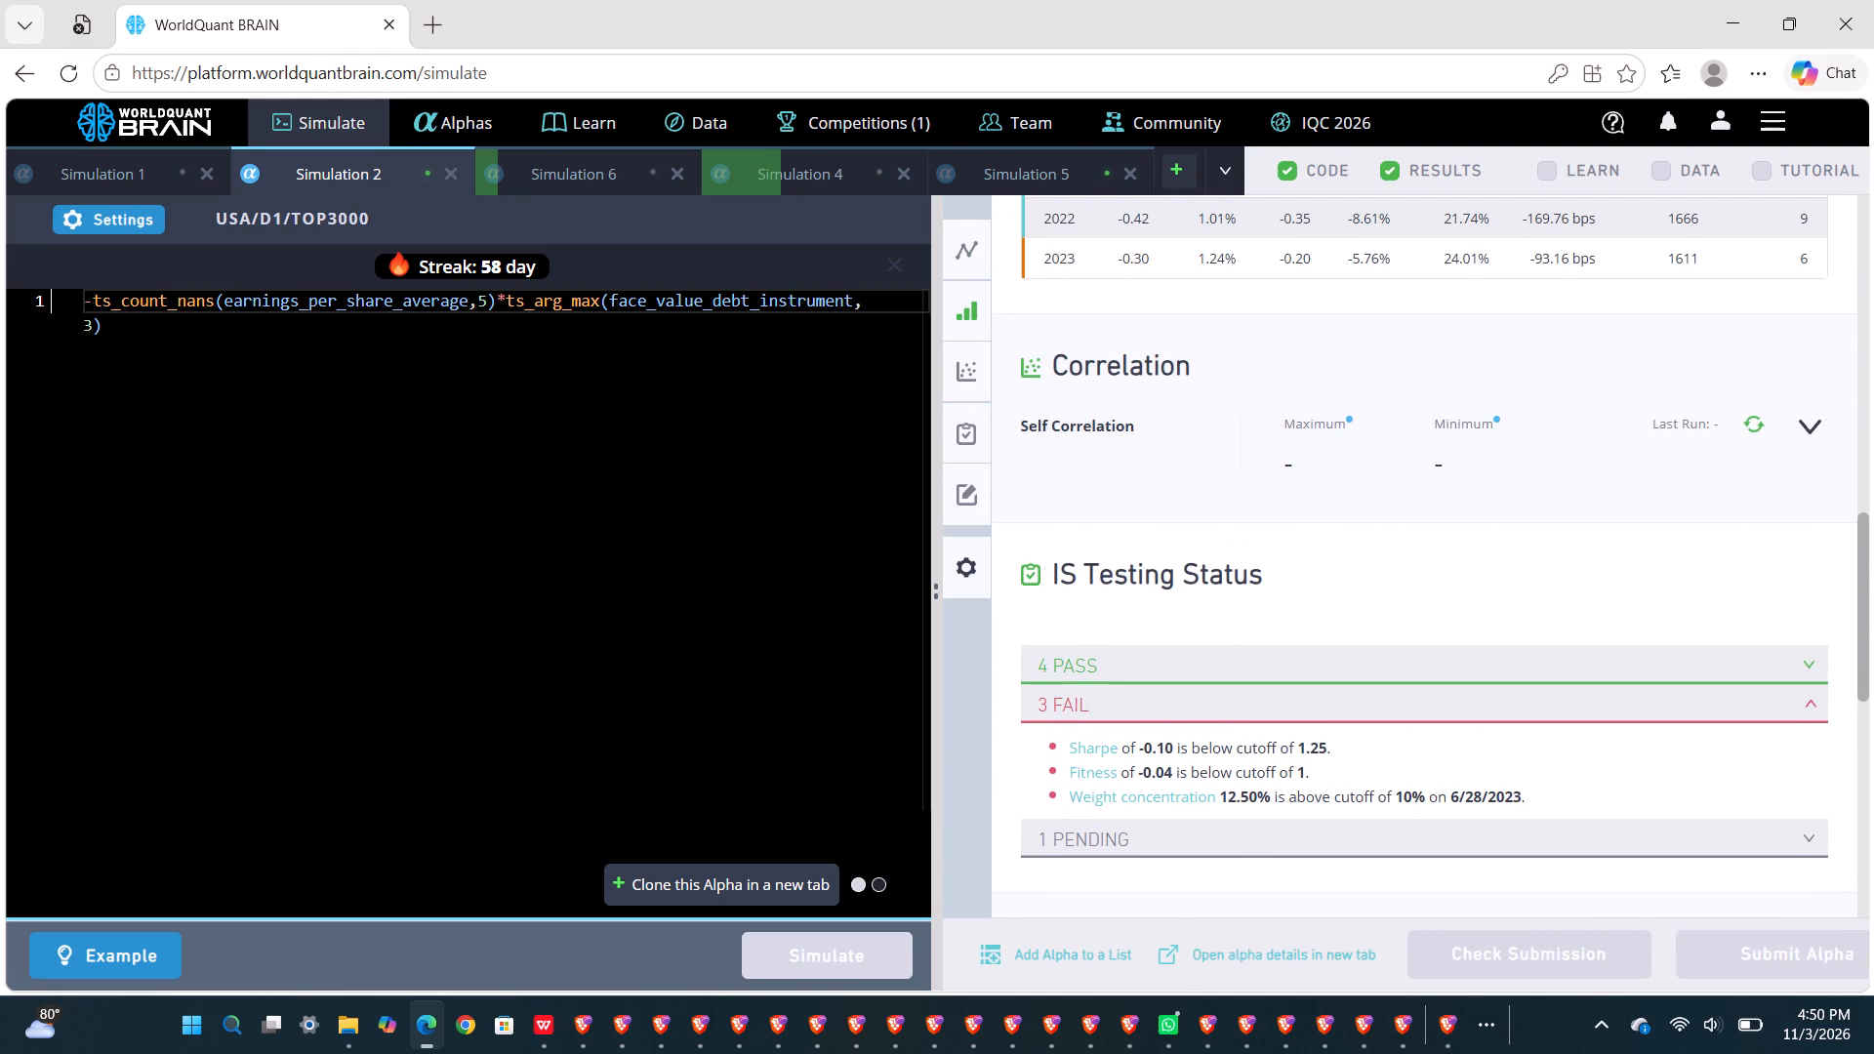
Replace face_value_debt_instrument with volume in the ts_arg_max term of Simulation 2's expression.
triple_click(660, 304)
double_click(660, 304)
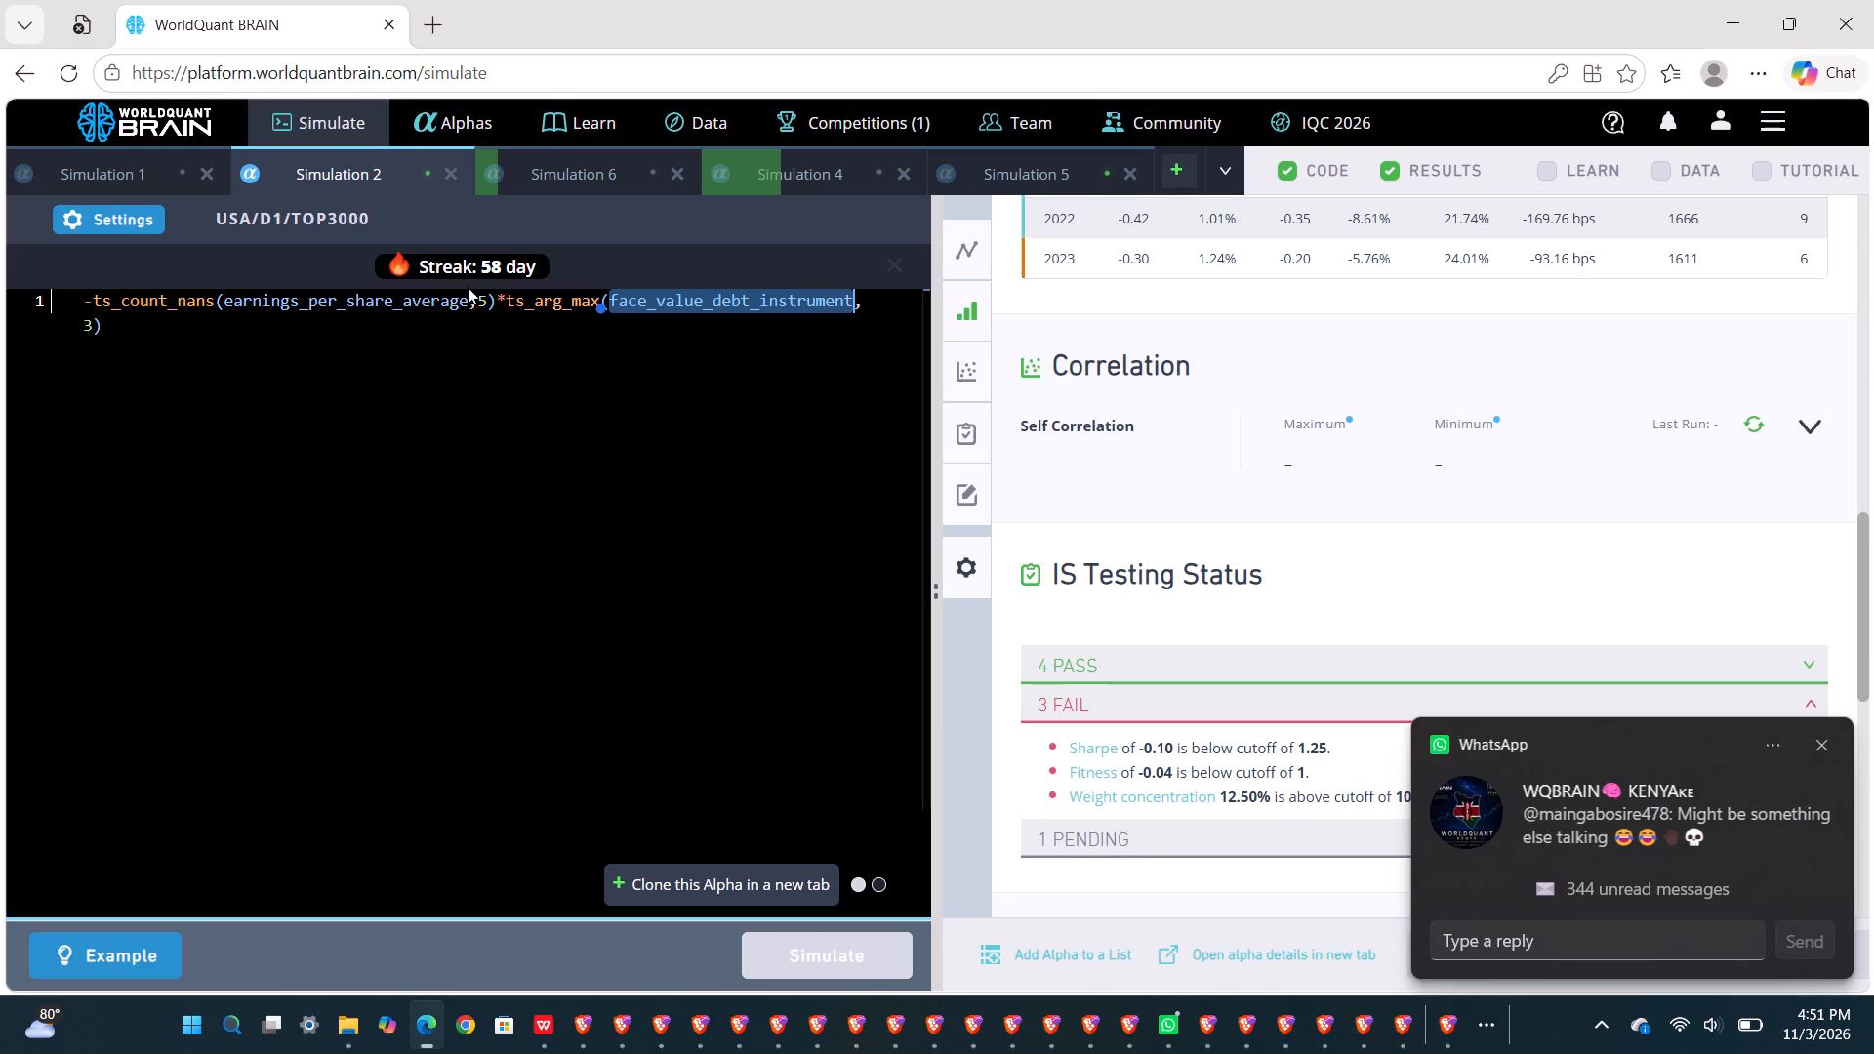
click(417, 304)
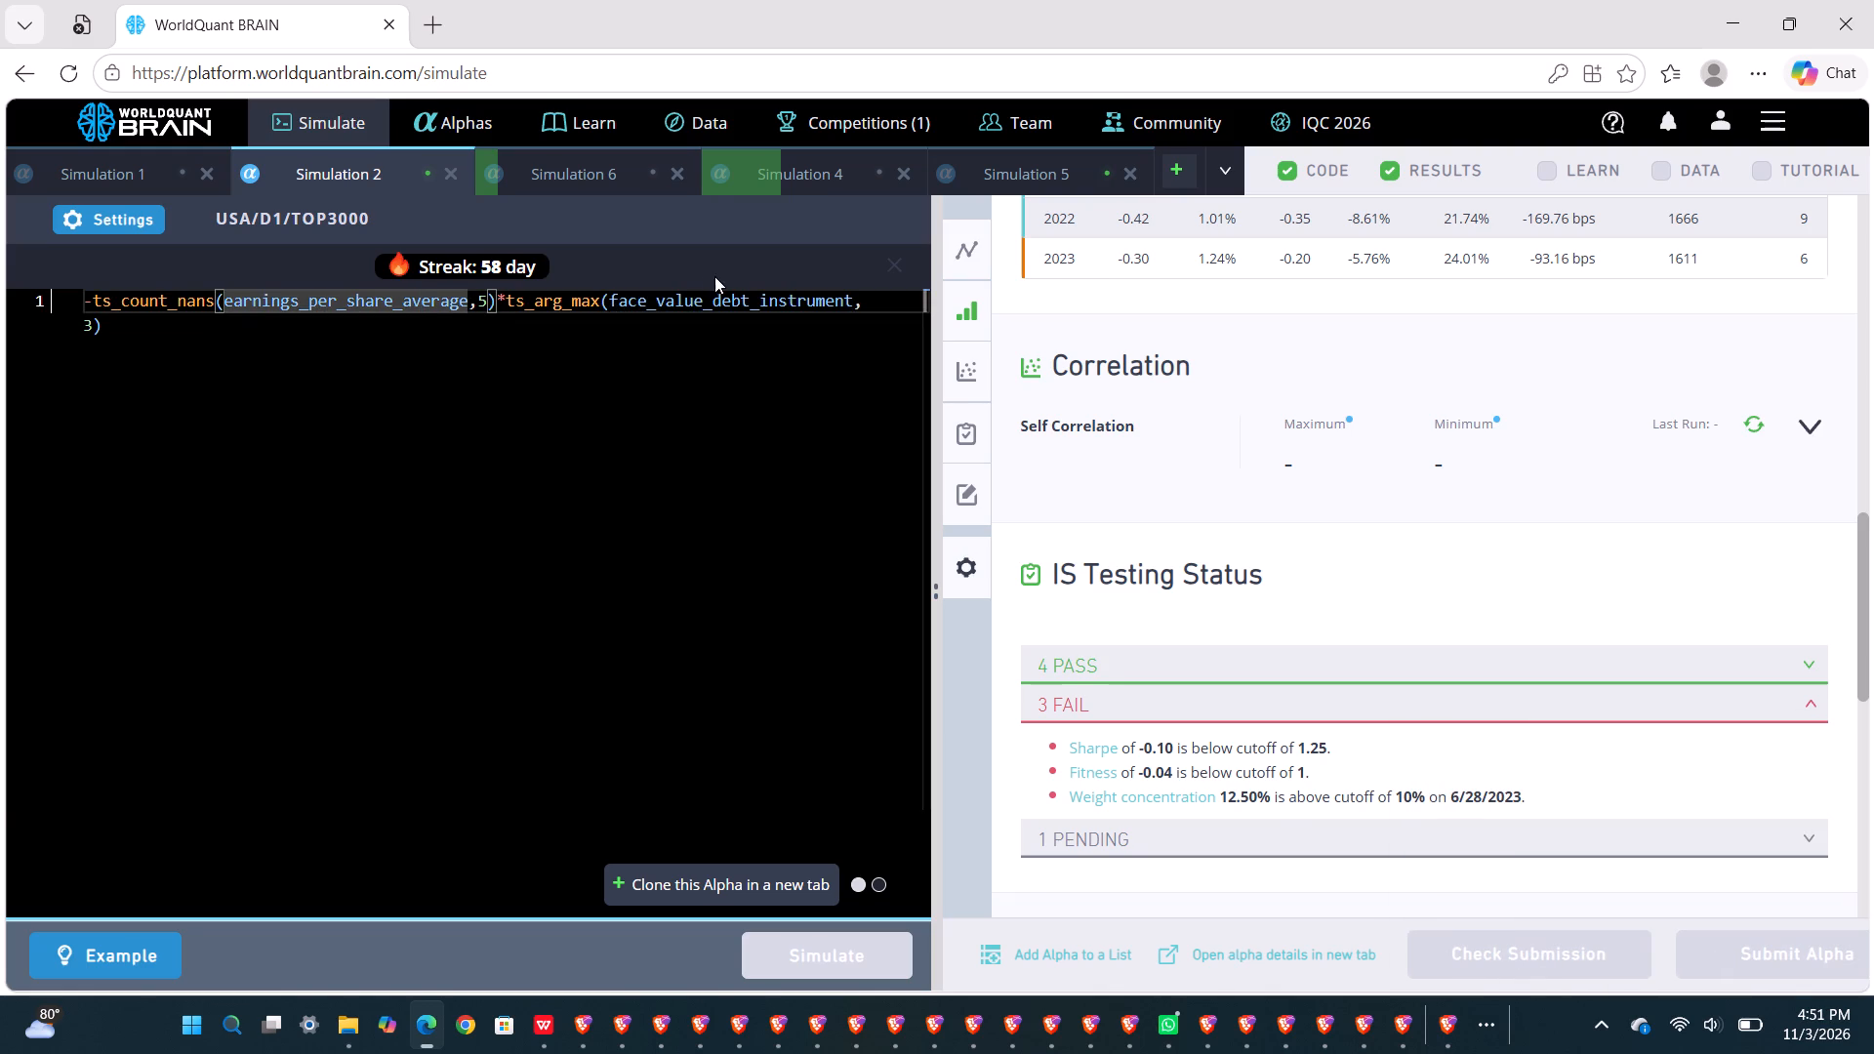
double_click(698, 295)
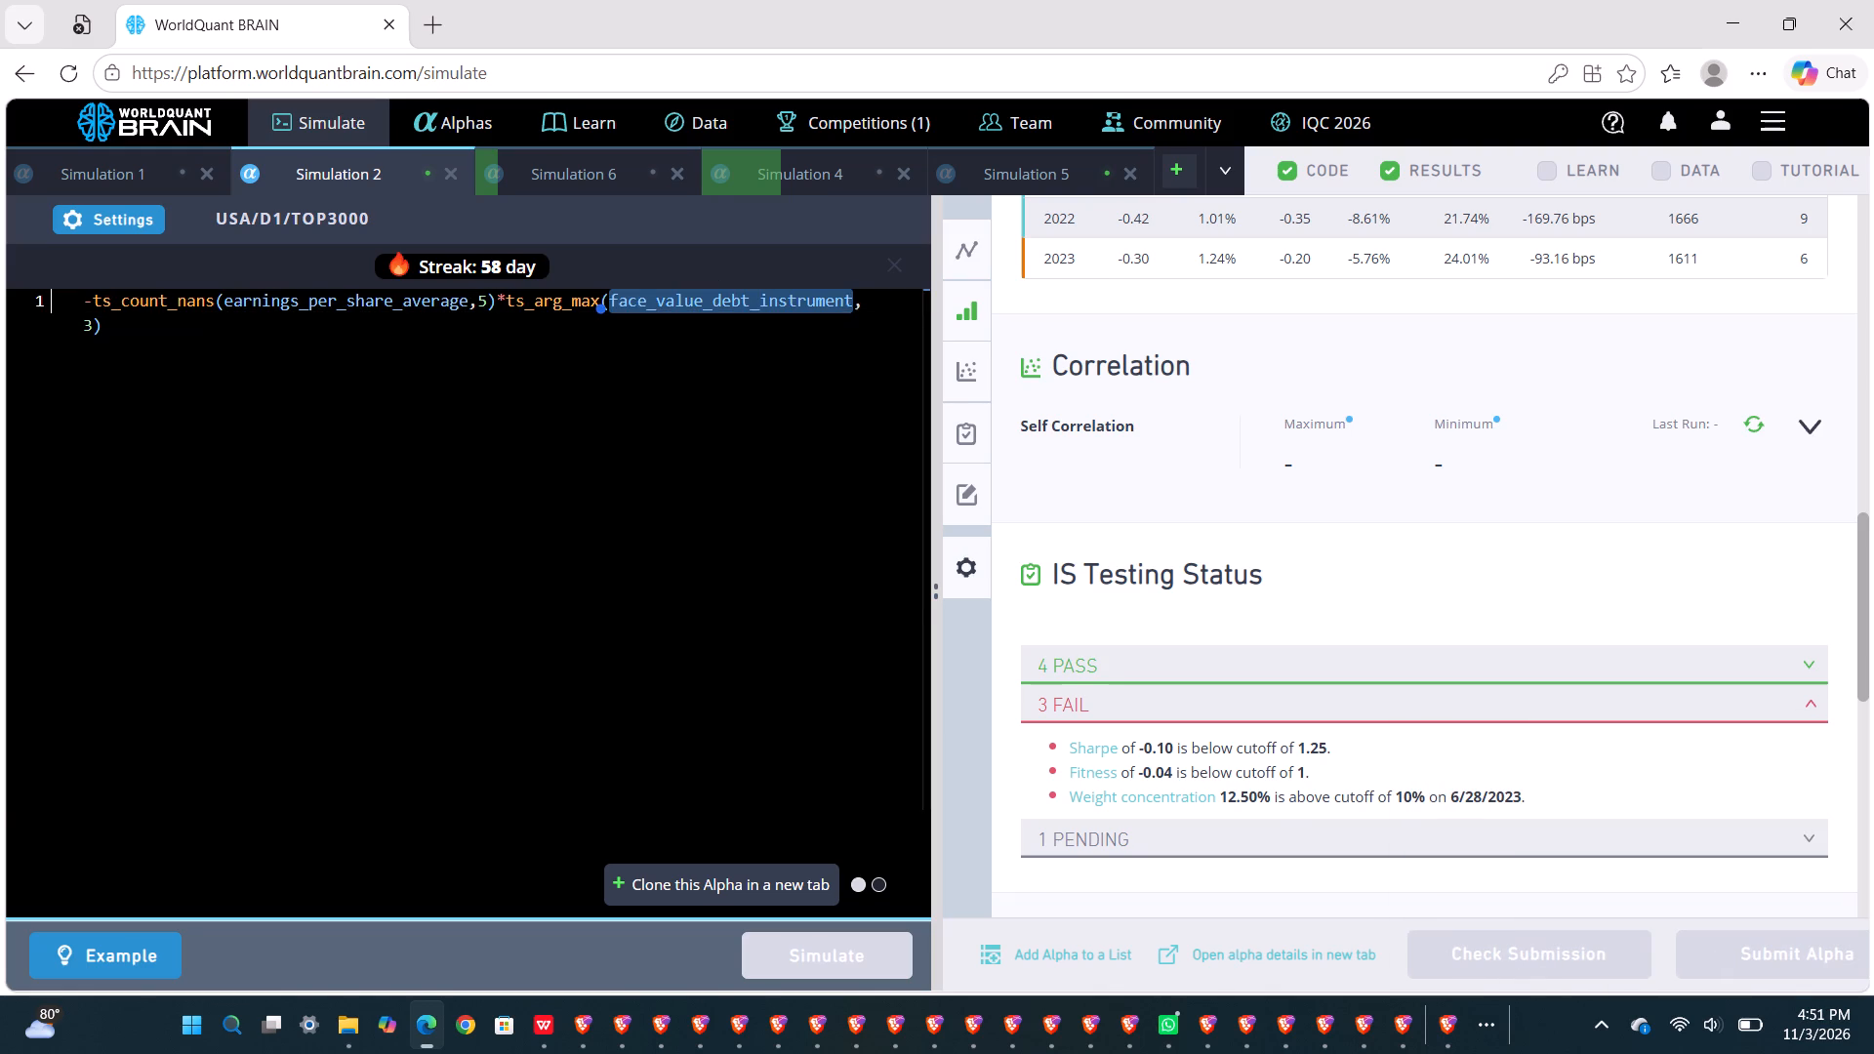
key(s)
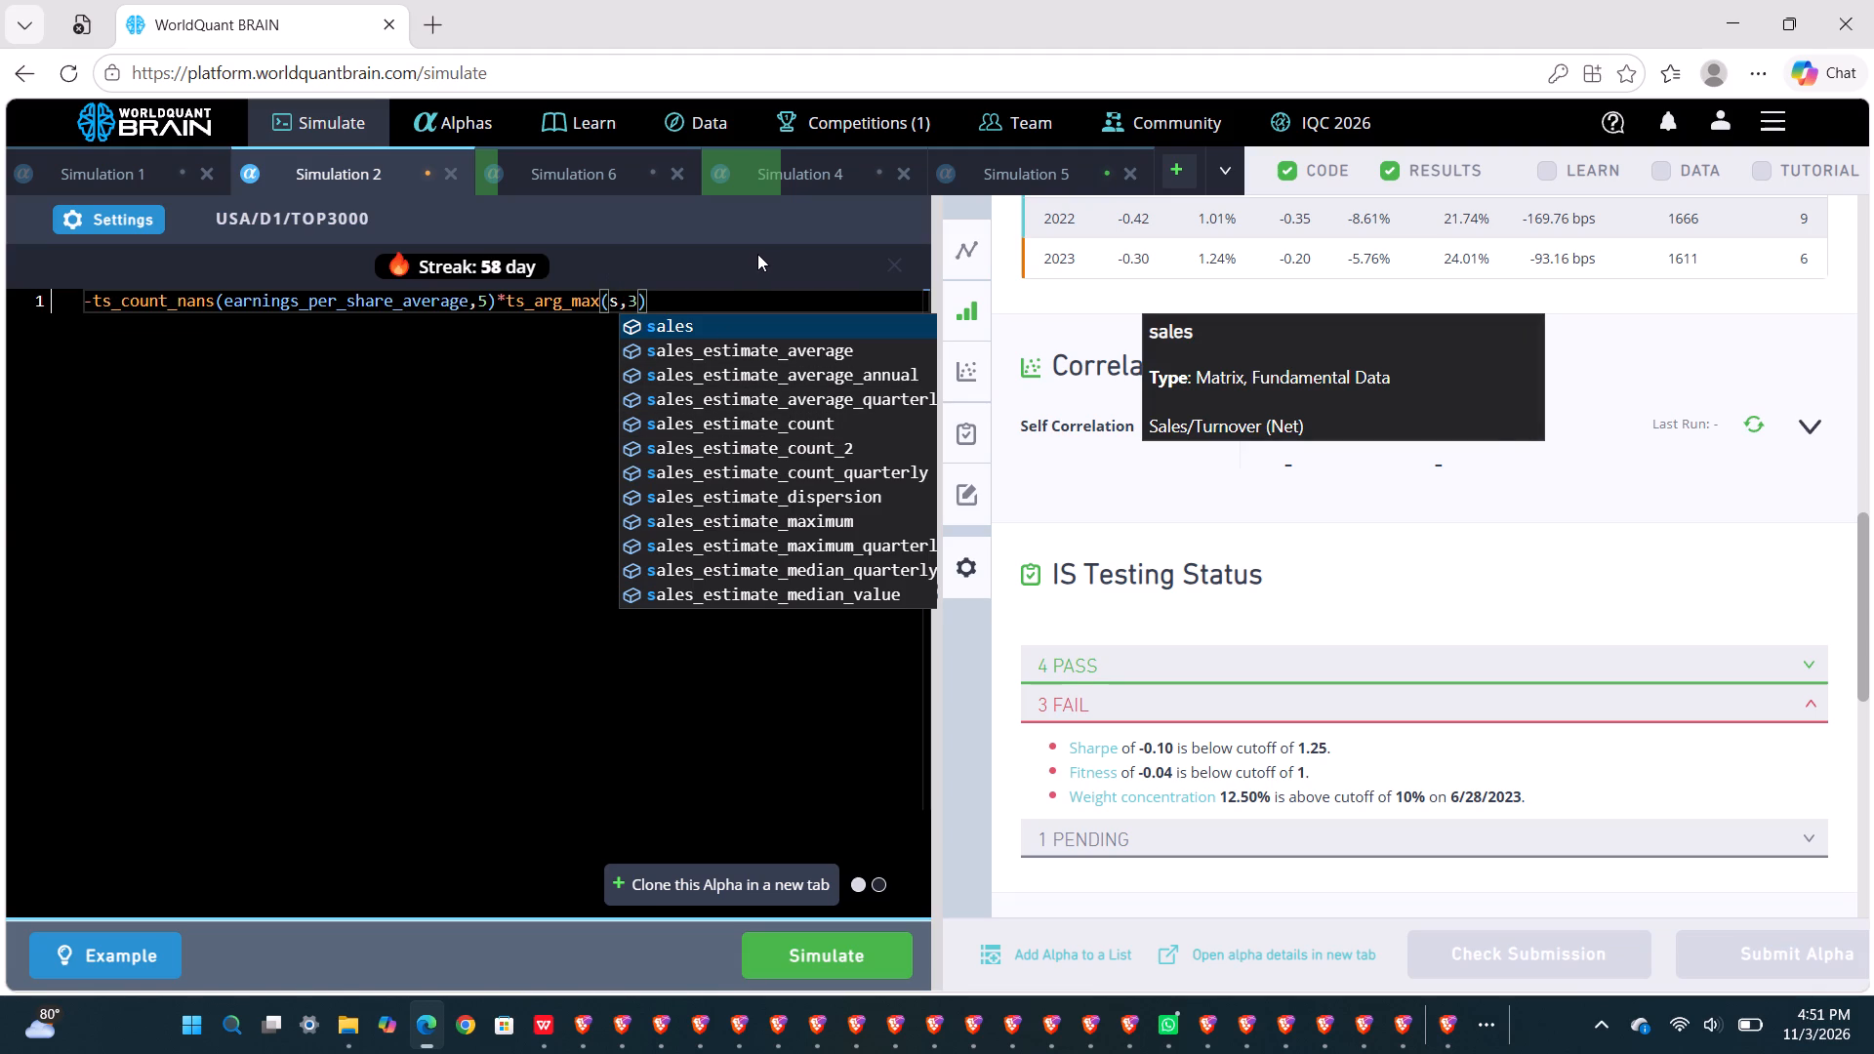
key(BackSpace)
key(v)
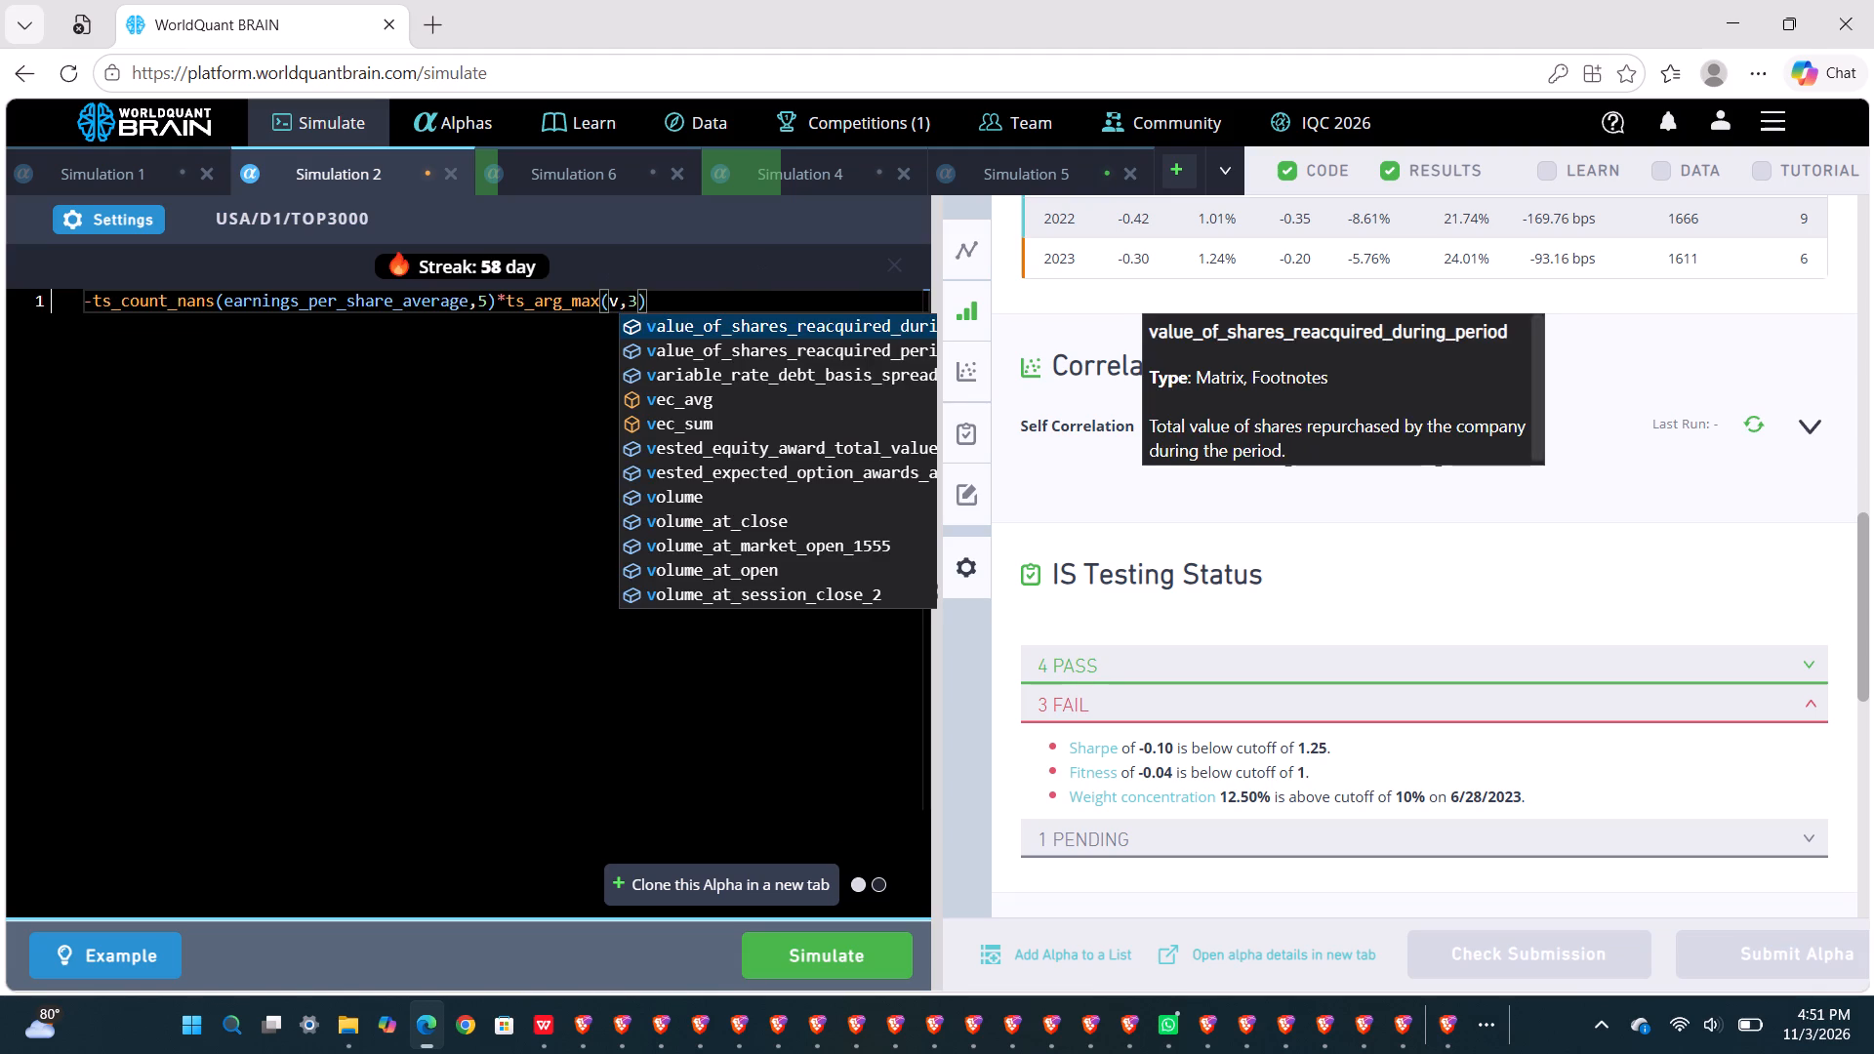
text(olu)
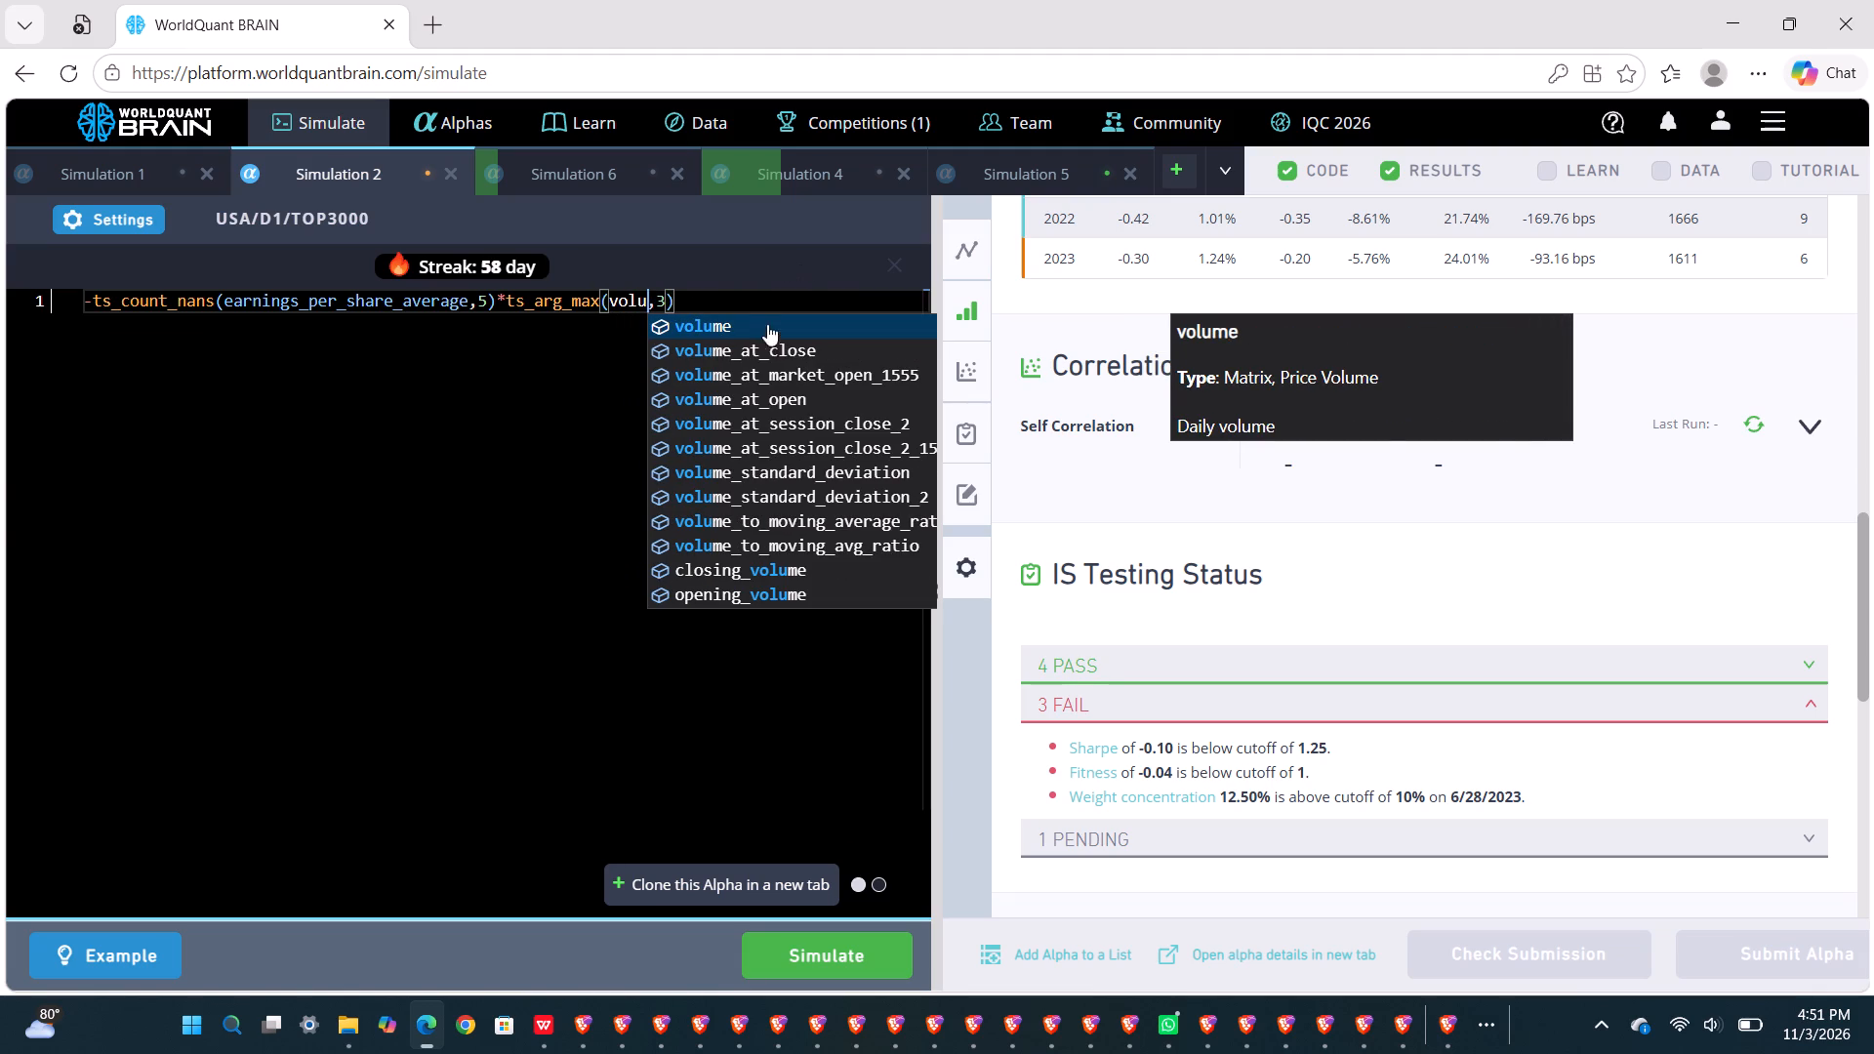
drag(745, 340, 696, 306)
double_click(696, 306)
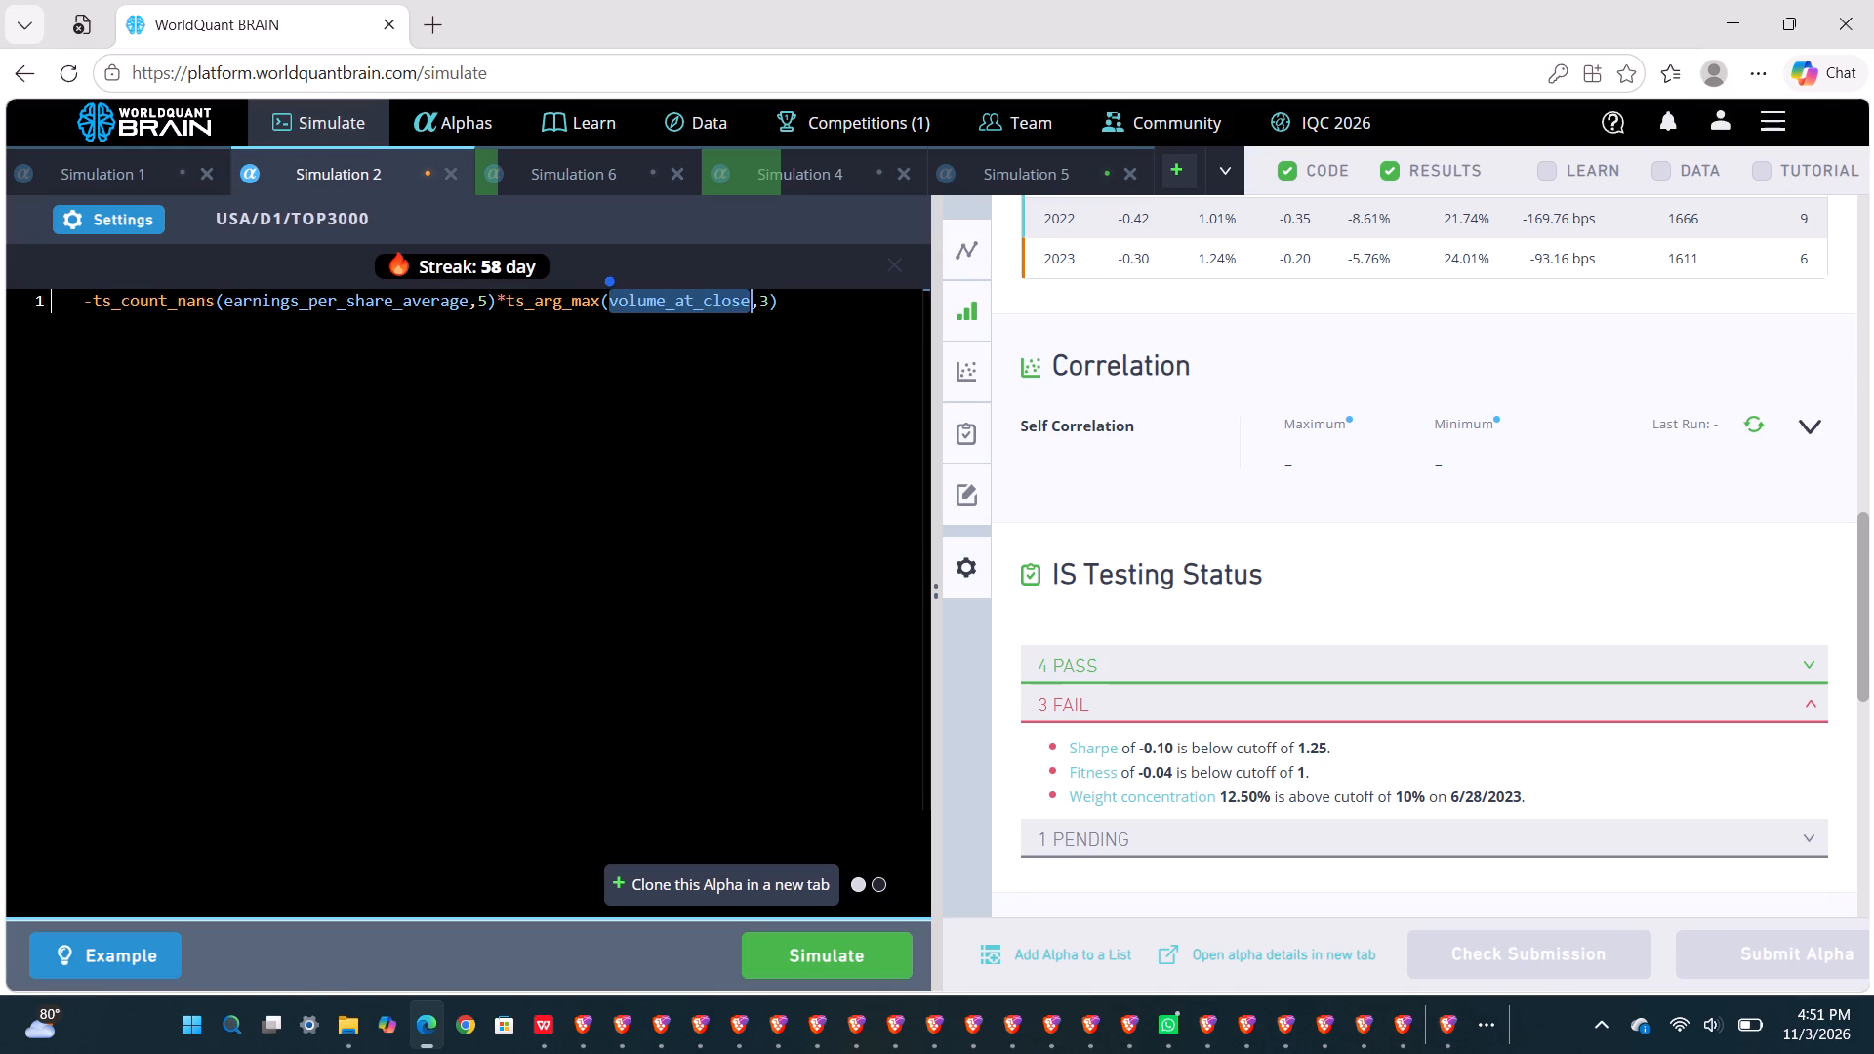
key(v)
text(olu)
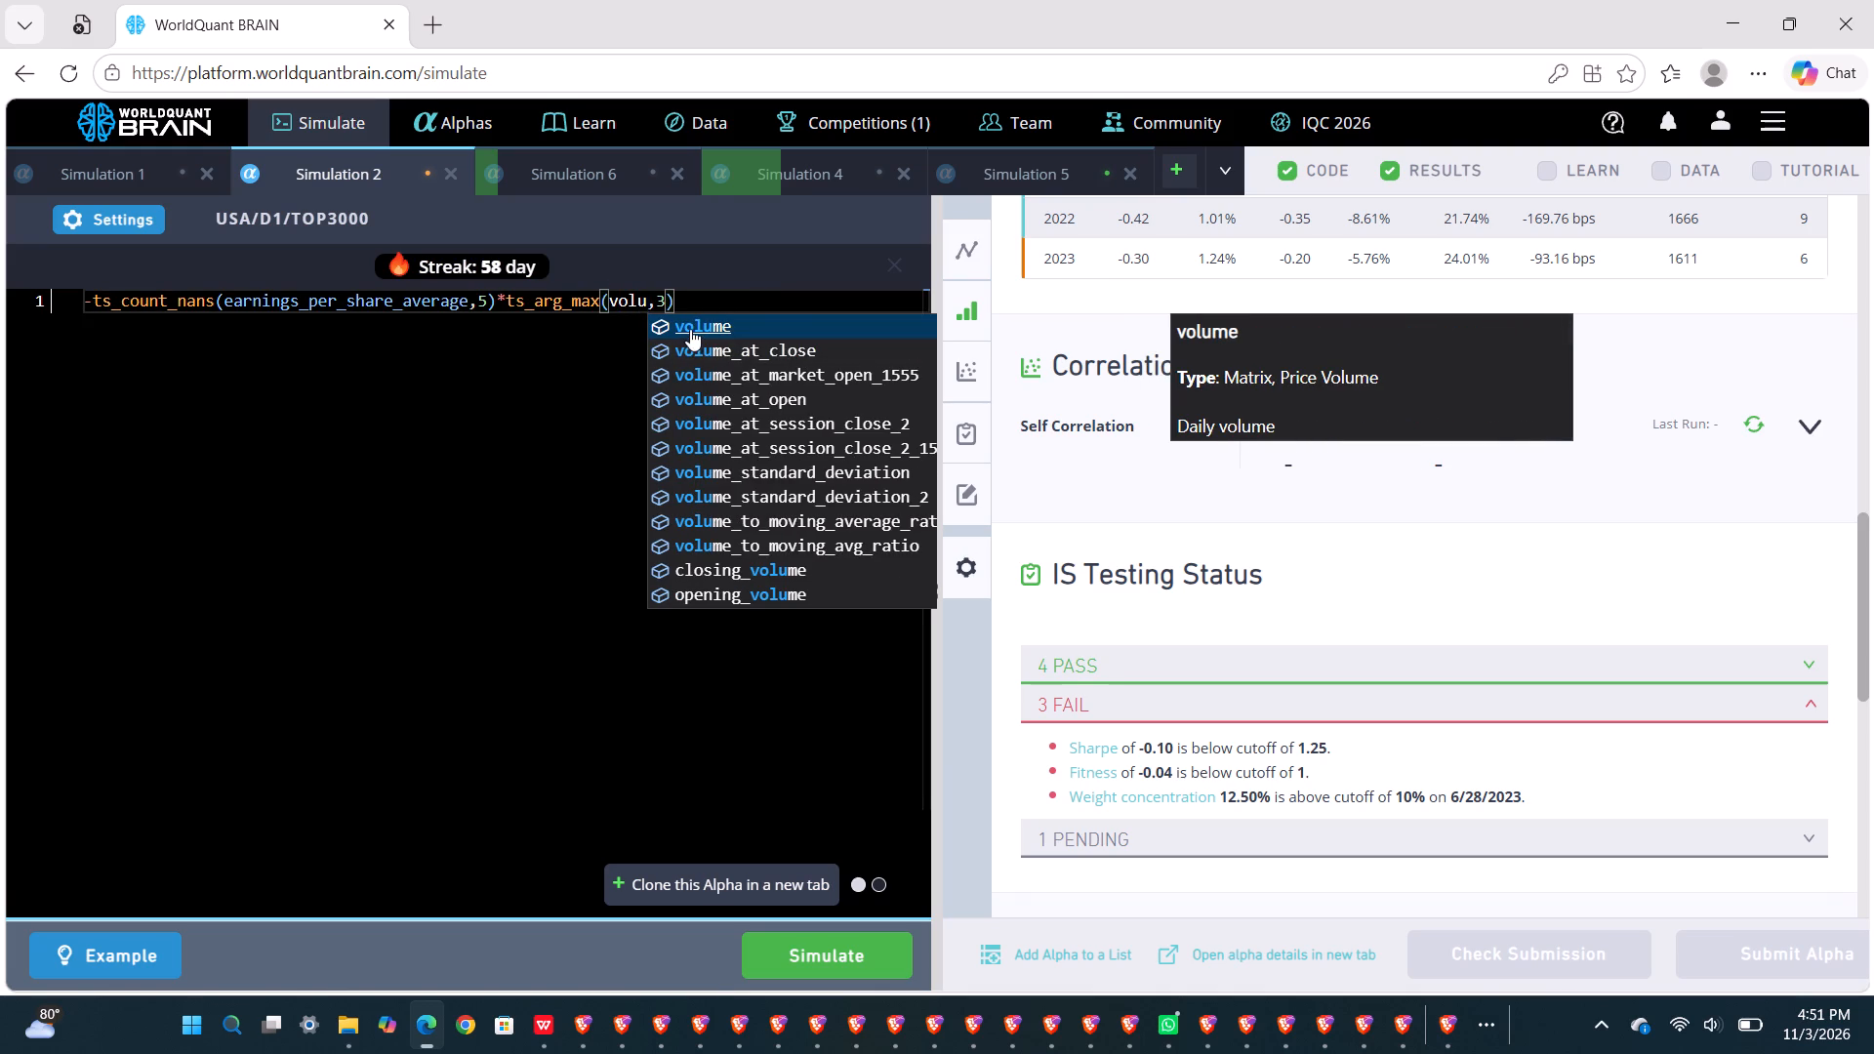
click(690, 329)
Replace earnings_per_share_average with gross_income_median in Simulation 2's ts_count_nans term and simulate the alpha.
double_click(389, 297)
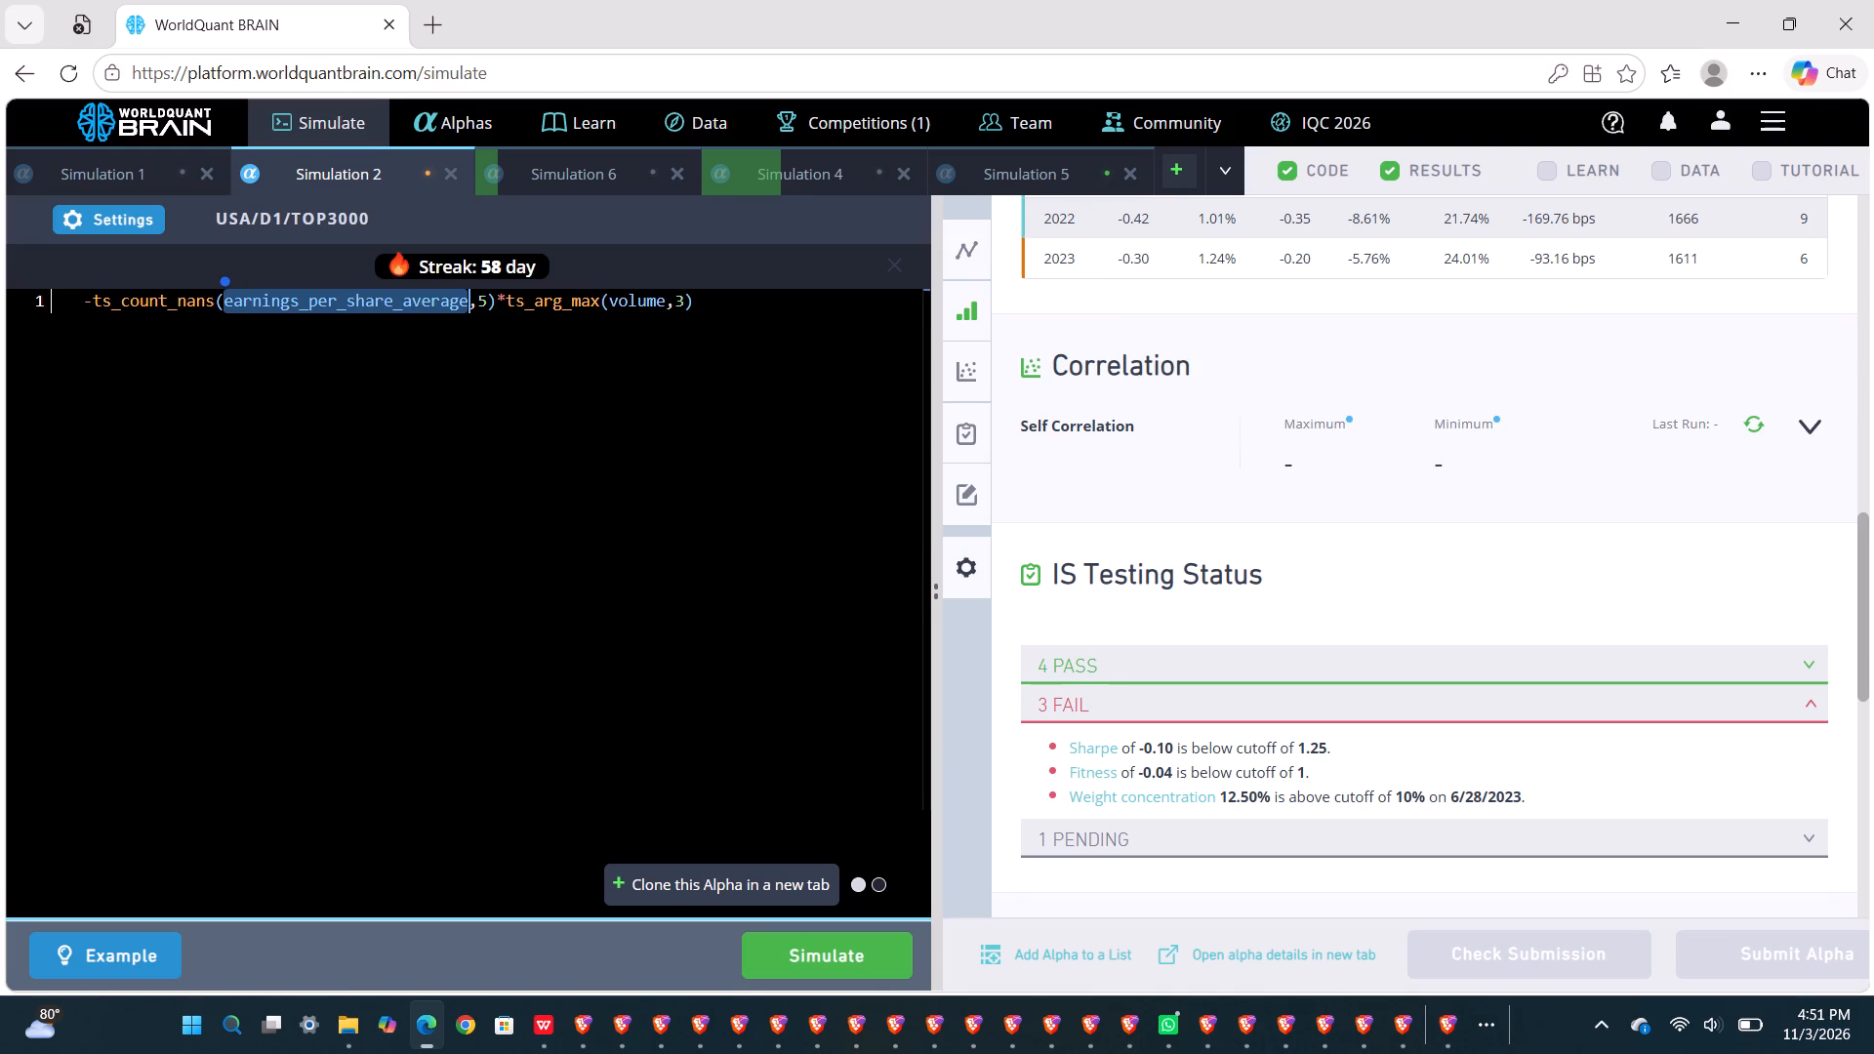
text(gro)
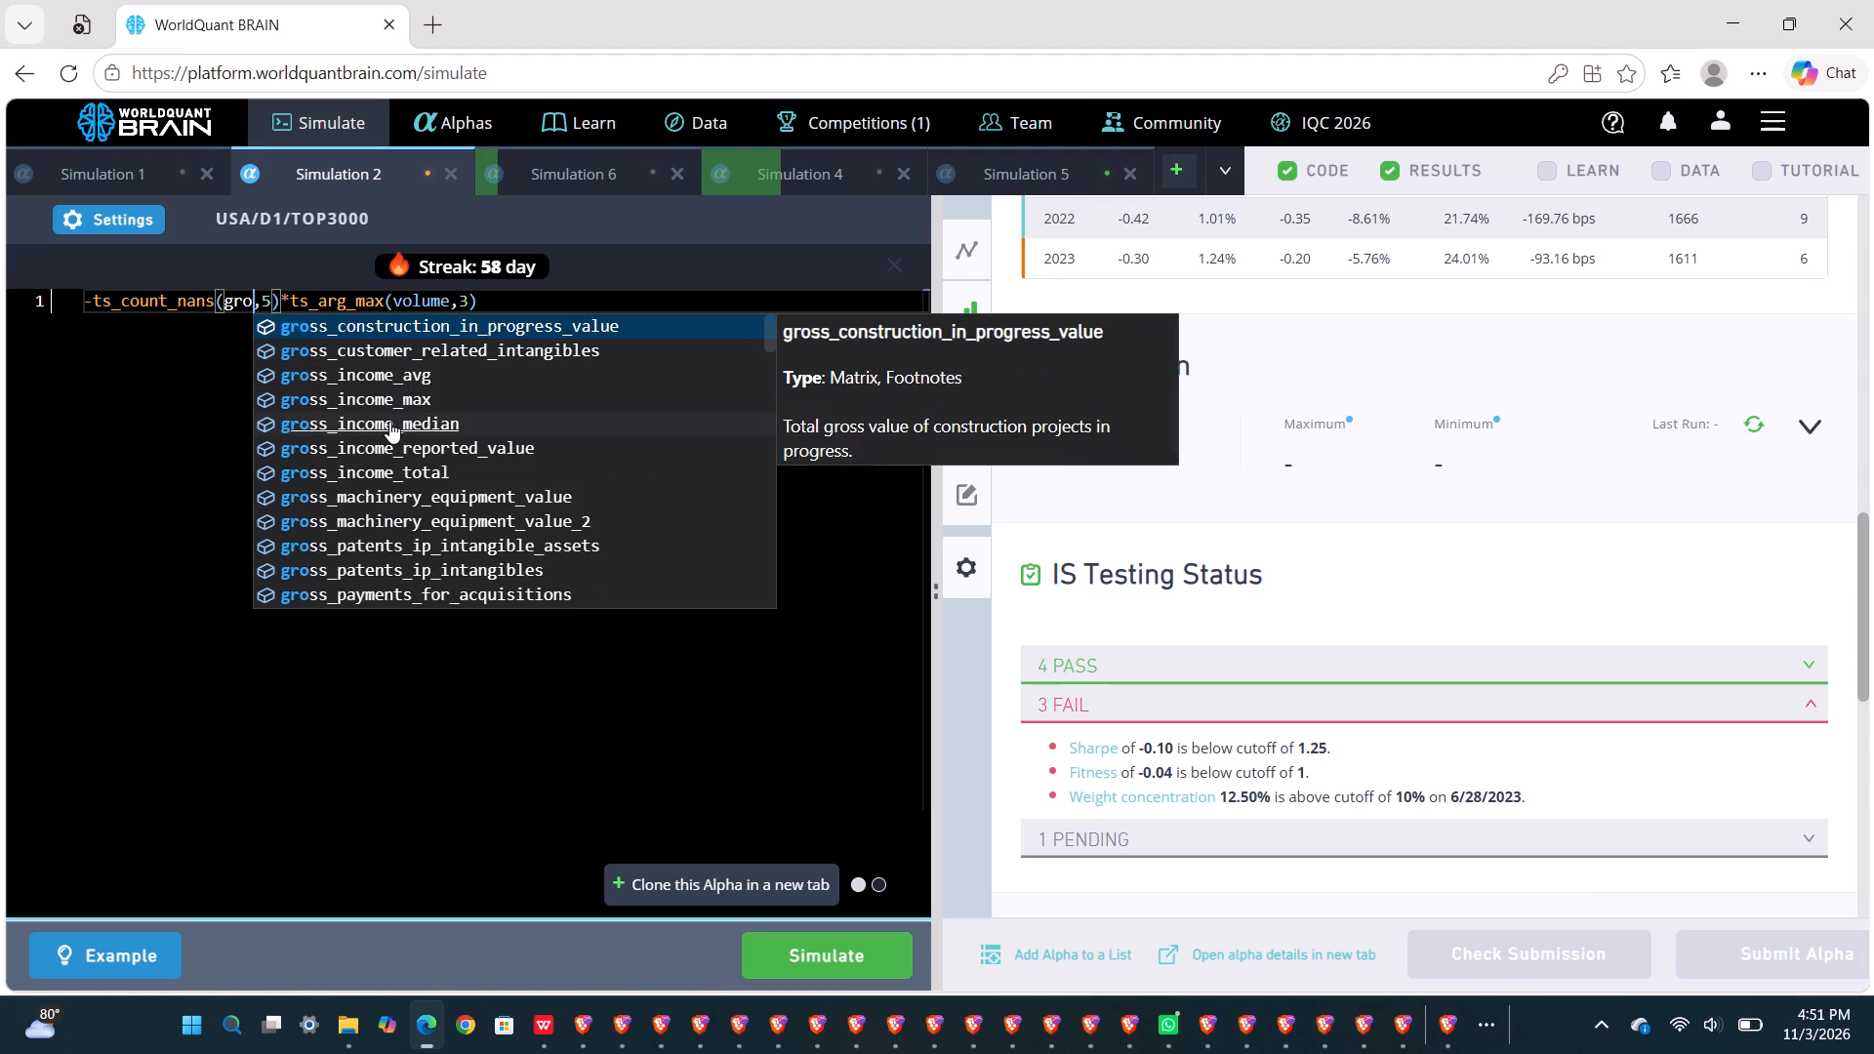
drag(390, 426, 664, 712)
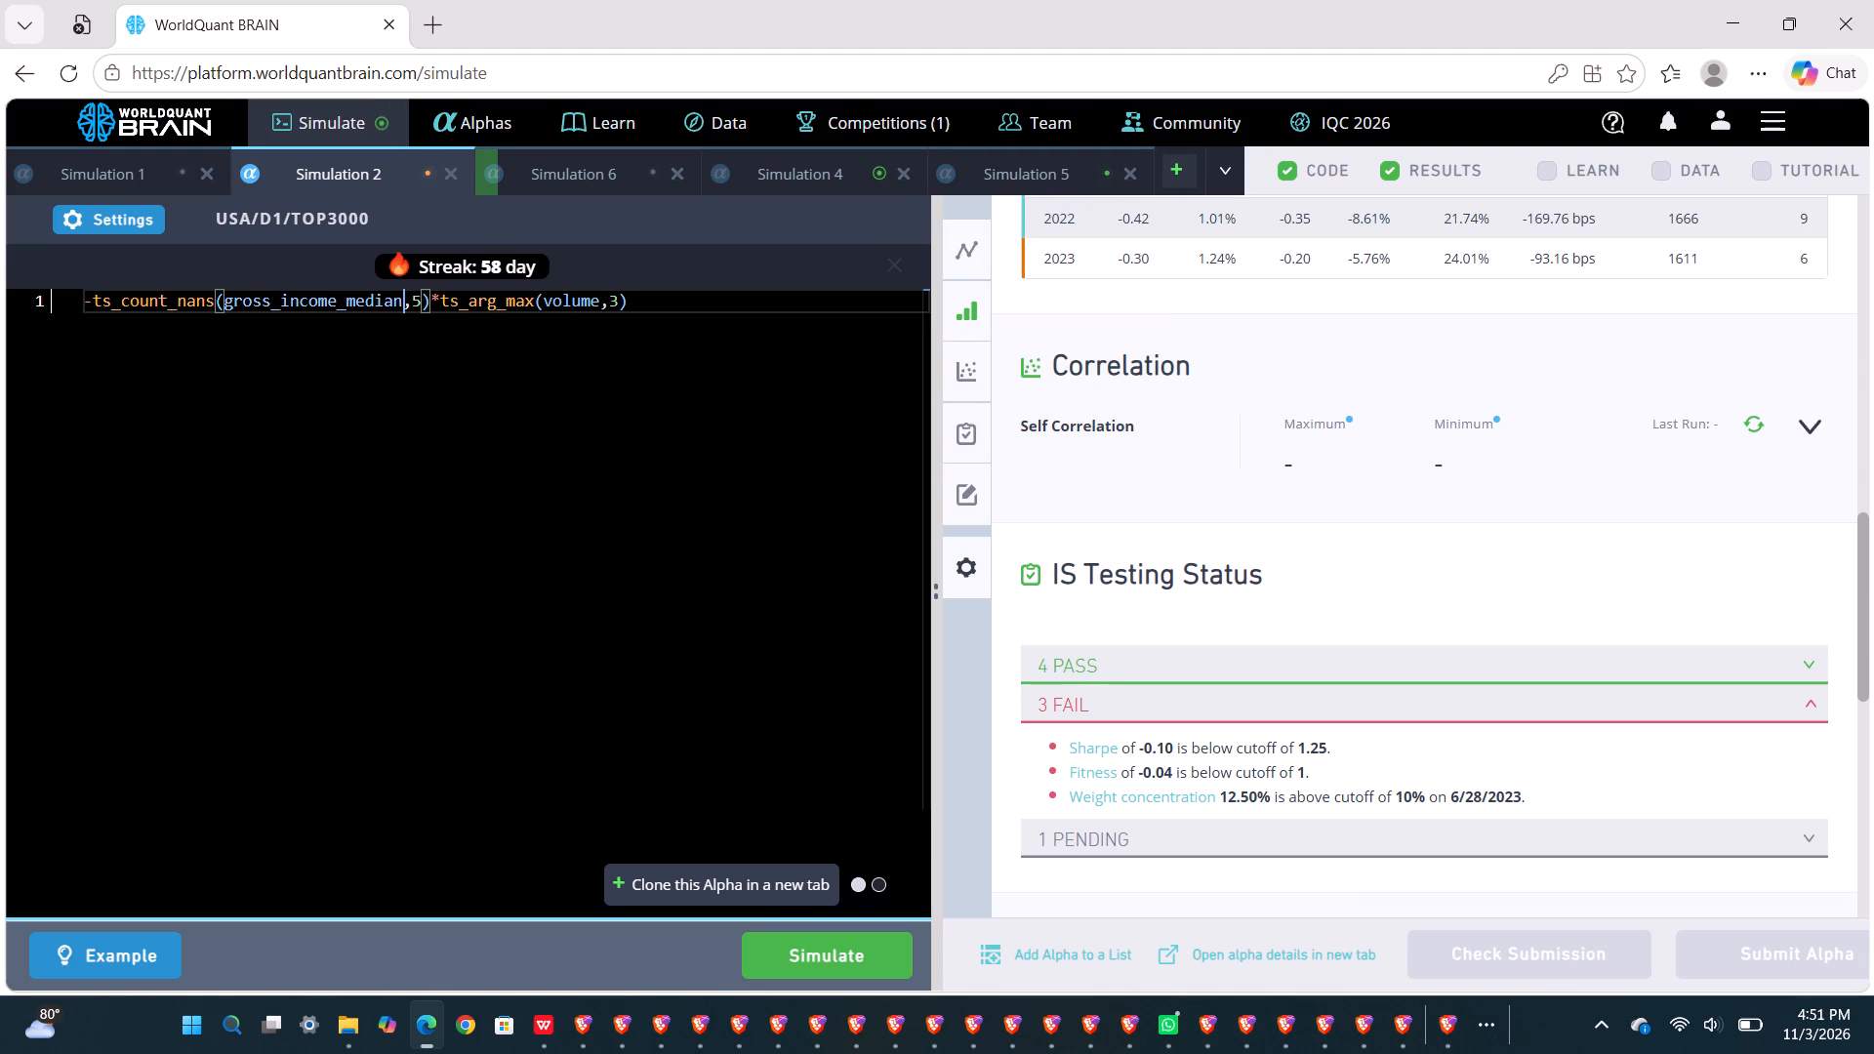
click(830, 970)
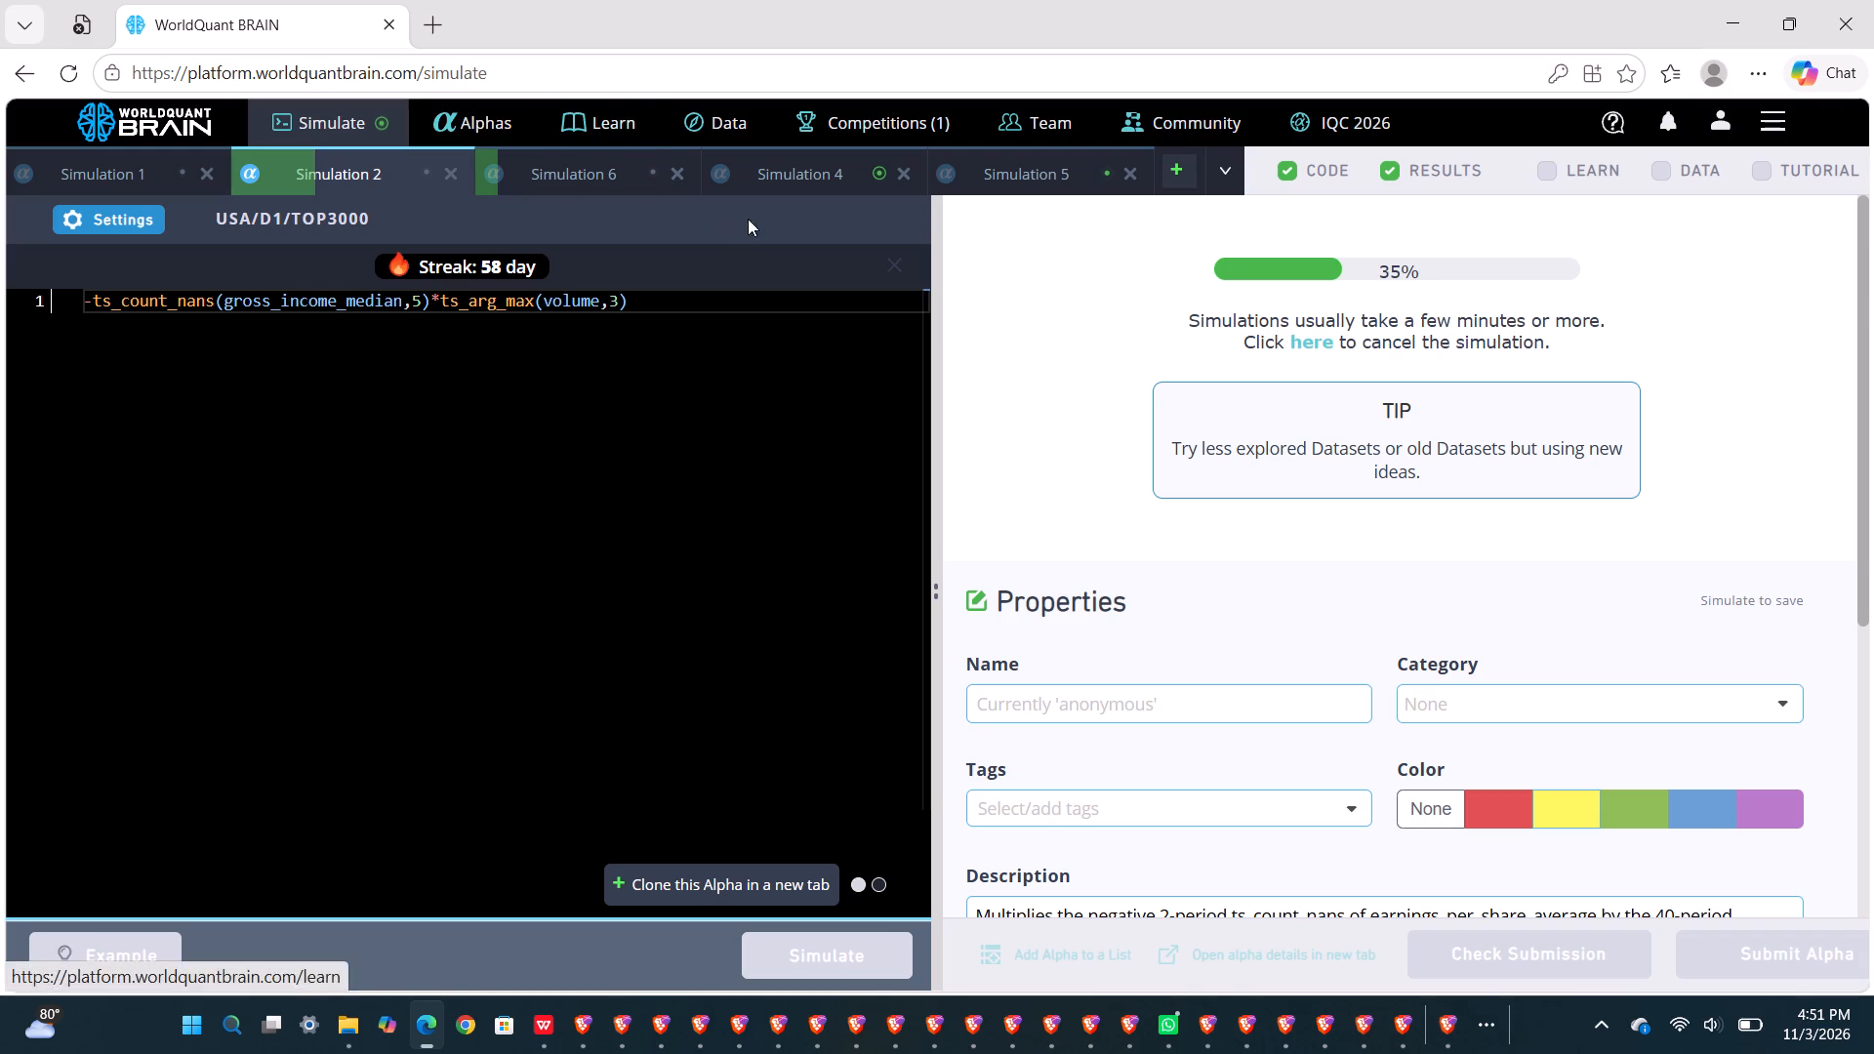
Show the test period for Simulation 4's alpha and review its PnL chart and yearly IS summary results.
double_click(791, 157)
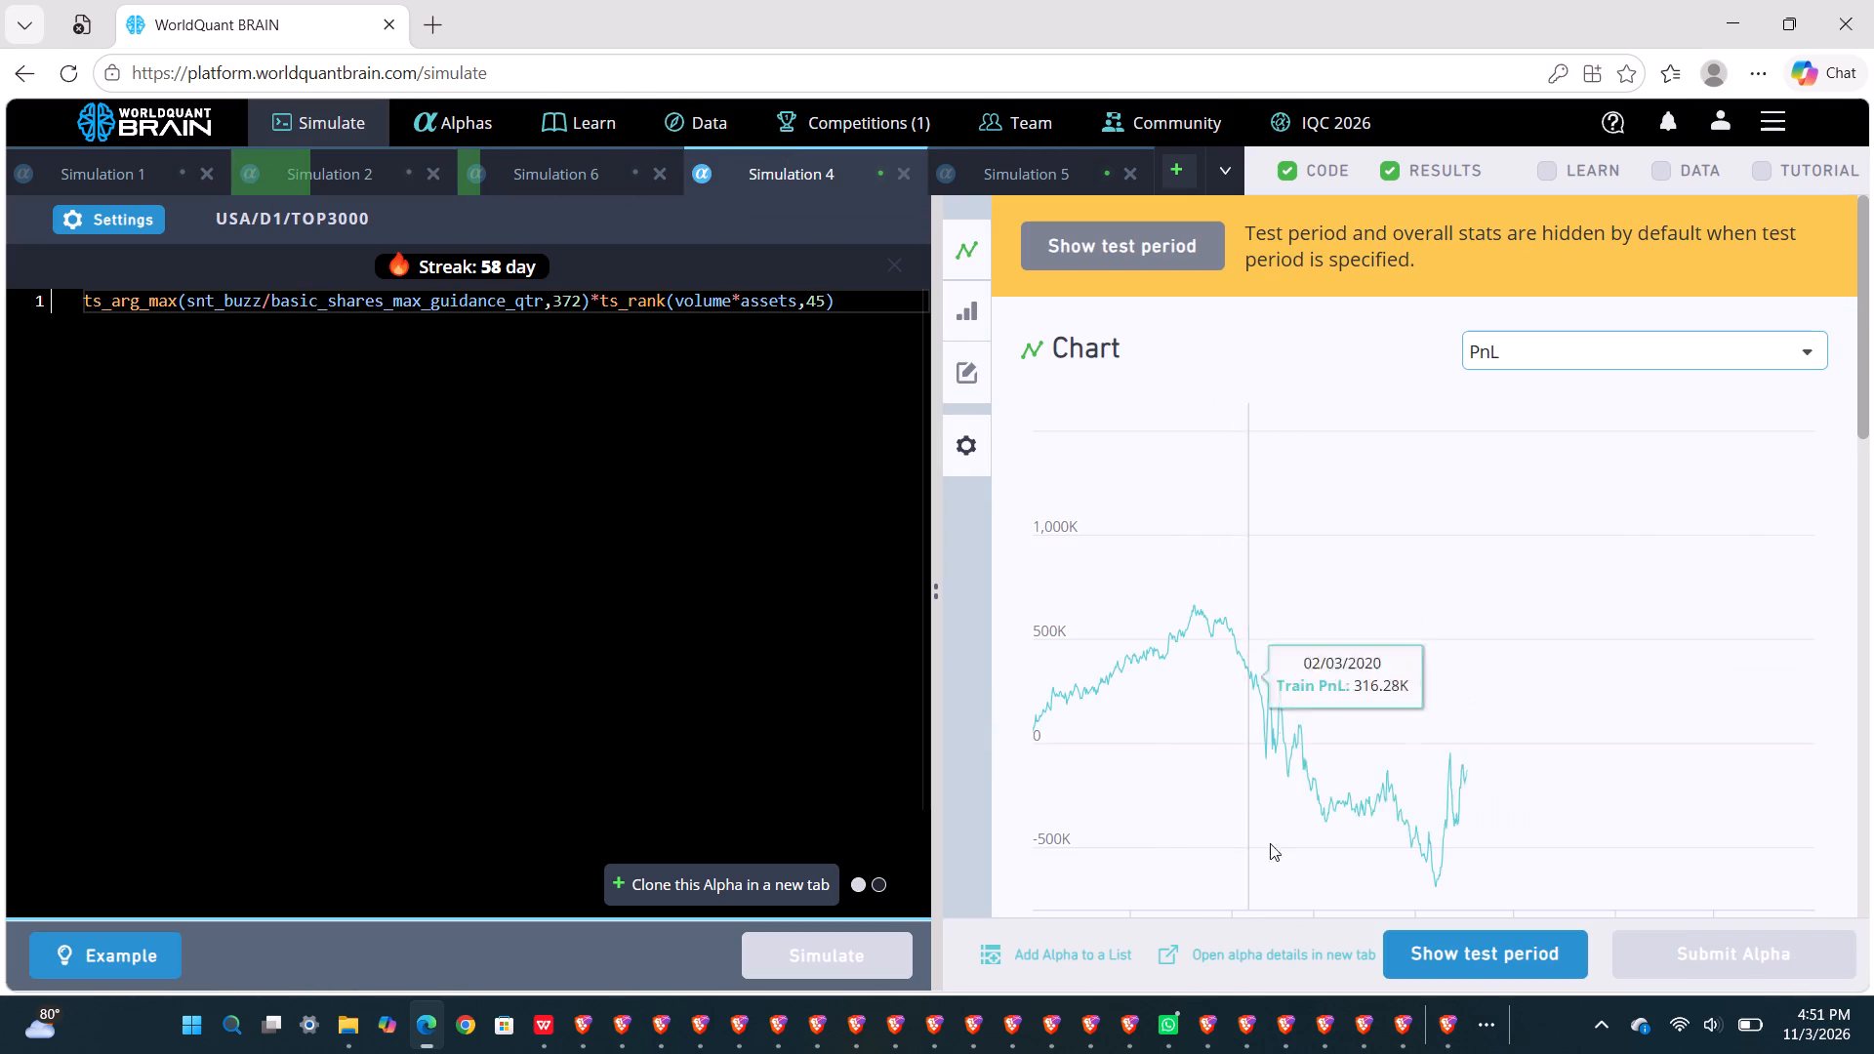
click(1431, 949)
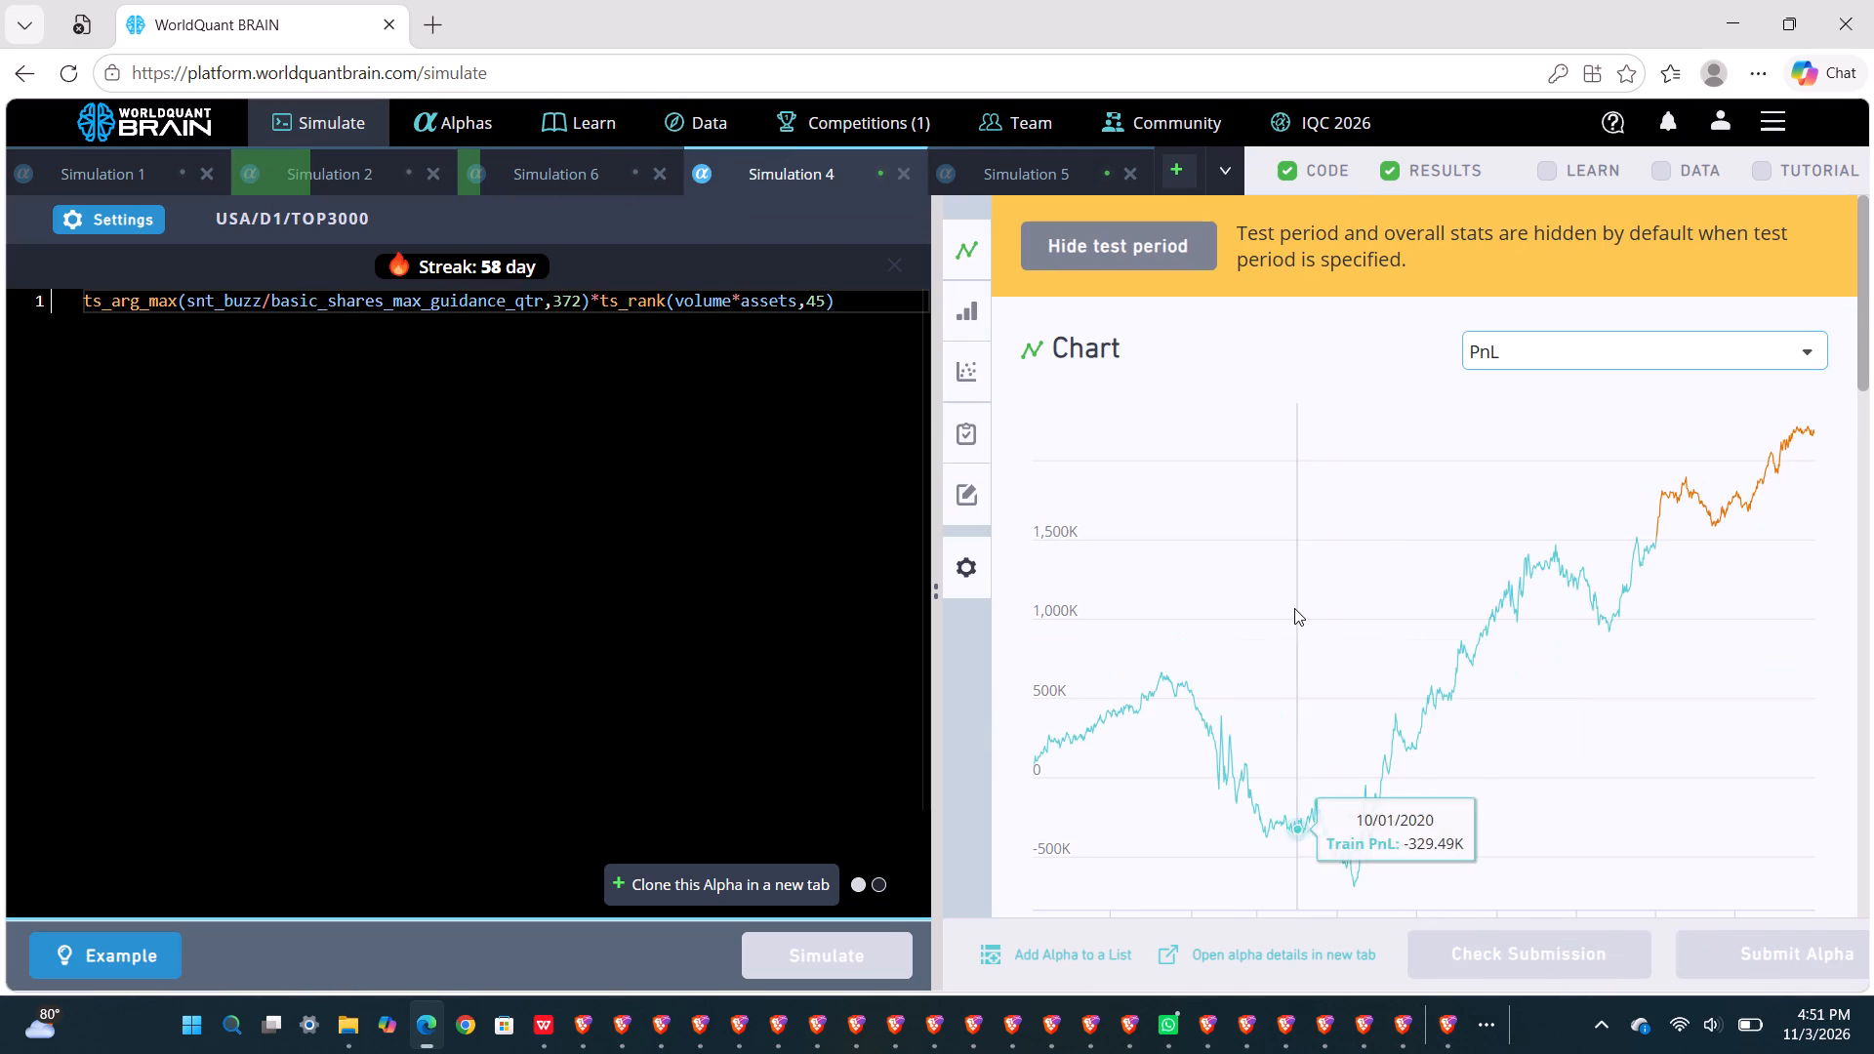
scroll(1294, 608, down, 3)
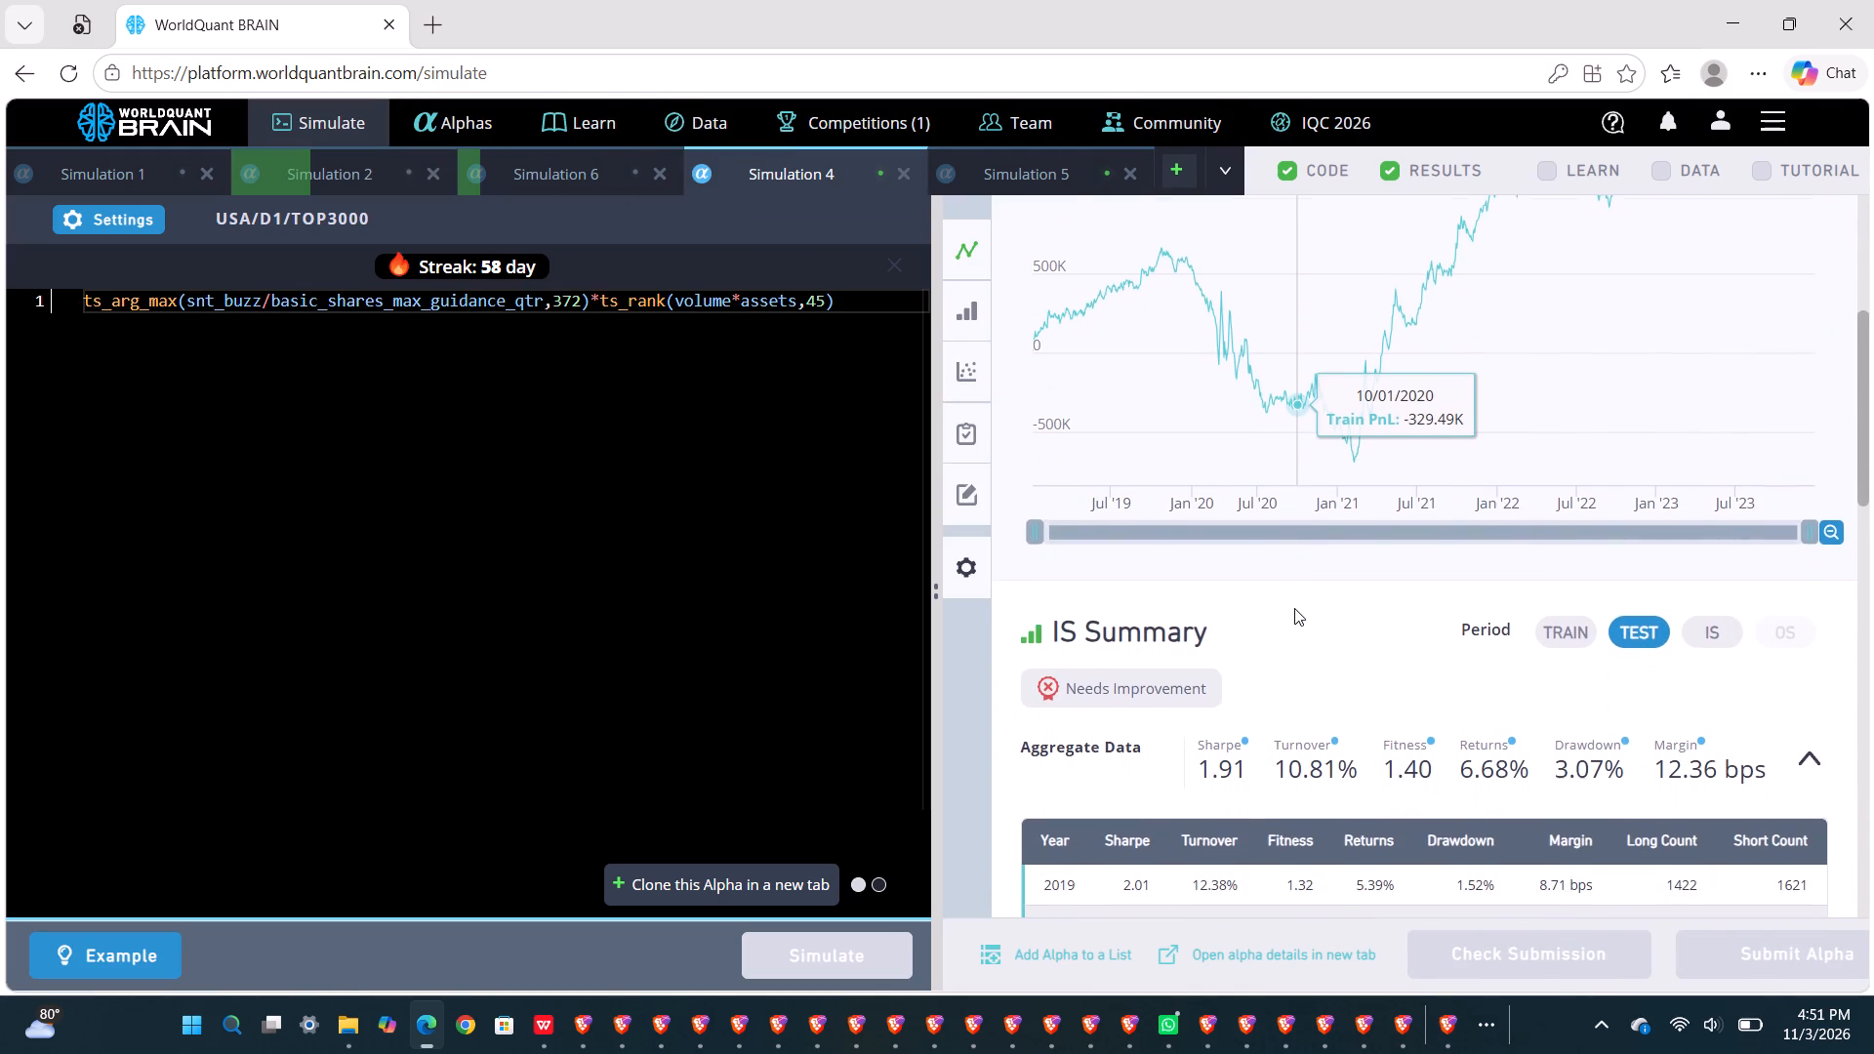
scroll(1294, 608, down, 2)
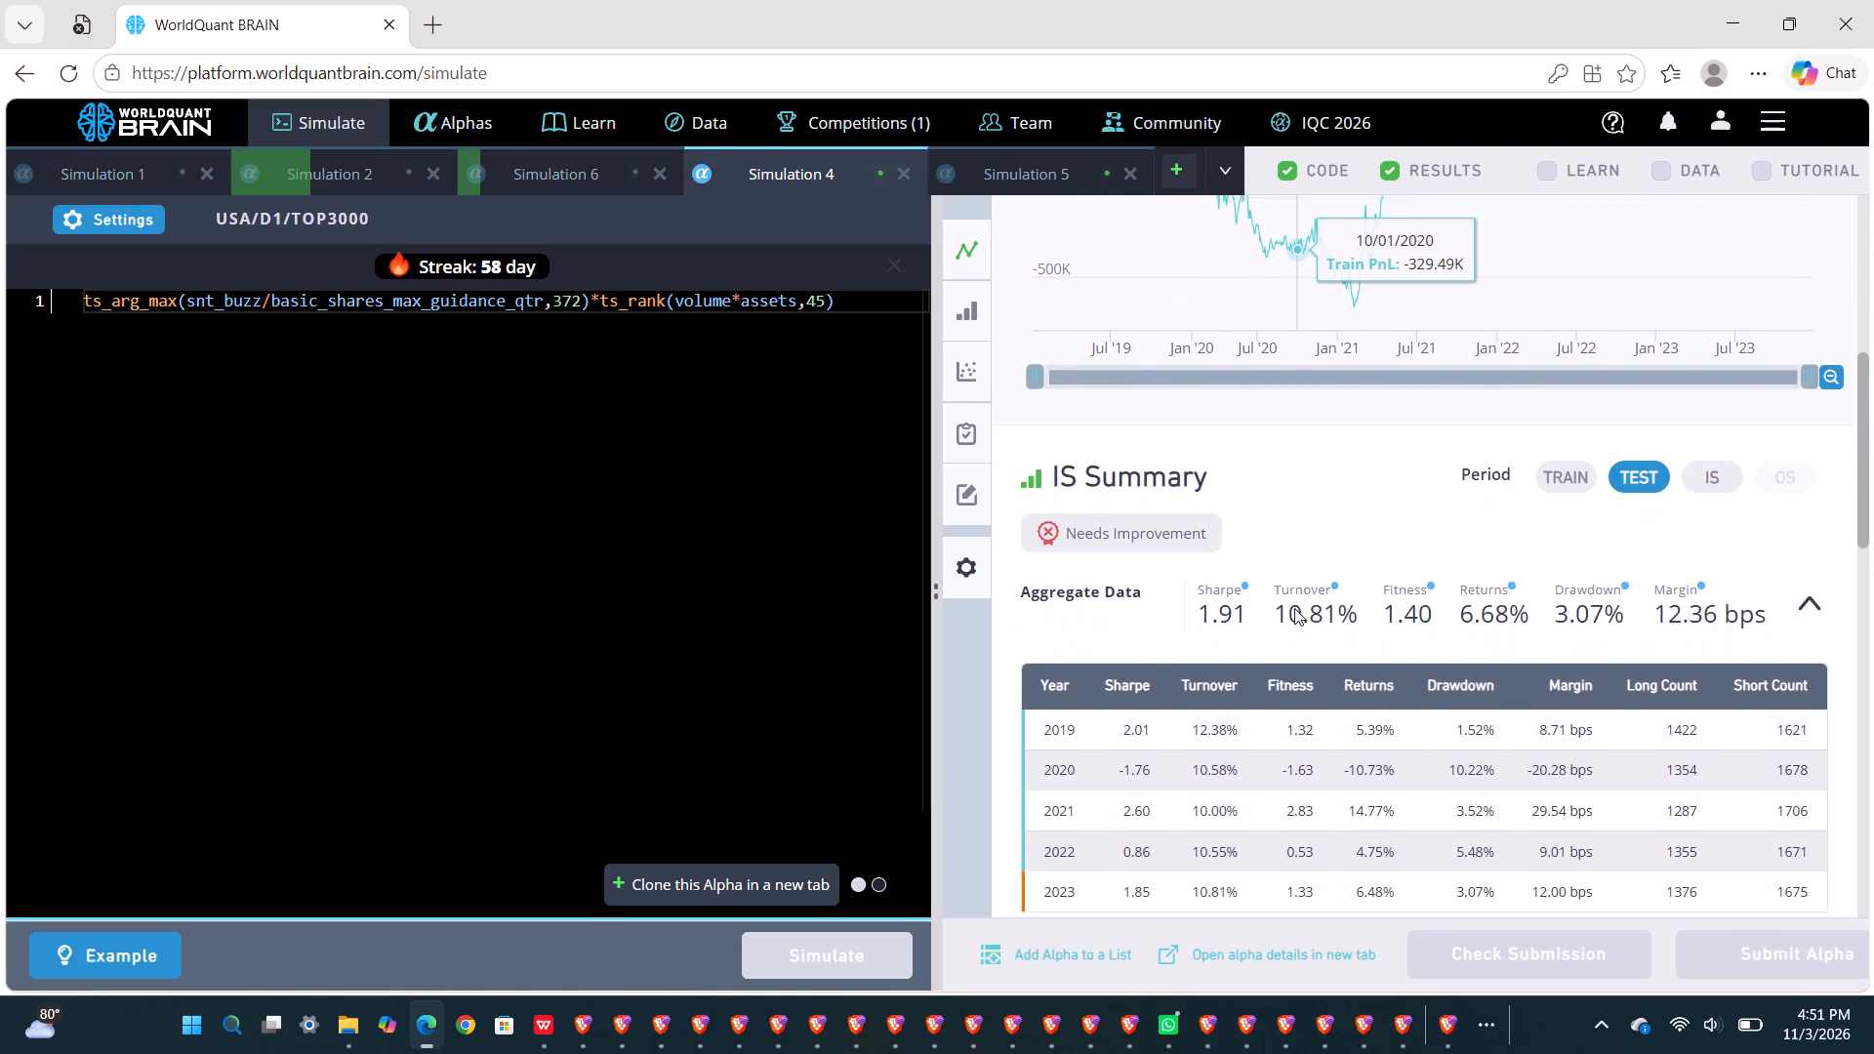
scroll(1294, 608, down, 2)
scroll(1294, 608, up, 1)
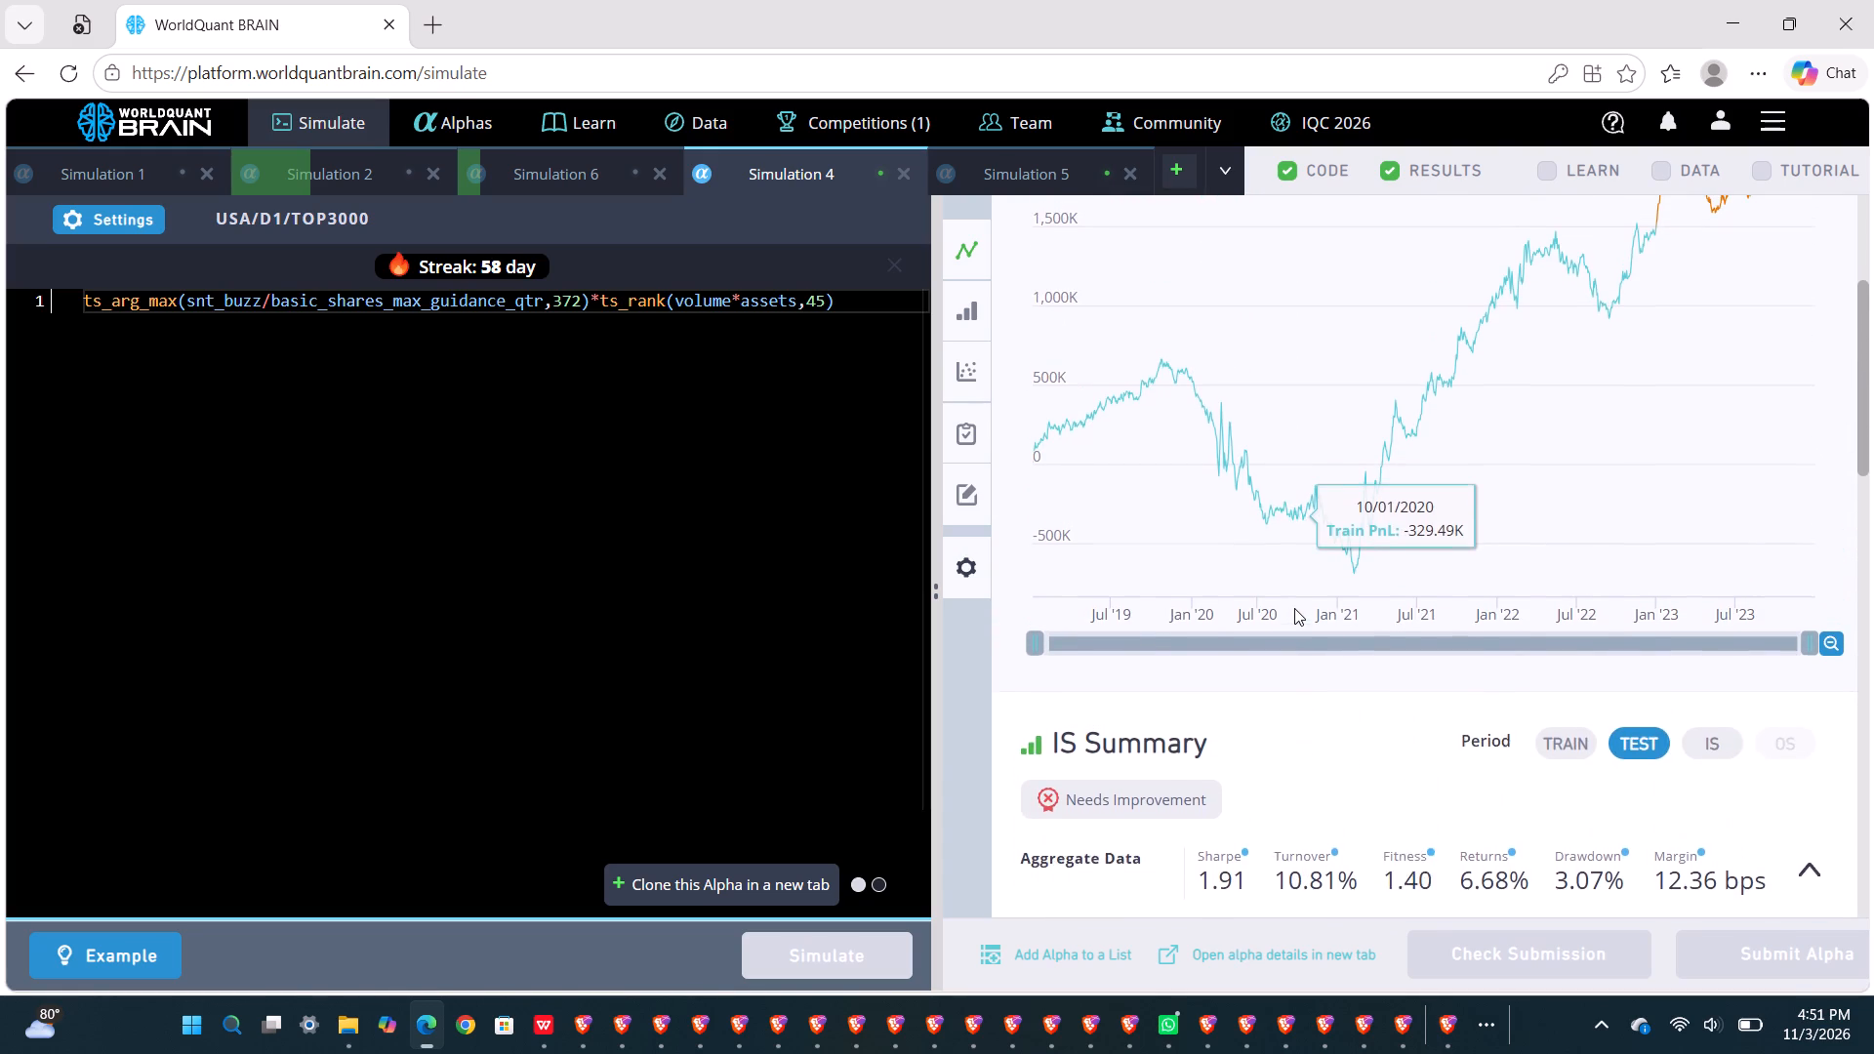
scroll(1294, 608, up, 1)
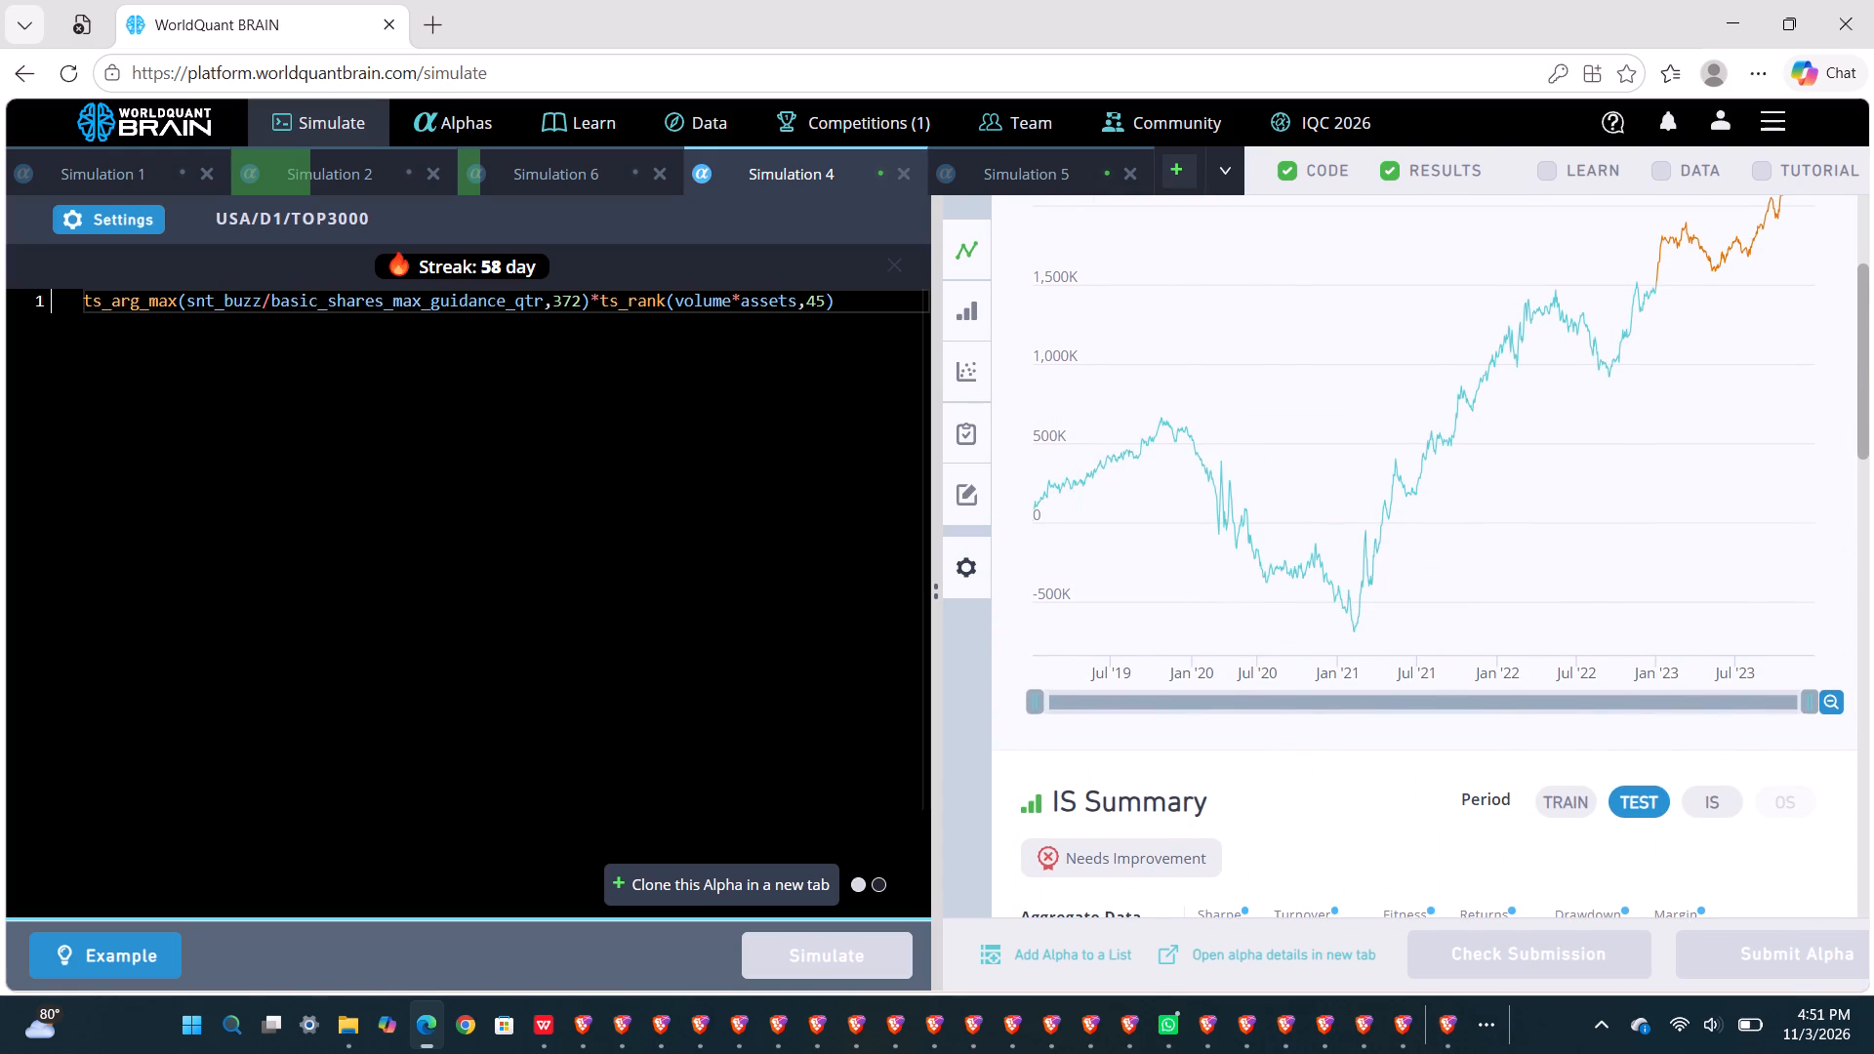
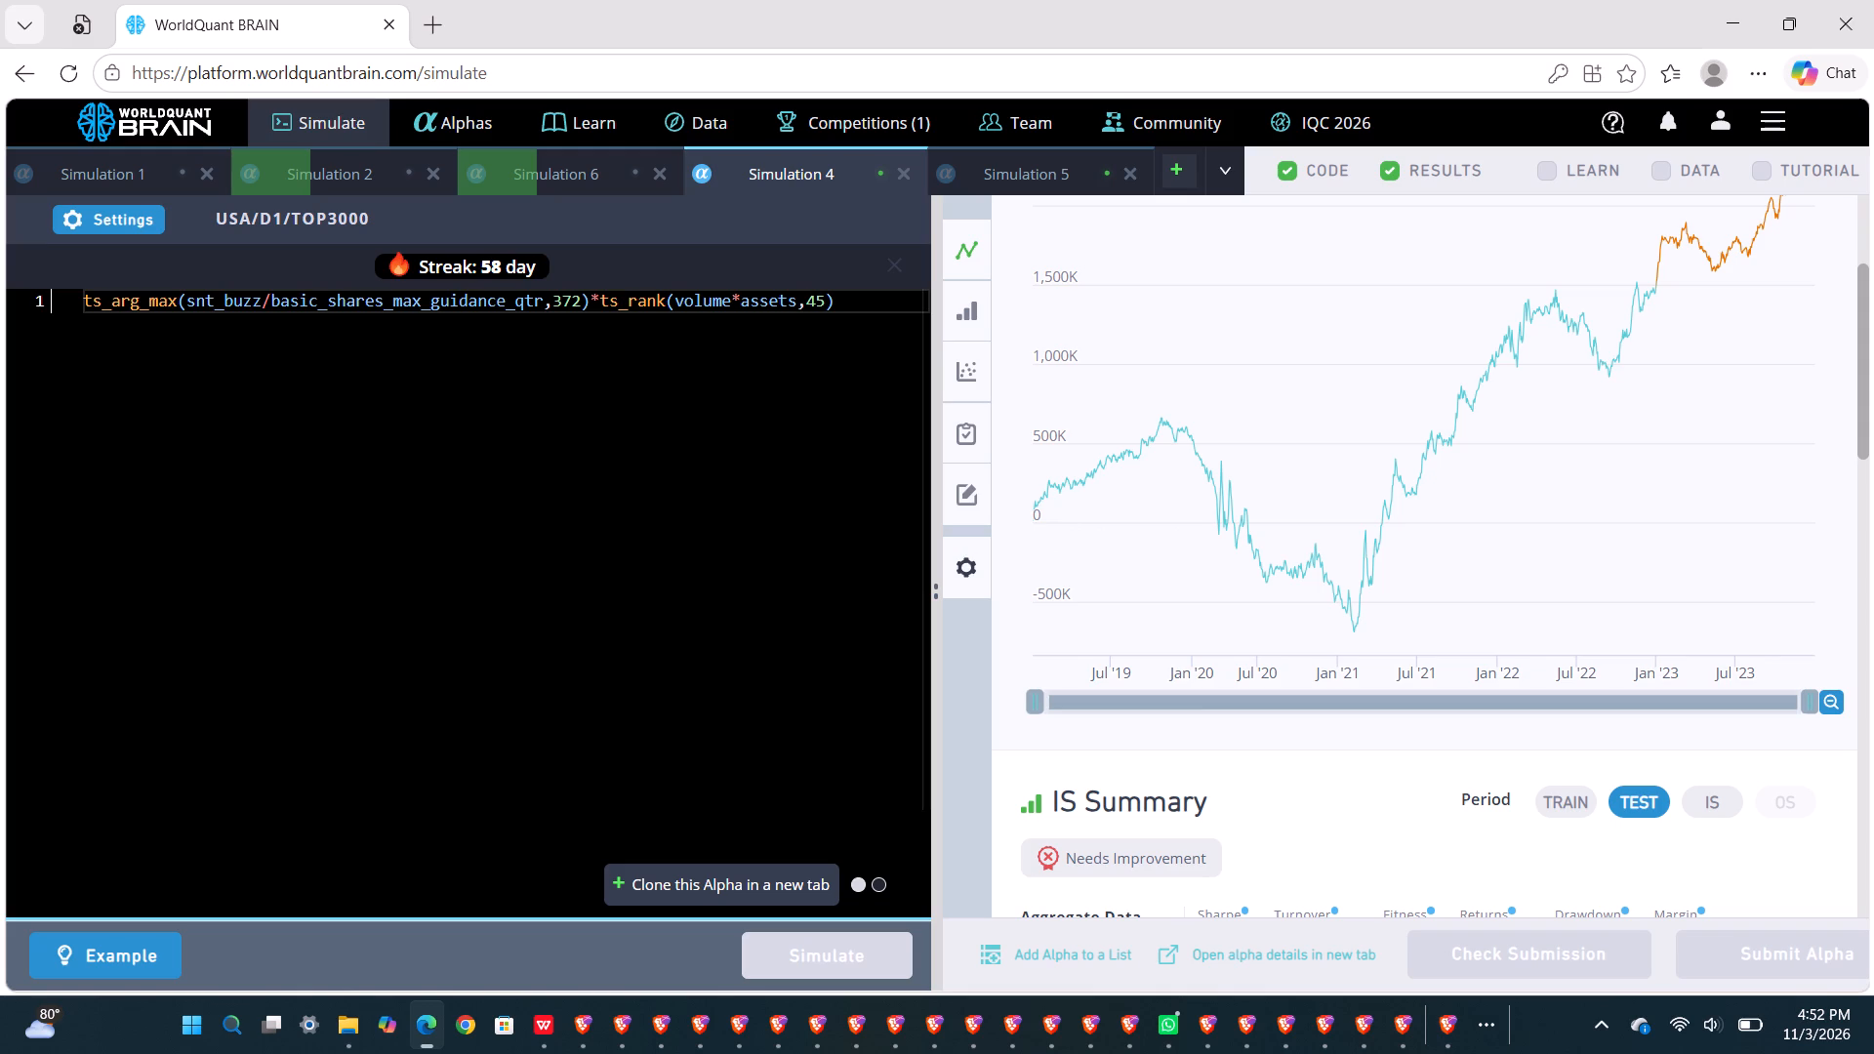
Replace basic_shares_max_guidance_qtr with gross_income_median in Simulation 4's ts_arg_max term and simulate the alpha.
double_click(372, 301)
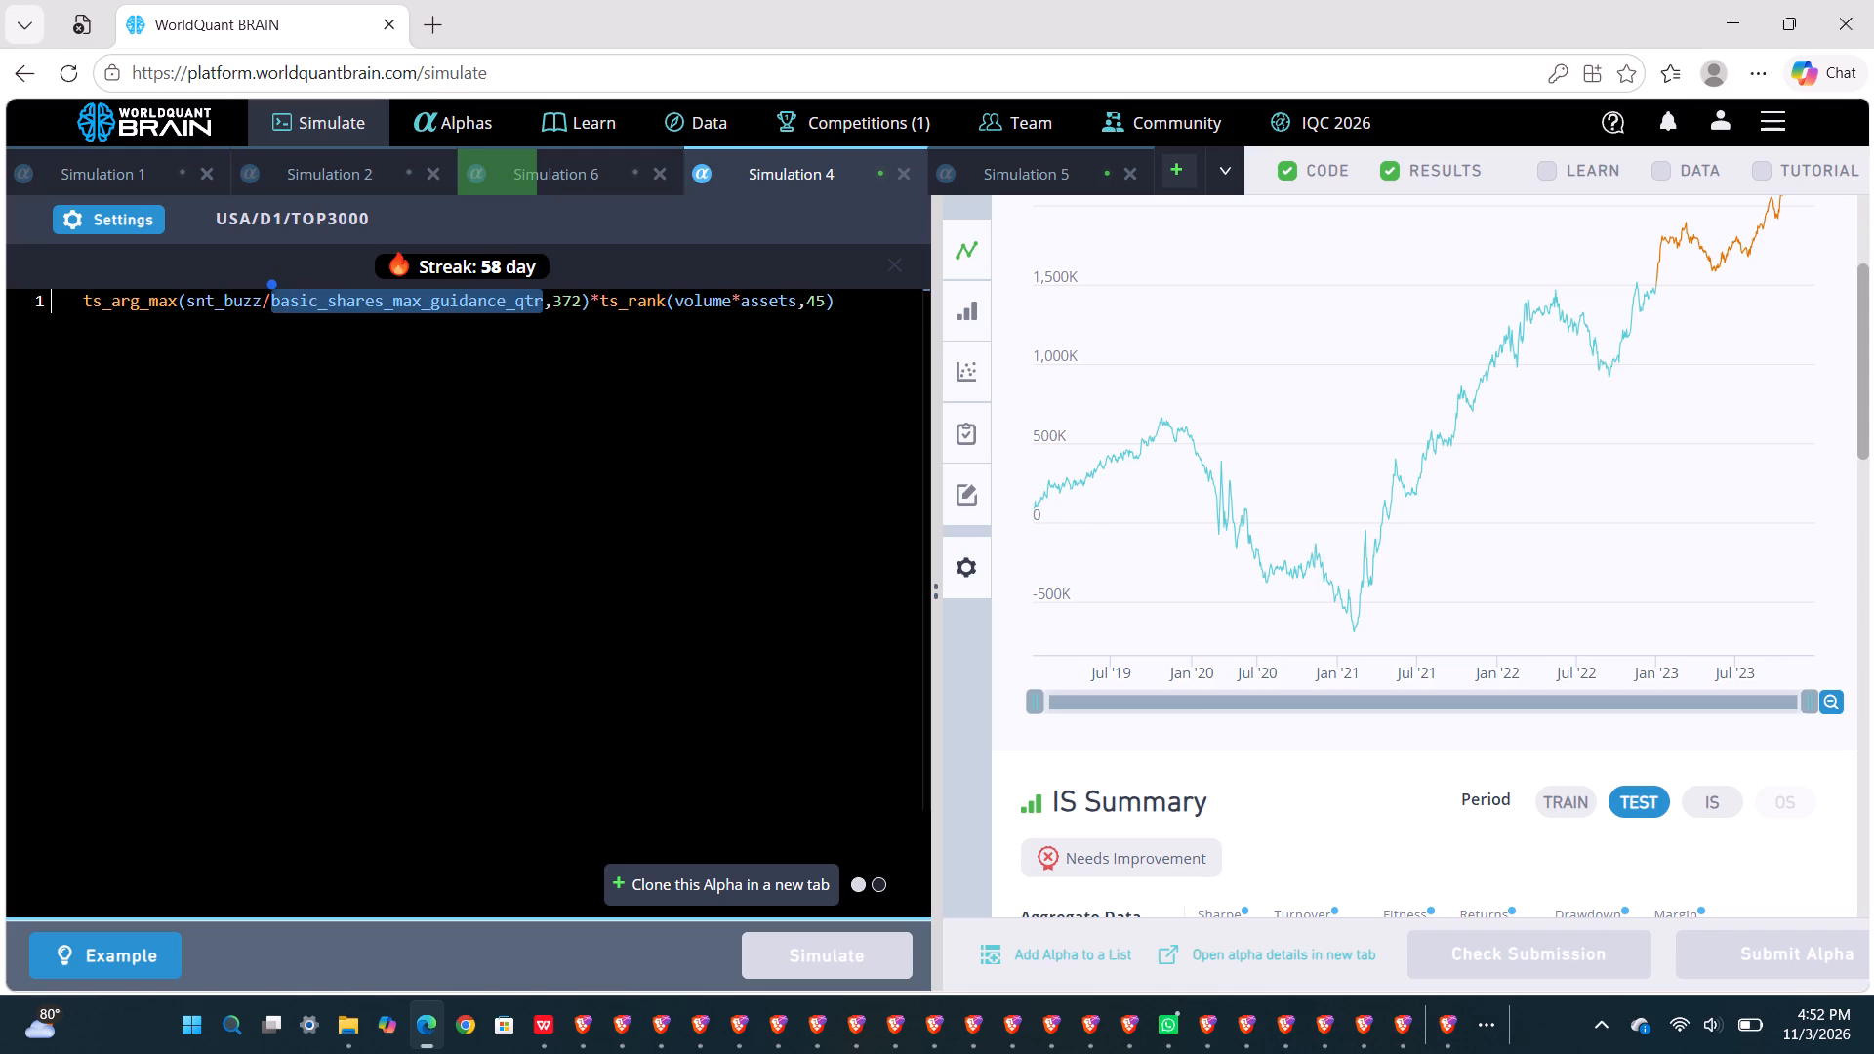
text(gro)
click(467, 421)
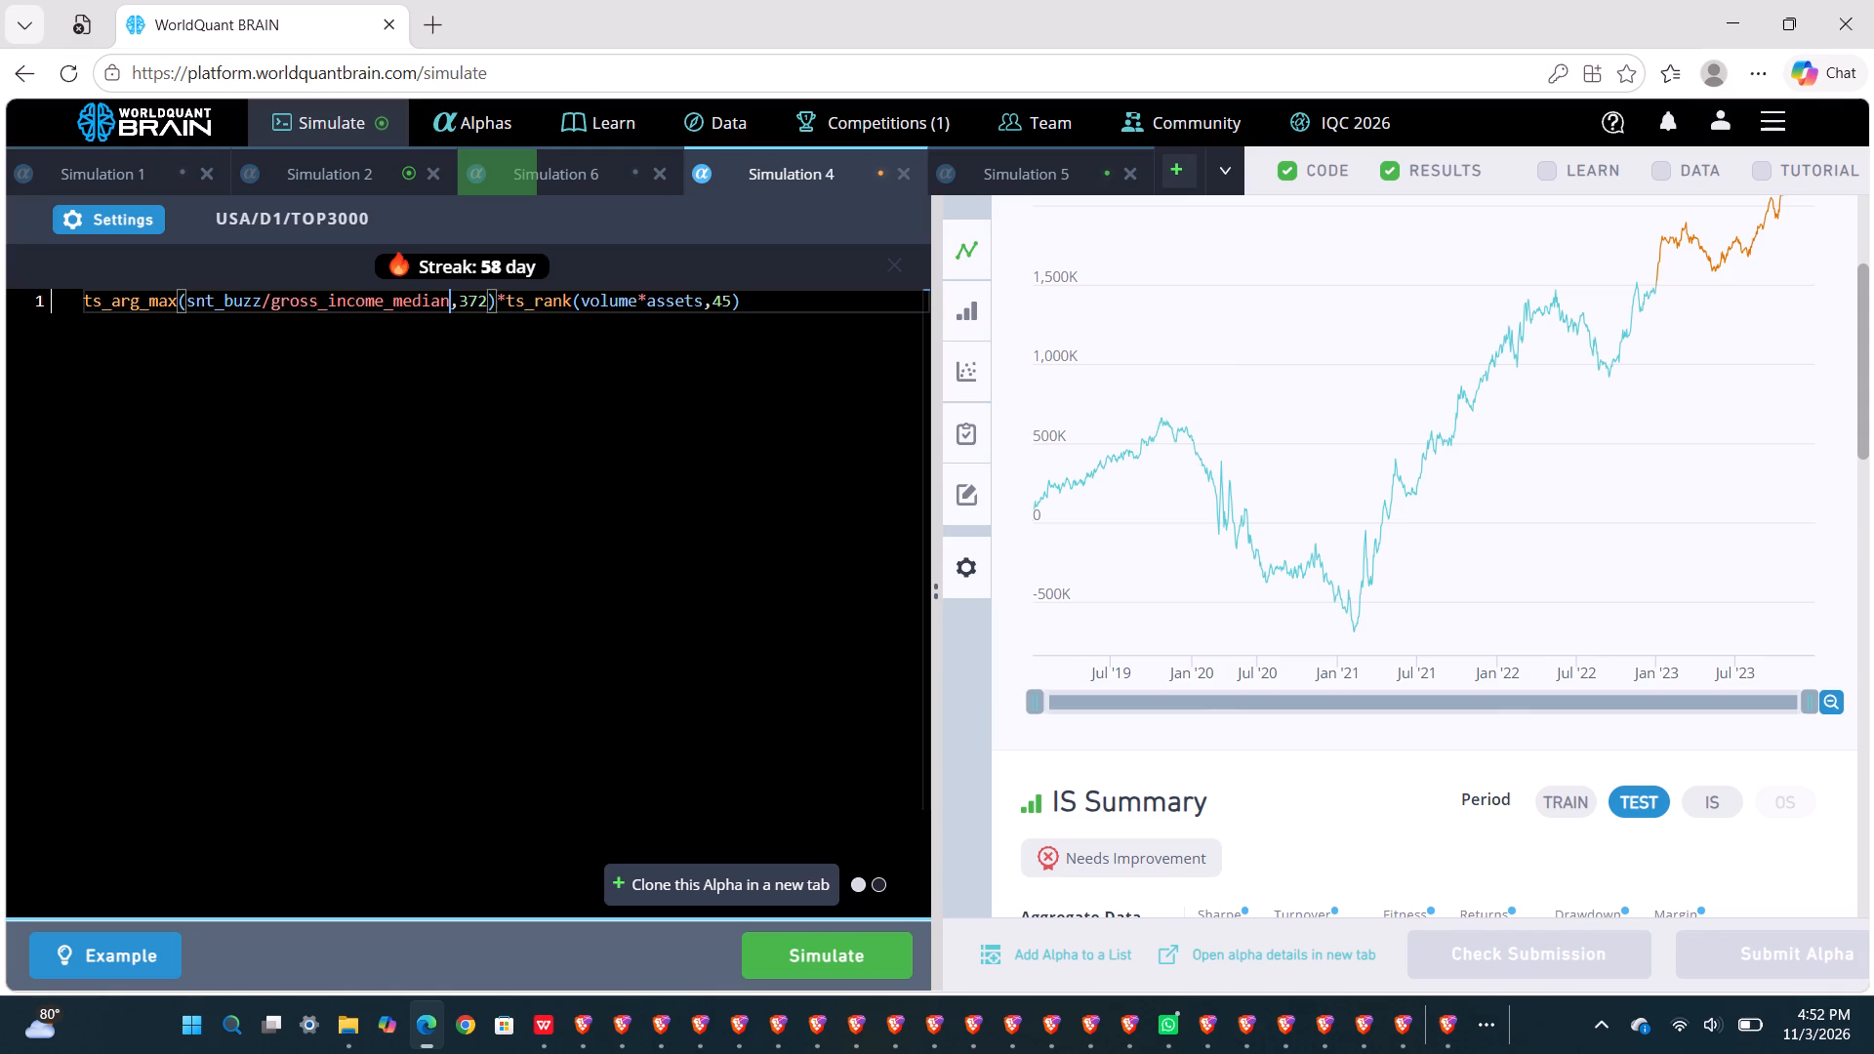
click(813, 932)
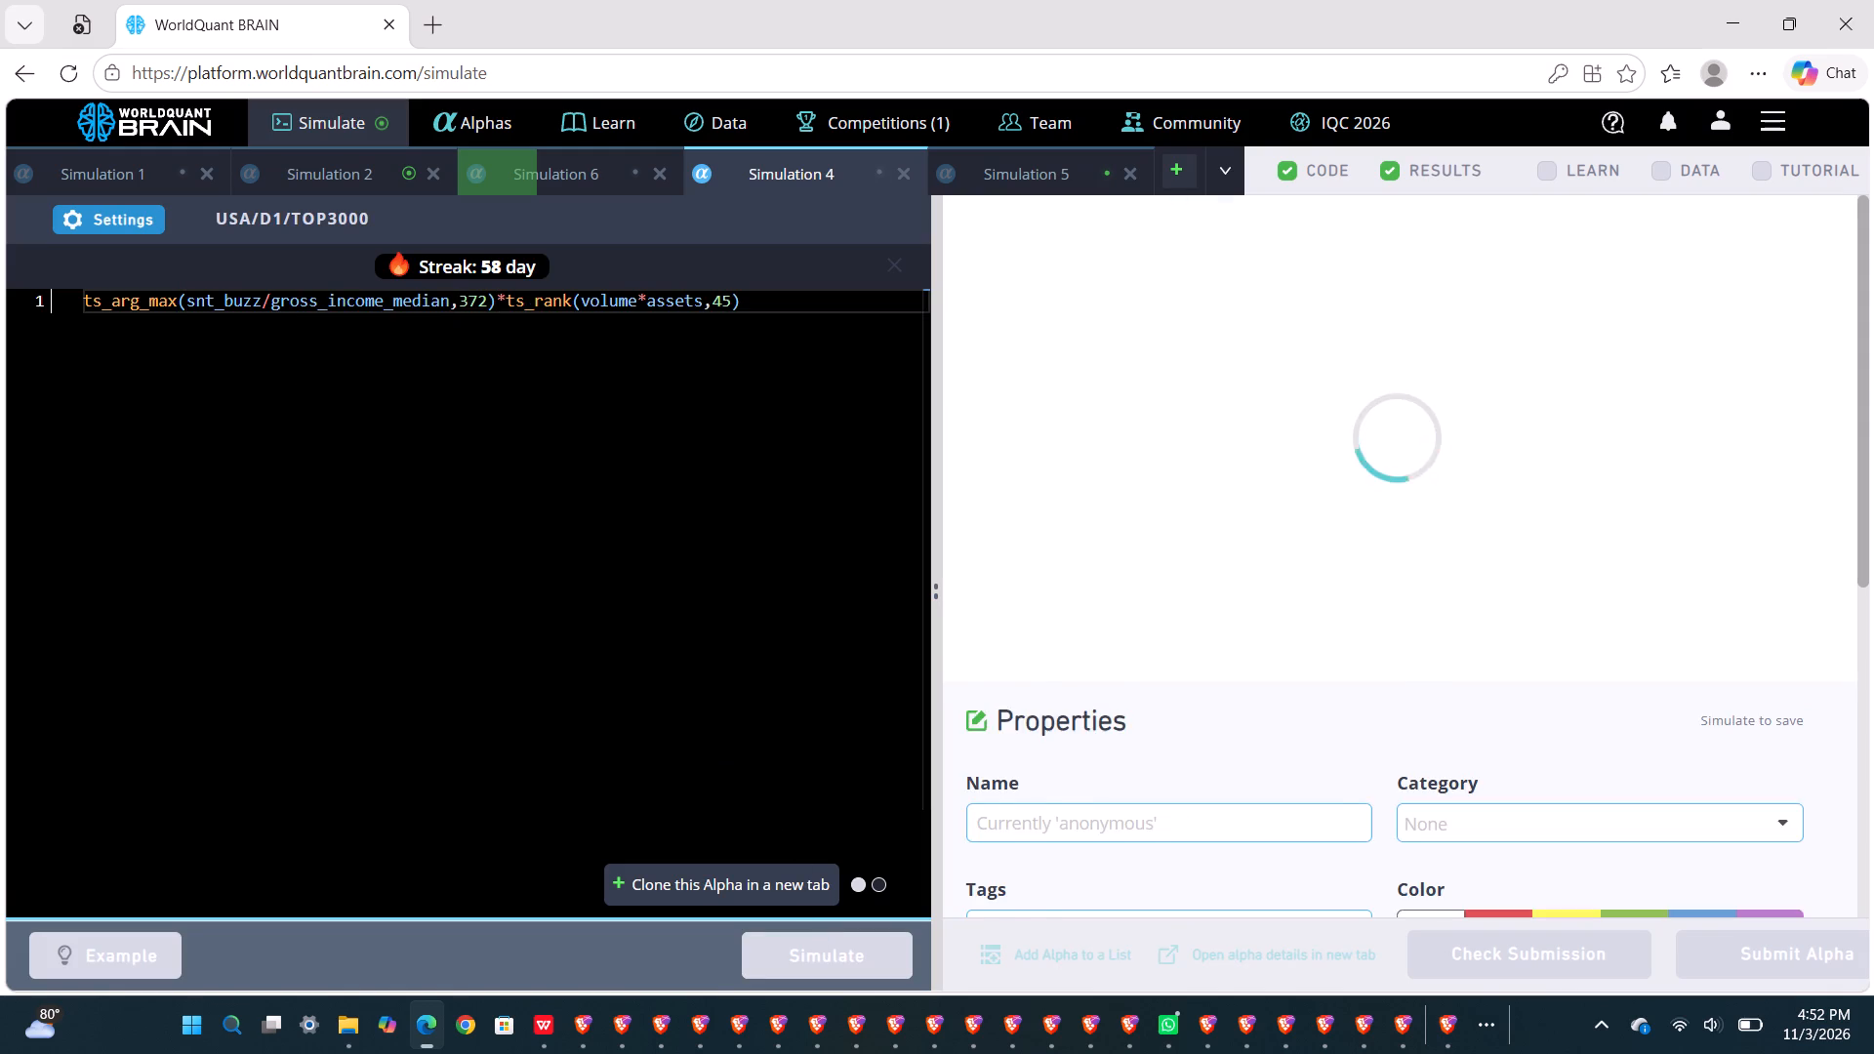
Show the test period for Simulation 2's alpha and review its PnL chart.
click(348, 158)
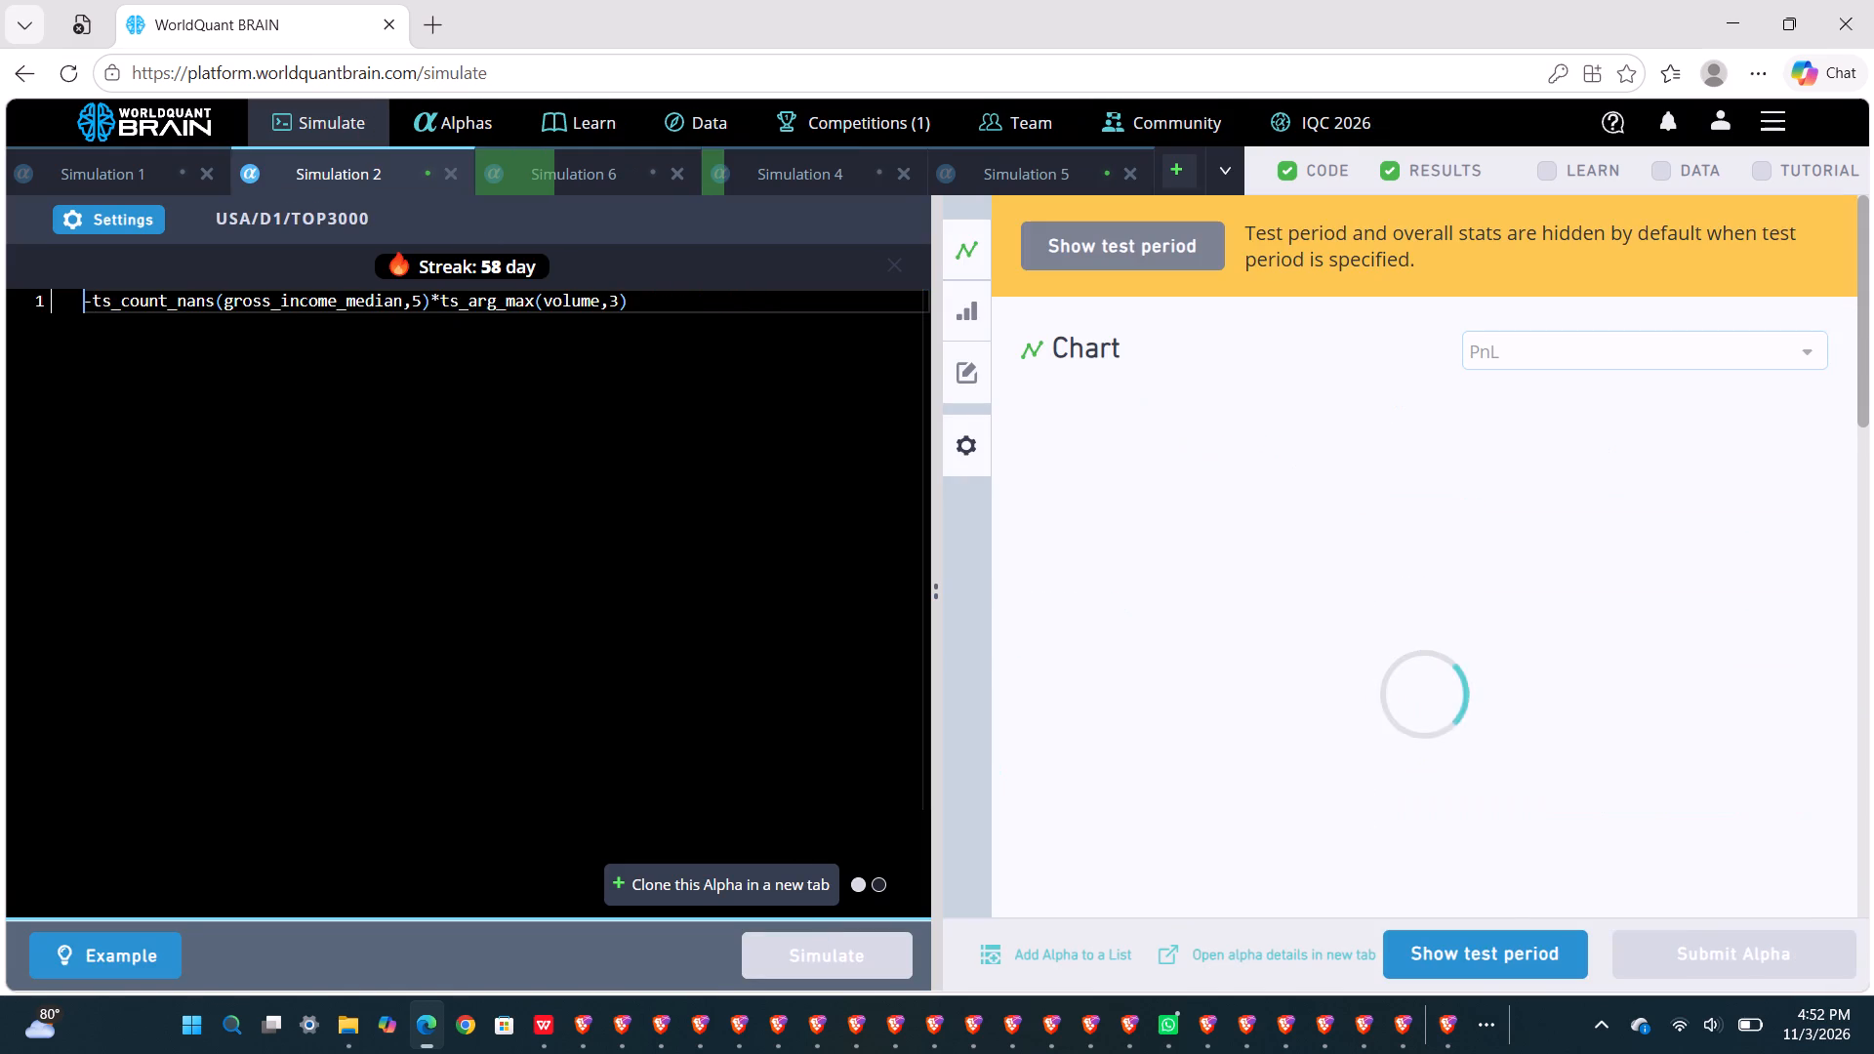
click(1483, 968)
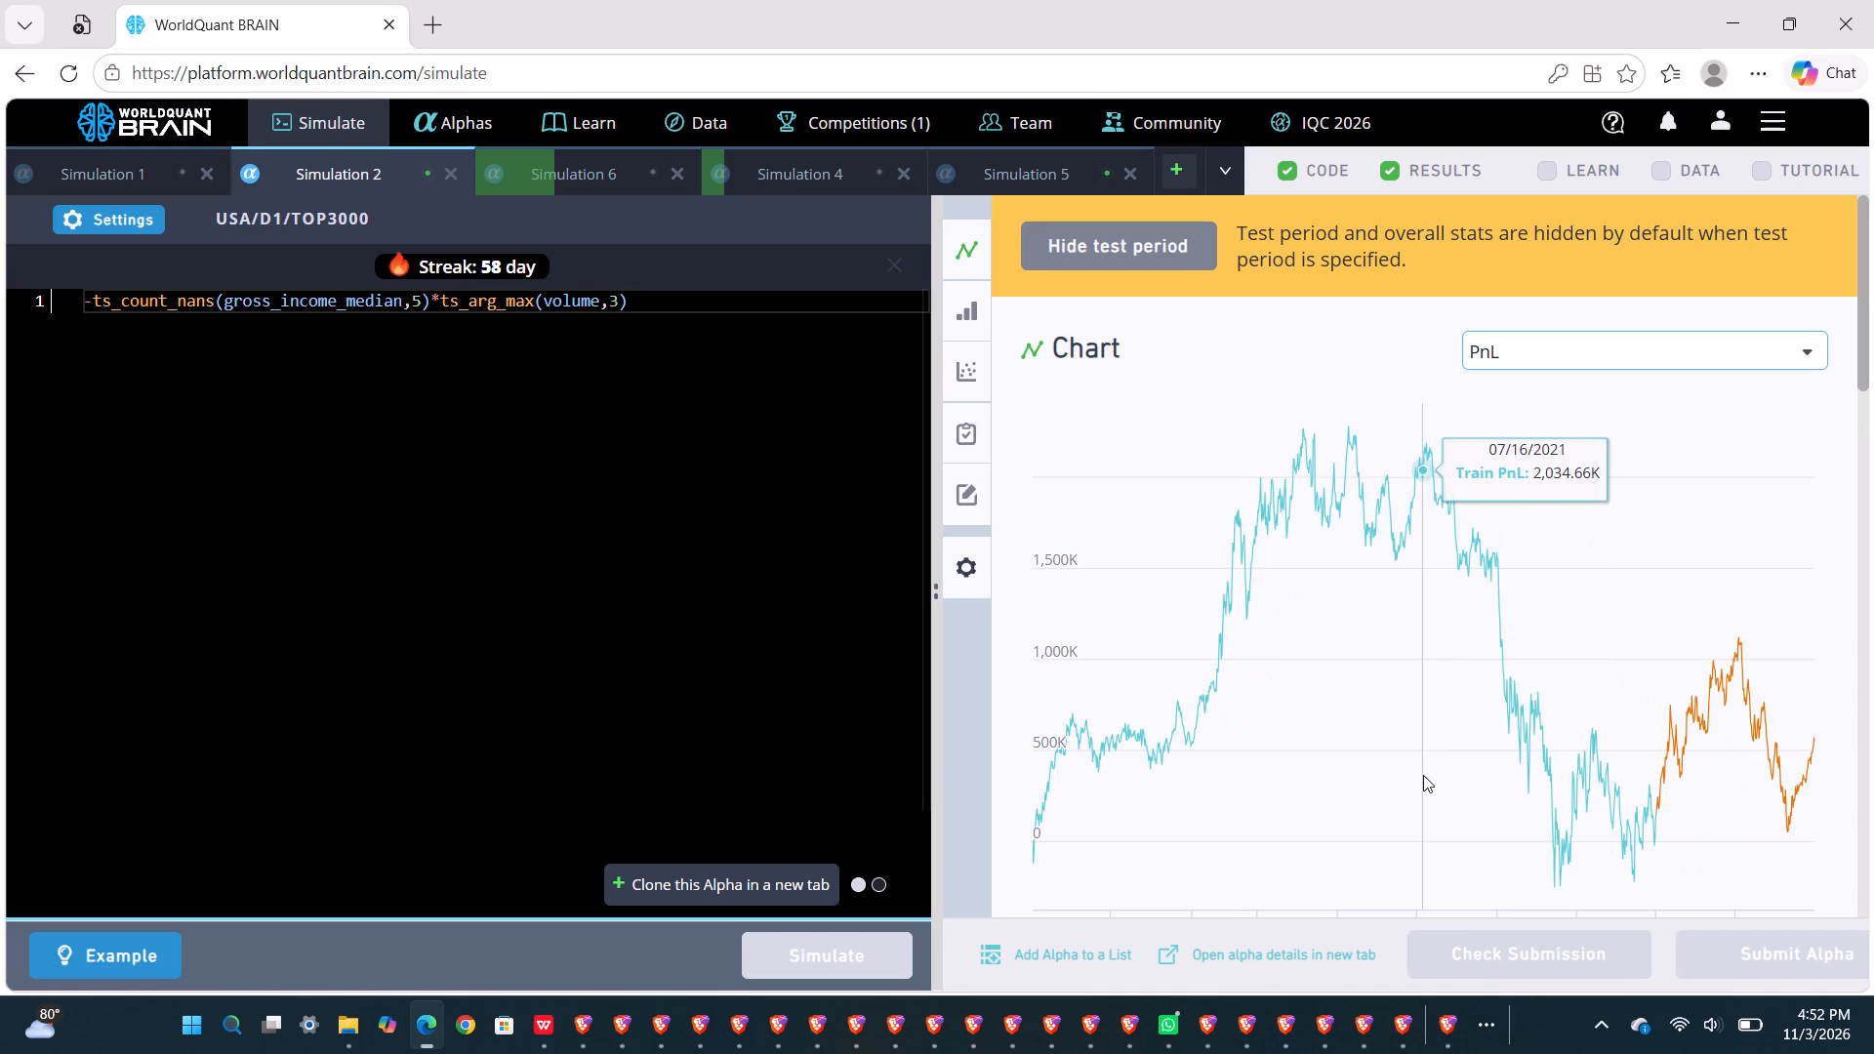
Replace gross_income_median with parkinson_volatility_30 in Simulation 2's ts_count_nans term and simulate the alpha.
double_click(309, 310)
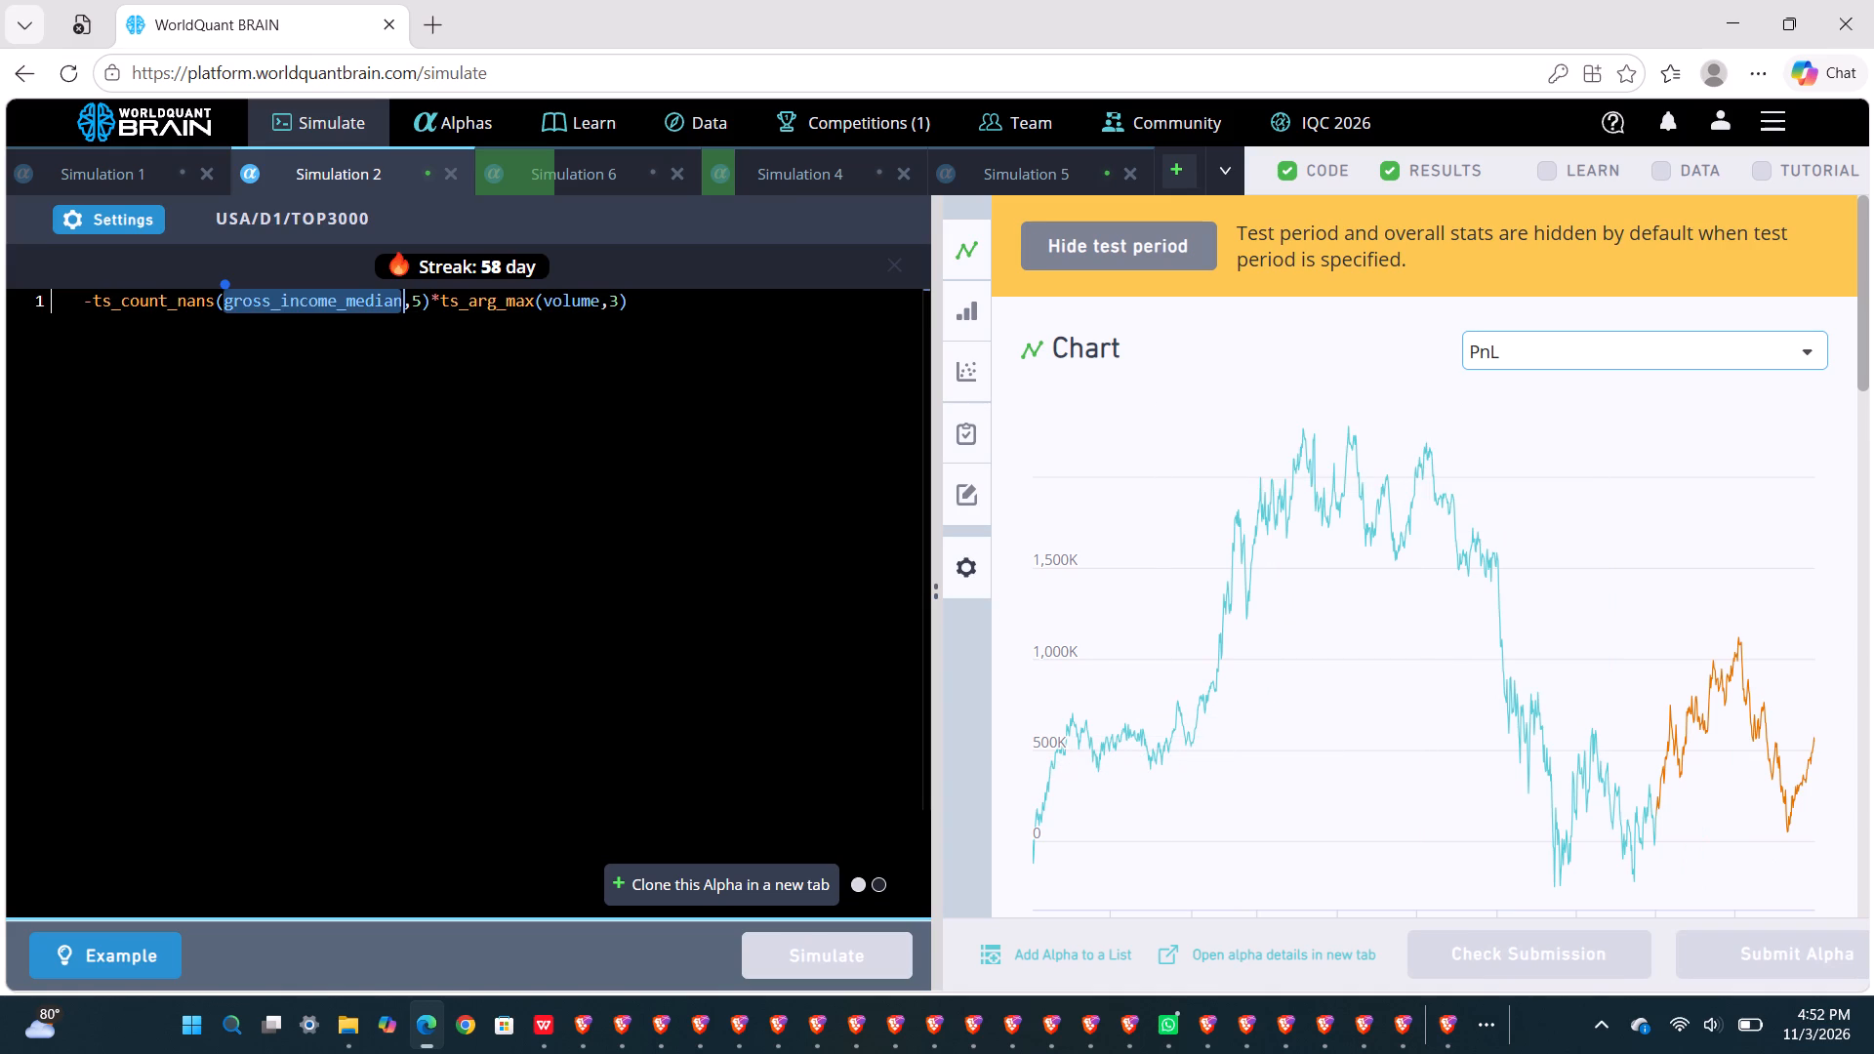
text(par)
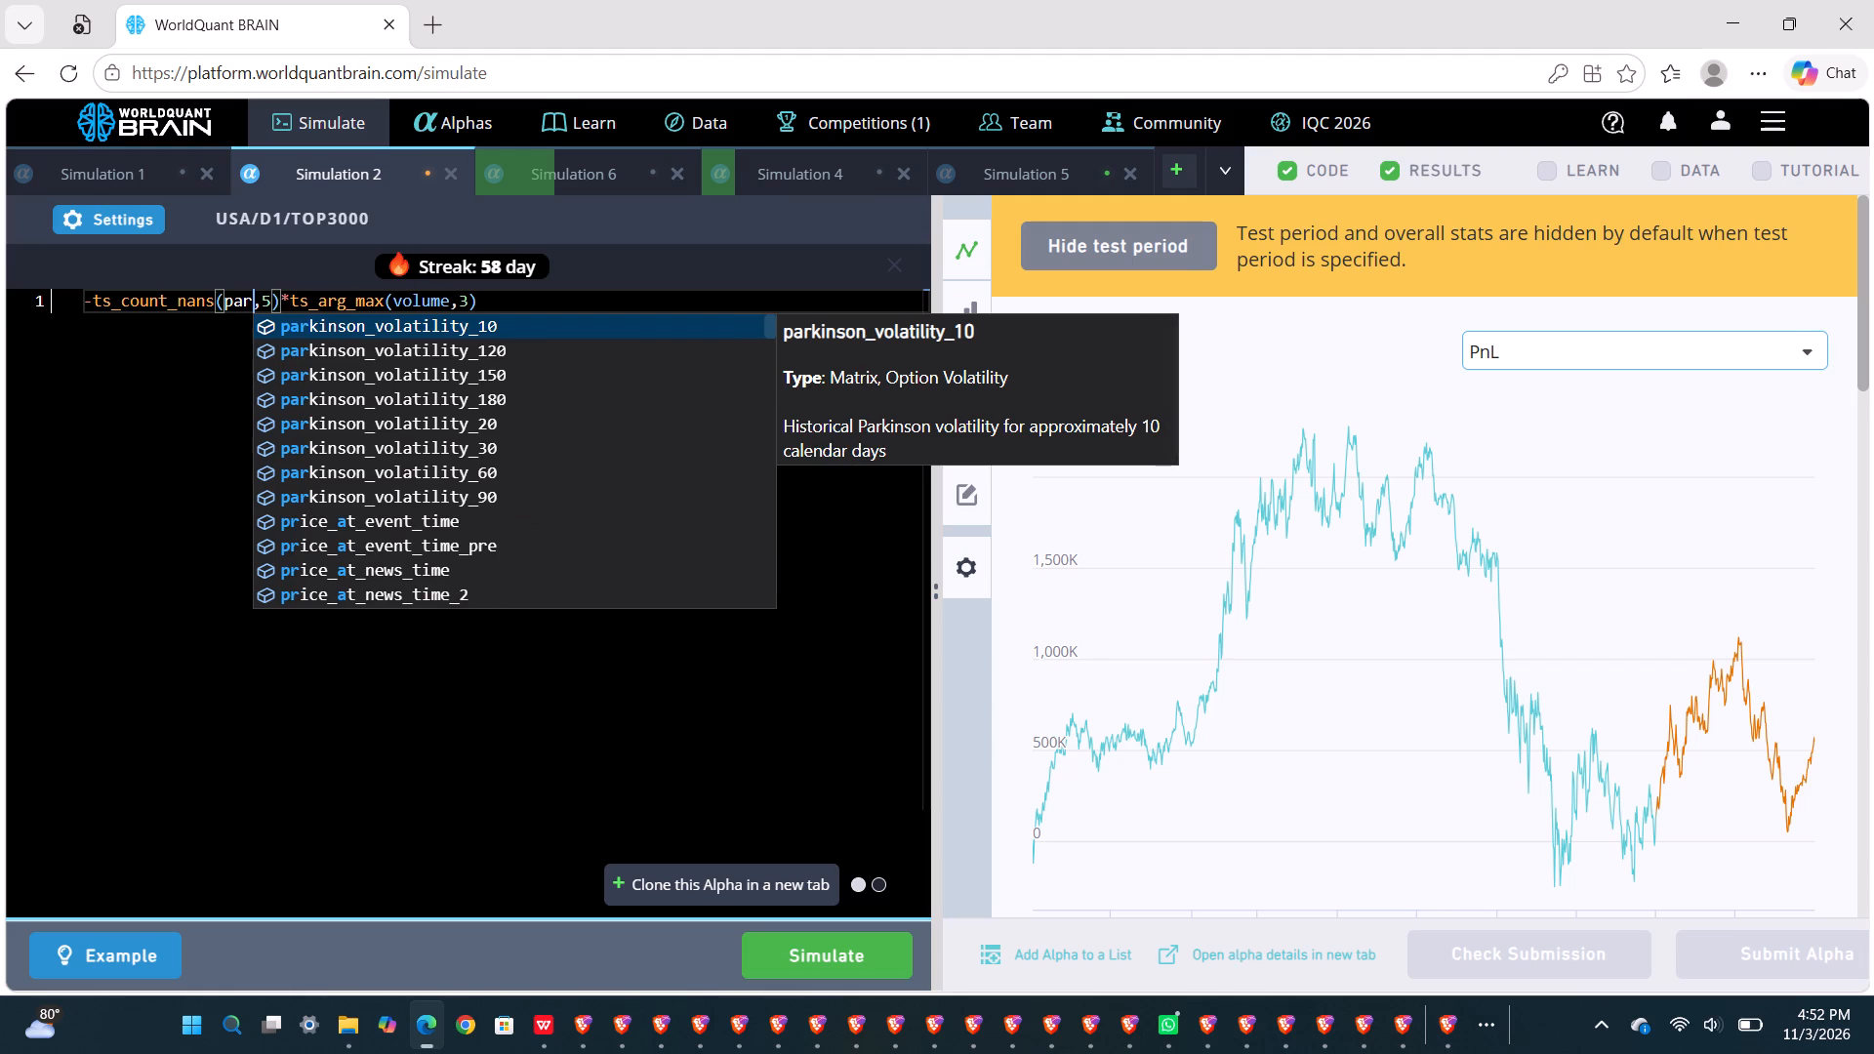
click(414, 441)
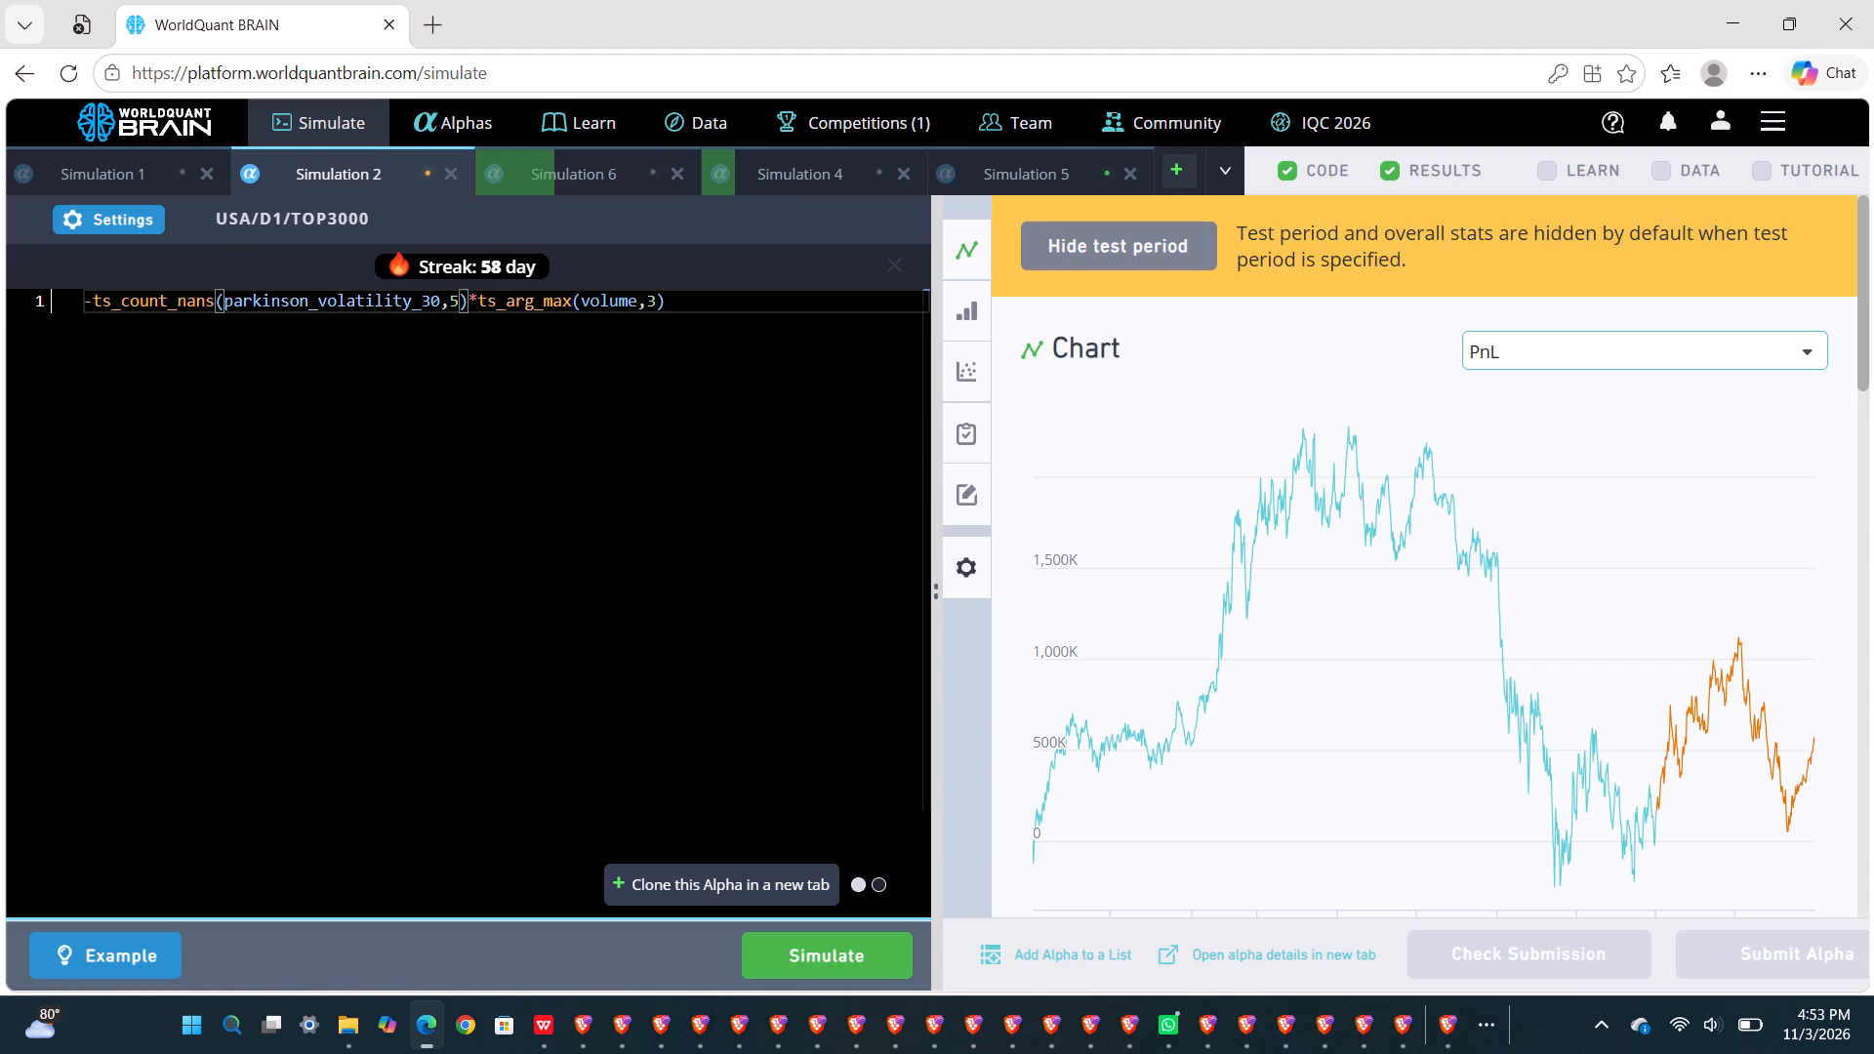
click(759, 953)
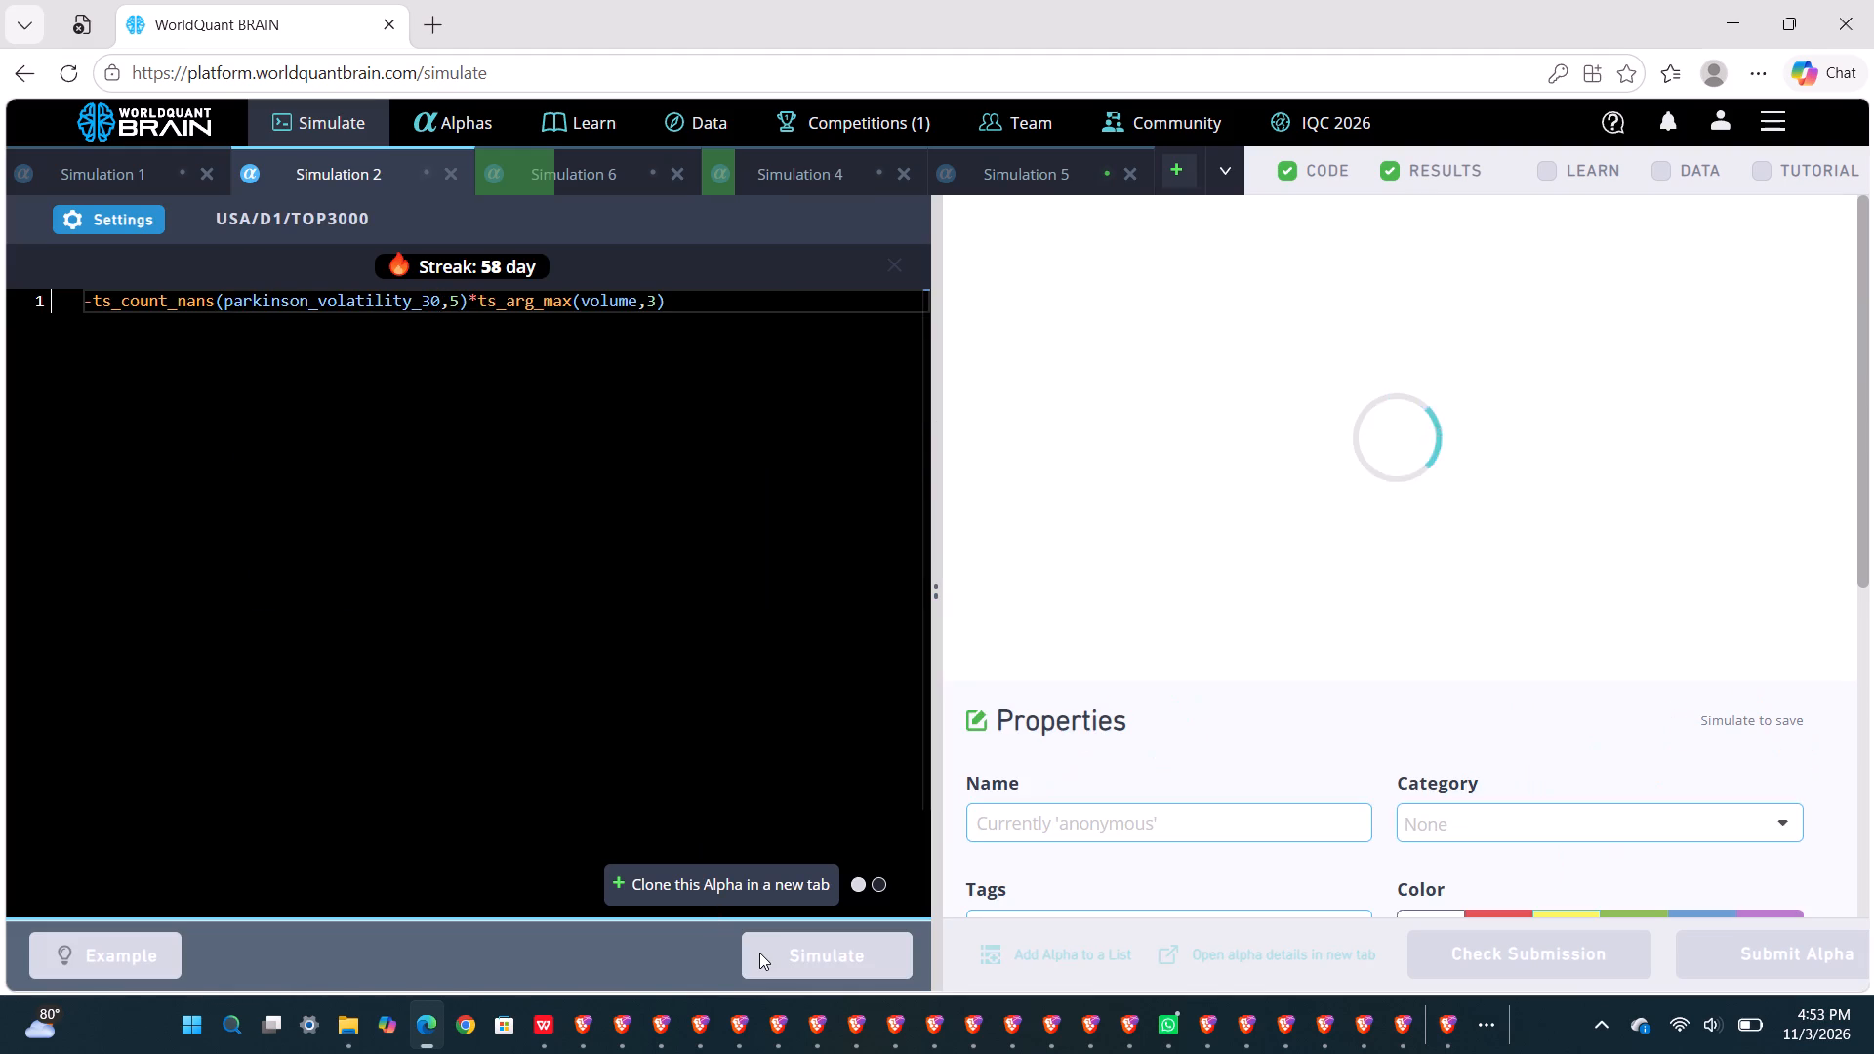
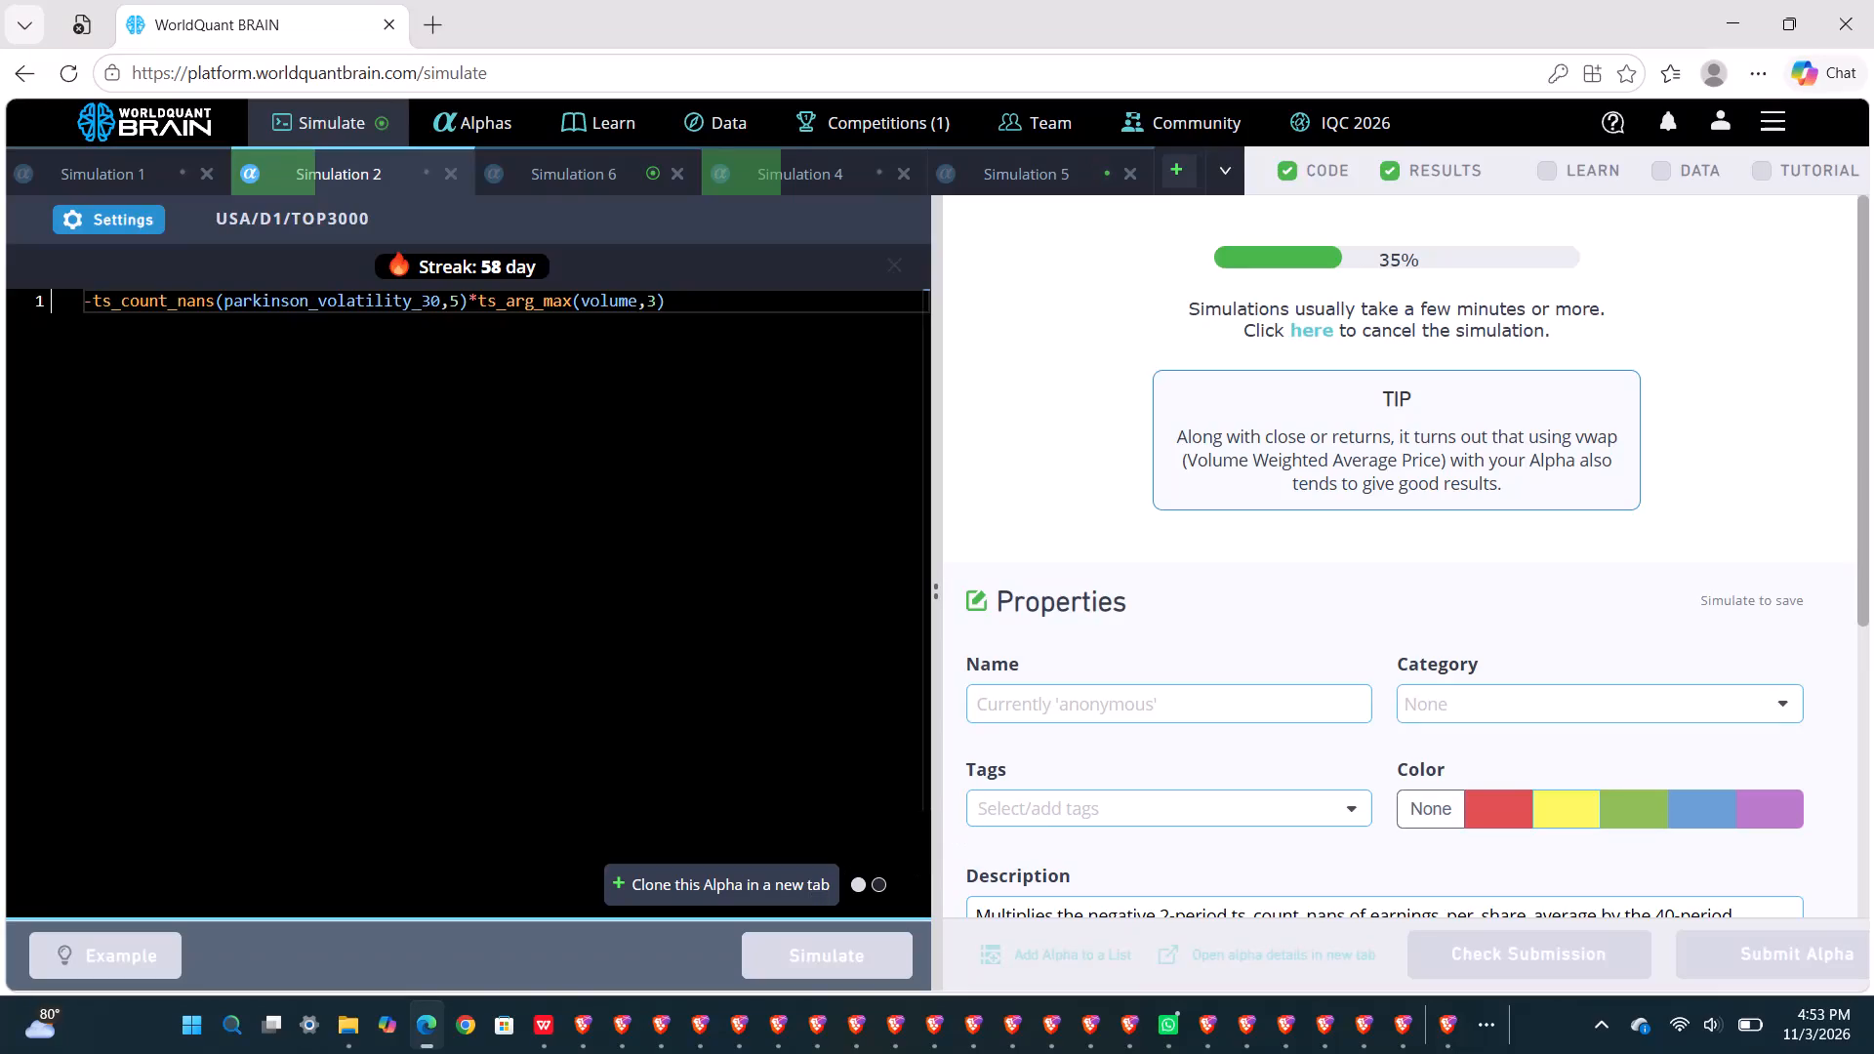
Show the test period for Simulation 6's alpha, review its IS testing status and run its self-correlation check.
click(606, 185)
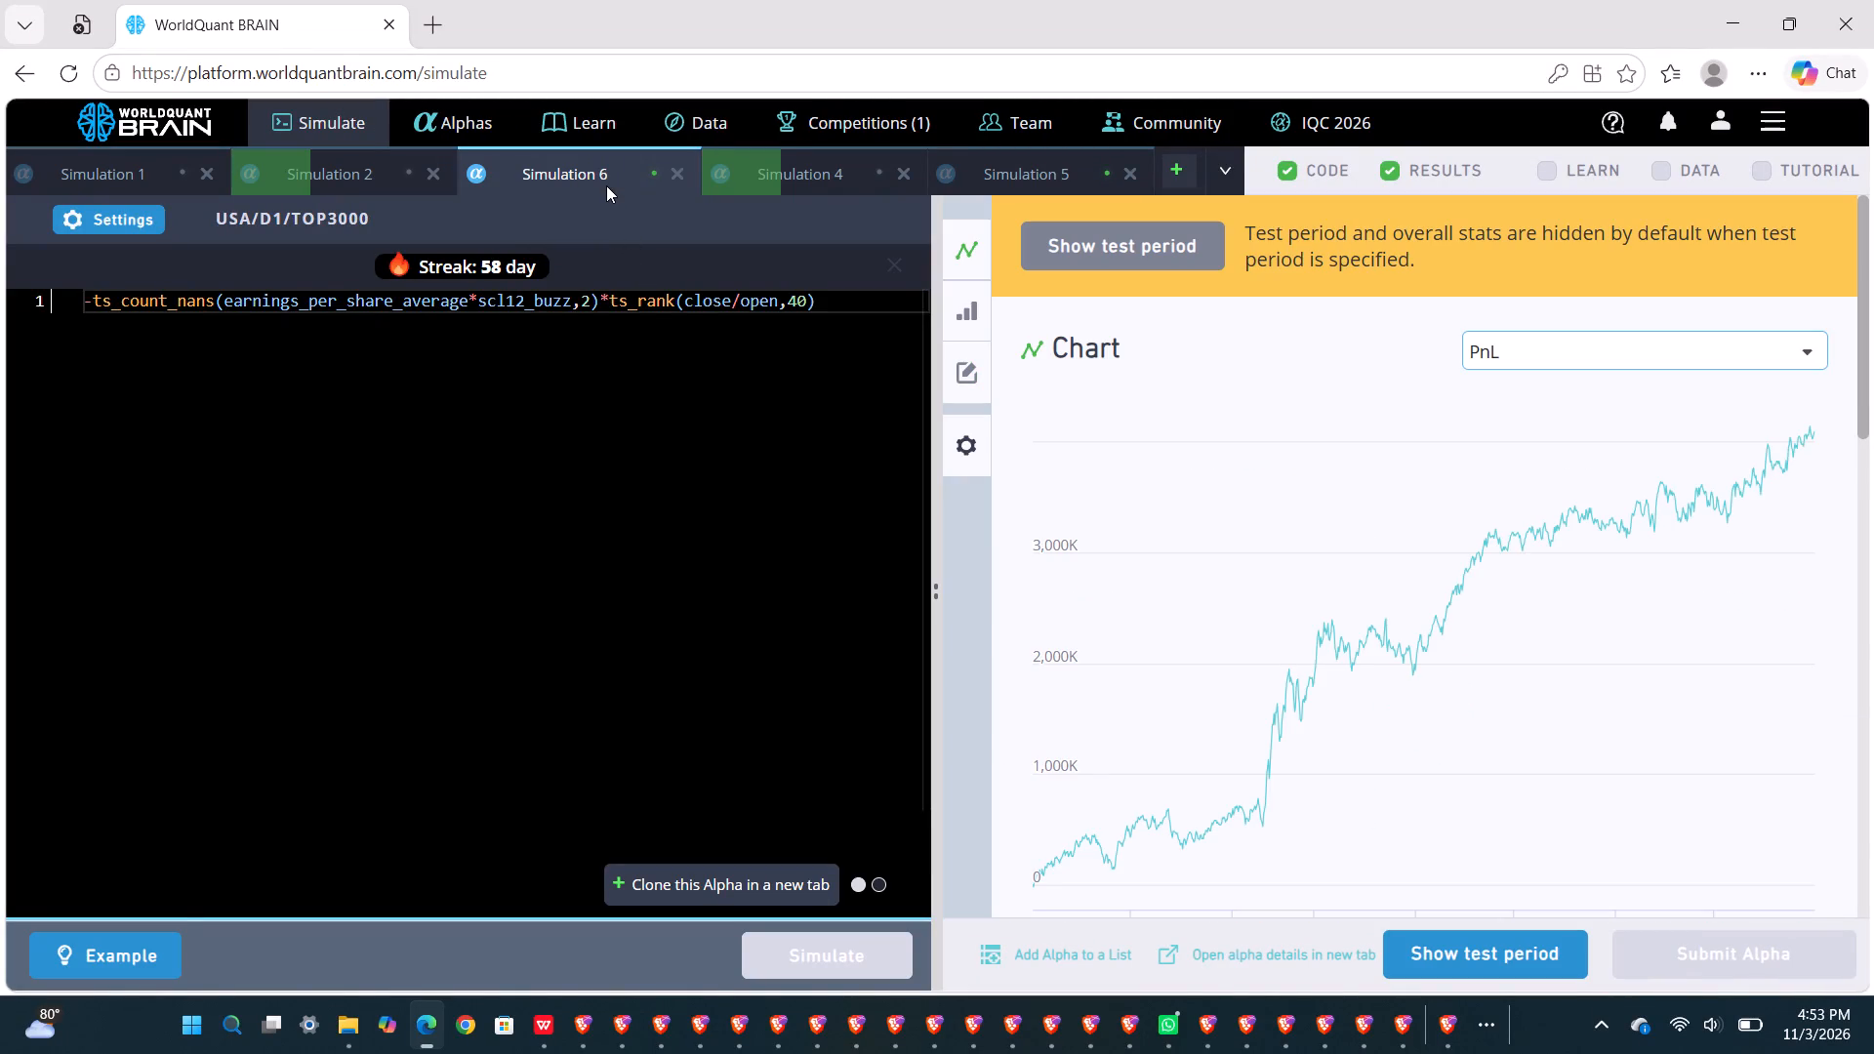
click(1503, 965)
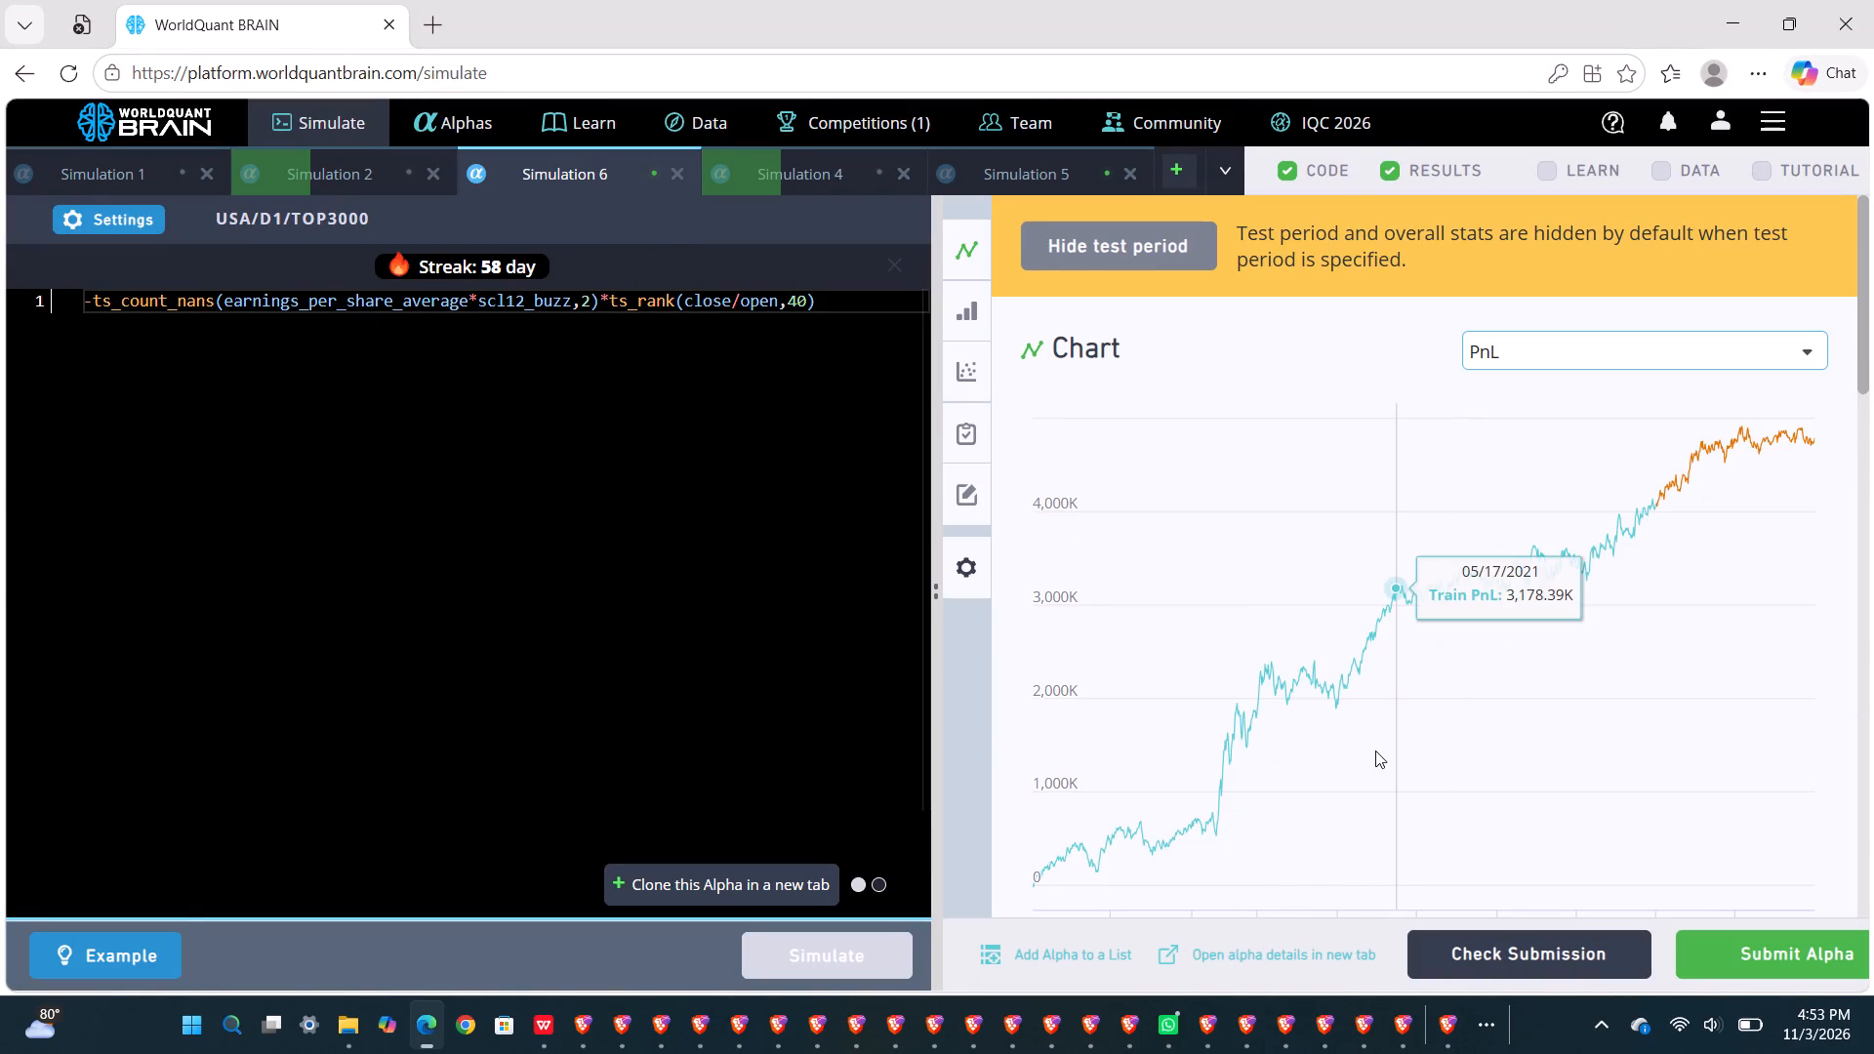
scroll(1375, 750, down, 7)
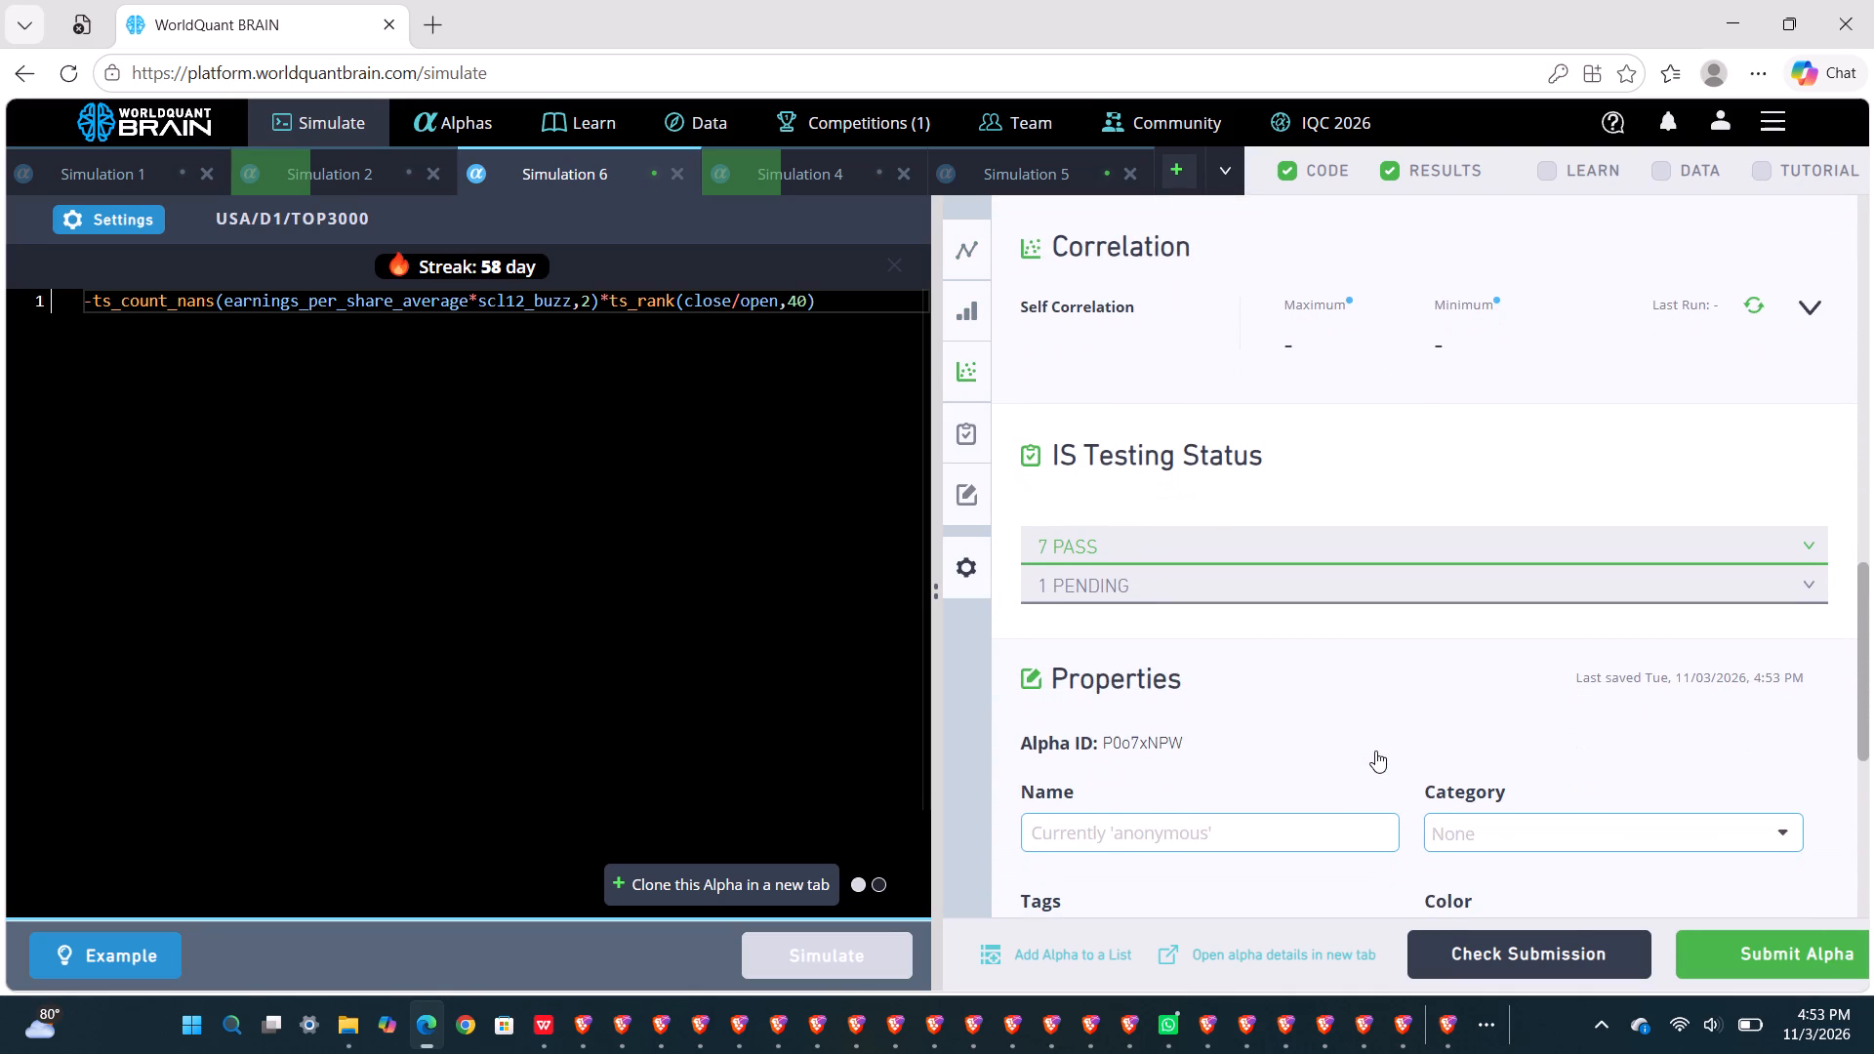
scroll(1375, 750, down, 1)
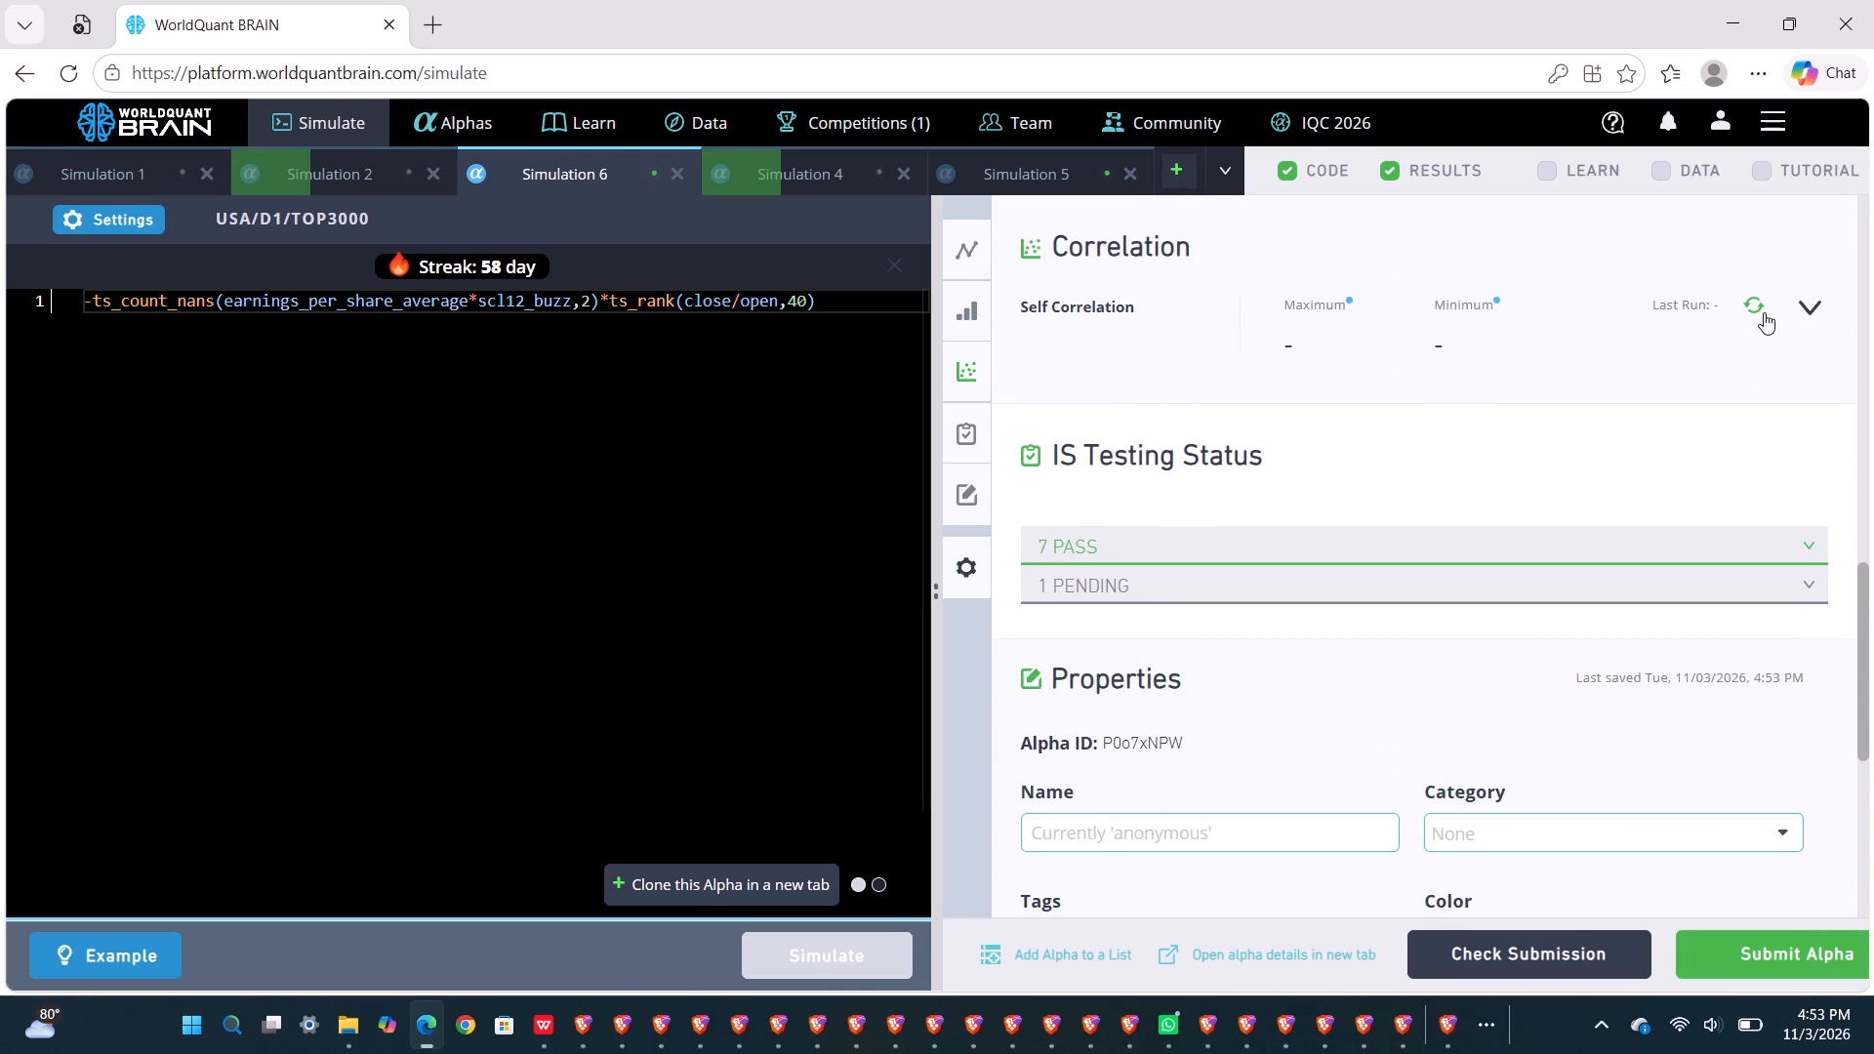
click(1759, 307)
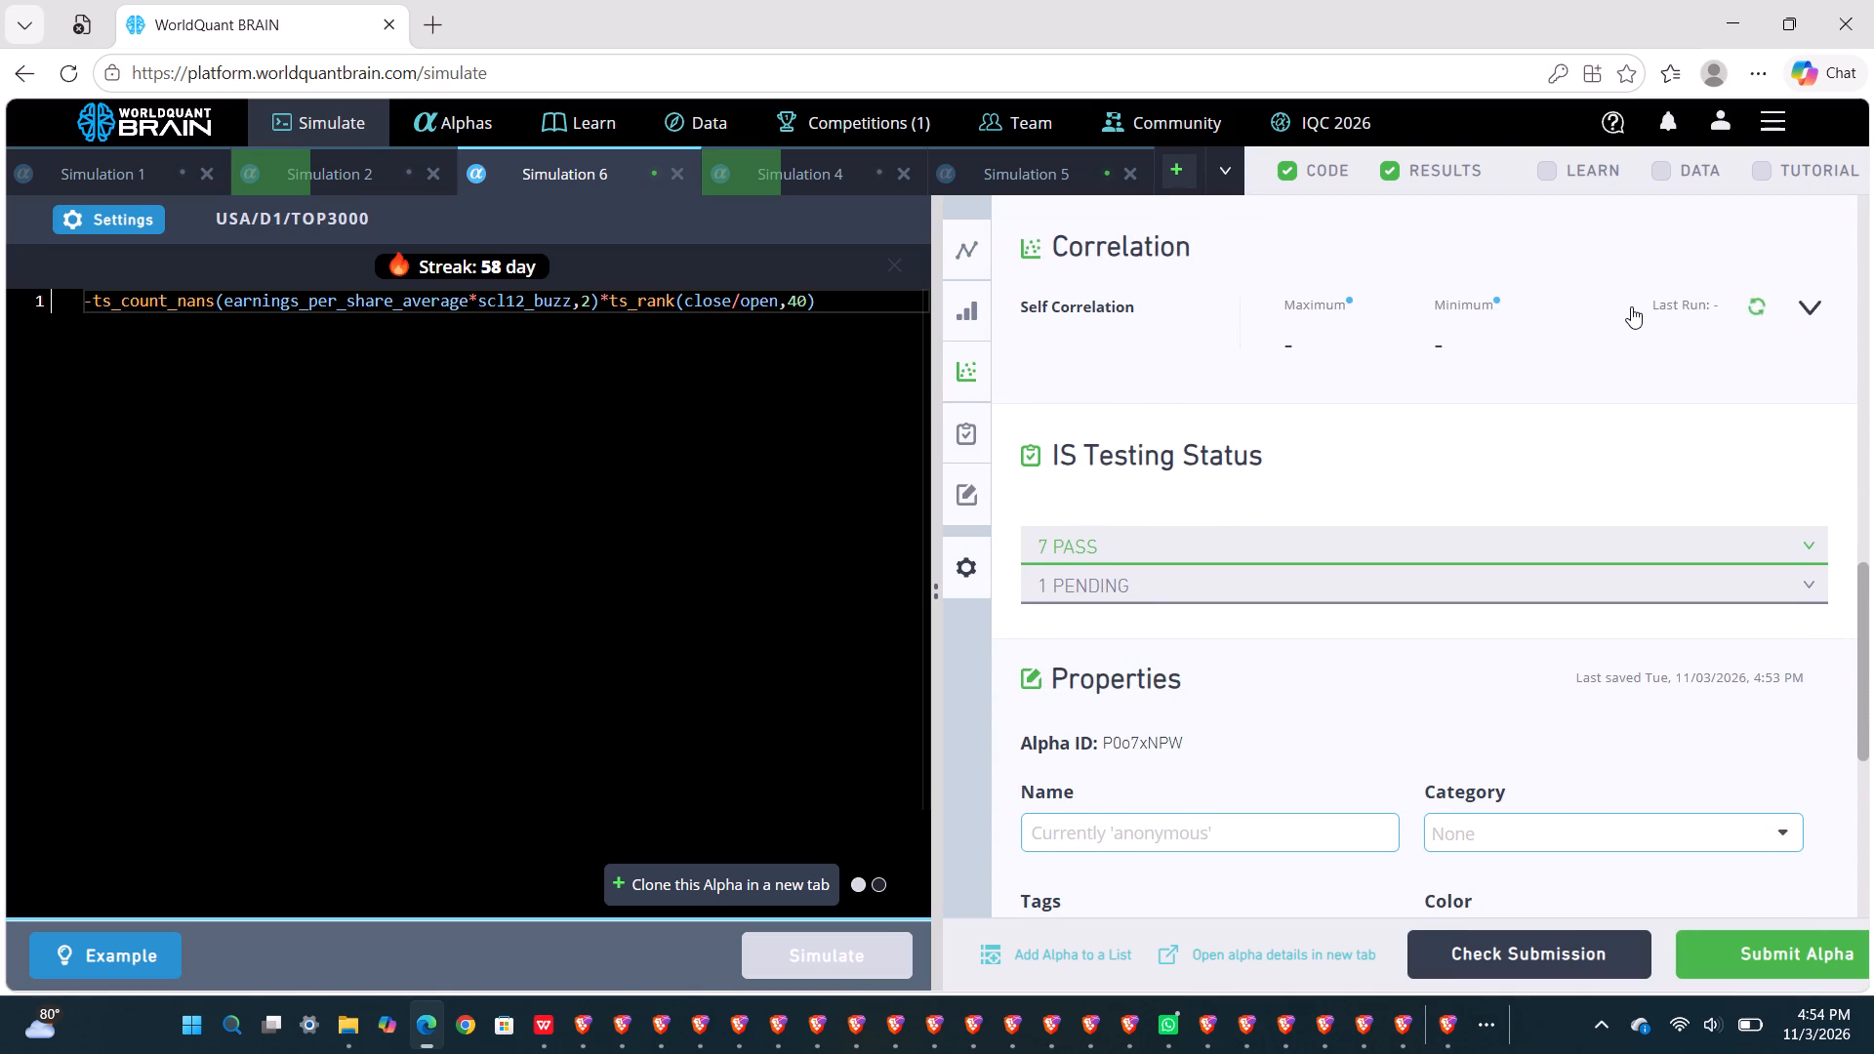
click(1631, 306)
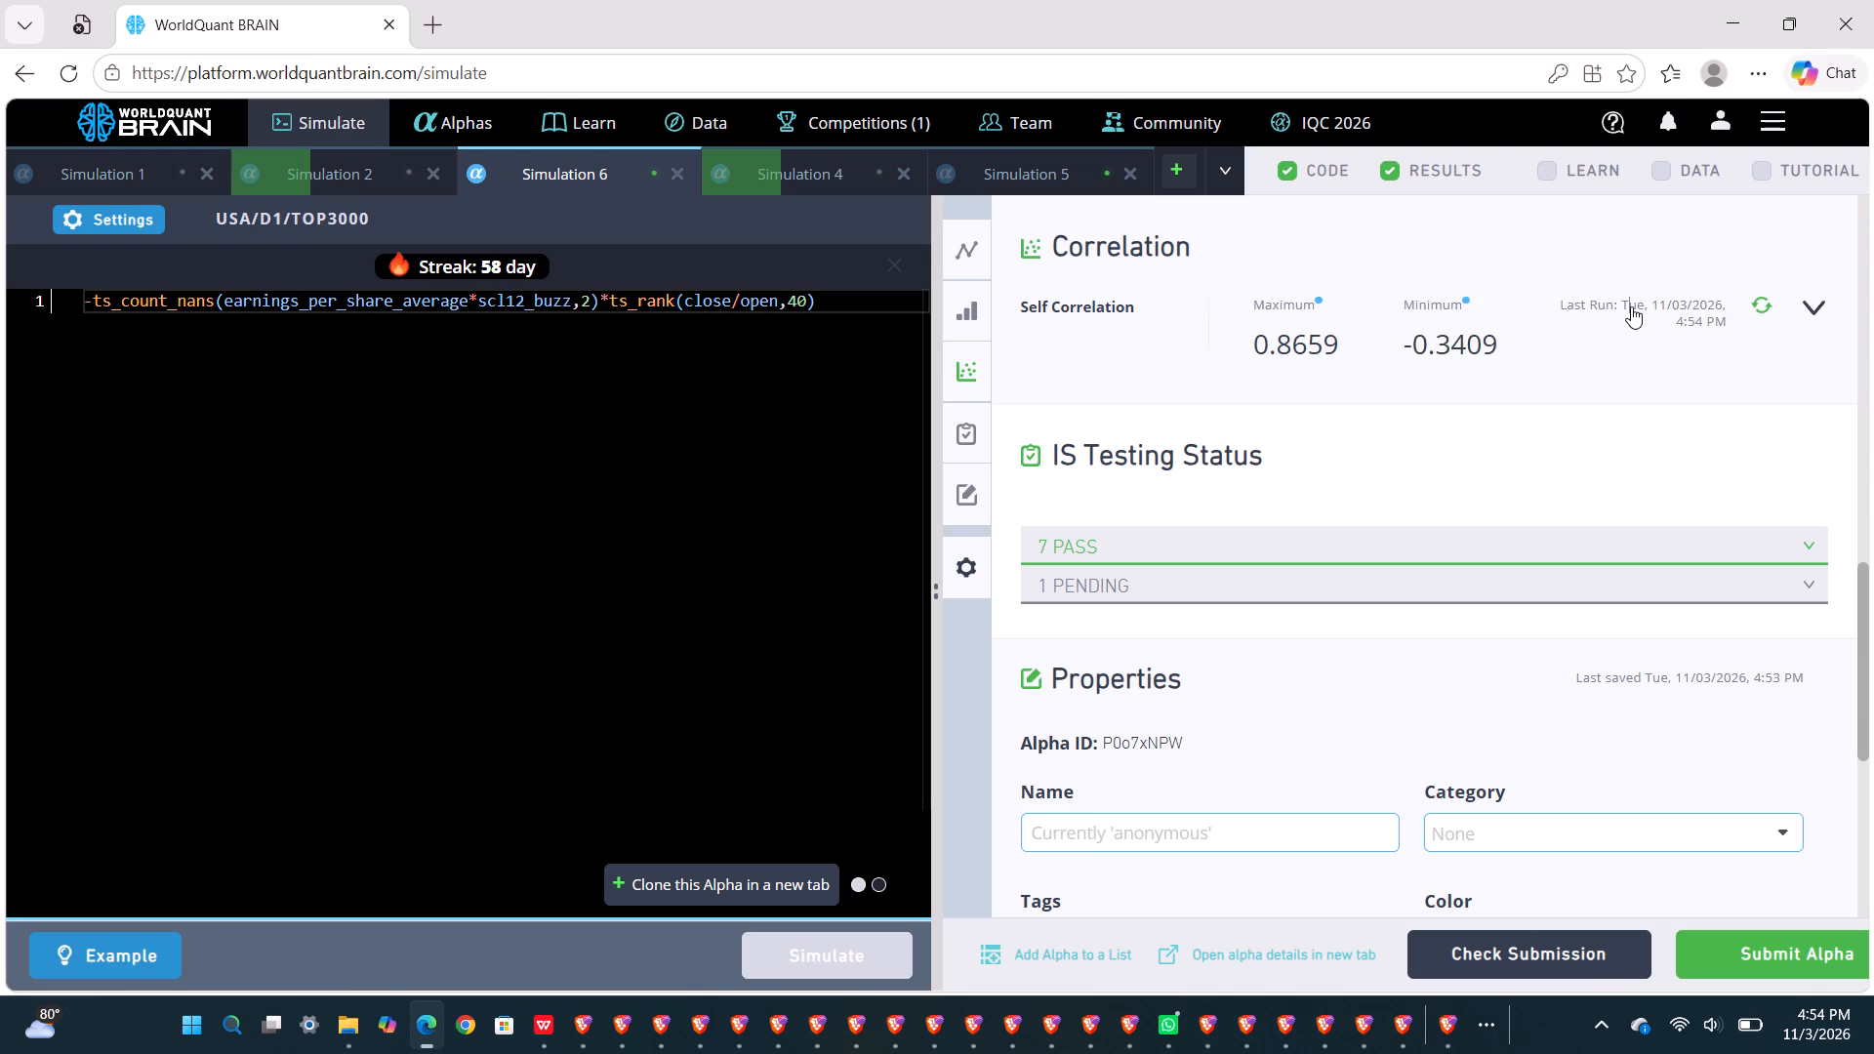
scroll(1492, 371, up, 1)
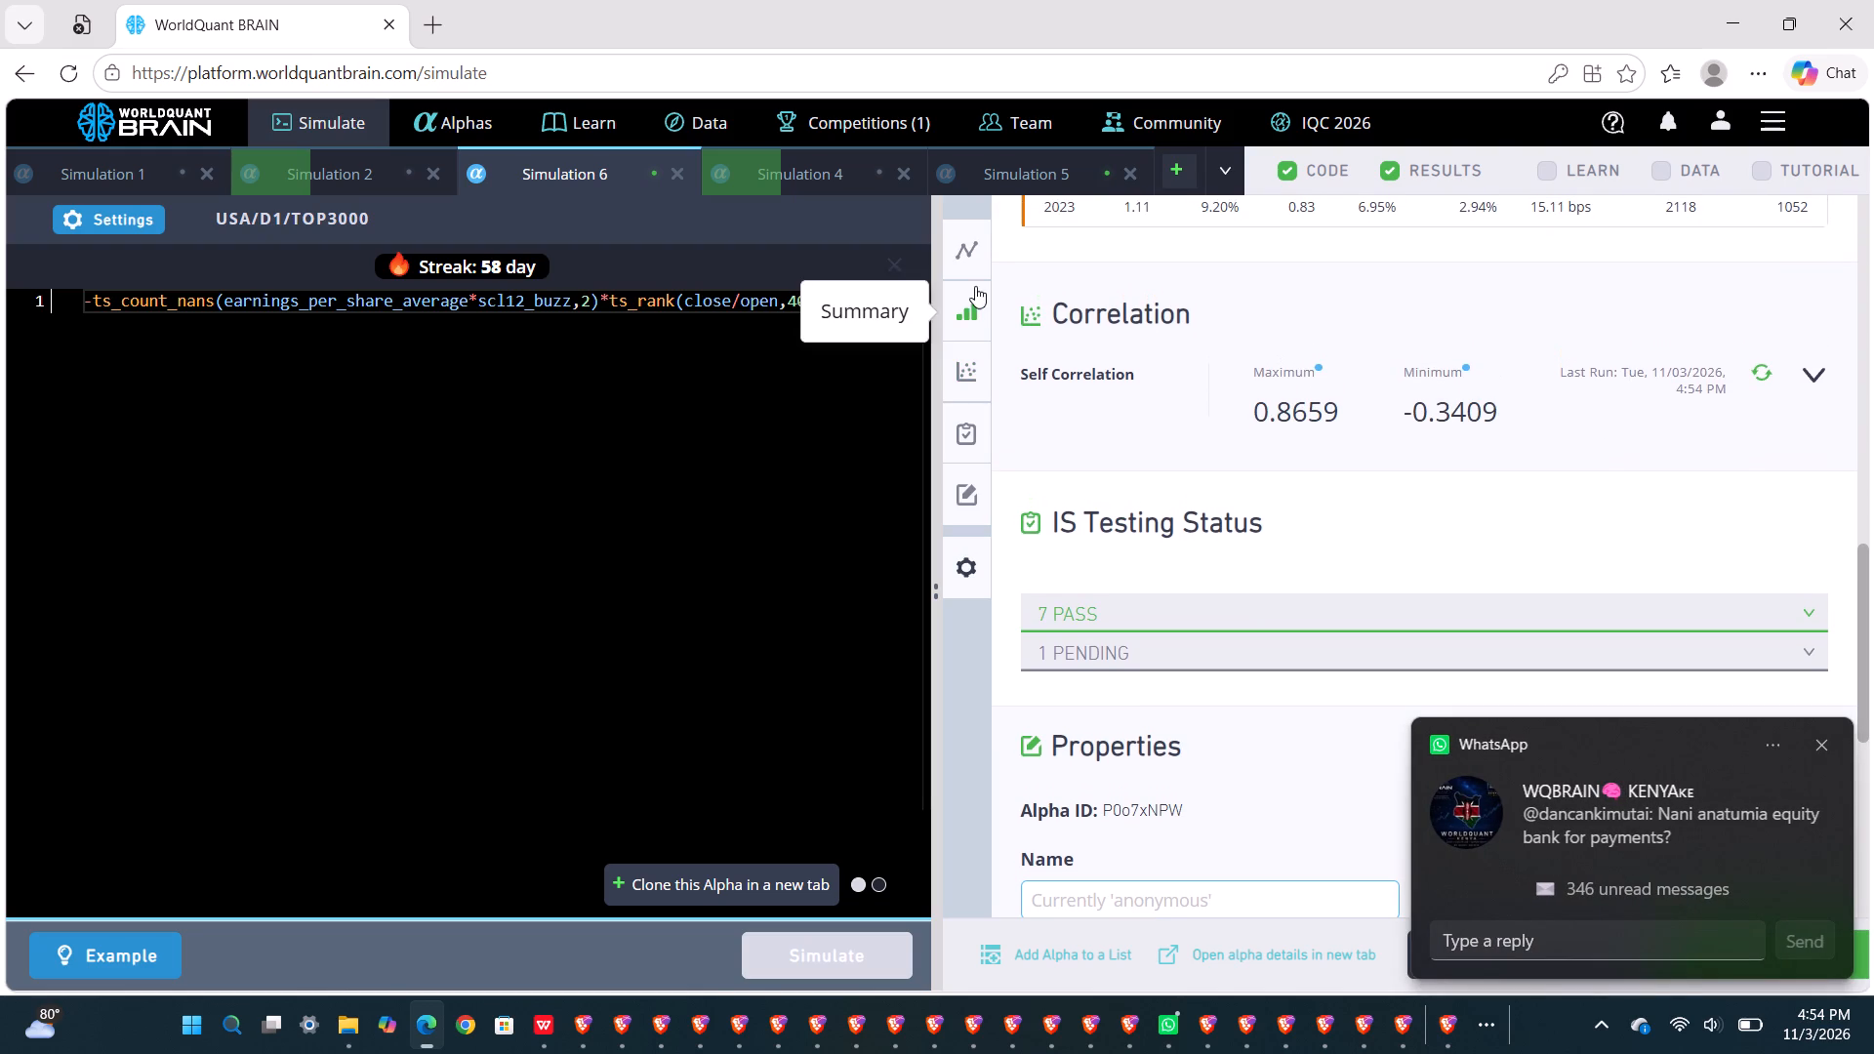
Set the ts_rank lookback in Simulation 6's expression to 10 and simulate the alpha.
click(796, 303)
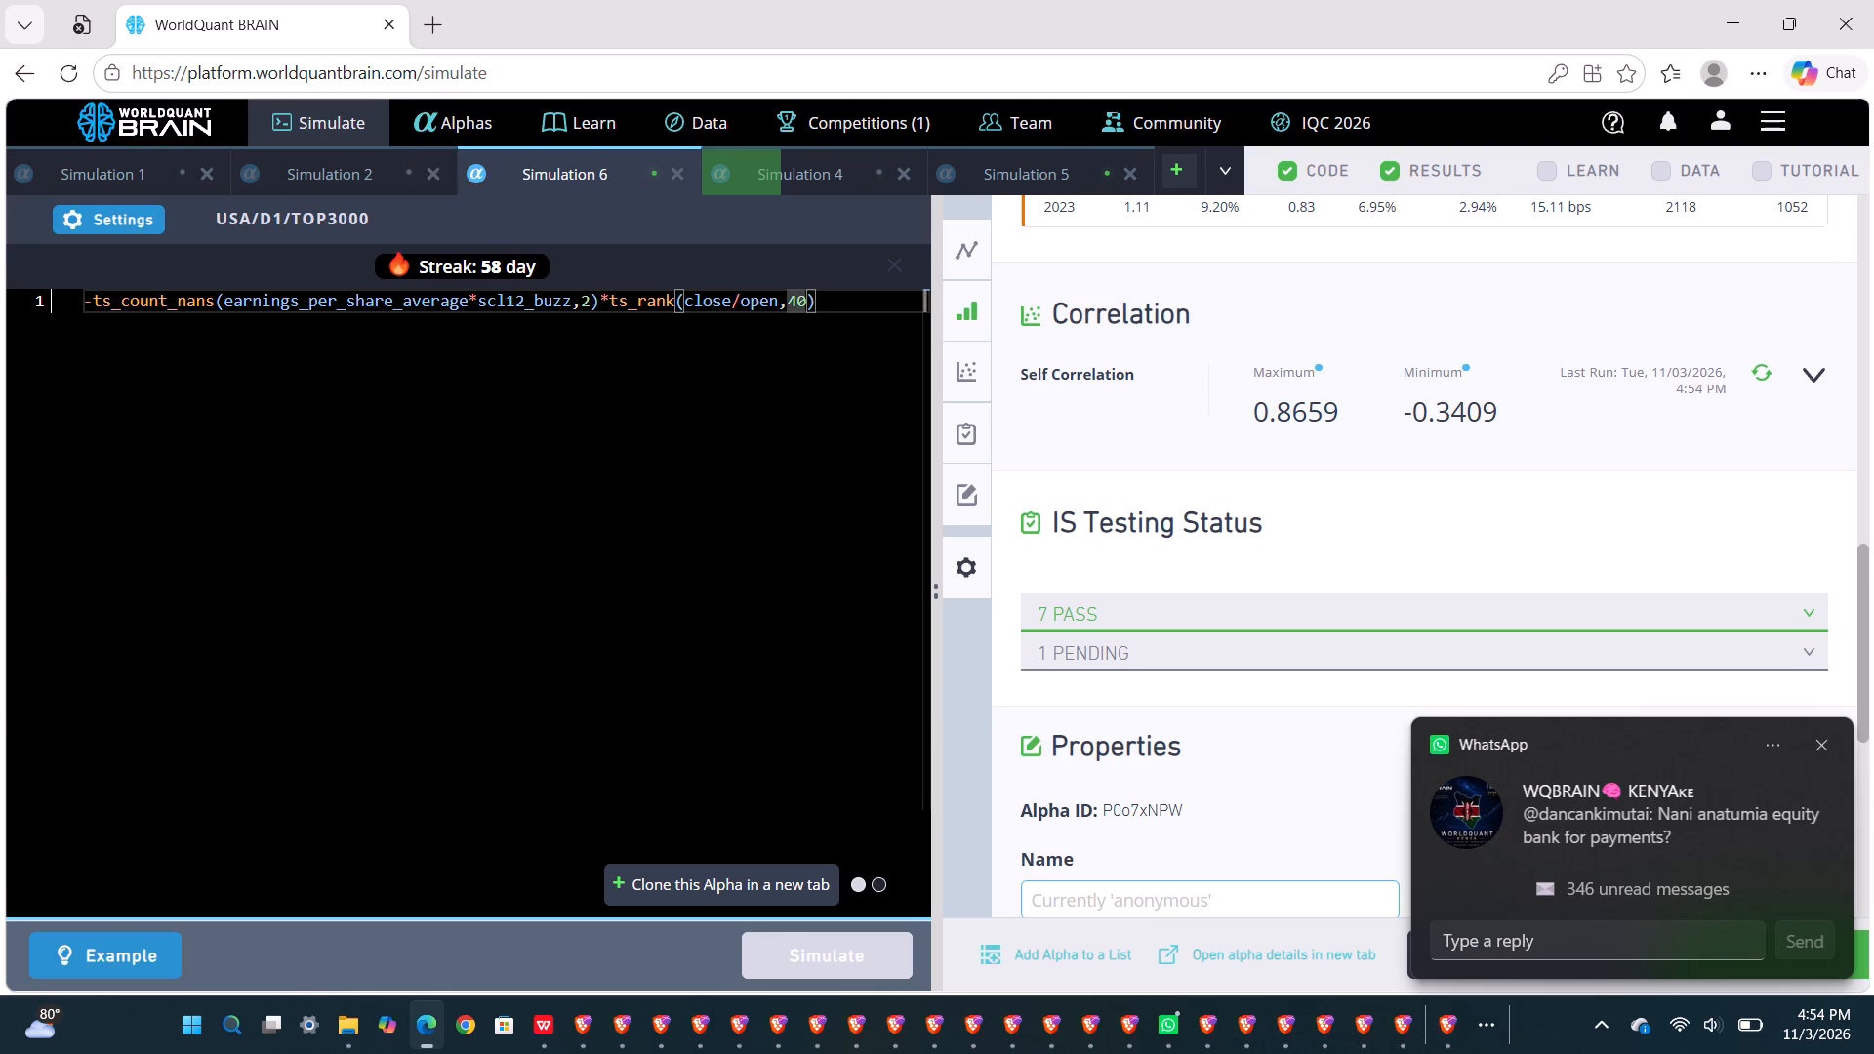
key(BackSpace)
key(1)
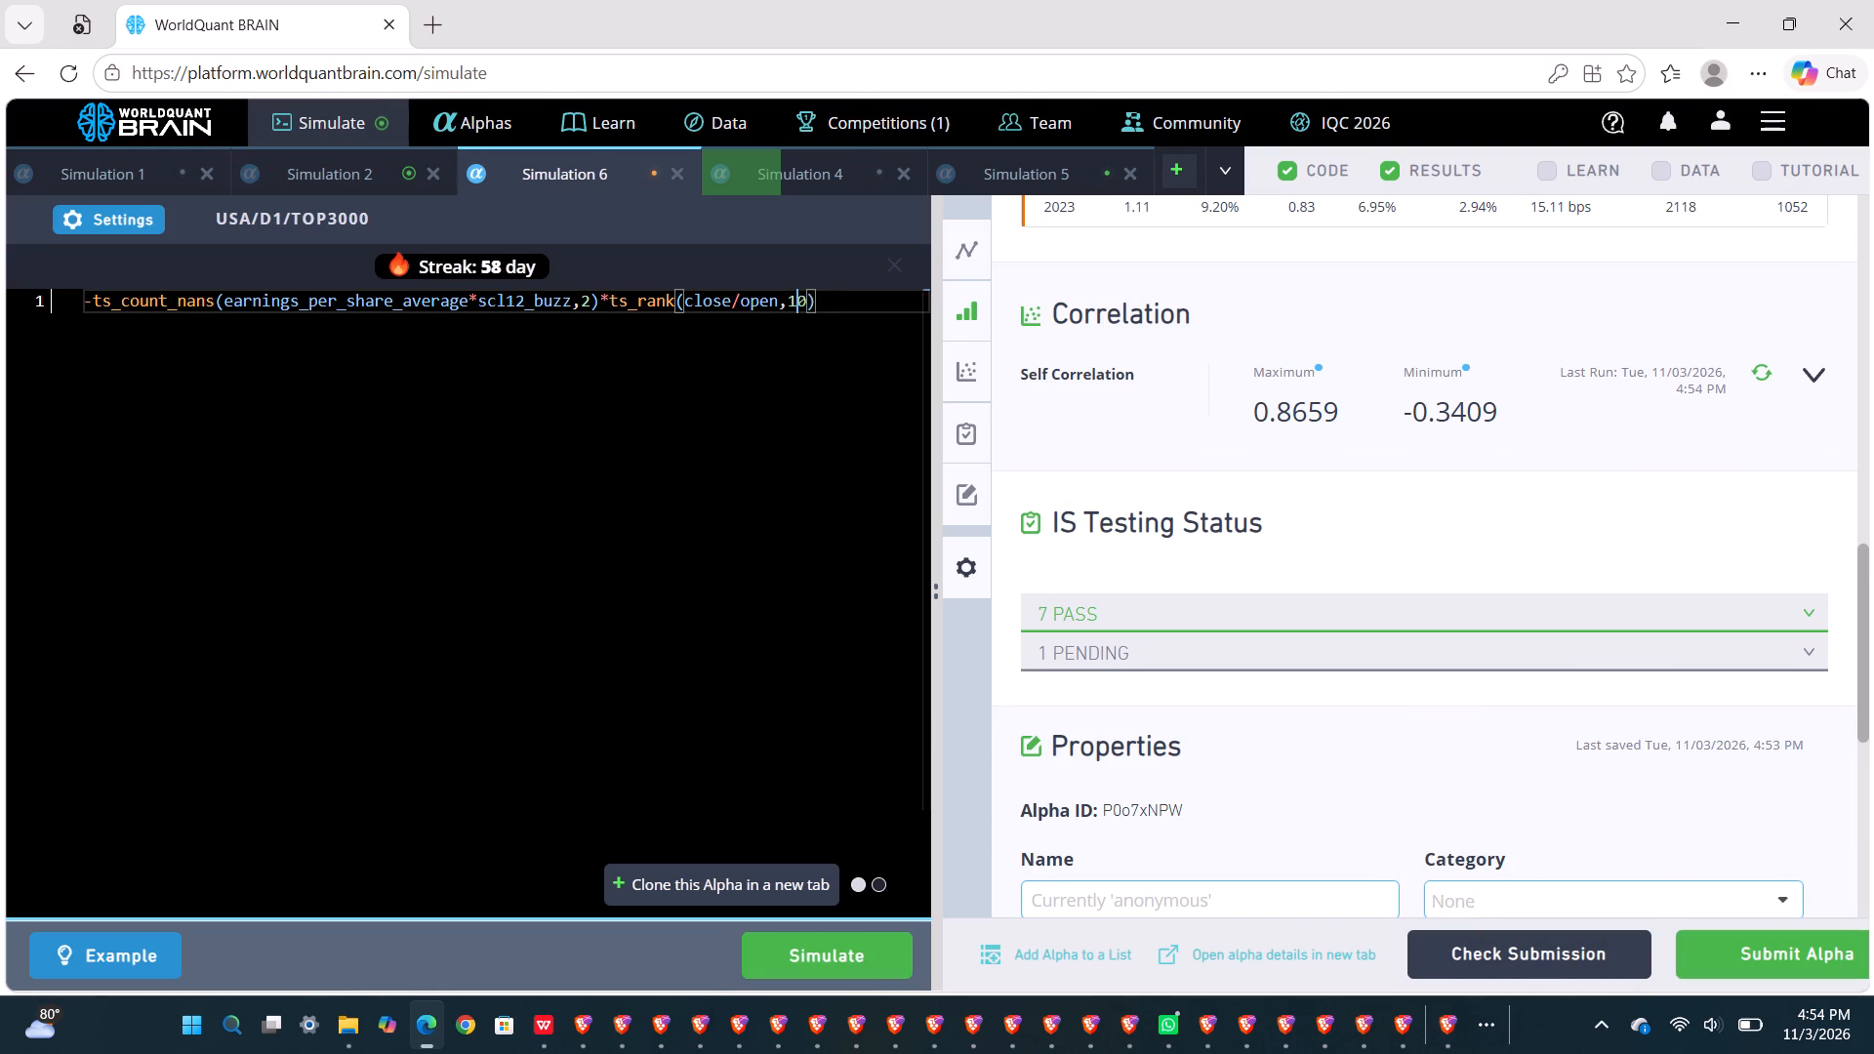
click(841, 939)
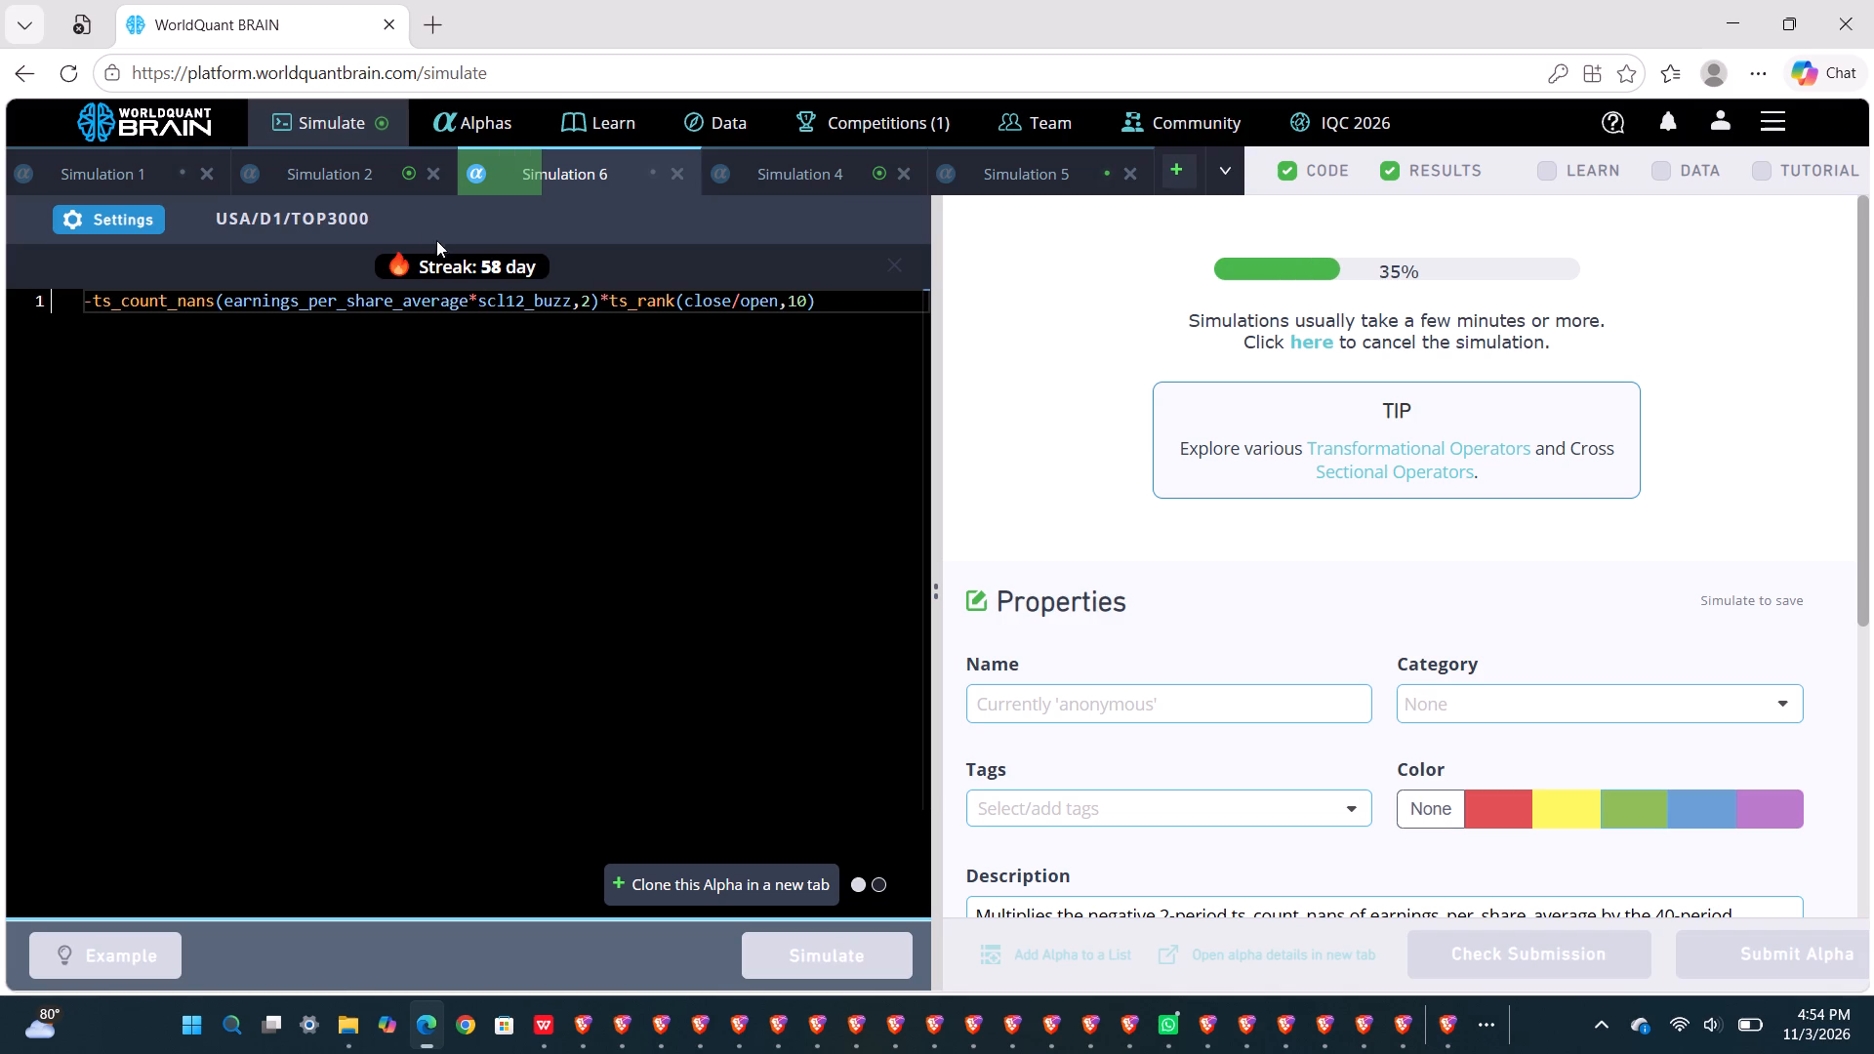
Show the test period for Simulation 2's alpha, review its IS results and run the self-correlation check.
click(358, 166)
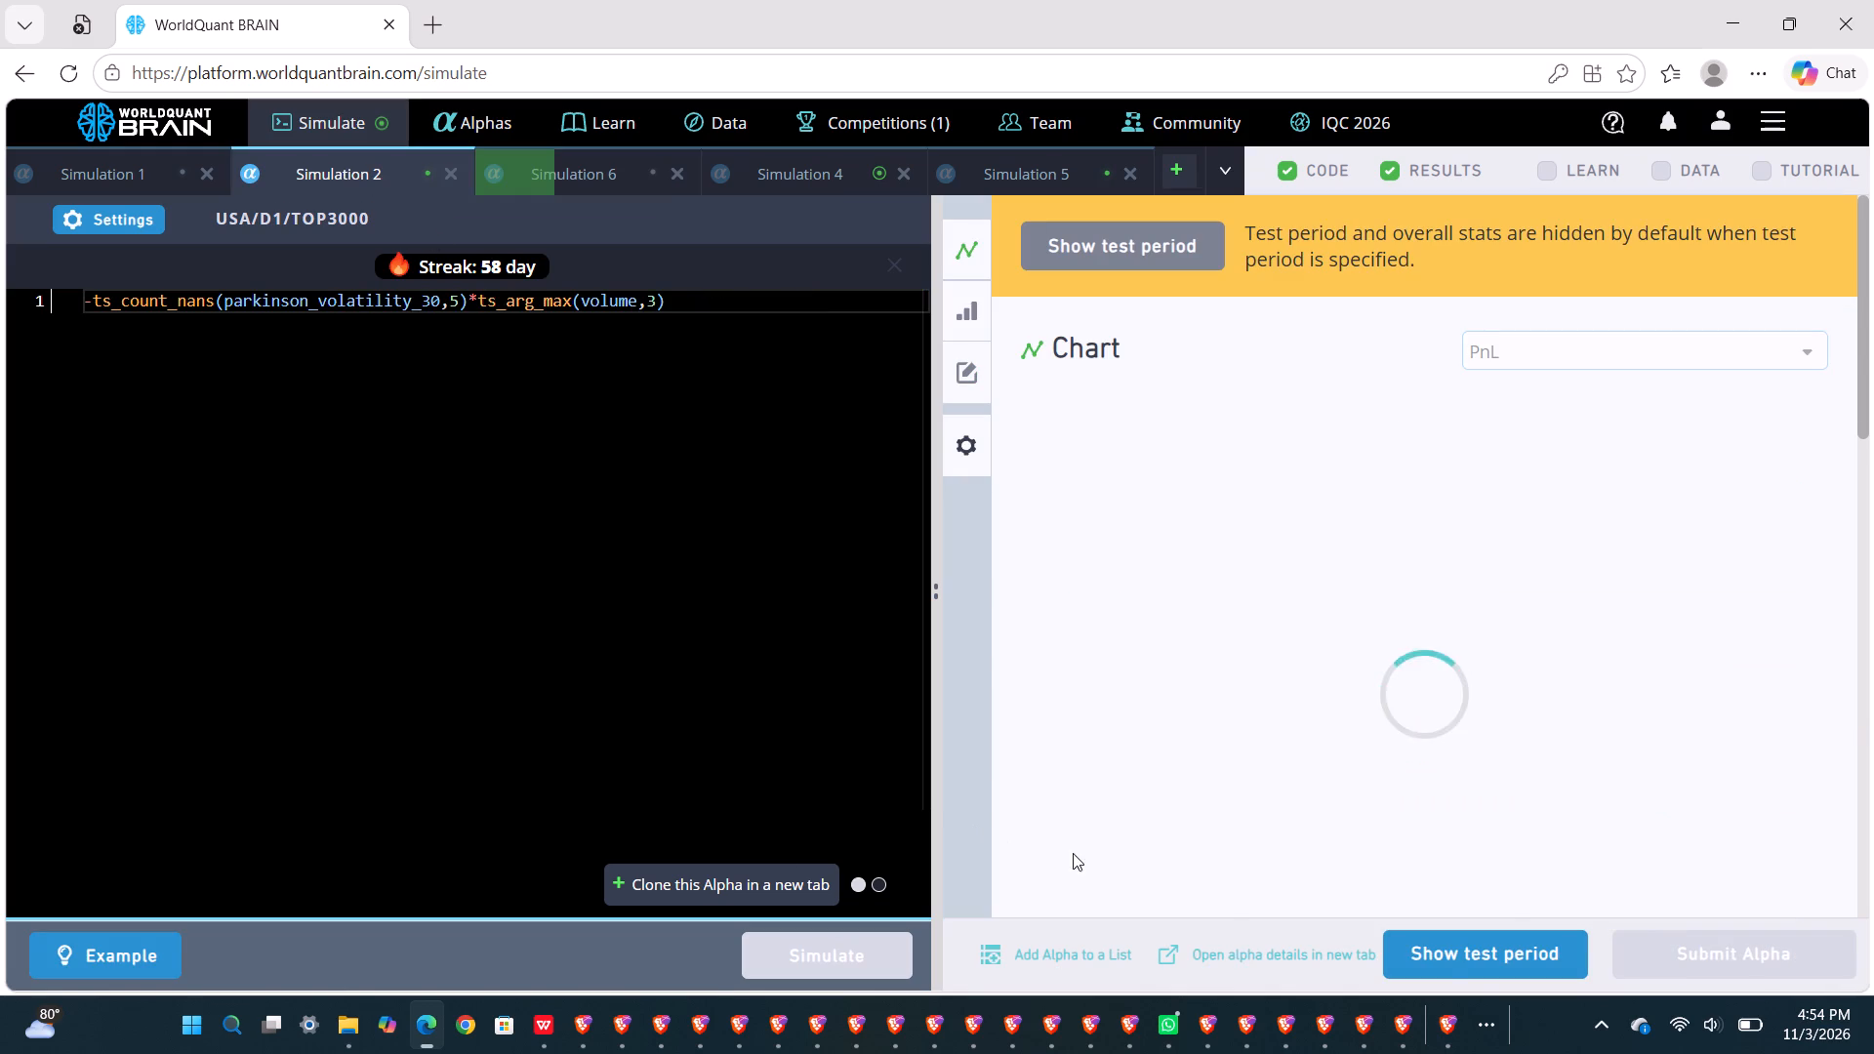
click(1445, 949)
scroll(1393, 748, down, 2)
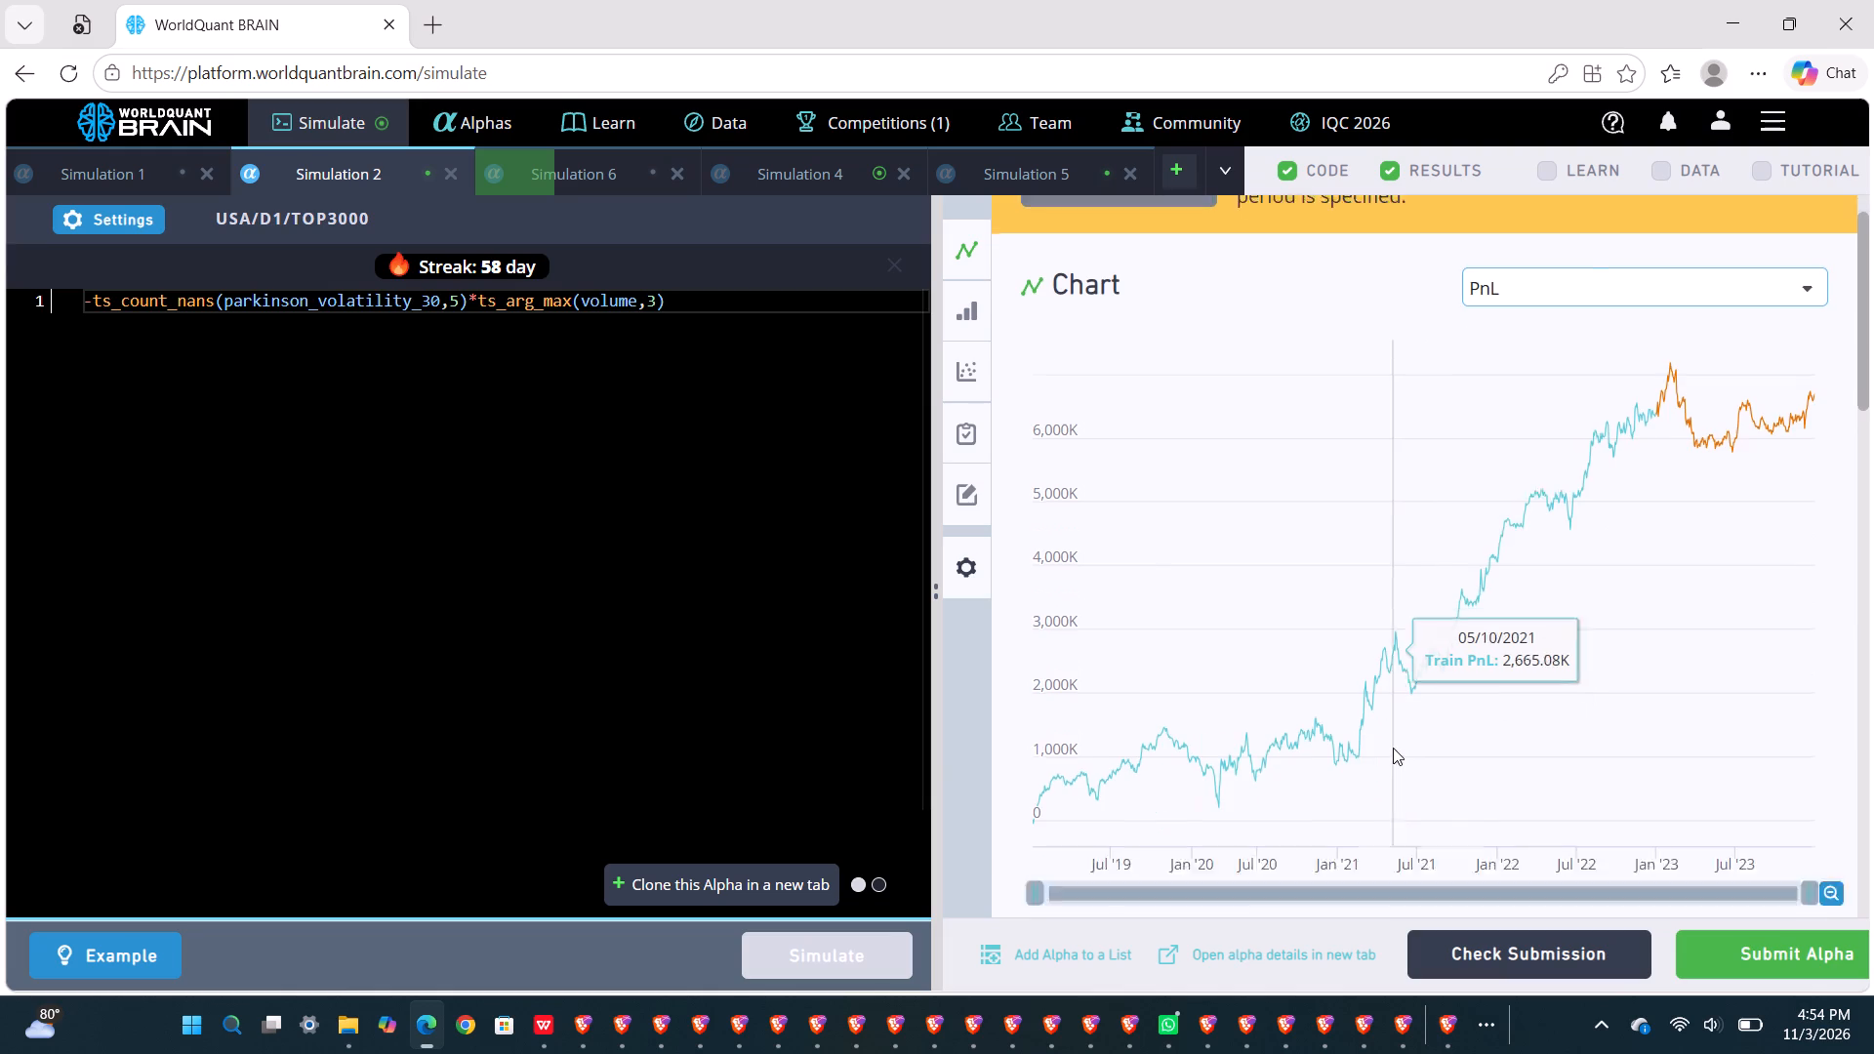
scroll(1393, 748, down, 5)
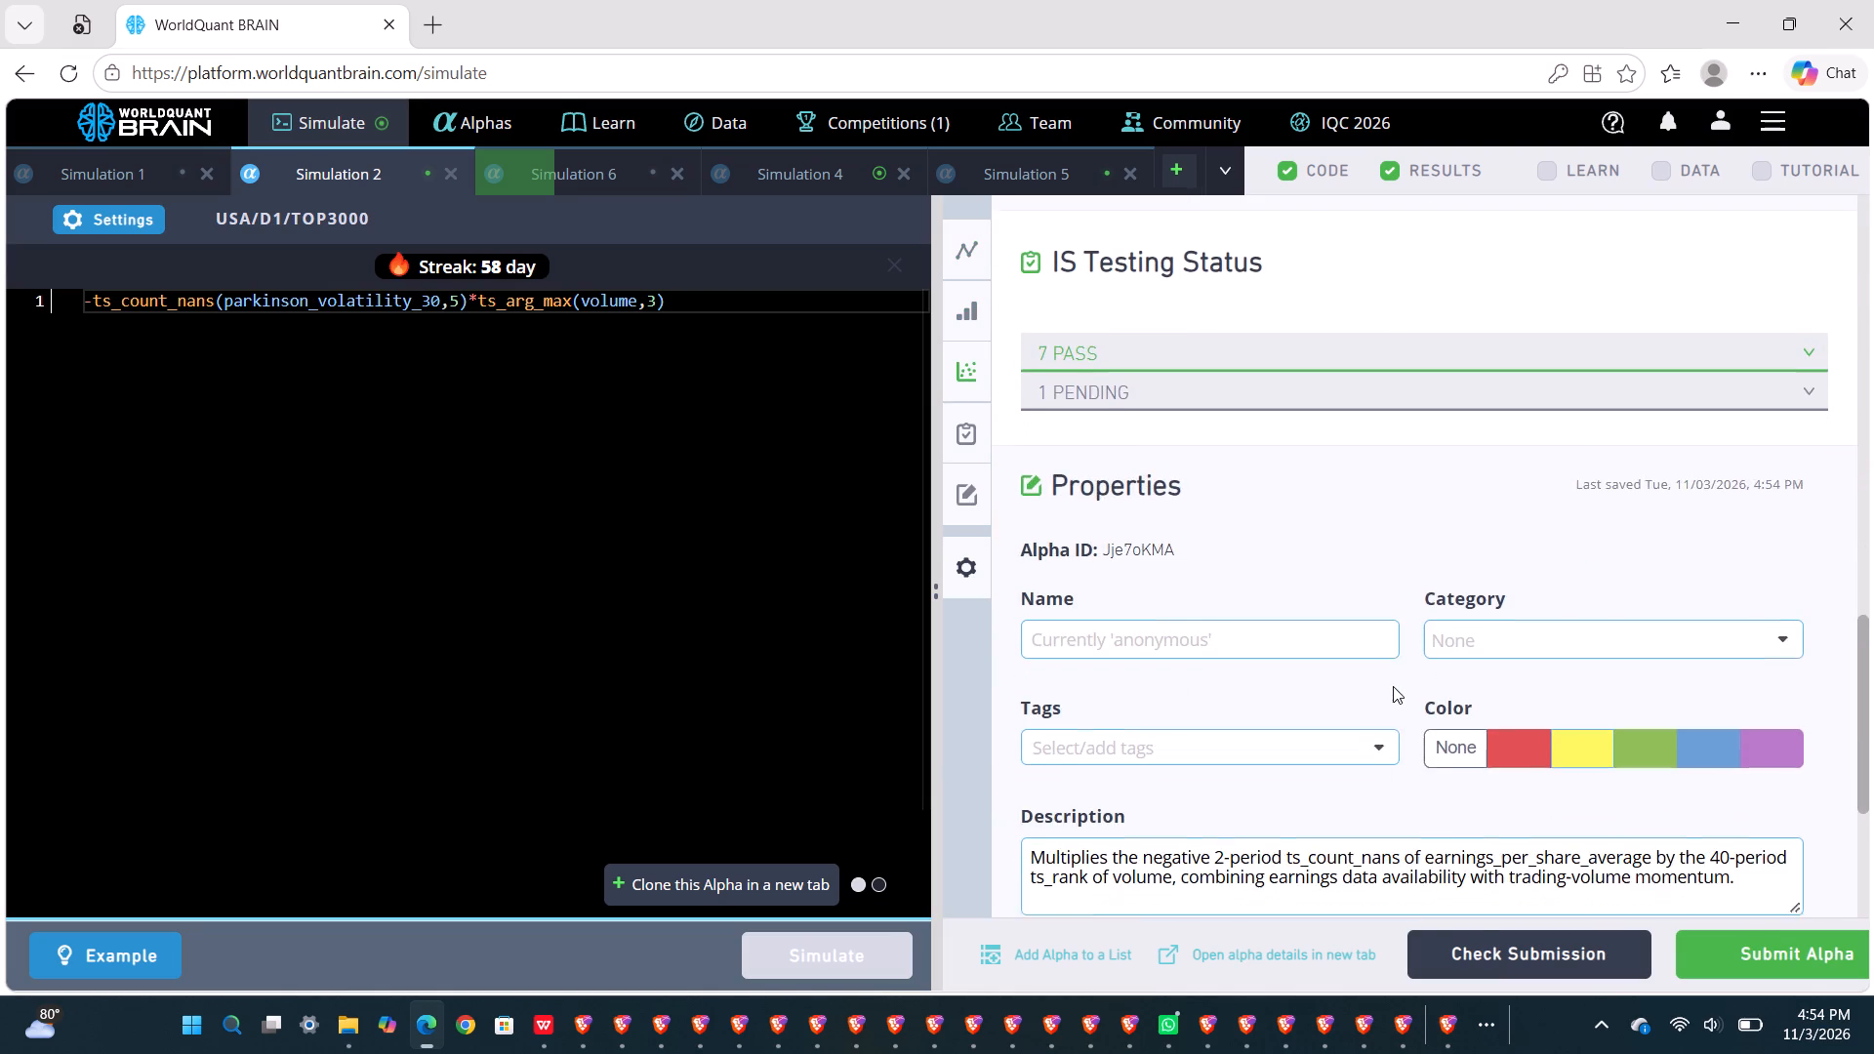
scroll(1393, 686, down, 1)
scroll(1393, 686, up, 3)
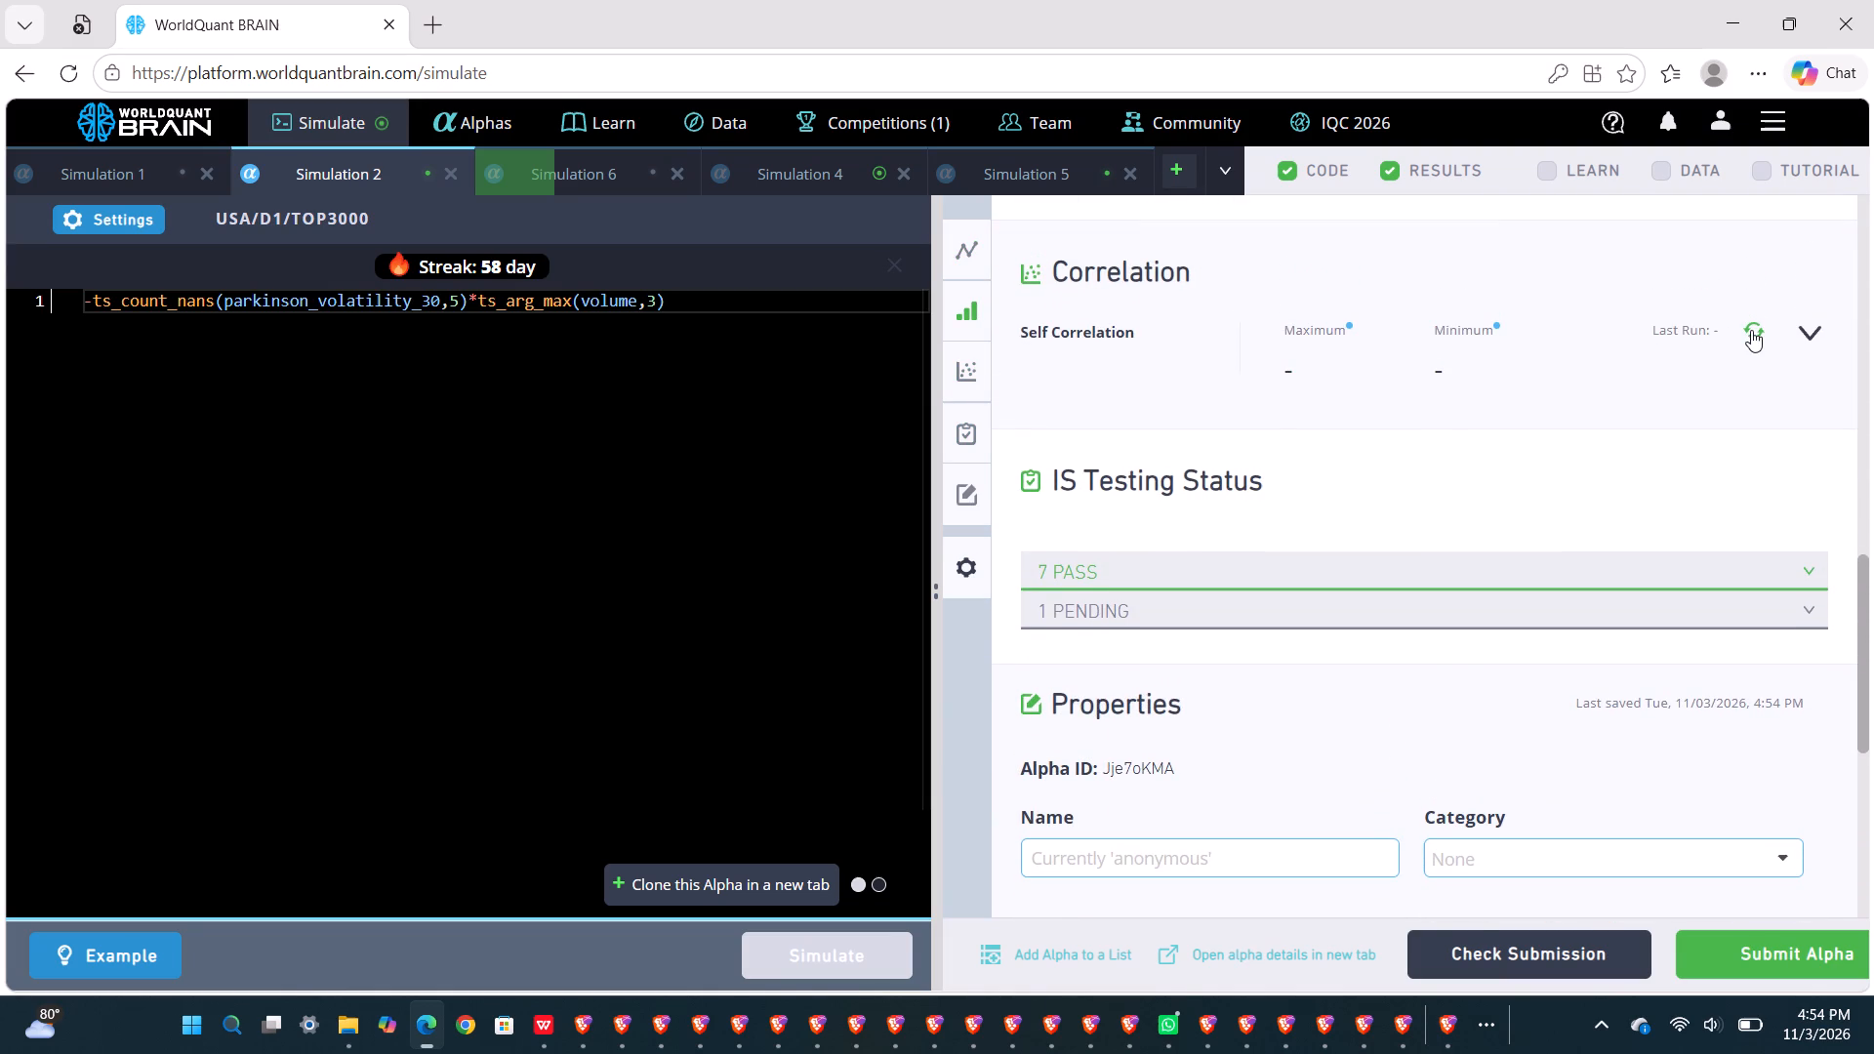
click(1751, 330)
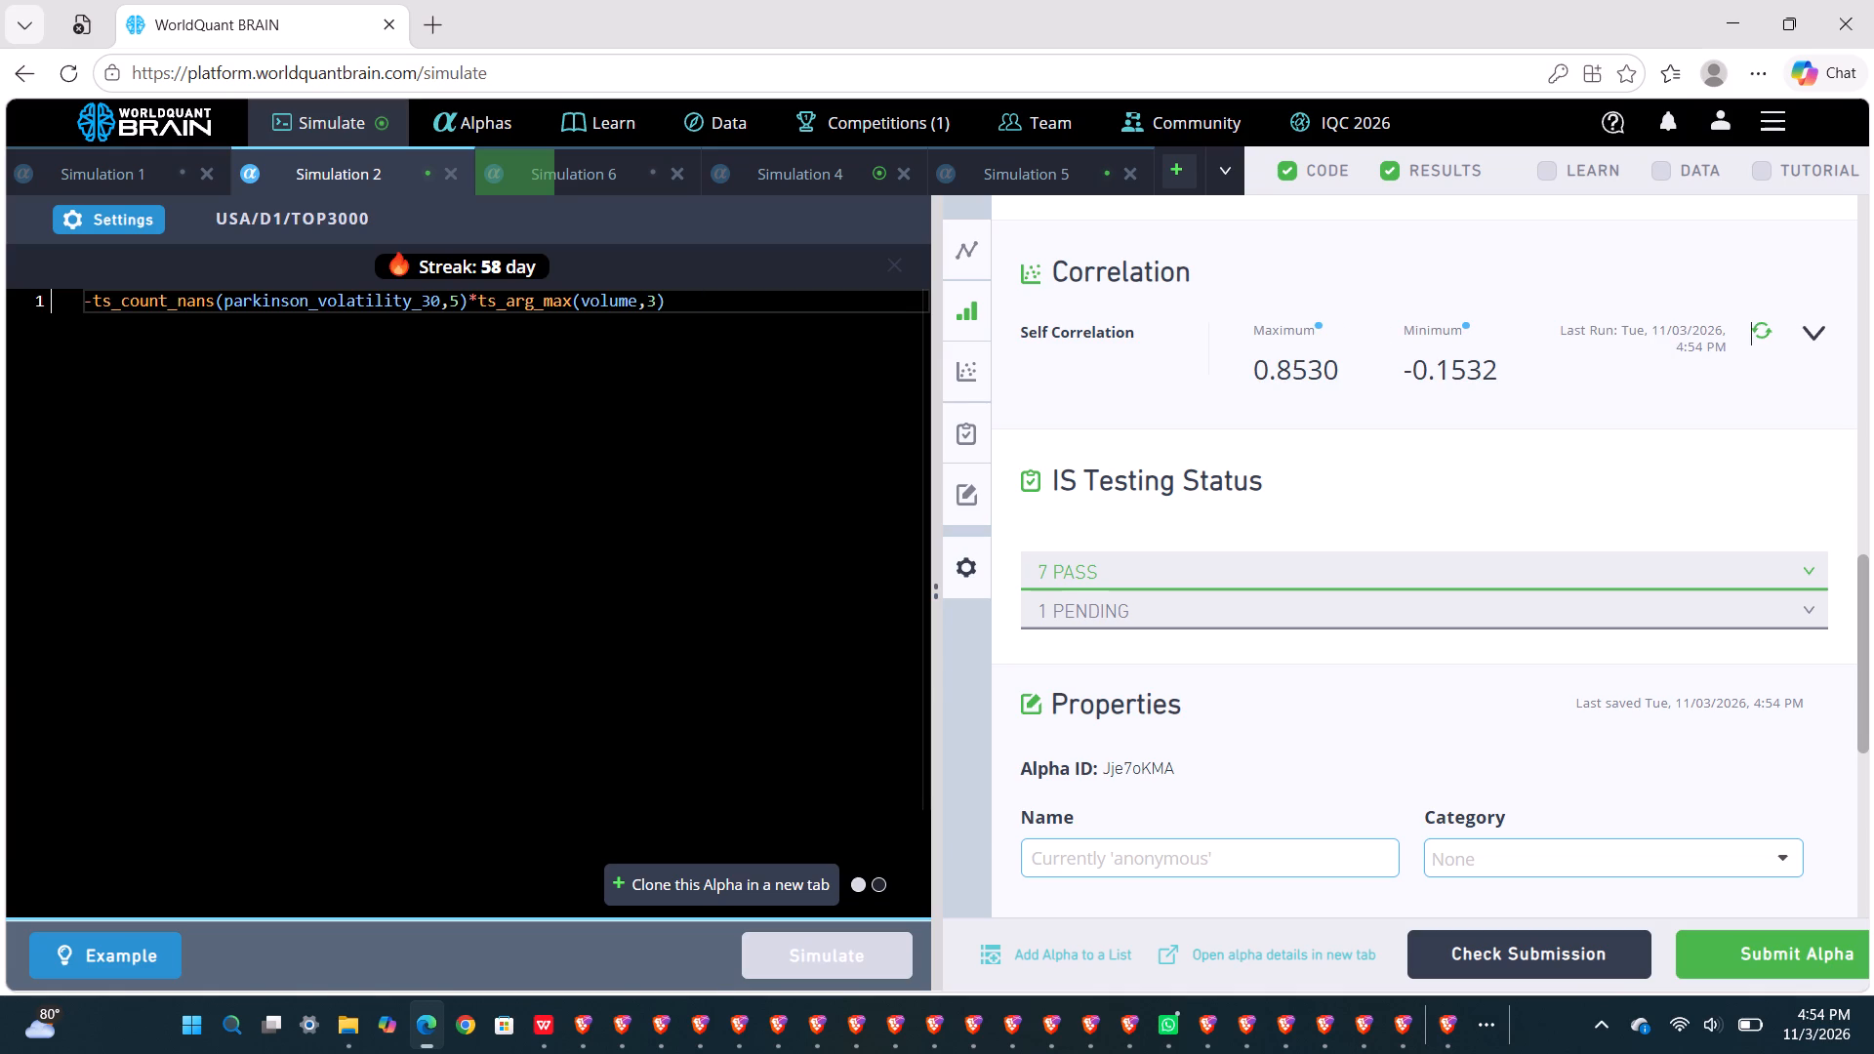
Divide parkinson_volatility_30 by earnings_per_share_guidance_value in Simulation 2's ts_count_nans term and simulate the alpha.
click(440, 307)
text(/ear)
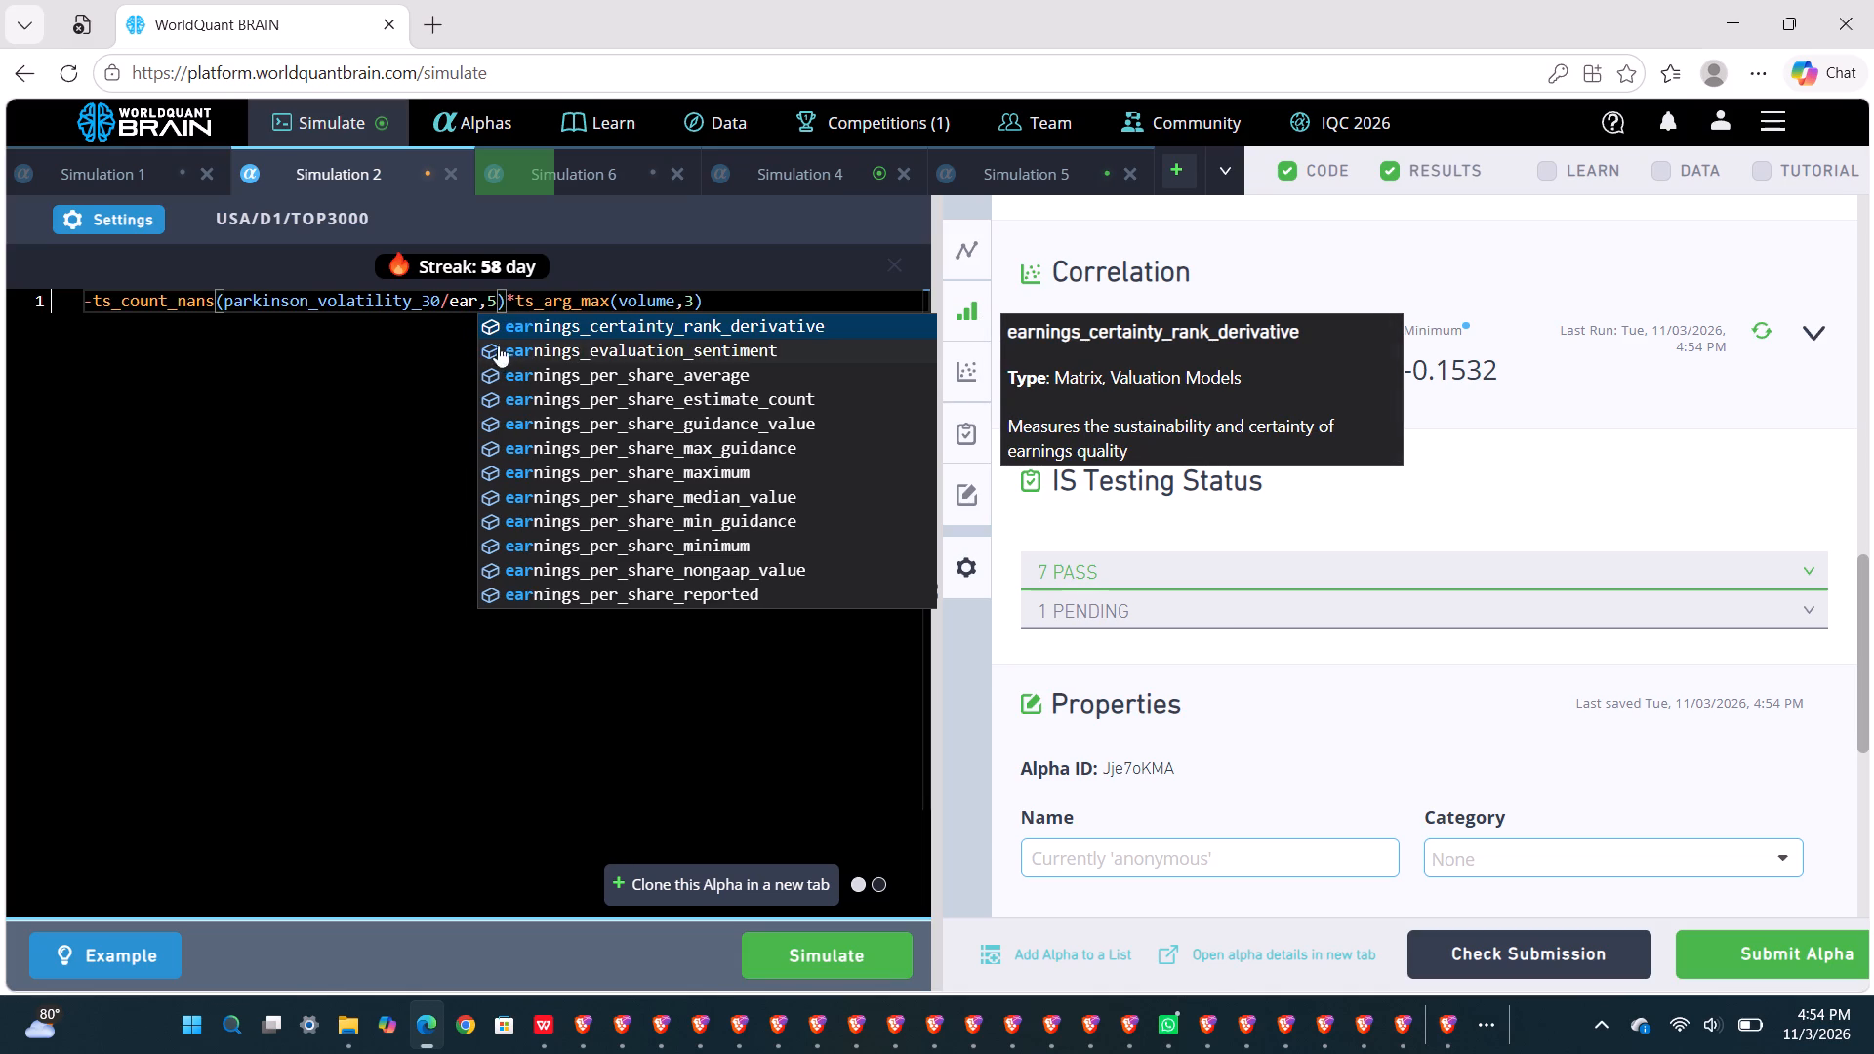
click(680, 420)
click(818, 945)
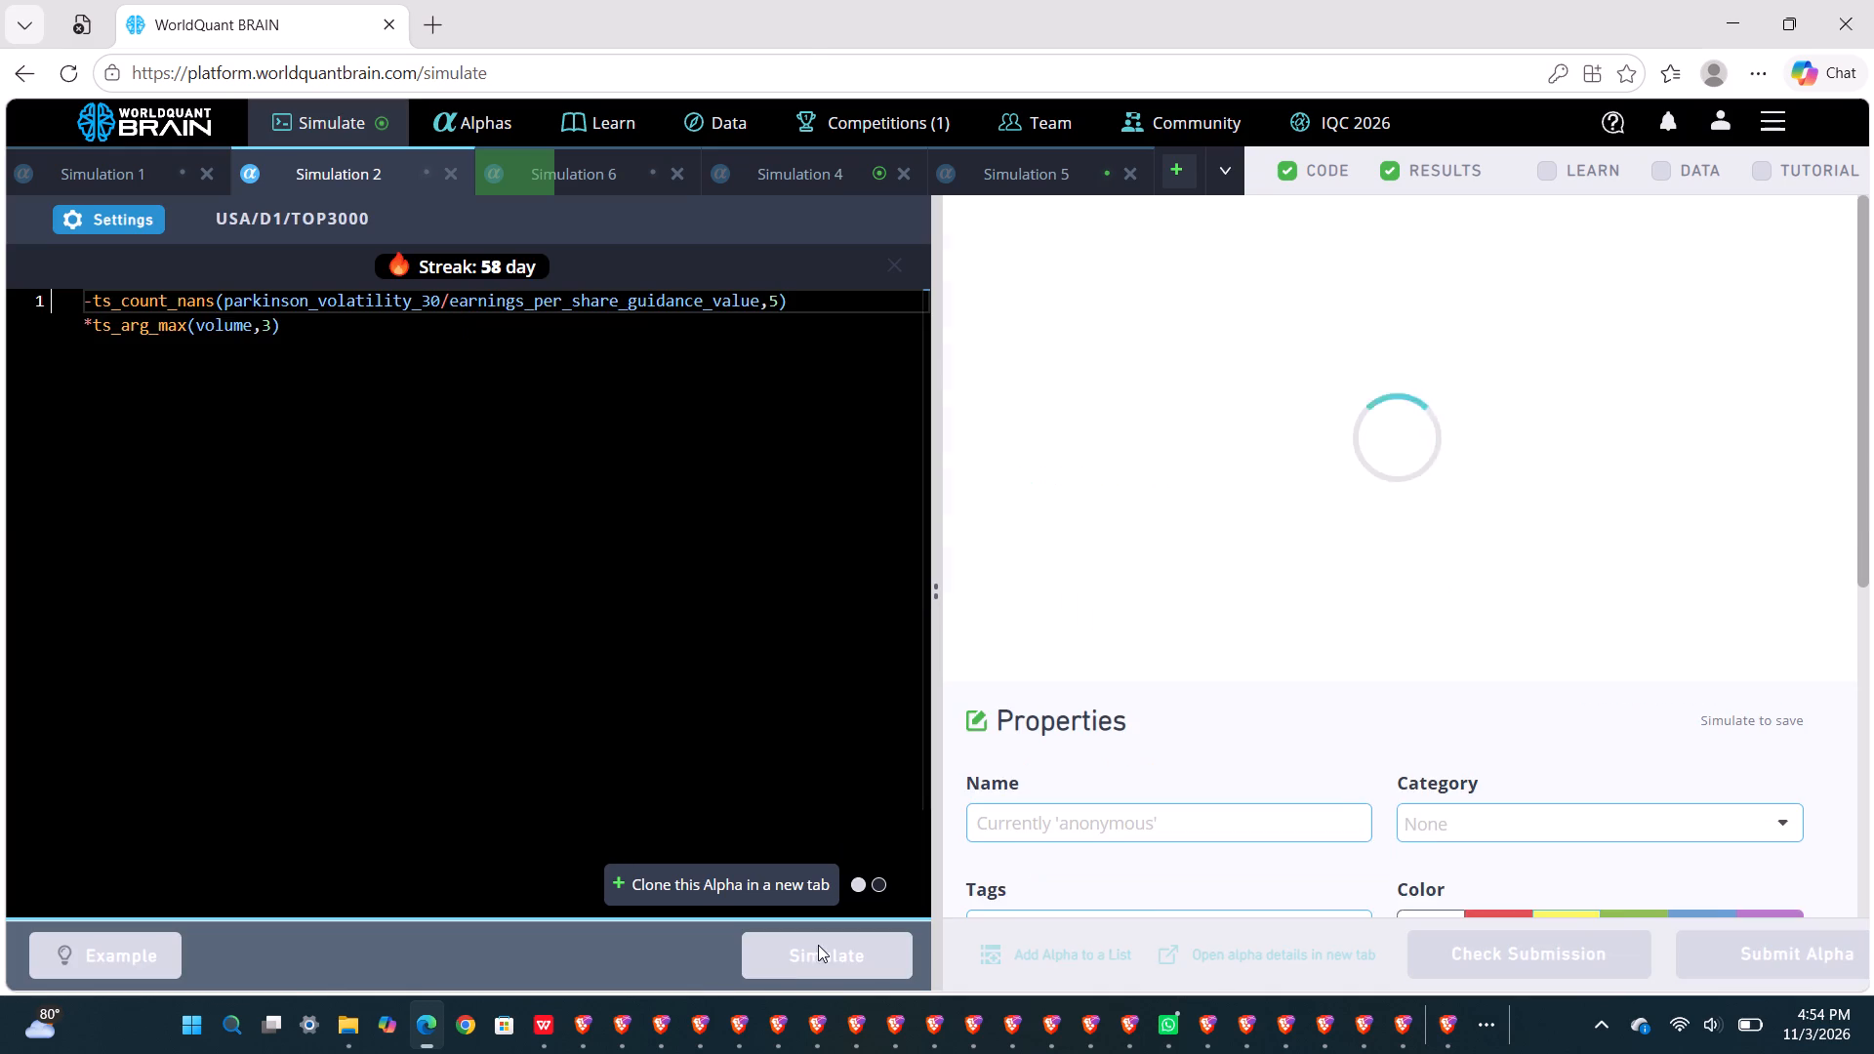
Show the test period for Simulation 4's alpha and review its PnL chart and IS summary.
drag(812, 152, 809, 161)
click(809, 161)
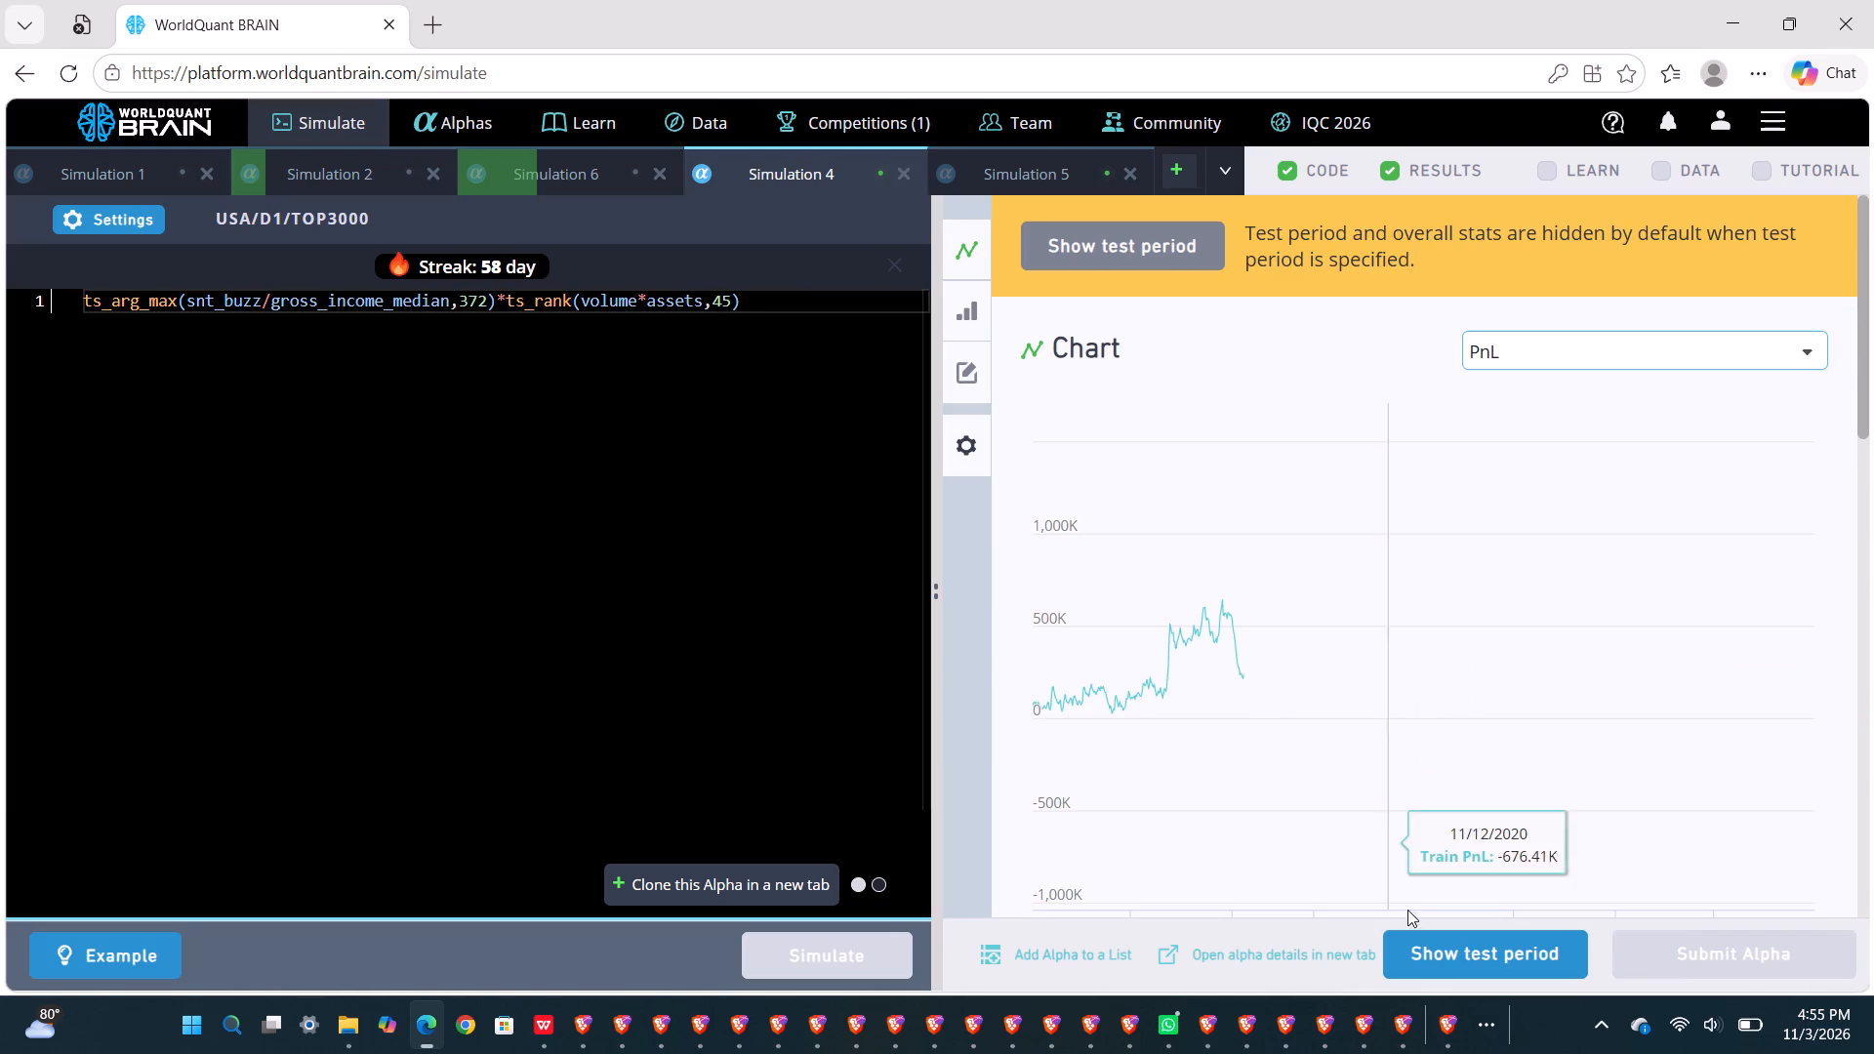
click(1451, 953)
scroll(1414, 778, down, 3)
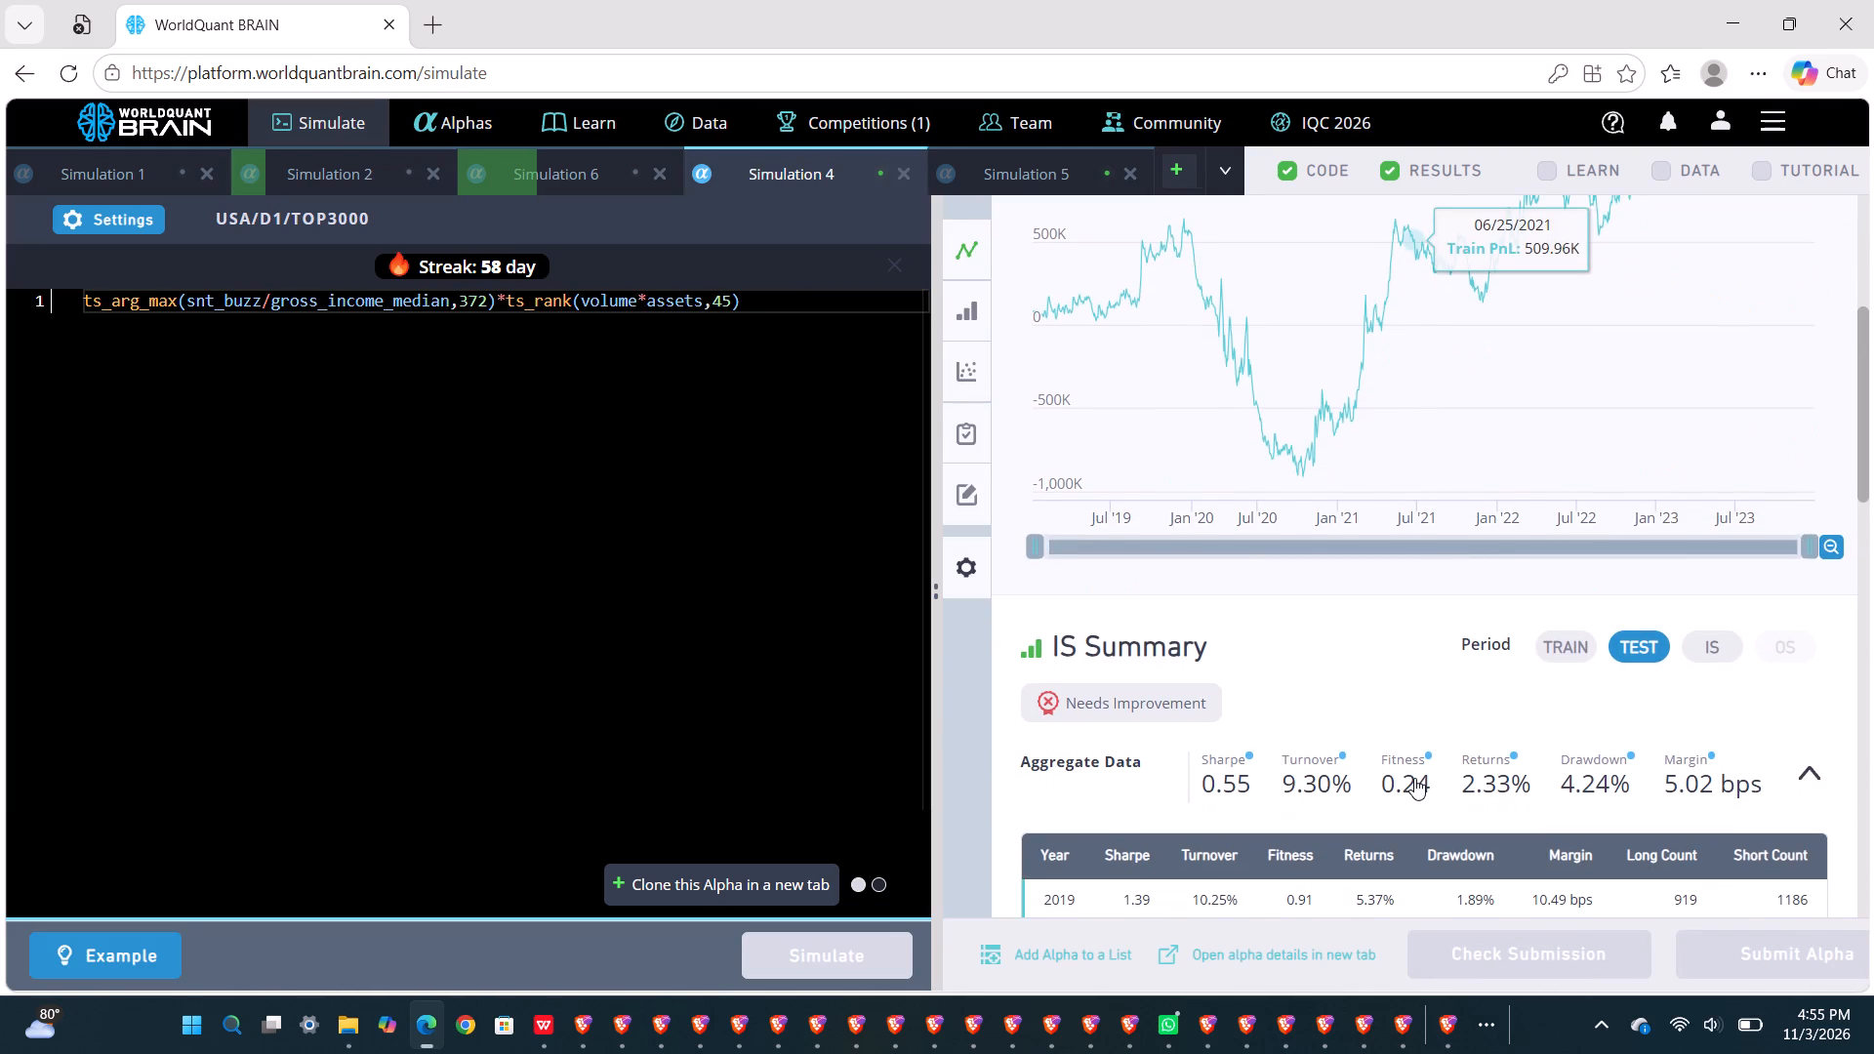
Replace gross_income_median with parkinson_volatility_180 in Simulation 4's ts_arg_max term and simulate the alpha.
double_click(350, 306)
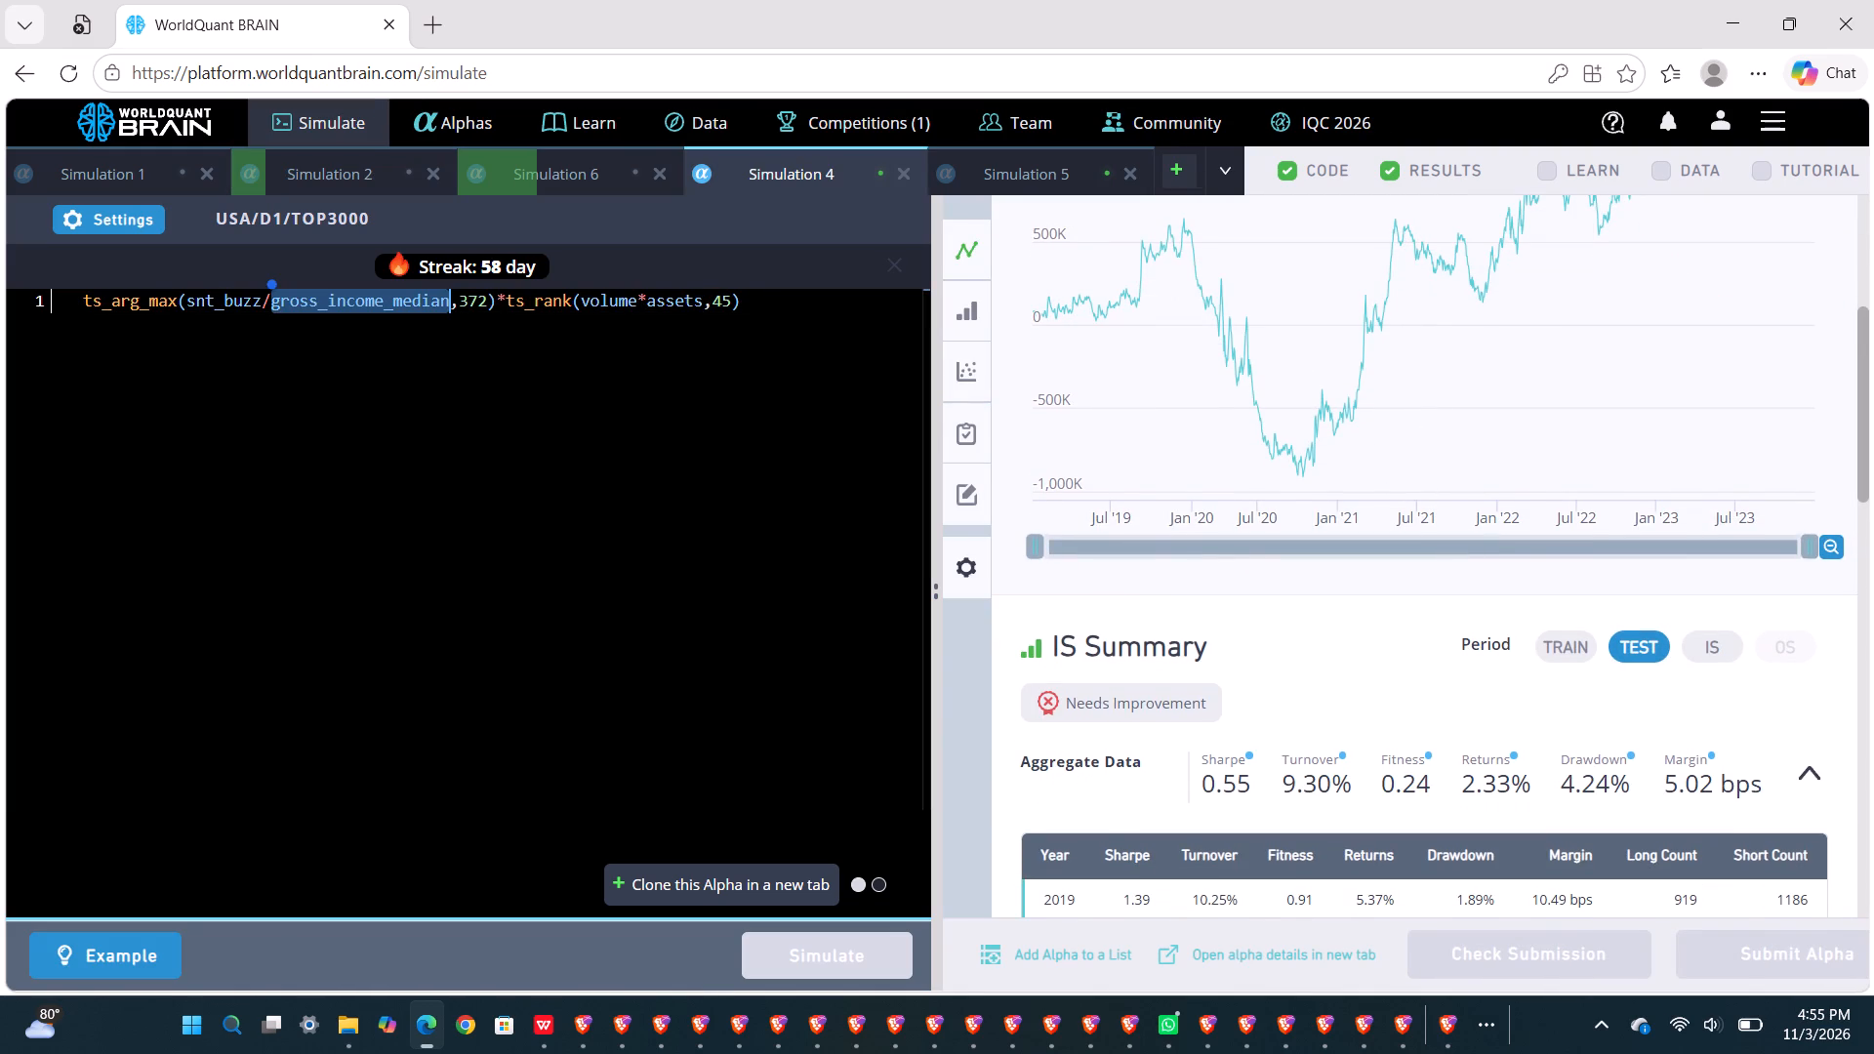
text(pa)
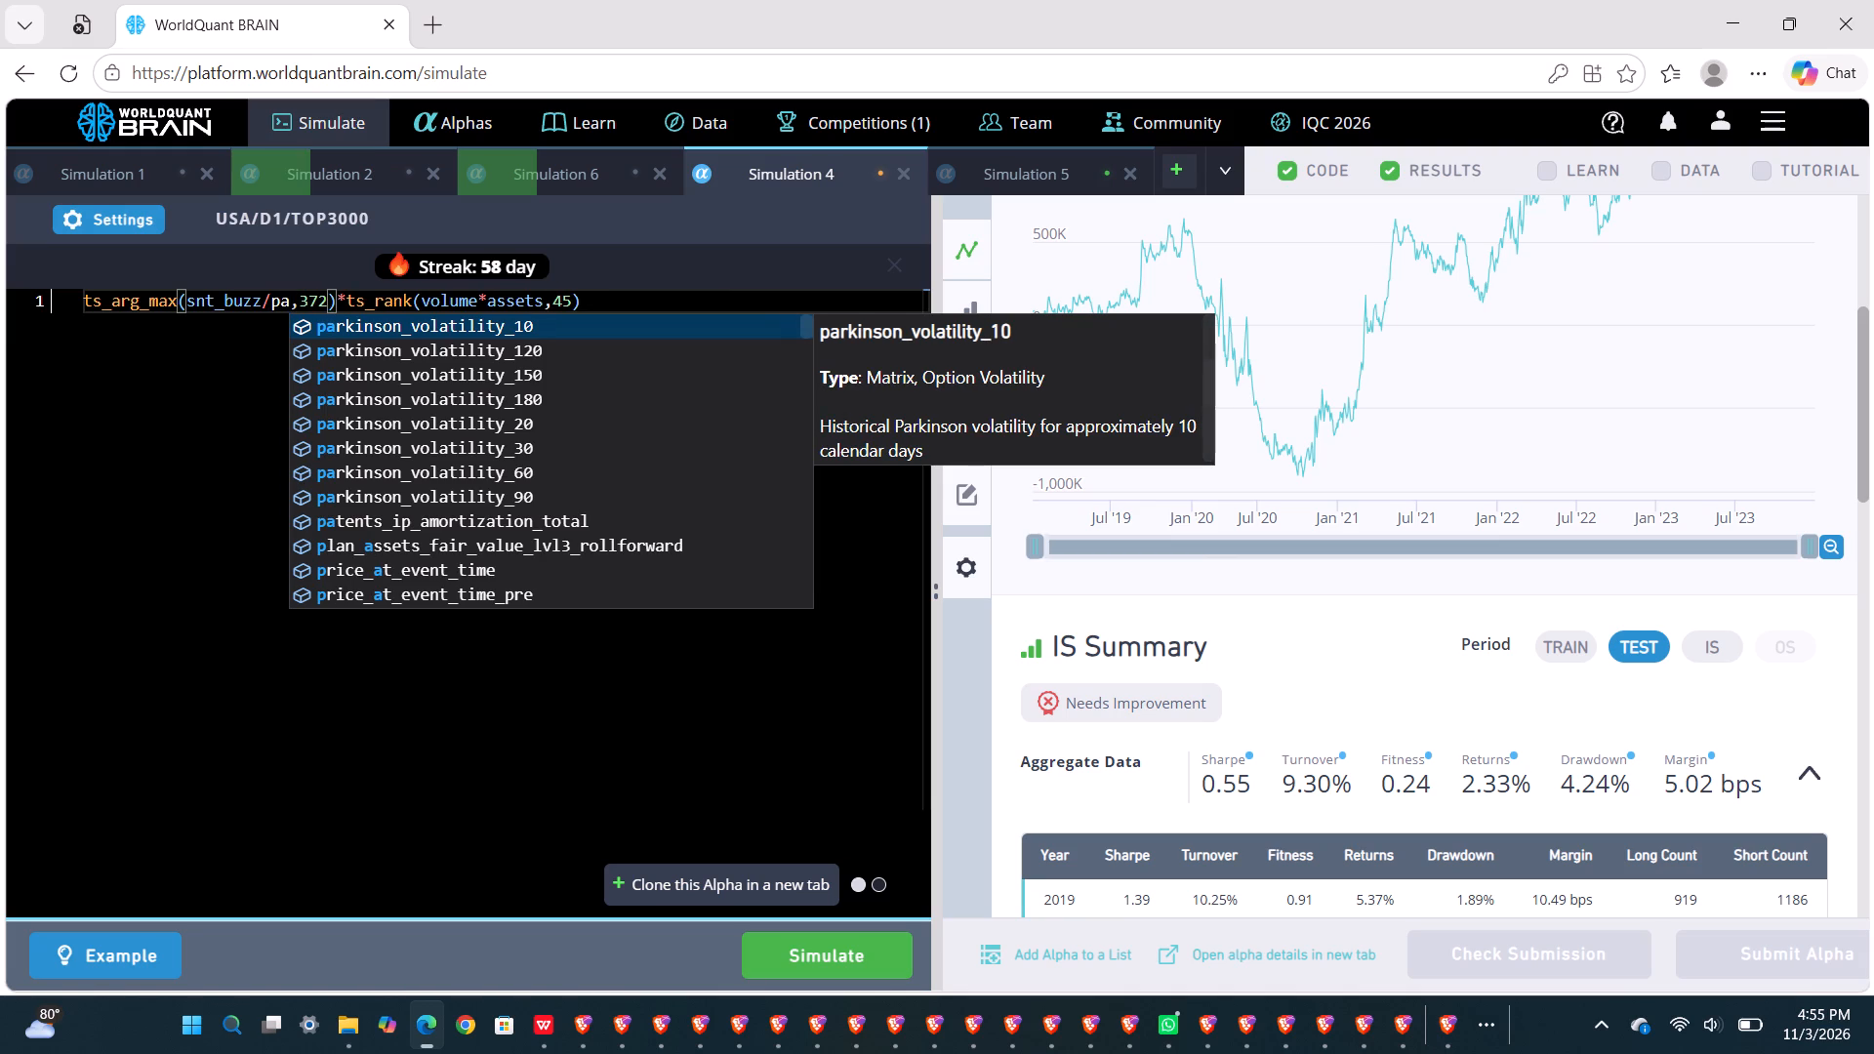
click(399, 397)
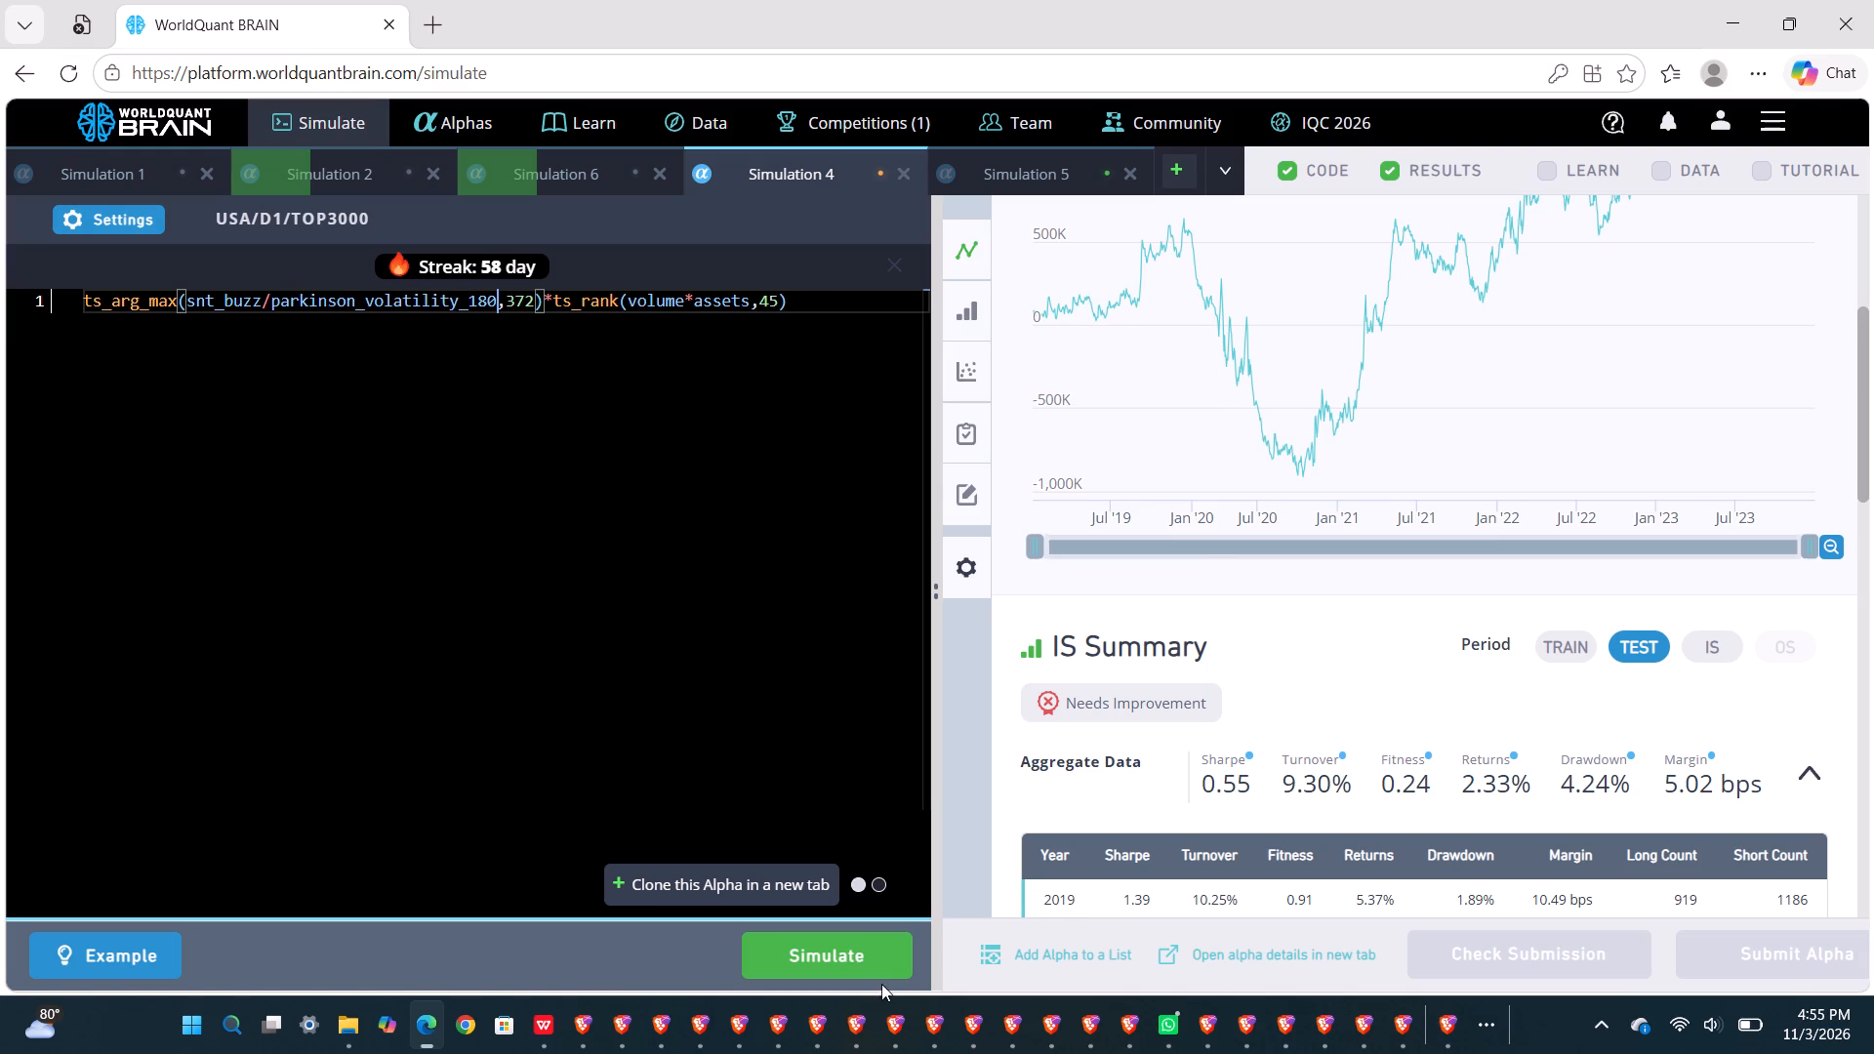
click(862, 941)
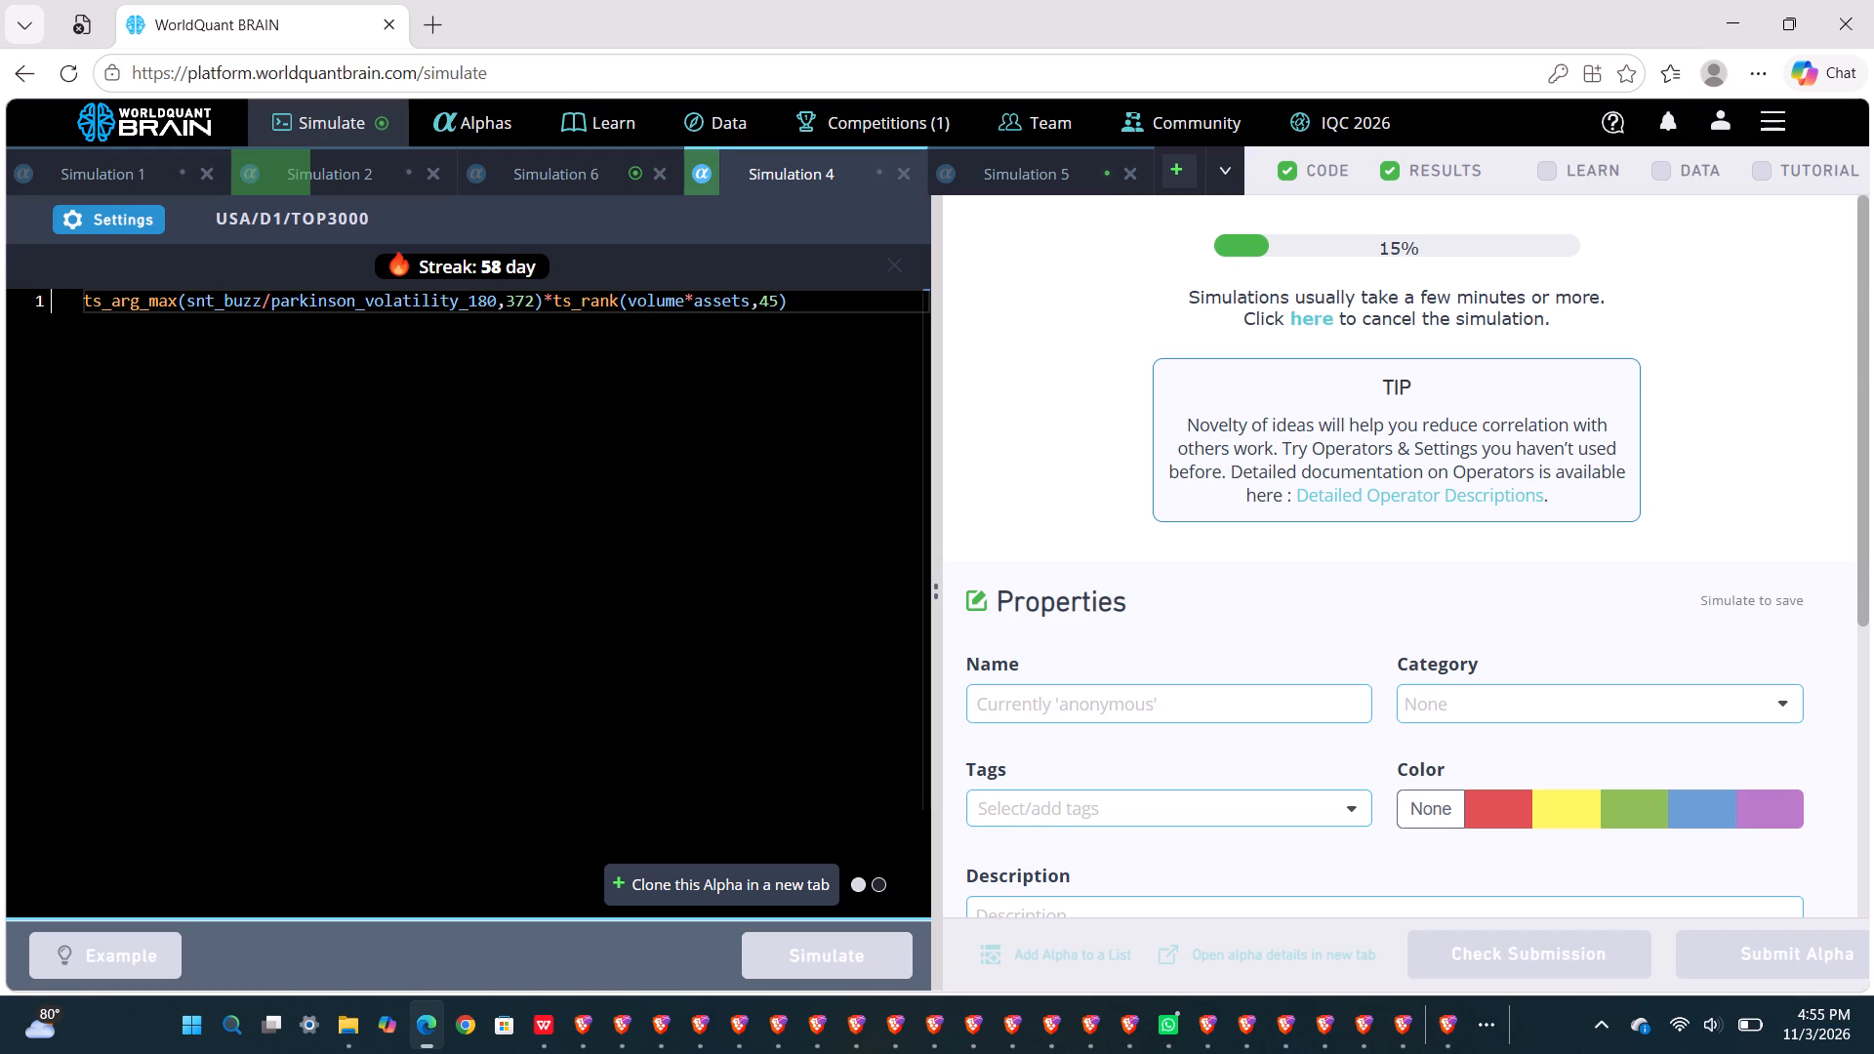
Show the test period for Simulation 6's alpha, review its IS results and run the self-correlation check.
click(585, 175)
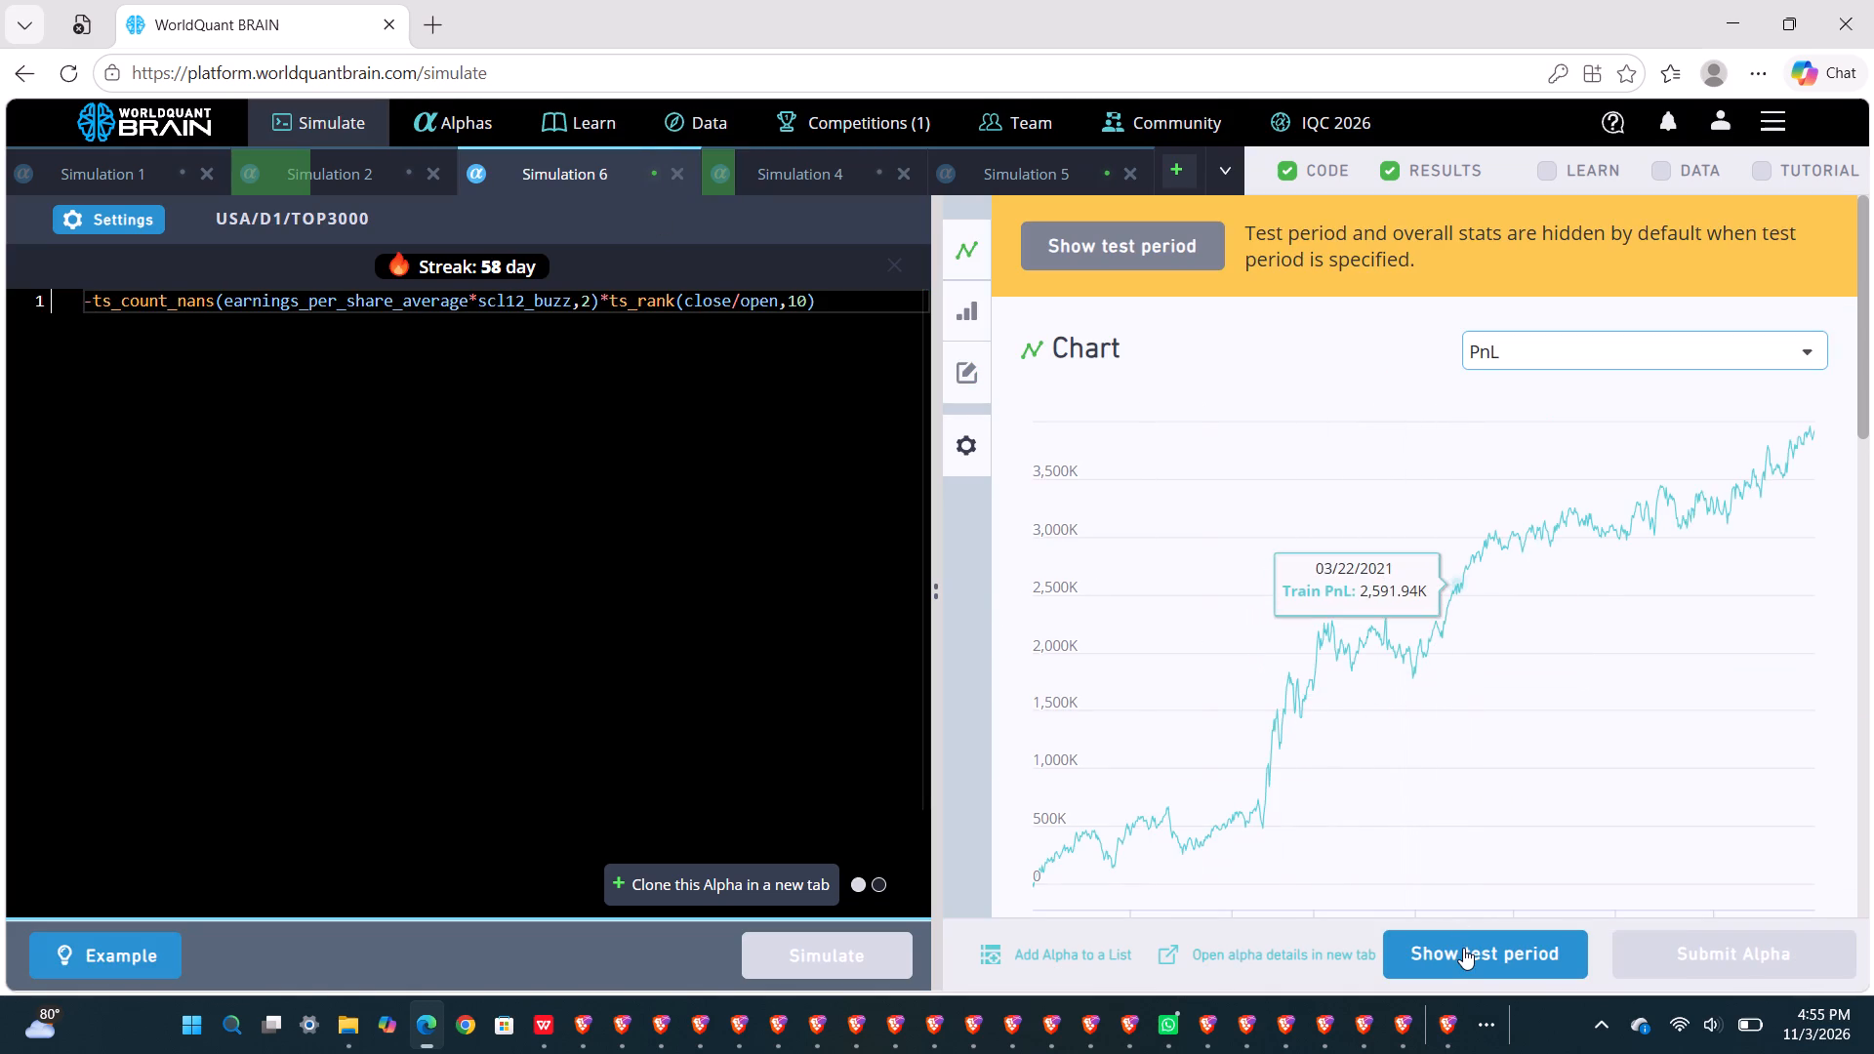
click(1463, 948)
scroll(1463, 895, down, 3)
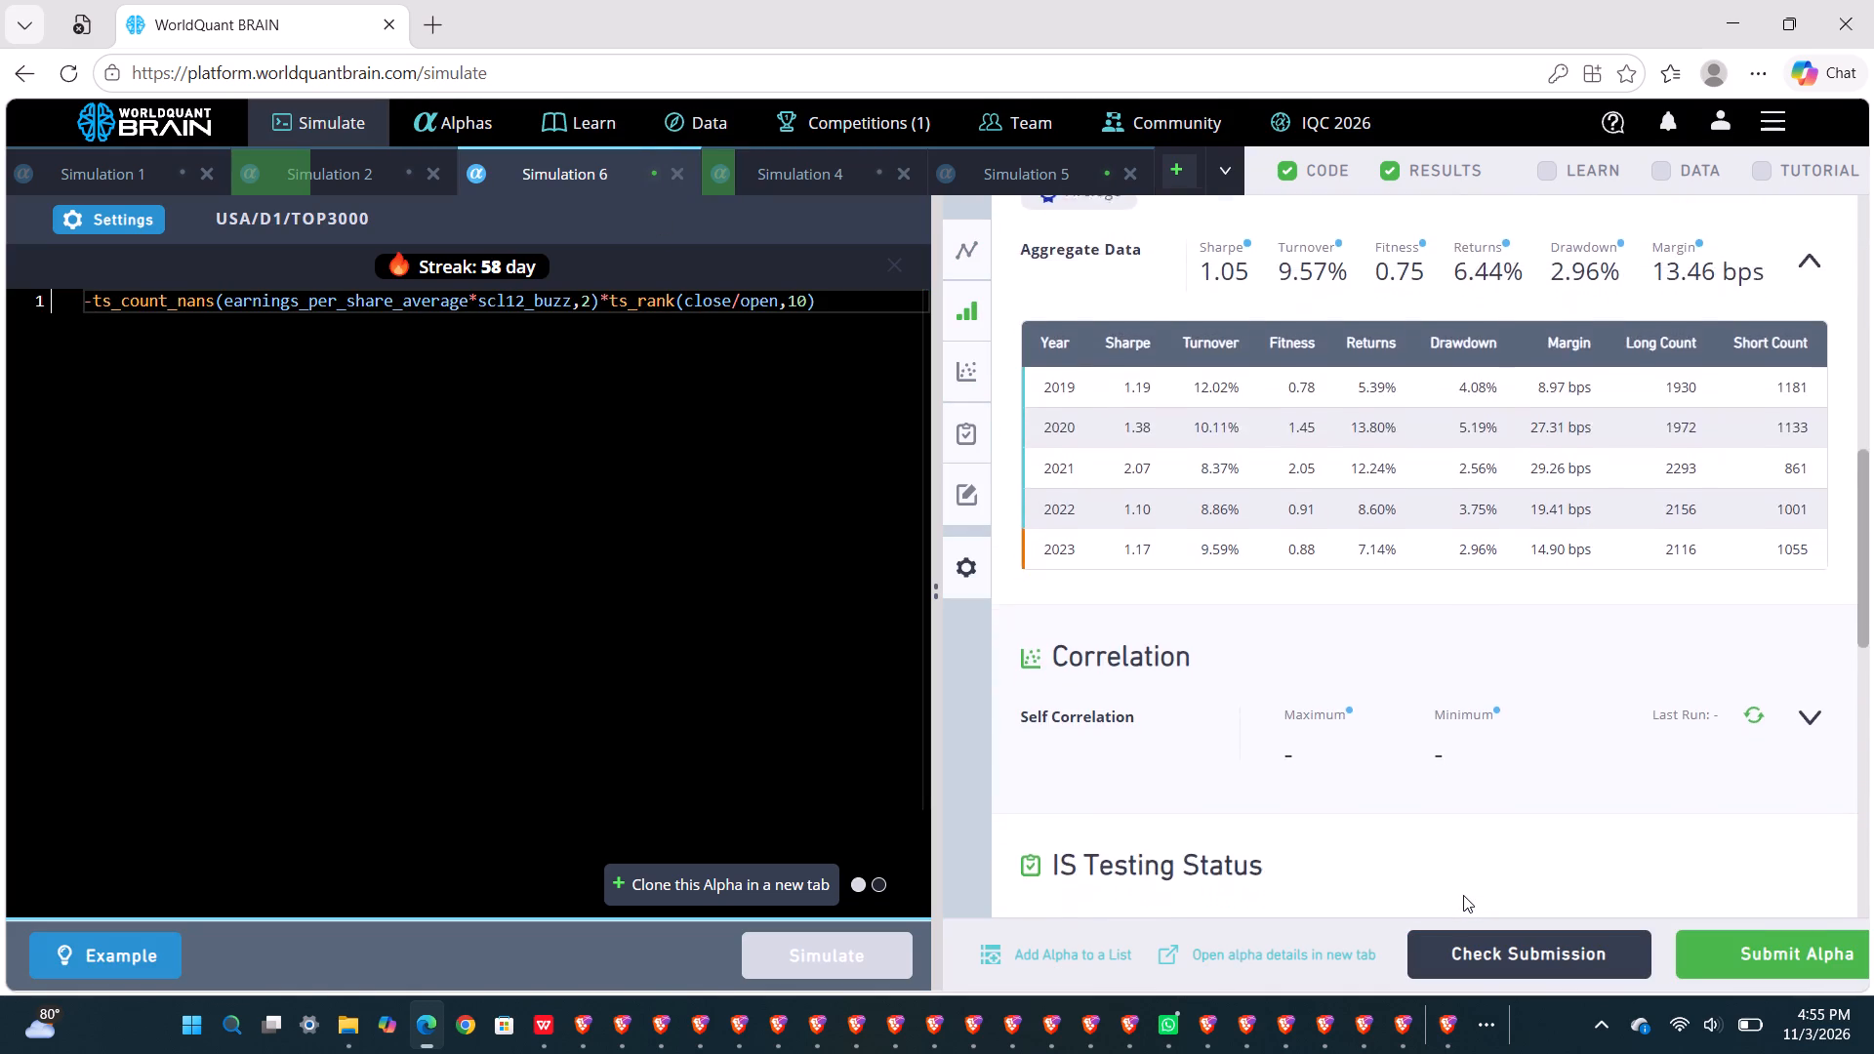
scroll(1463, 895, down, 2)
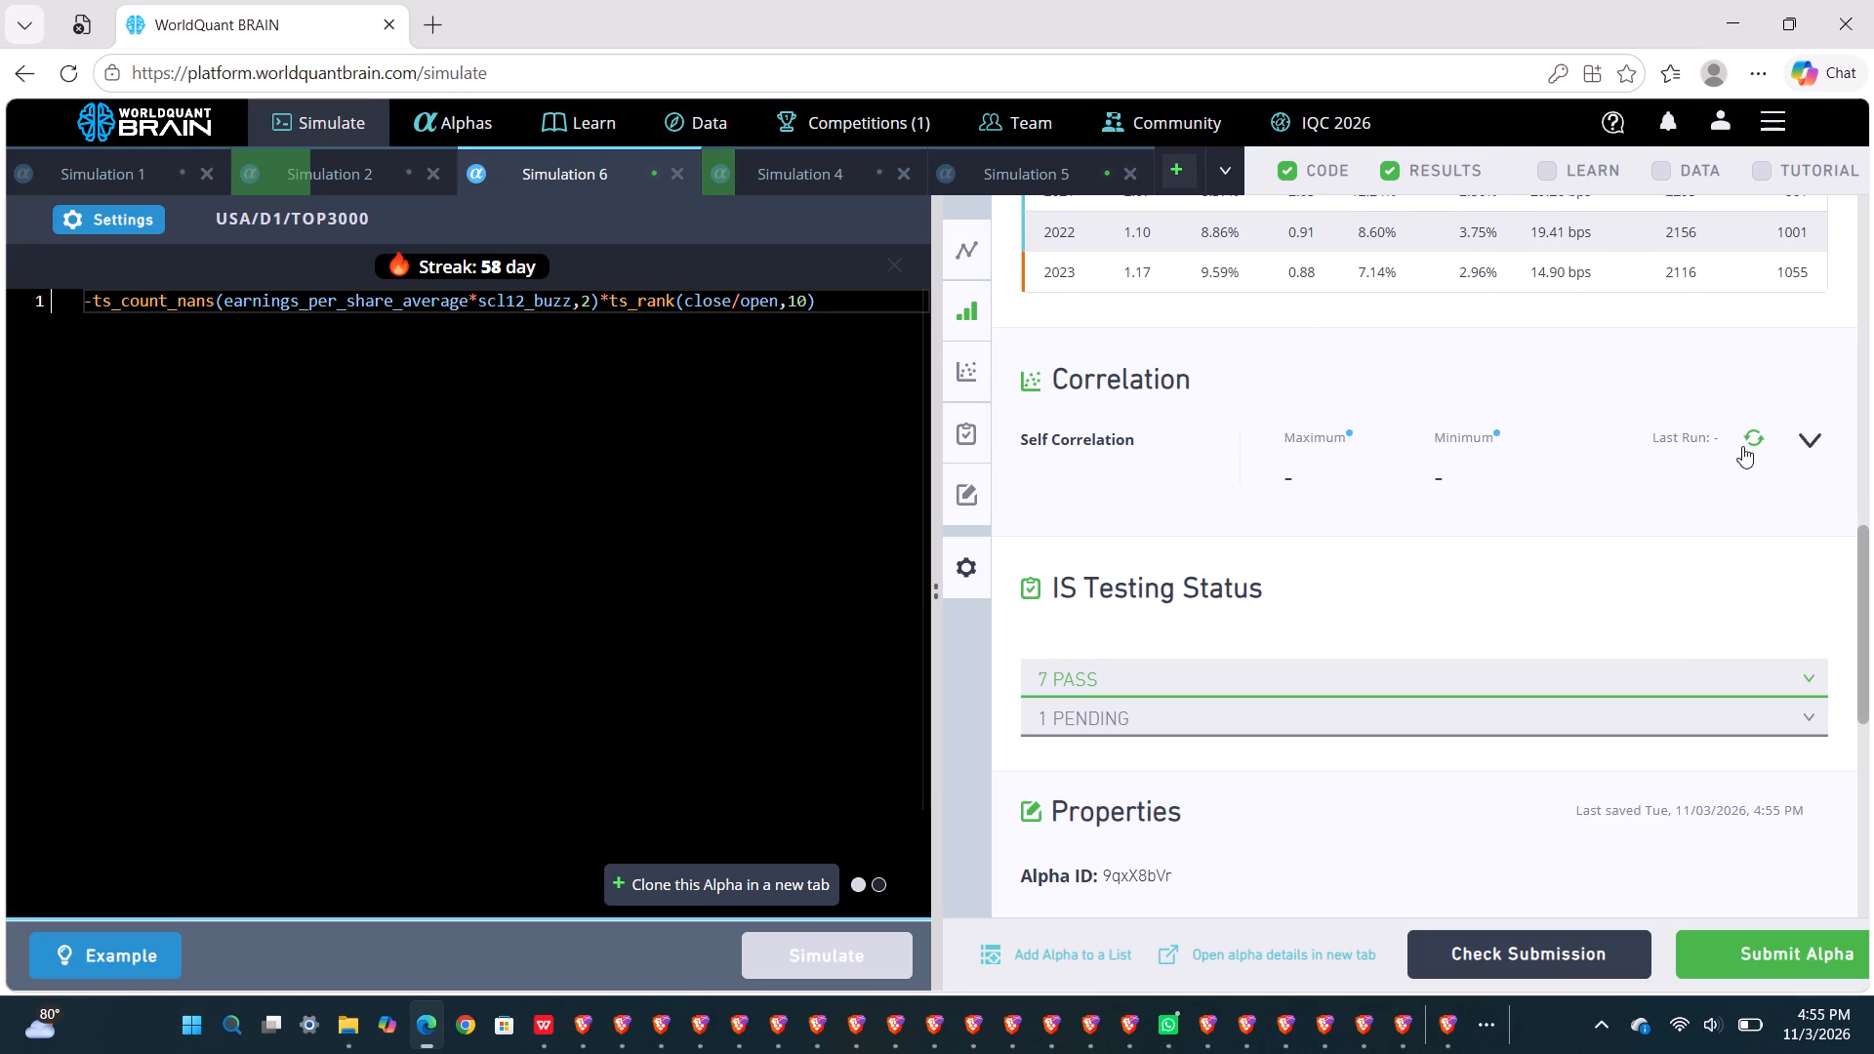
click(1751, 437)
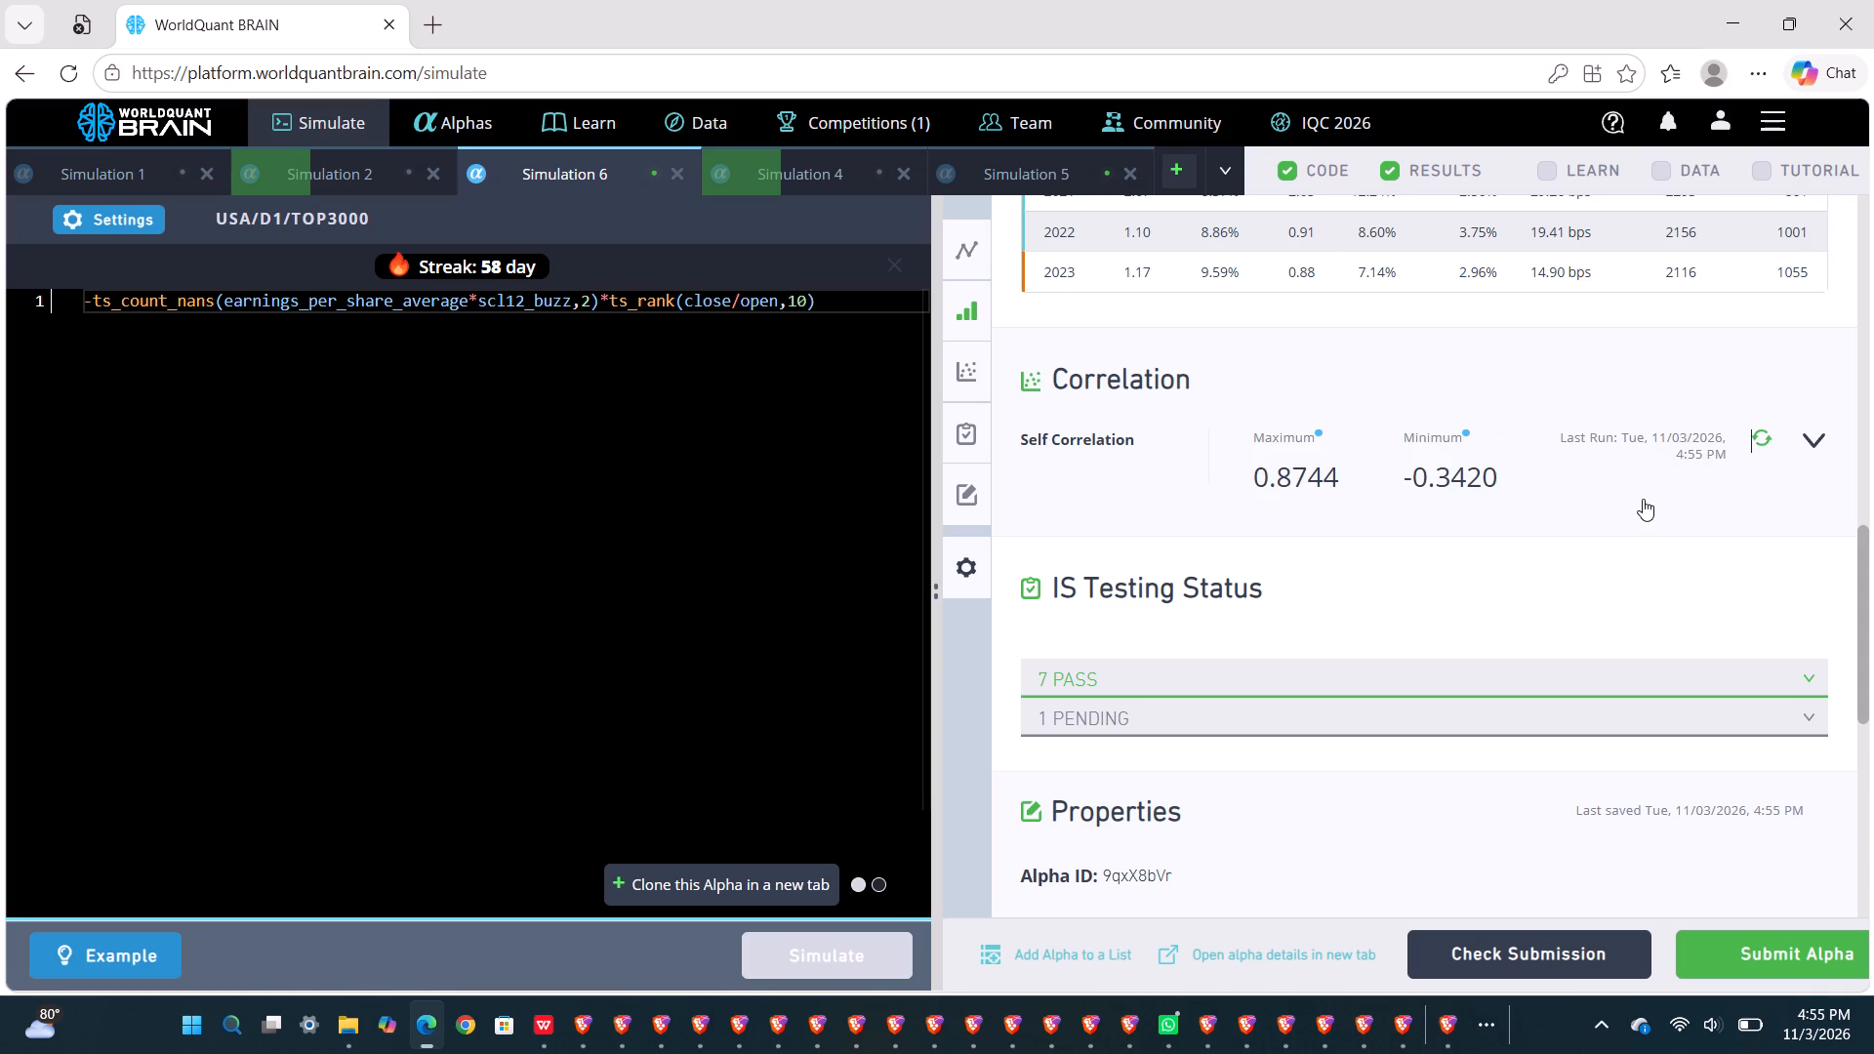
click(973, 346)
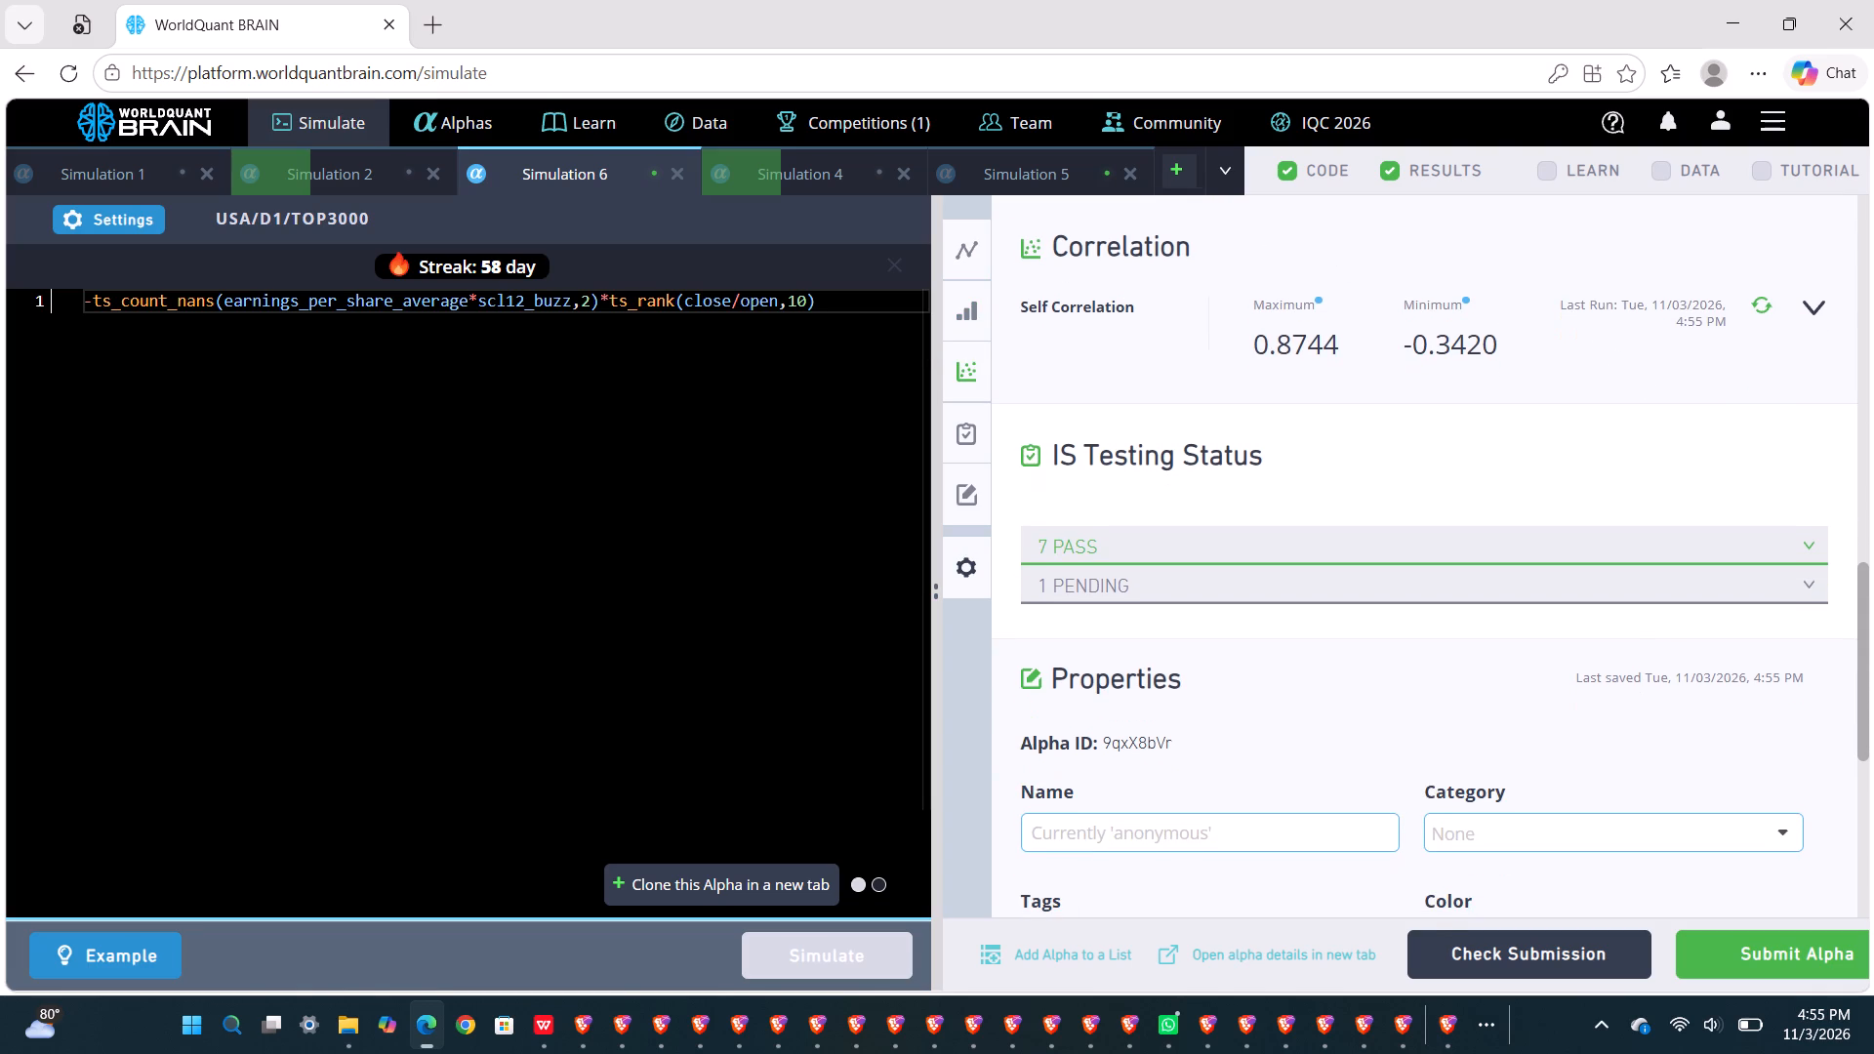
Set Simulation 6's neutralization to Sector and decay to 10, apply the settings and simulate the alpha.
click(127, 223)
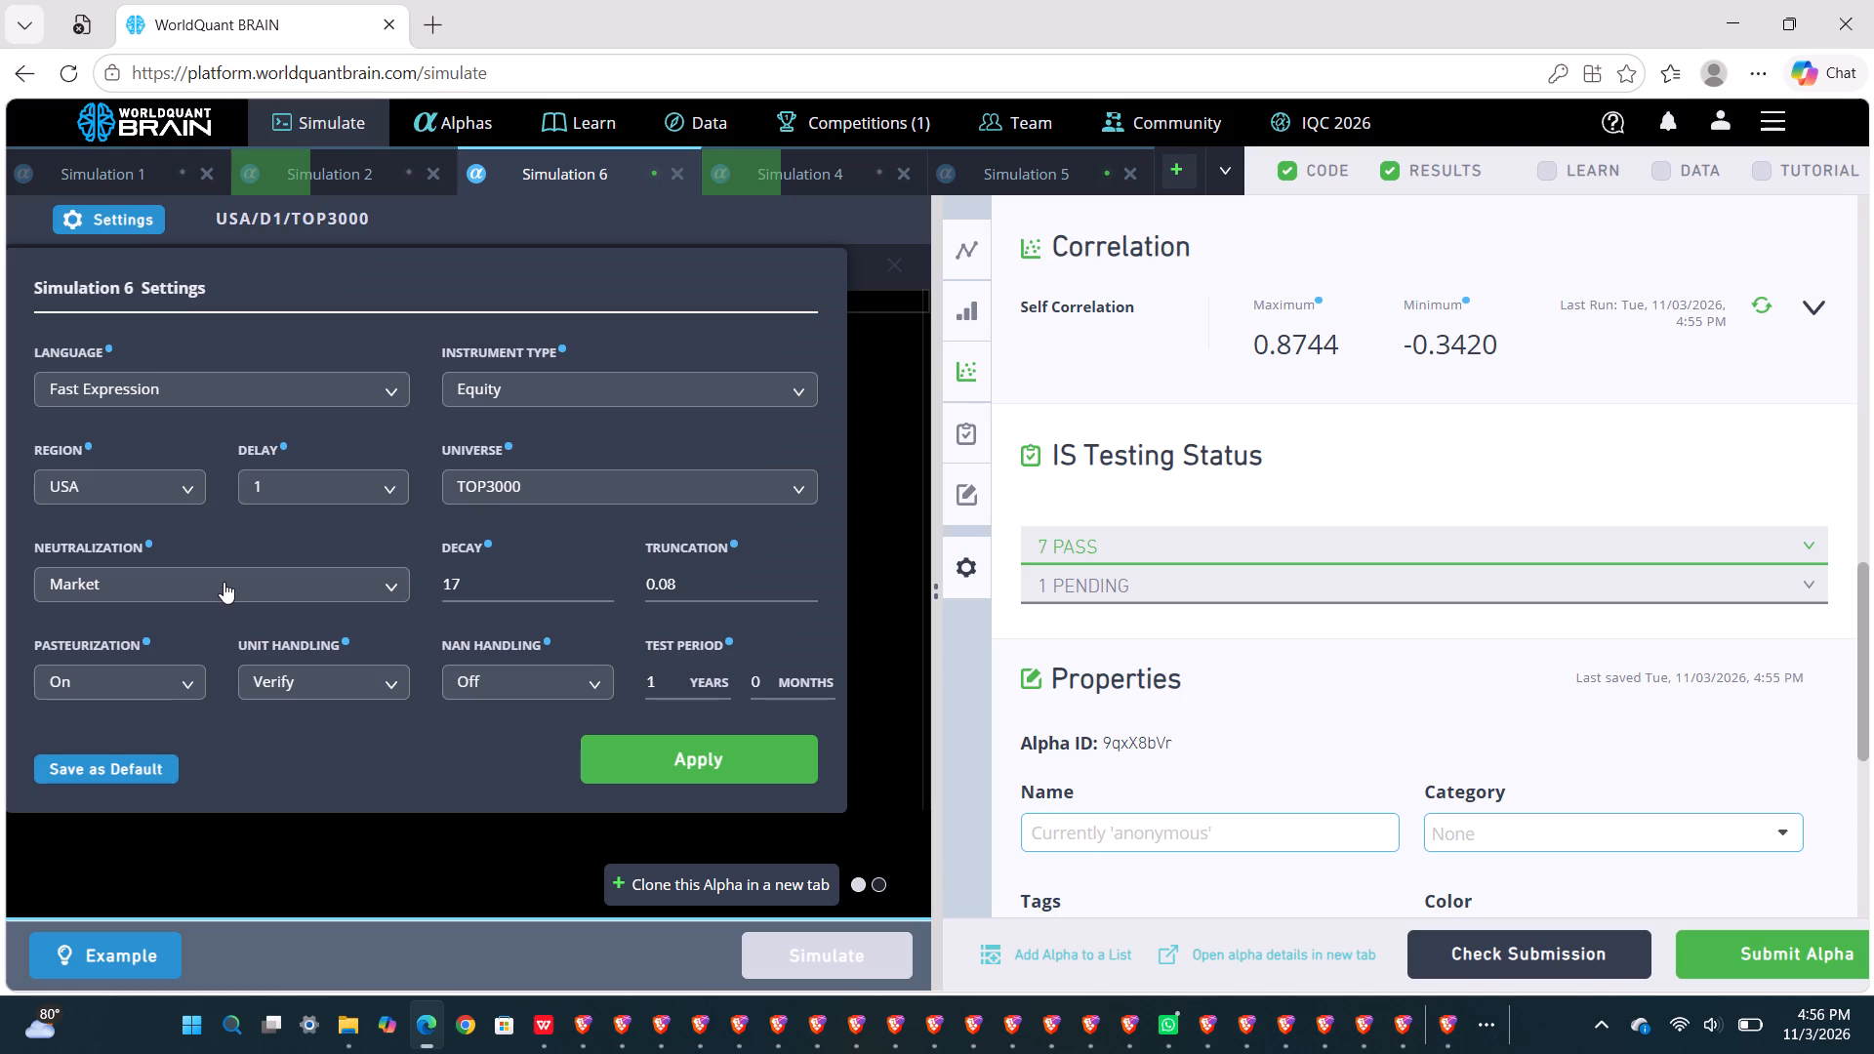
click(224, 582)
click(186, 700)
click(490, 583)
key(BackSpace)
key(0)
click(608, 764)
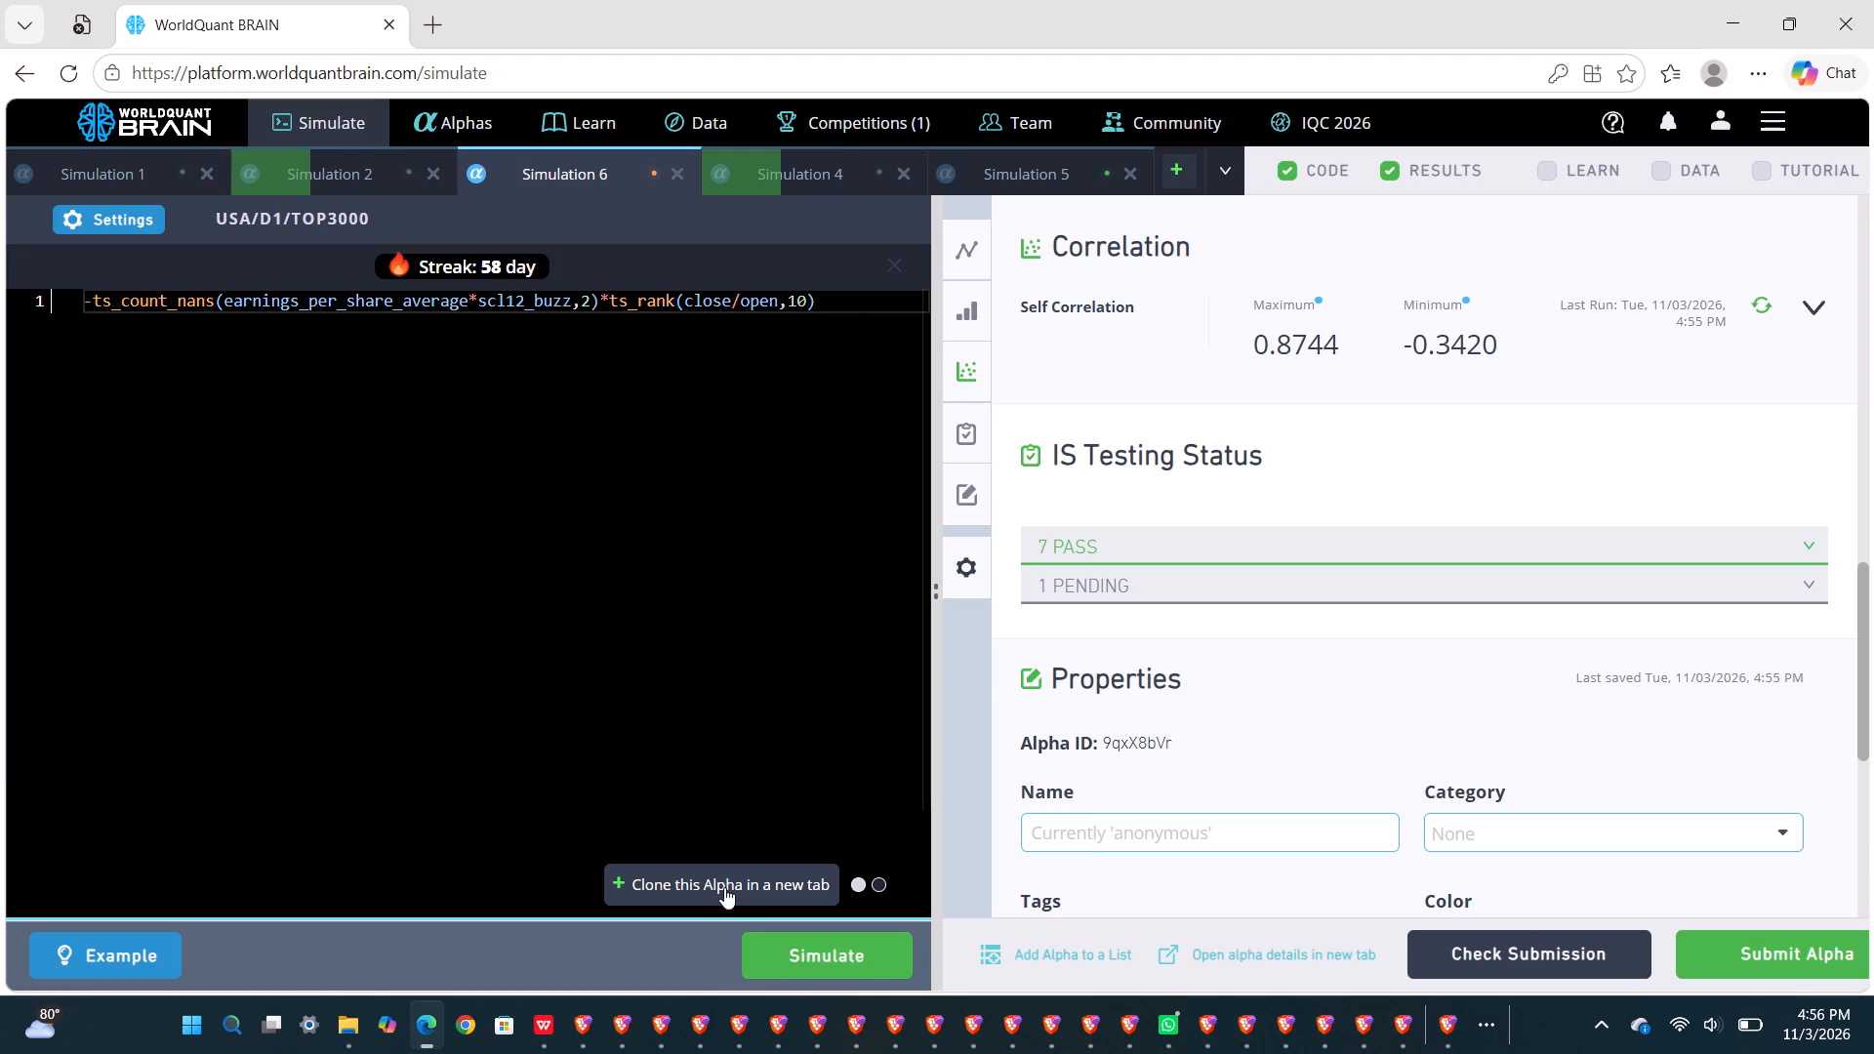
click(797, 977)
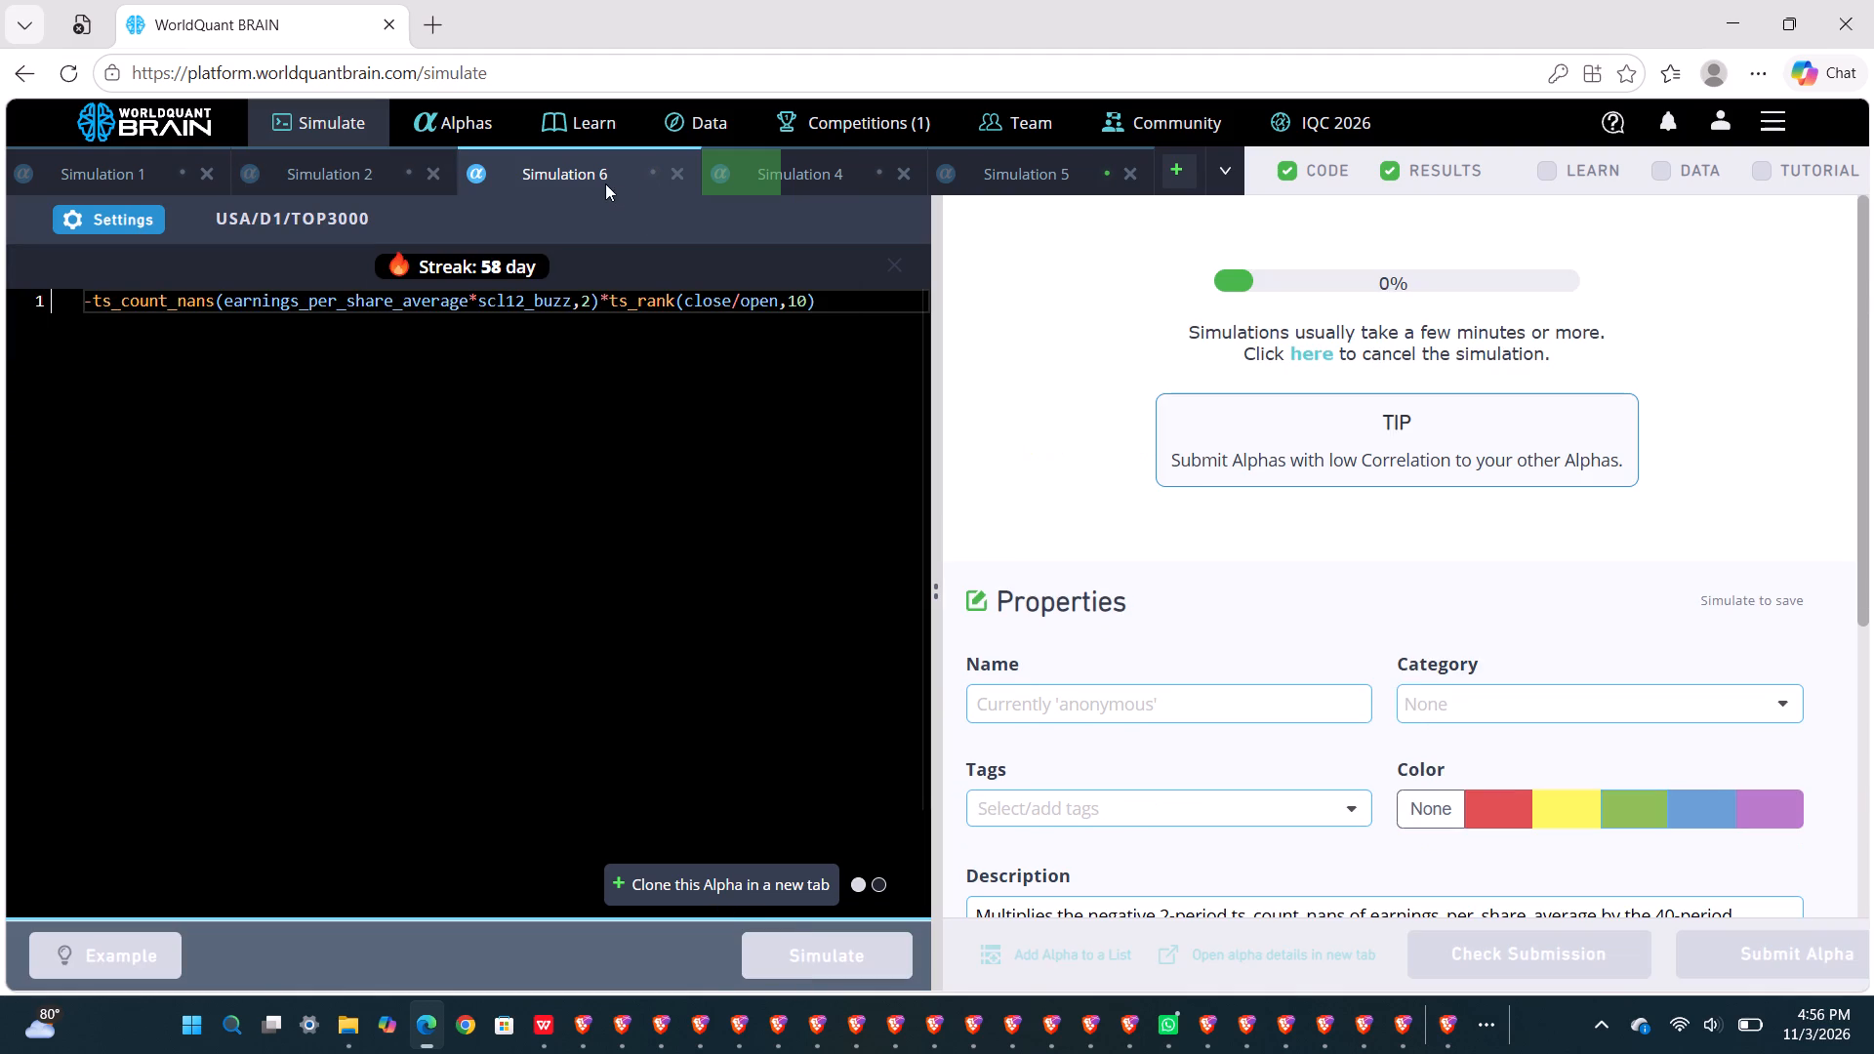
Review Simulation 5's PnL chart, yearly results, self-correlation and IS testing status.
click(994, 169)
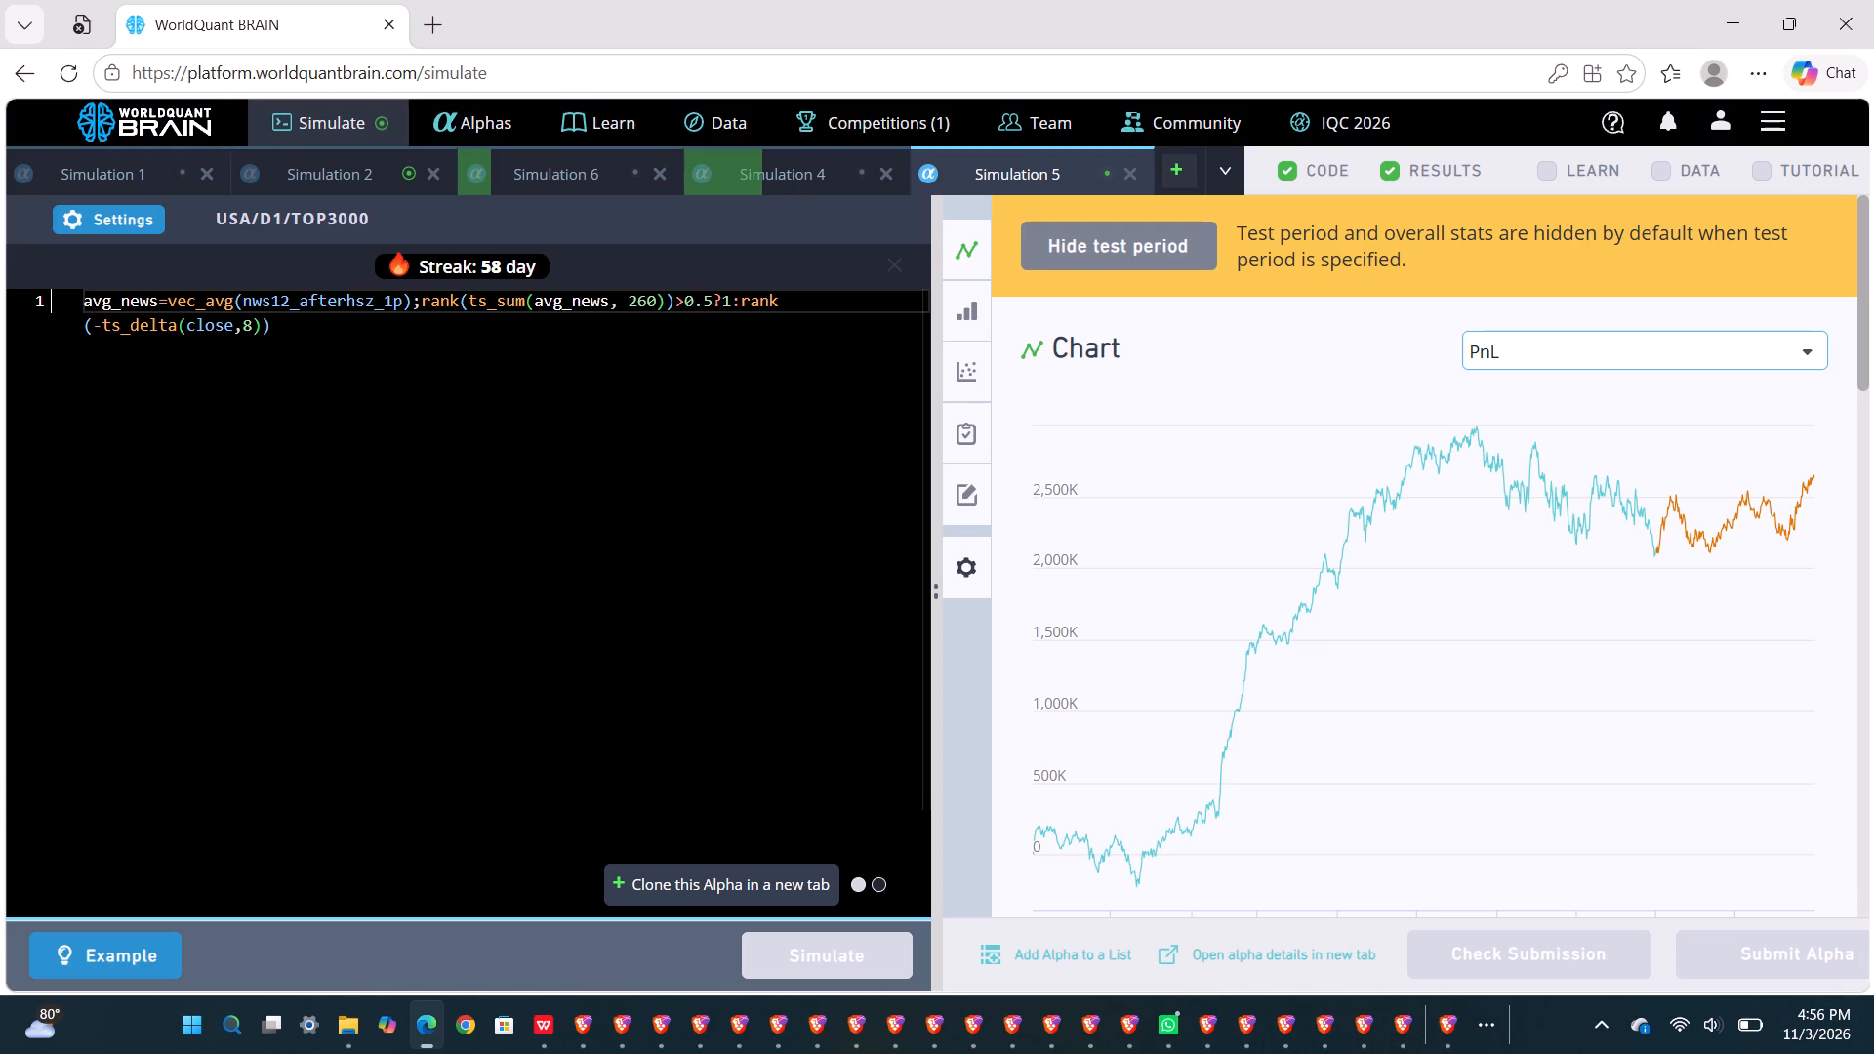
scroll(1246, 755, down, 7)
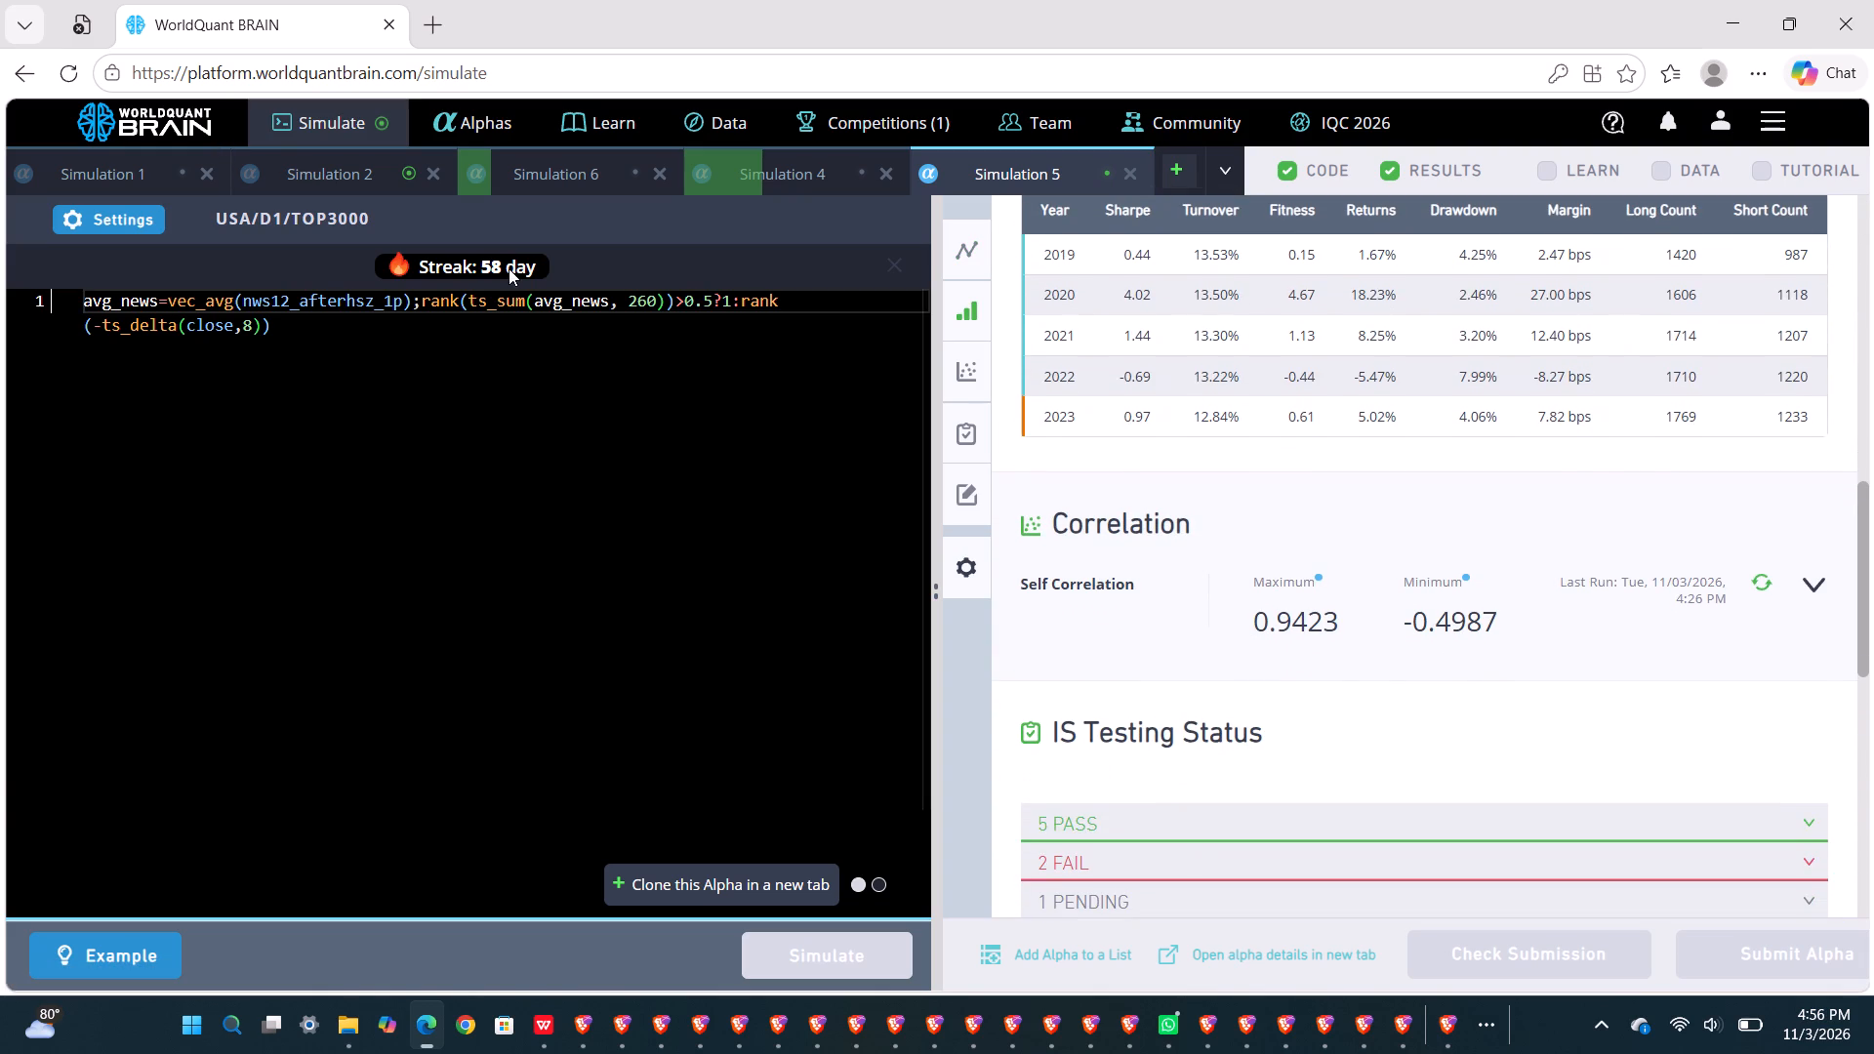
Show the test period for Simulation 2's alpha, examine its pending and failed IS tests and run the self-correlation check.
click(380, 174)
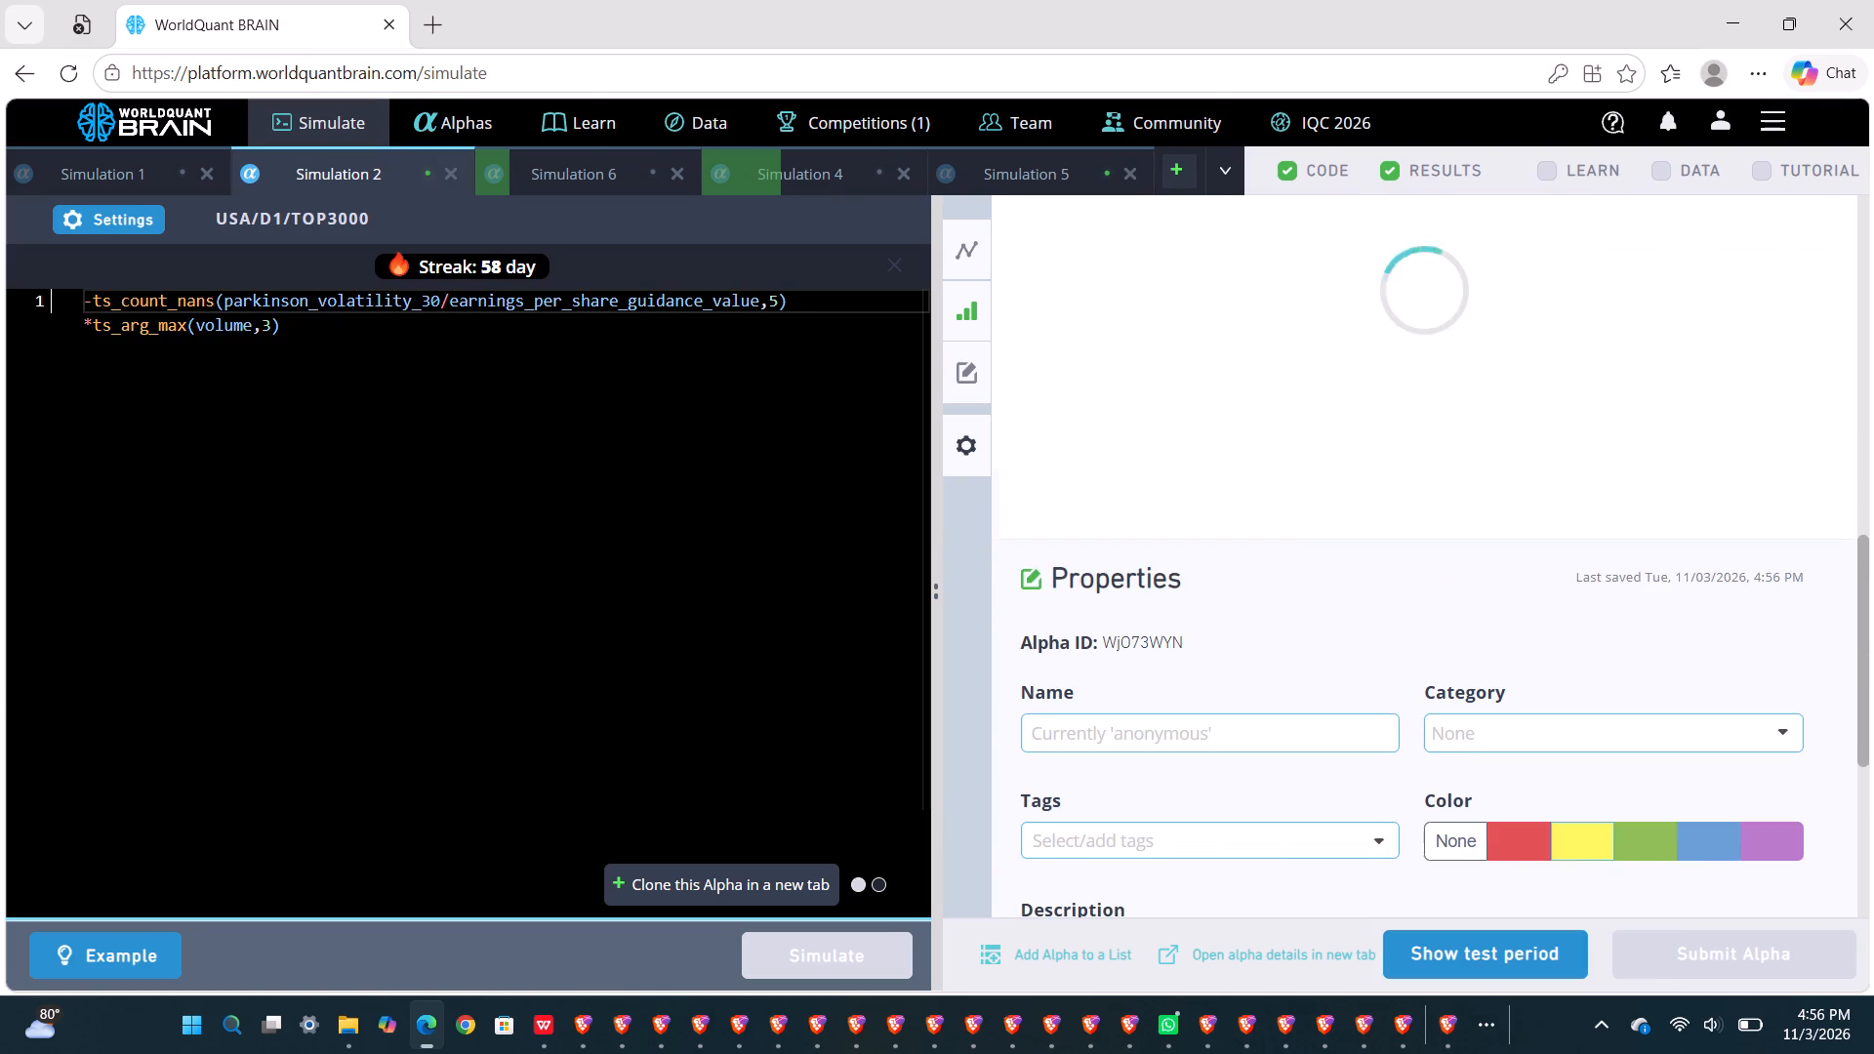
click(1444, 965)
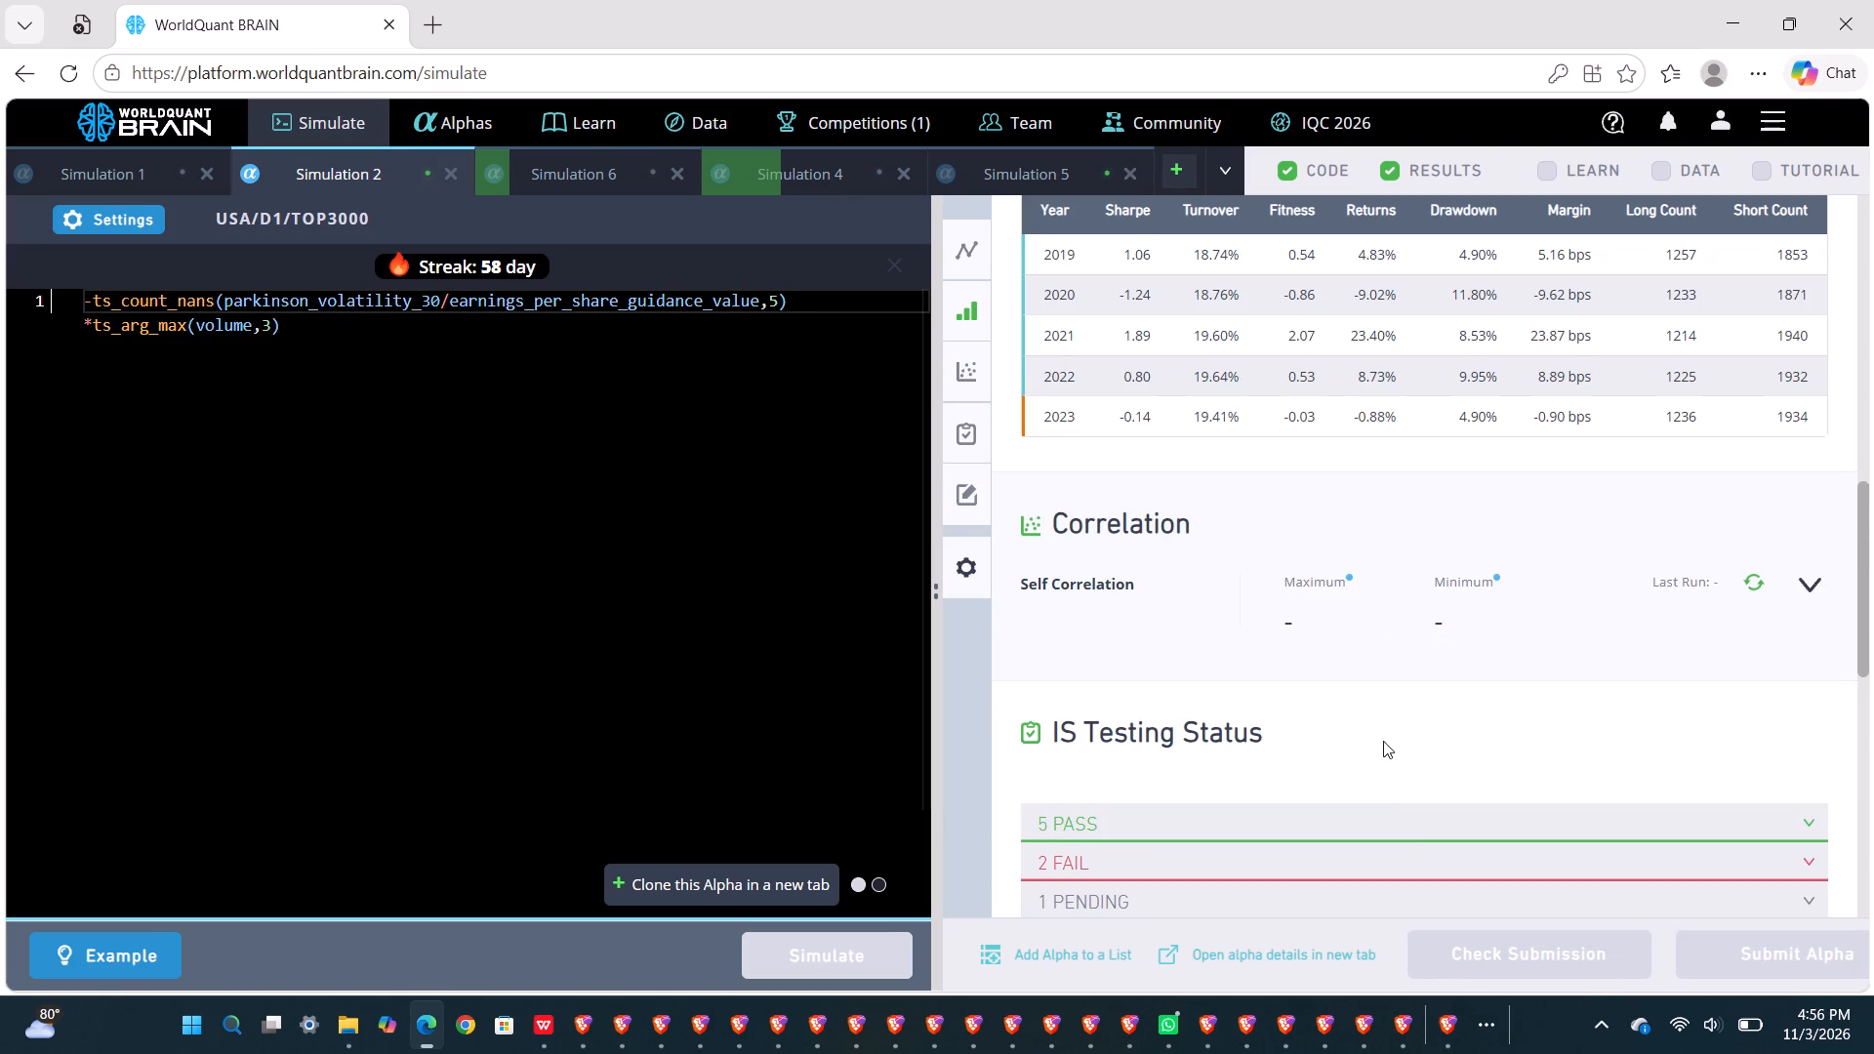
scroll(1383, 741, down, 1)
click(1383, 741)
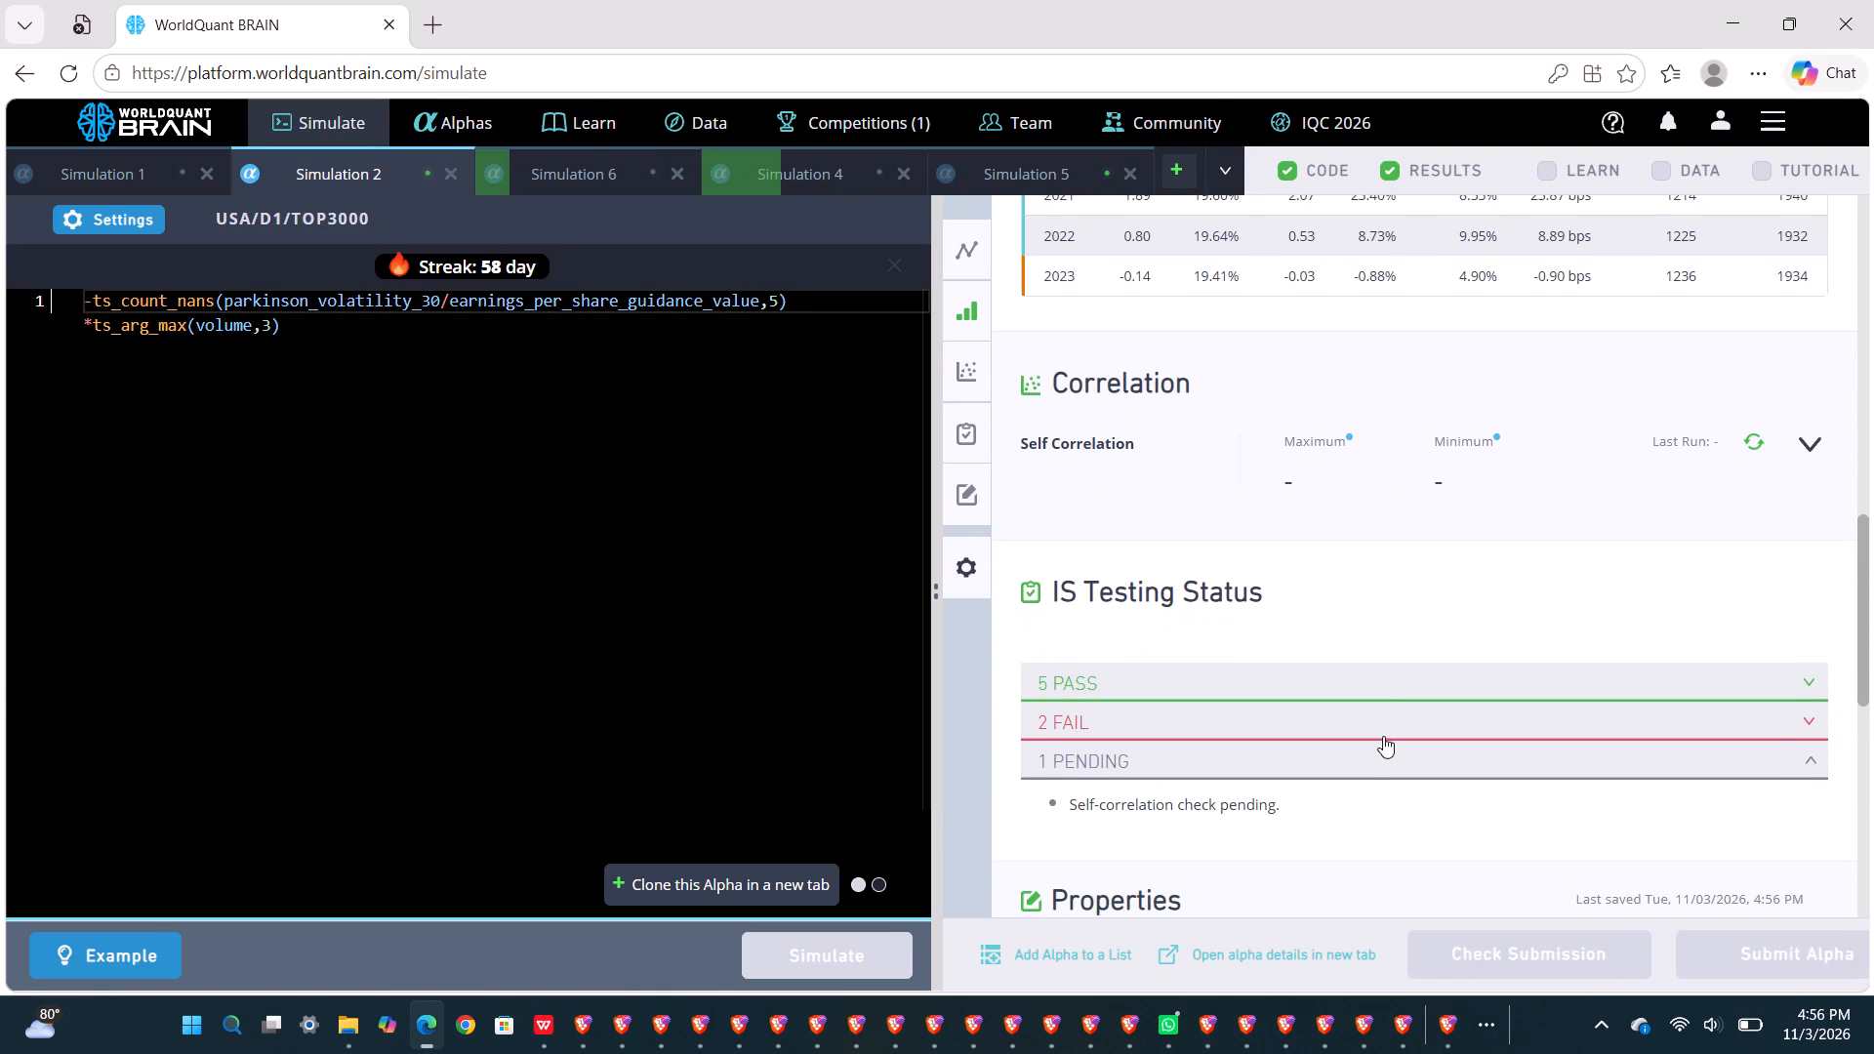
click(1382, 736)
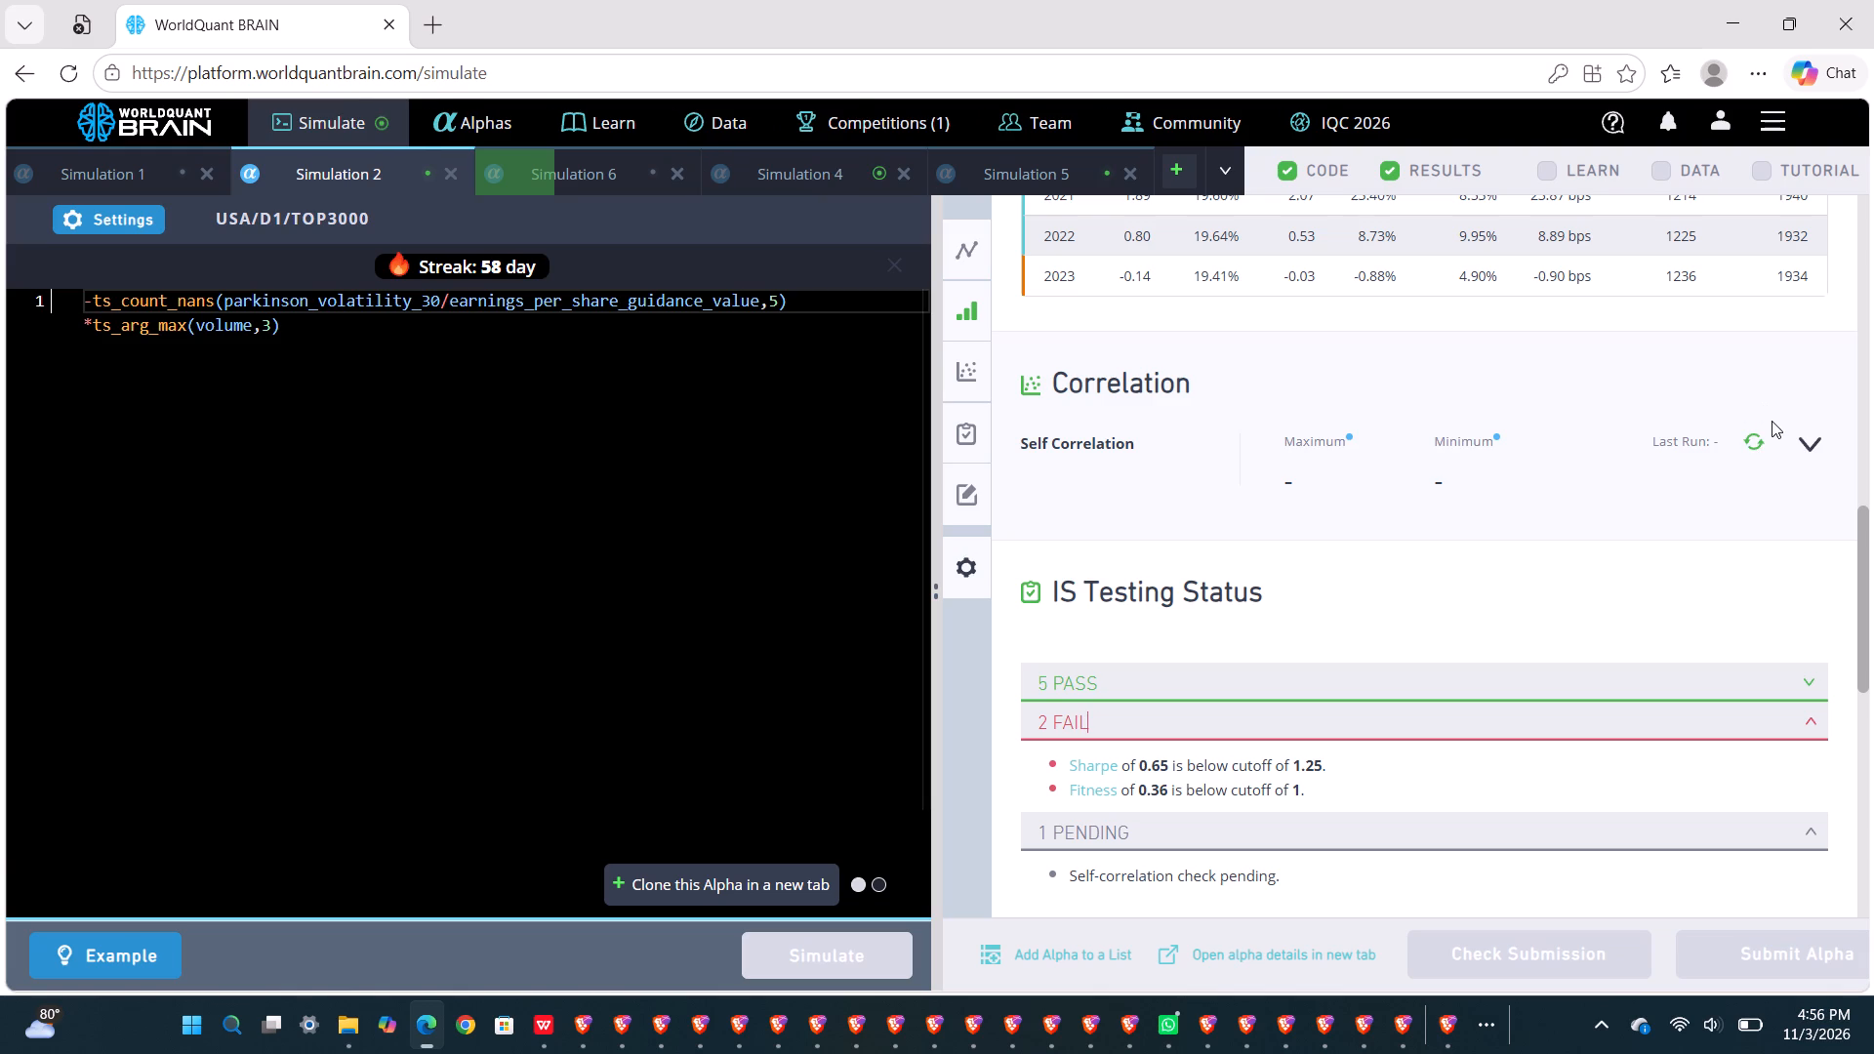
click(1764, 431)
click(1751, 444)
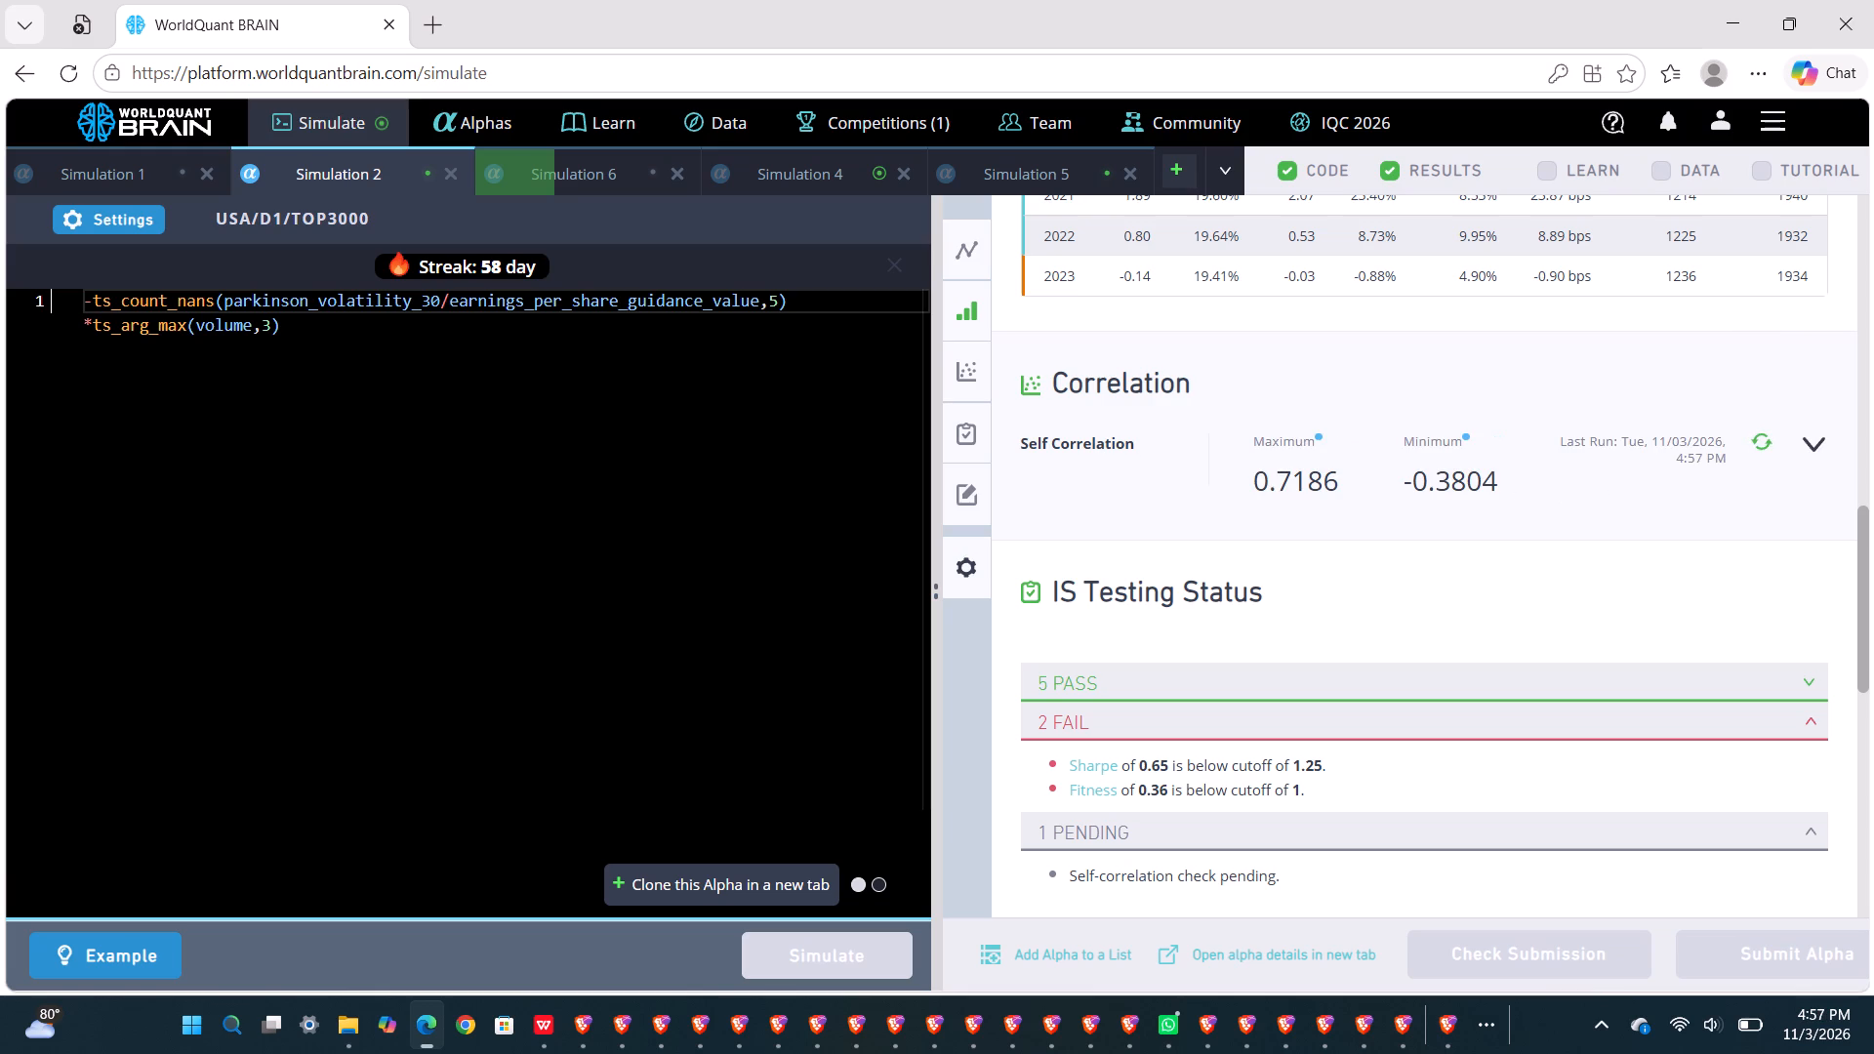
Replace parkinson_volatility_30 with implied_volatility_call_10 in Simulation 2's ts_count_nans term and simulate the alpha.
double_click(384, 302)
text(impl)
click(417, 322)
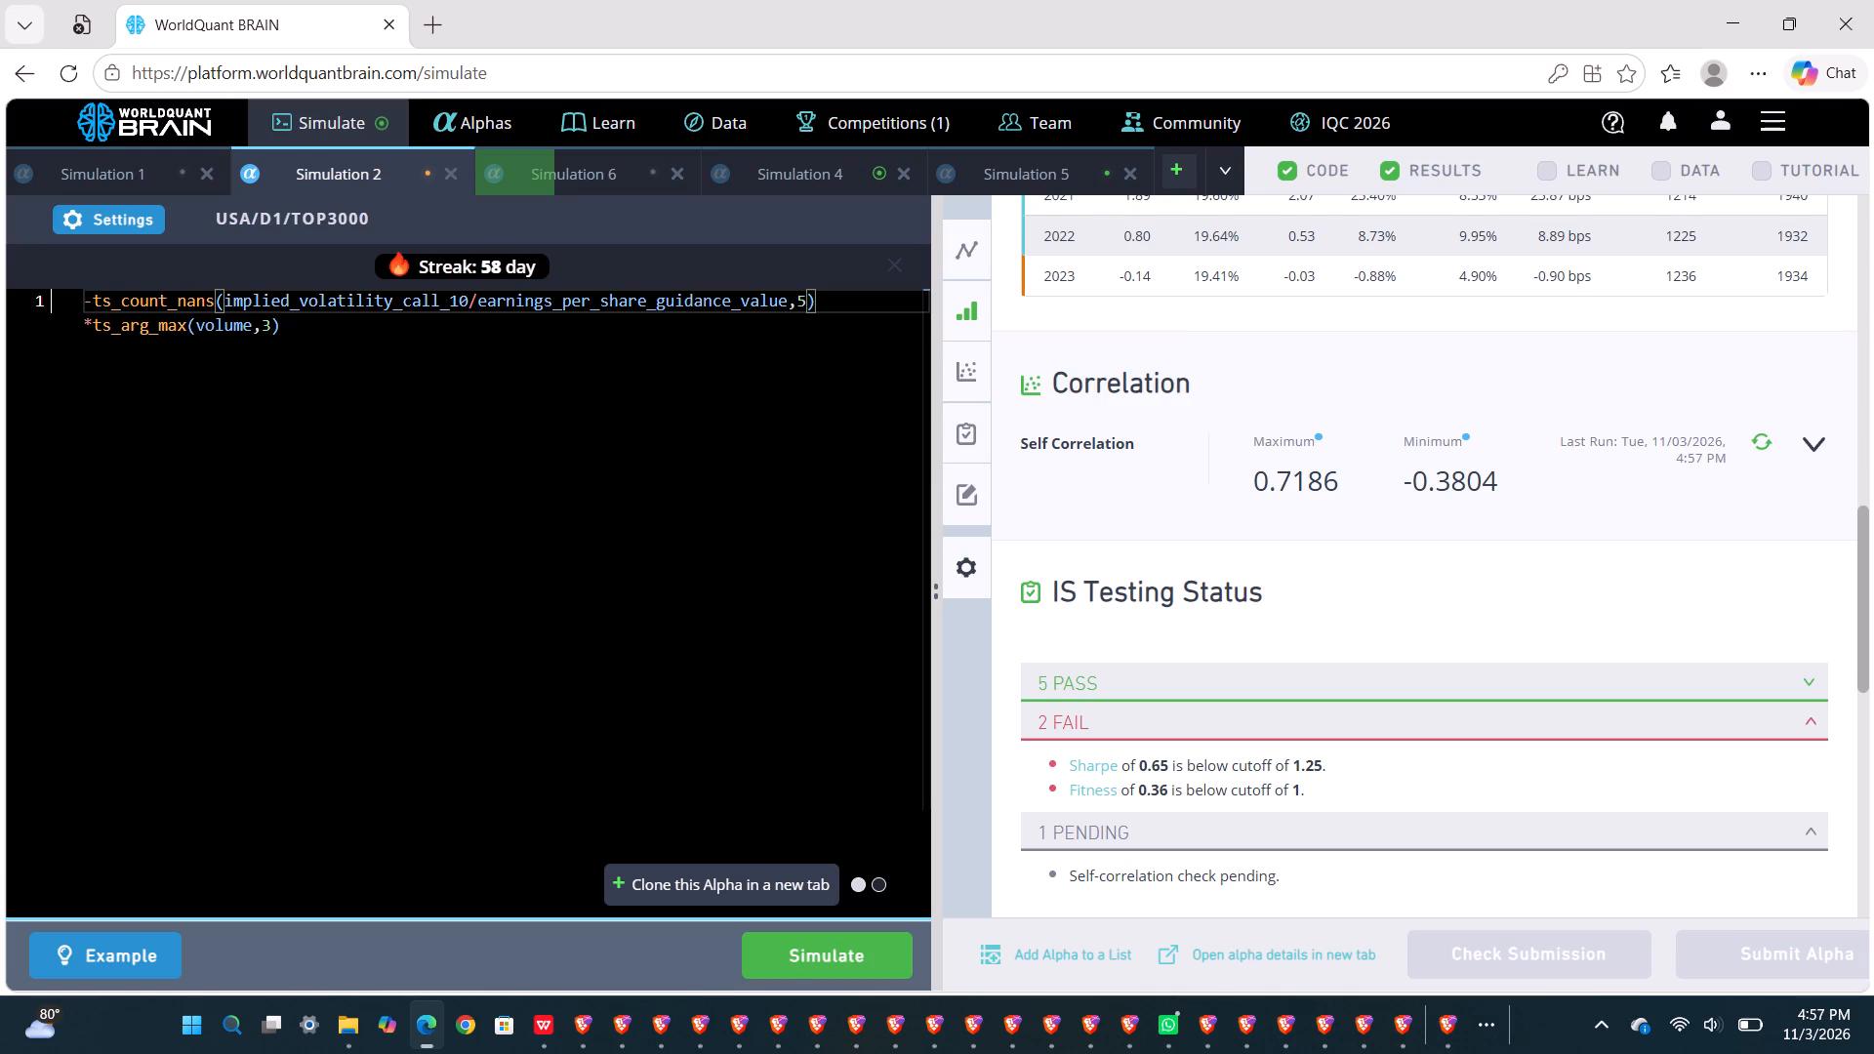
click(790, 948)
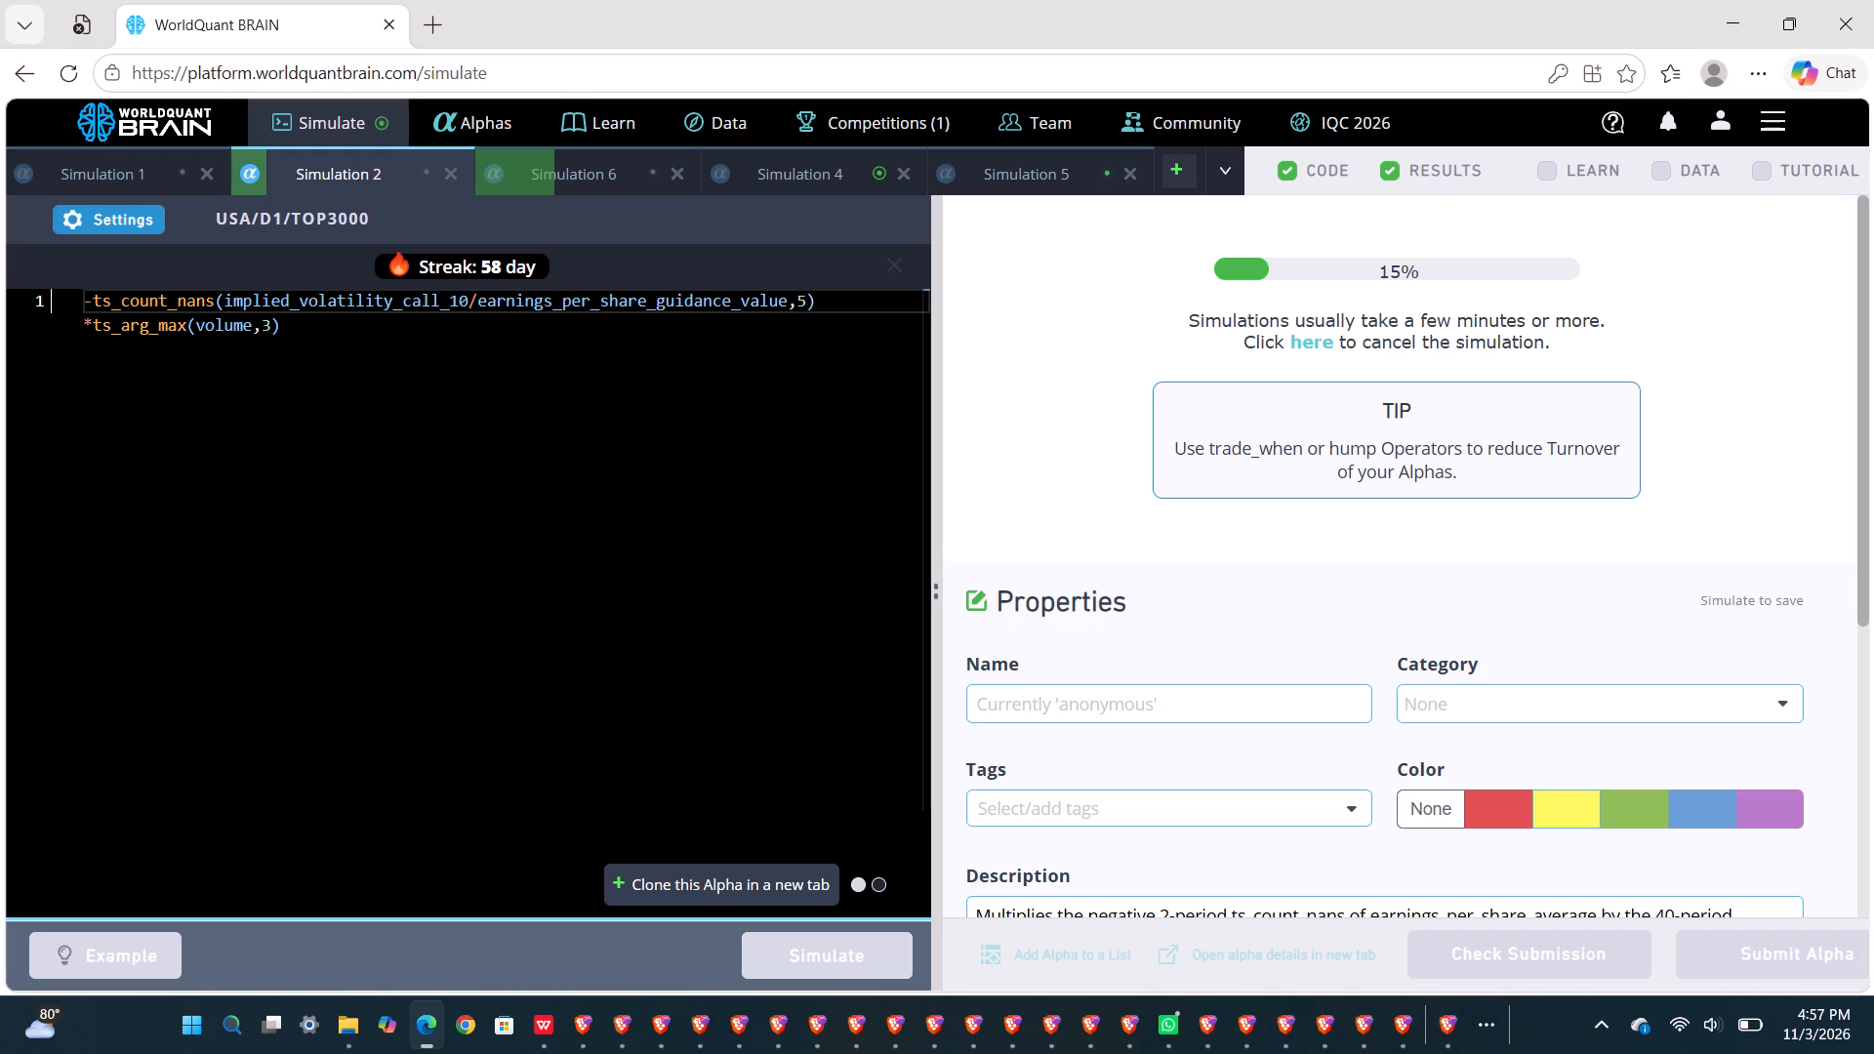
Show the test period for Simulation 4's alpha, examine its failed IS tests and run the self-correlation check.
click(813, 172)
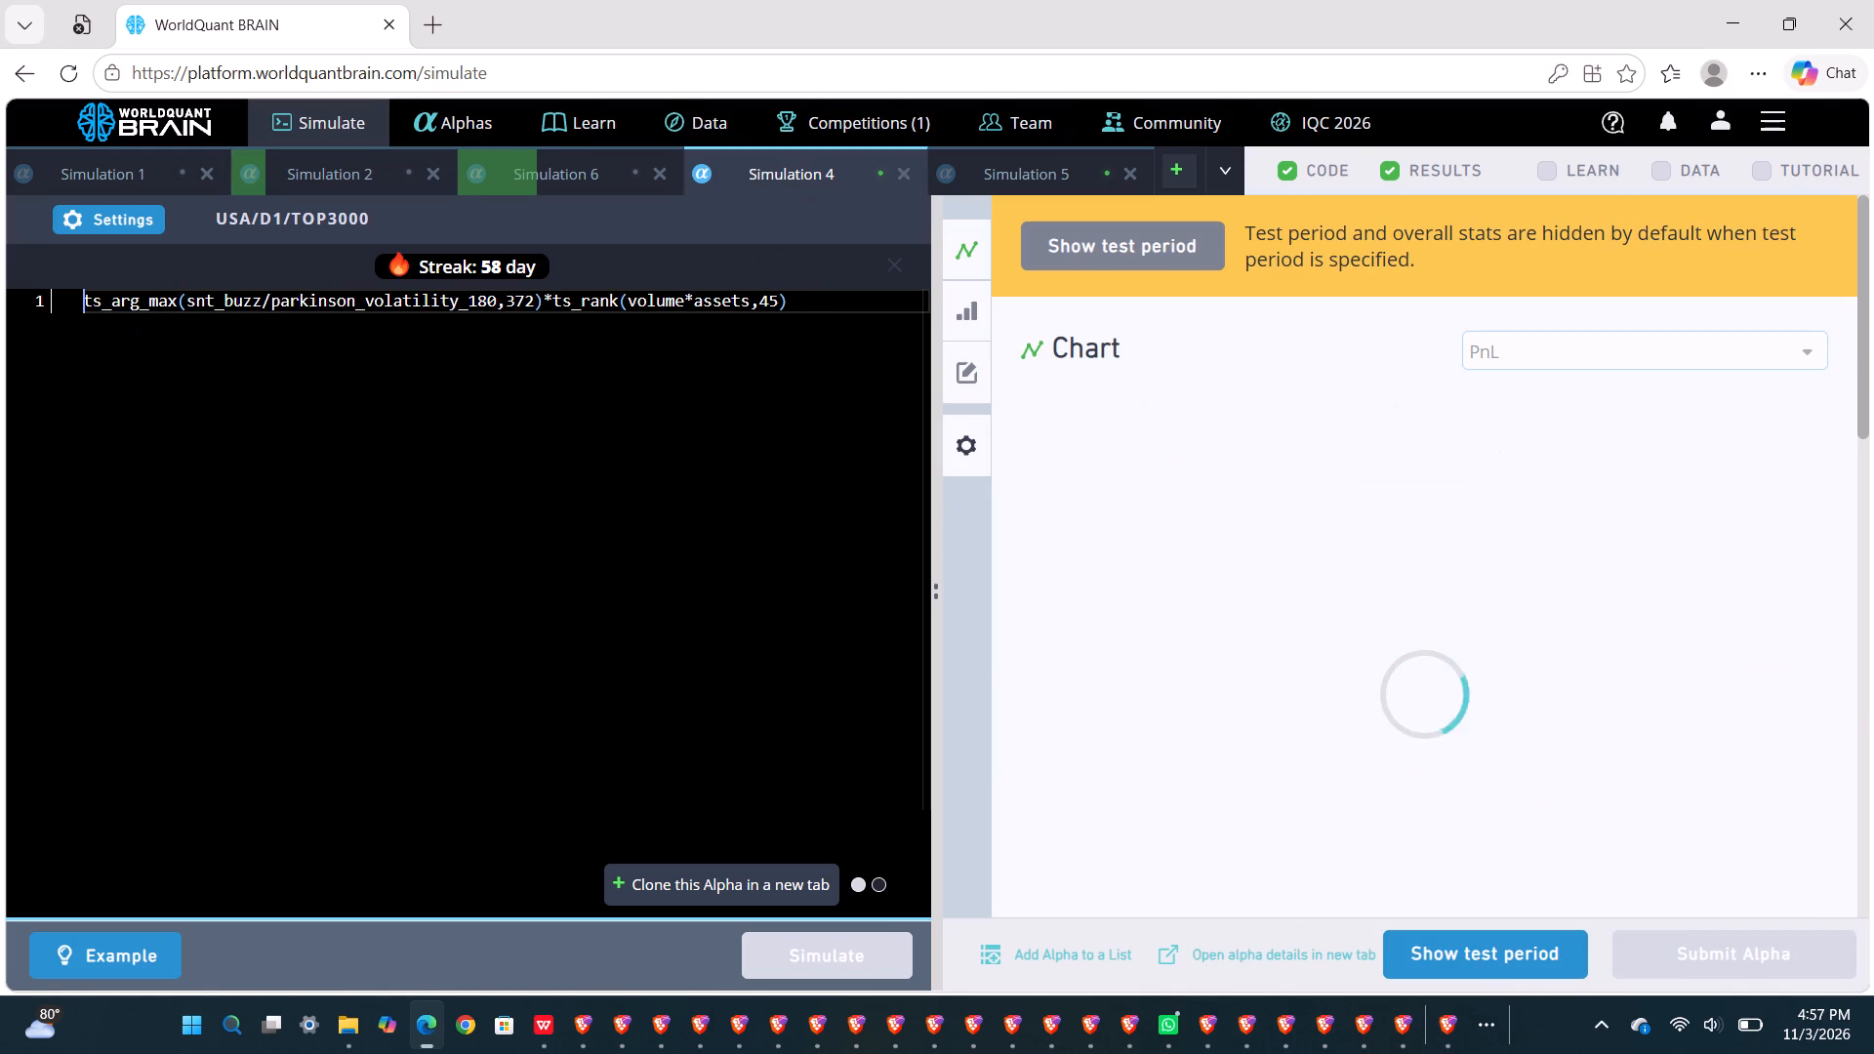
click(1407, 949)
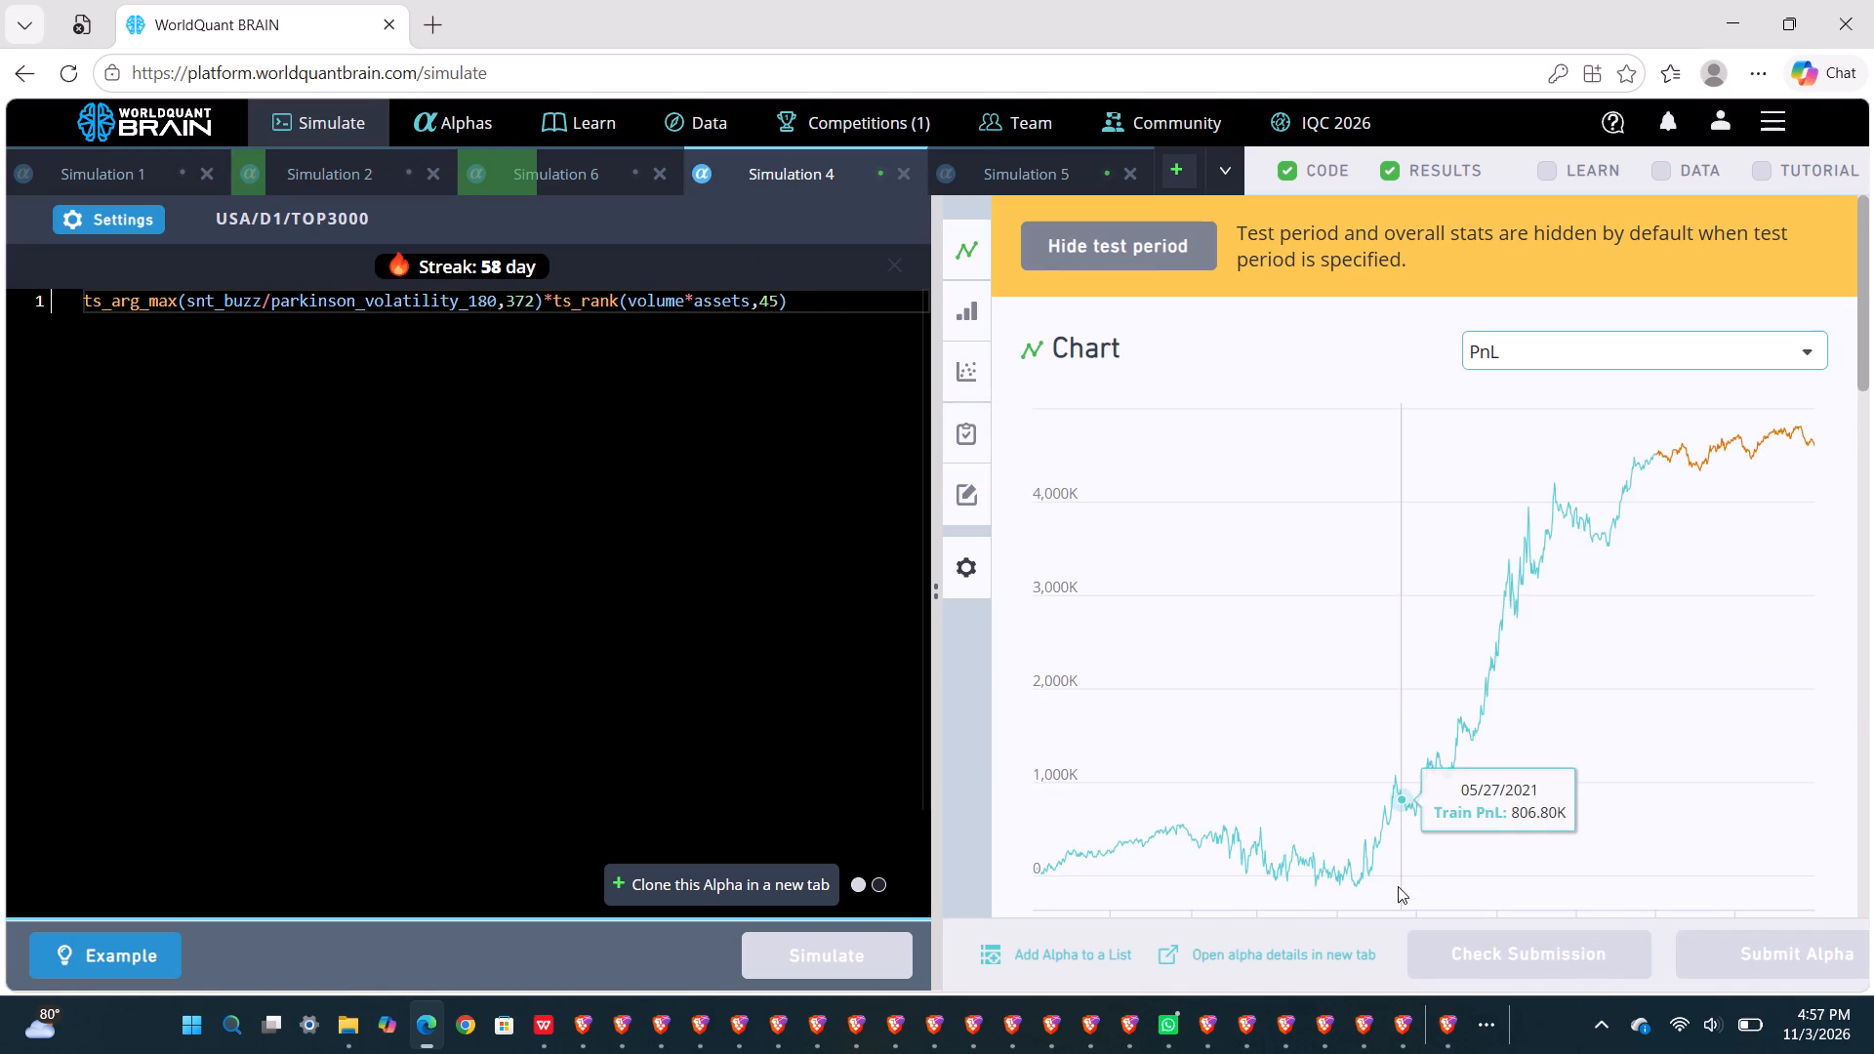
scroll(1398, 886, down, 5)
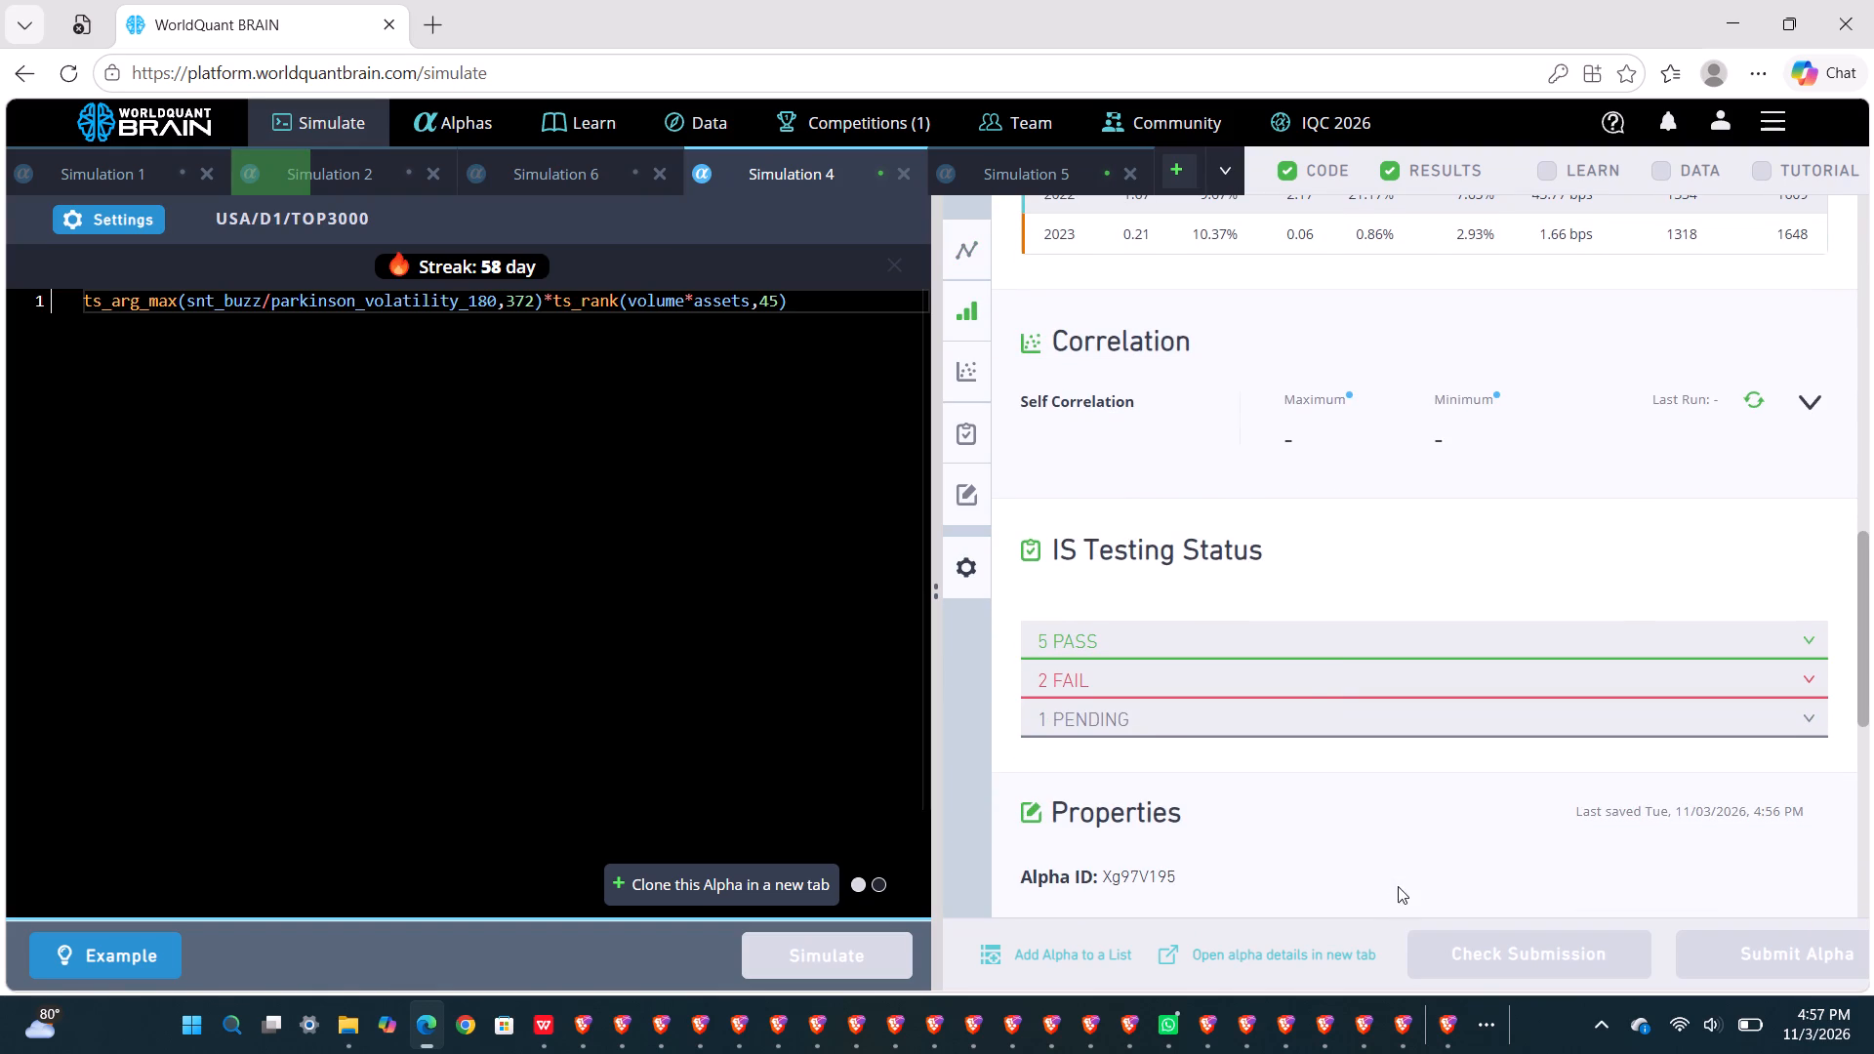
click(1321, 673)
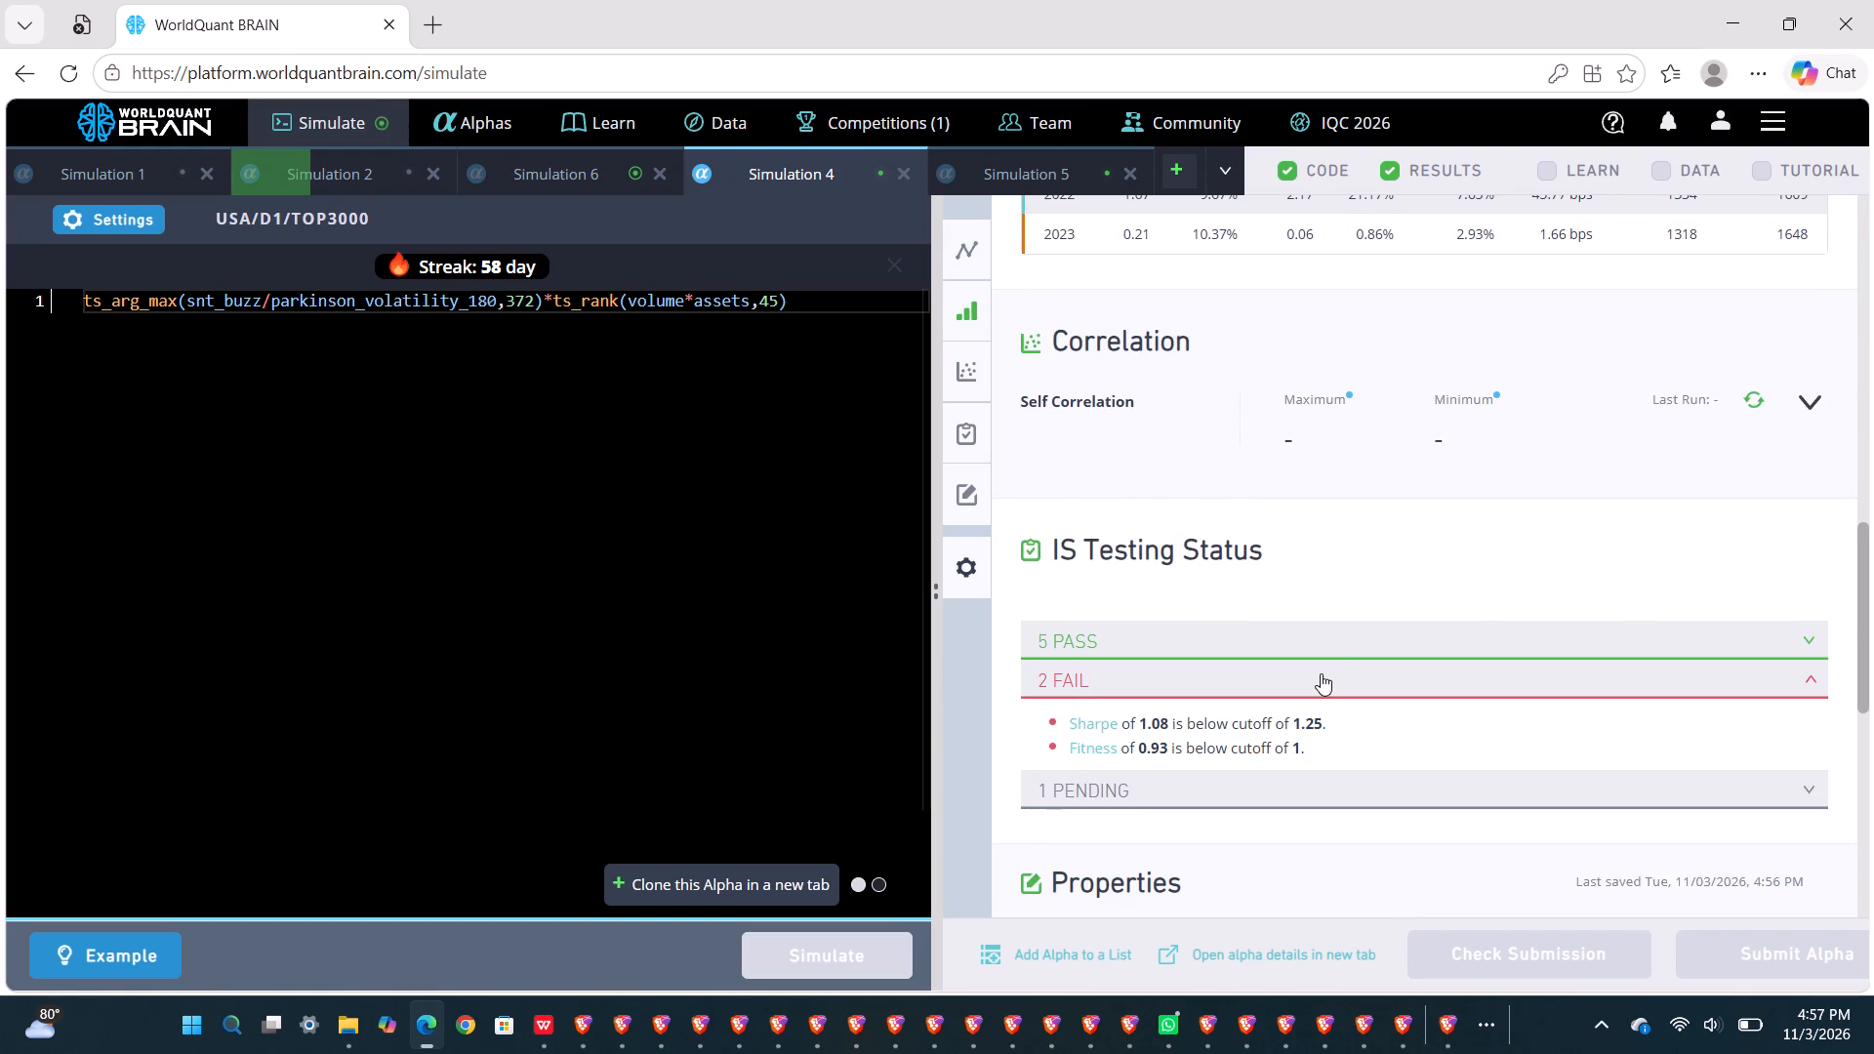
click(1757, 399)
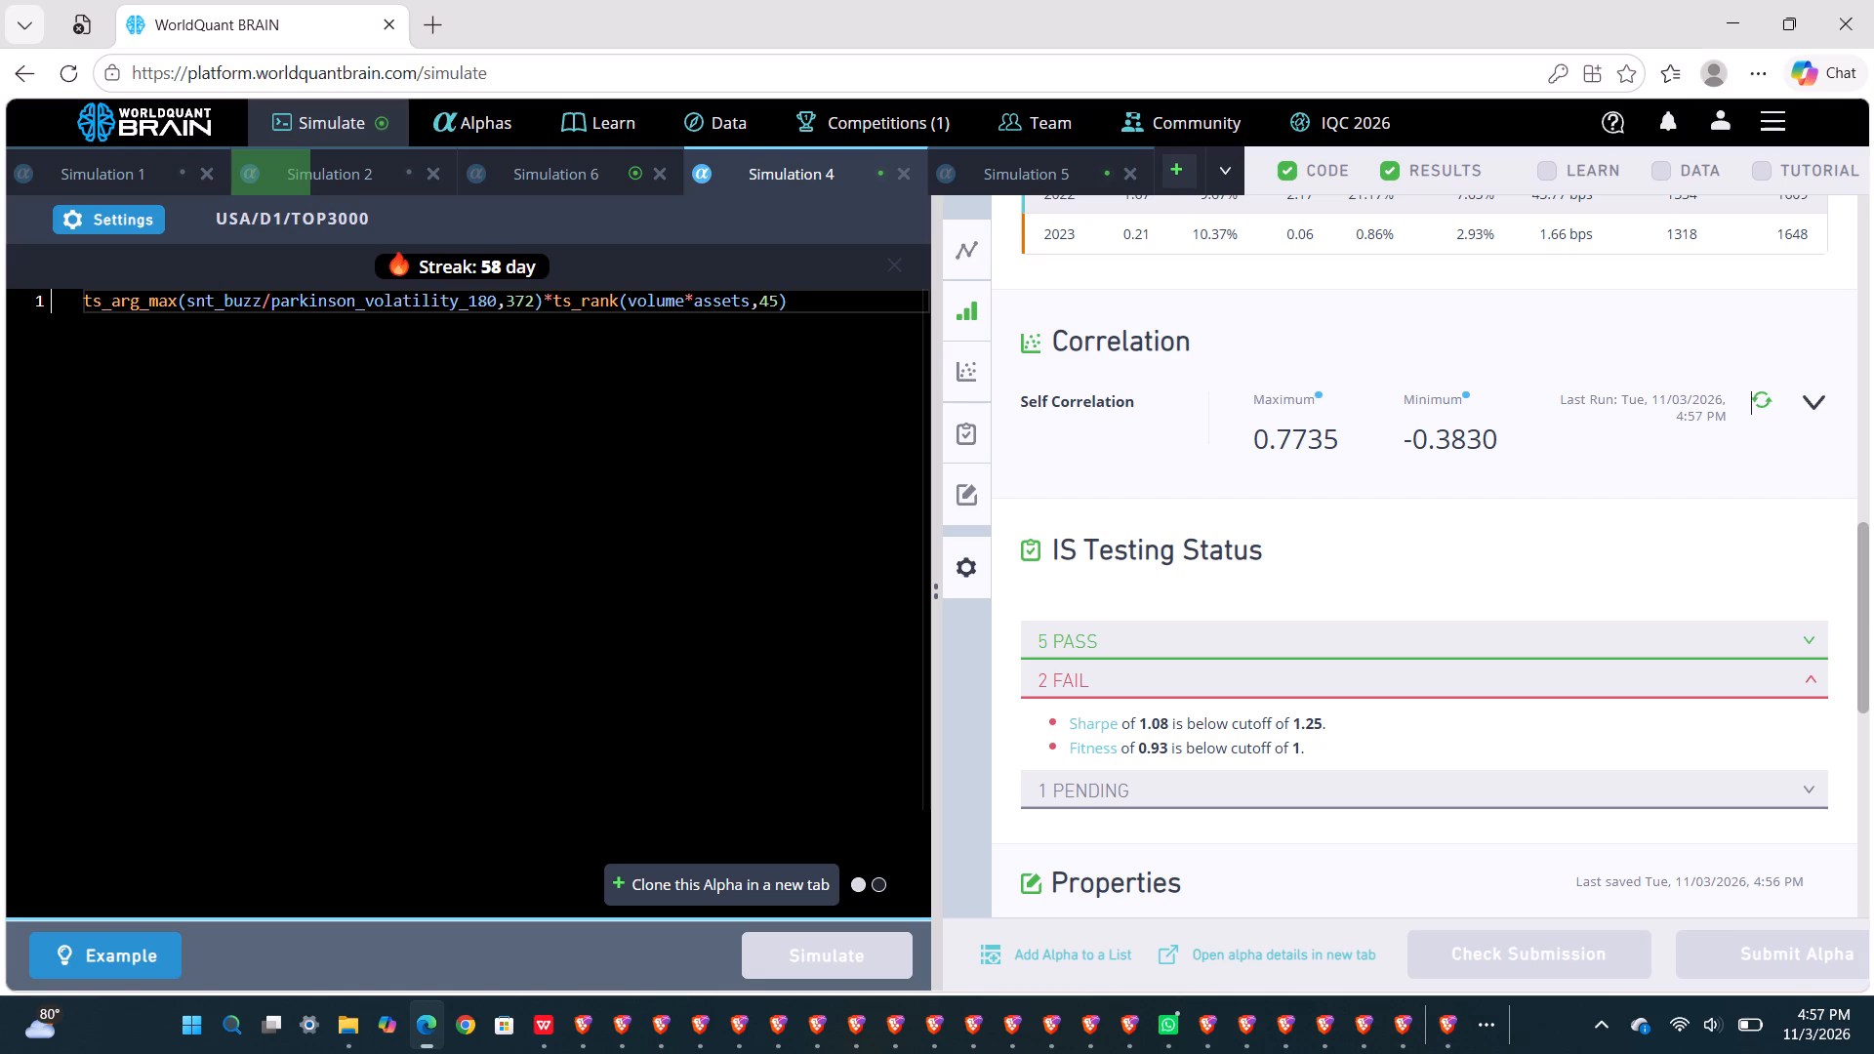
Replace snt_buzz with scl12_sentiment in Simulation 4's ts_arg_max term and simulate the alpha.
double_click(239, 304)
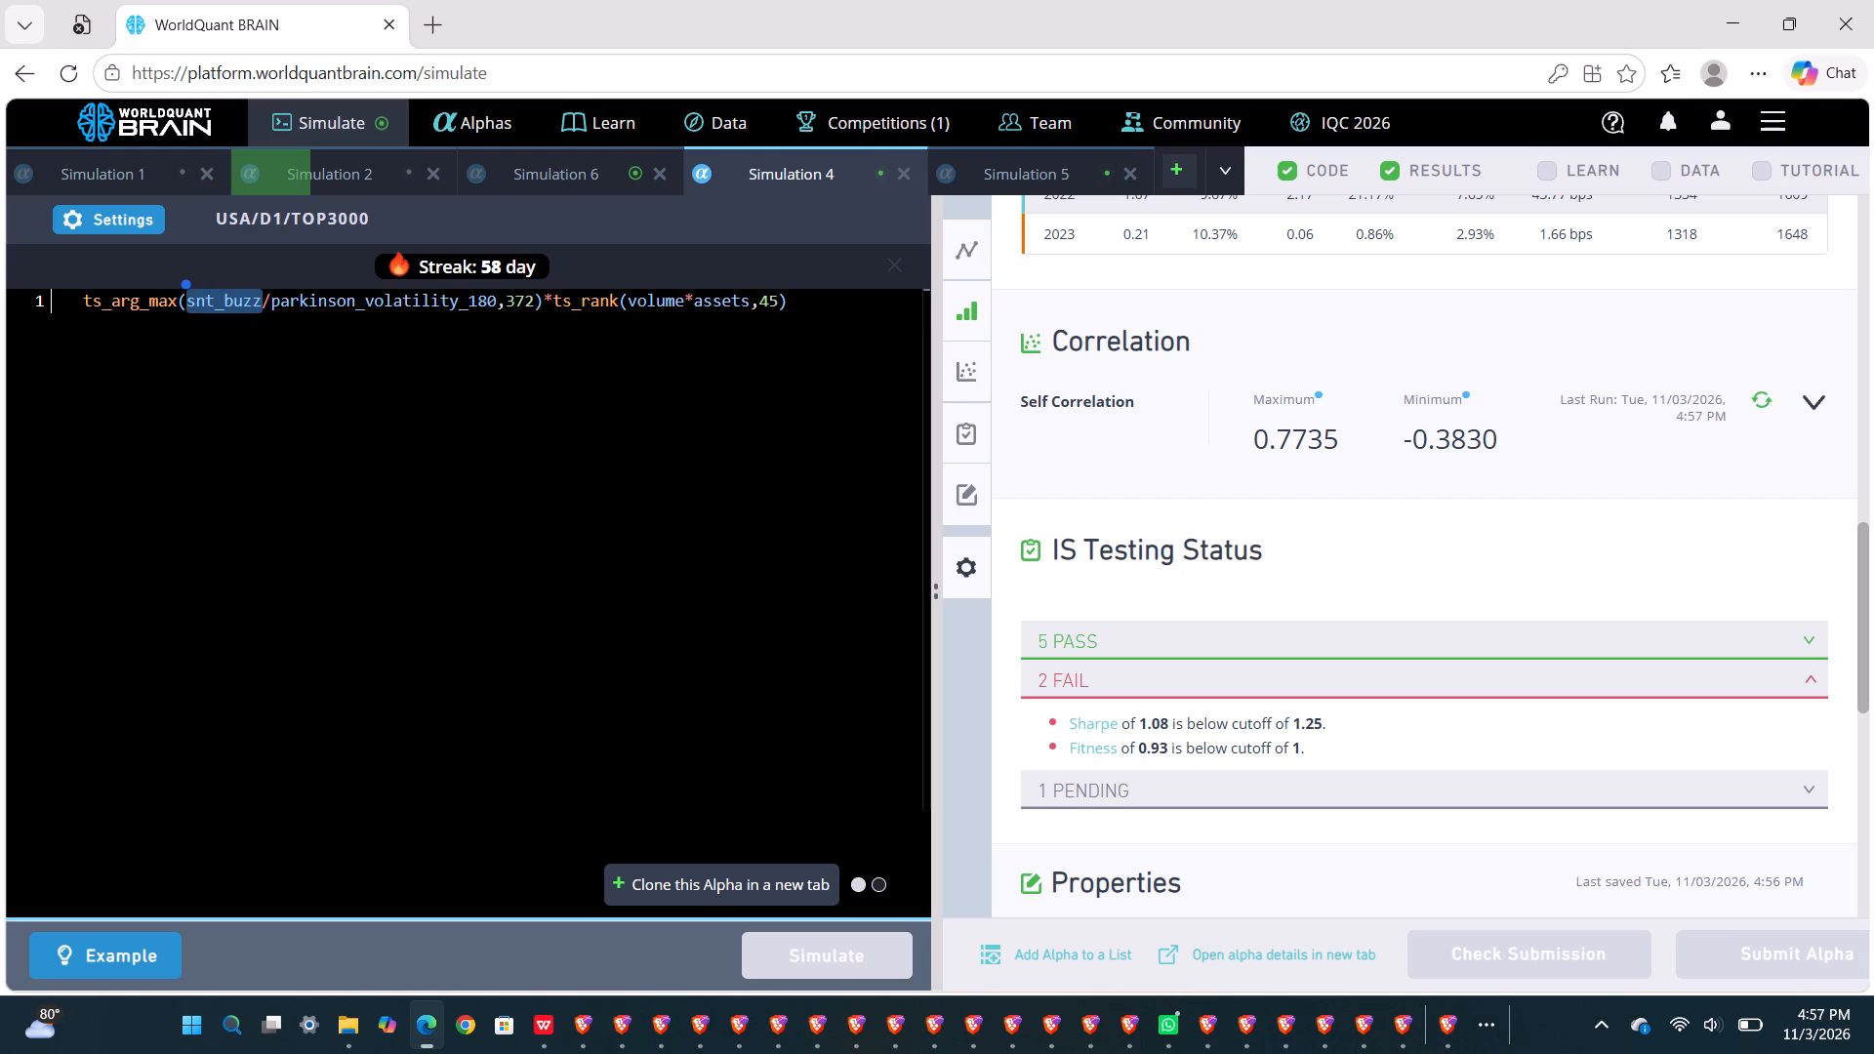
key(s)
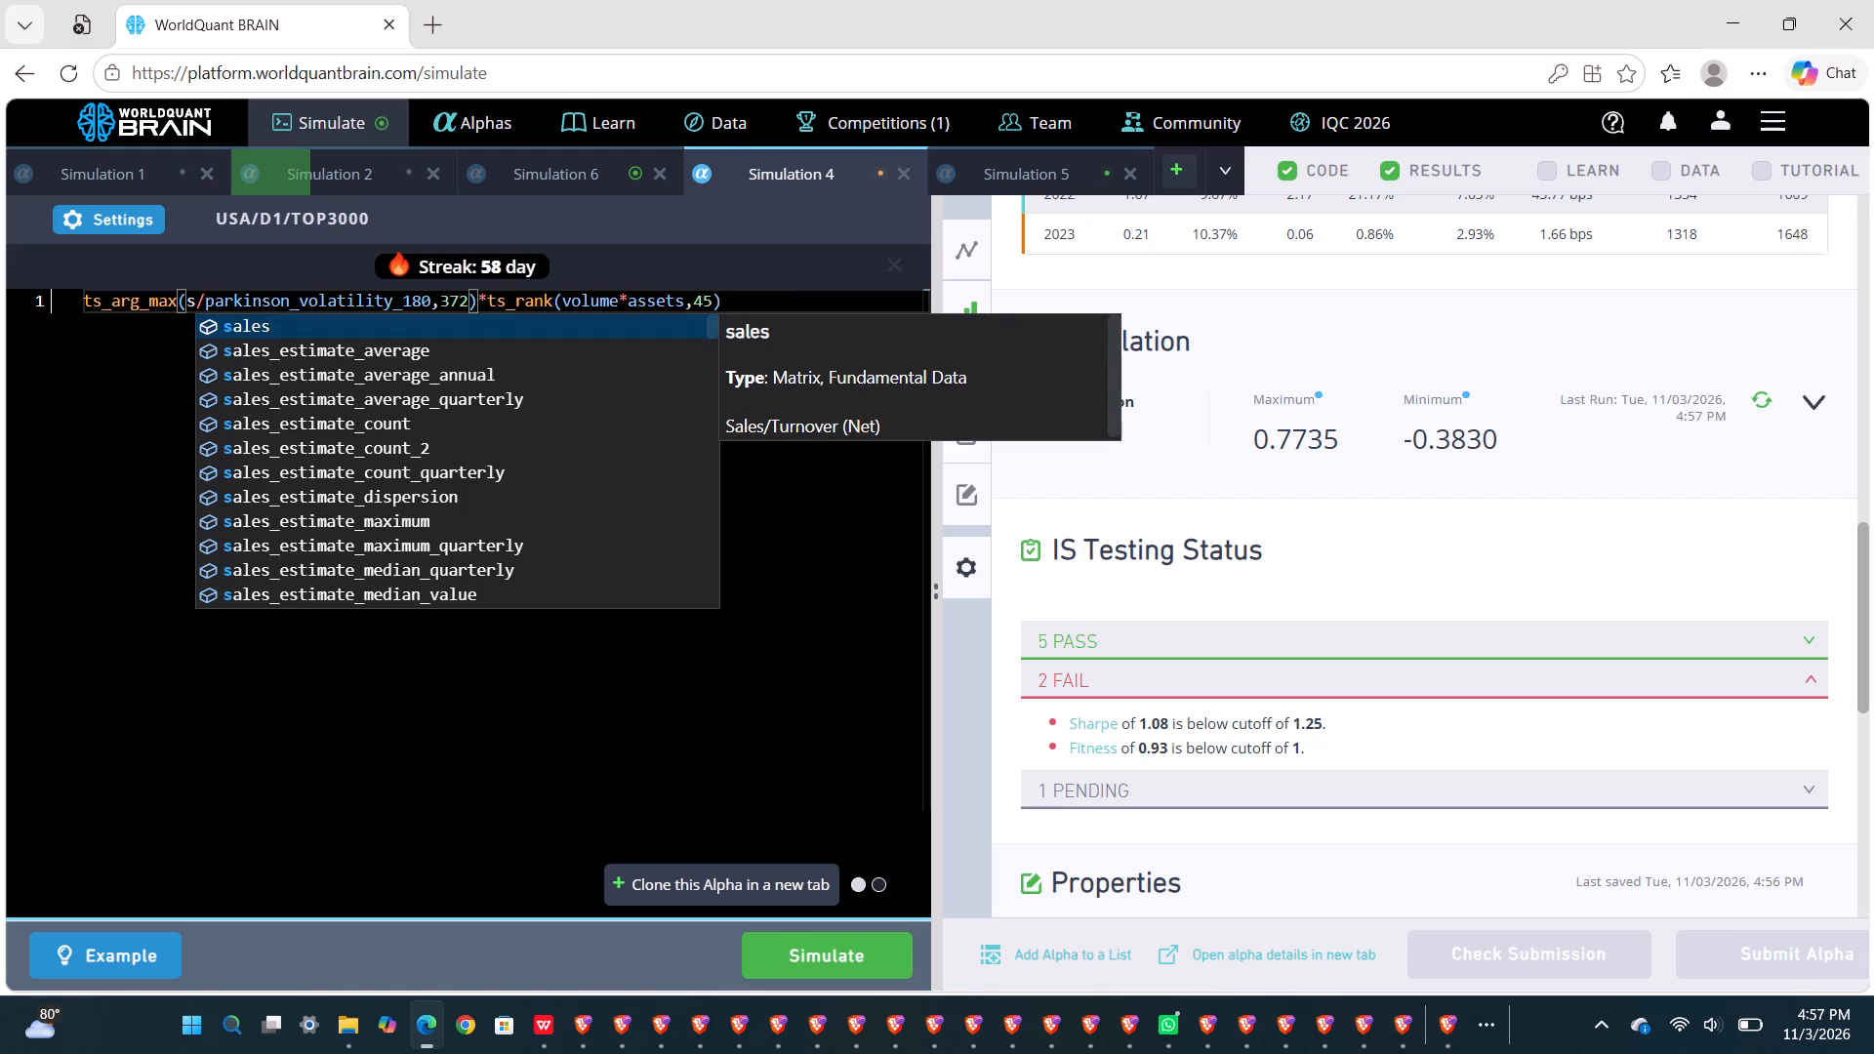
text(ent)
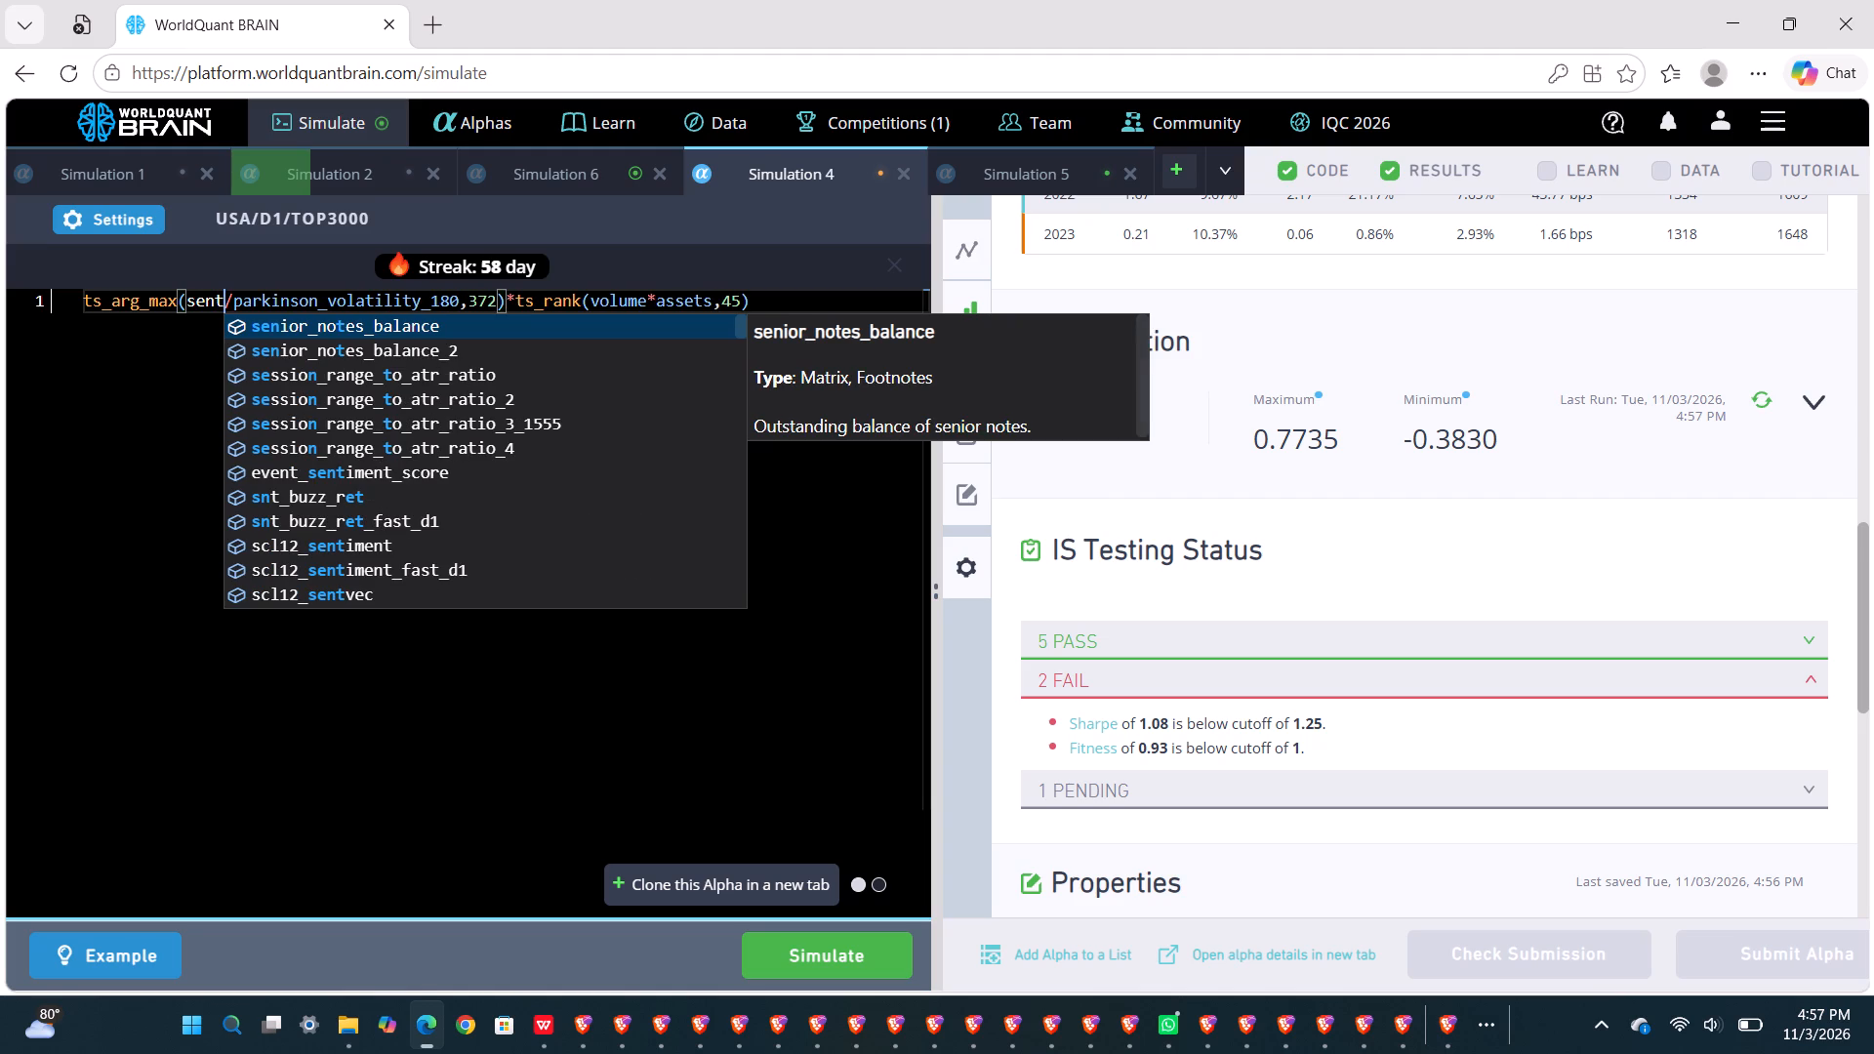
click(331, 543)
click(799, 948)
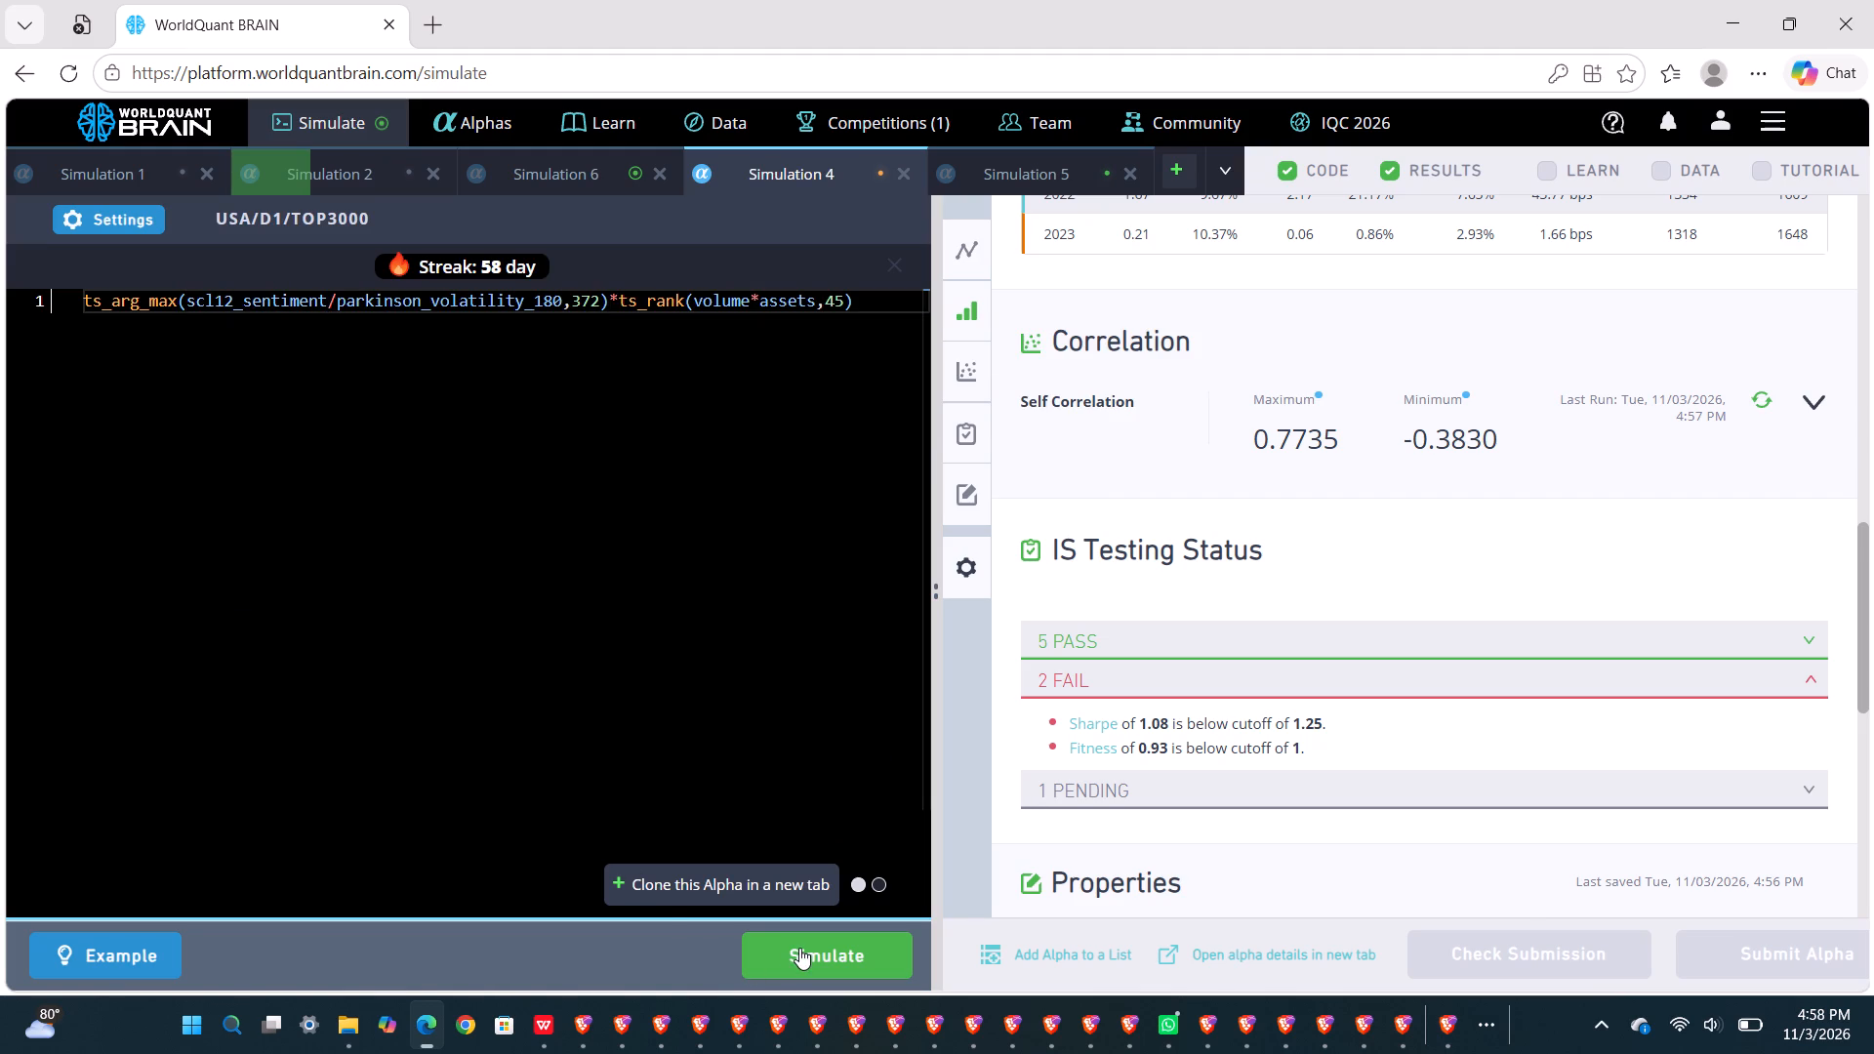
Show the test period for Simulation 6's alpha and review its self-correlation and IS testing status.
click(585, 182)
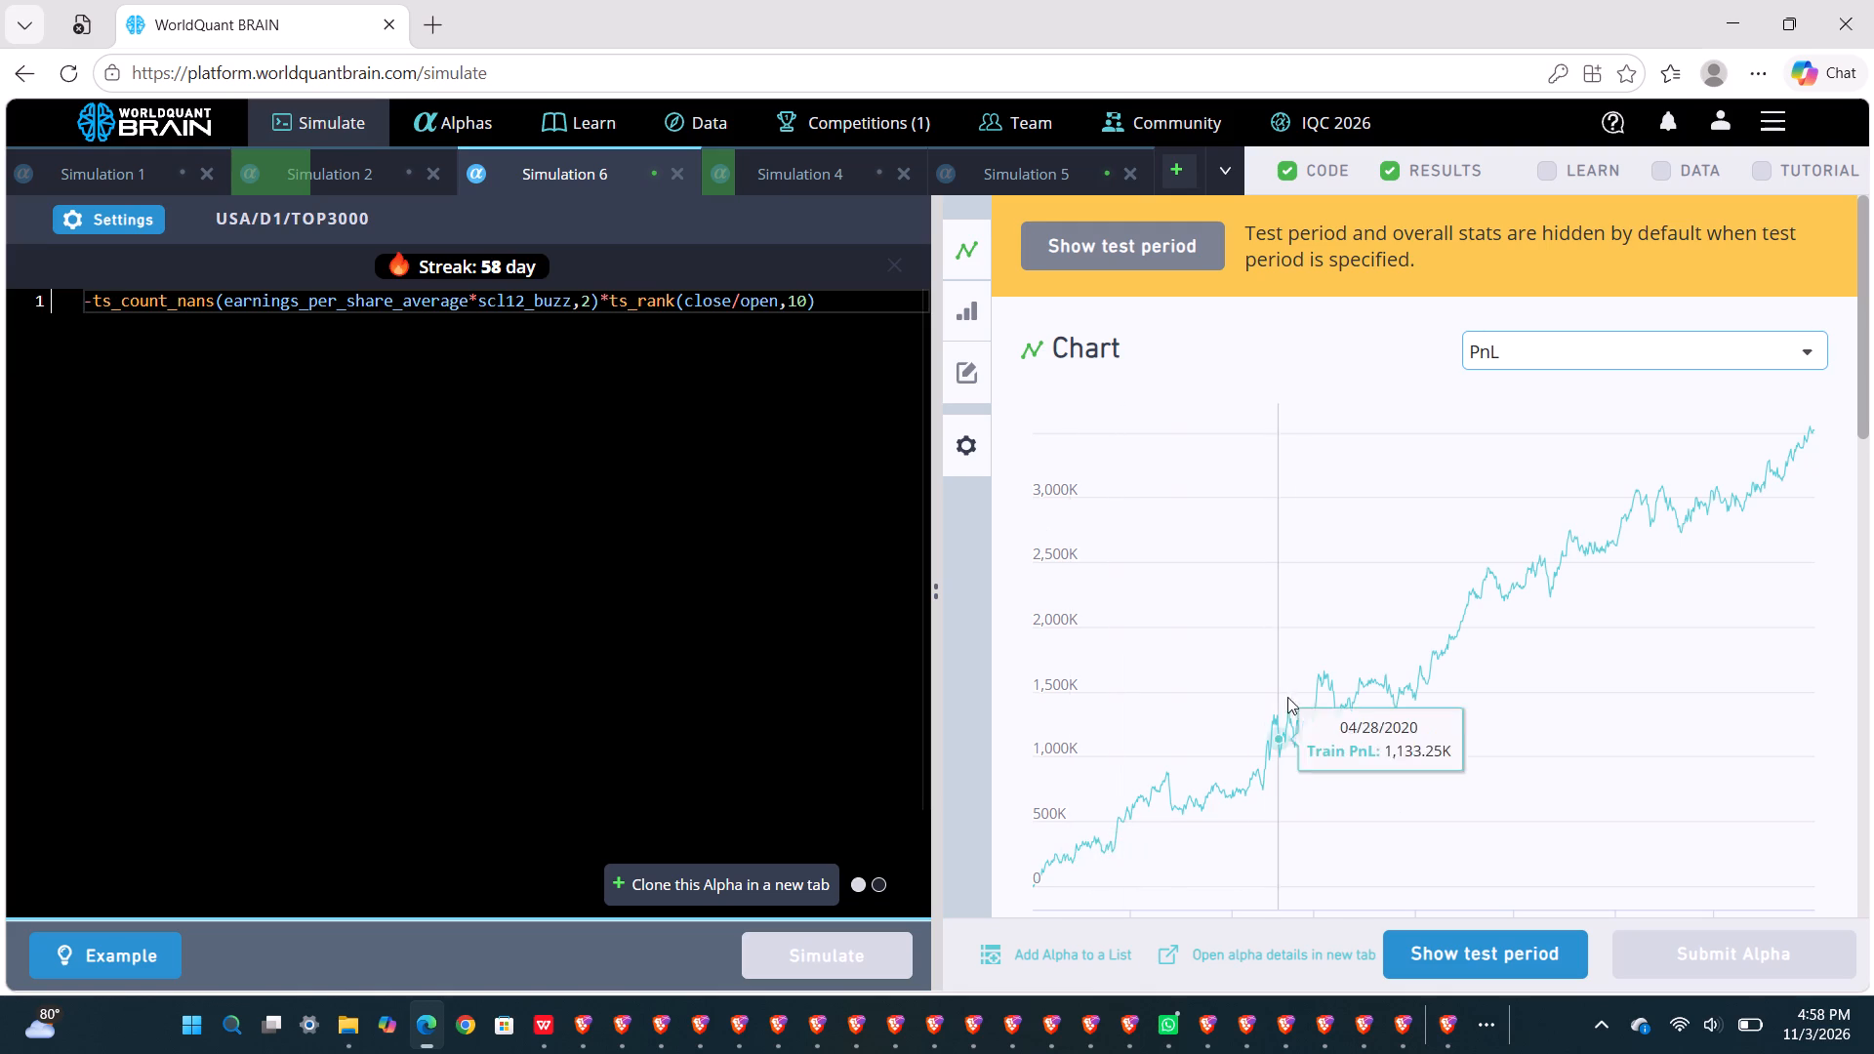
click(1449, 979)
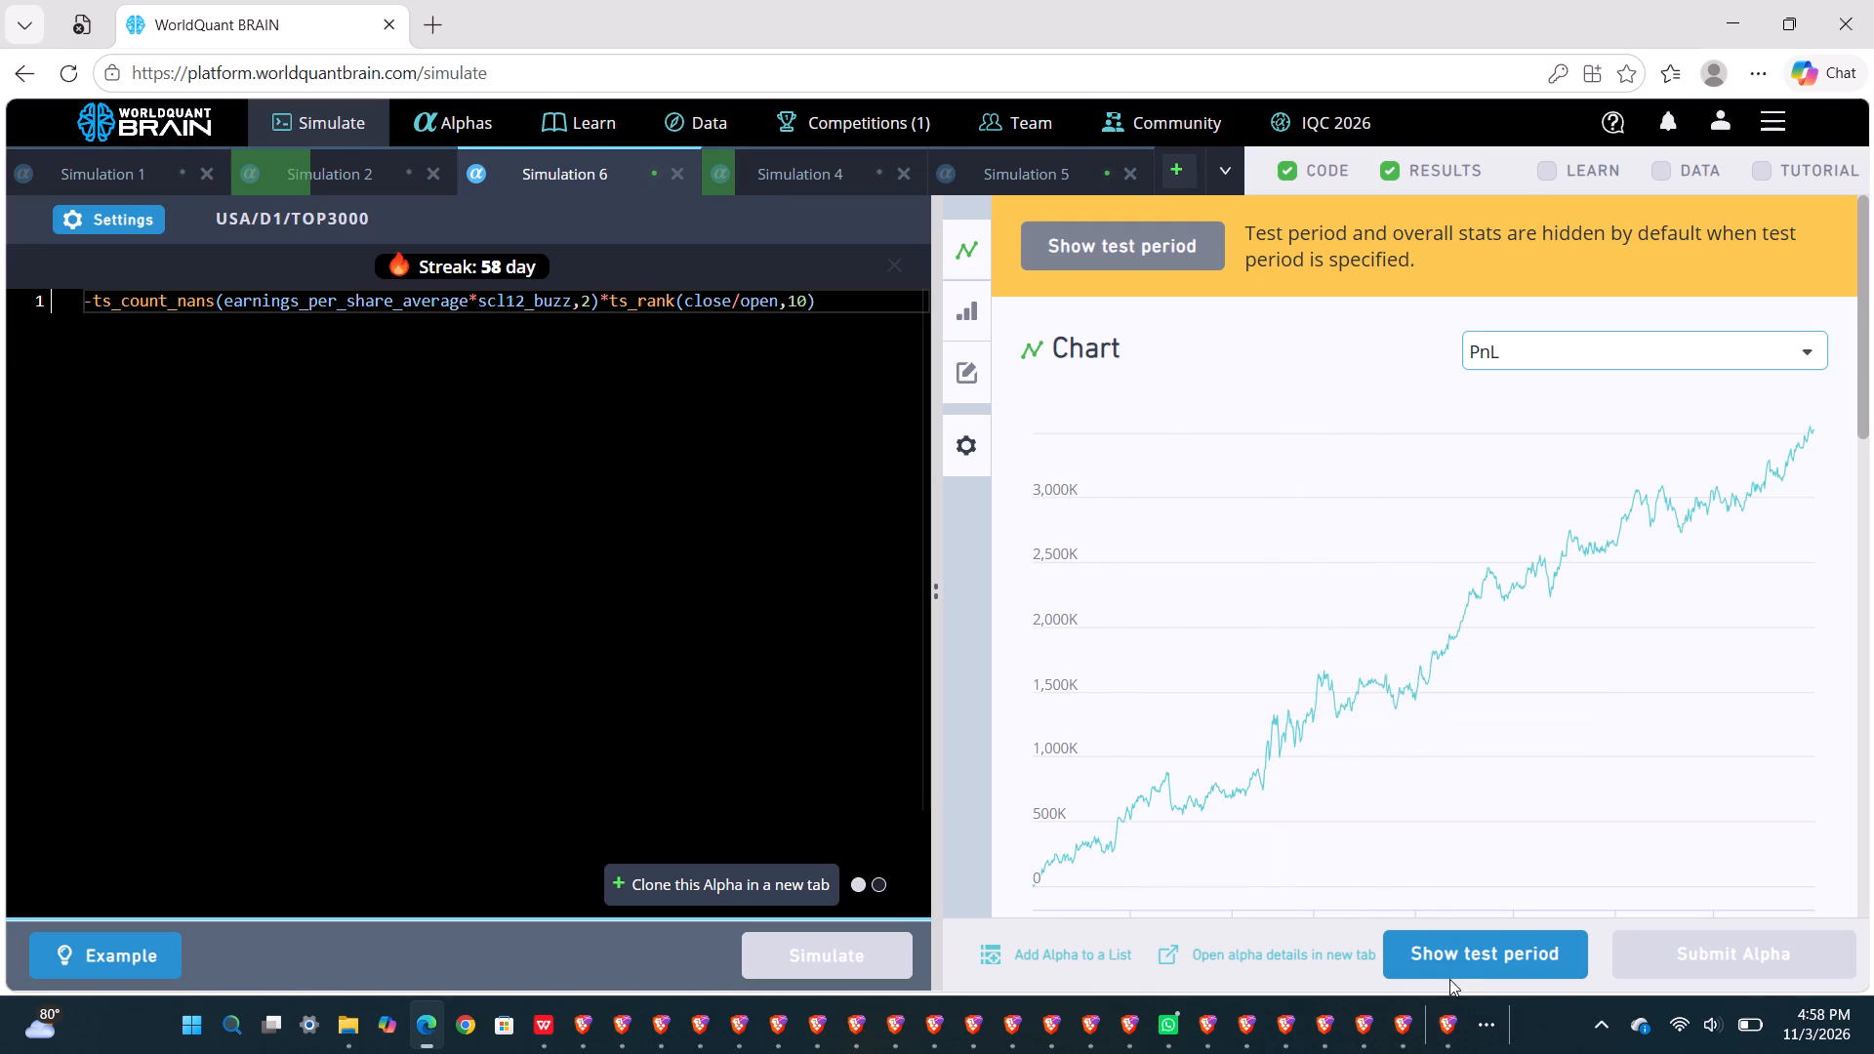
click(1485, 954)
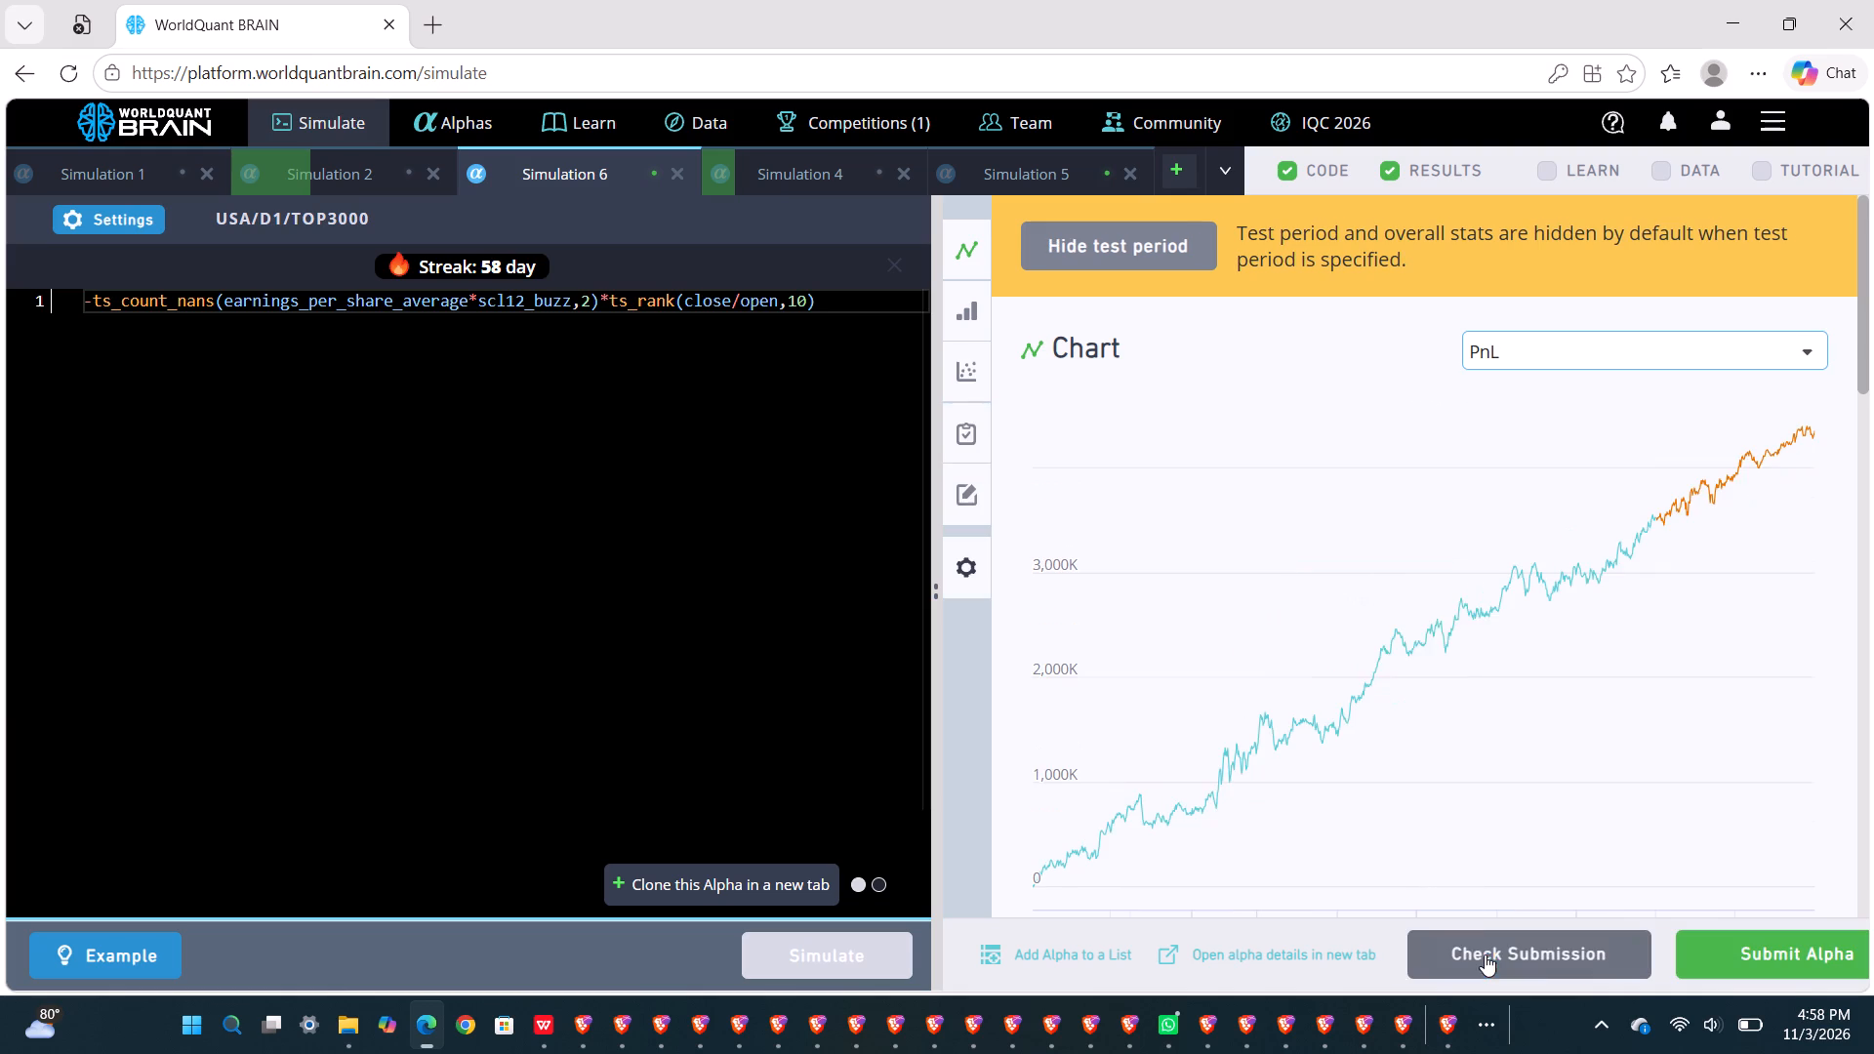
Run the self-correlation check for Simulation 6's alpha.
scroll(1446, 801, down, 8)
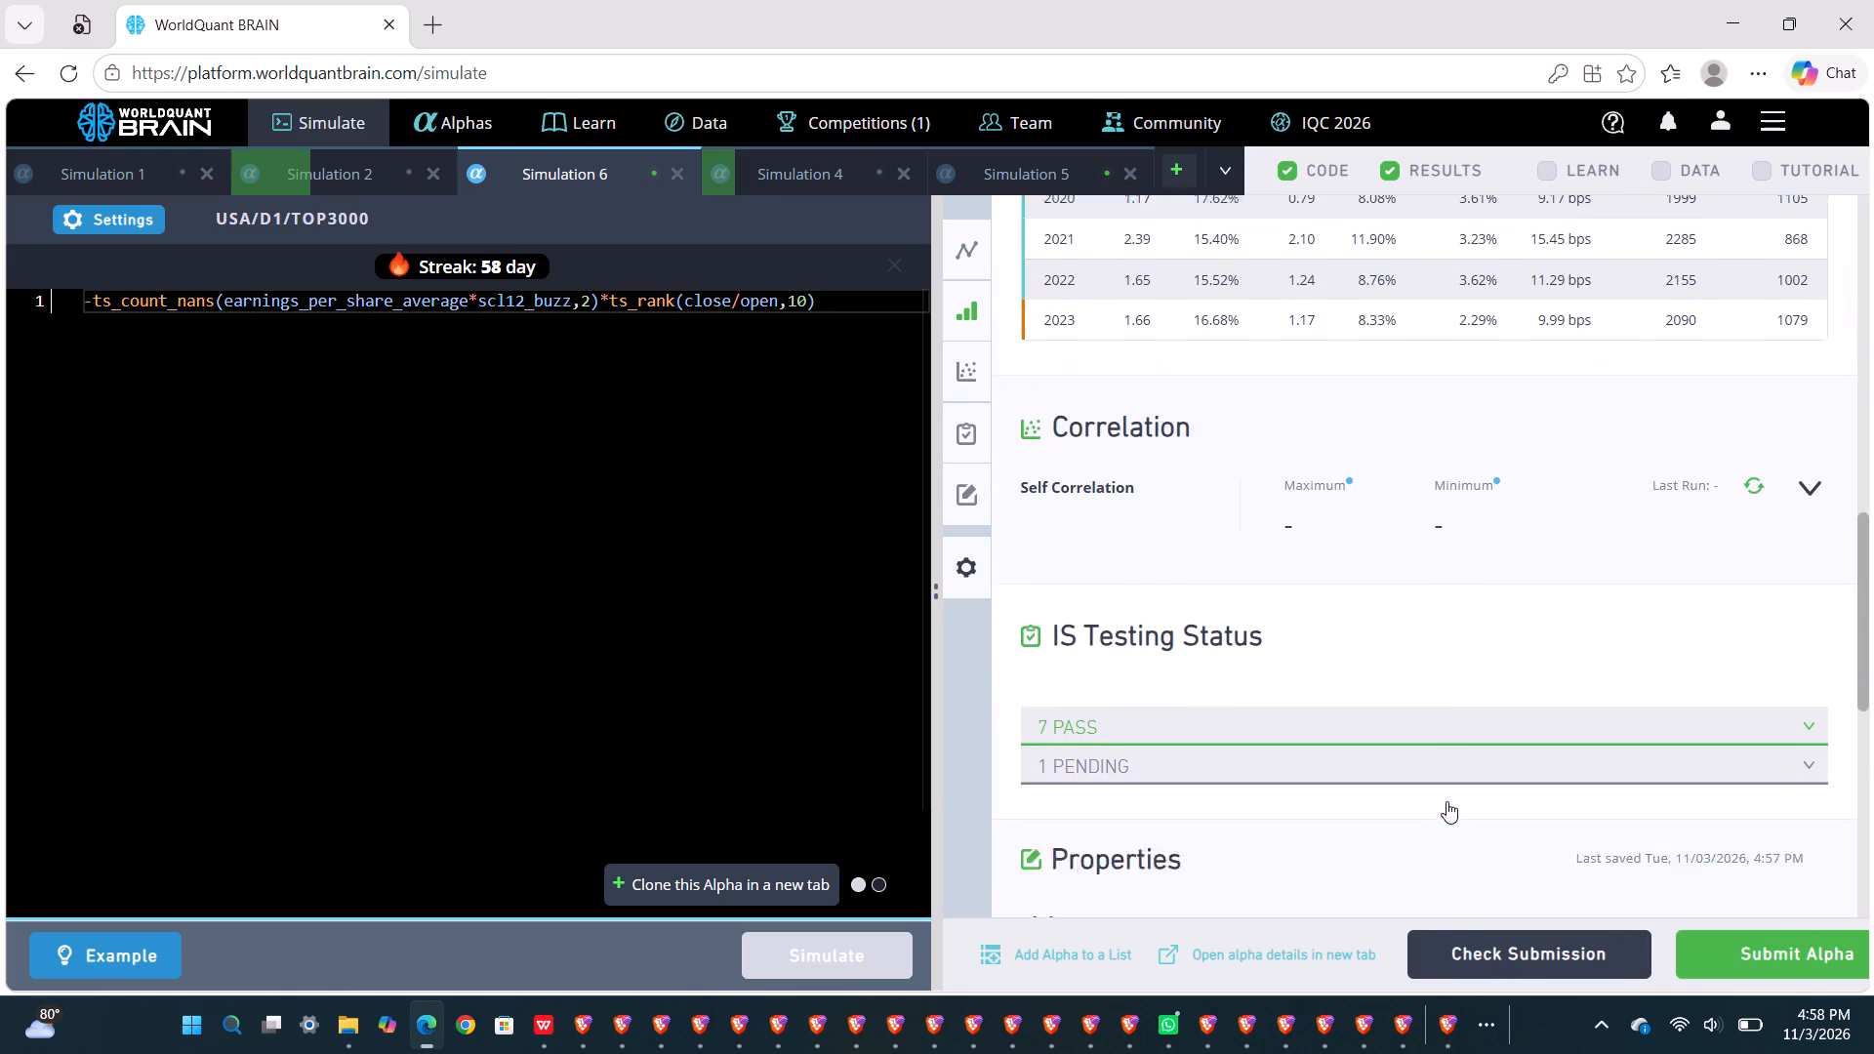
scroll(1446, 801, down, 1)
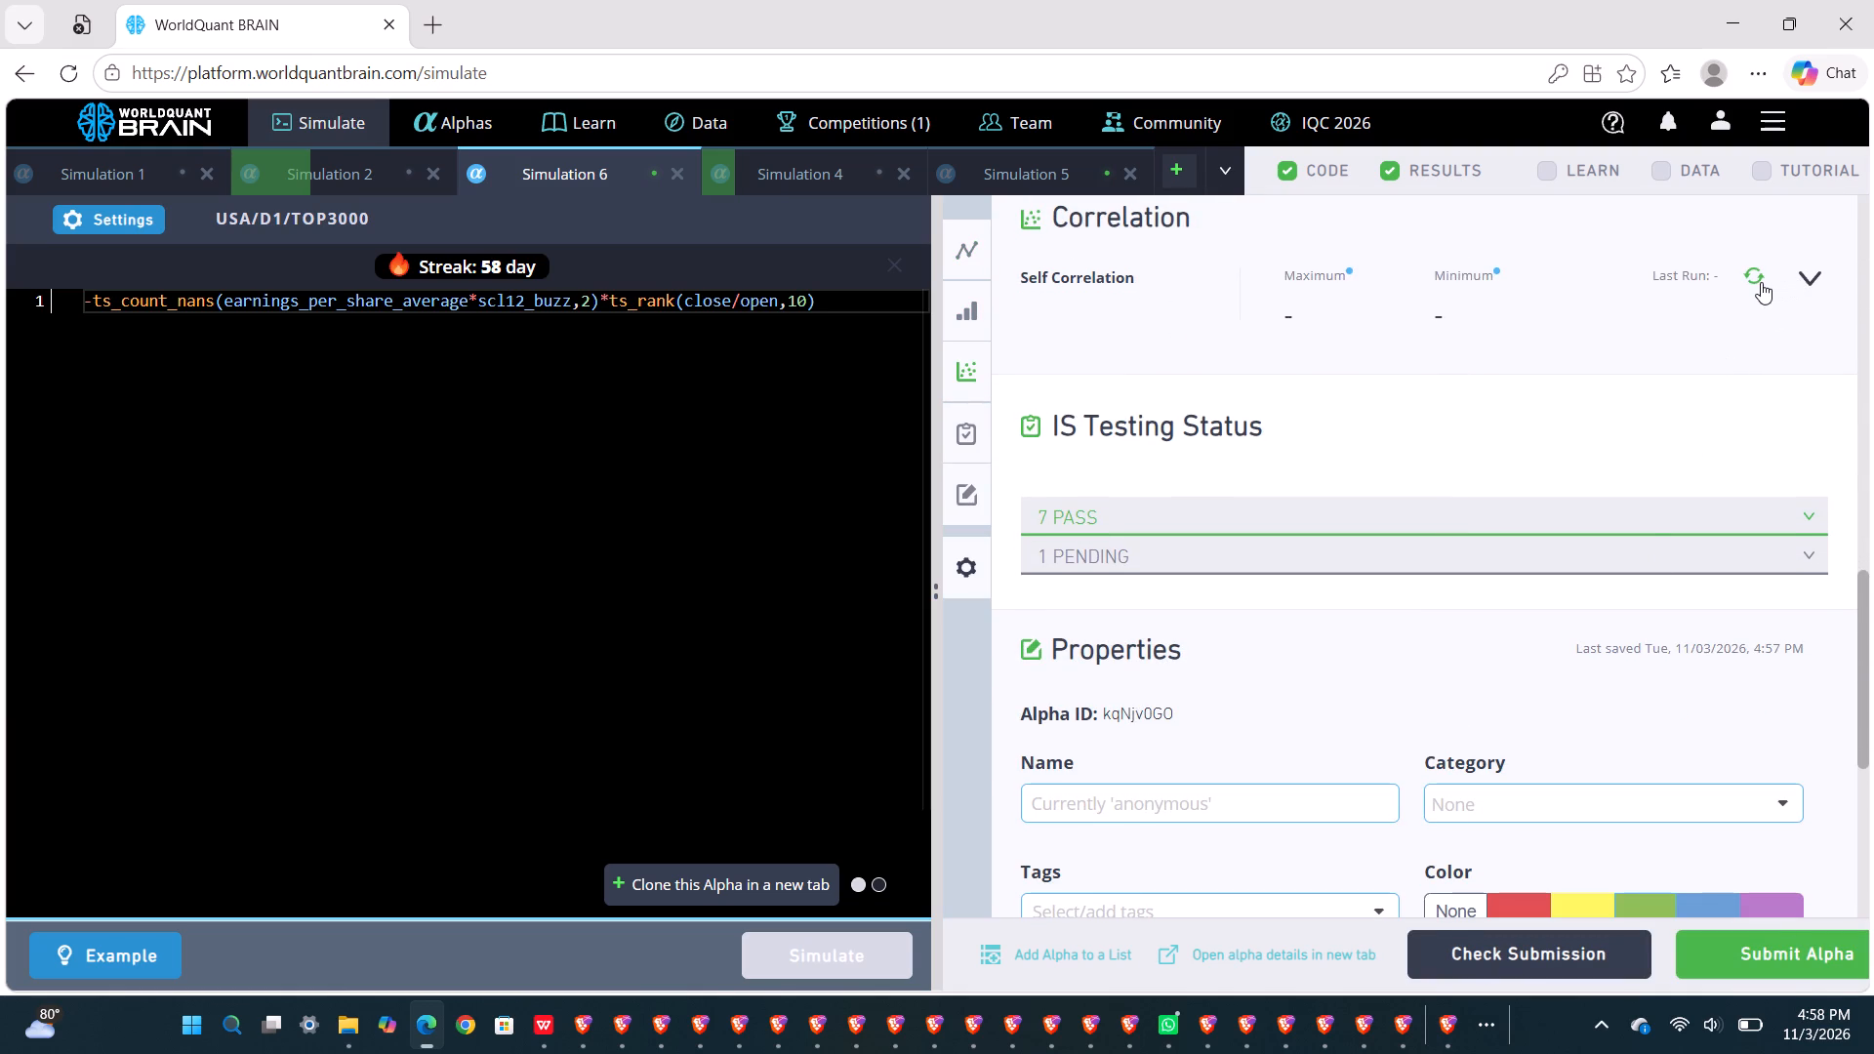
click(1756, 279)
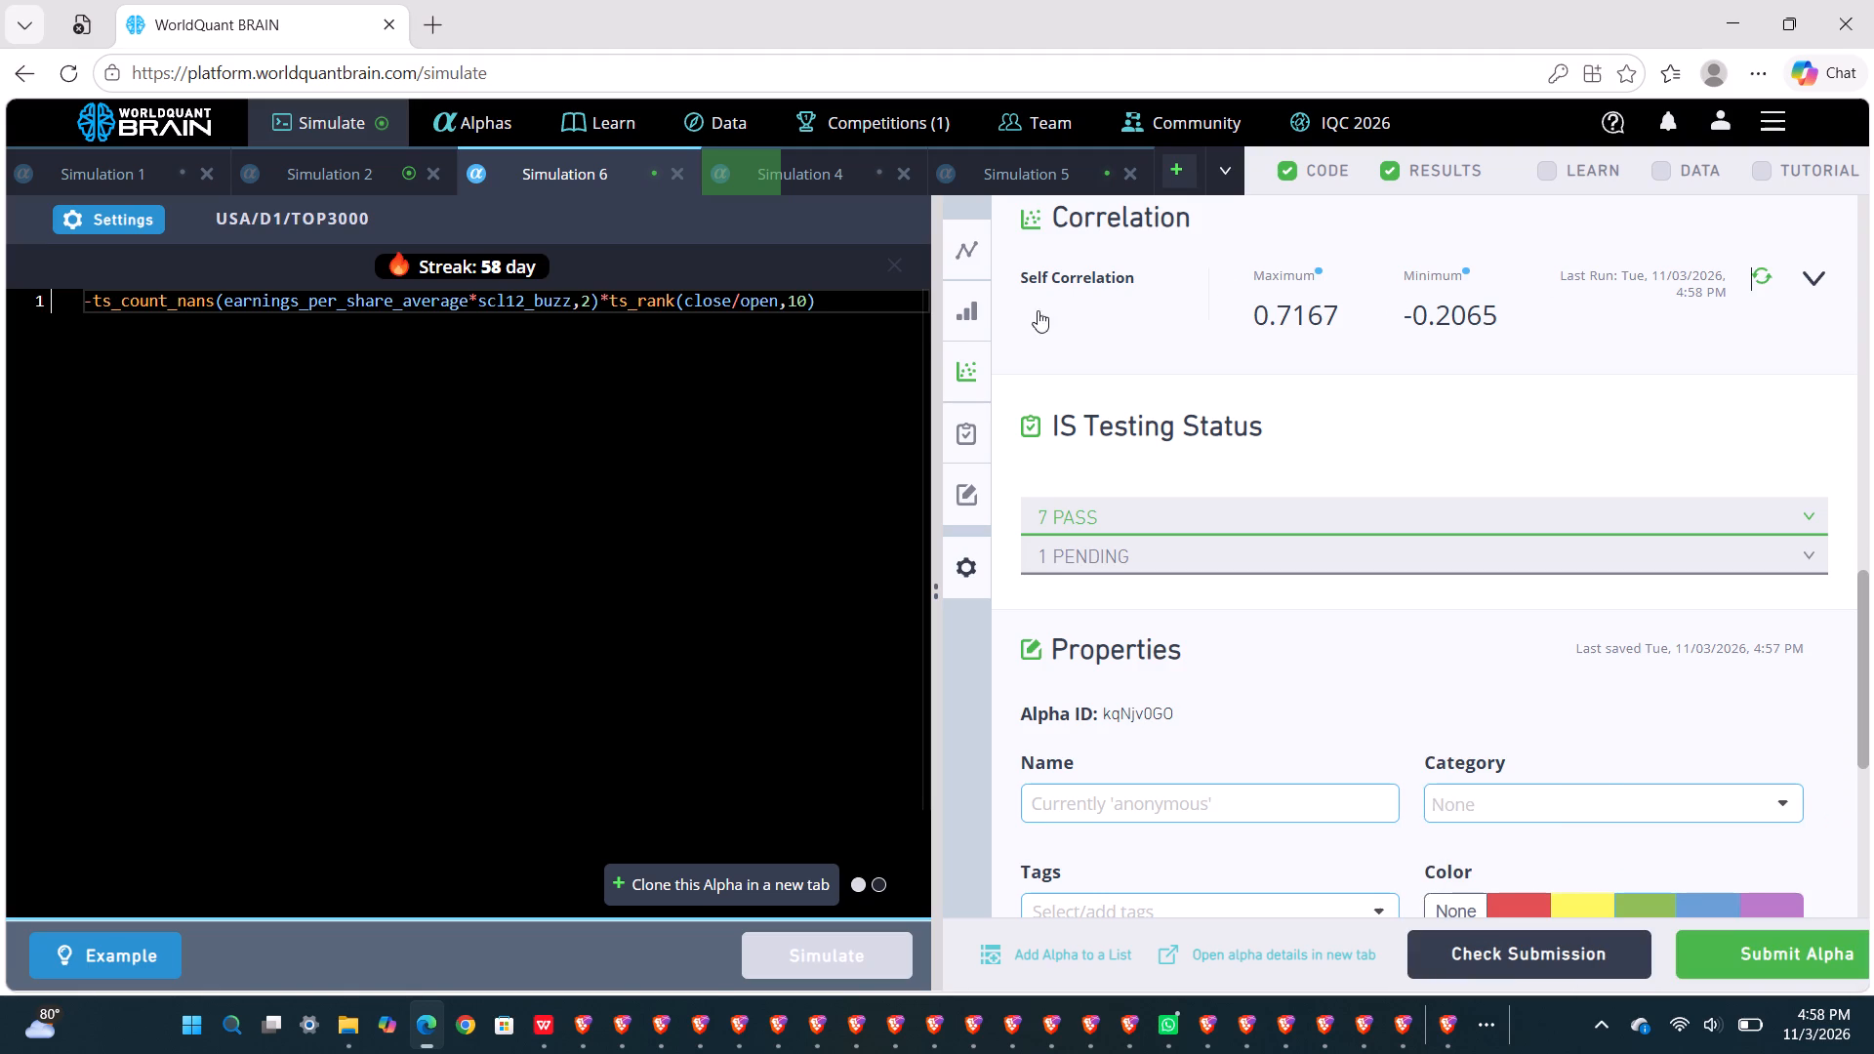
Set the ts_rank(close/open) lookback in Simulation 6's expression to 5 and simulate the alpha.
click(801, 309)
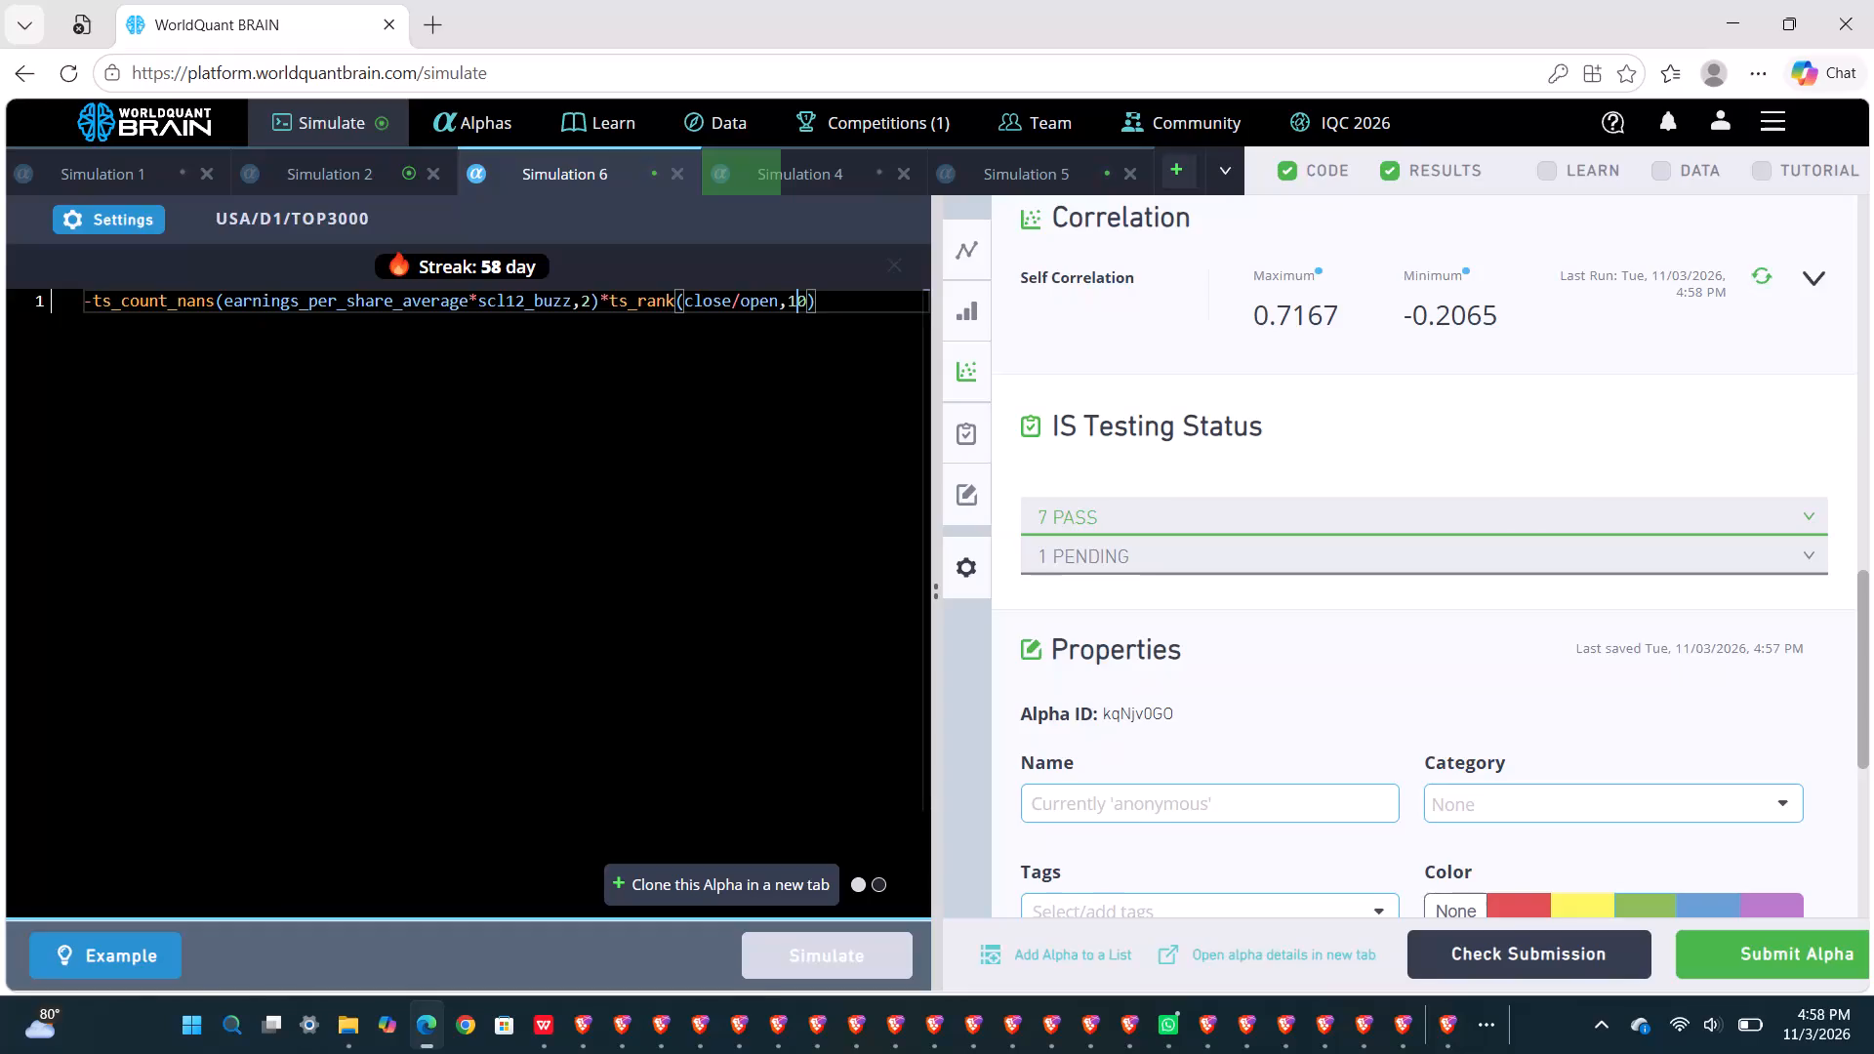
key(BackSpace)
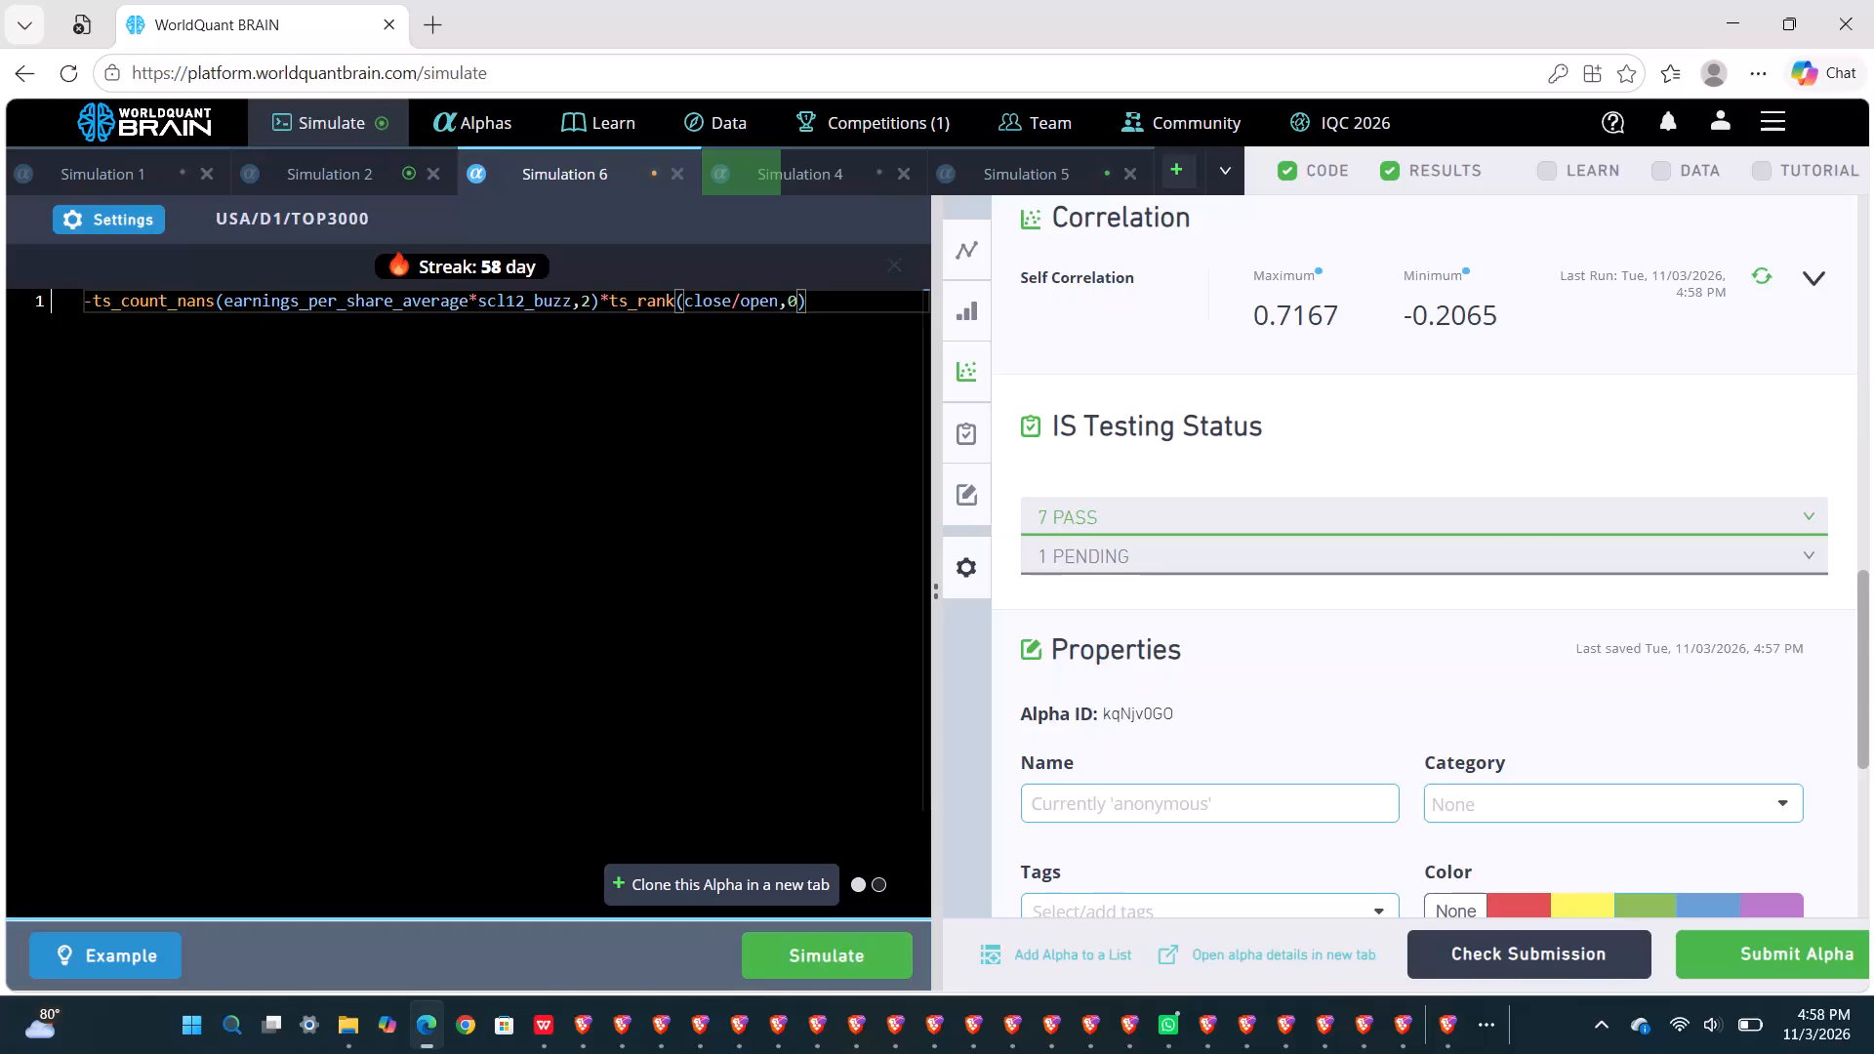
key(Delete)
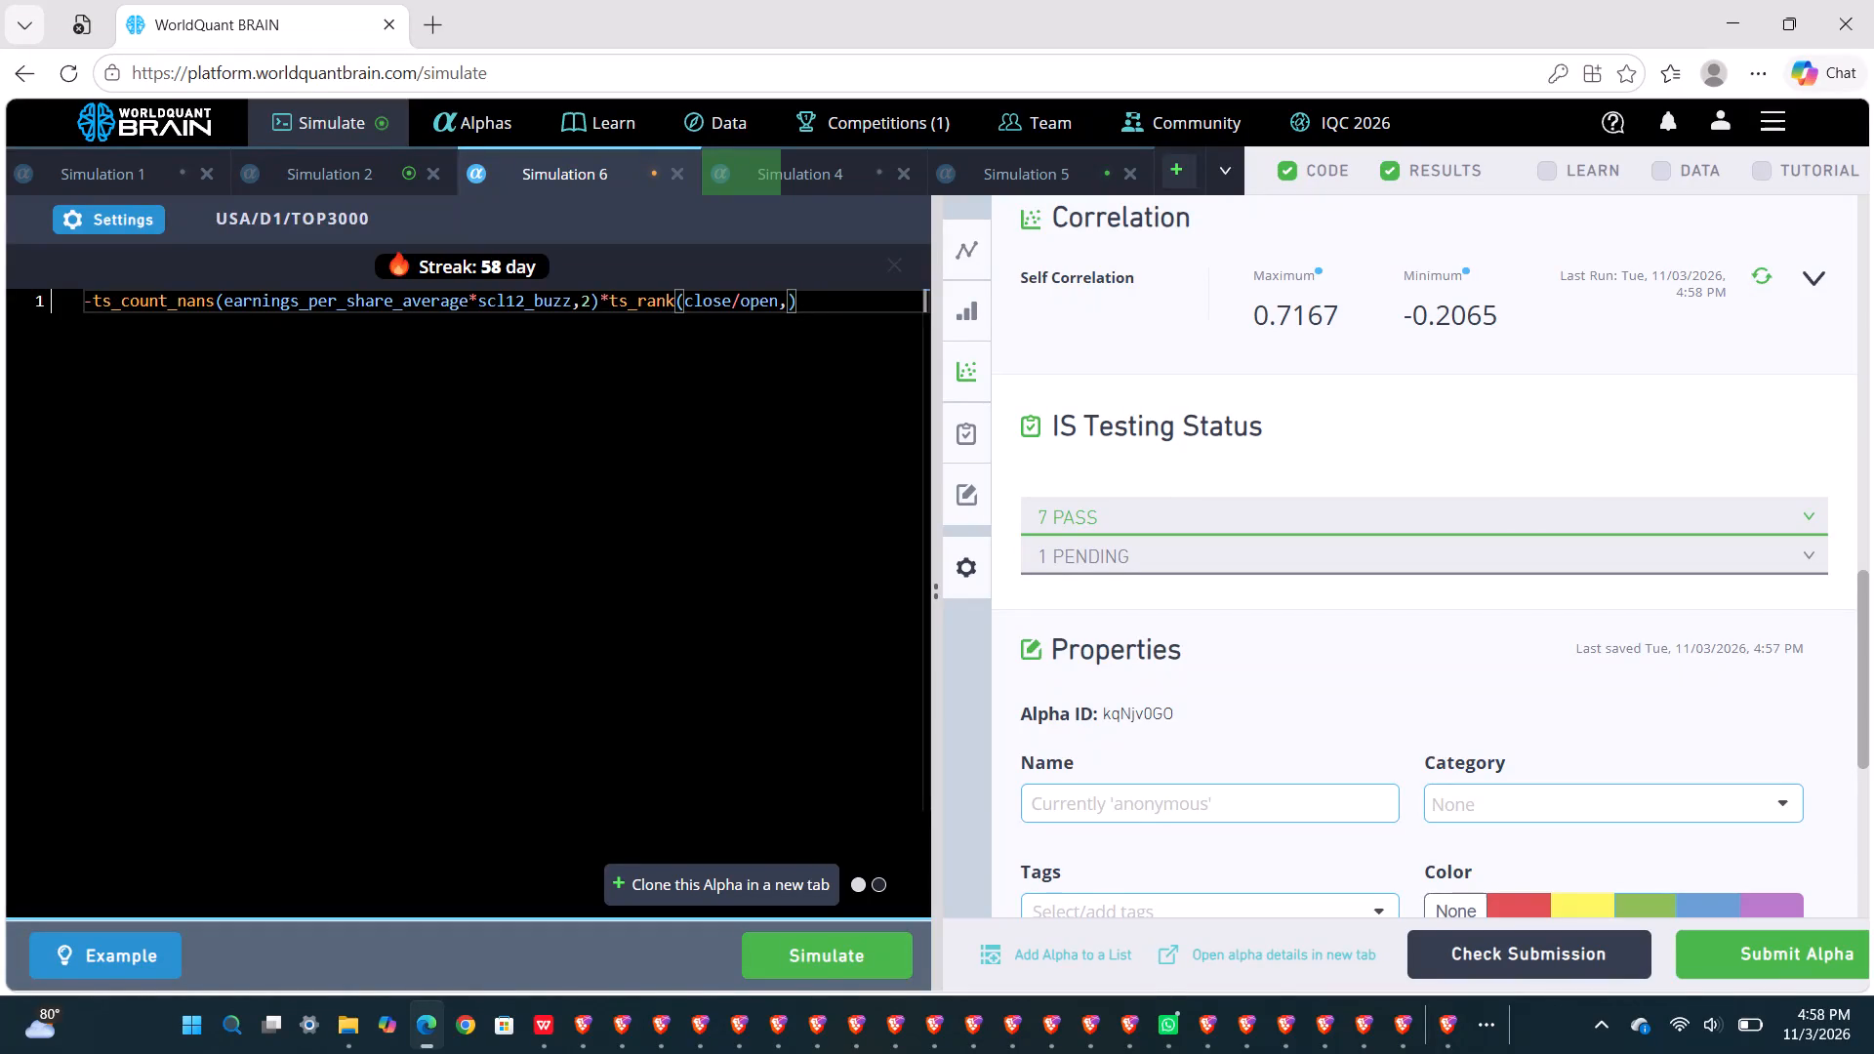
key(5)
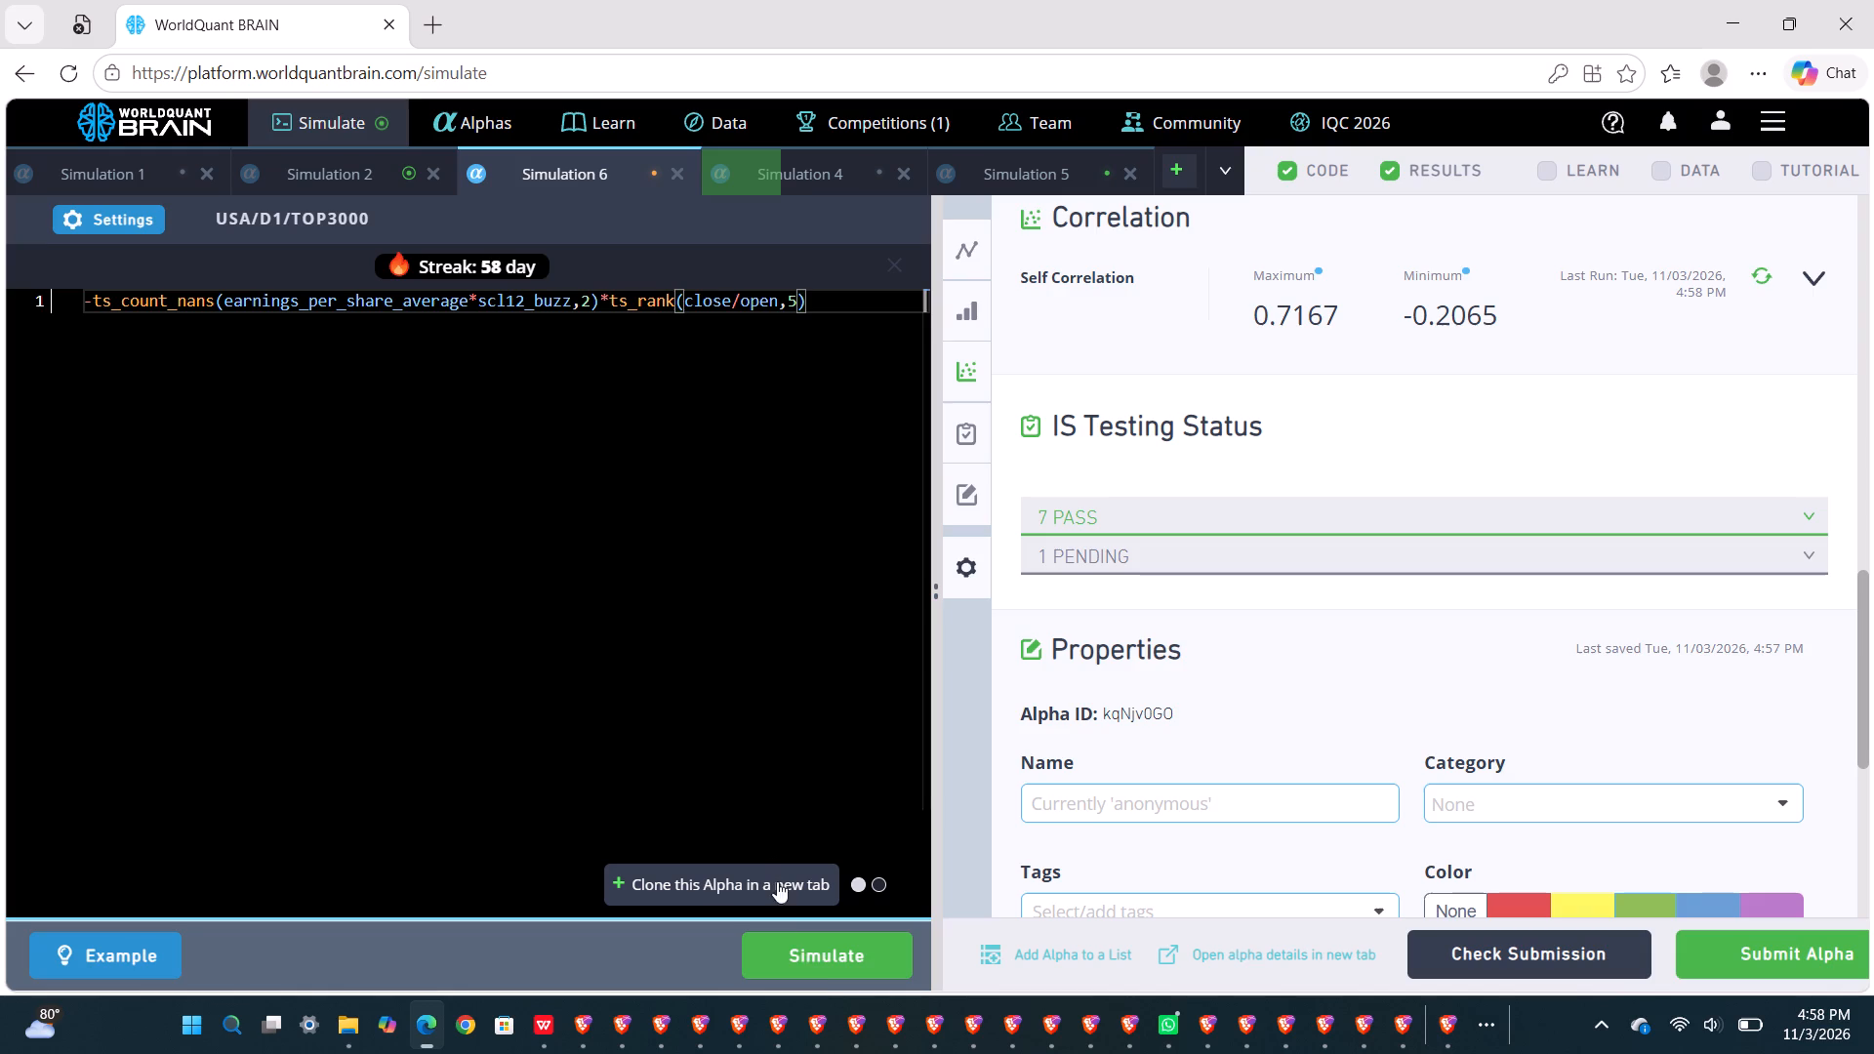
click(818, 963)
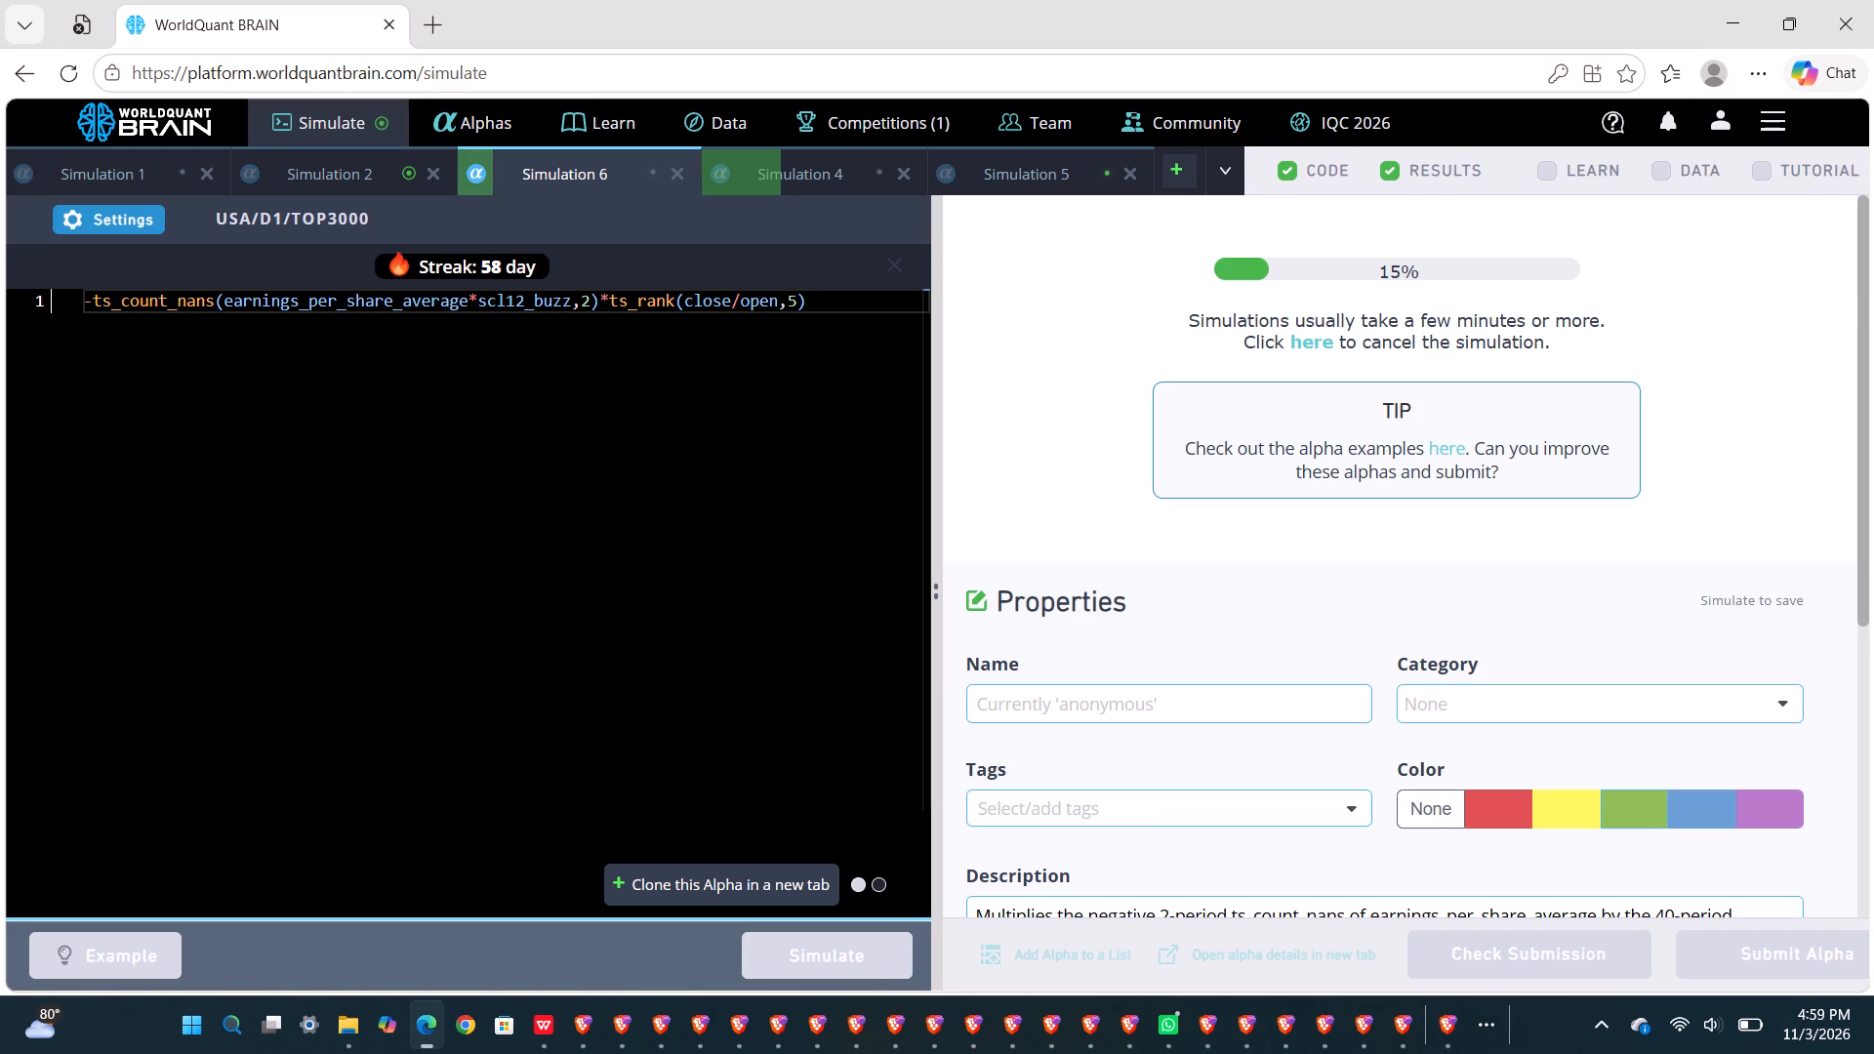
Show the test period for Simulation 2's alpha and review its PnL chart and yearly IS summary.
click(338, 165)
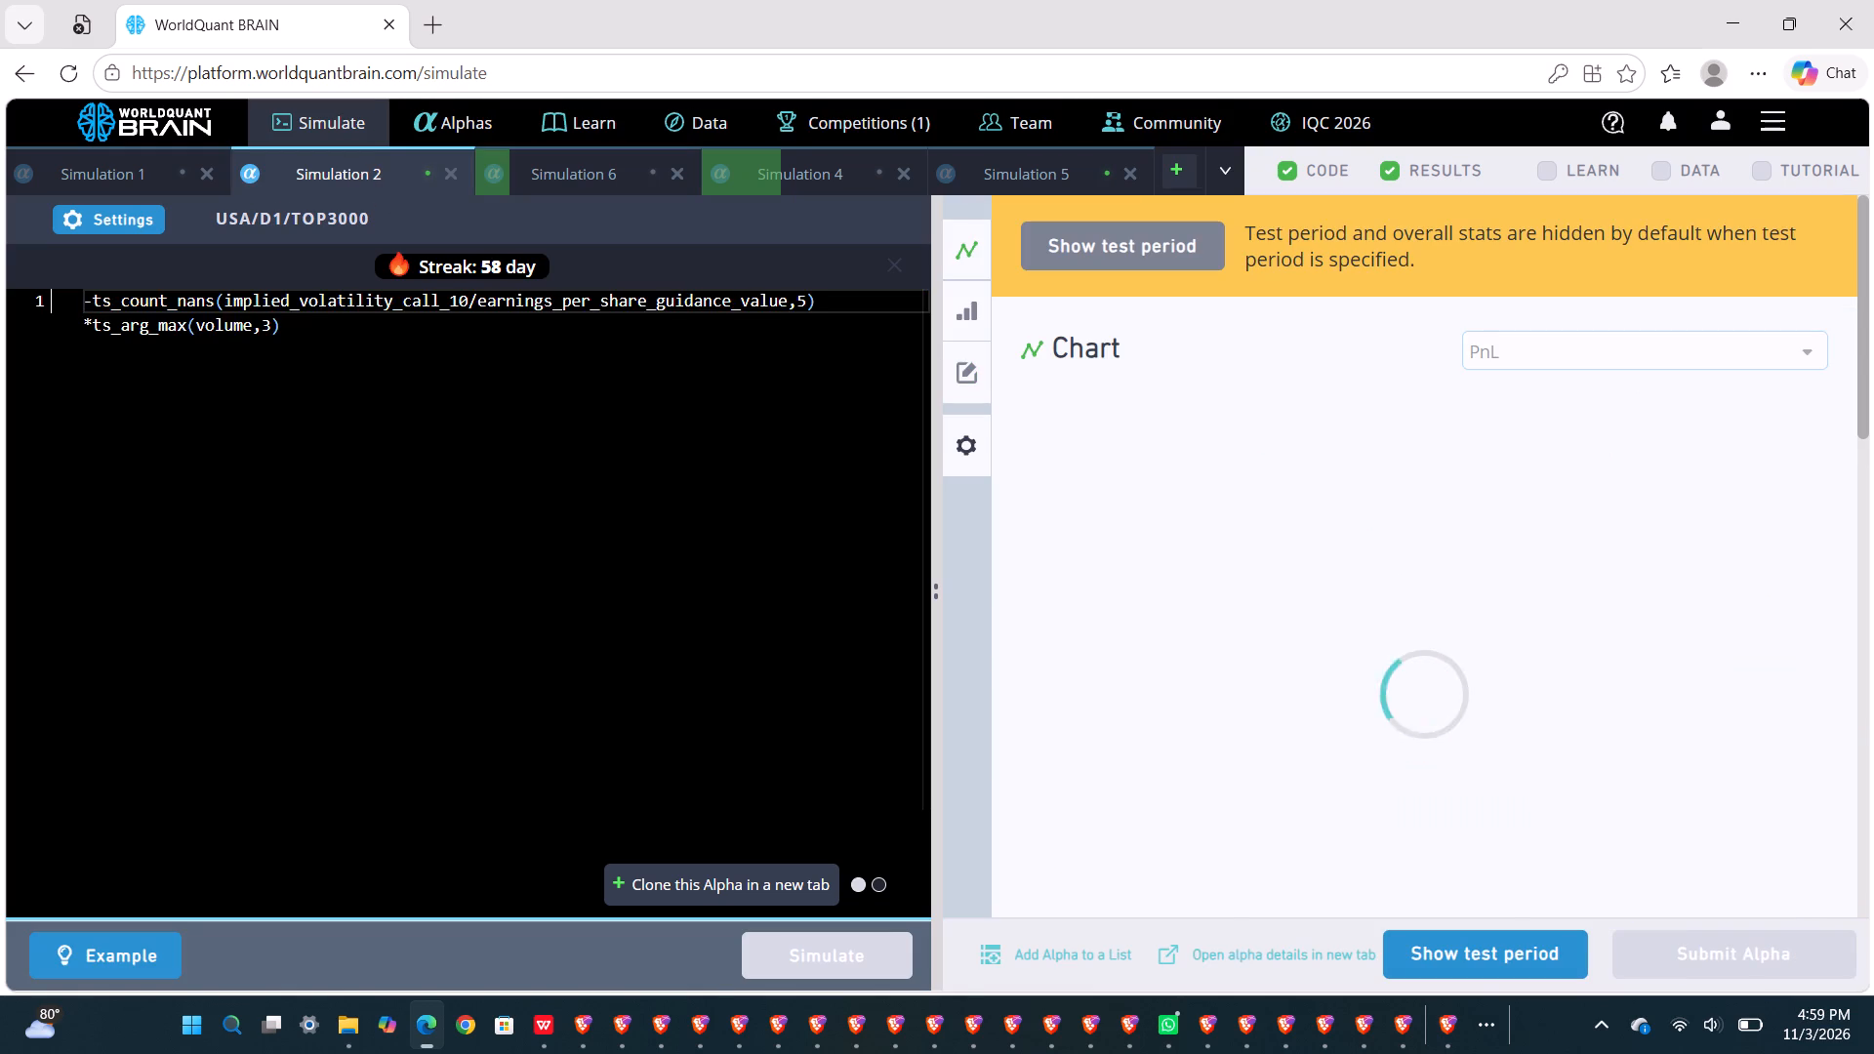
click(1485, 959)
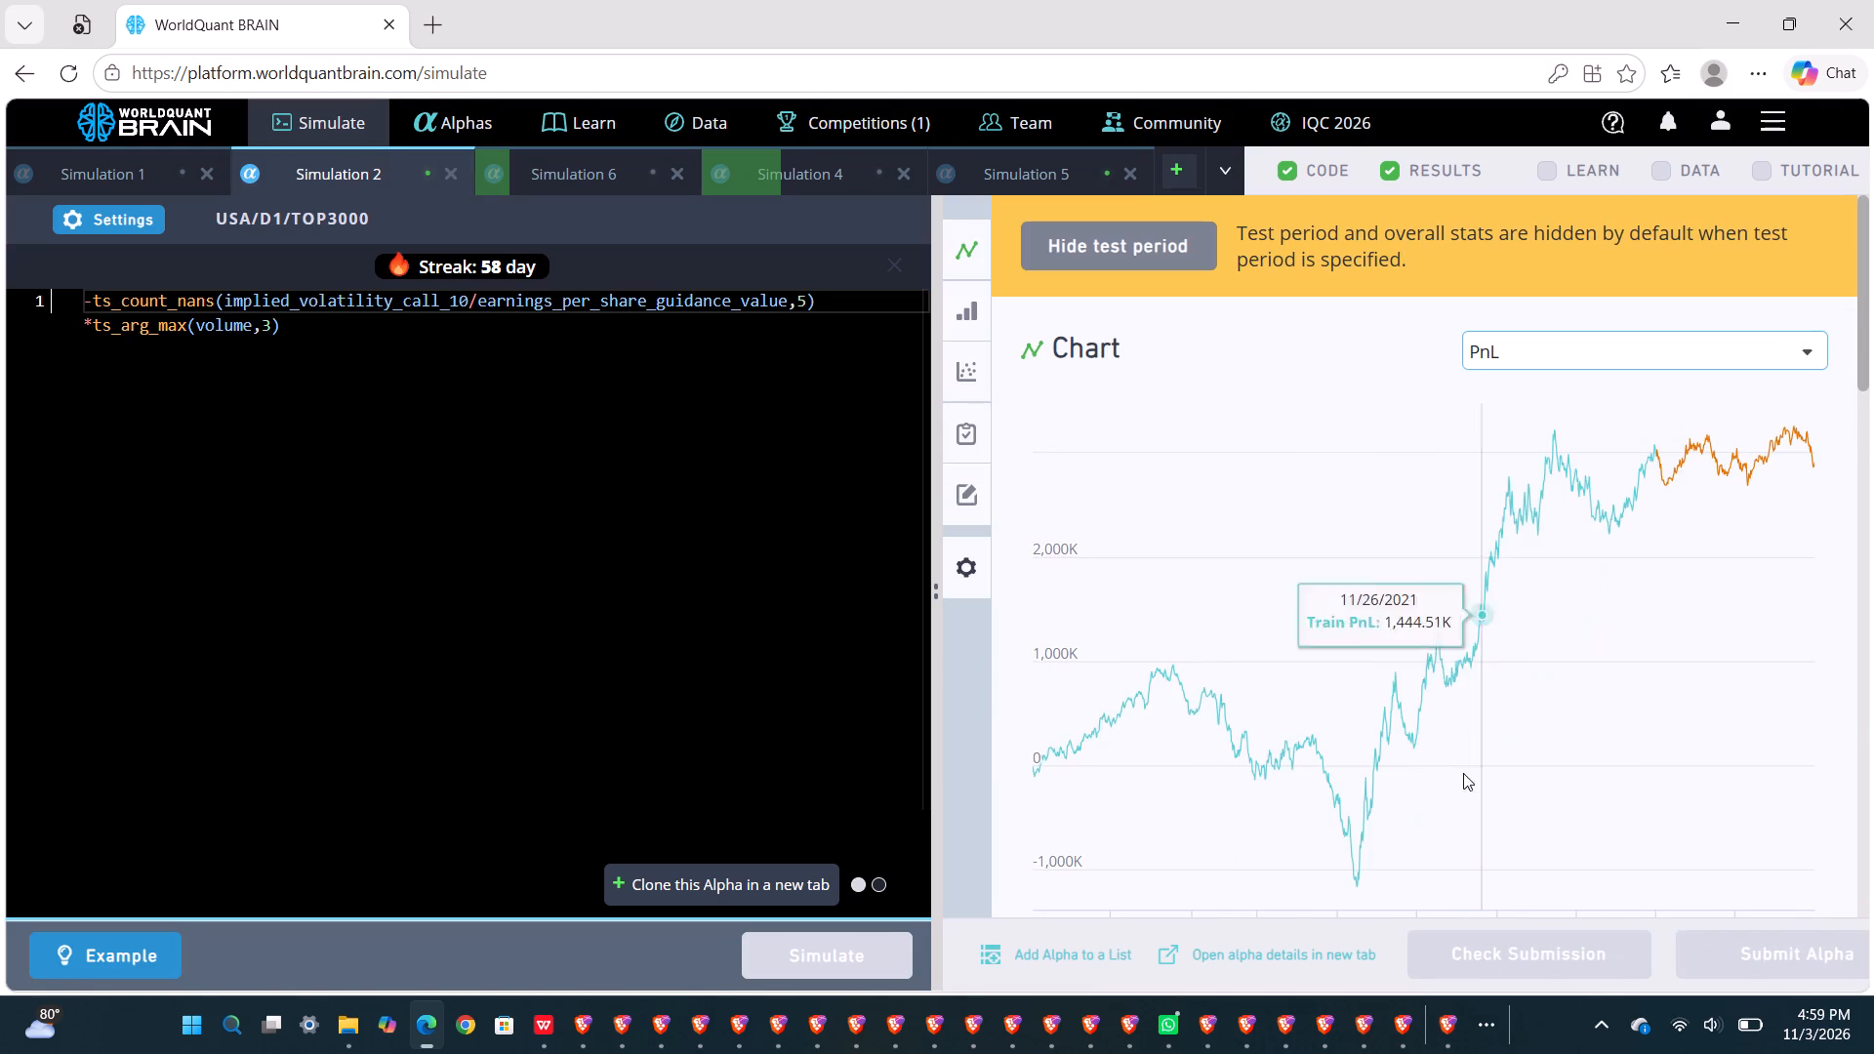
scroll(1455, 760, down, 6)
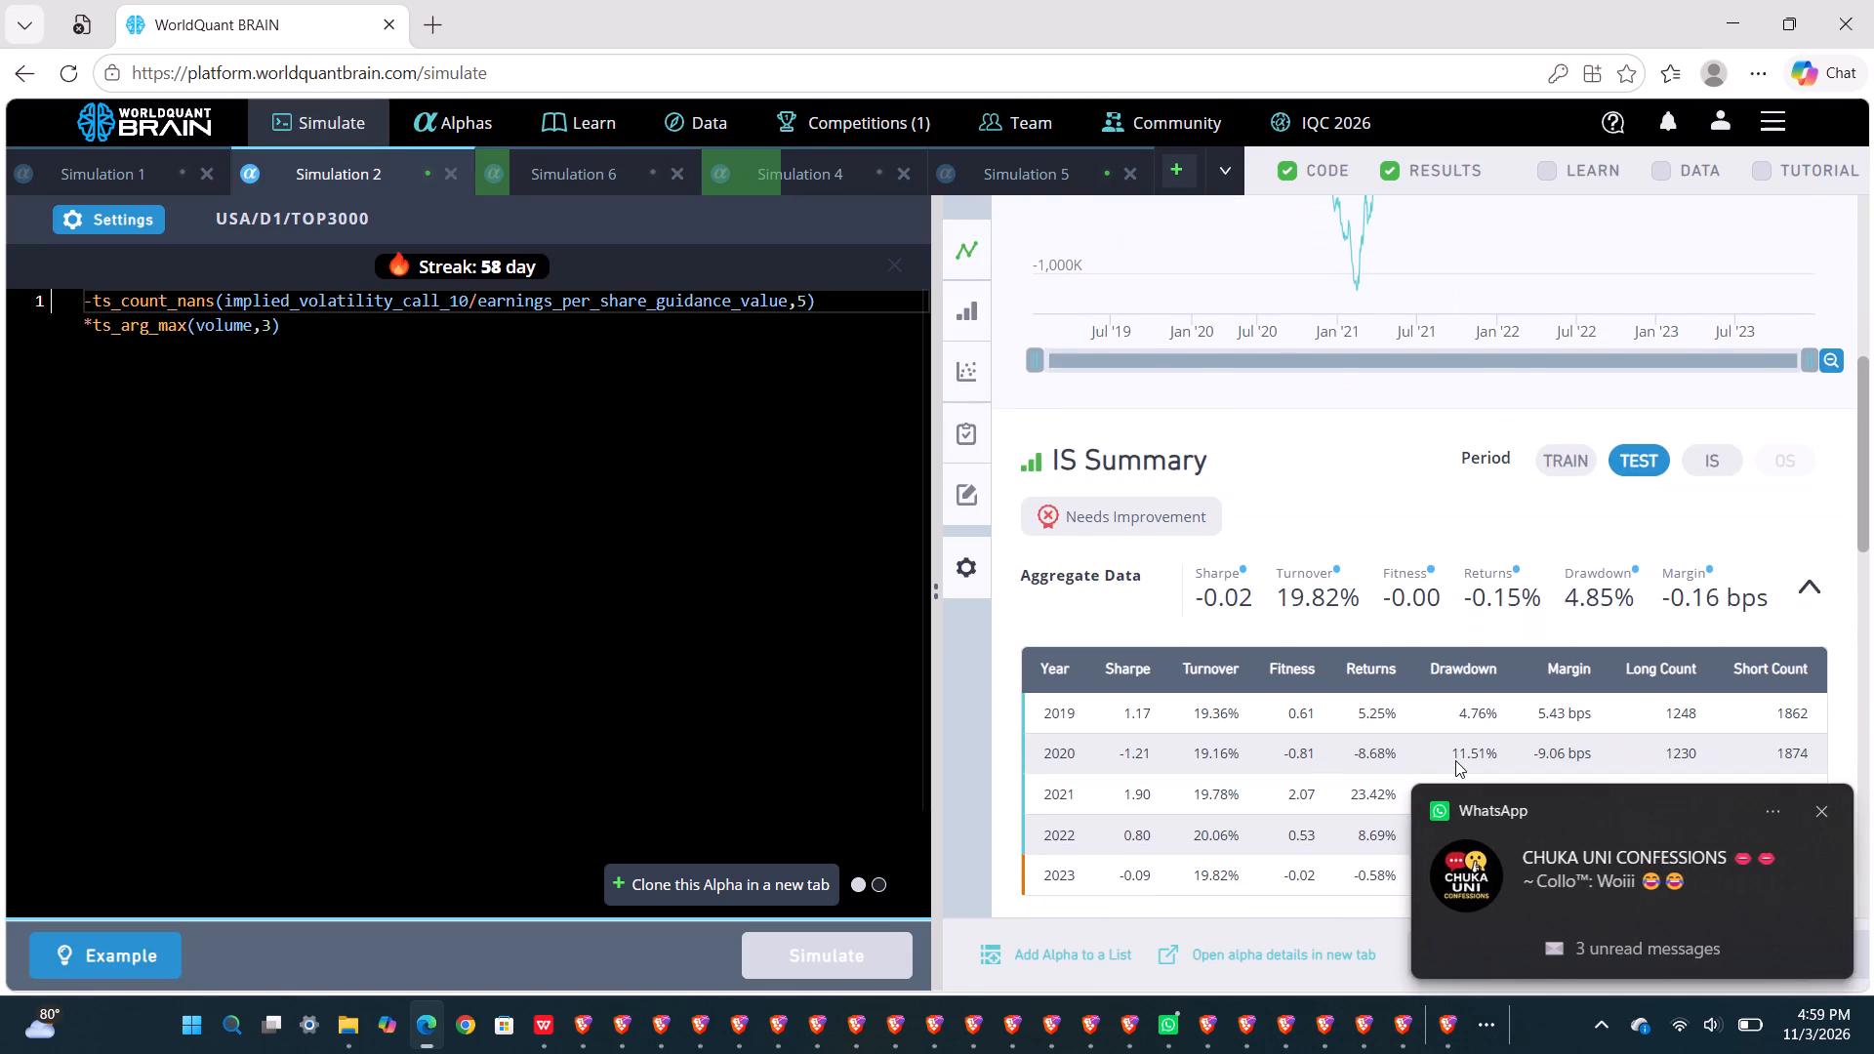
scroll(1455, 760, down, 1)
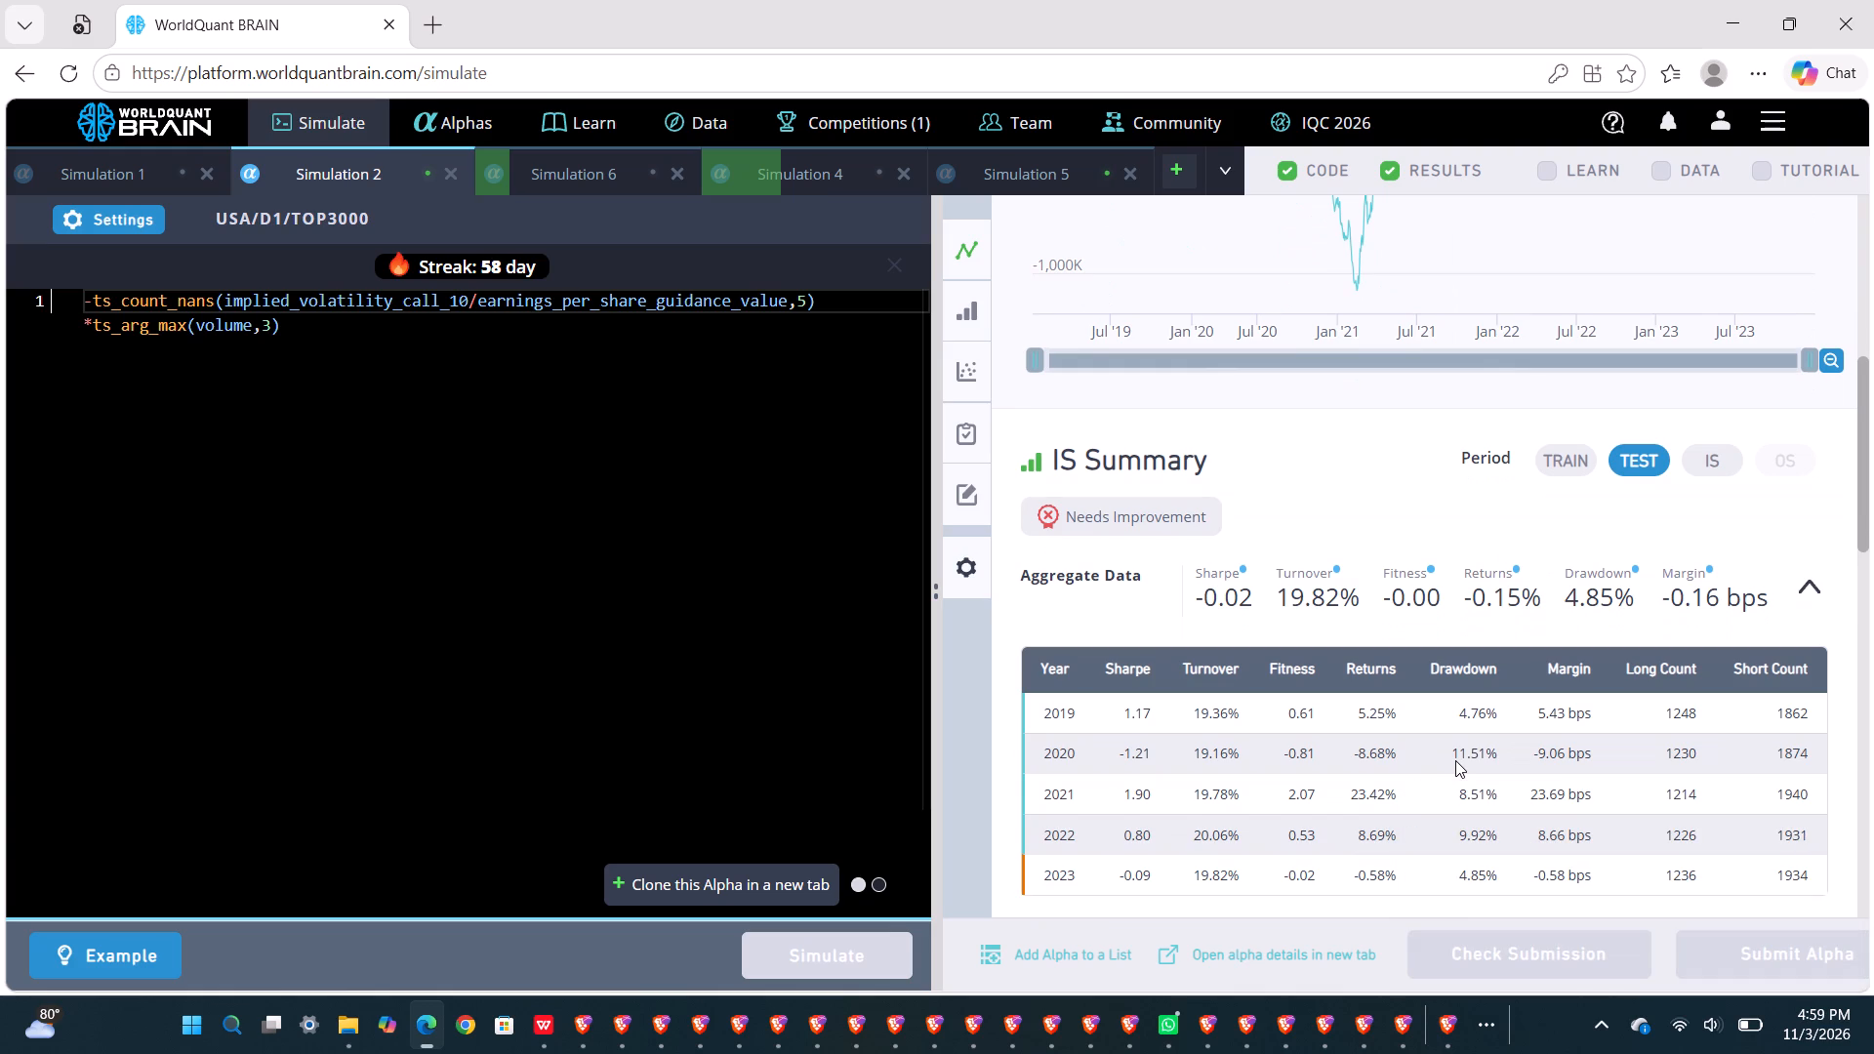
scroll(1455, 760, down, 3)
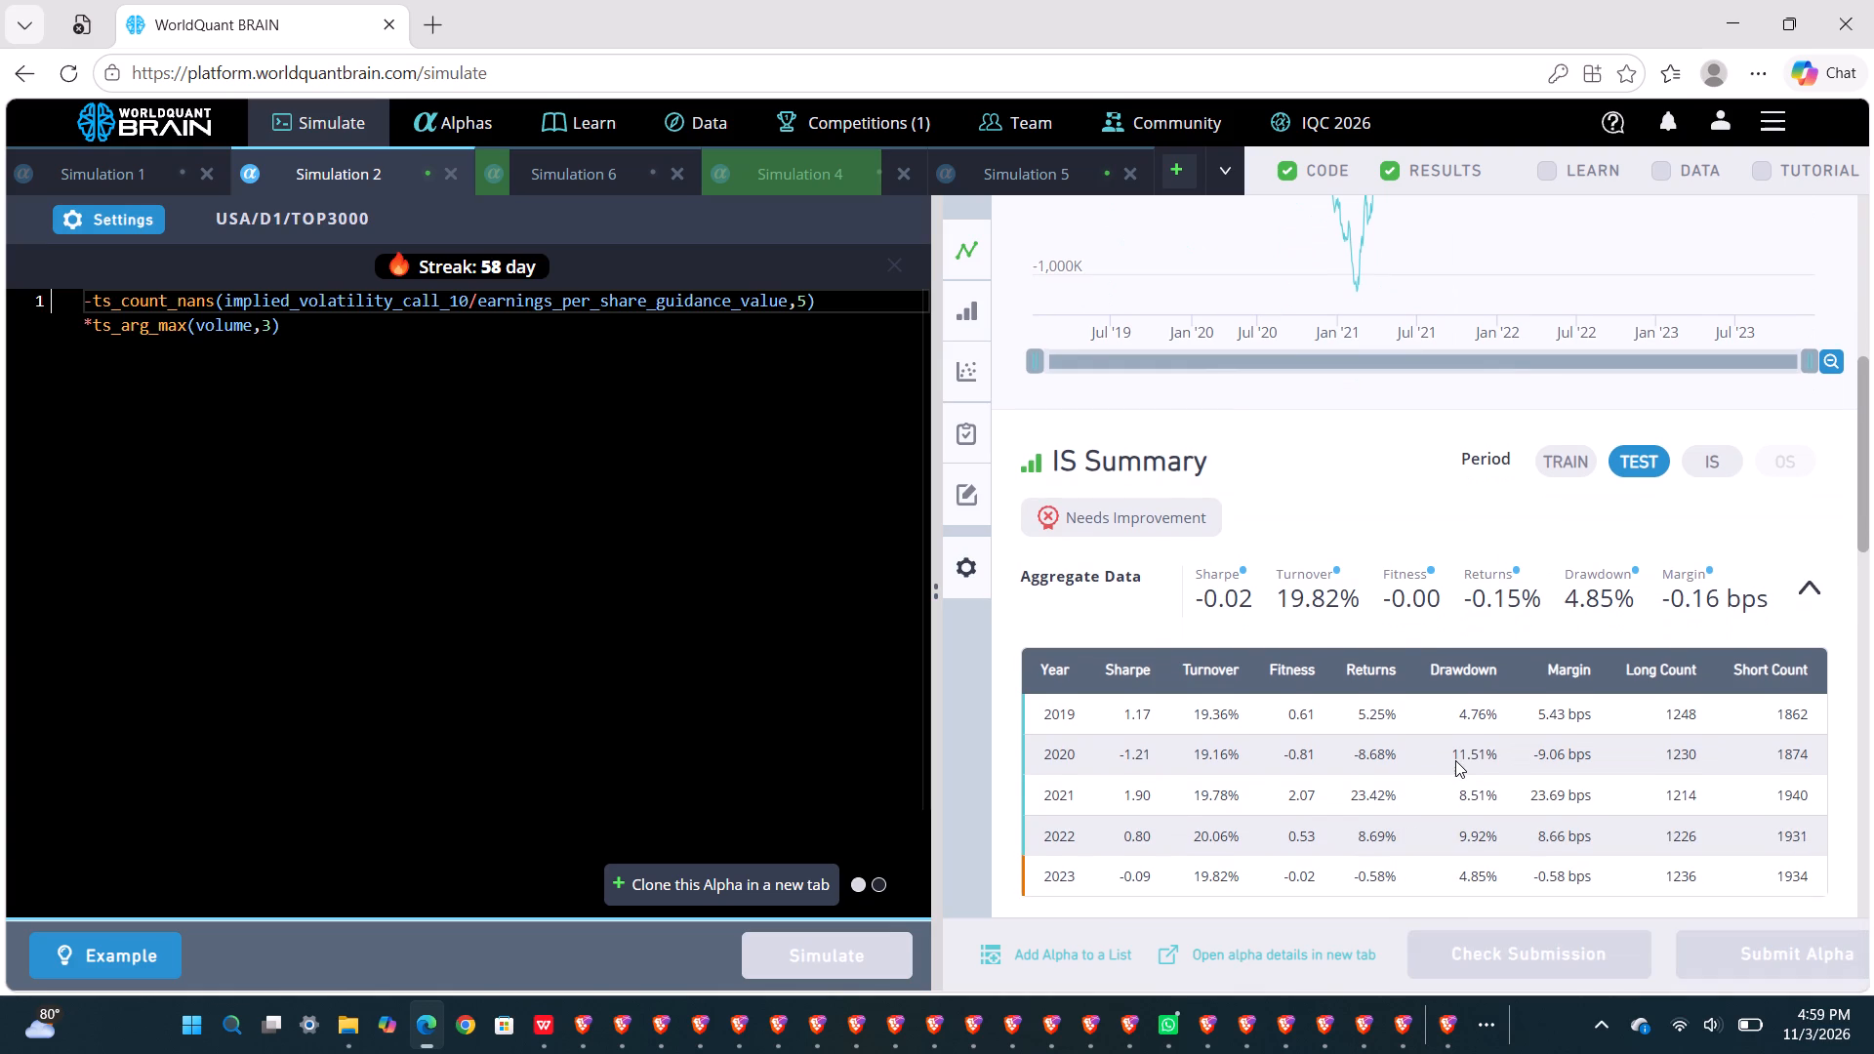
scroll(1455, 760, down, 1)
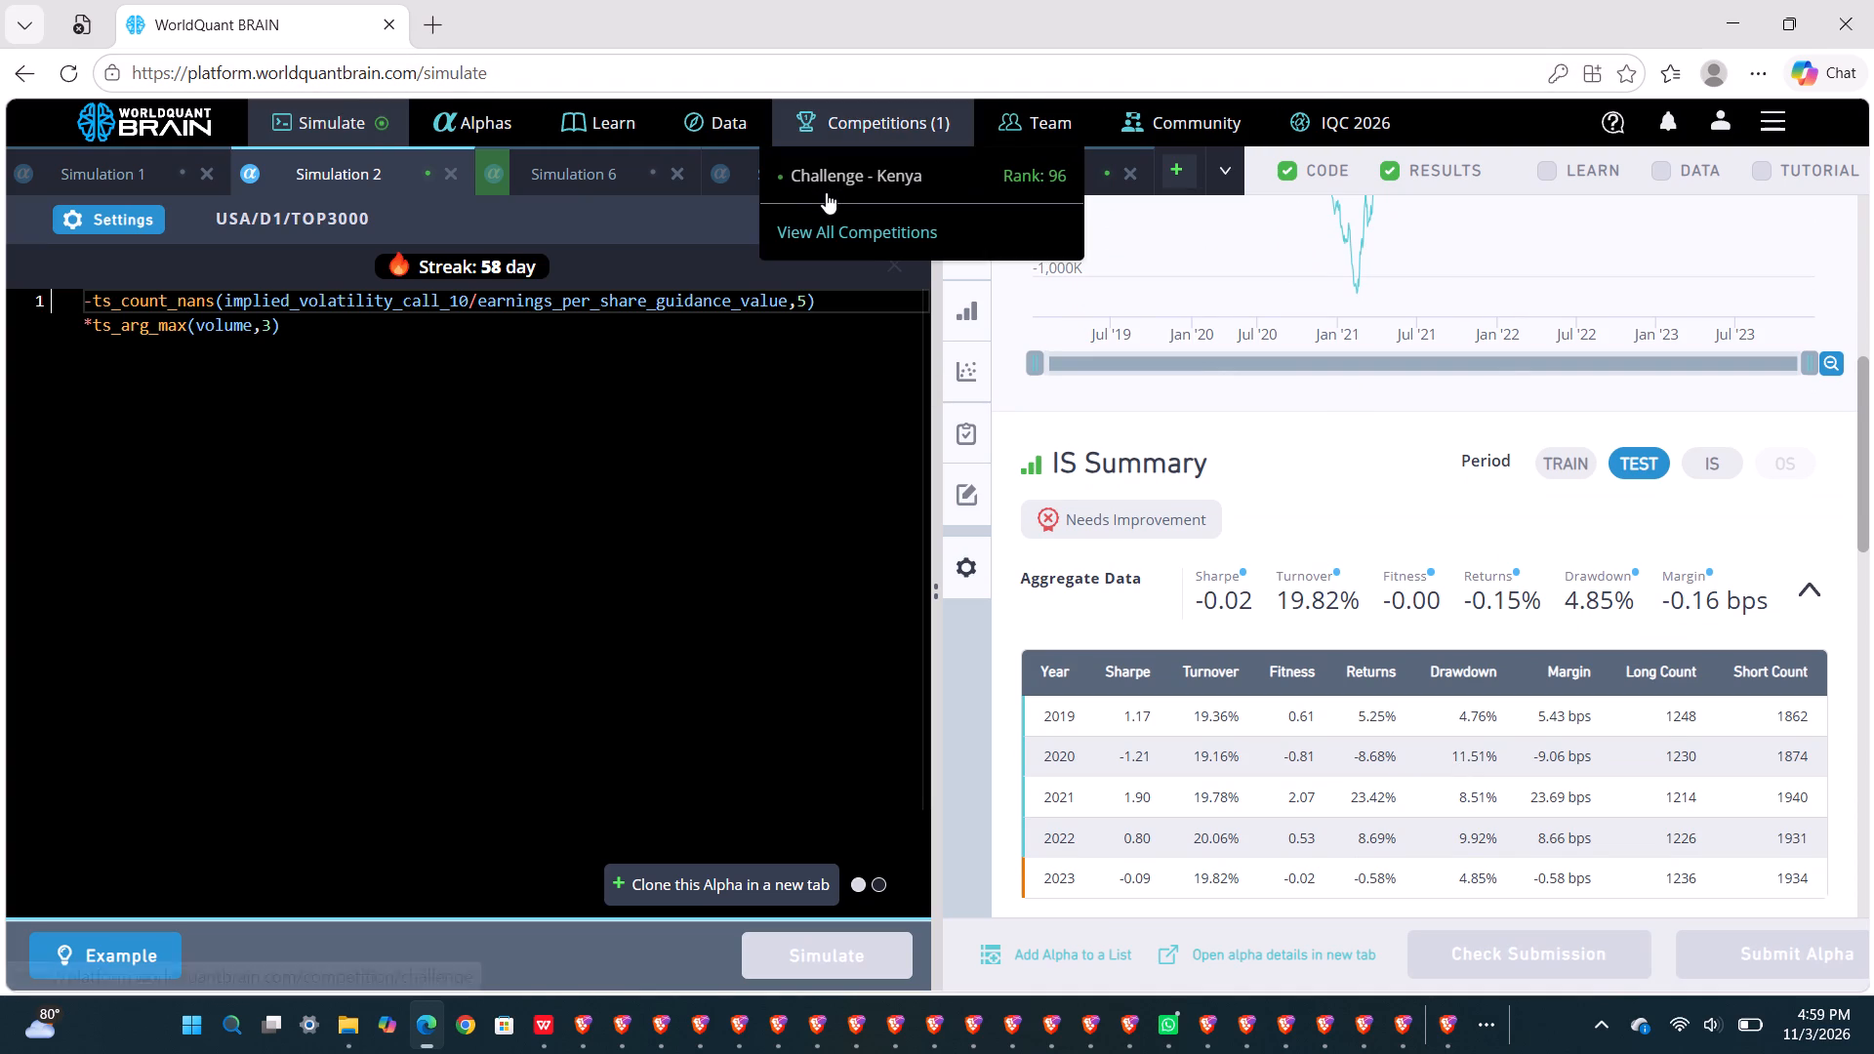
Show the test period for Simulation 4's scl12_sentiment alpha and examine its failed IS tests.
click(765, 163)
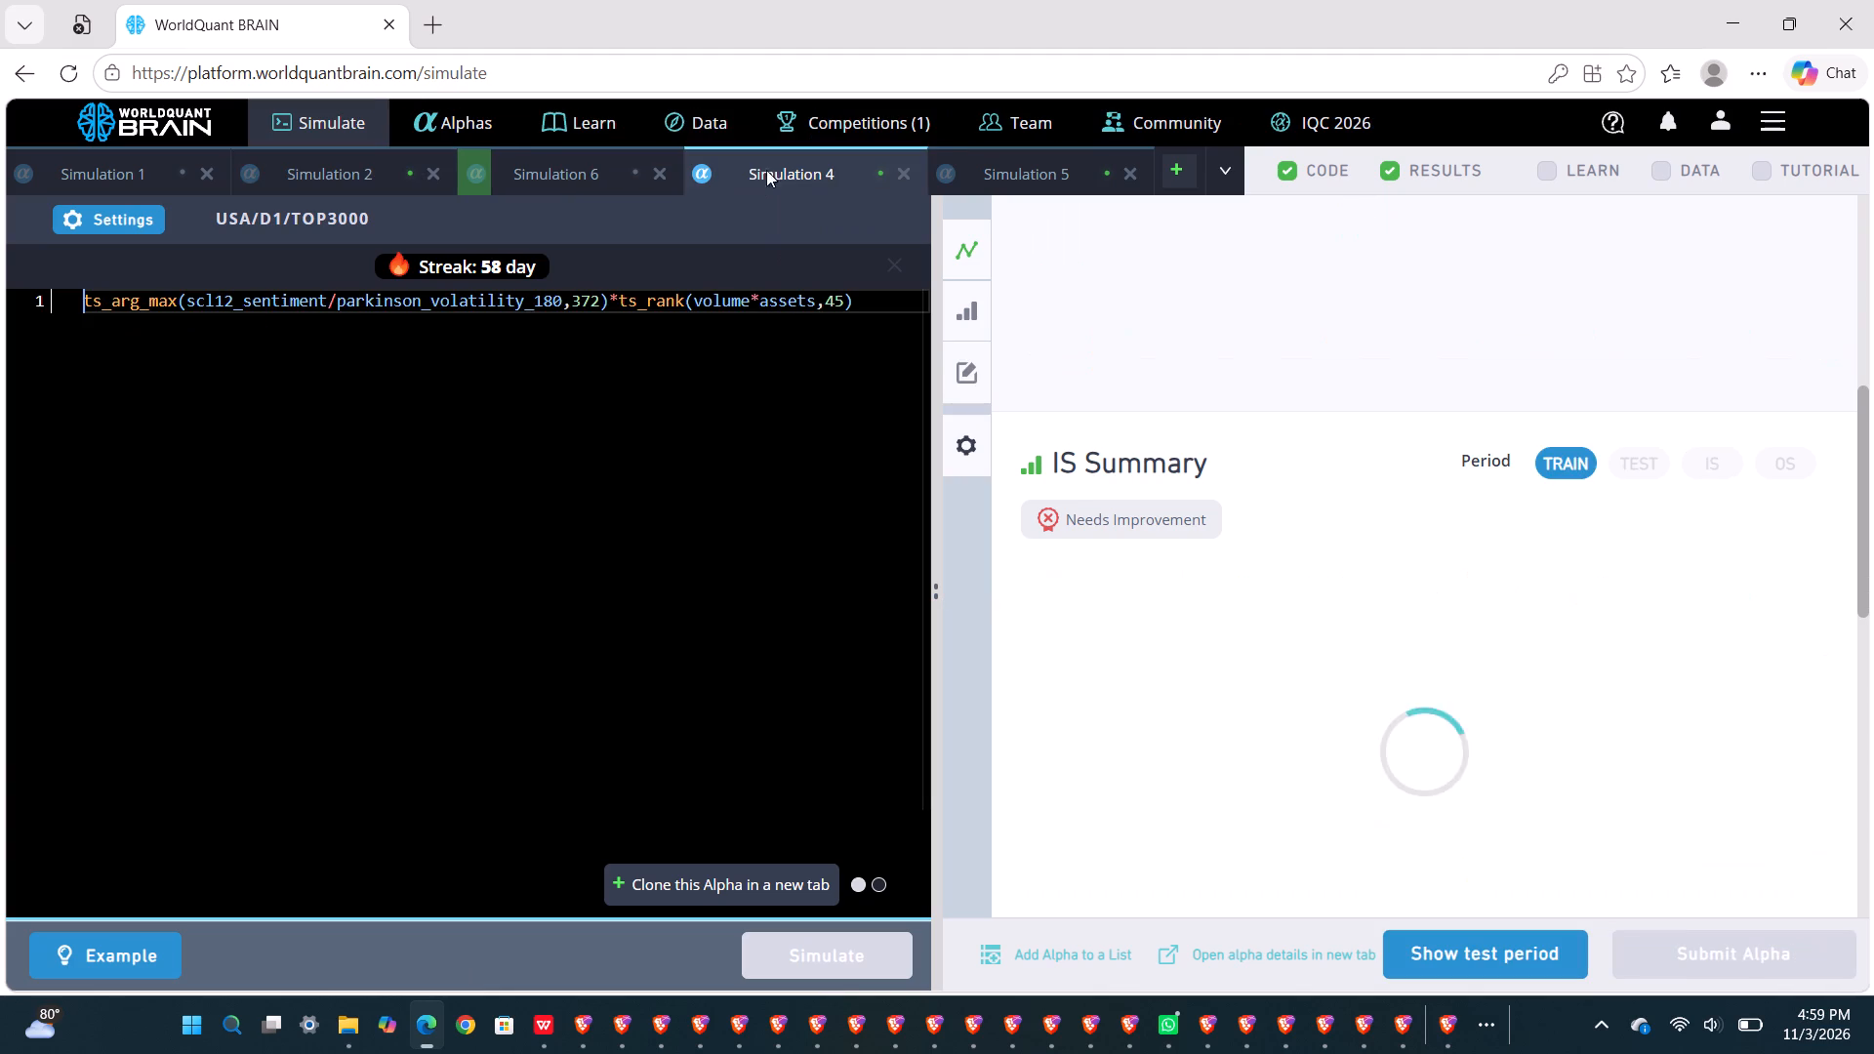
click(1420, 955)
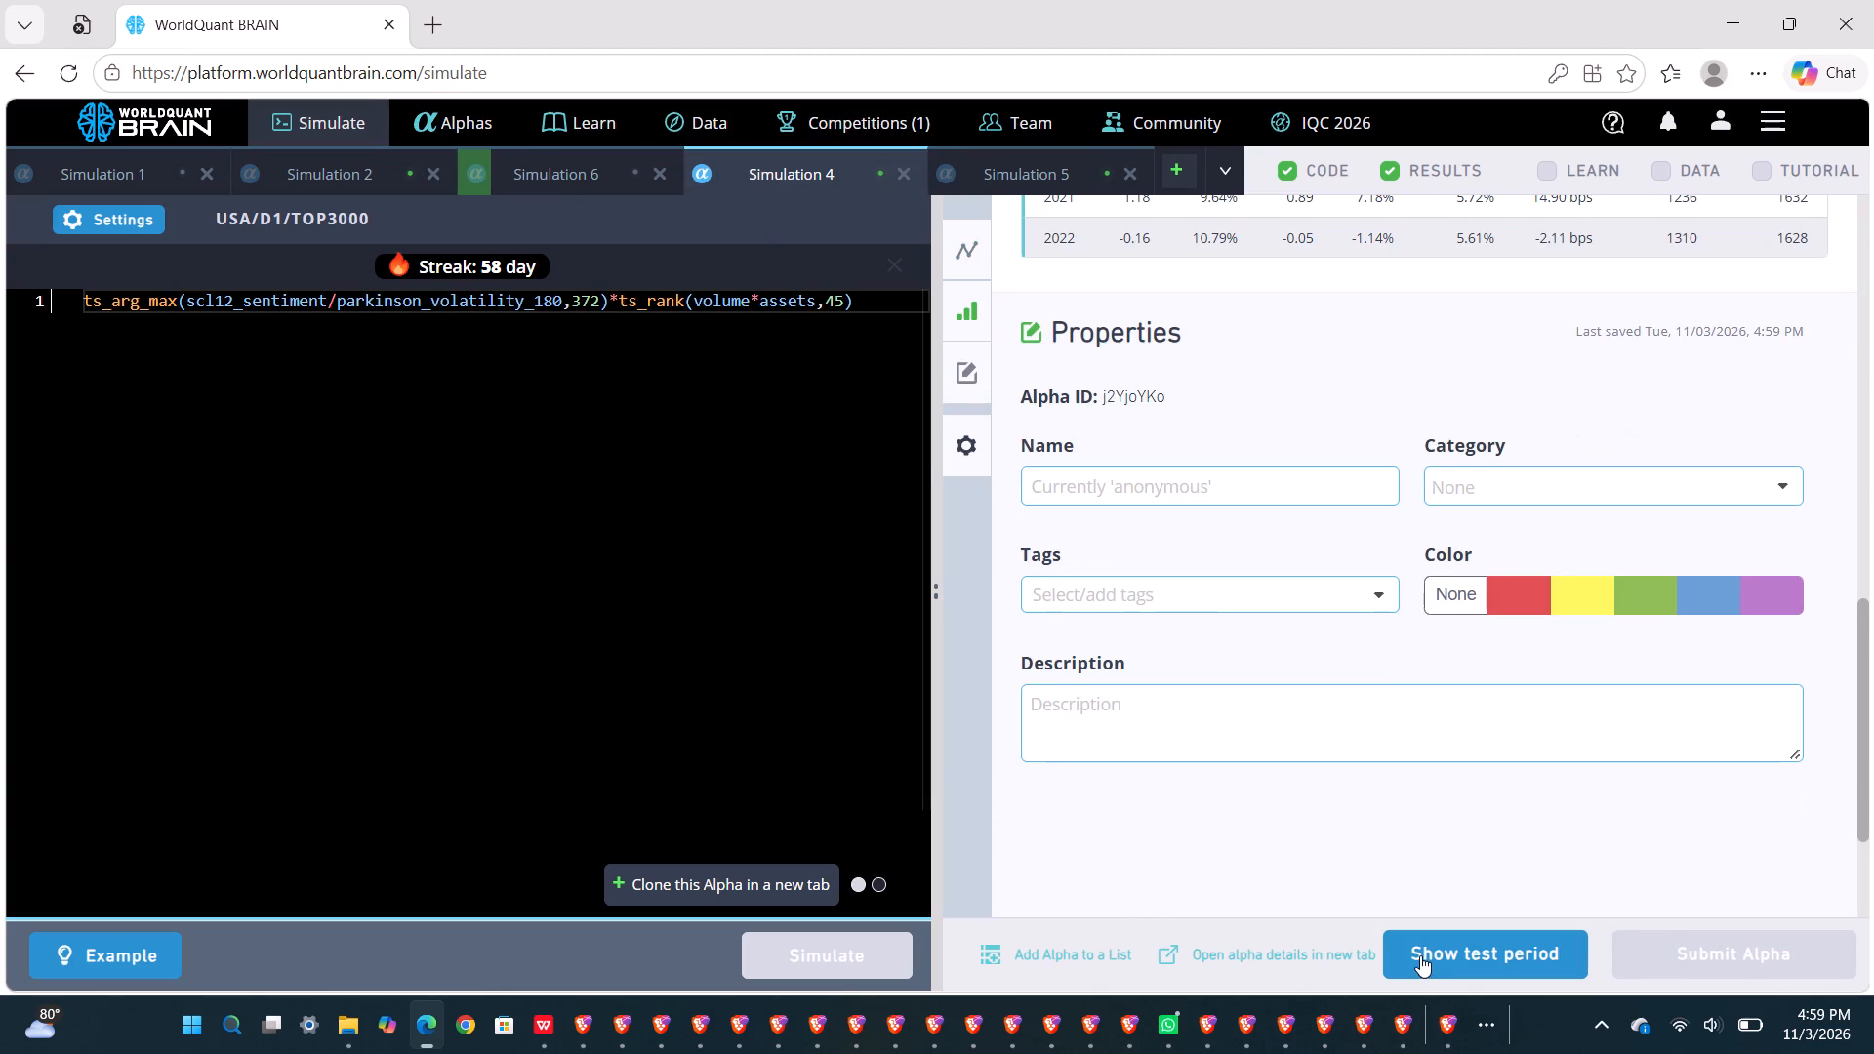
scroll(1310, 648, down, 1)
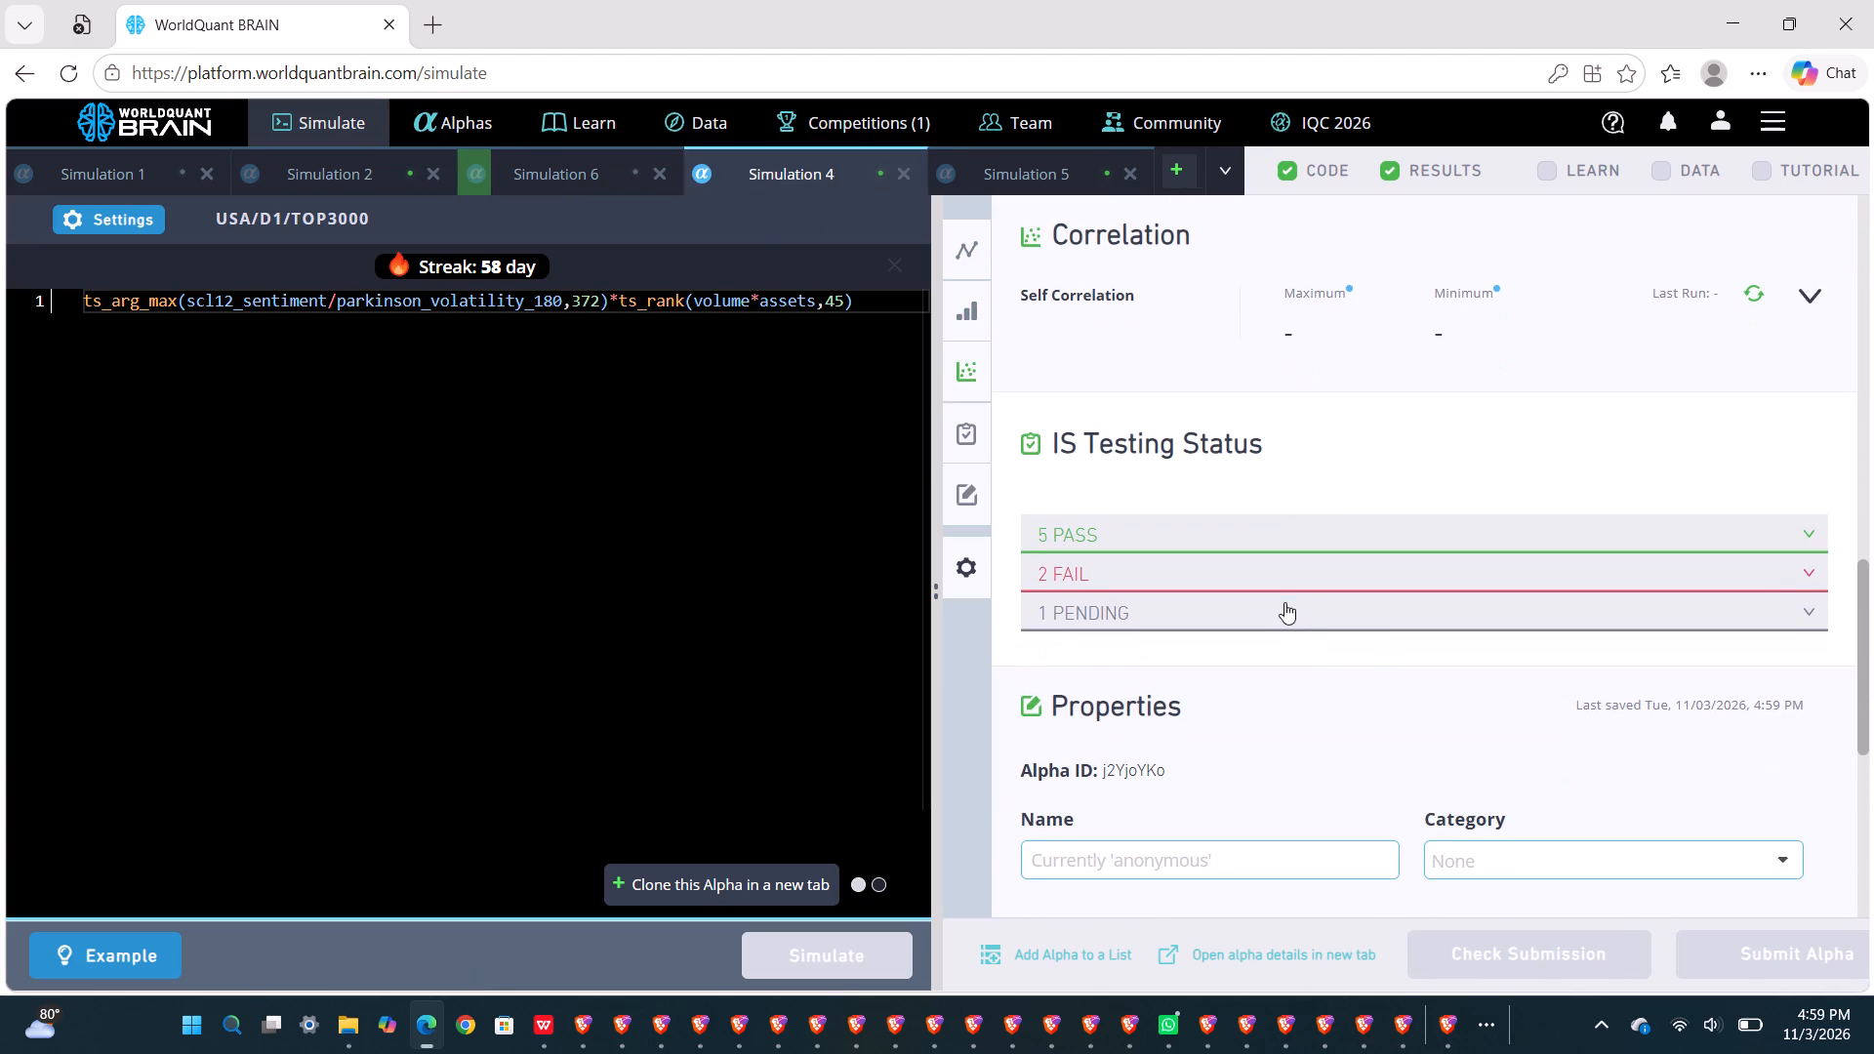
click(1275, 575)
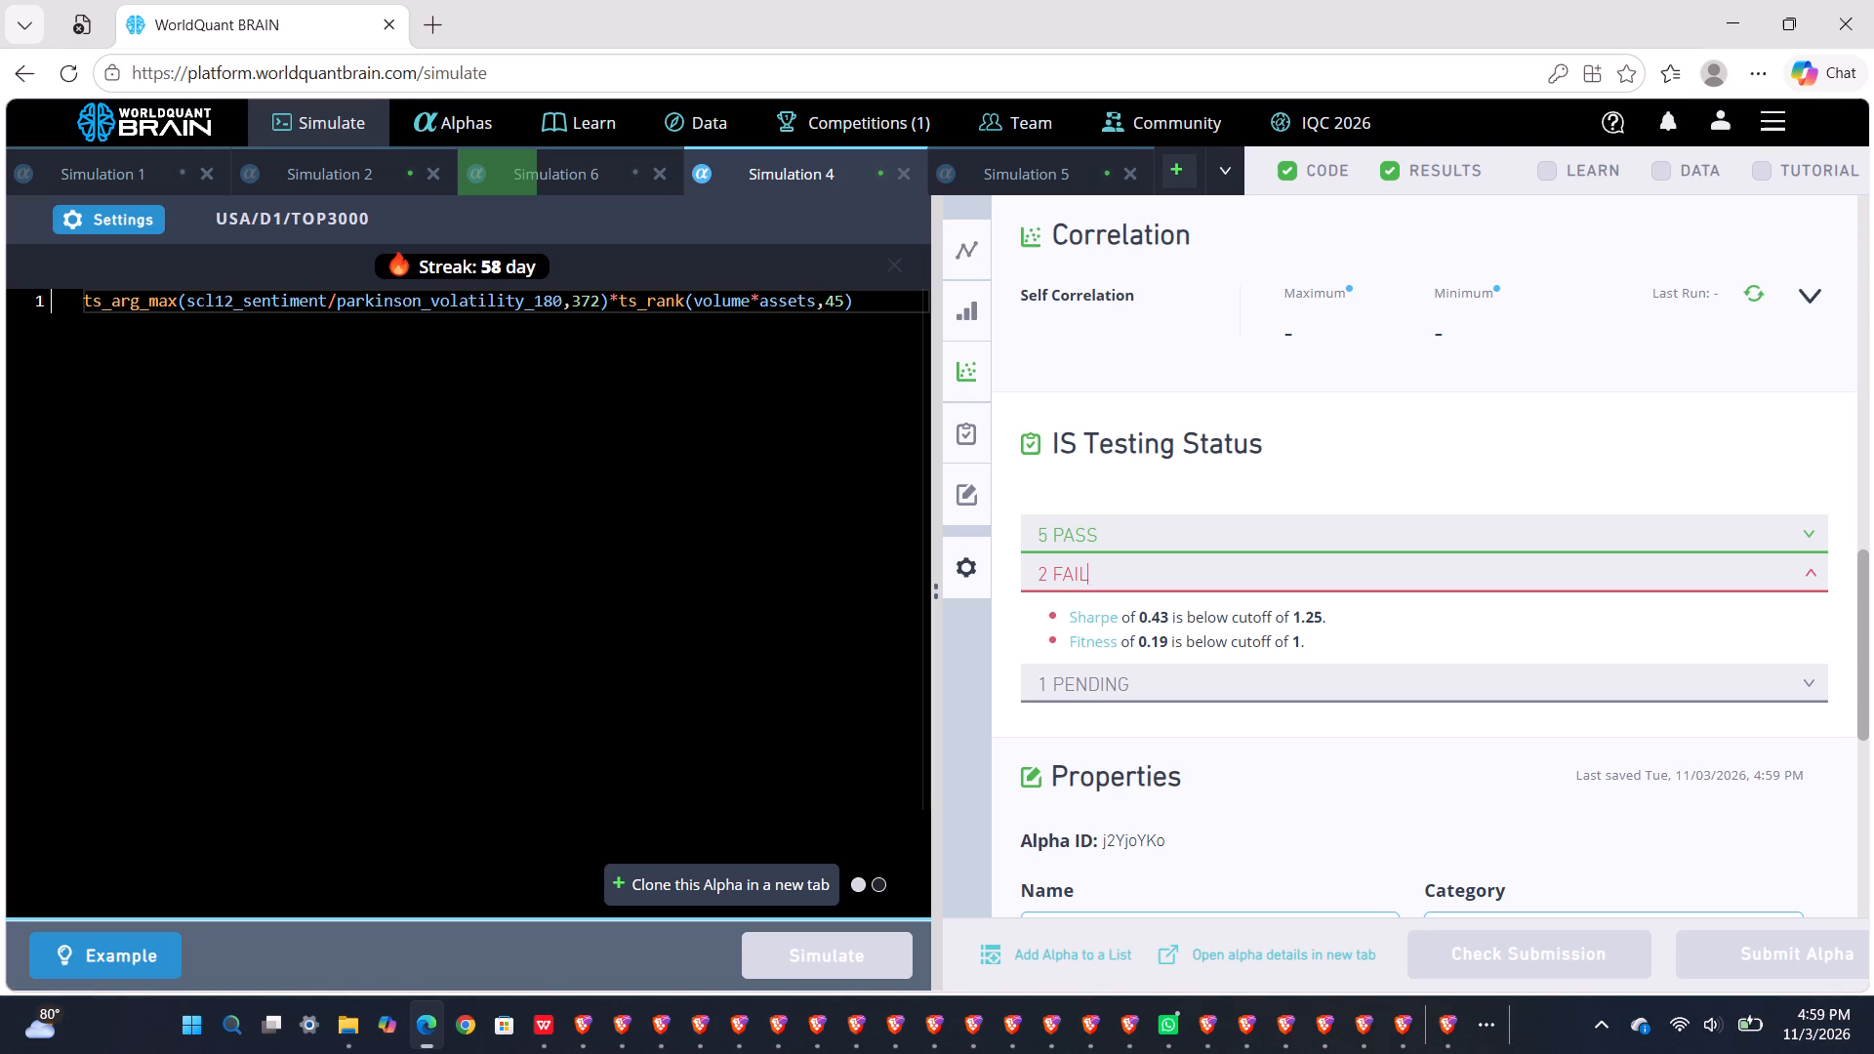
Examine the failed IS tests of Simulation 2's alpha and run its self-correlation check.
click(387, 161)
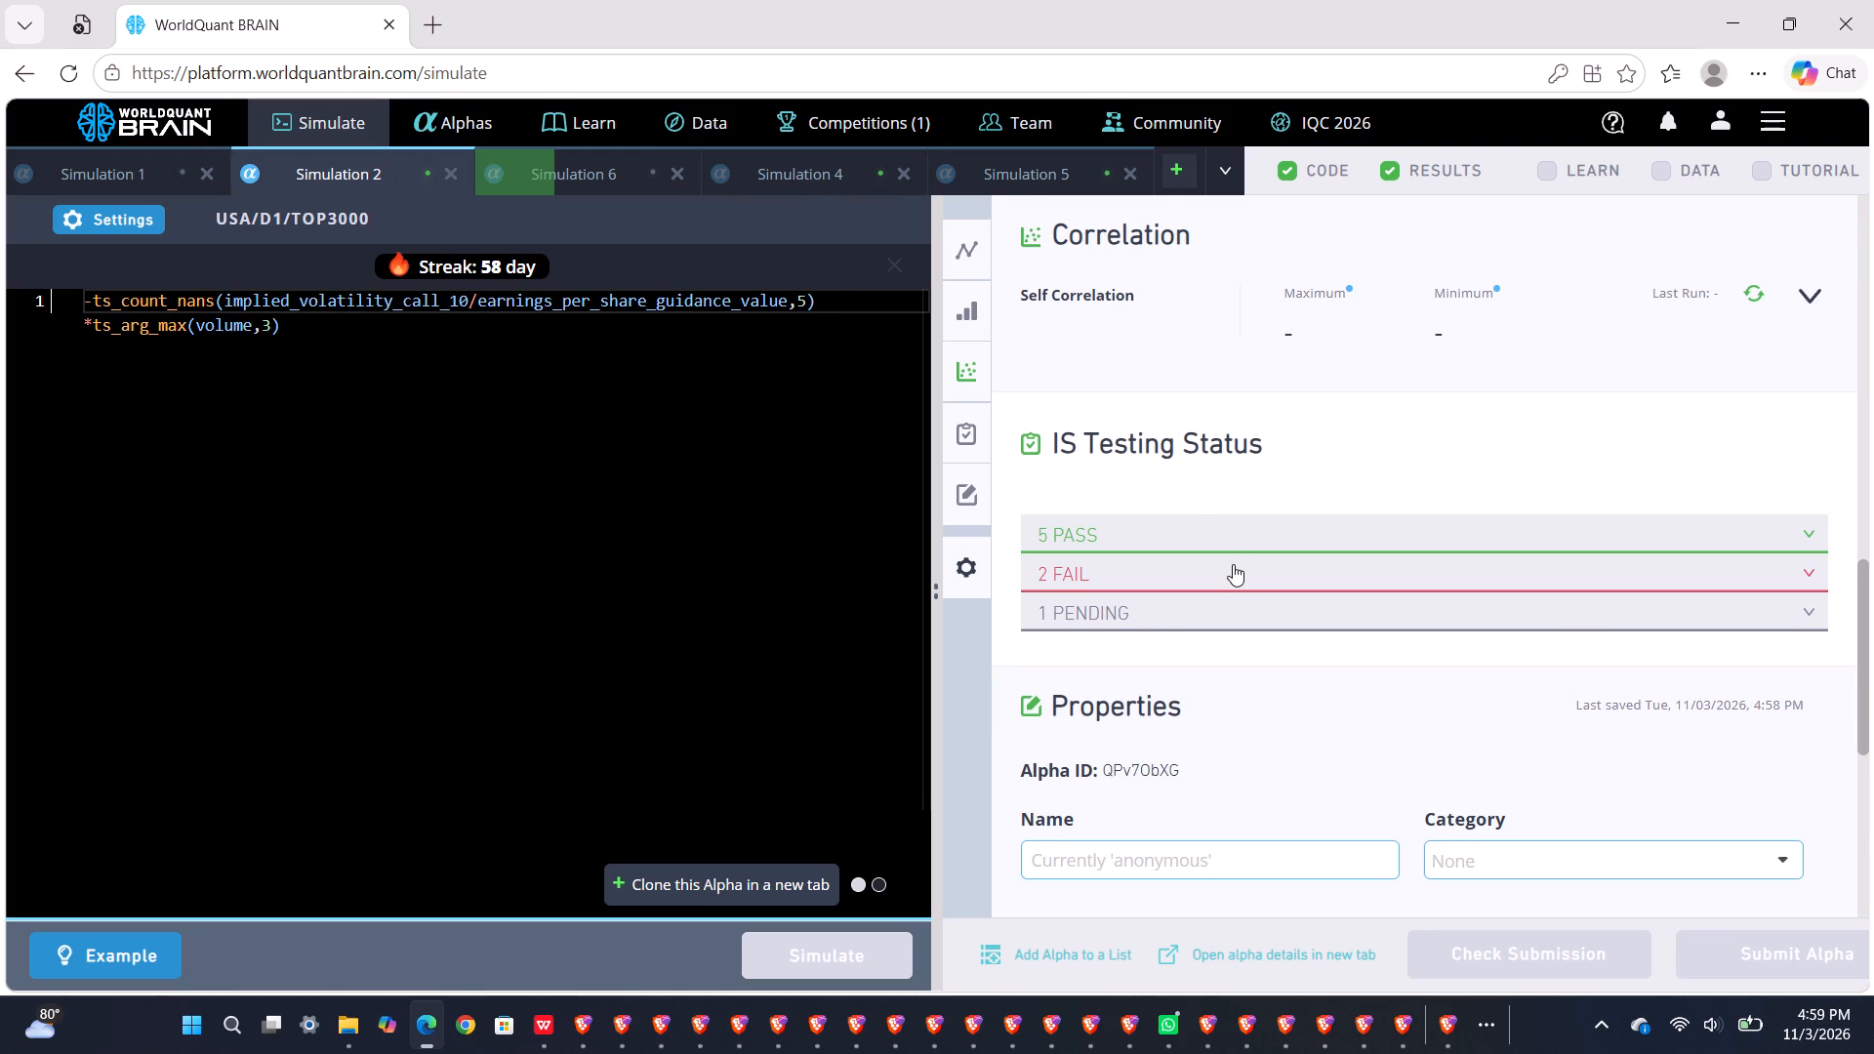
click(1233, 564)
scroll(1233, 564, up, 2)
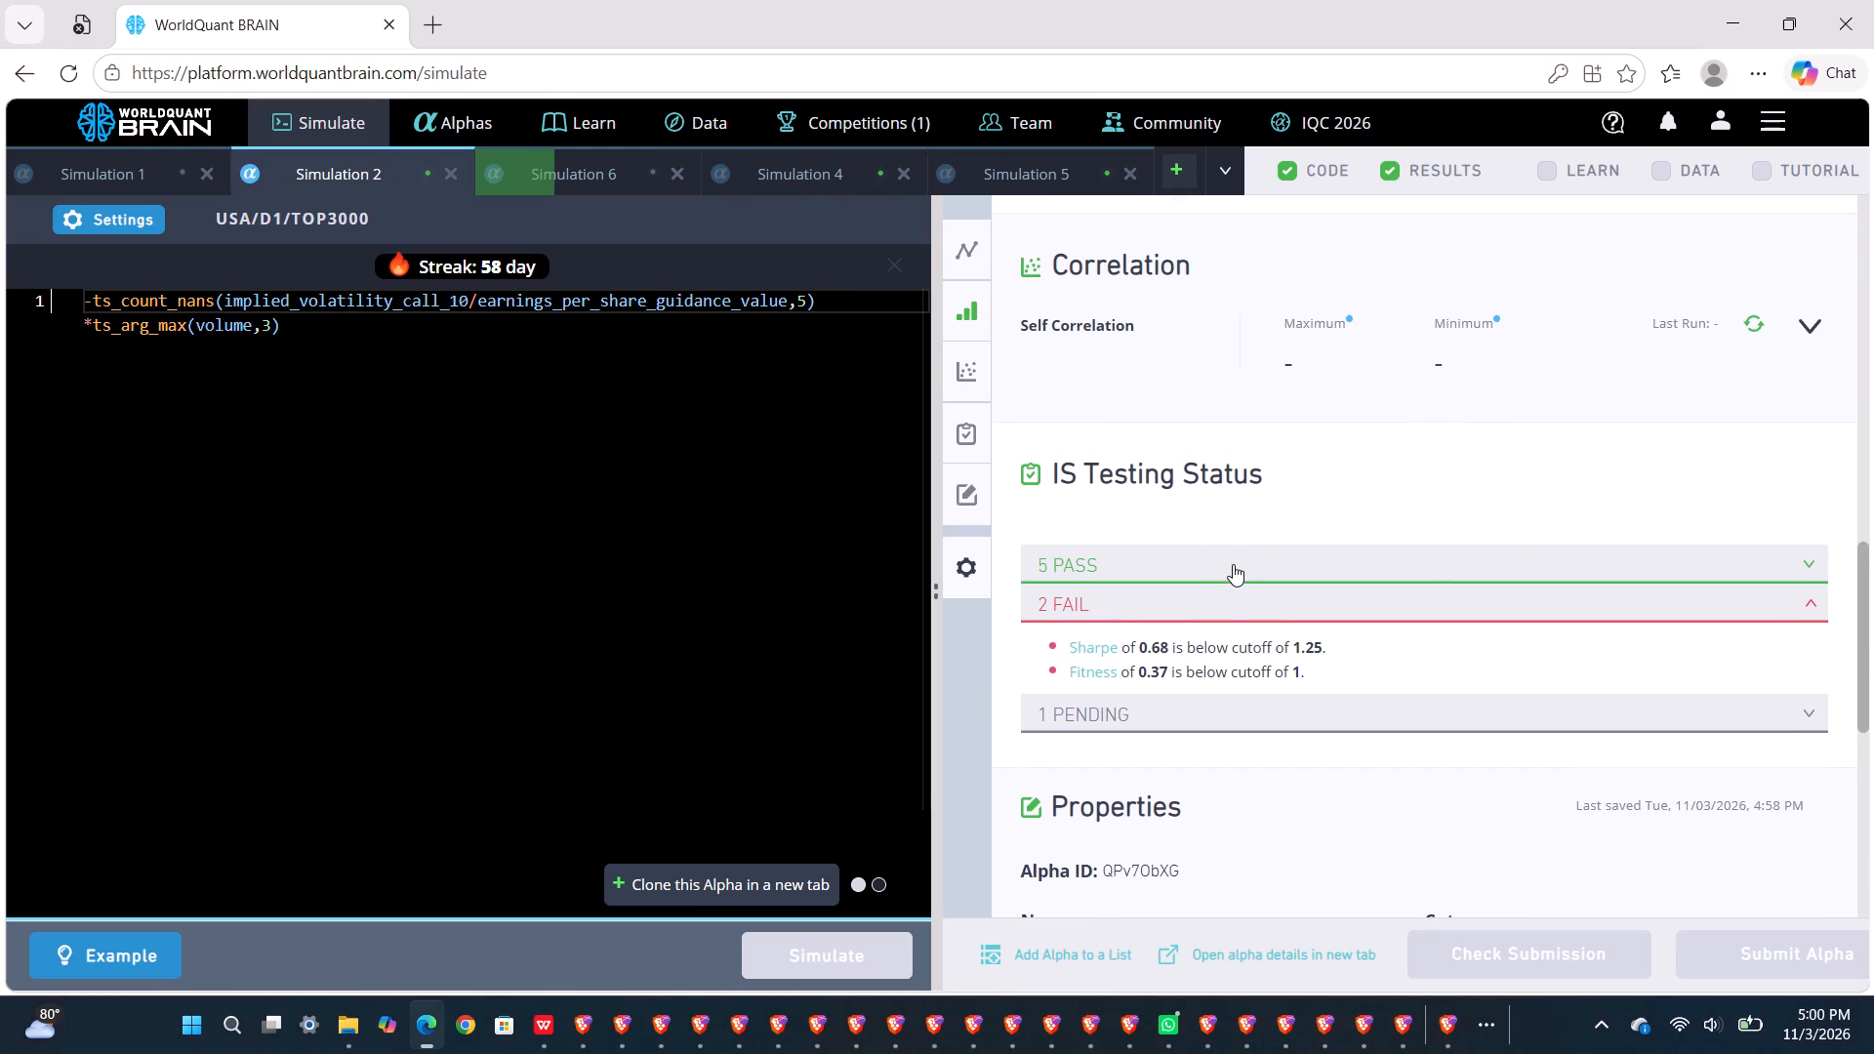
scroll(1233, 564, up, 1)
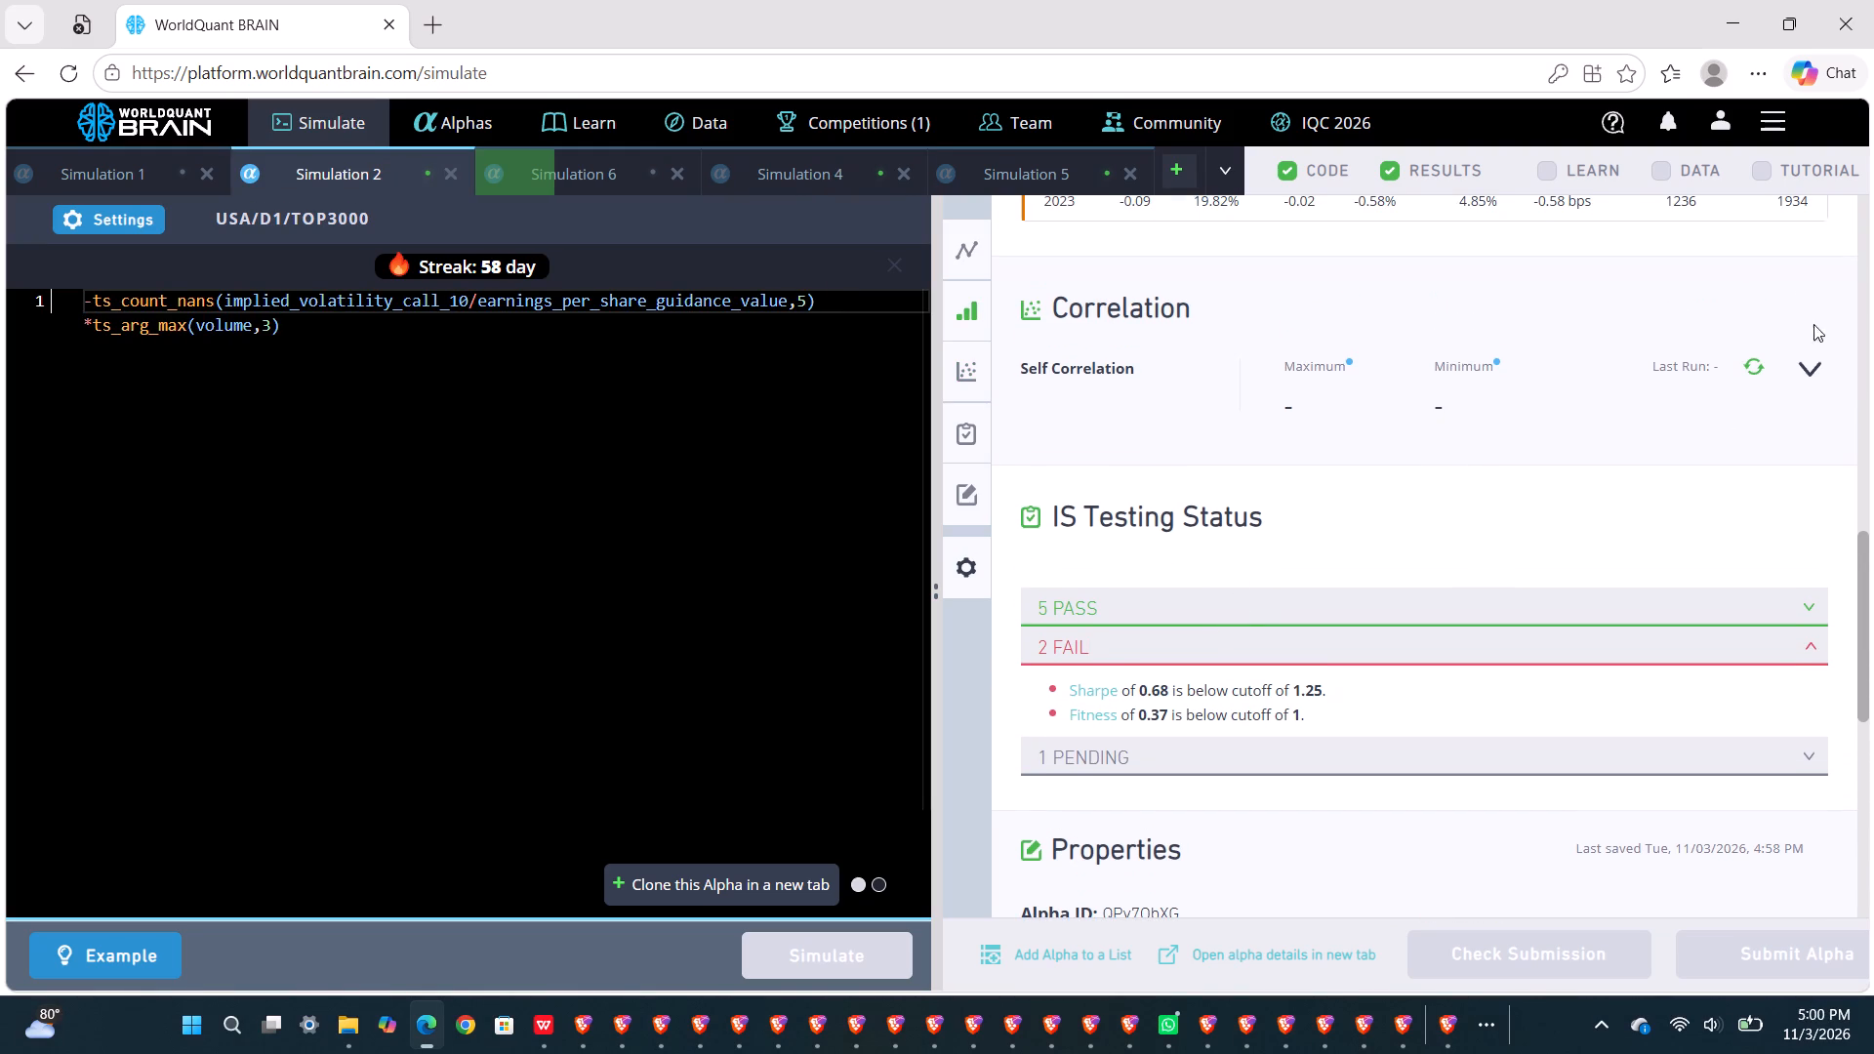
click(1759, 369)
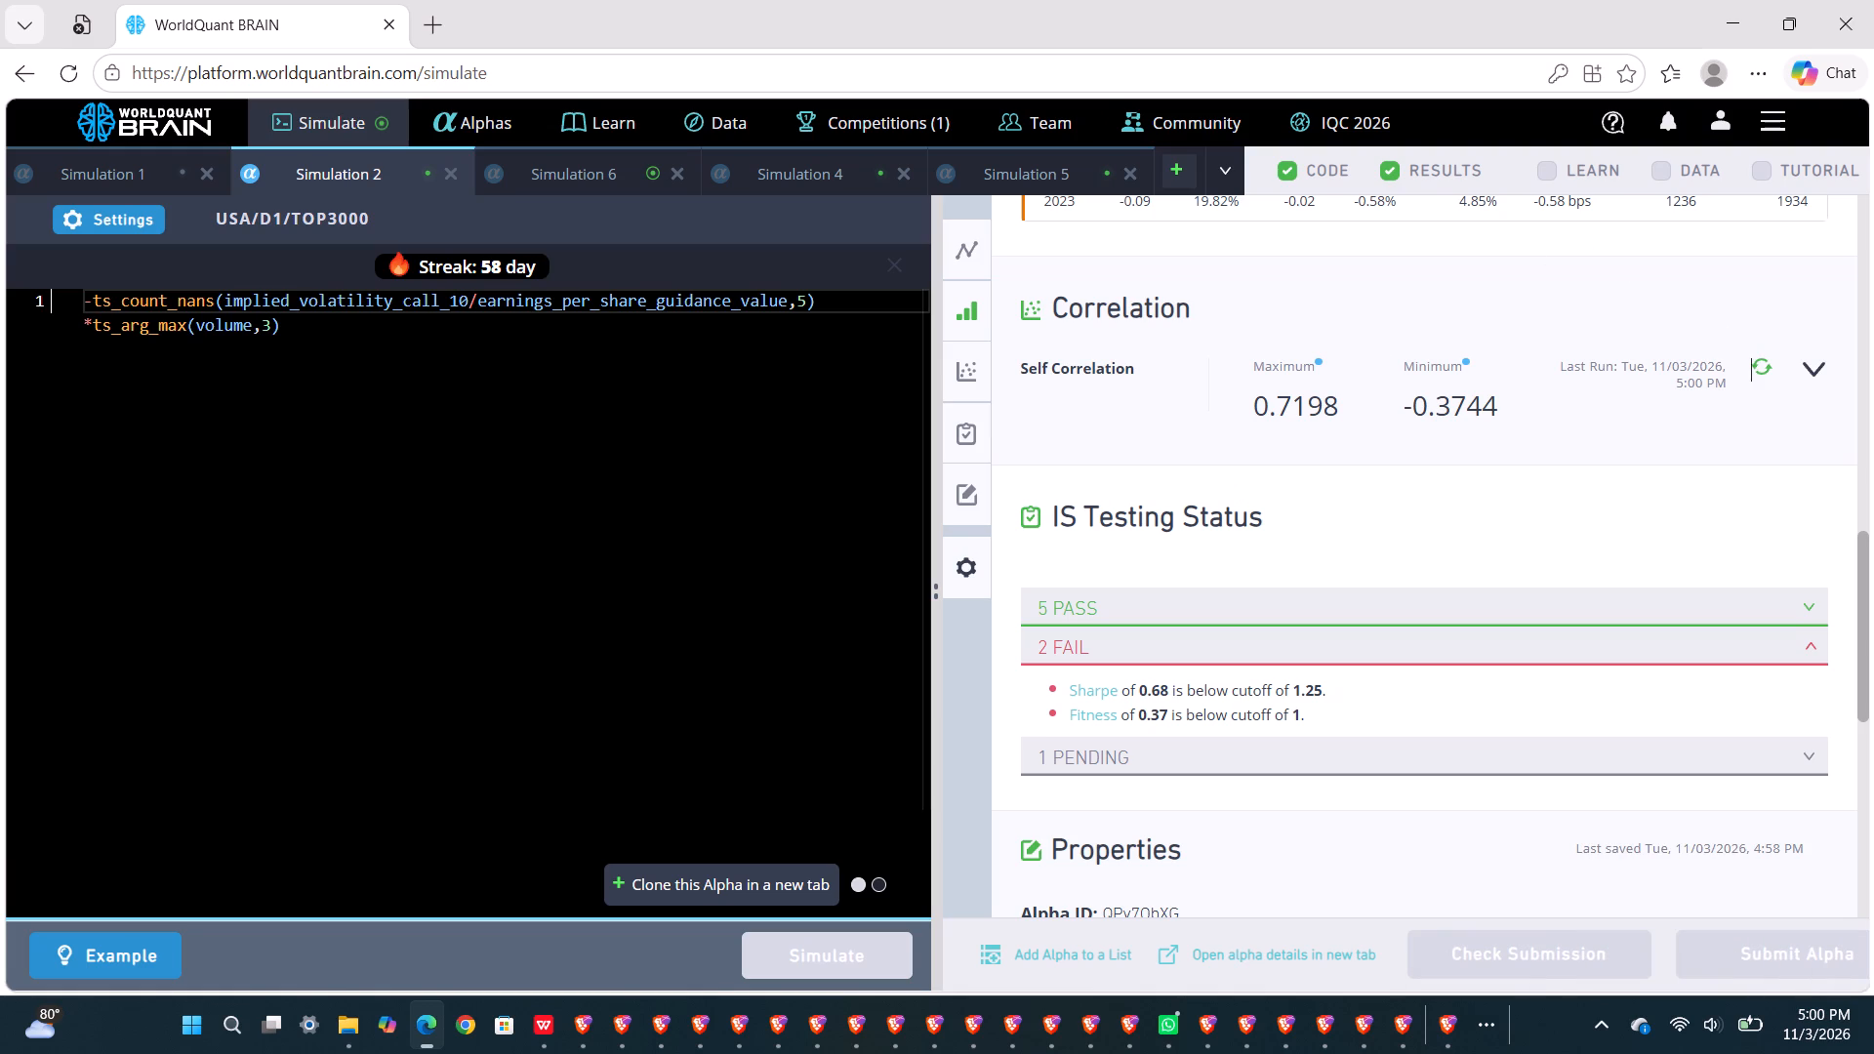
Change Simulation 2's expression to multiply implied_volatility_call_10 by earnings_per_share_guidance_value instead of dividing, and simulate the alpha.
click(476, 304)
key(BackSpace)
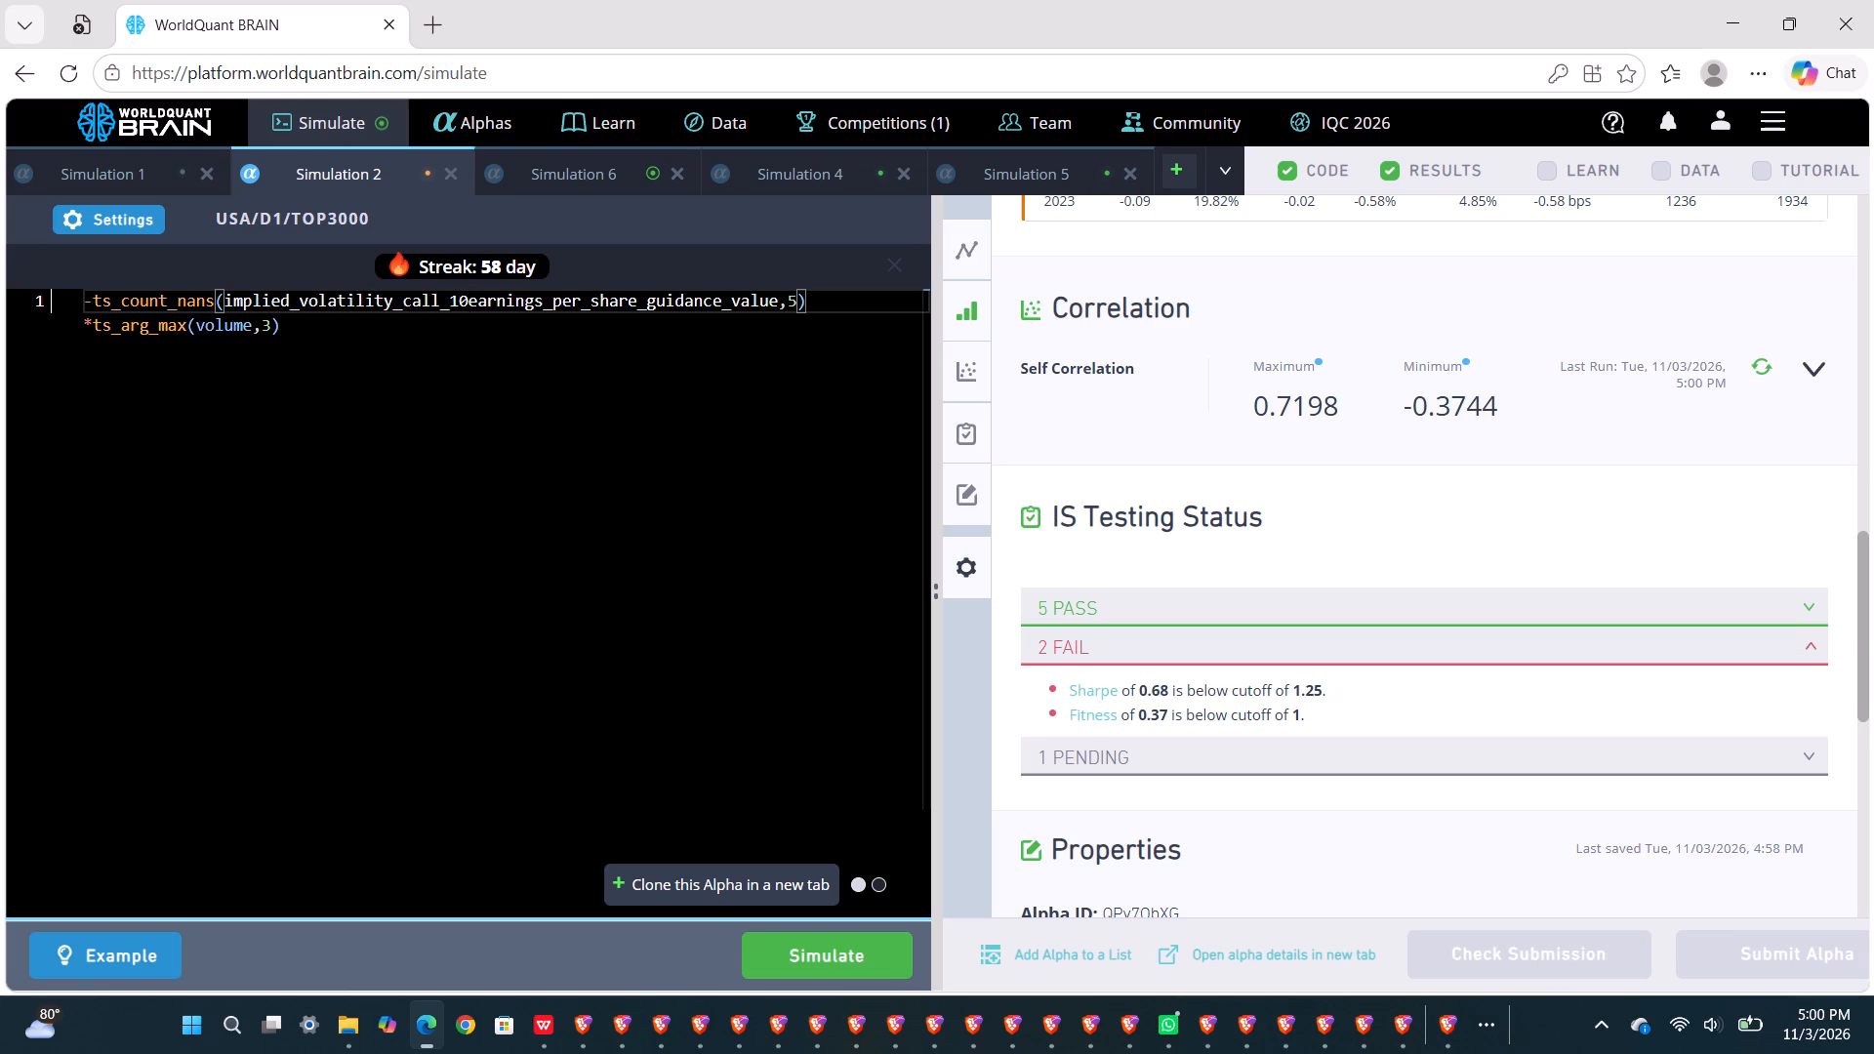
key(shift+asterisk)
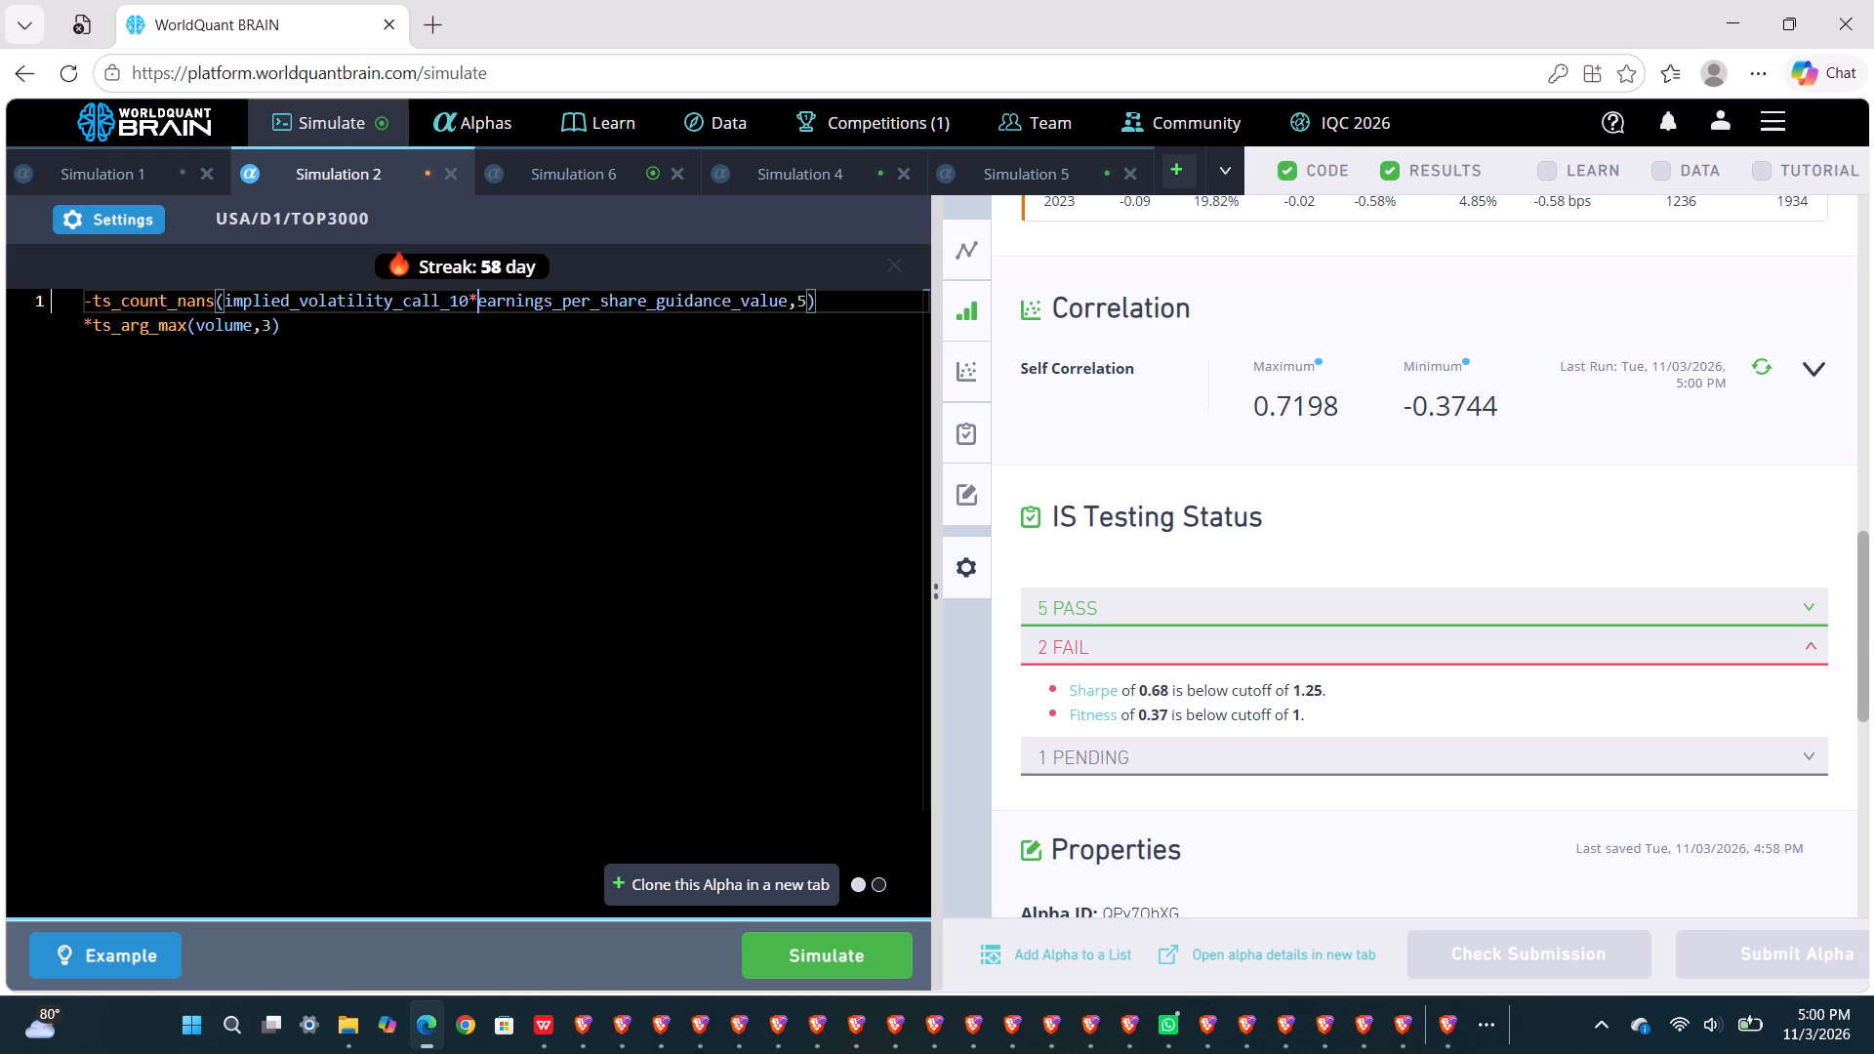
click(859, 960)
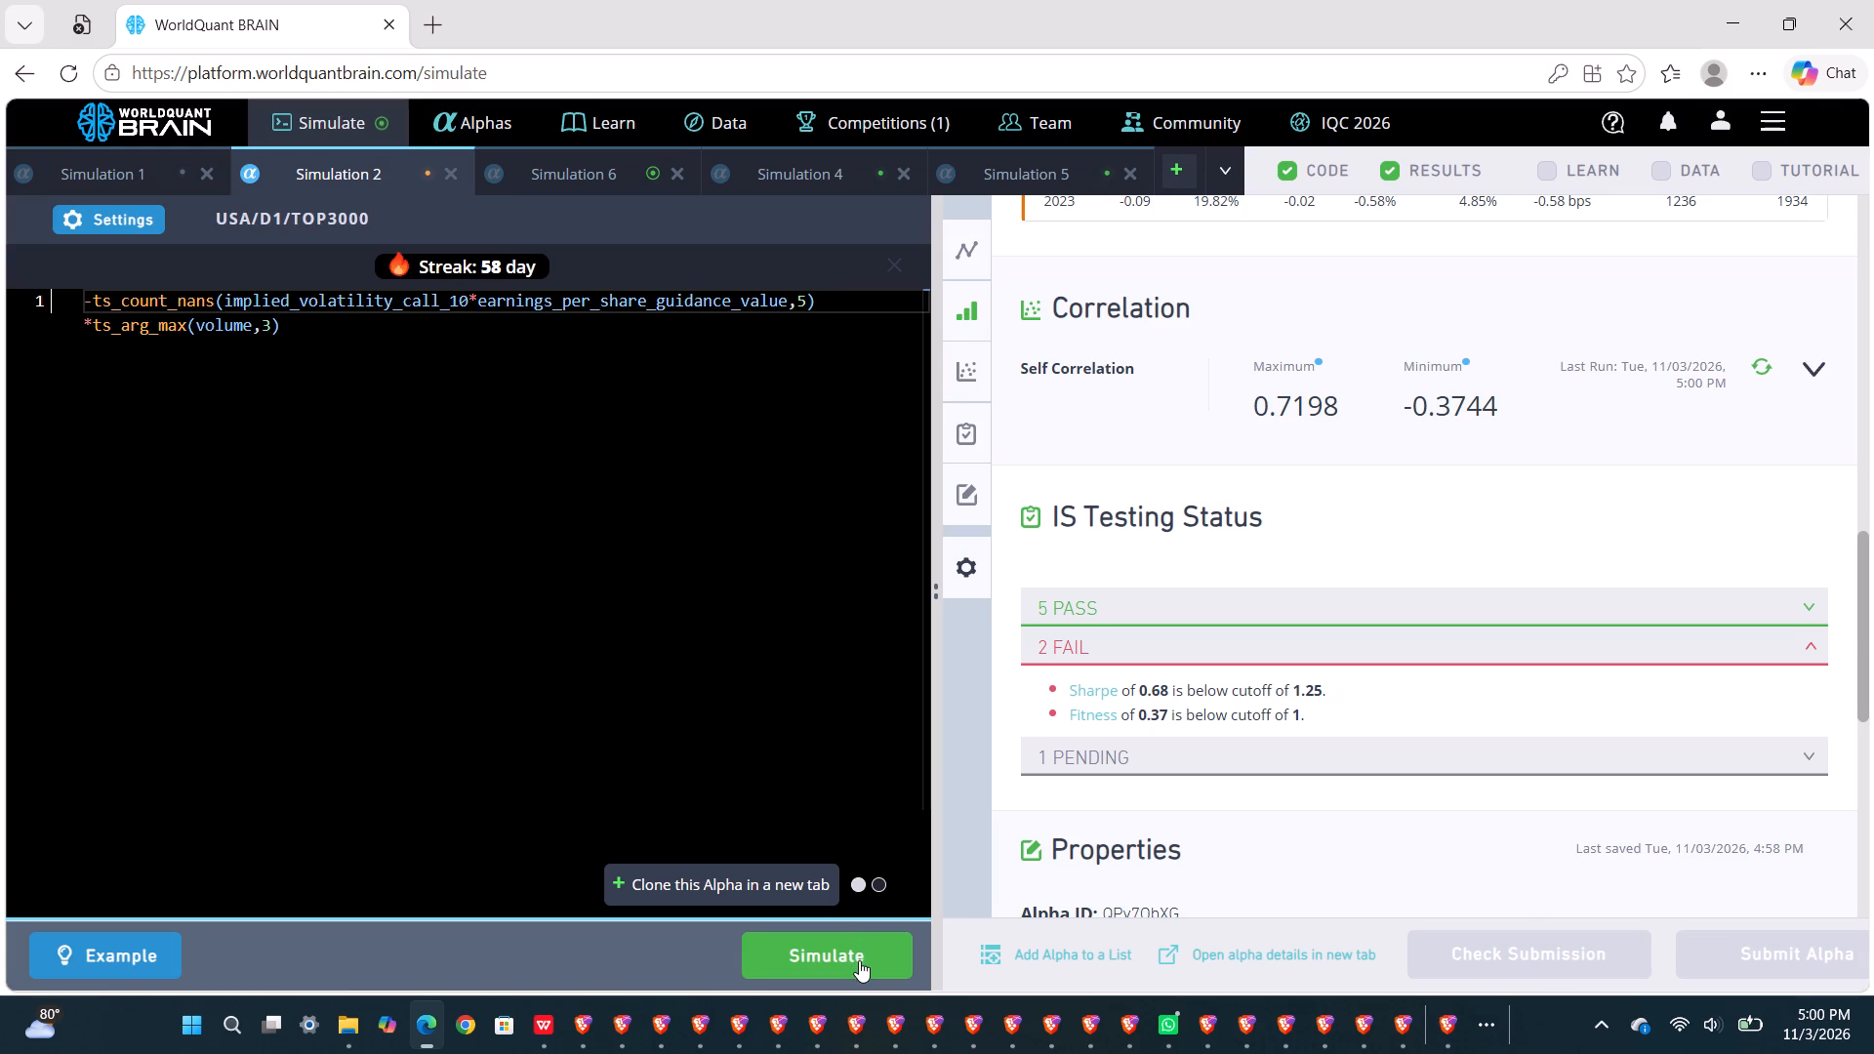
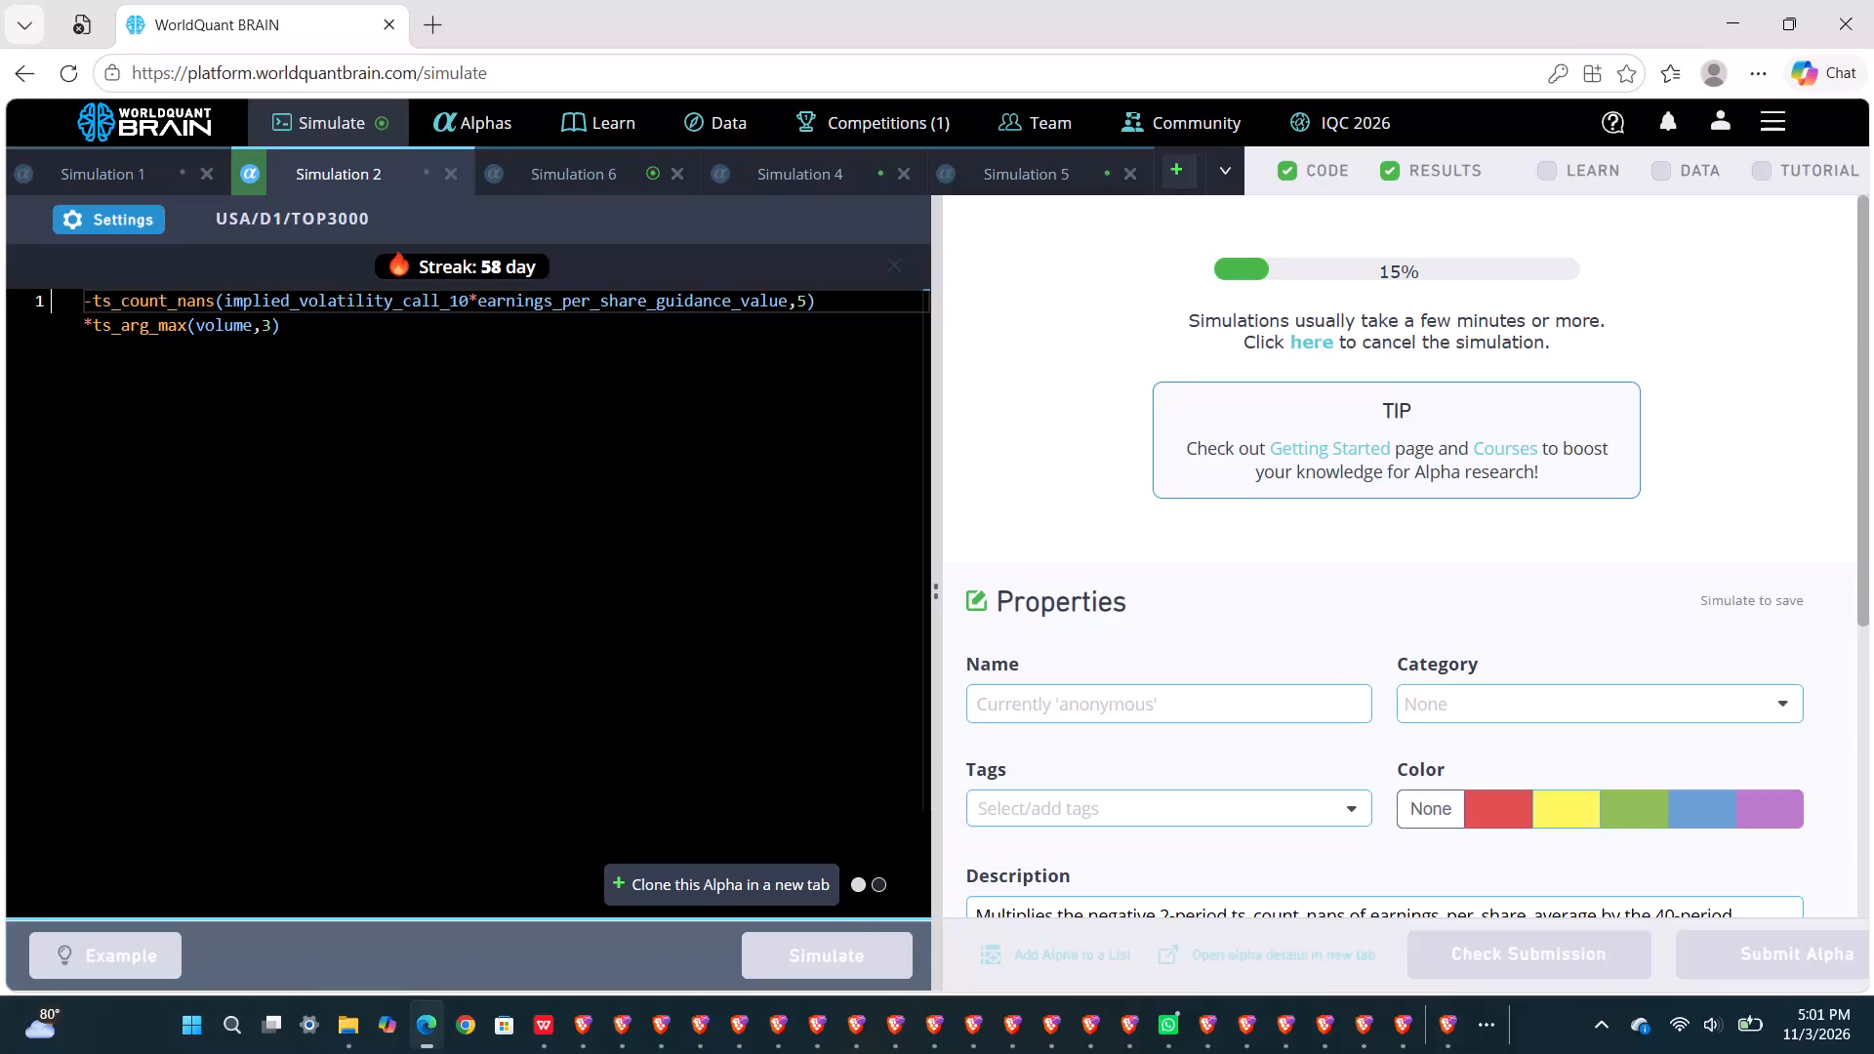
Show the test period for Simulation 6's alpha, review its yearly IS summary and run its self-correlation check.
click(532, 170)
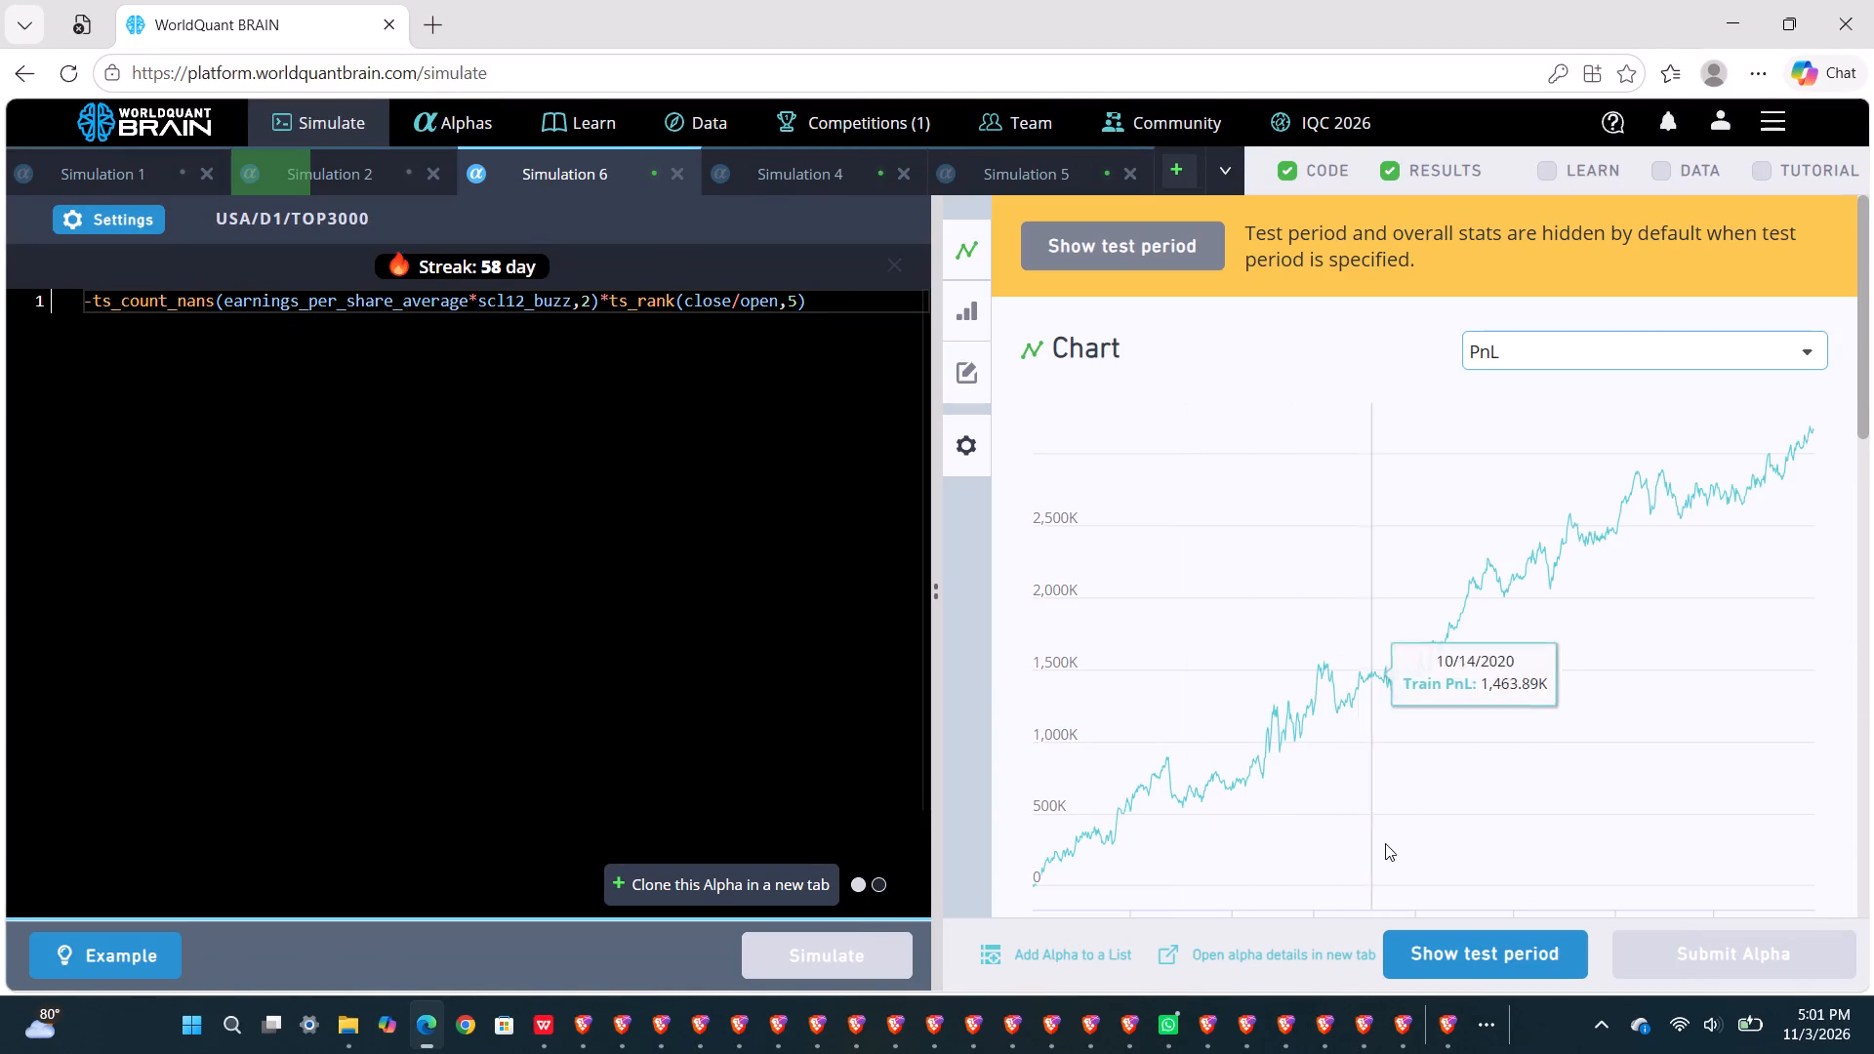
click(1446, 934)
click(1459, 865)
scroll(1459, 865, down, 4)
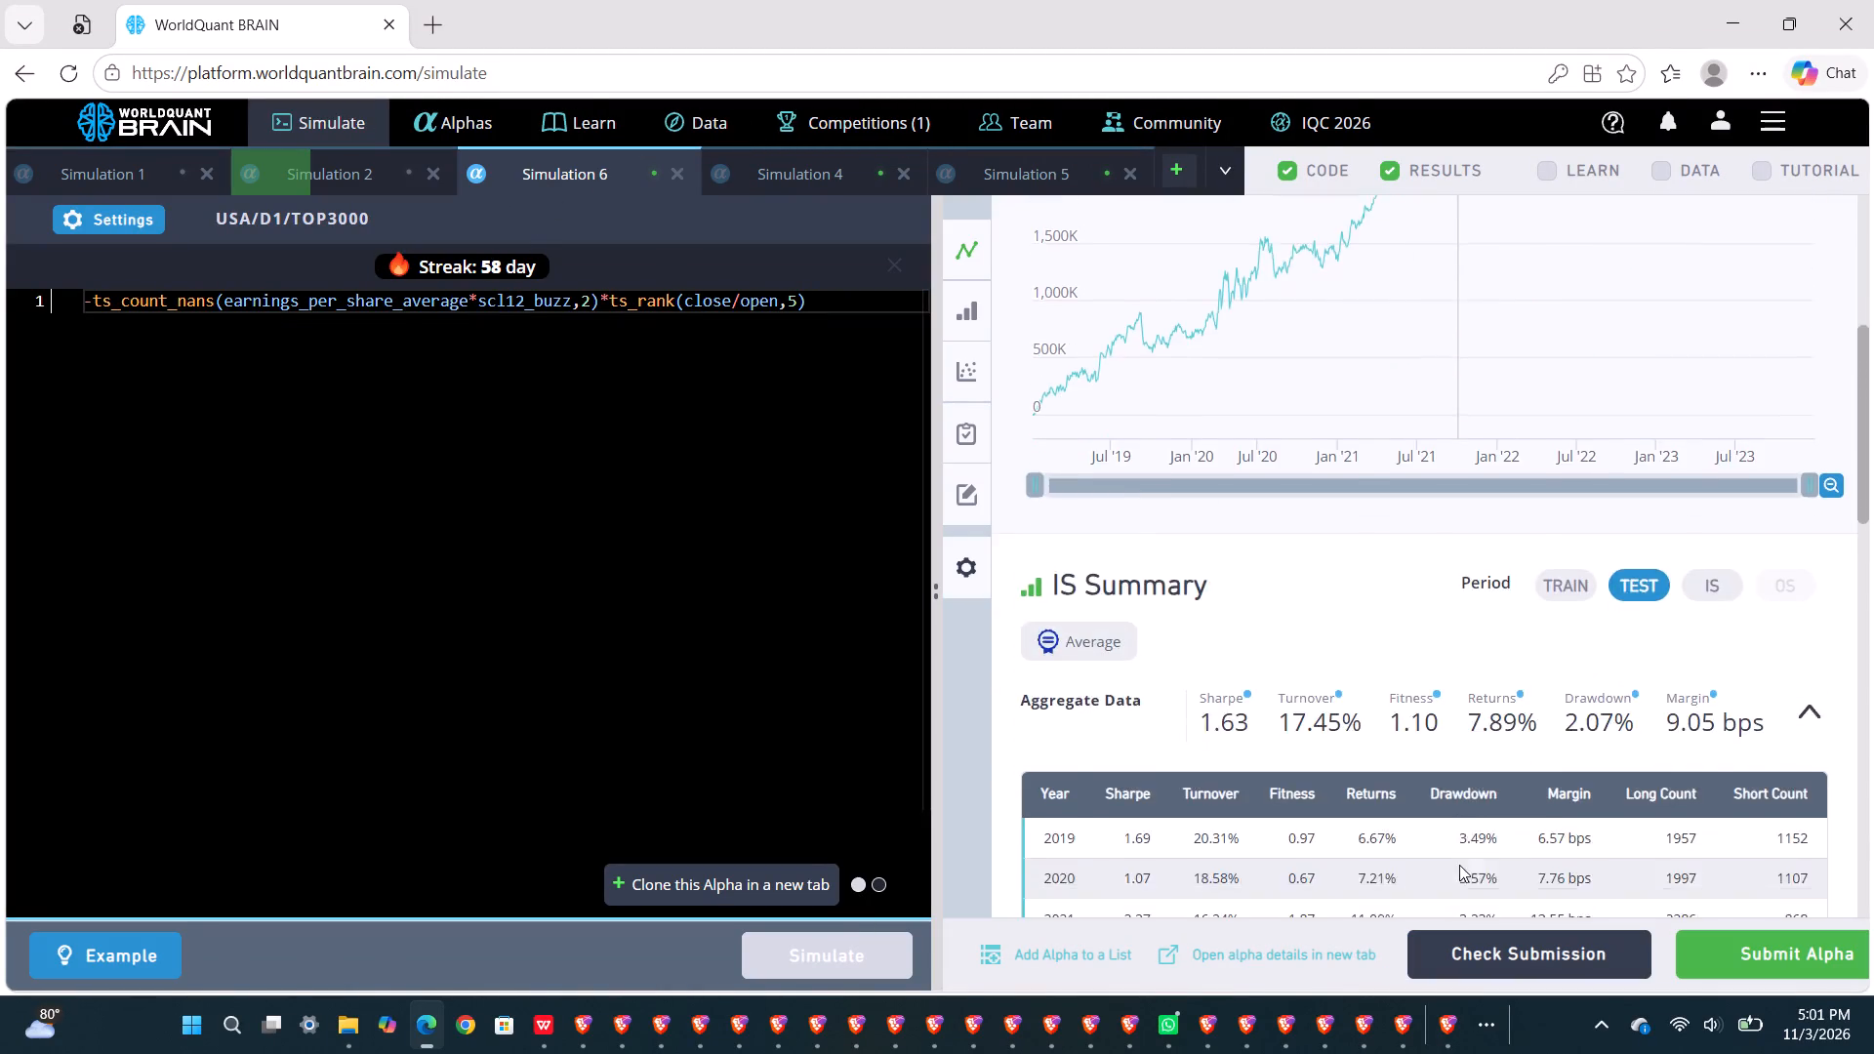
scroll(1459, 865, down, 2)
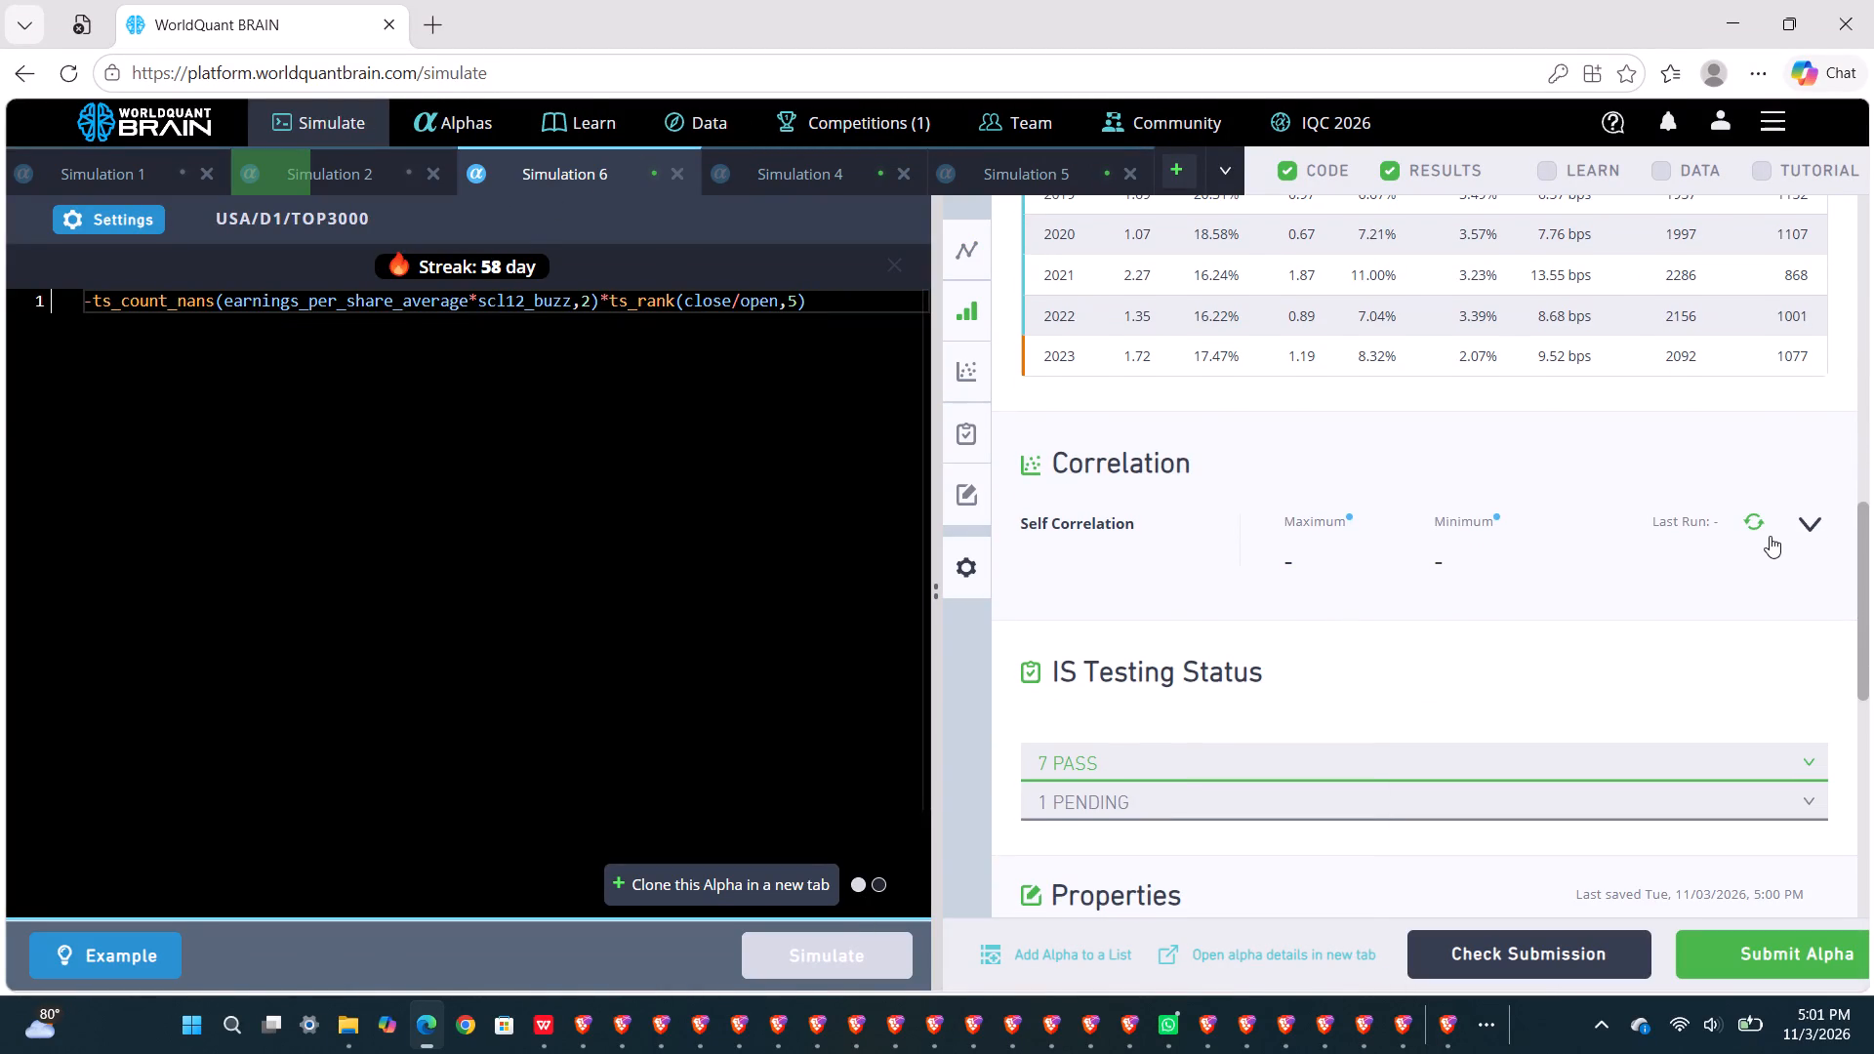
click(1751, 530)
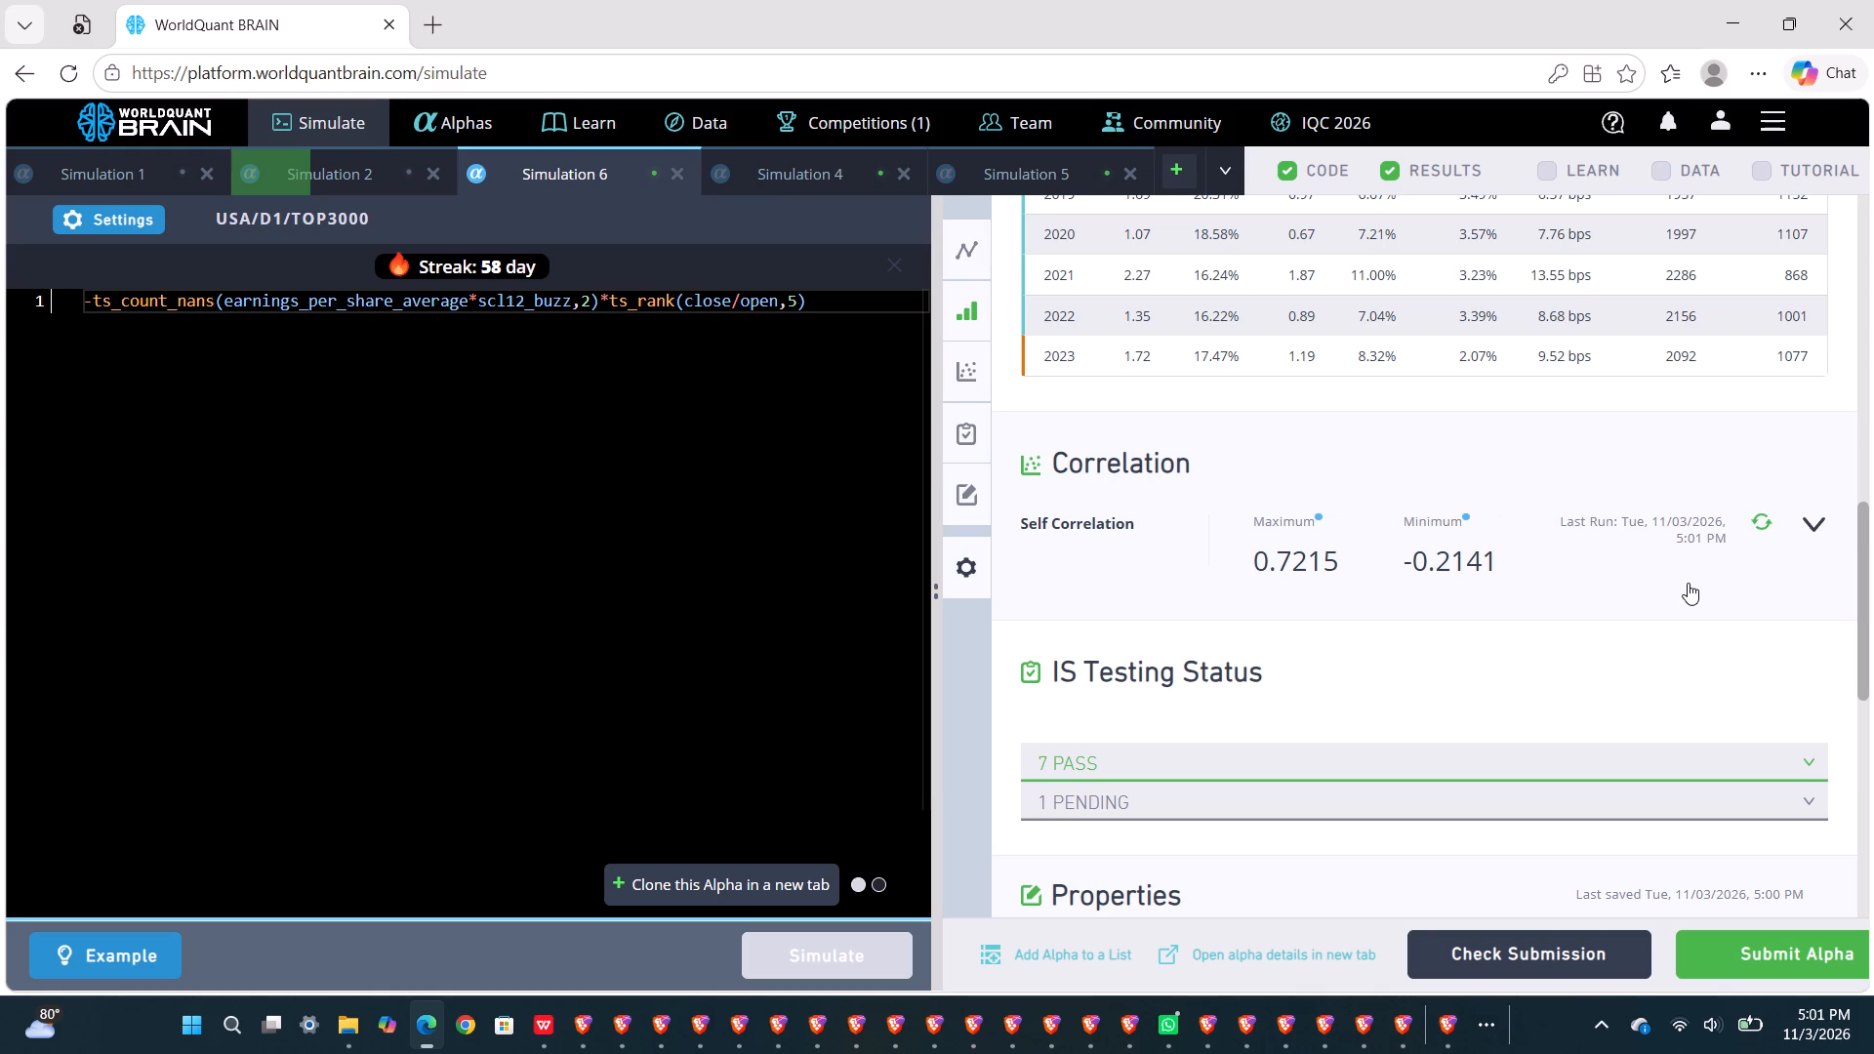
Set the ts_rank(close/open) lookback in Simulation 6's expression to 20 and simulate the alpha.
click(799, 299)
key(BackSpace)
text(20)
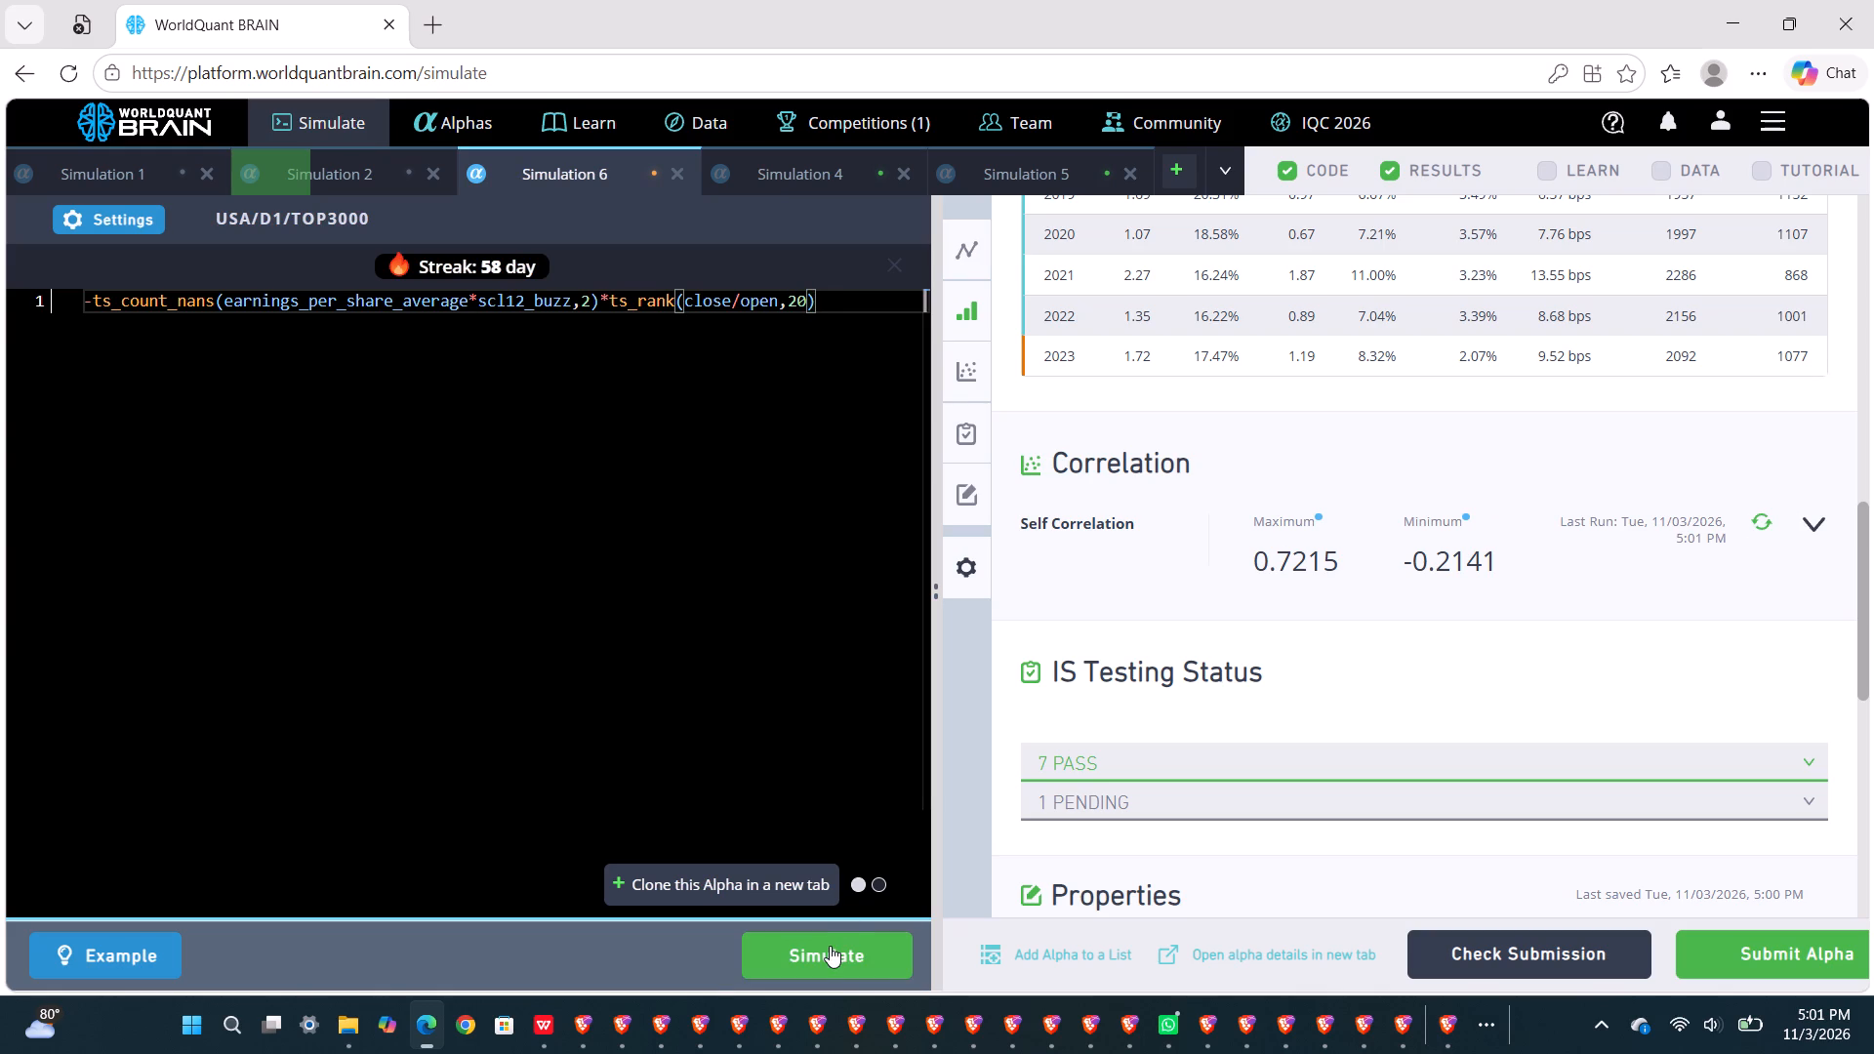
click(830, 946)
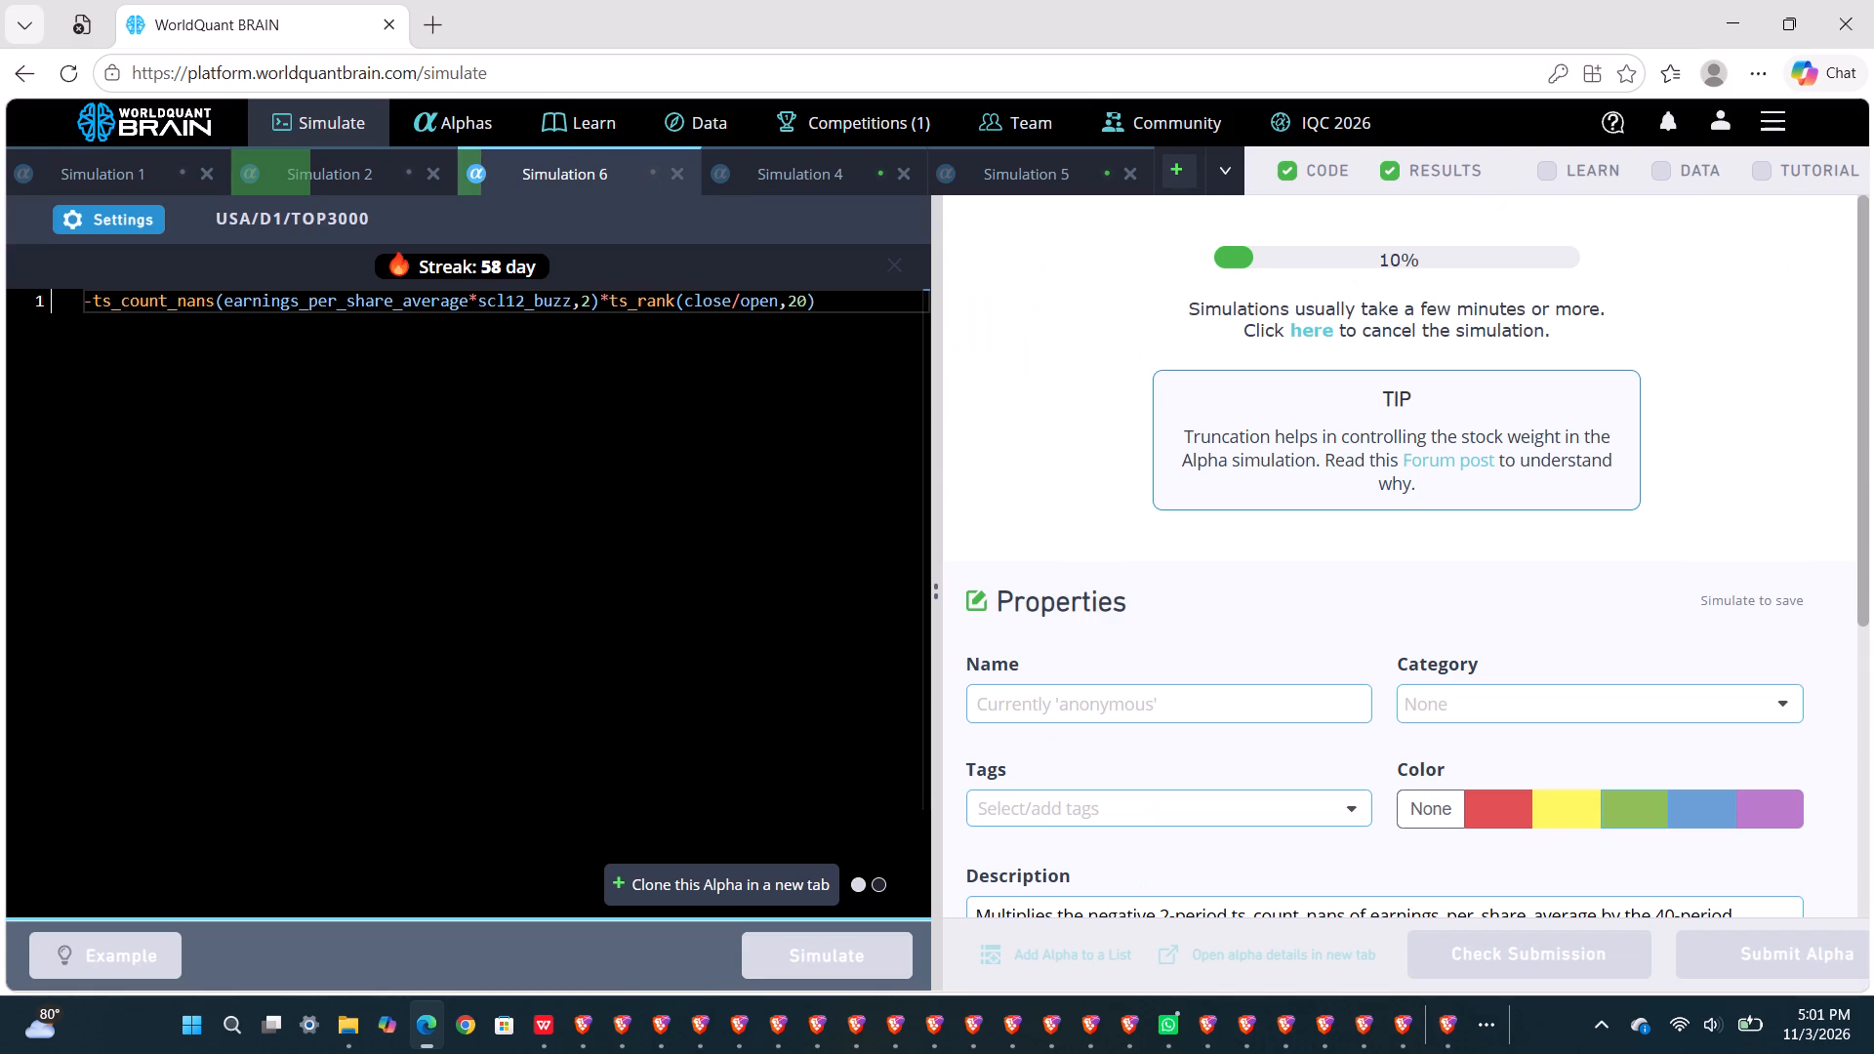
In Simulation 4's expression, replace the field dividing scl12_sentiment inside ts_arg_max with implied_volatility_call_1080.
click(757, 184)
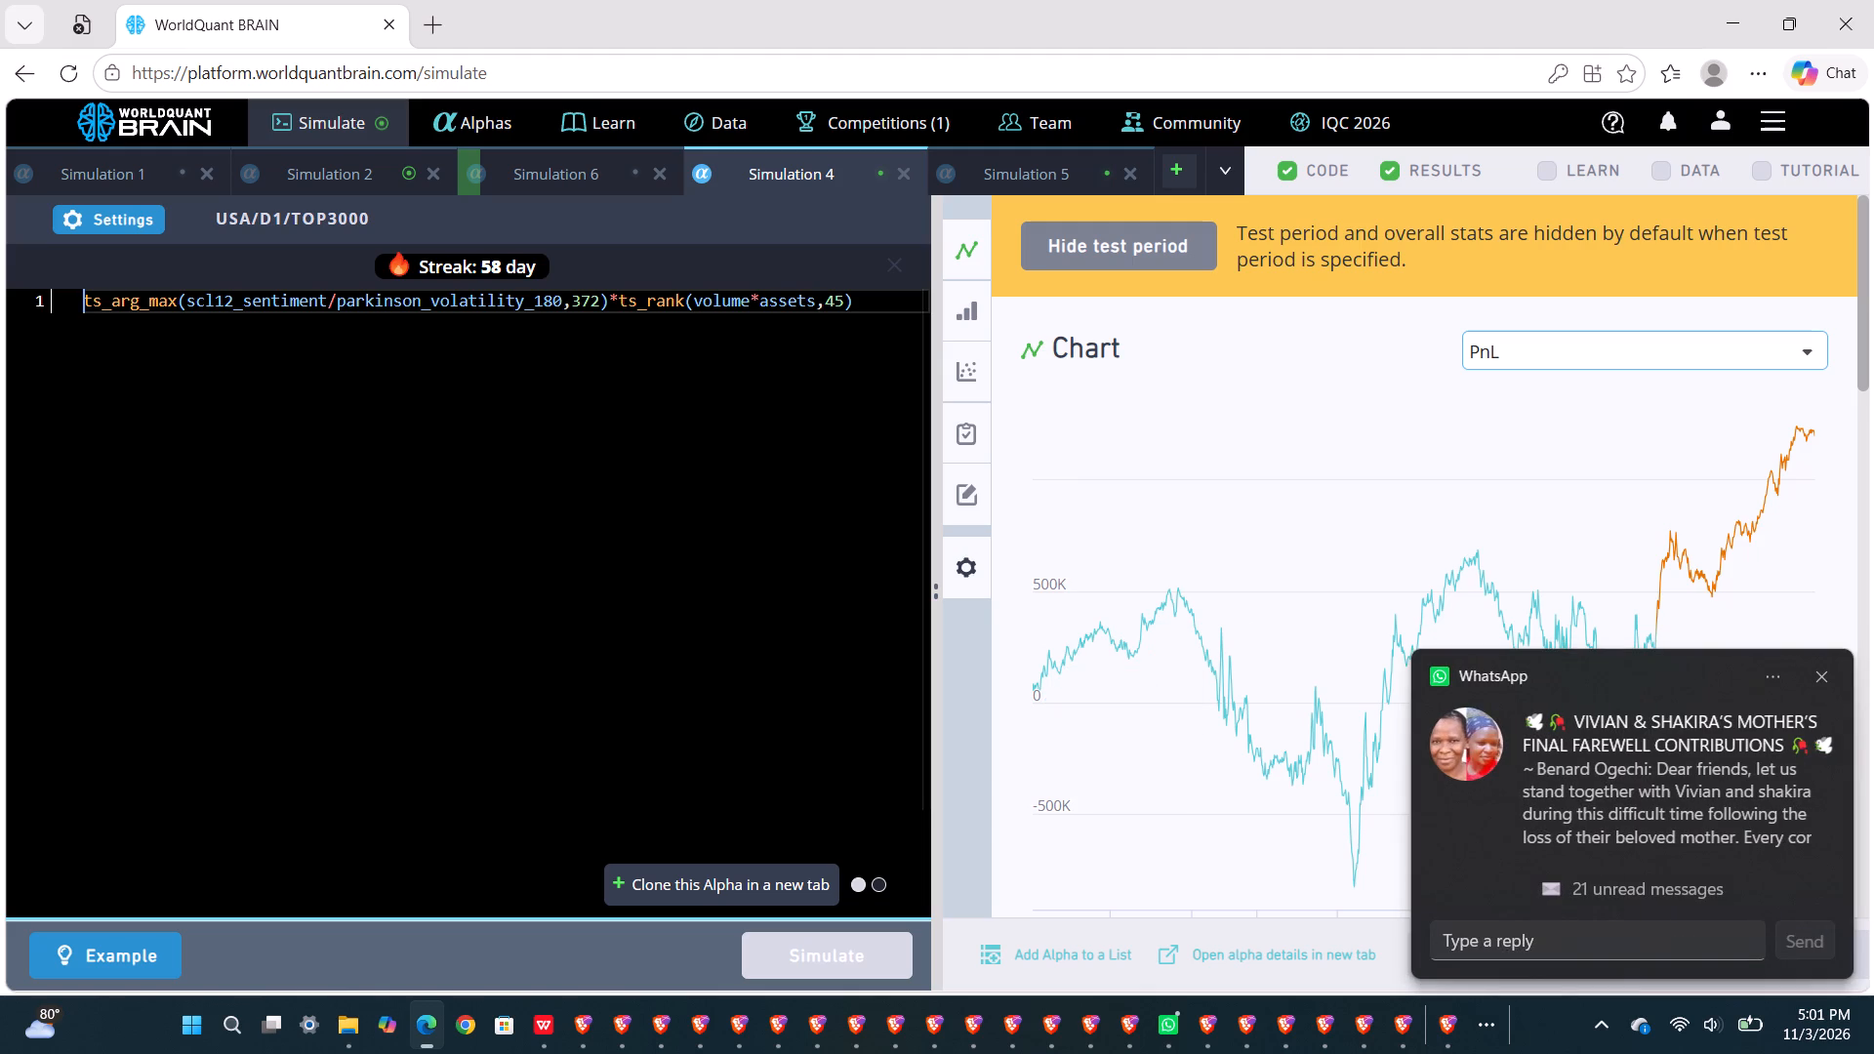
double_click(362, 305)
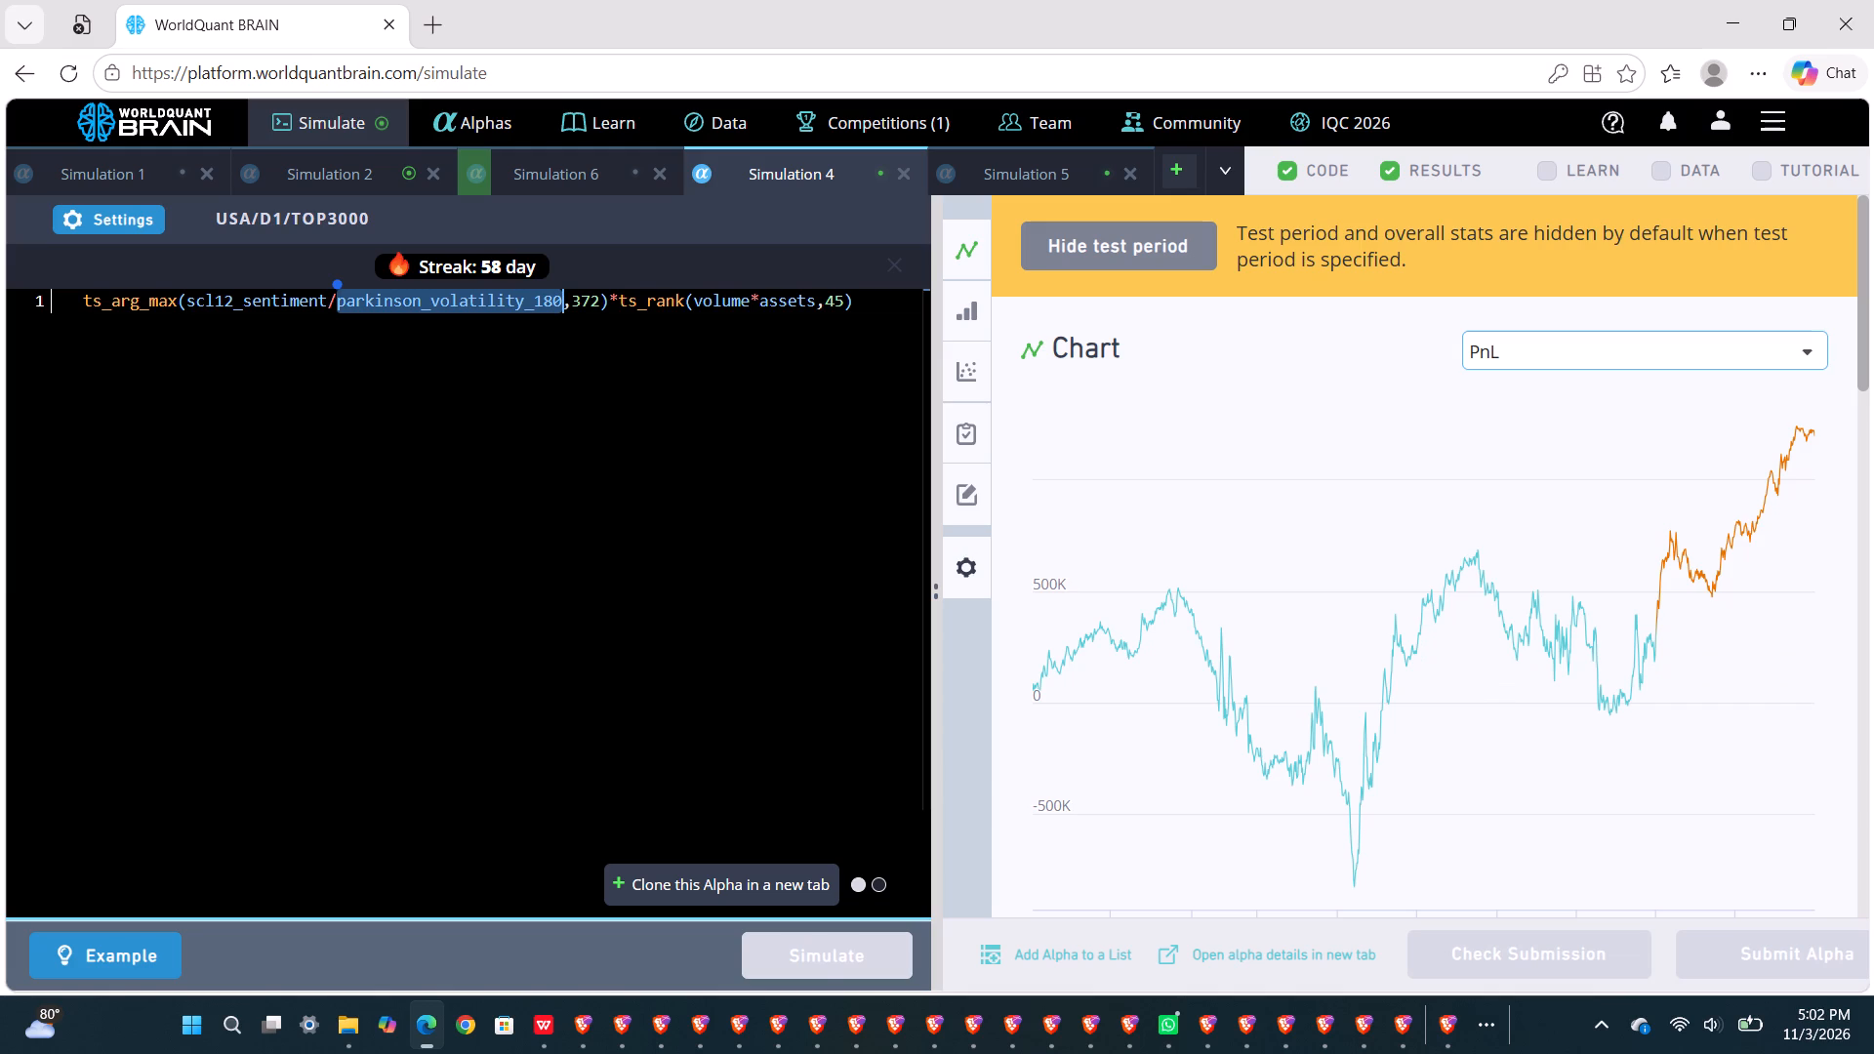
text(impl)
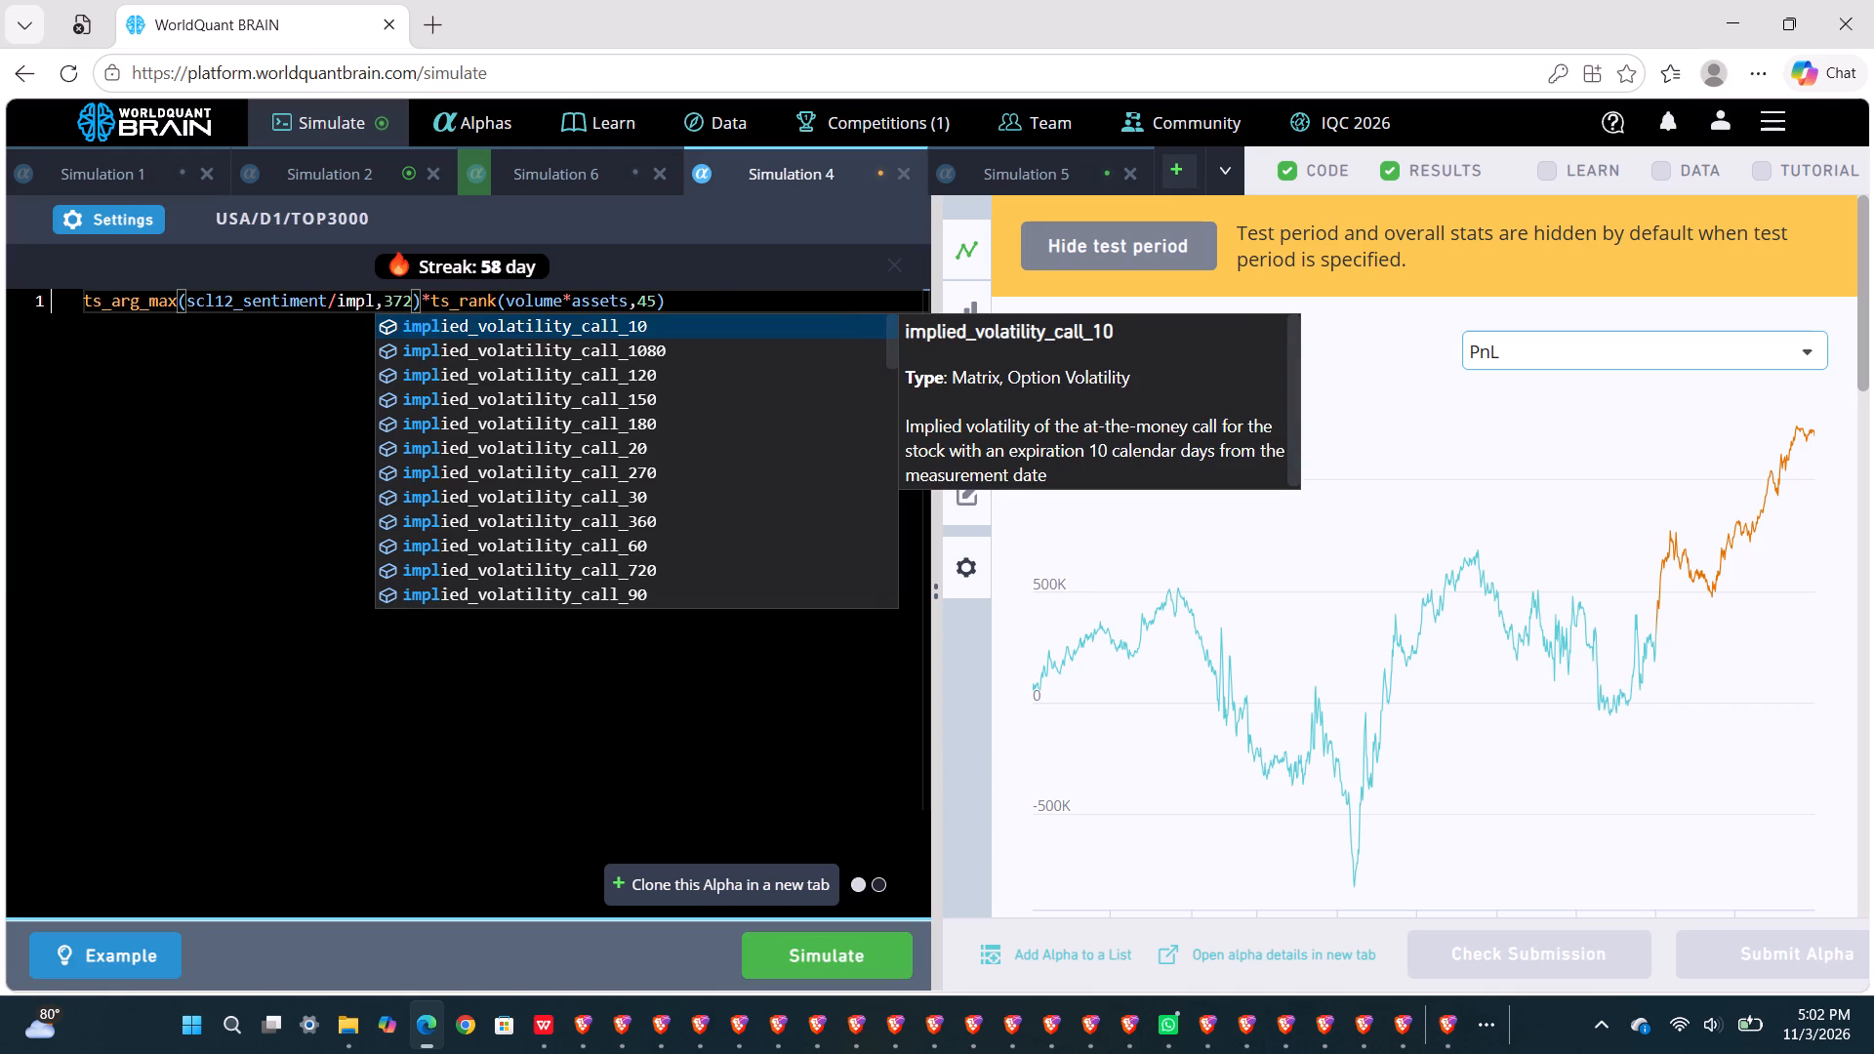
click(439, 348)
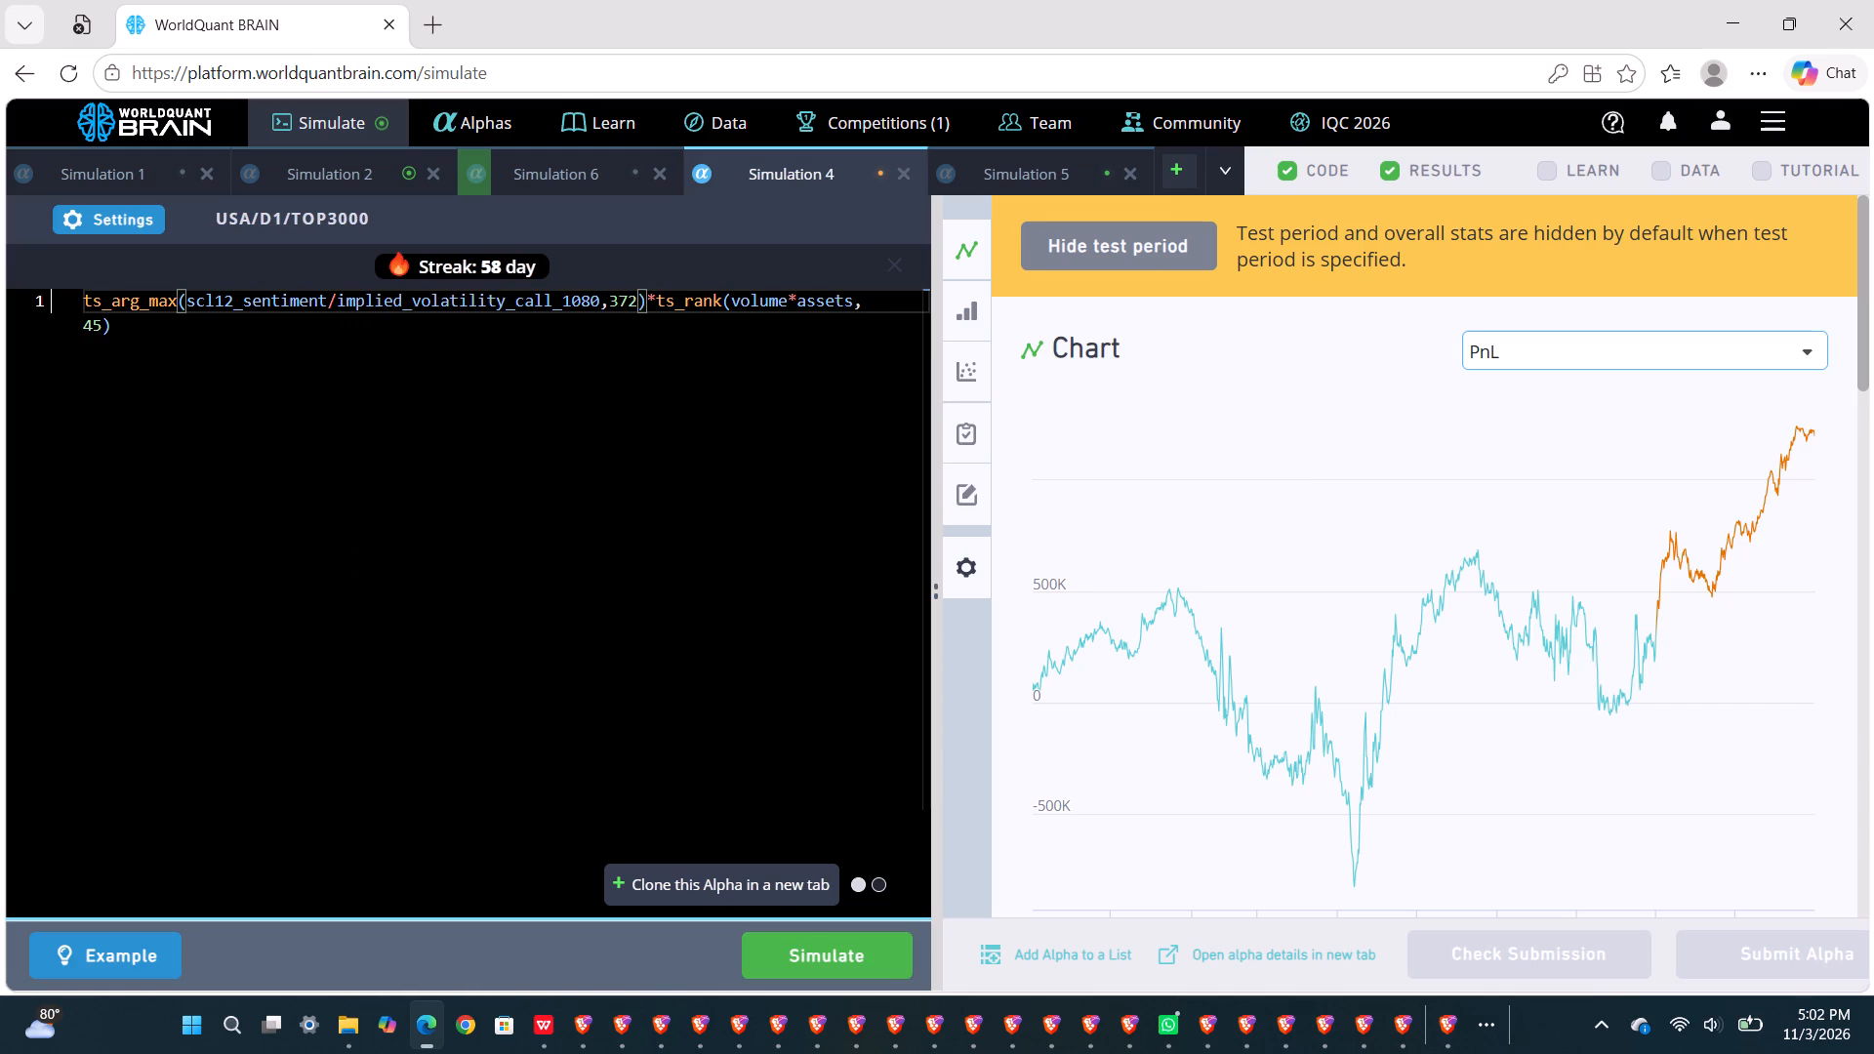
Replace the division between scl12_sentiment and implied_volatility_call_1080 in Simulation 4's expression with multiplication and simulate the alpha.
click(337, 299)
key(BackSpace)
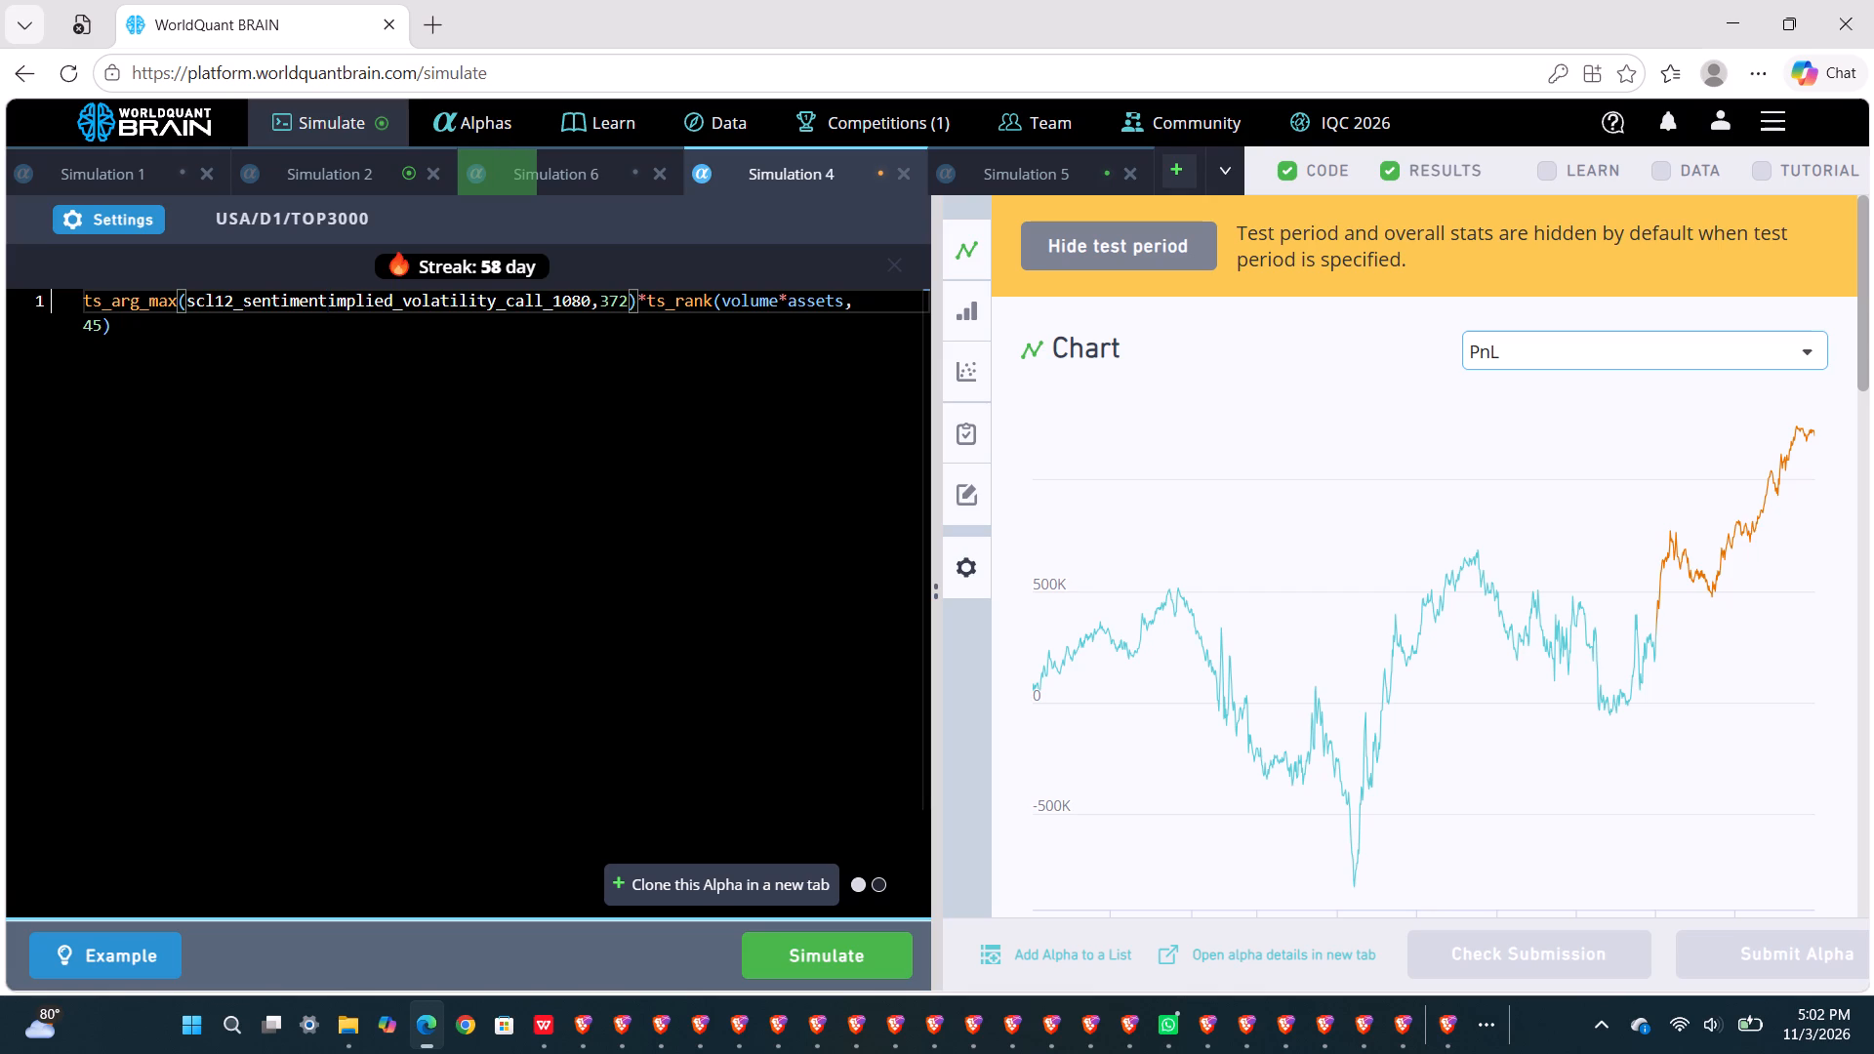
key(shift+asterisk)
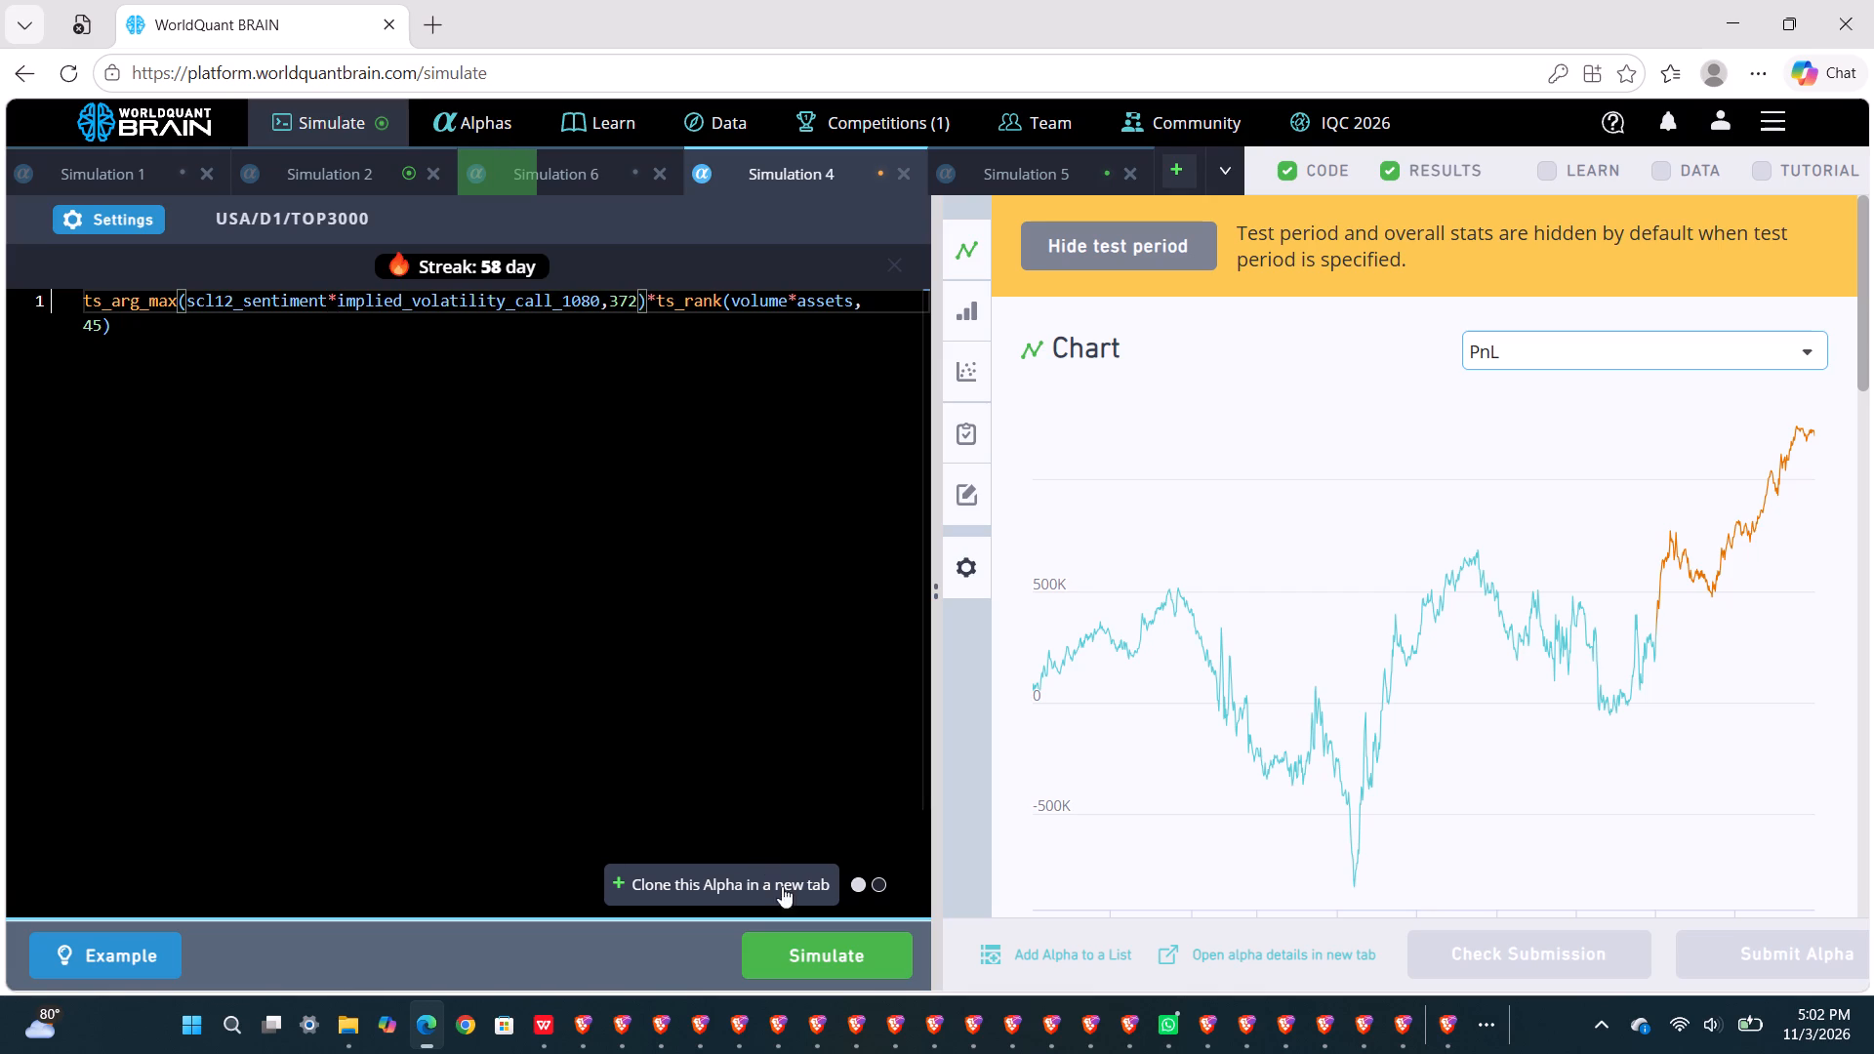
click(810, 980)
click(799, 957)
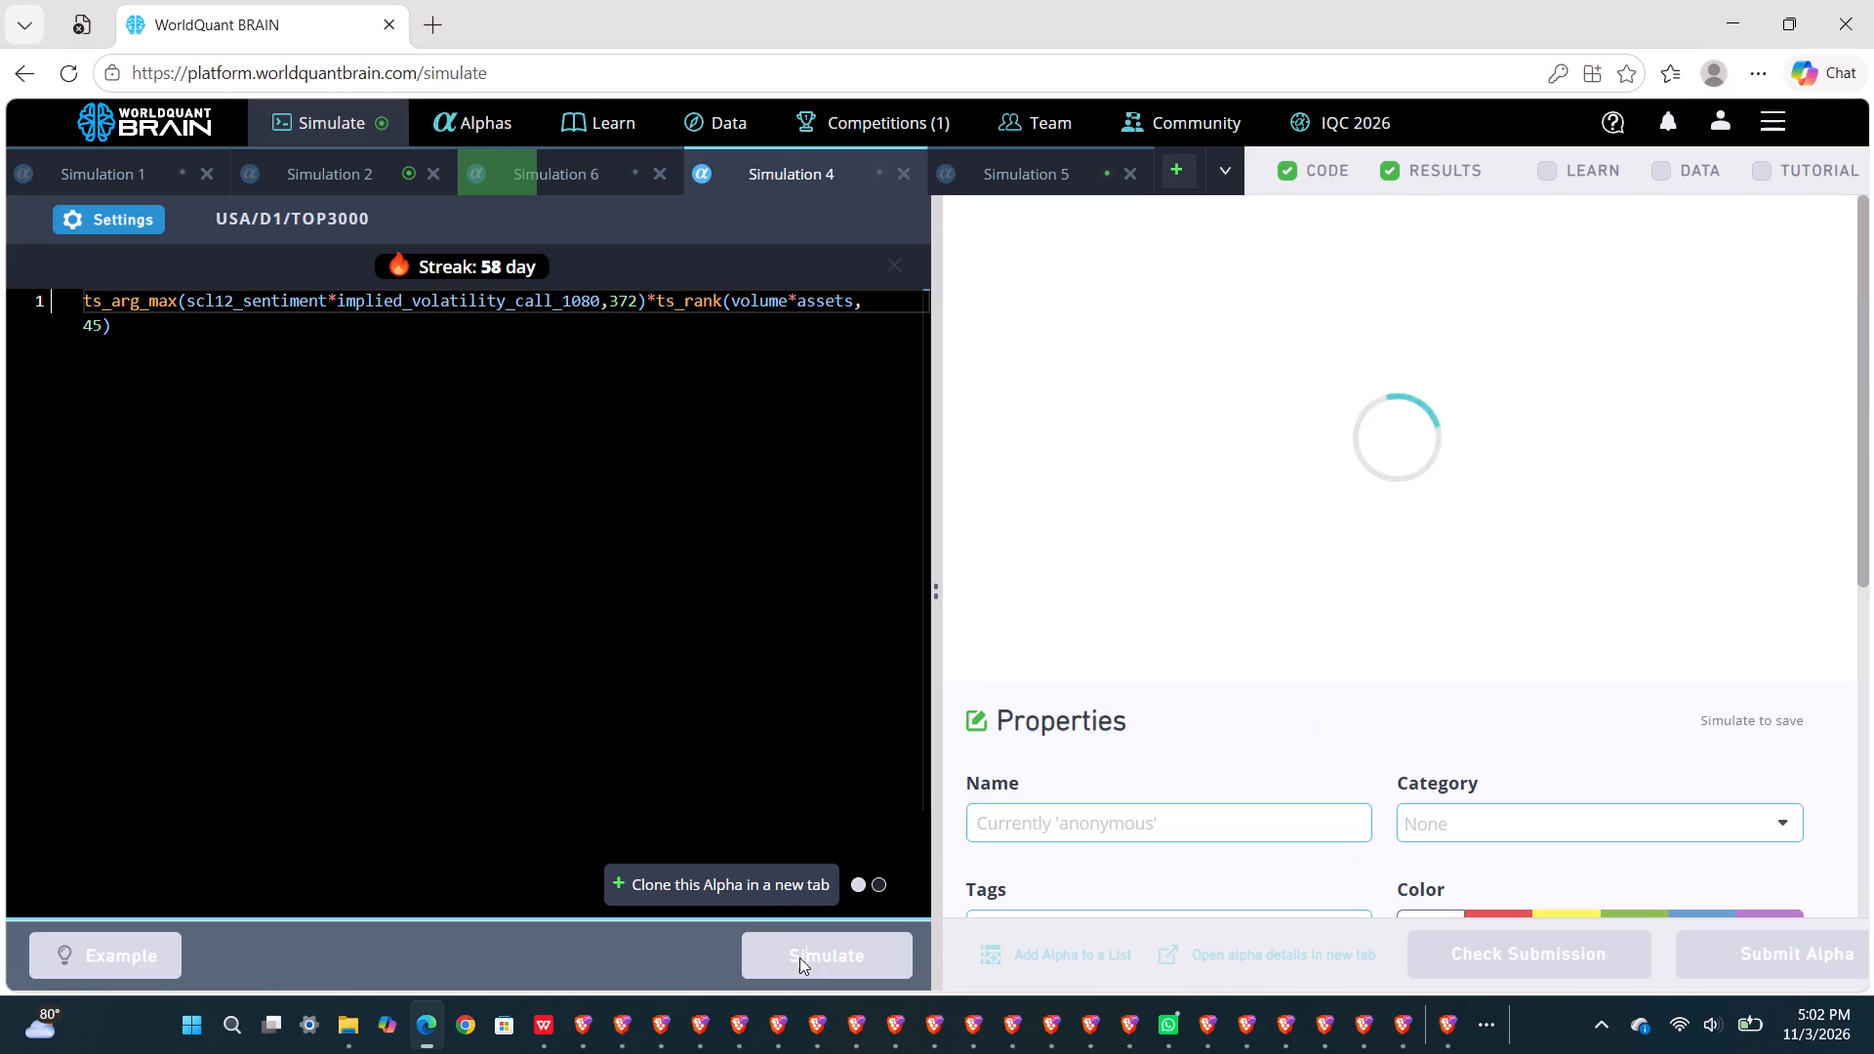
Review the yearly IS summary, self-correlation and IS testing status of Simulation 5's avg_news alpha.
click(1037, 184)
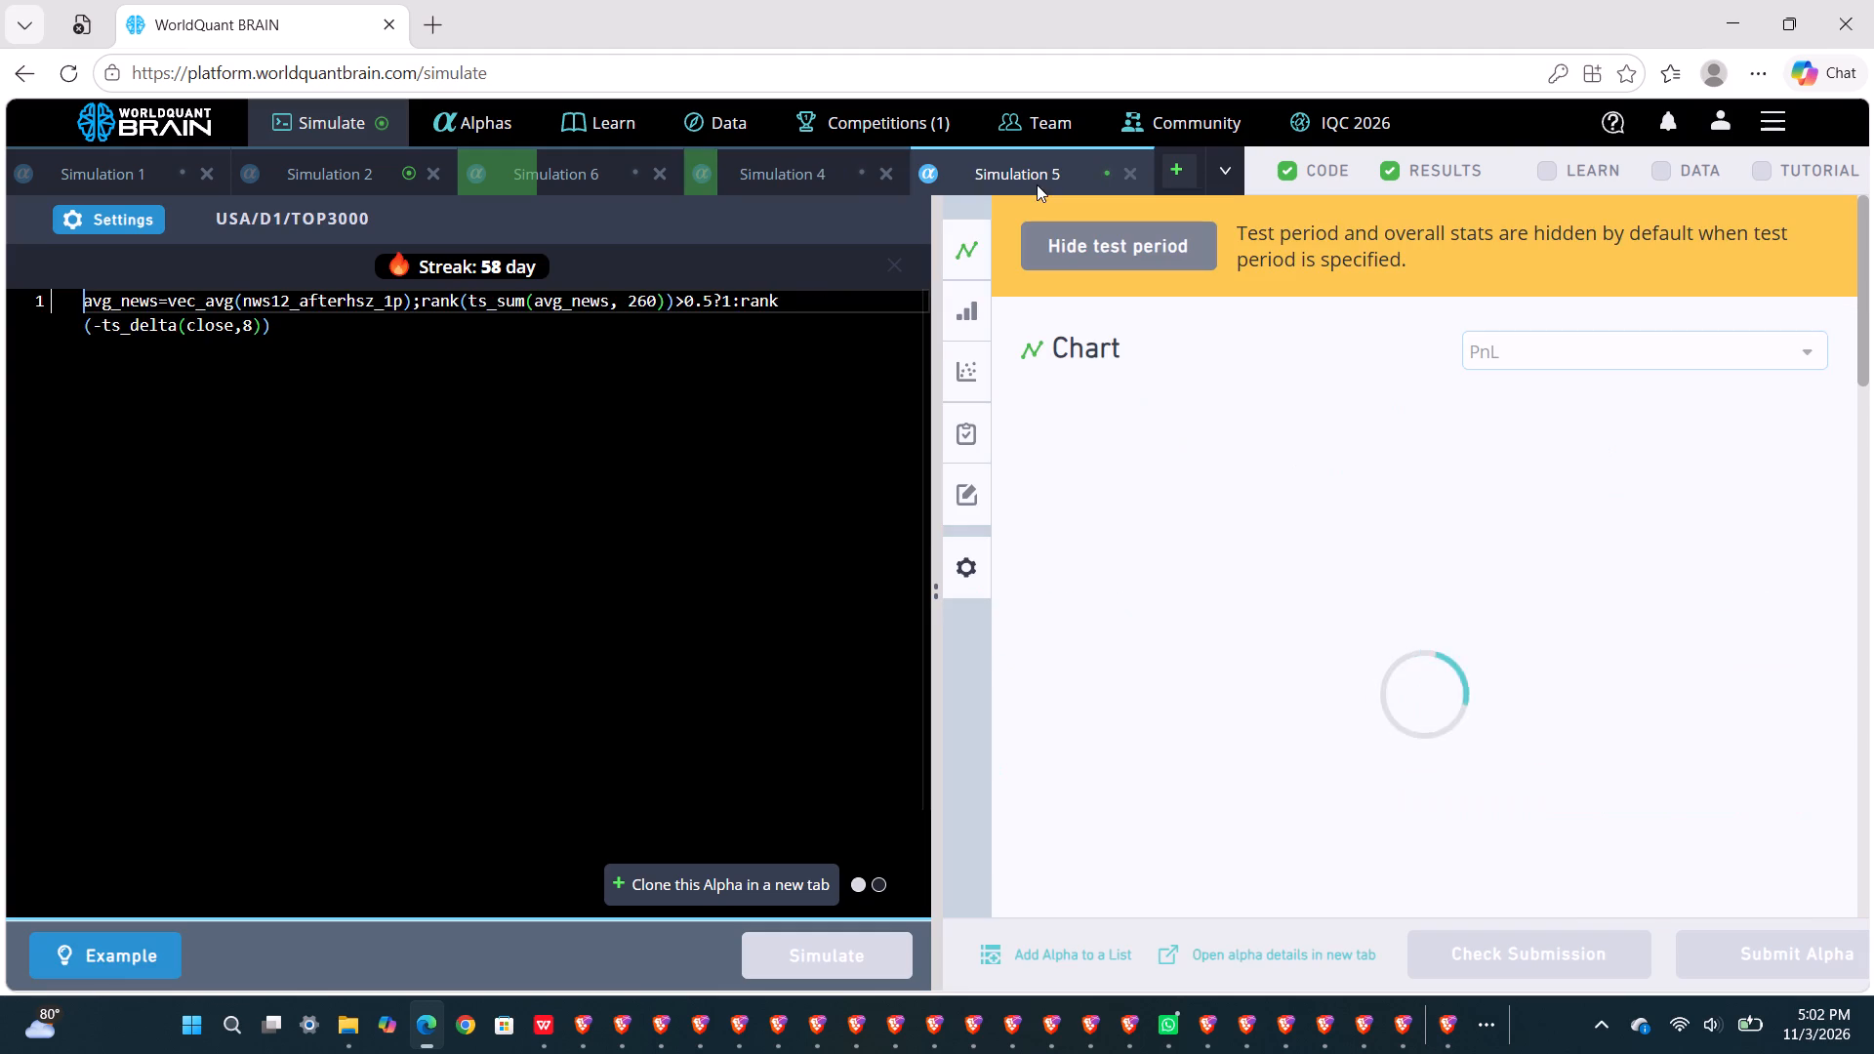
scroll(1206, 618, down, 5)
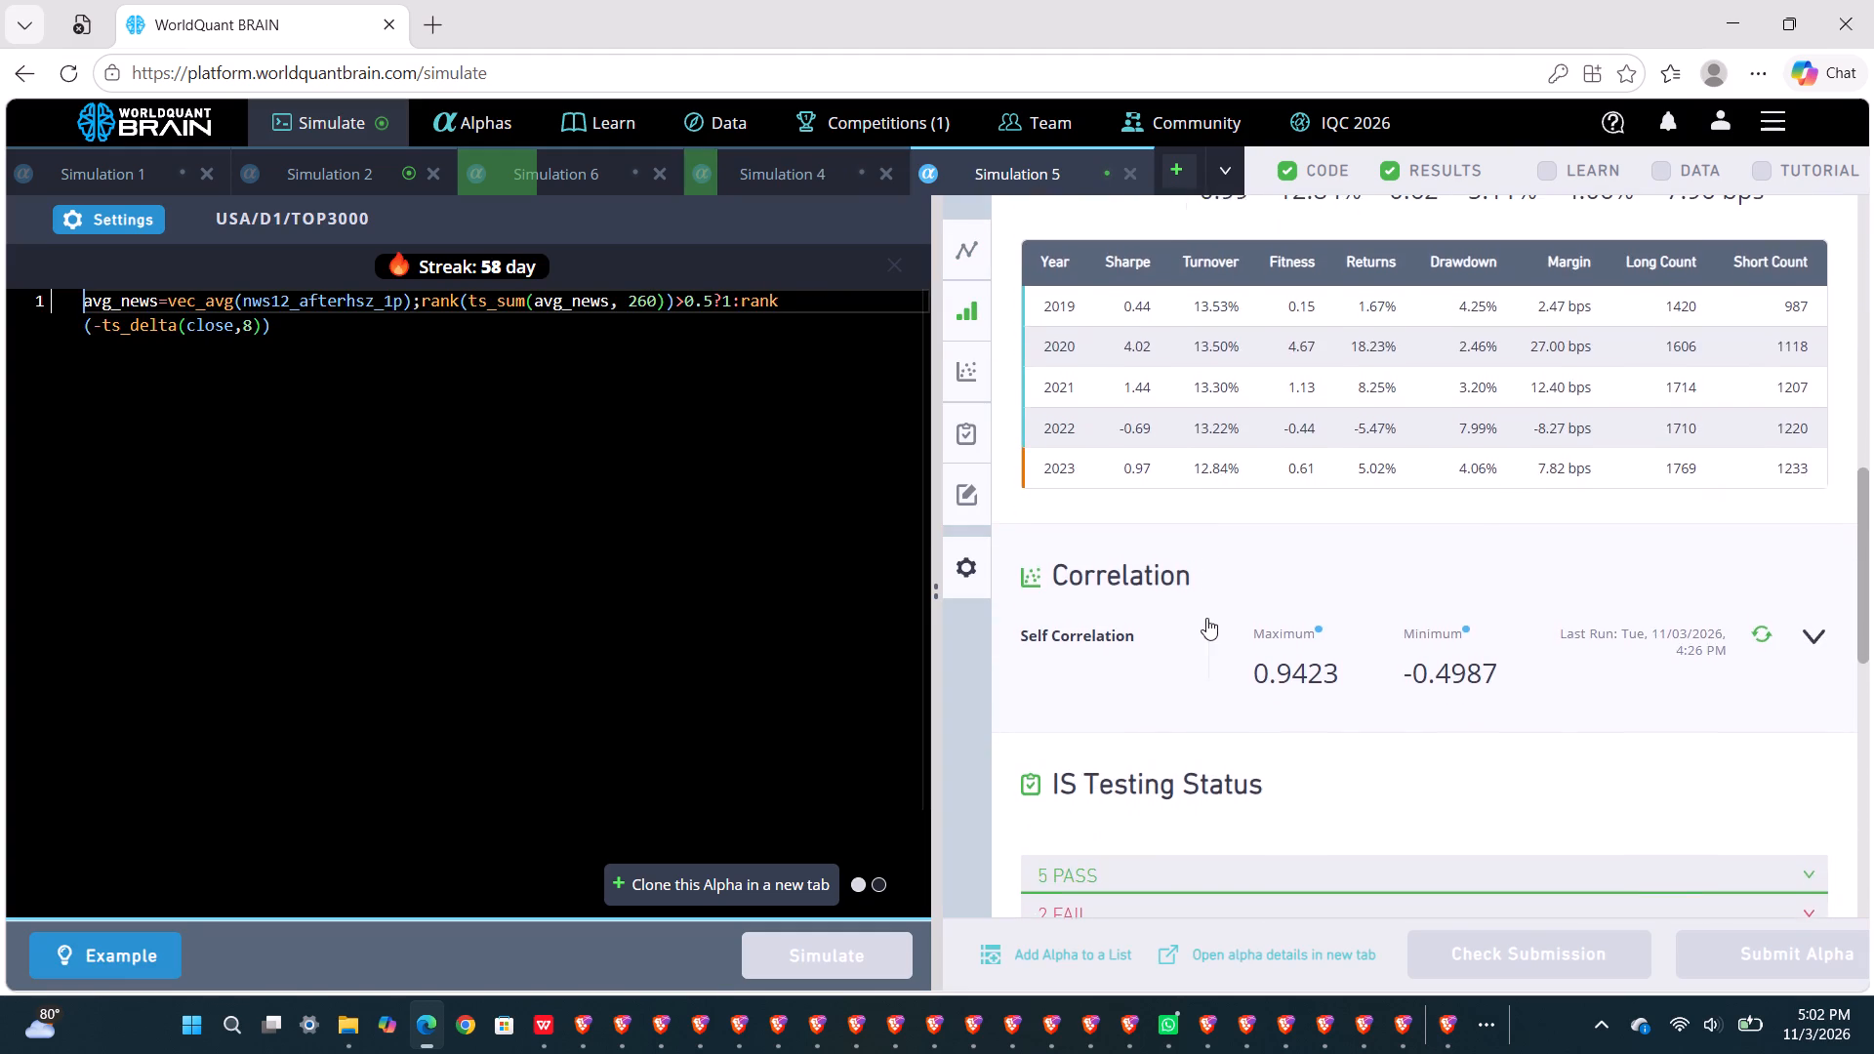
scroll(1206, 618, down, 1)
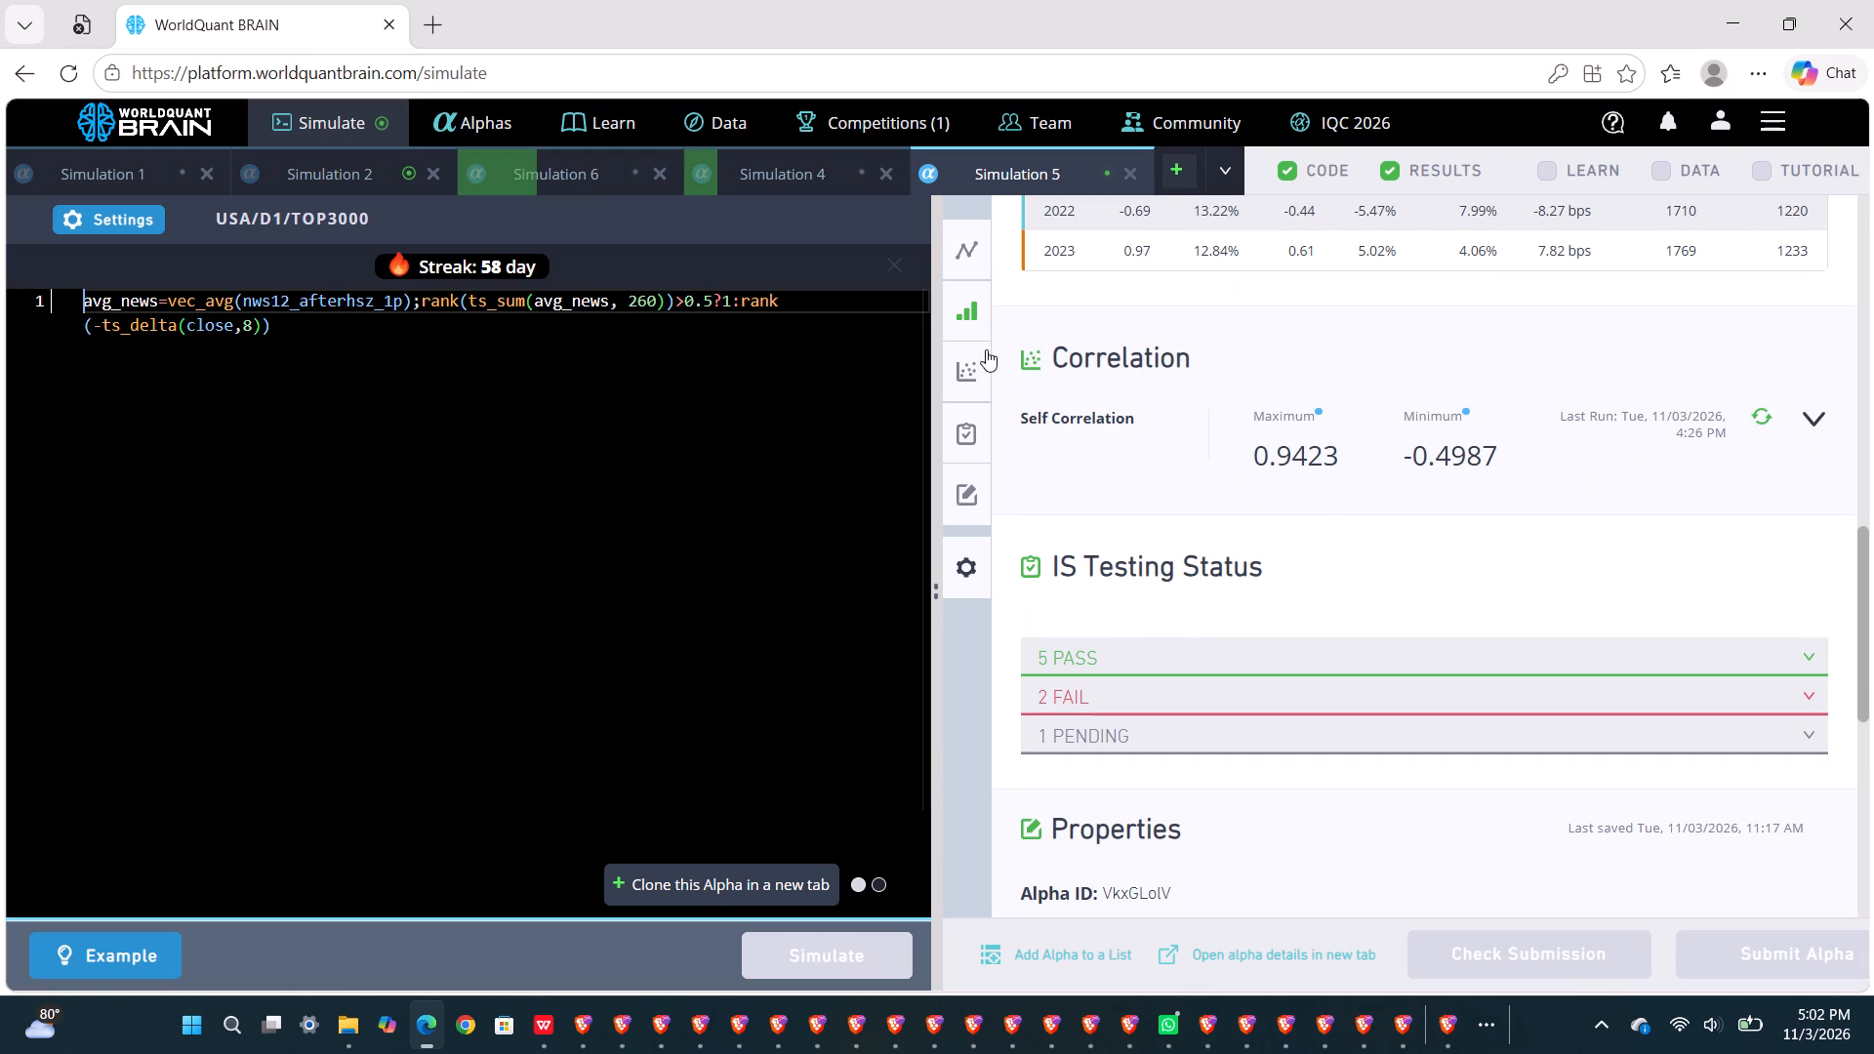
Show the test period for Simulation 2's alpha, examine its failed IS tests and run its self-correlation check.
click(346, 184)
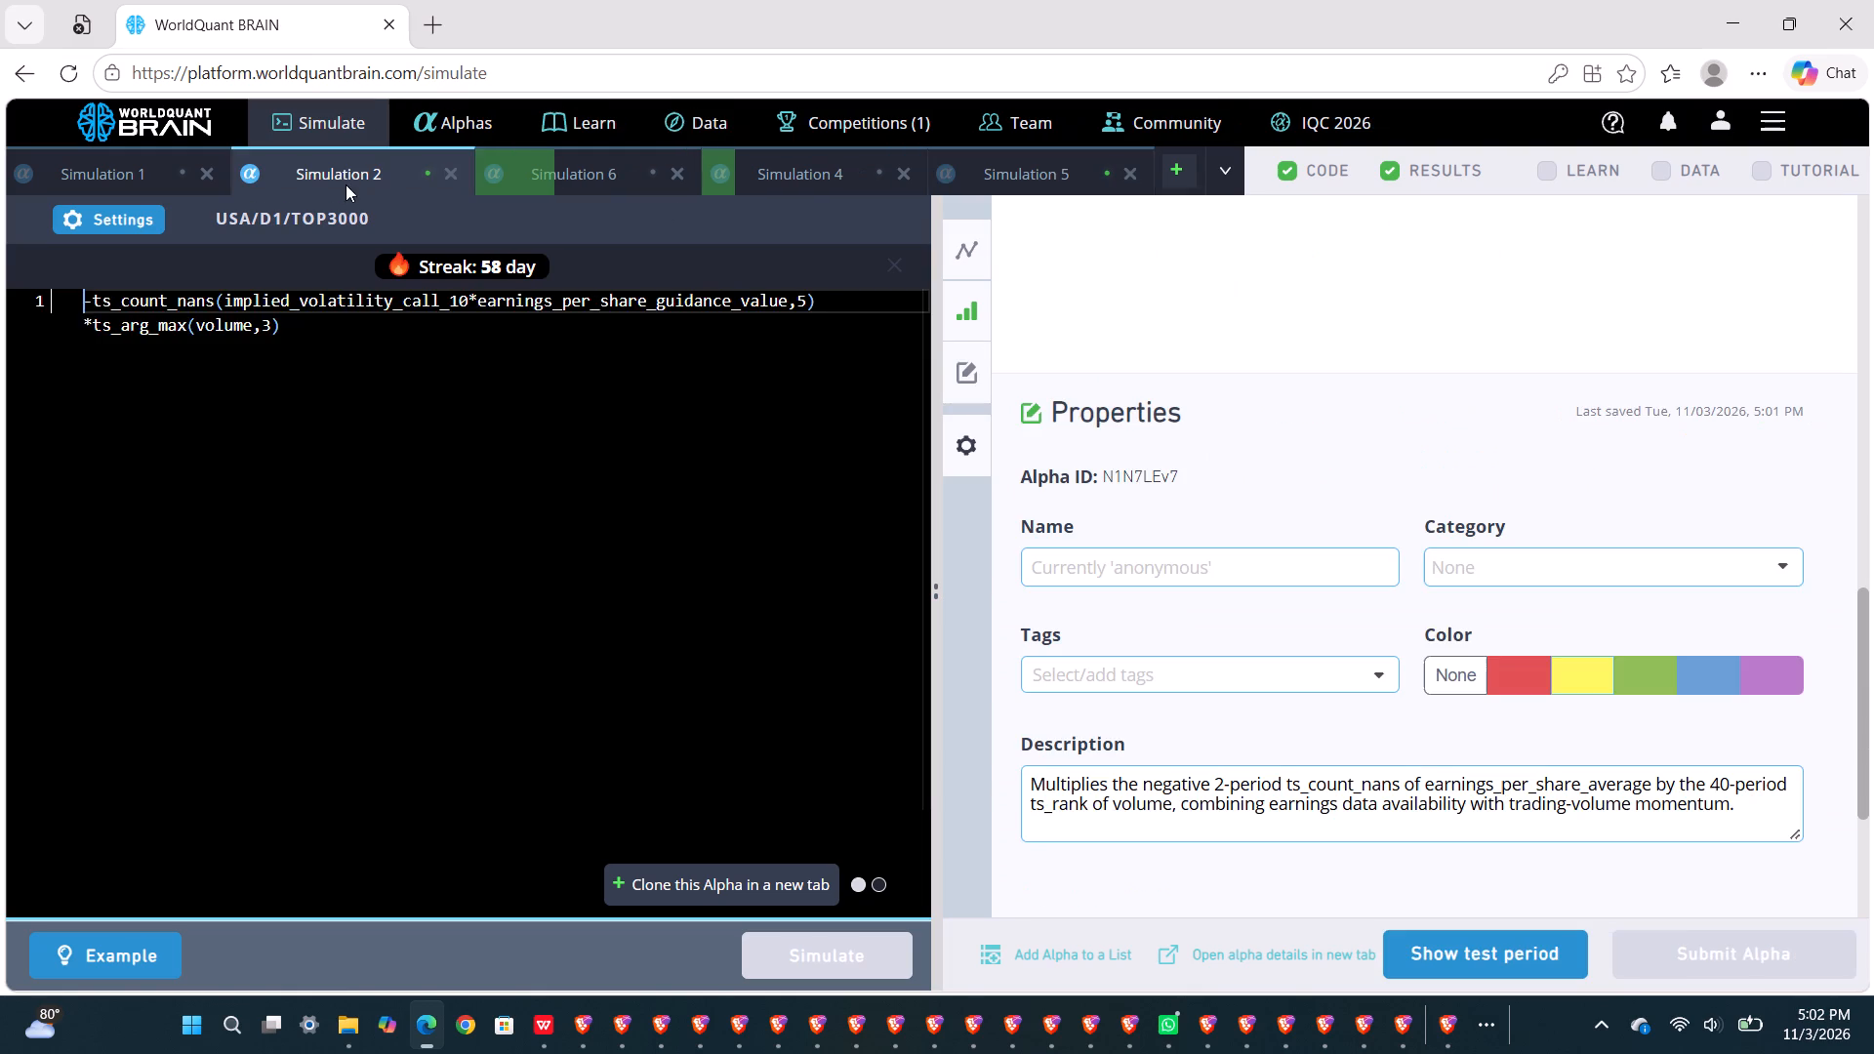
click(1416, 951)
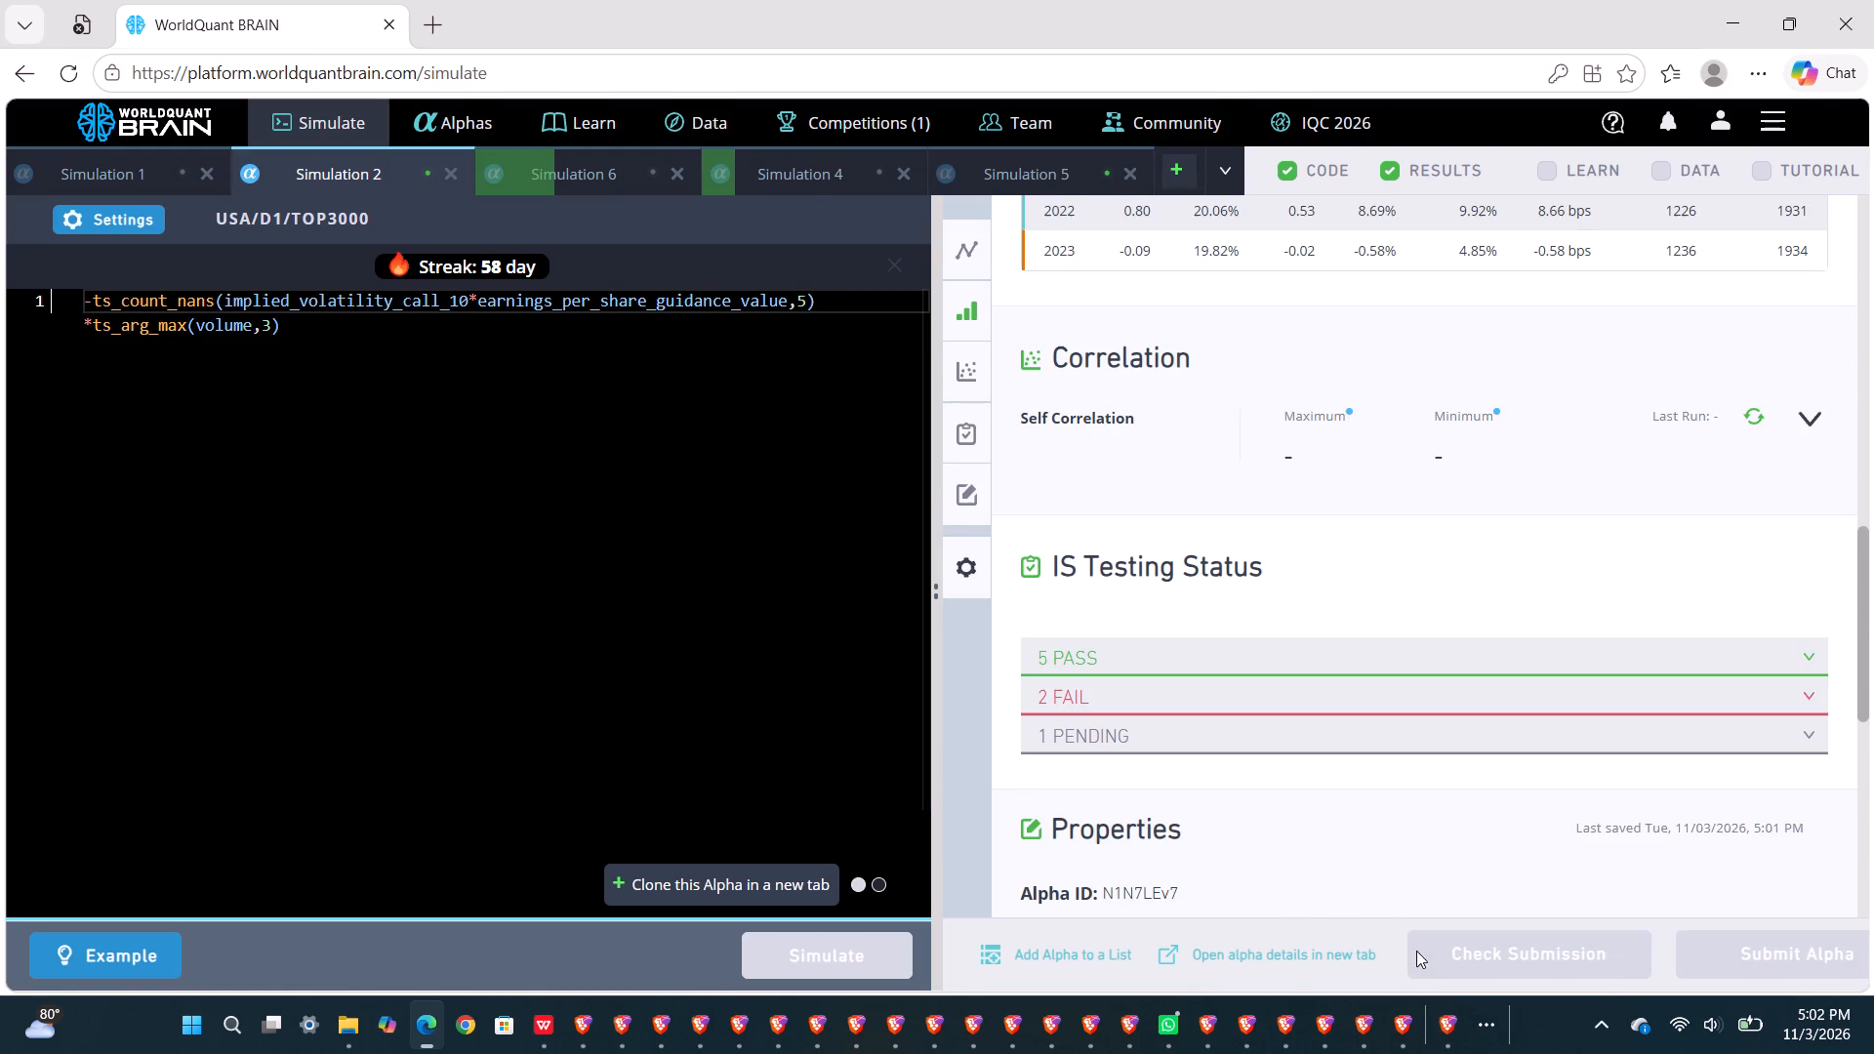
click(1352, 703)
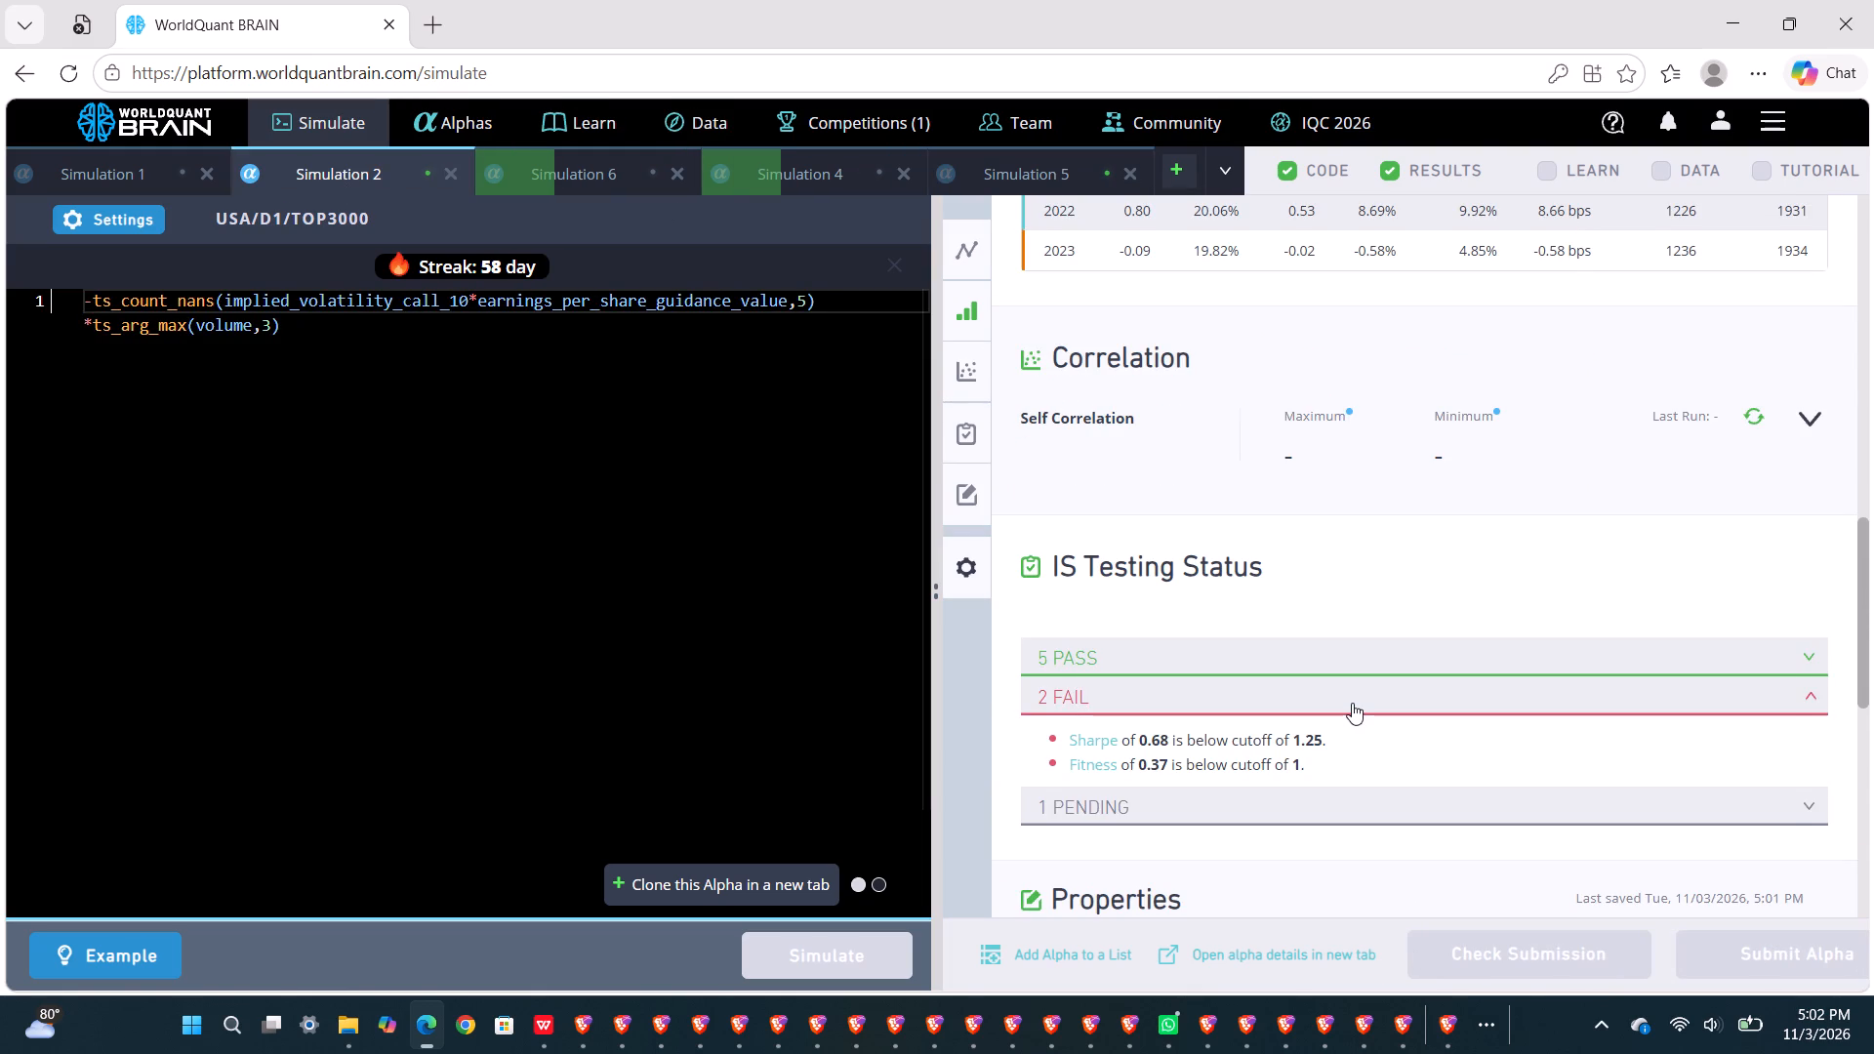
scroll(1352, 703, up, 1)
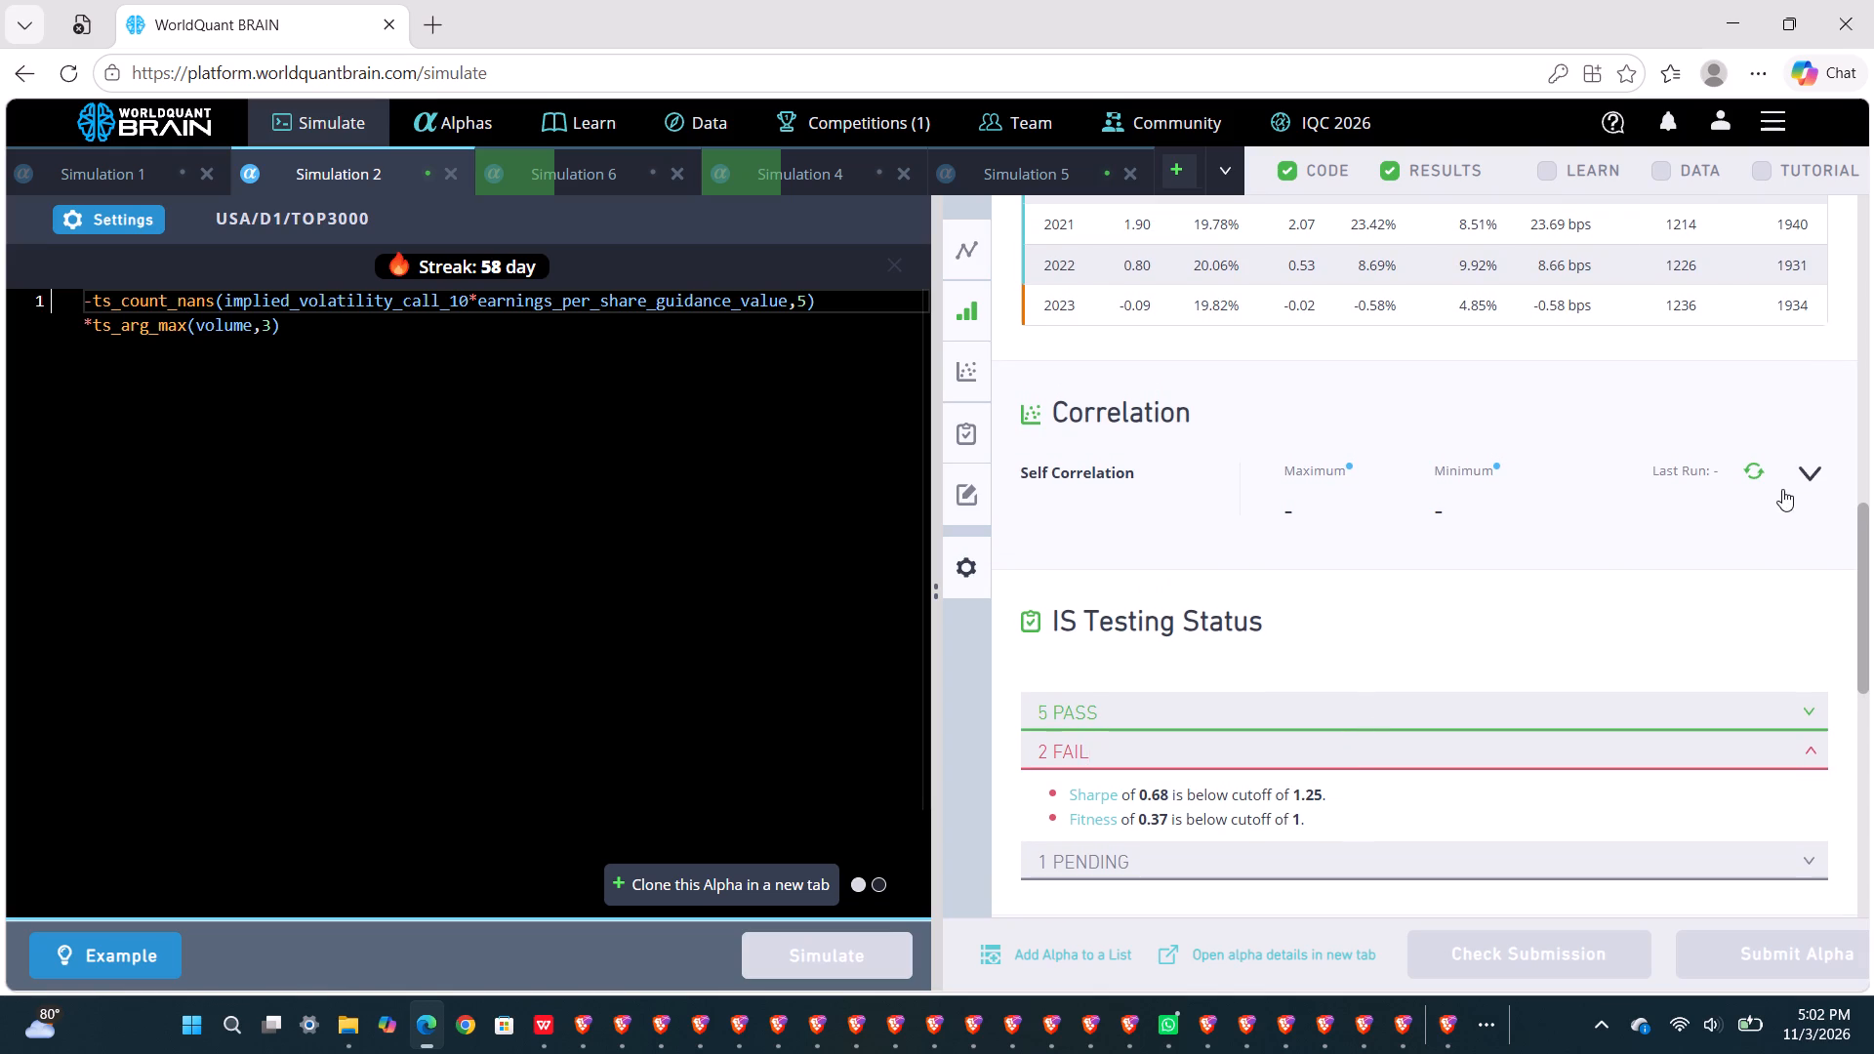
click(1752, 476)
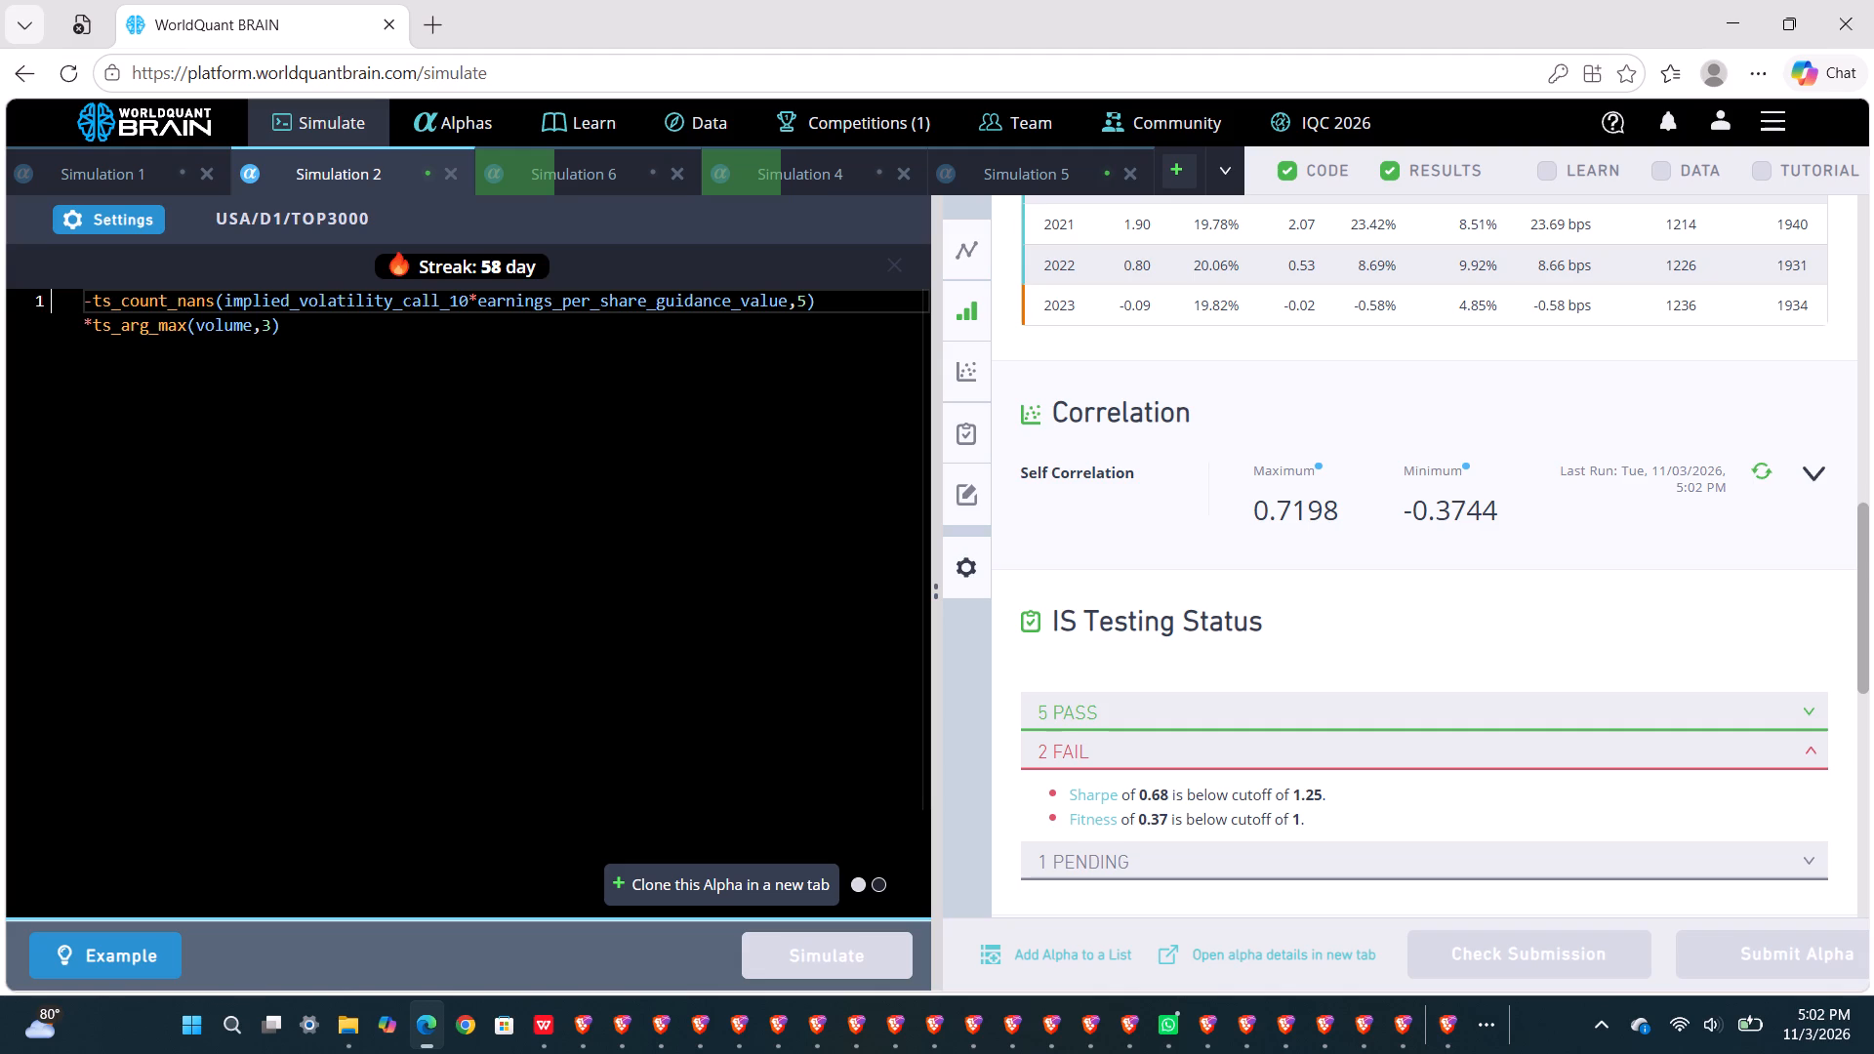
Select the ts_count_nans lookback in Simulation 2's expression for editing.
click(807, 309)
Set the ts_count_nans lookback in Simulation 2's expression to 20 and simulate the alpha.
key(BackSpace)
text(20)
click(833, 953)
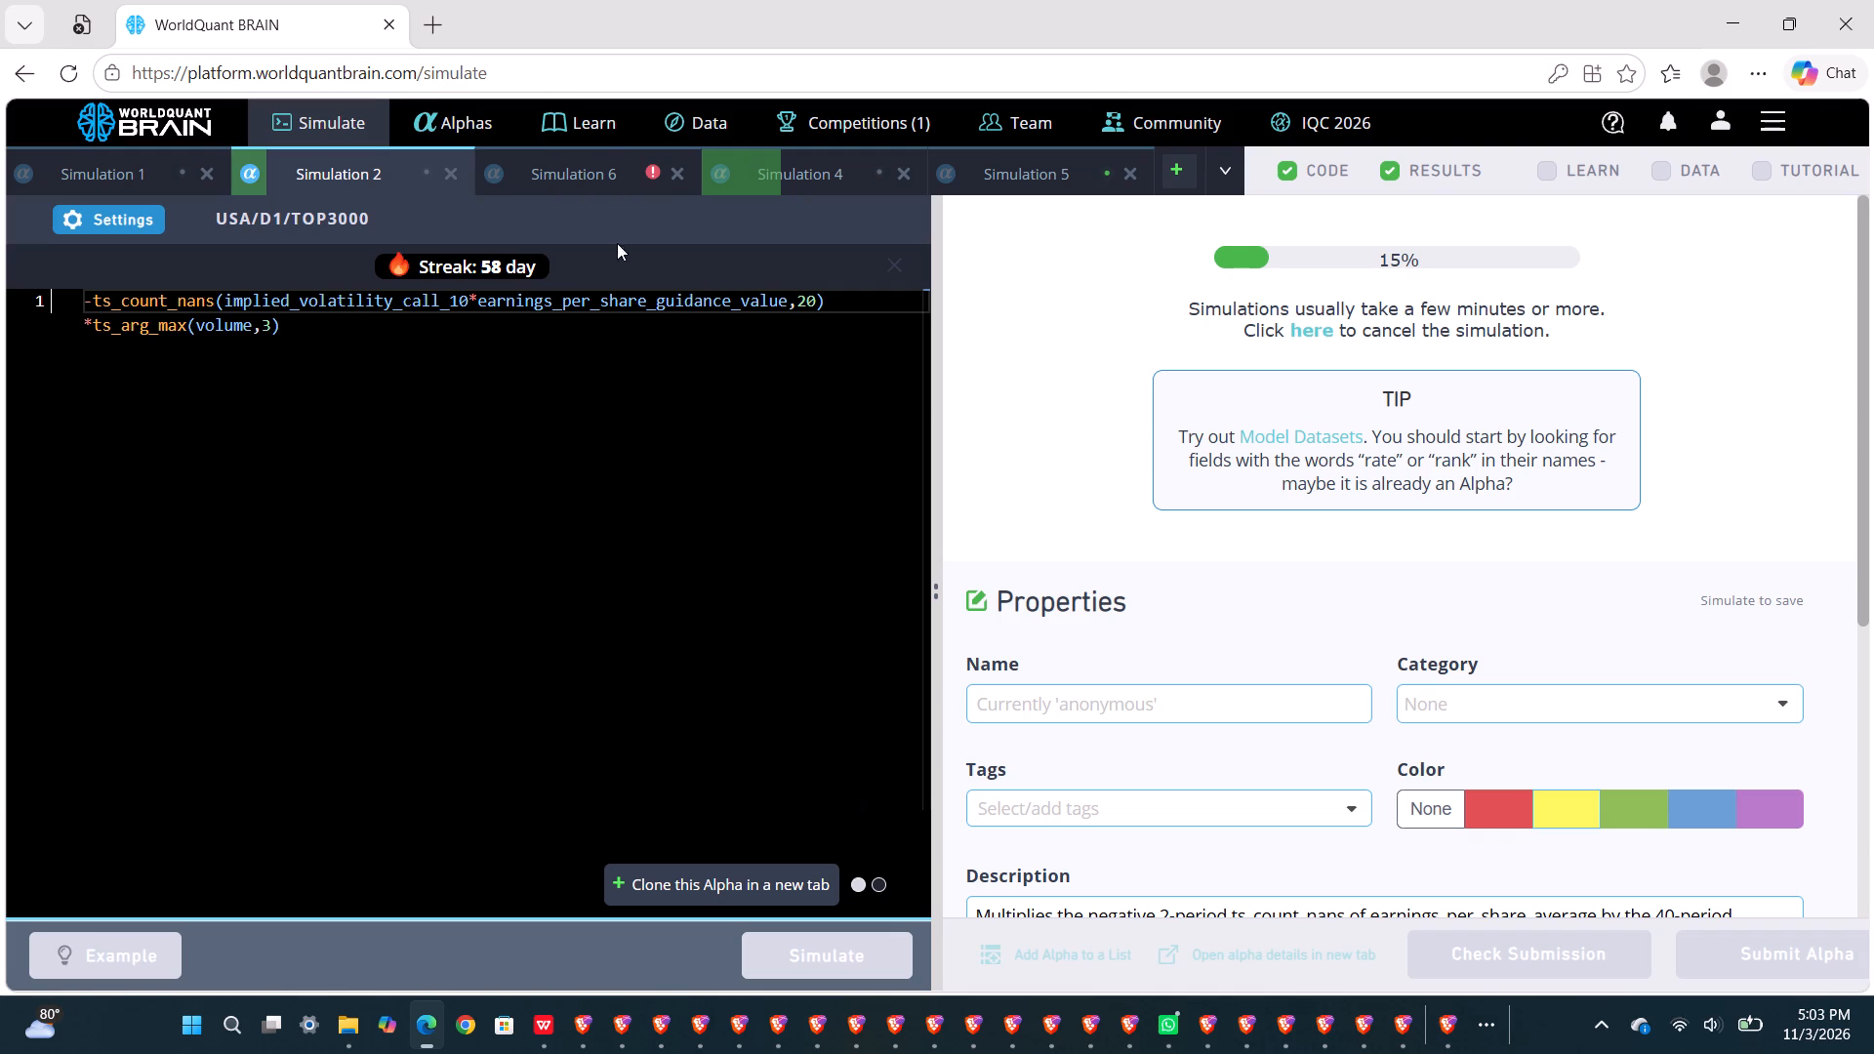
Switch to Simulation 6 to check the status of its scl12_buzz alpha.
click(614, 160)
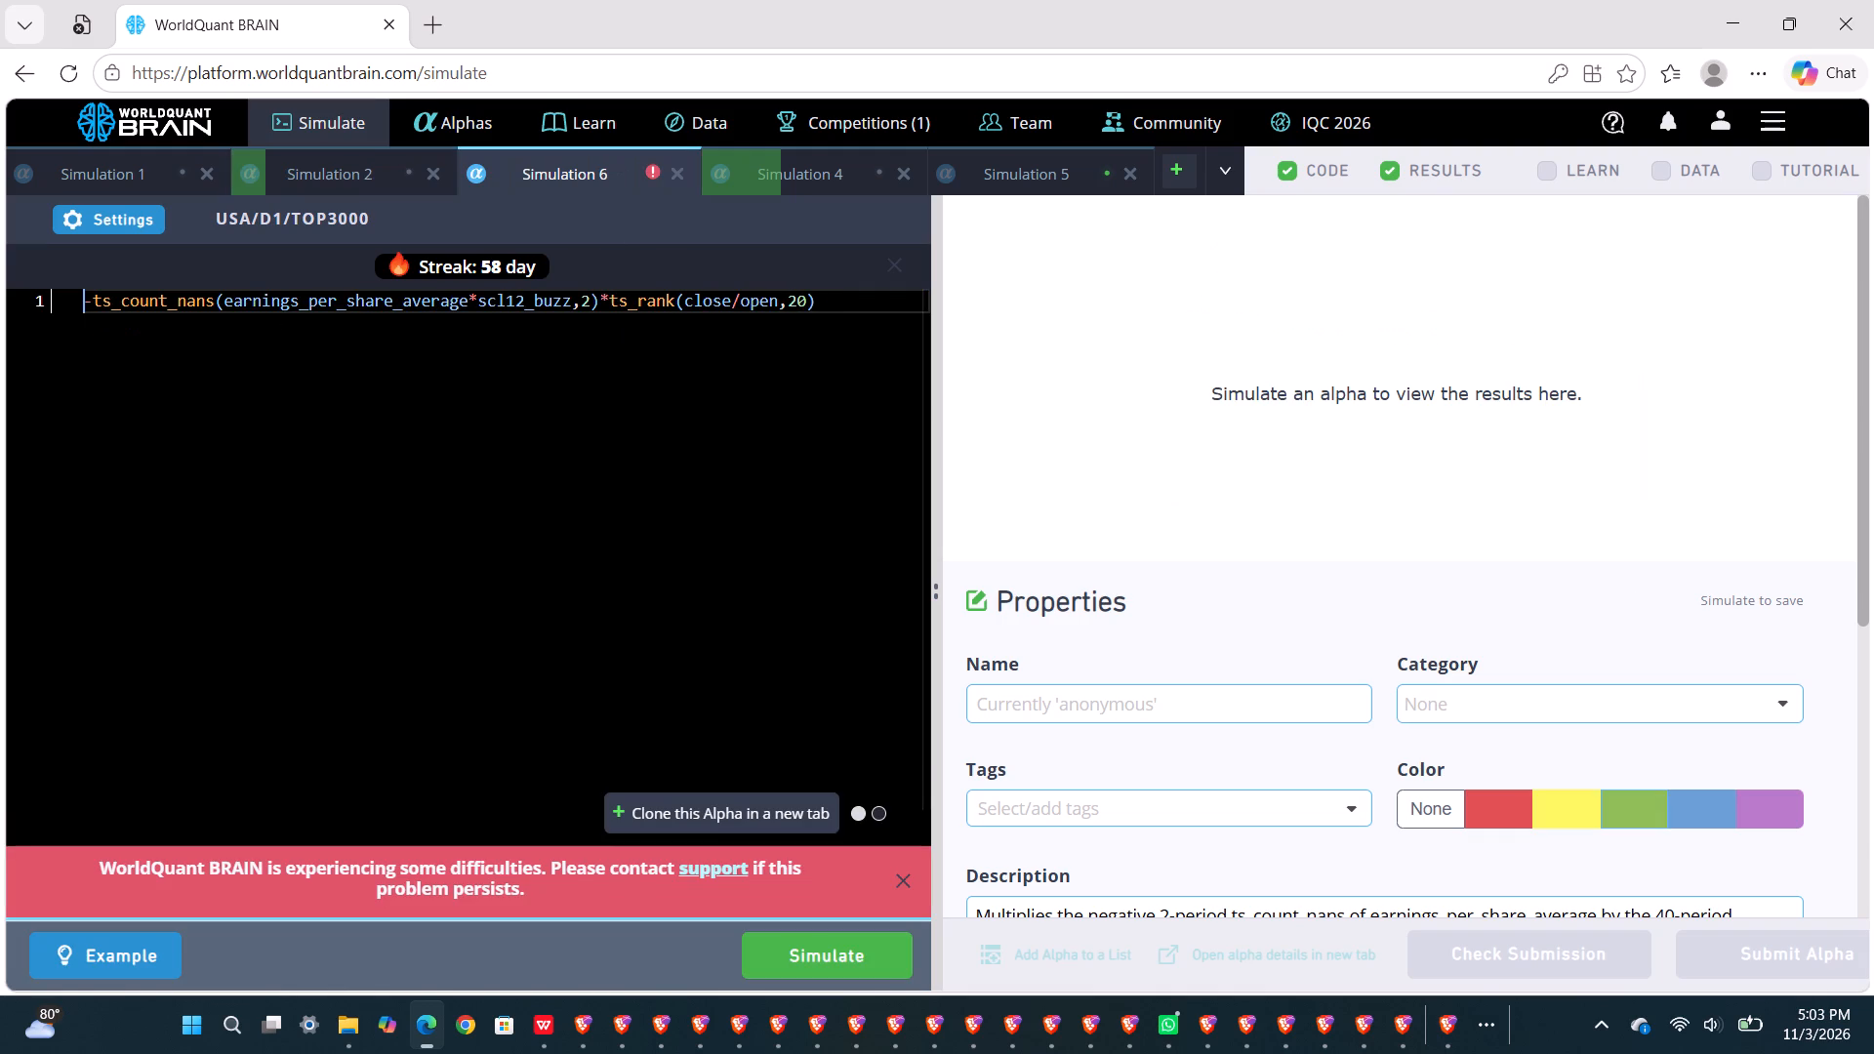
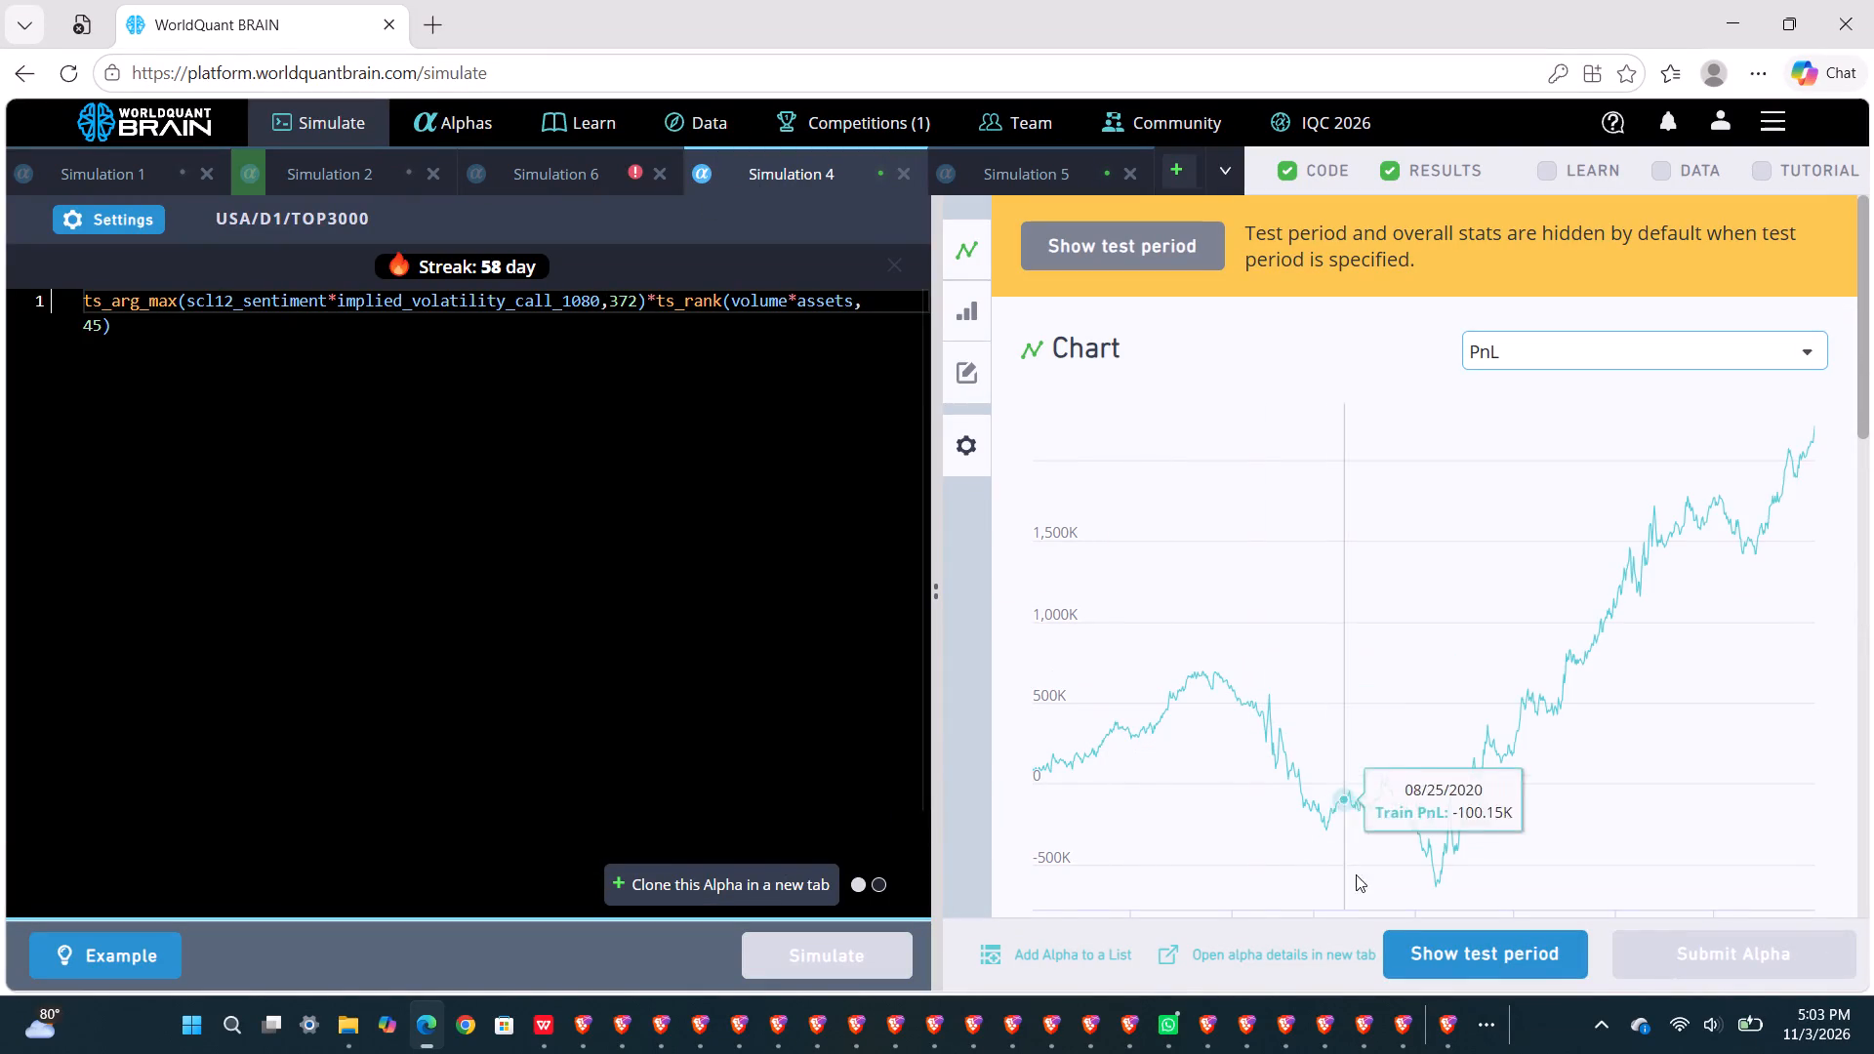
Show the test period for Simulation 4's alpha.
click(1402, 935)
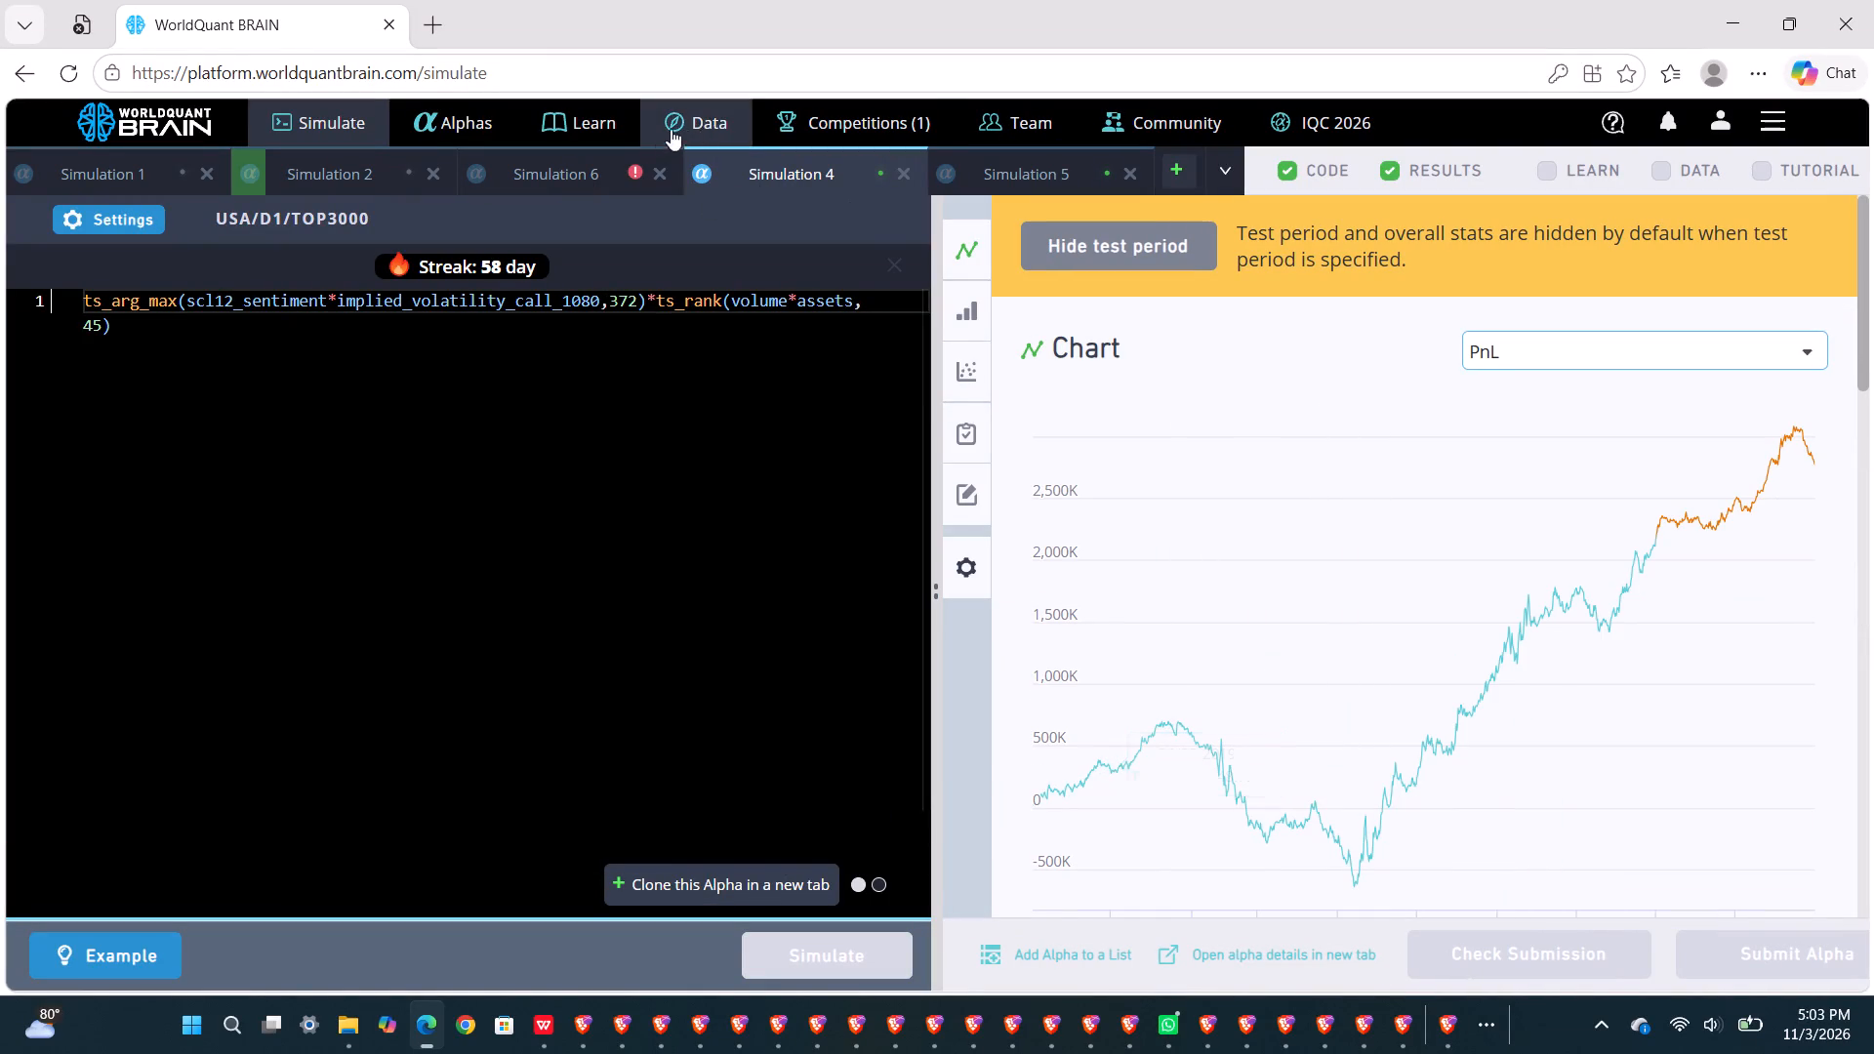
Rerun the simulation of Simulation 6's alpha using ts_count_nans on earnings_per_share_average*scl12_buzz and ts_rank(close/open,20).
click(592, 179)
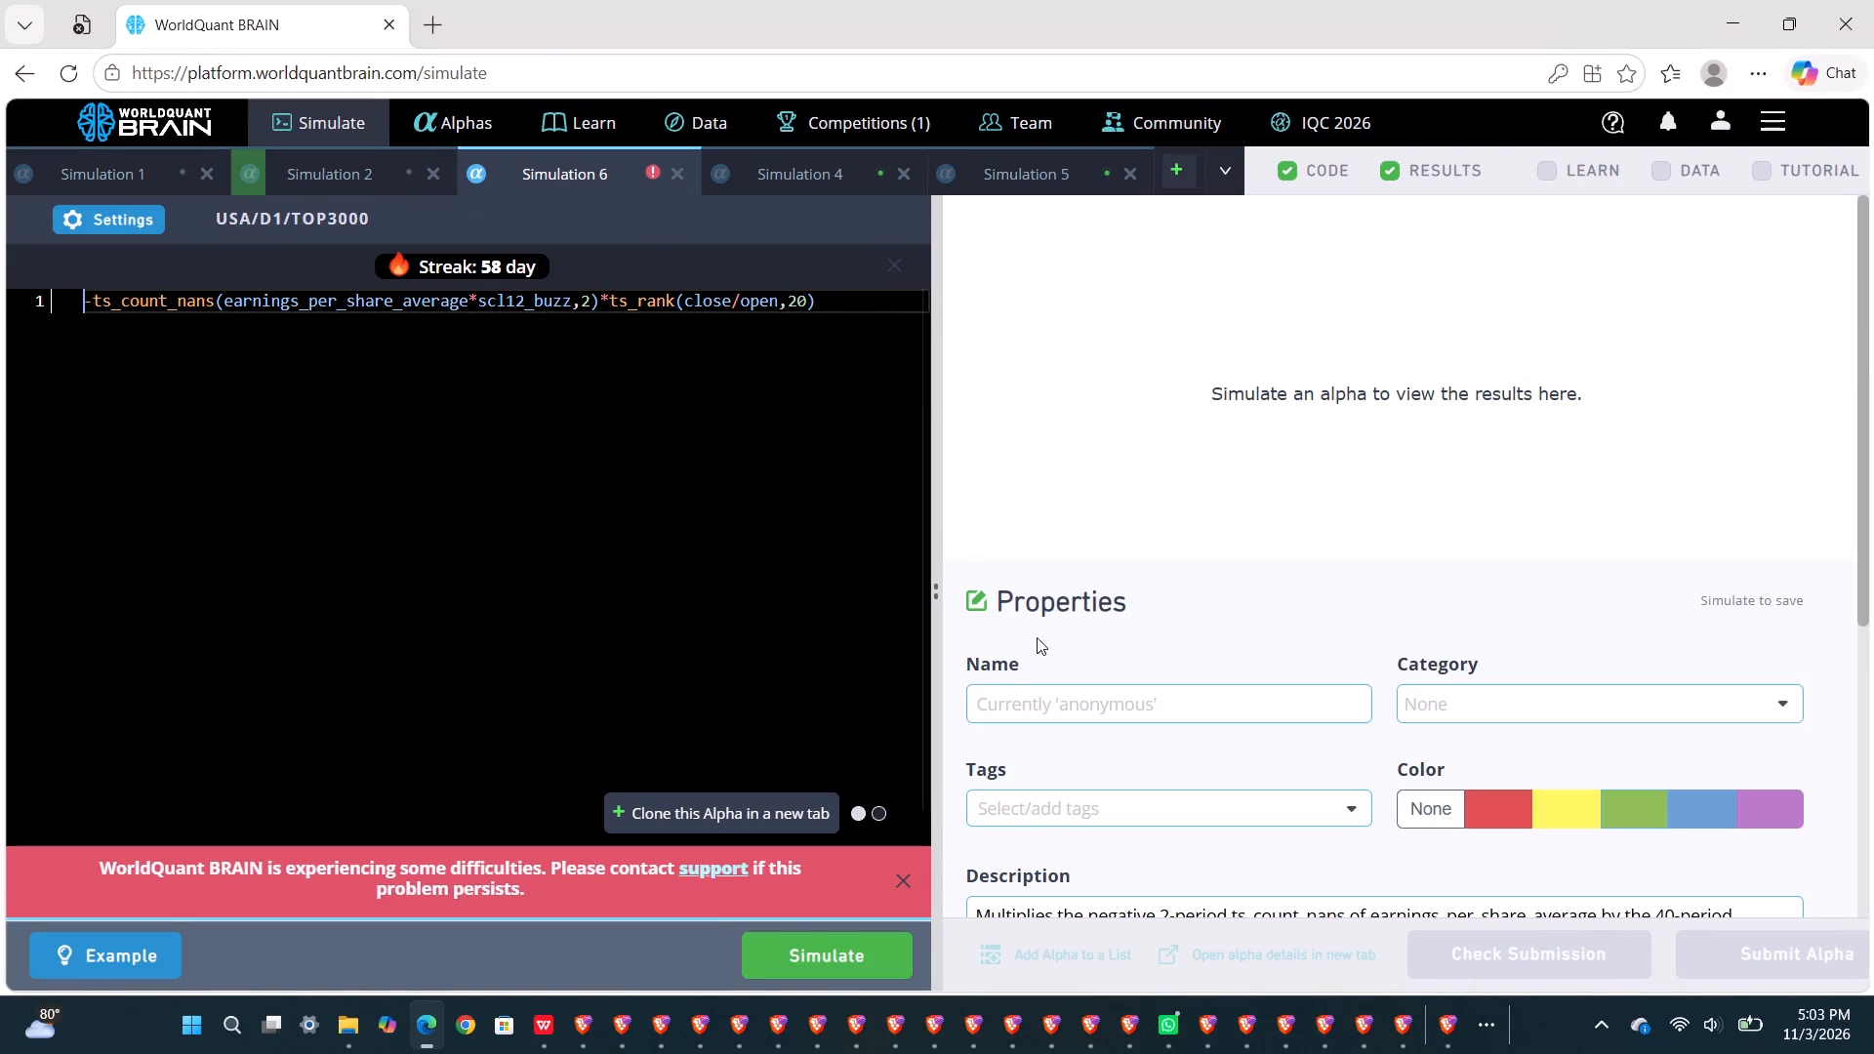
click(790, 962)
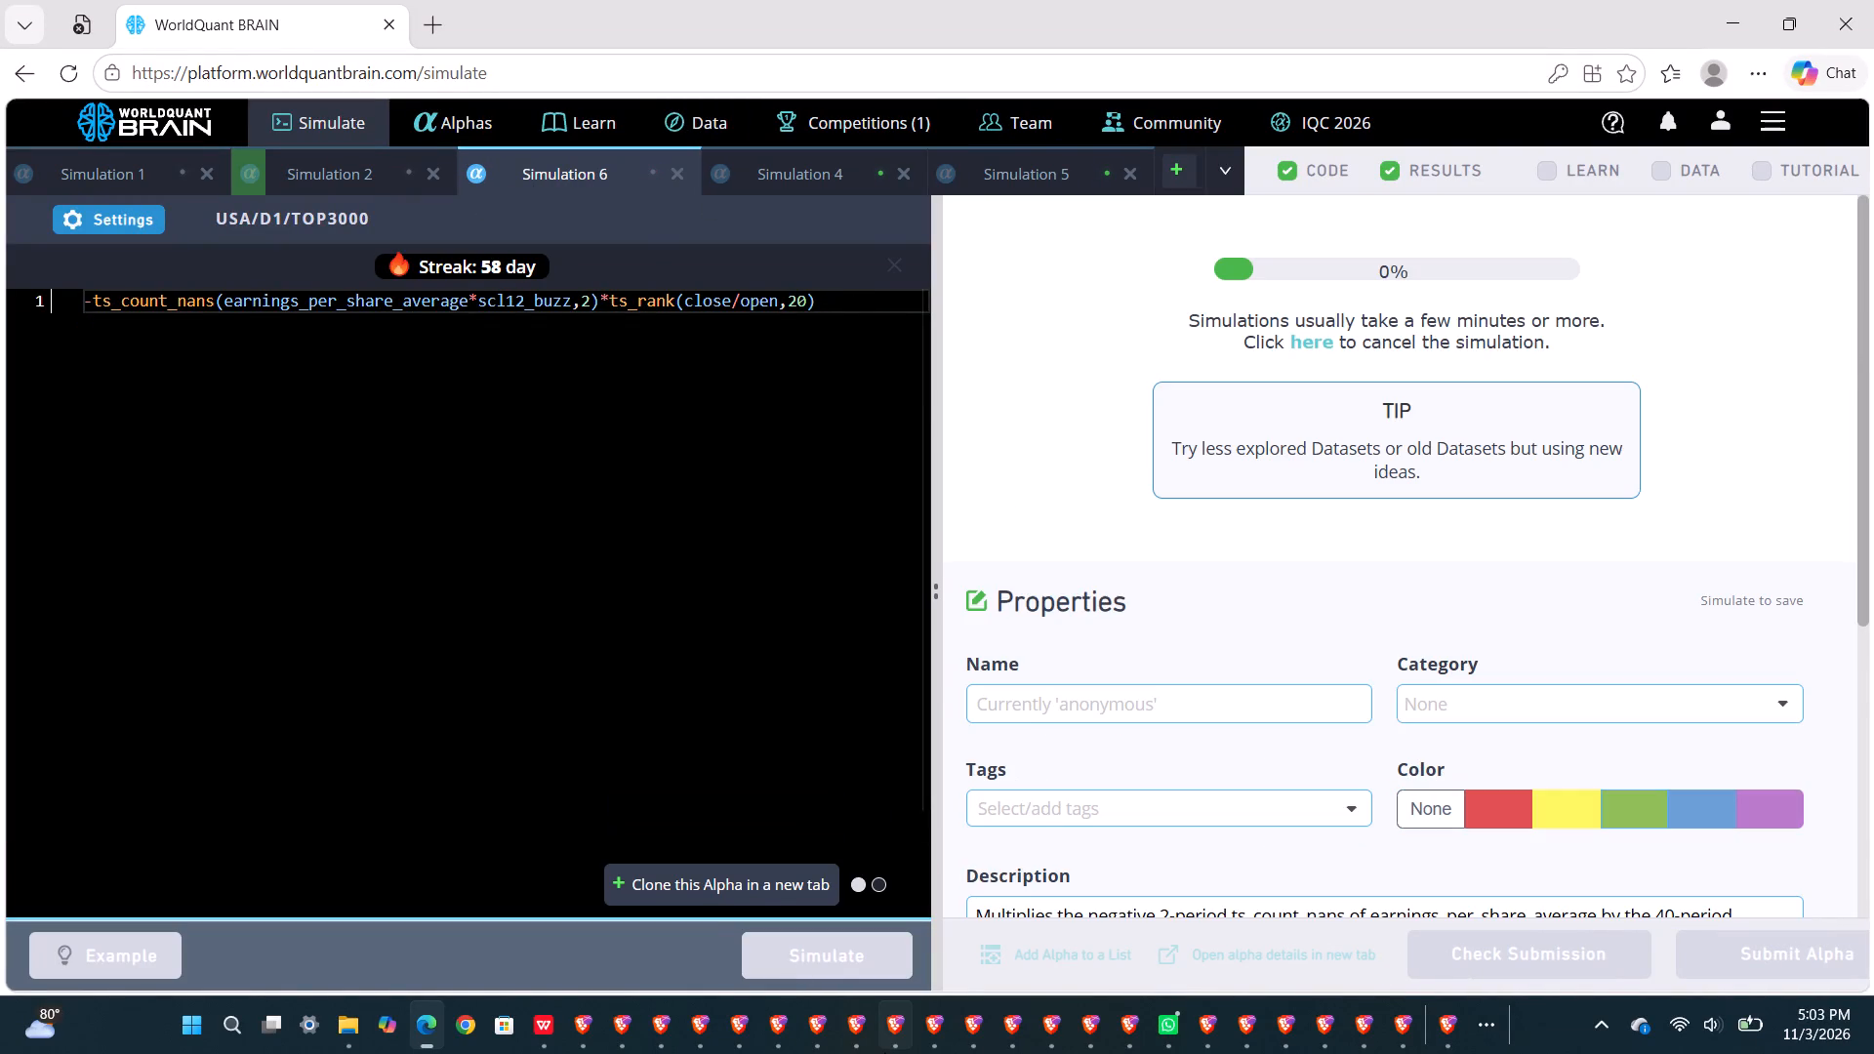
Switch to the Brave browser and bring up the window with the Fiverr gig management page.
click(884, 1053)
click(916, 1037)
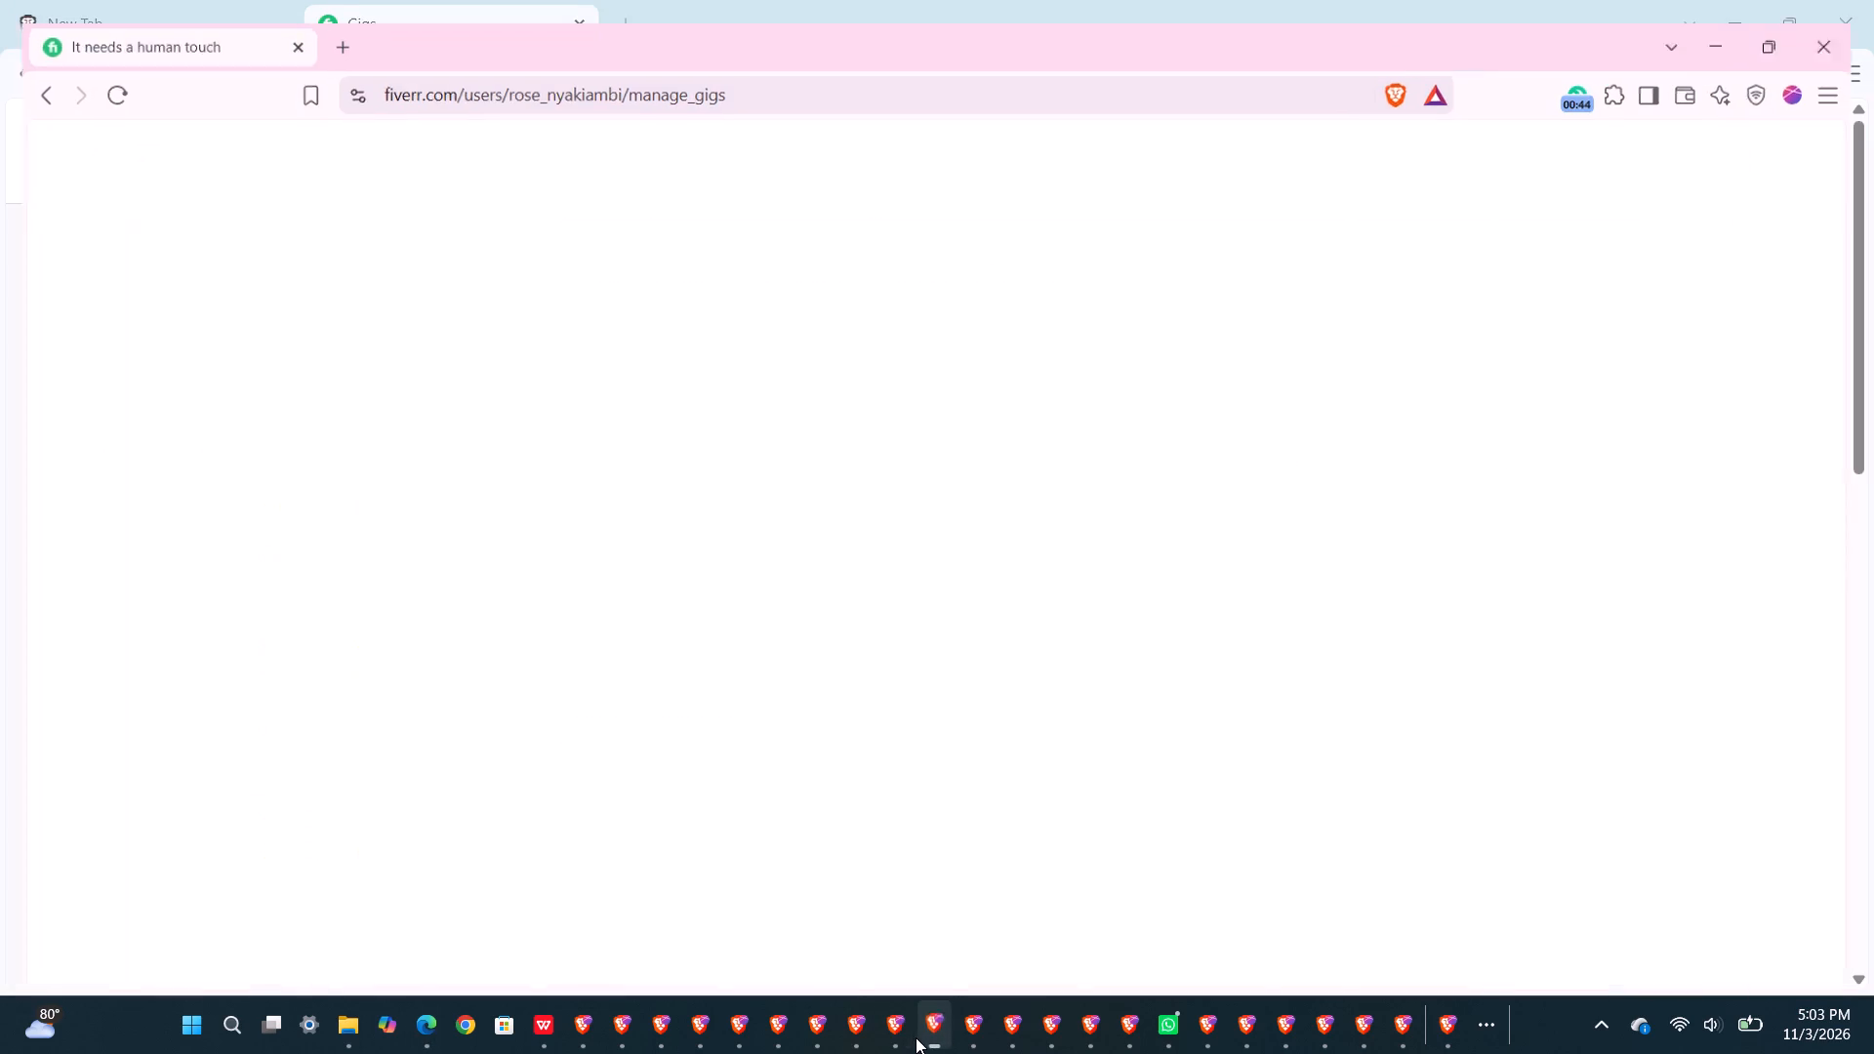
Switch to the Fiverr gigs window showing the human check, complete its press-and-hold verification and minimise the window.
click(967, 1027)
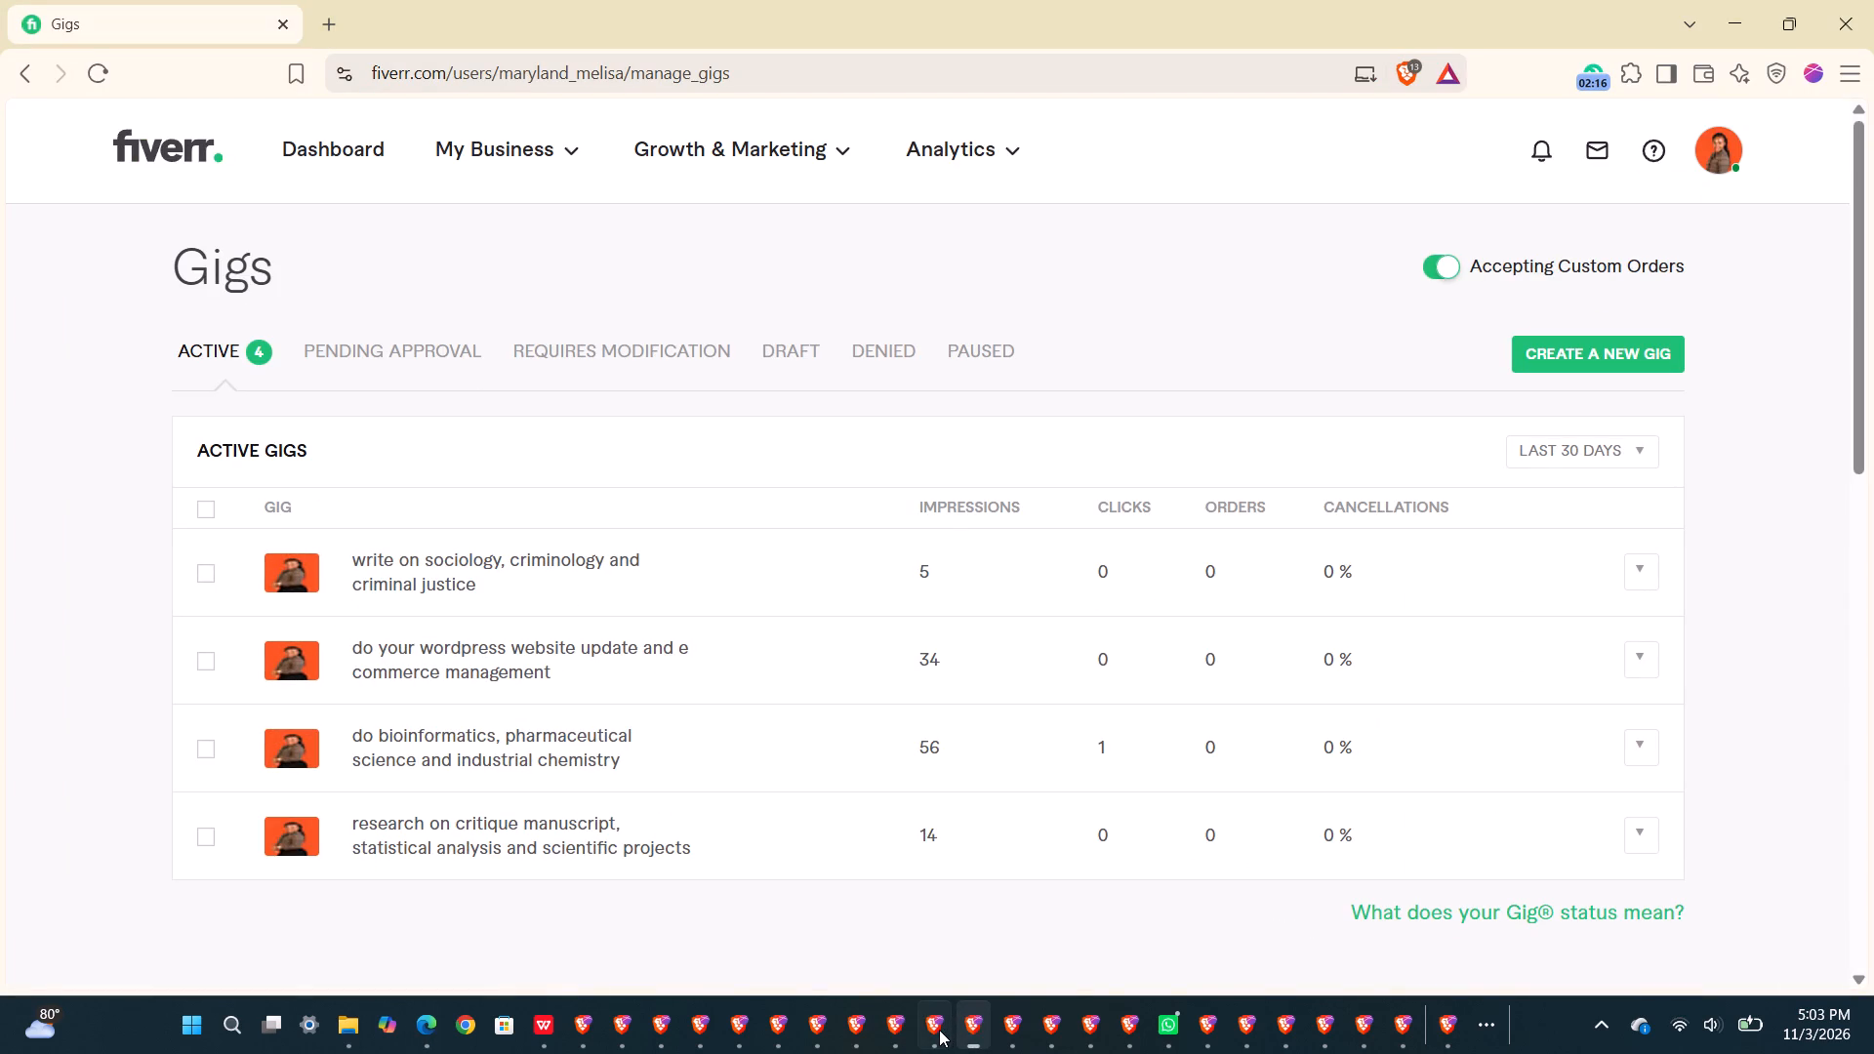
click(939, 1030)
drag(689, 425, 689, 426)
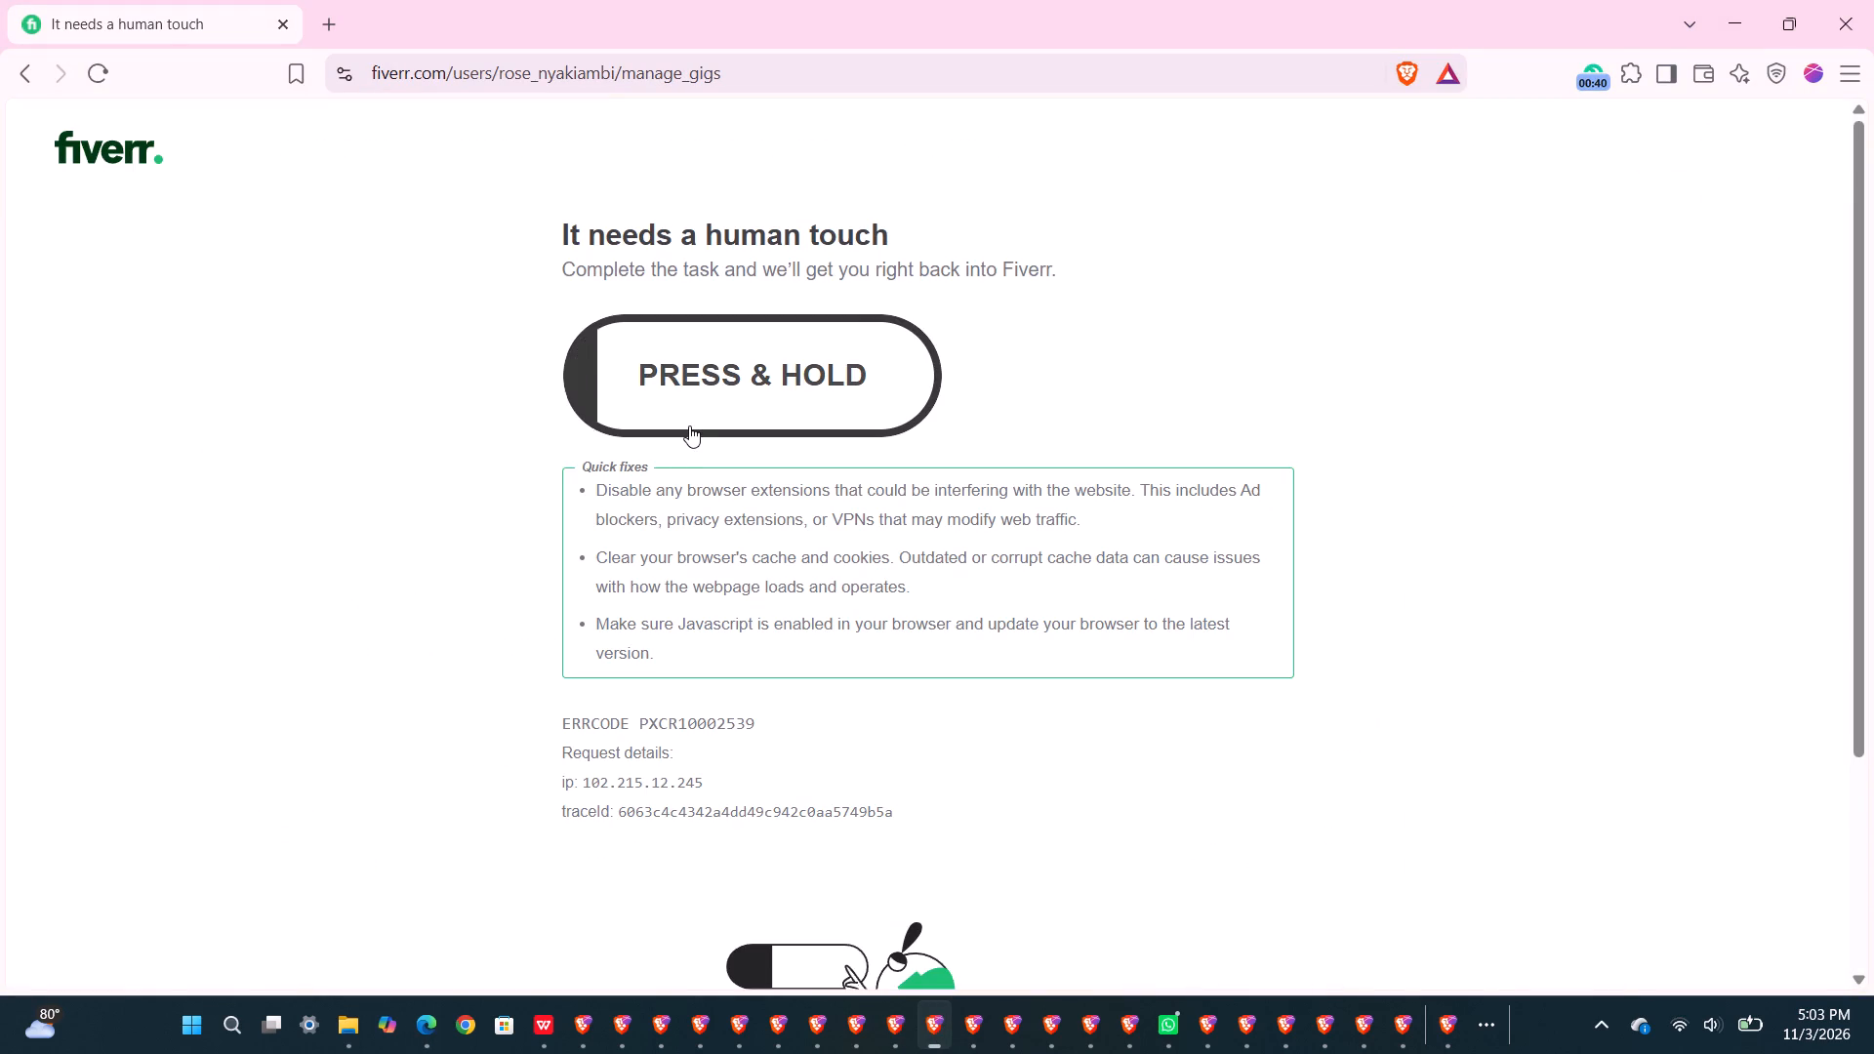
drag(689, 426, 692, 424)
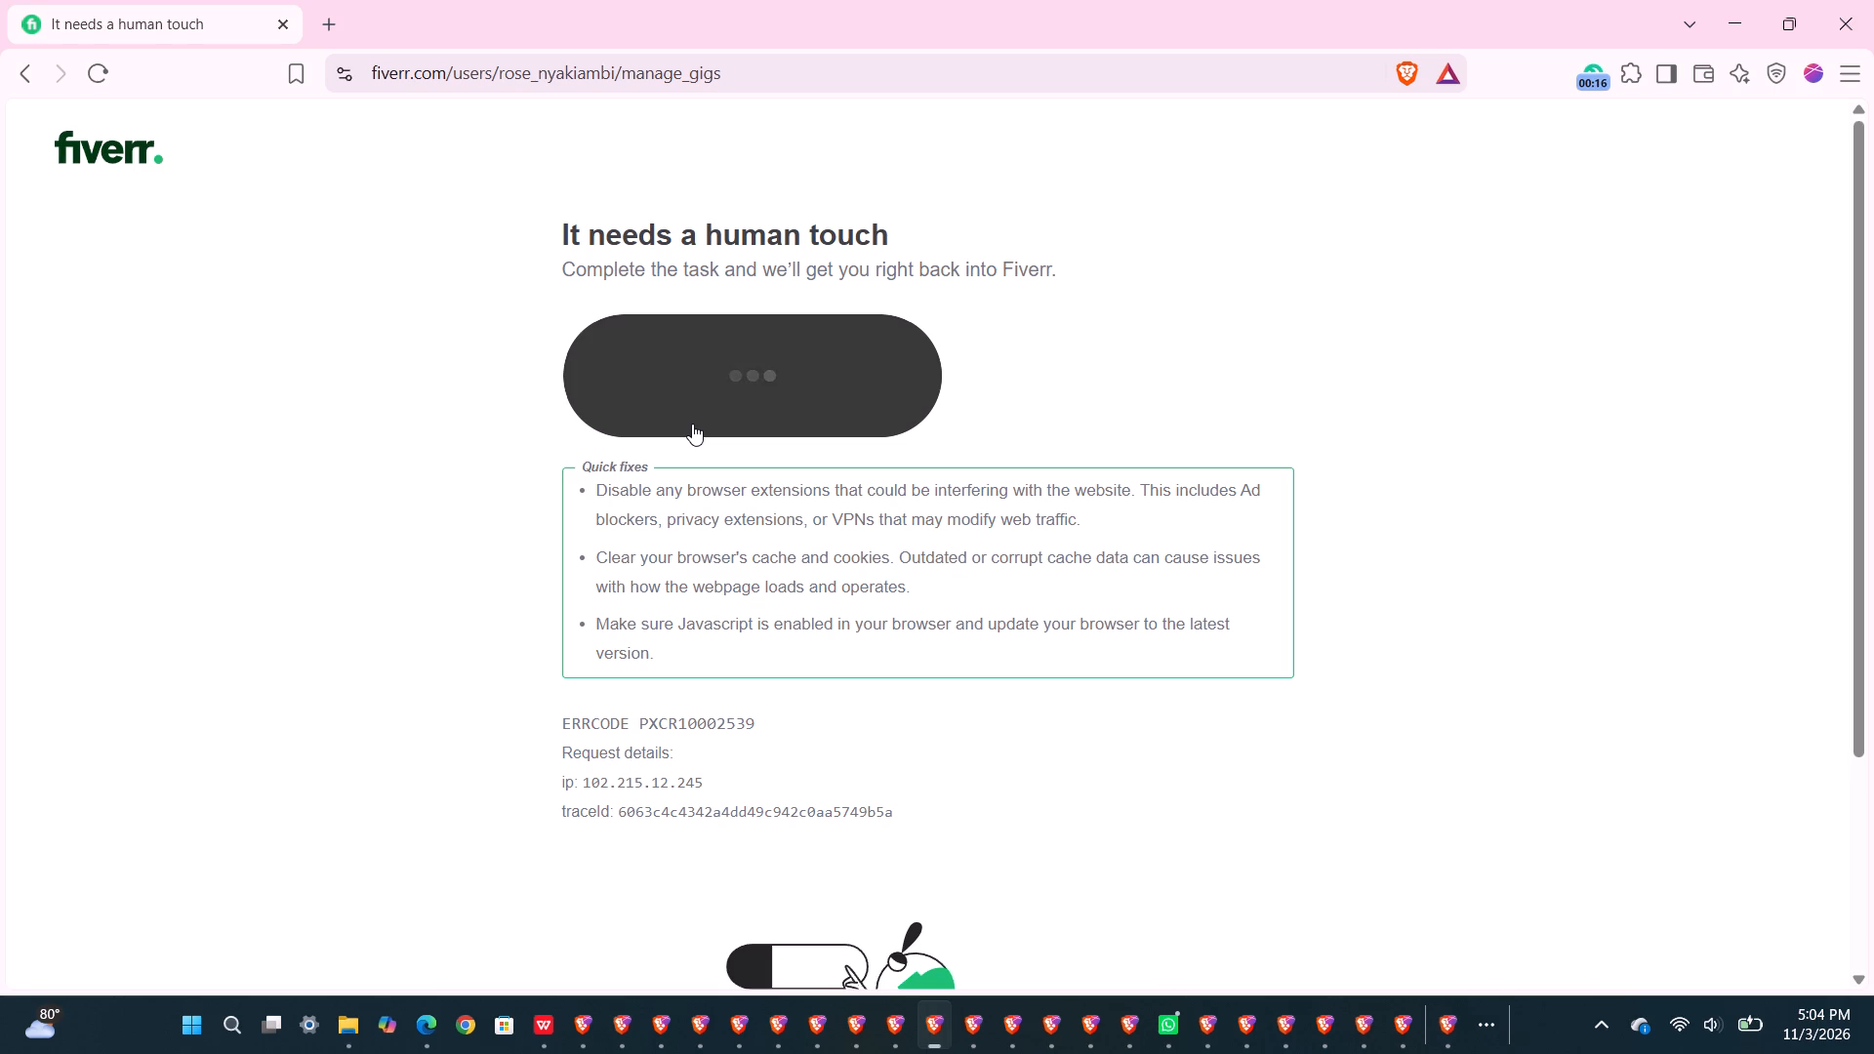
drag(692, 424, 692, 423)
drag(692, 423, 692, 422)
drag(692, 422, 694, 394)
drag(694, 394, 1200, 122)
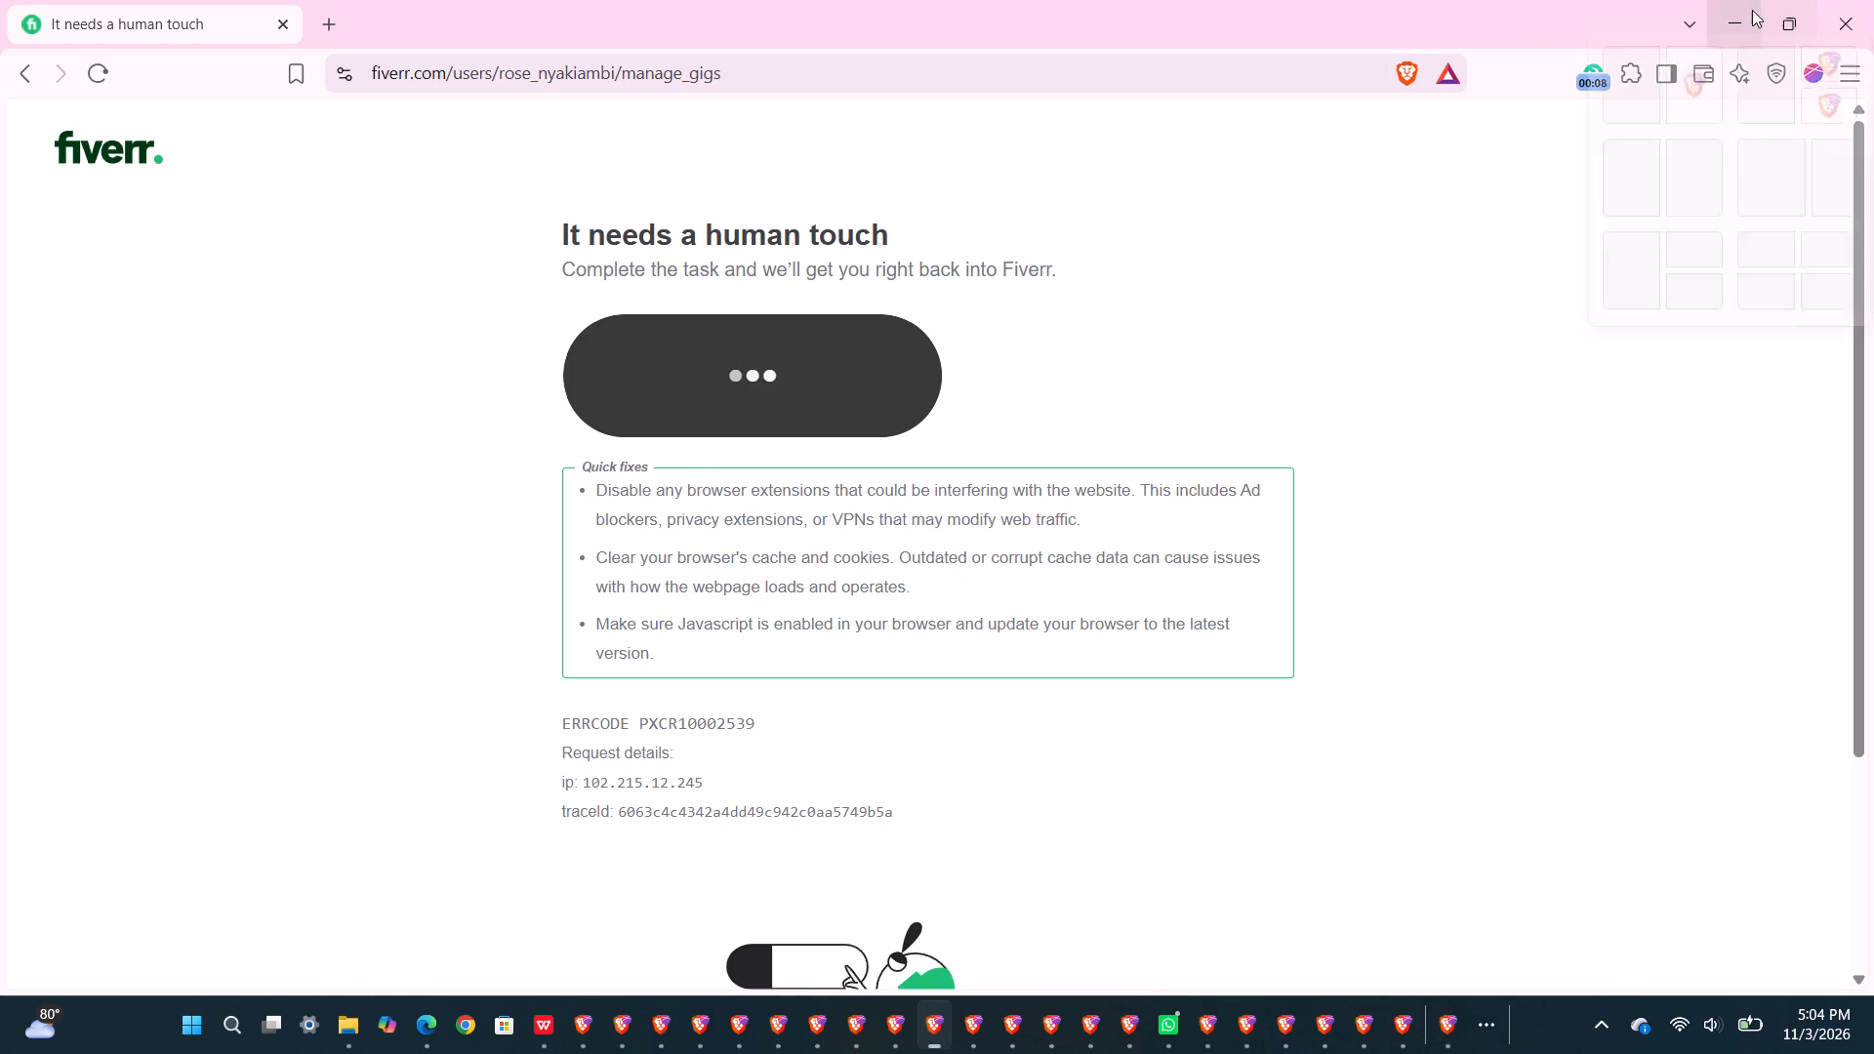
click(1748, 11)
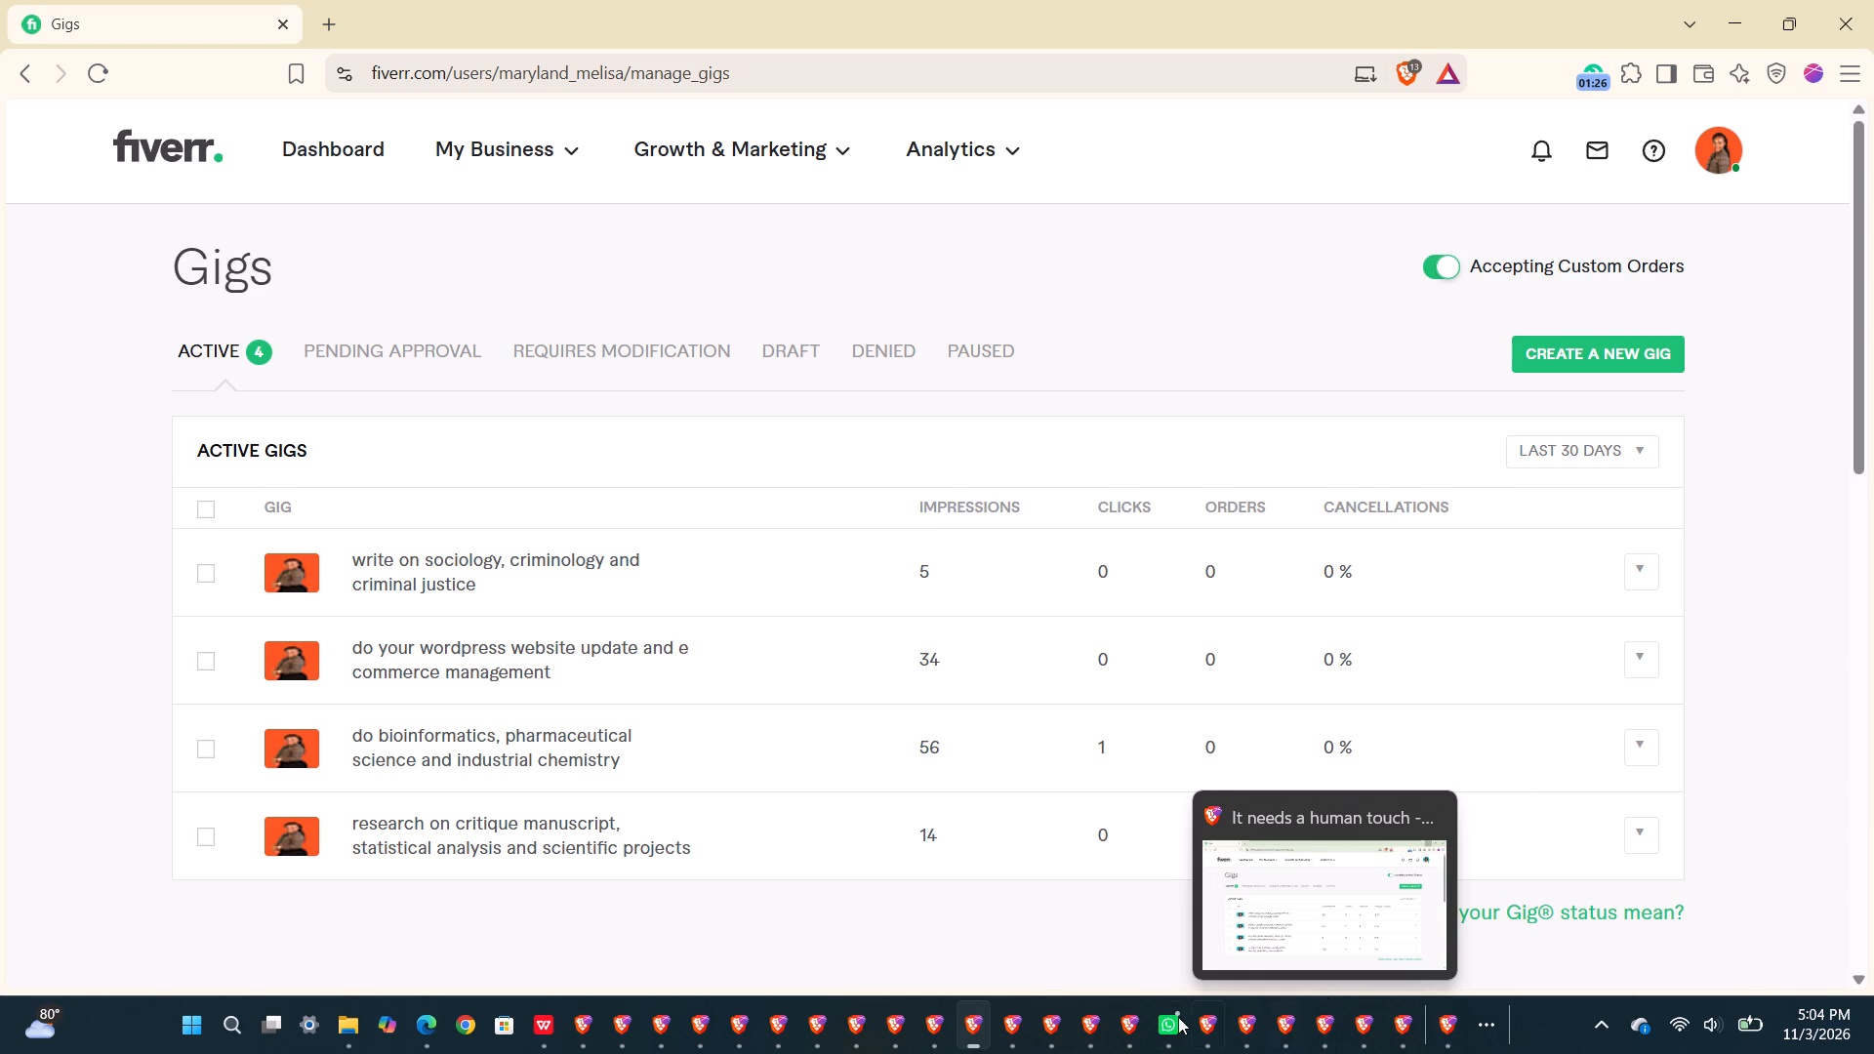
Look through the open Fiverr gigs windows for one showing the human check and complete its press-and-hold verification.
click(927, 1007)
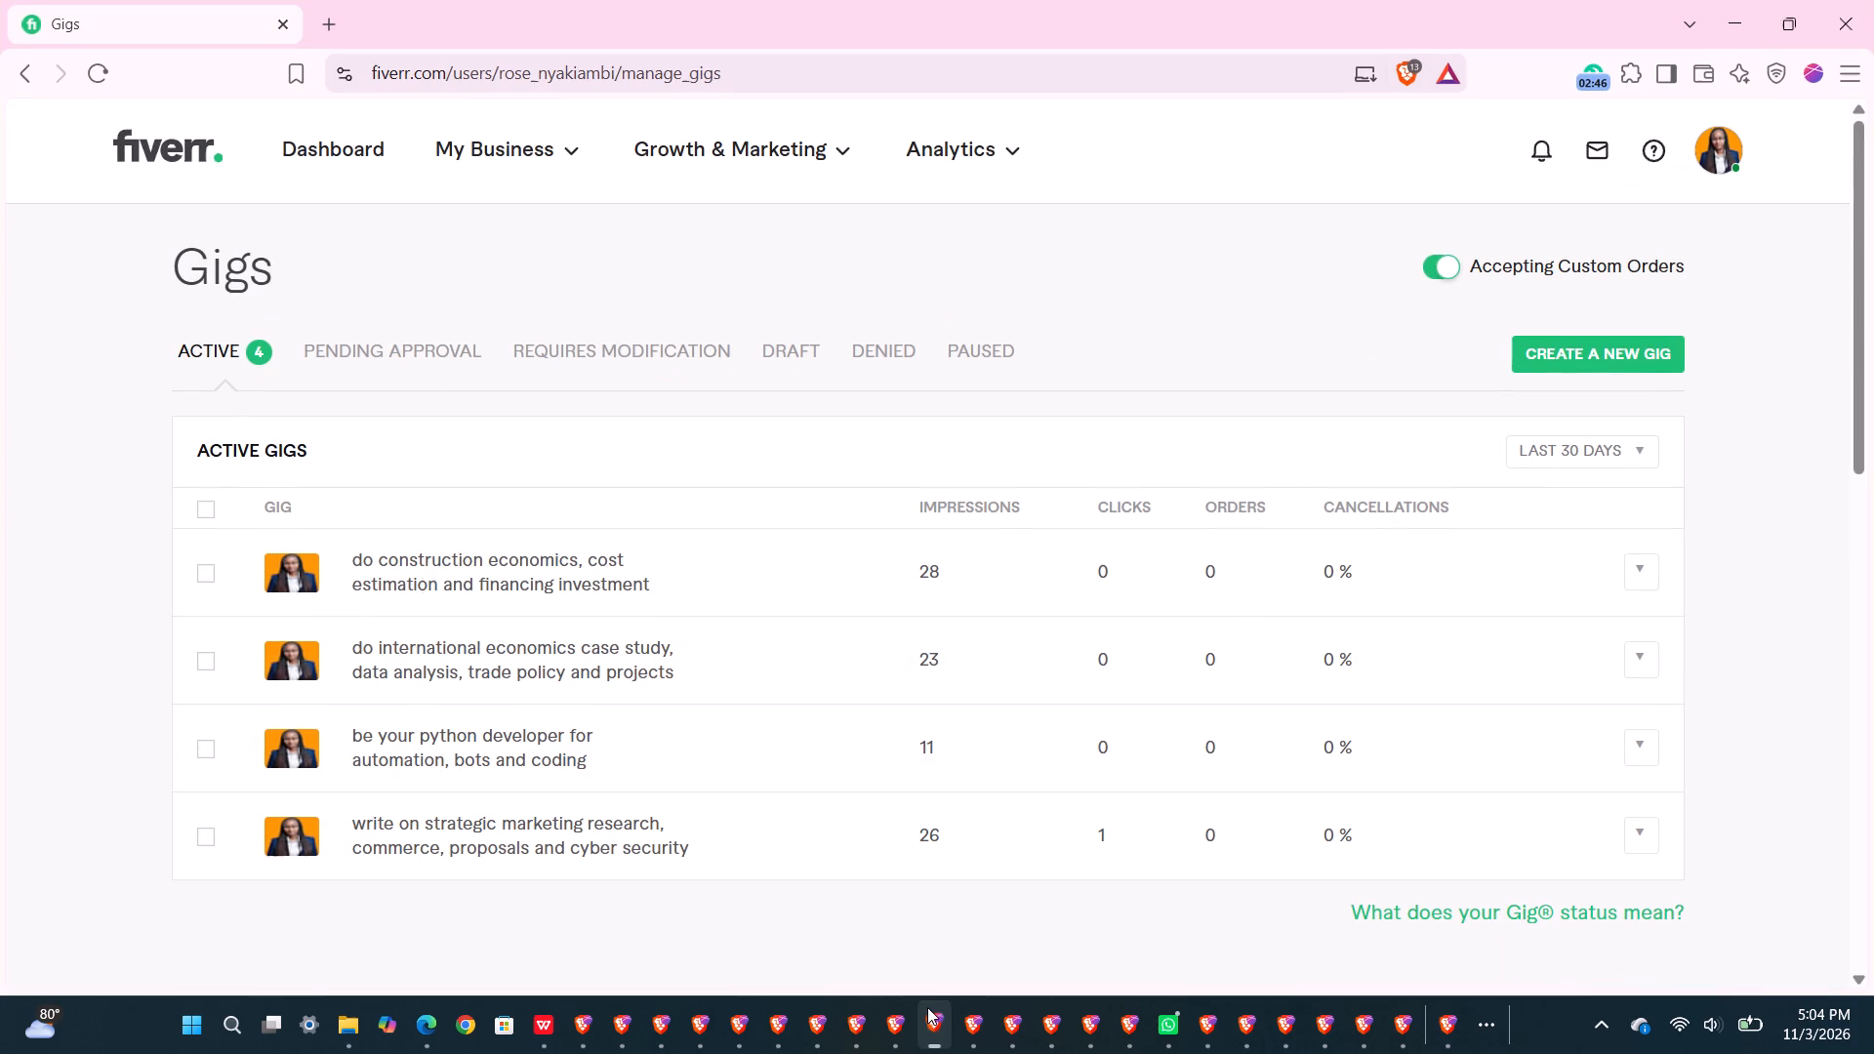
click(894, 1013)
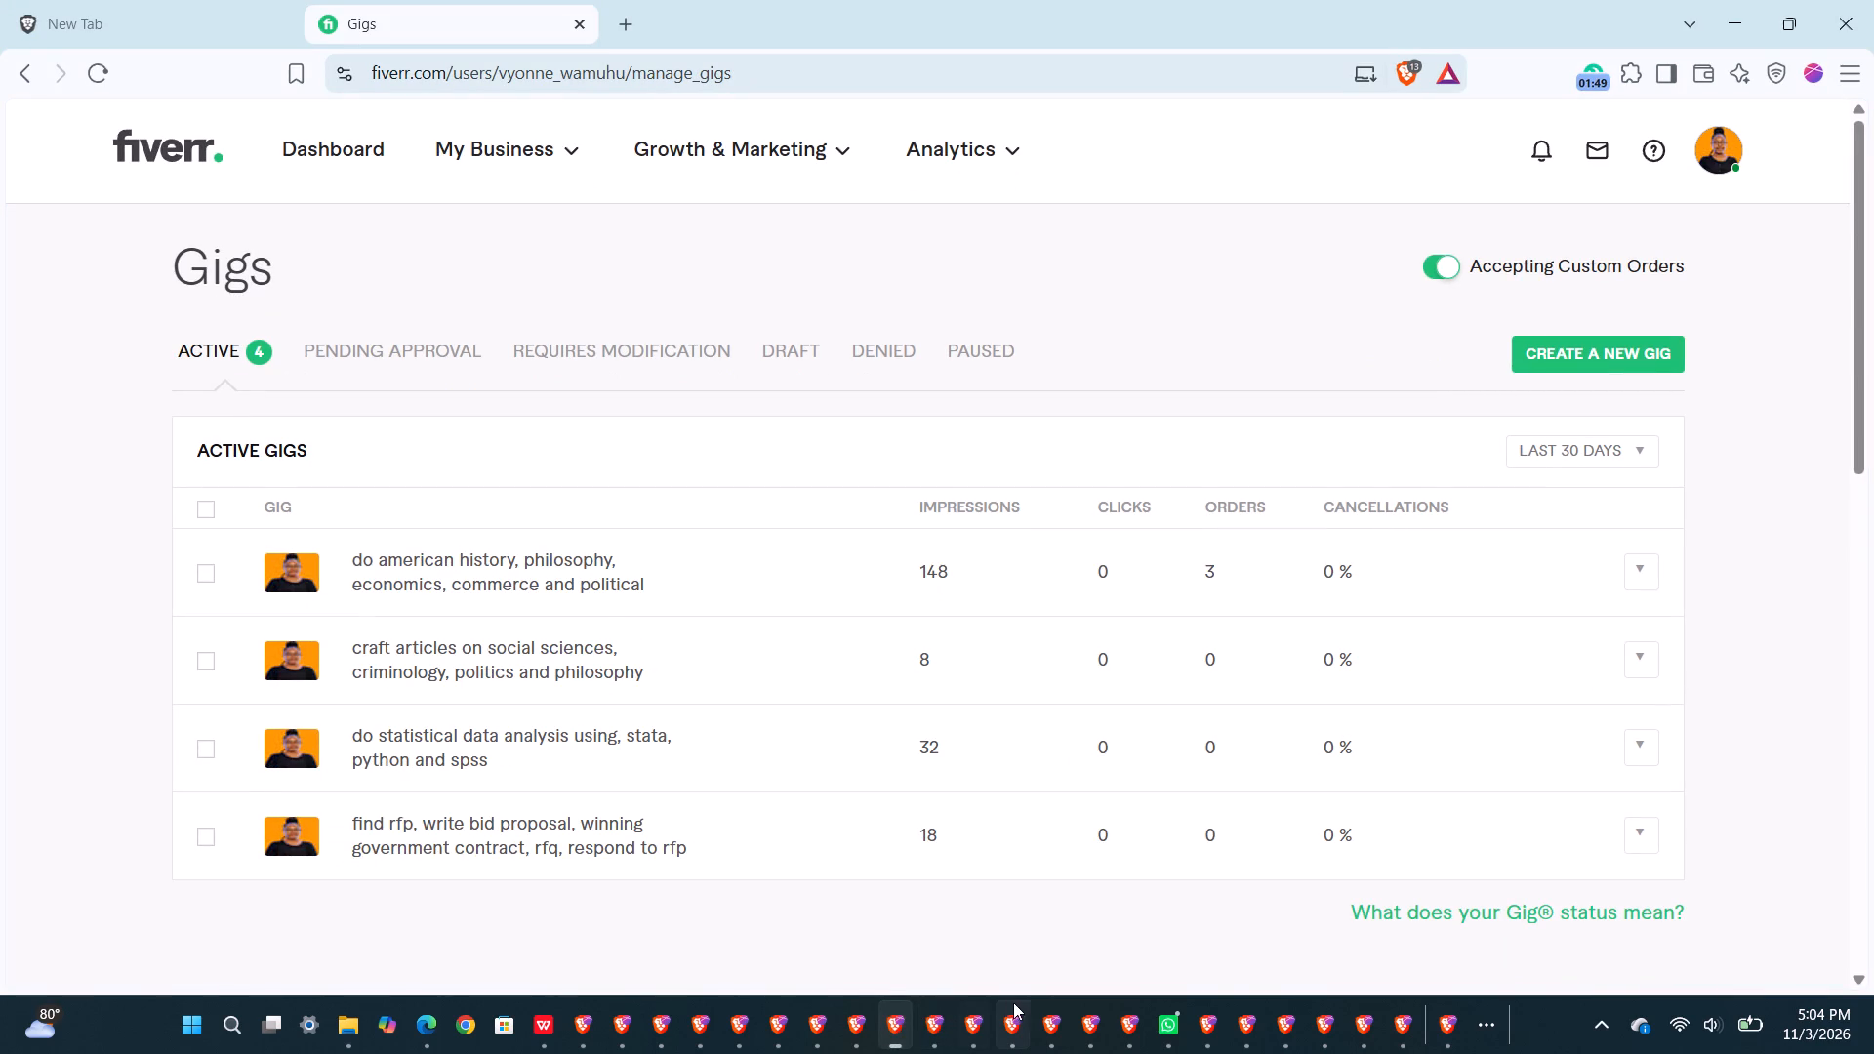
click(1024, 1029)
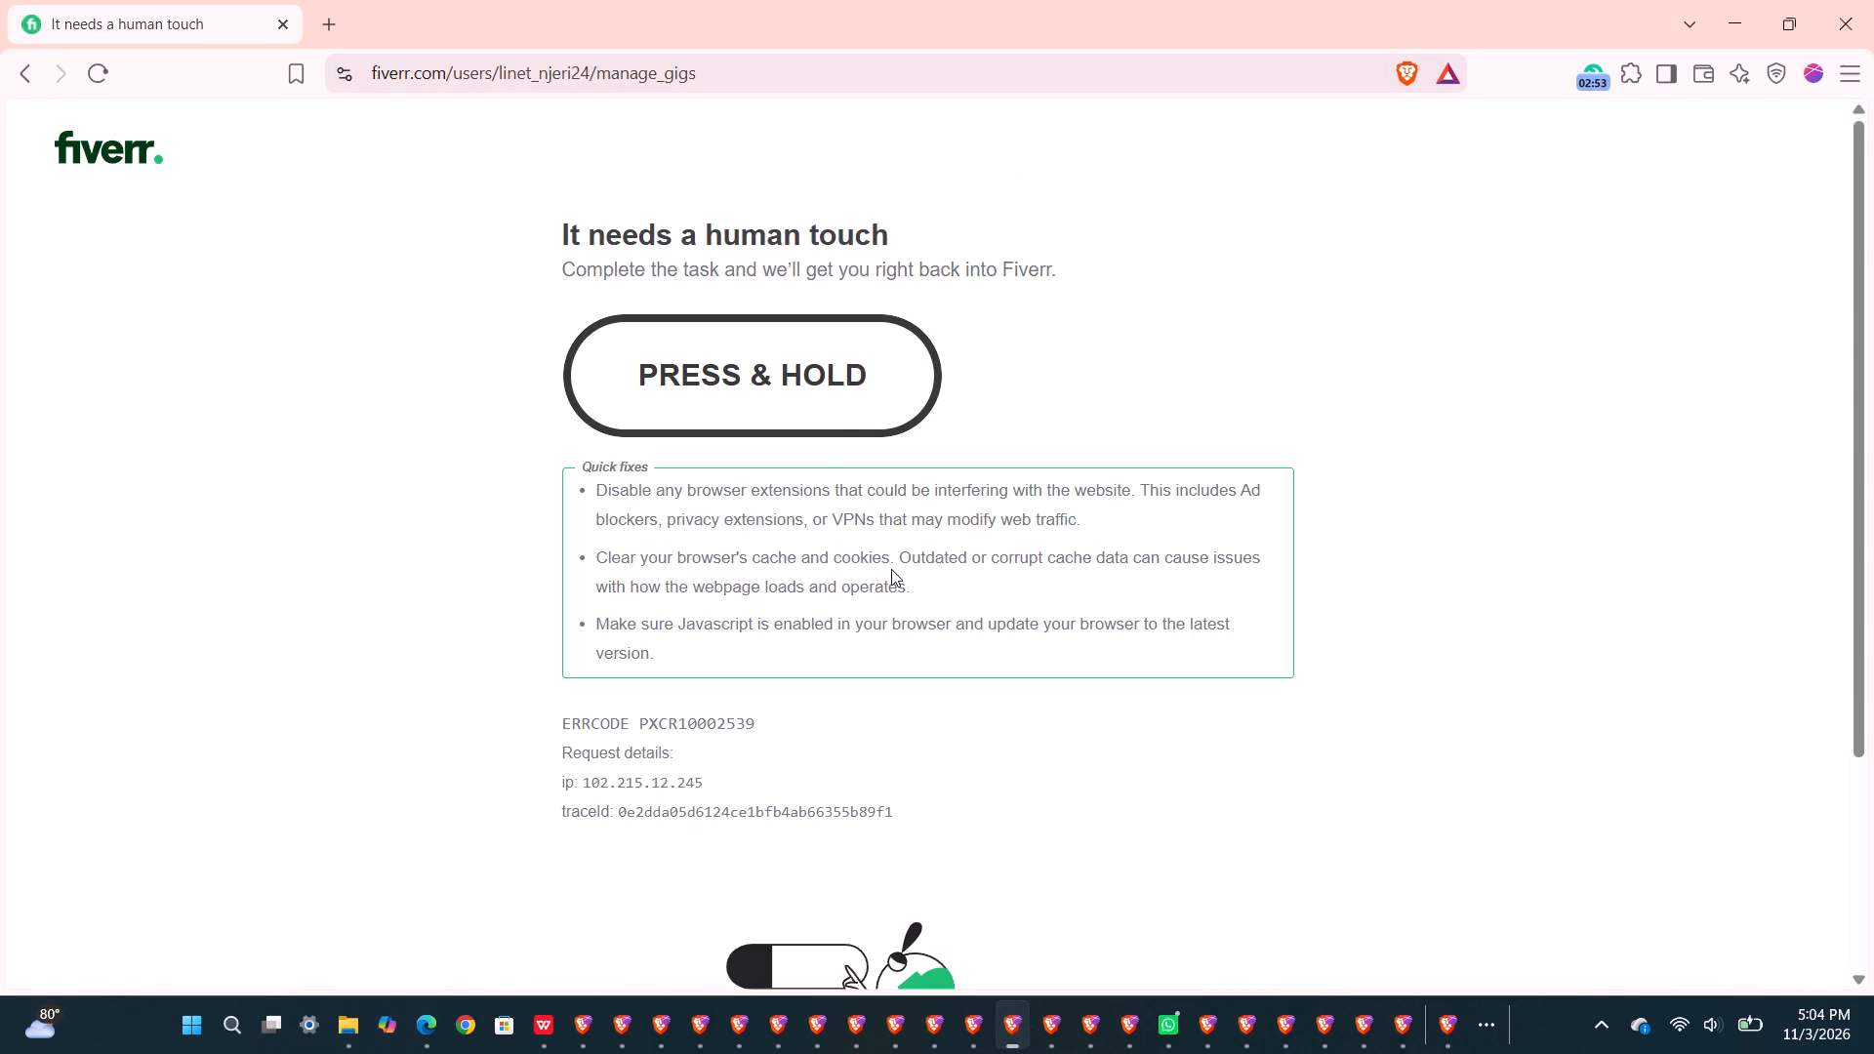
click(835, 428)
drag(833, 426, 470, 446)
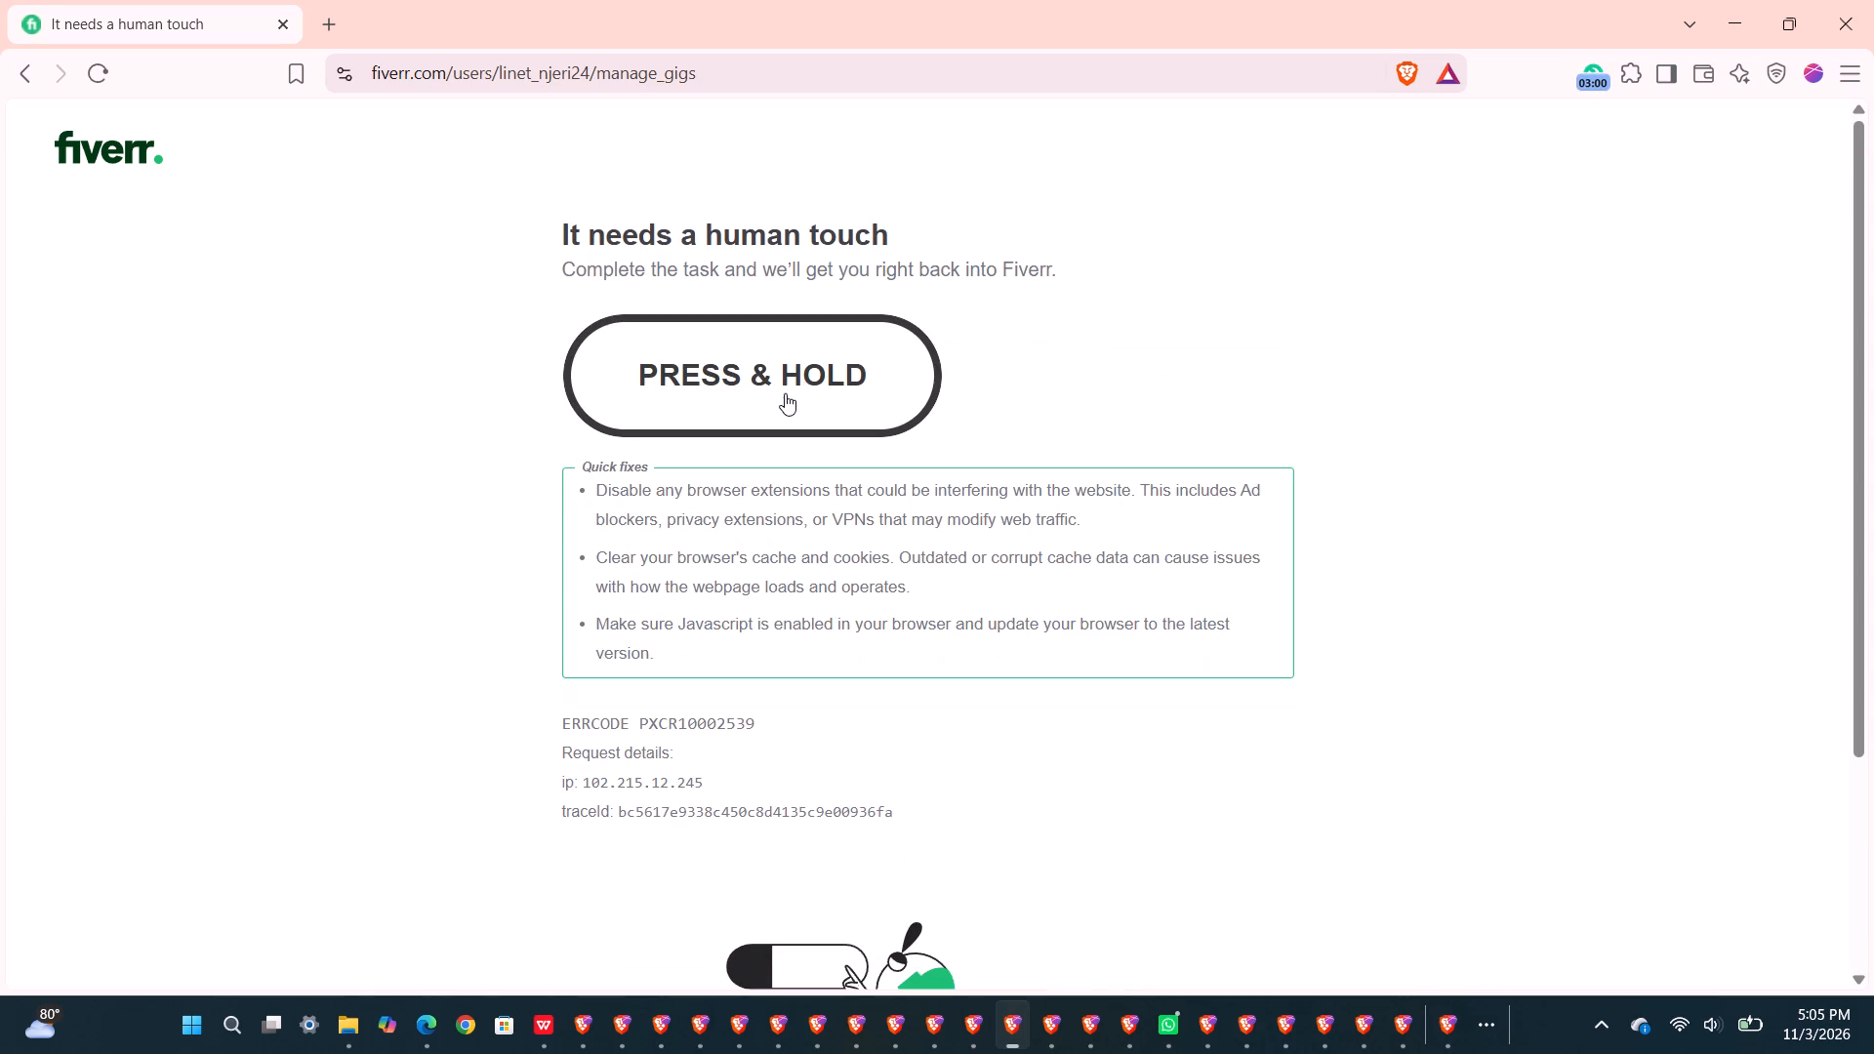
drag(785, 393, 784, 395)
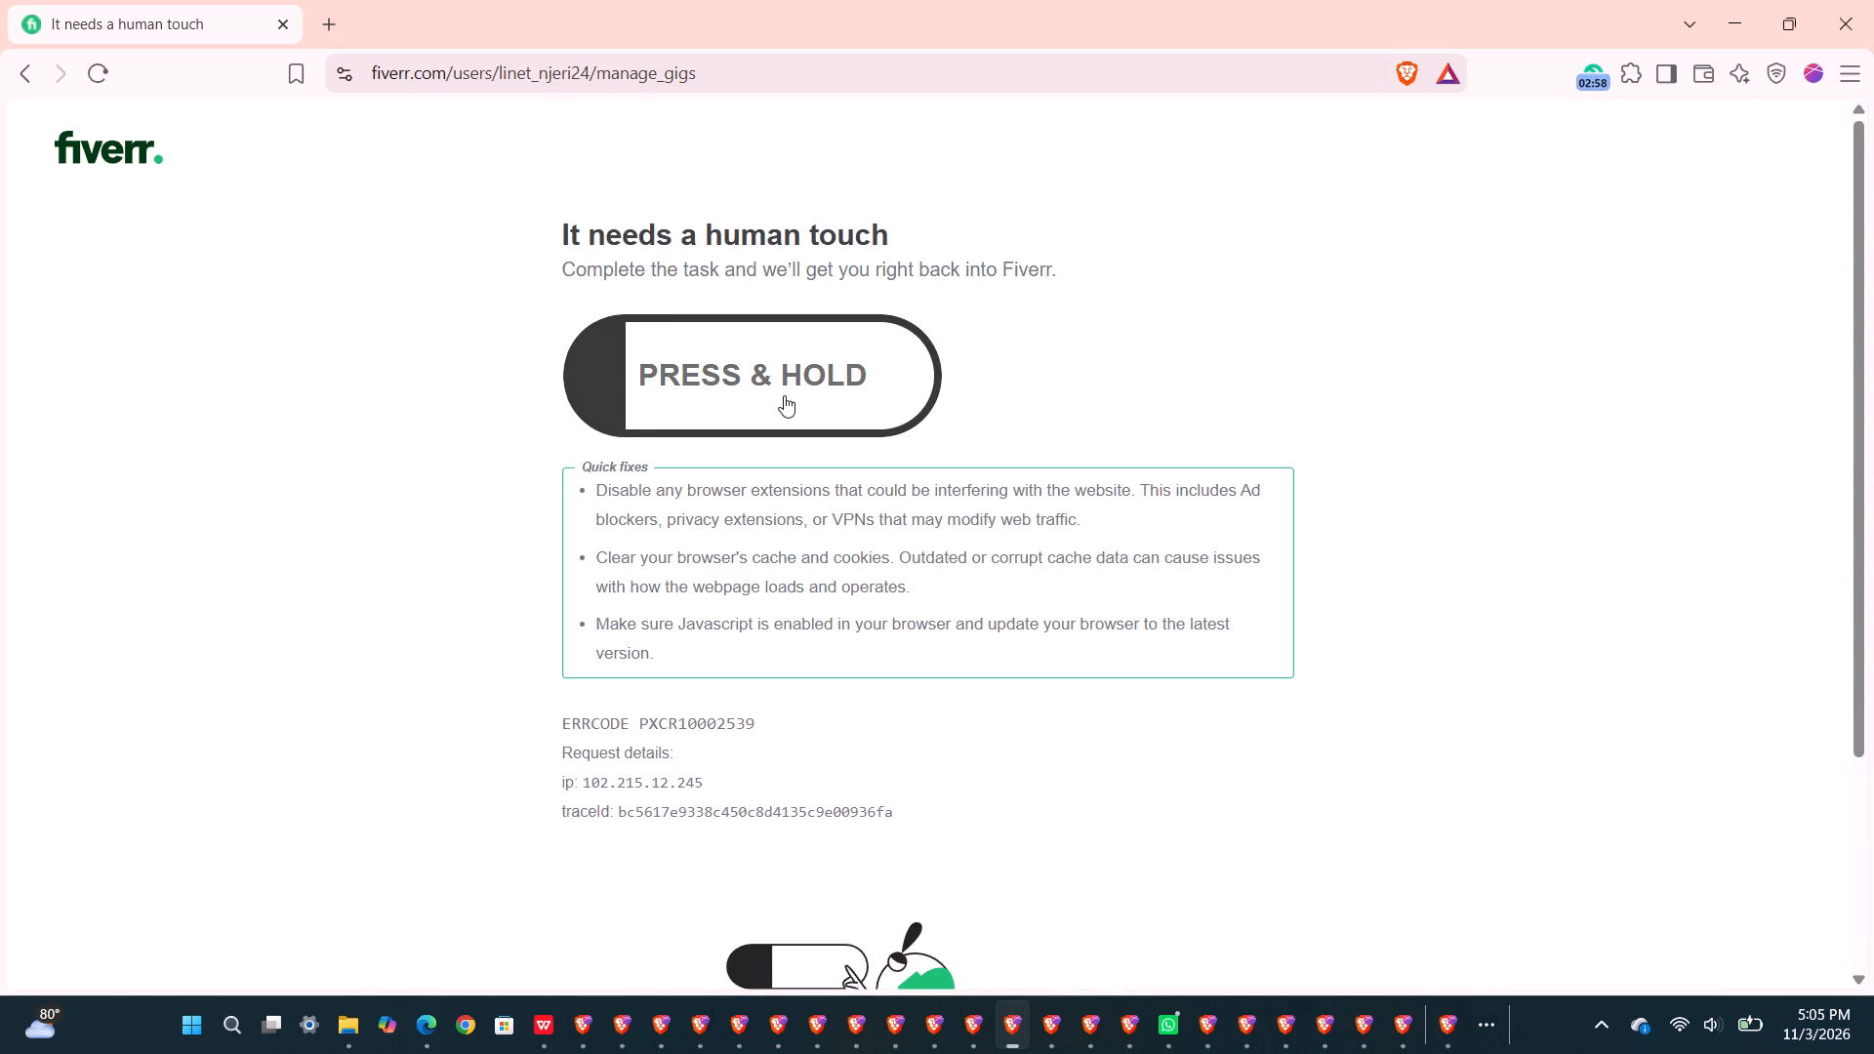
drag(784, 395, 773, 381)
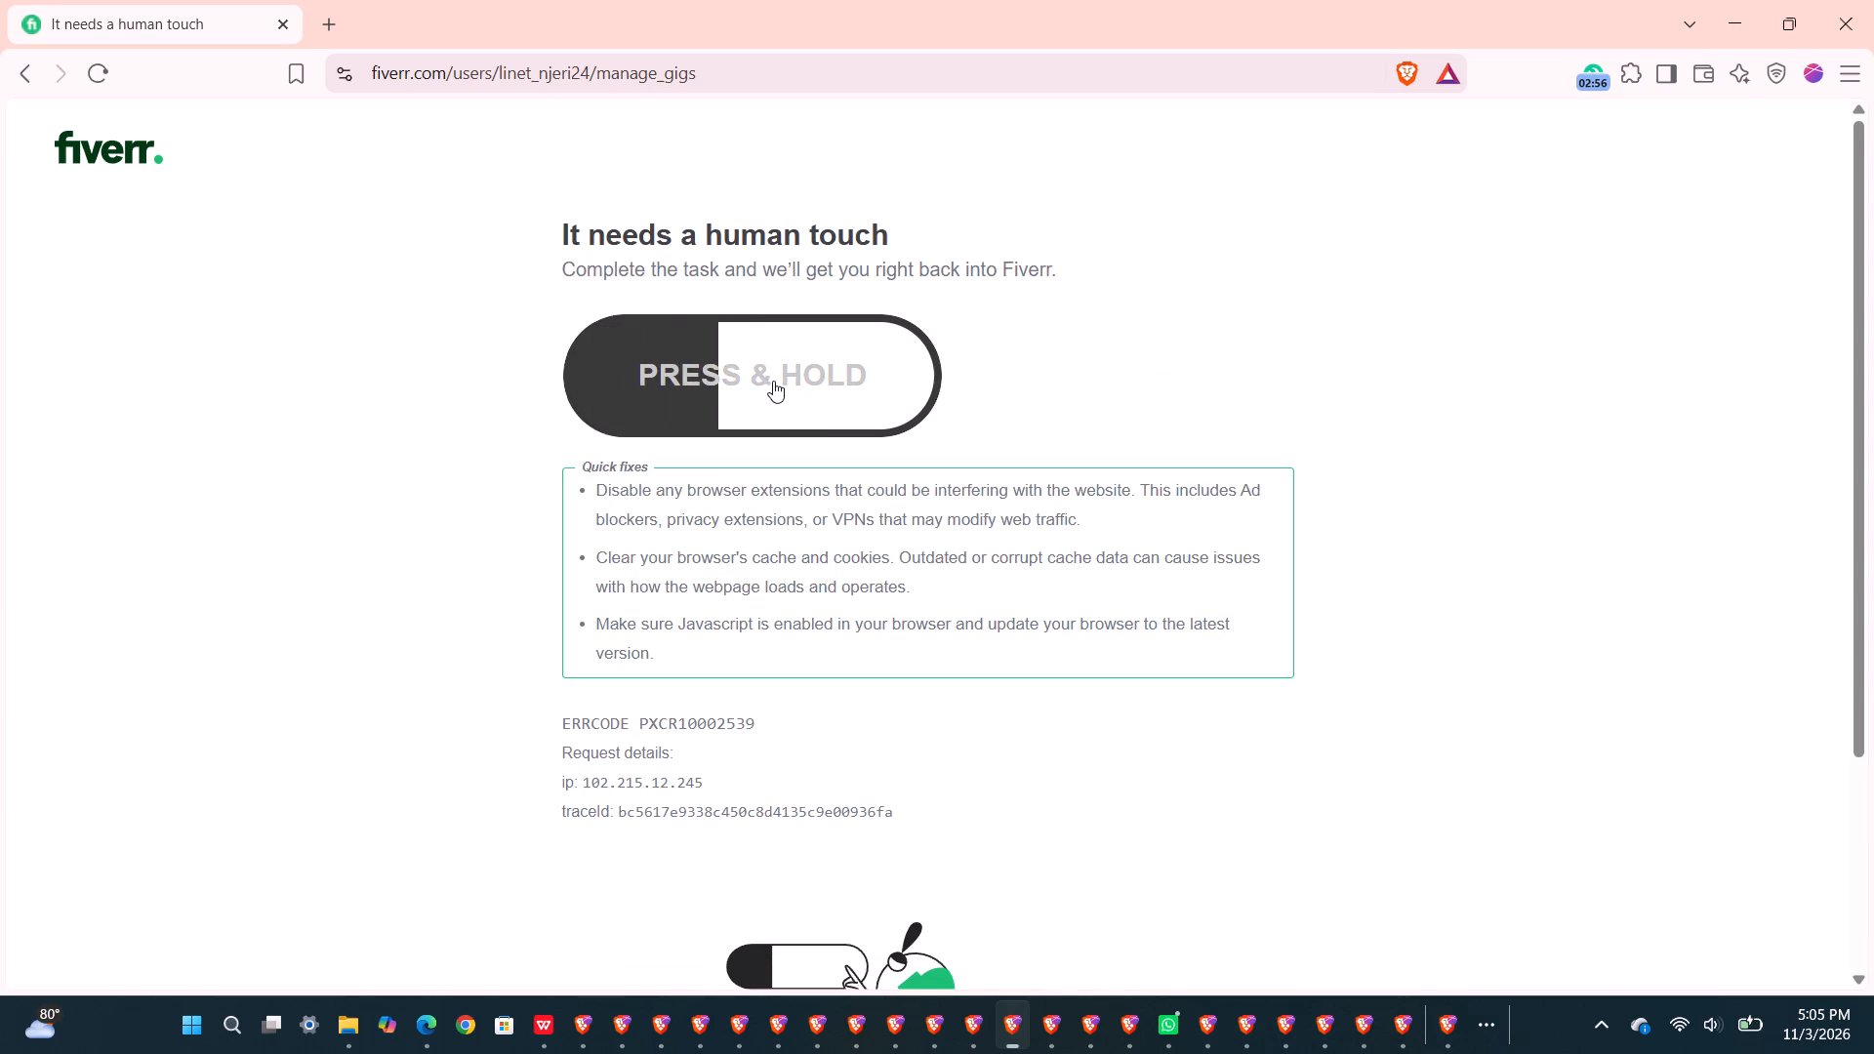
drag(773, 381, 766, 365)
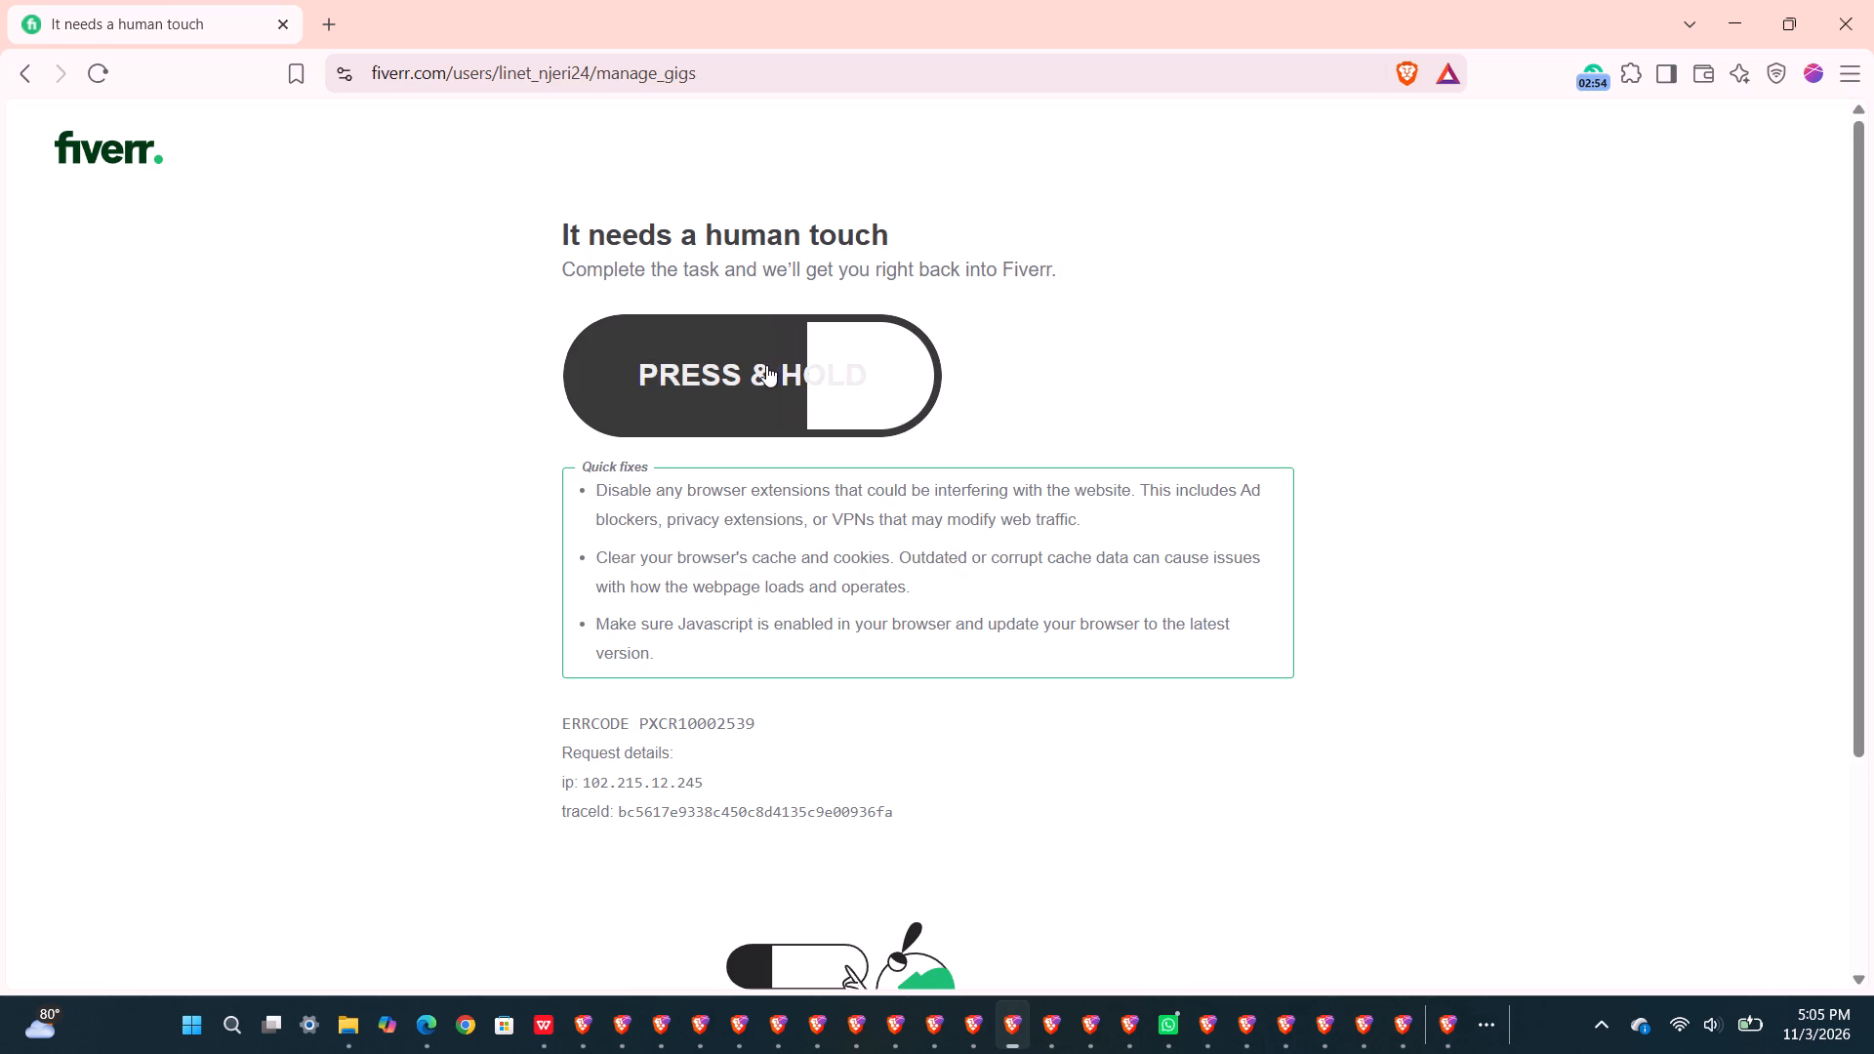
drag(766, 365, 777, 365)
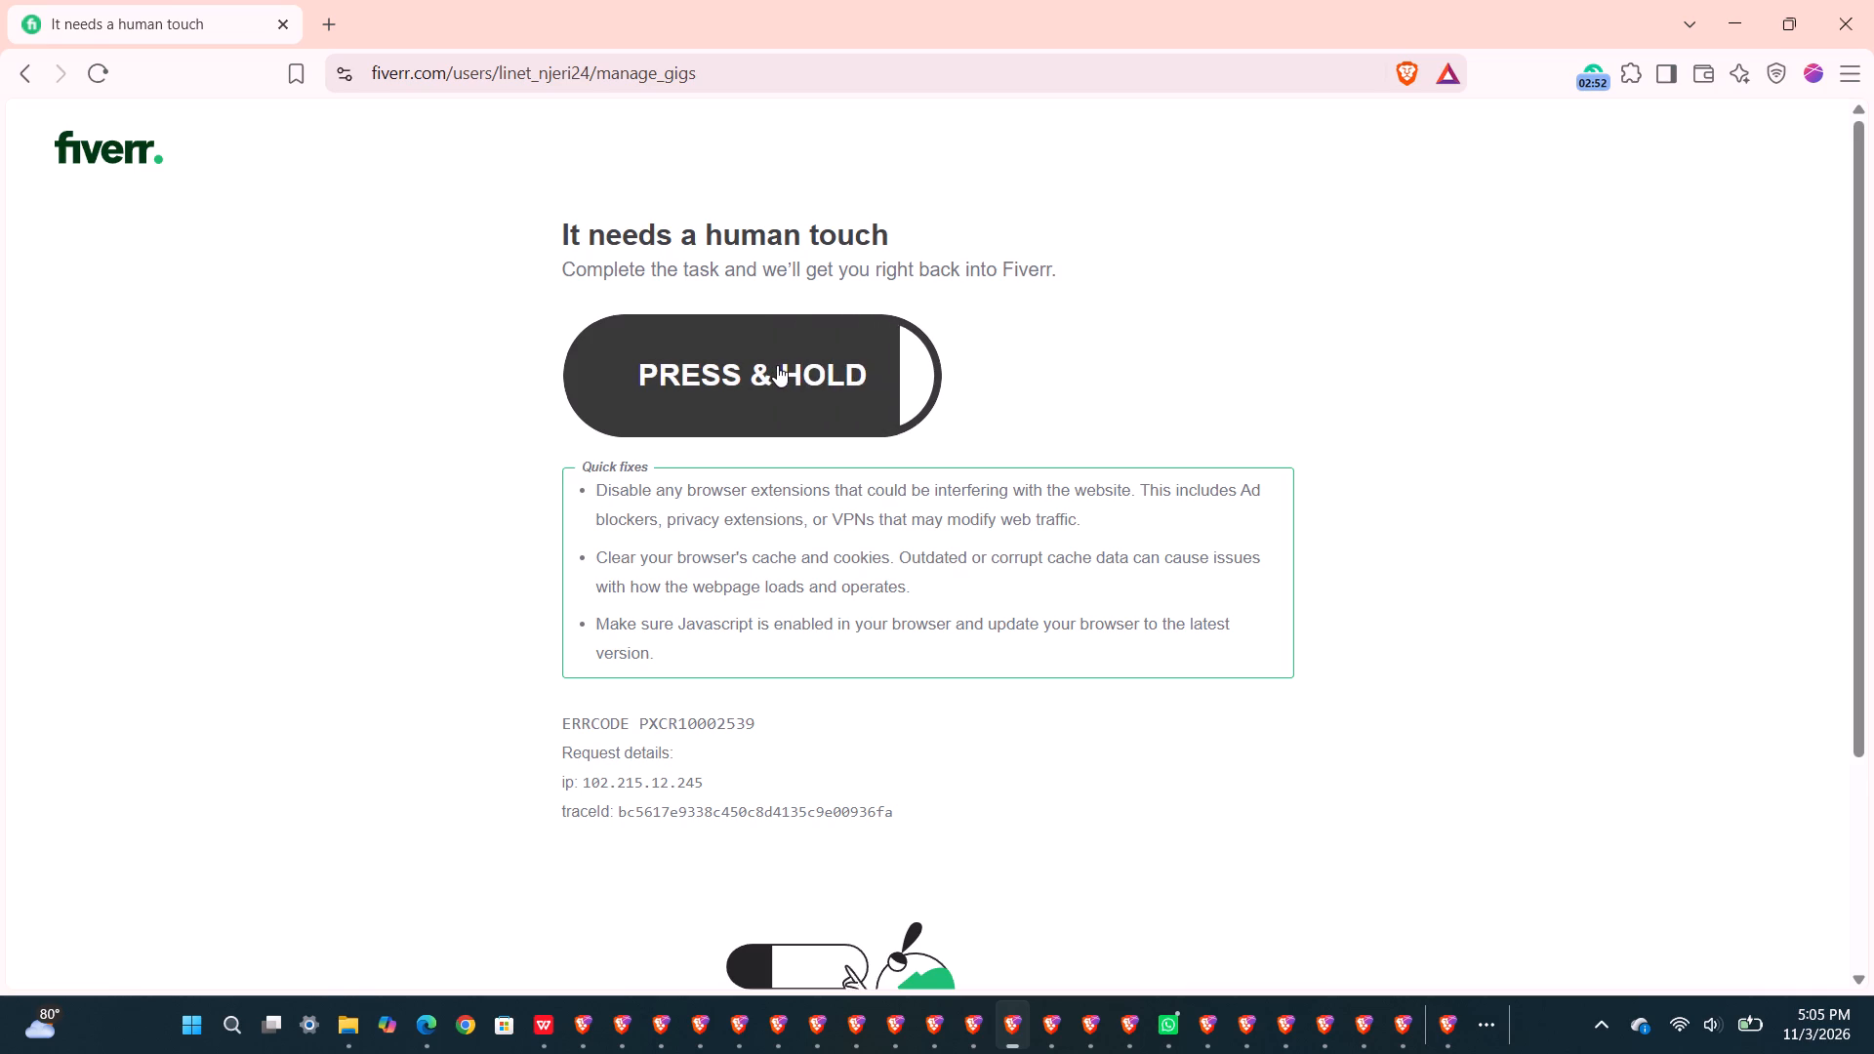
drag(777, 365, 780, 365)
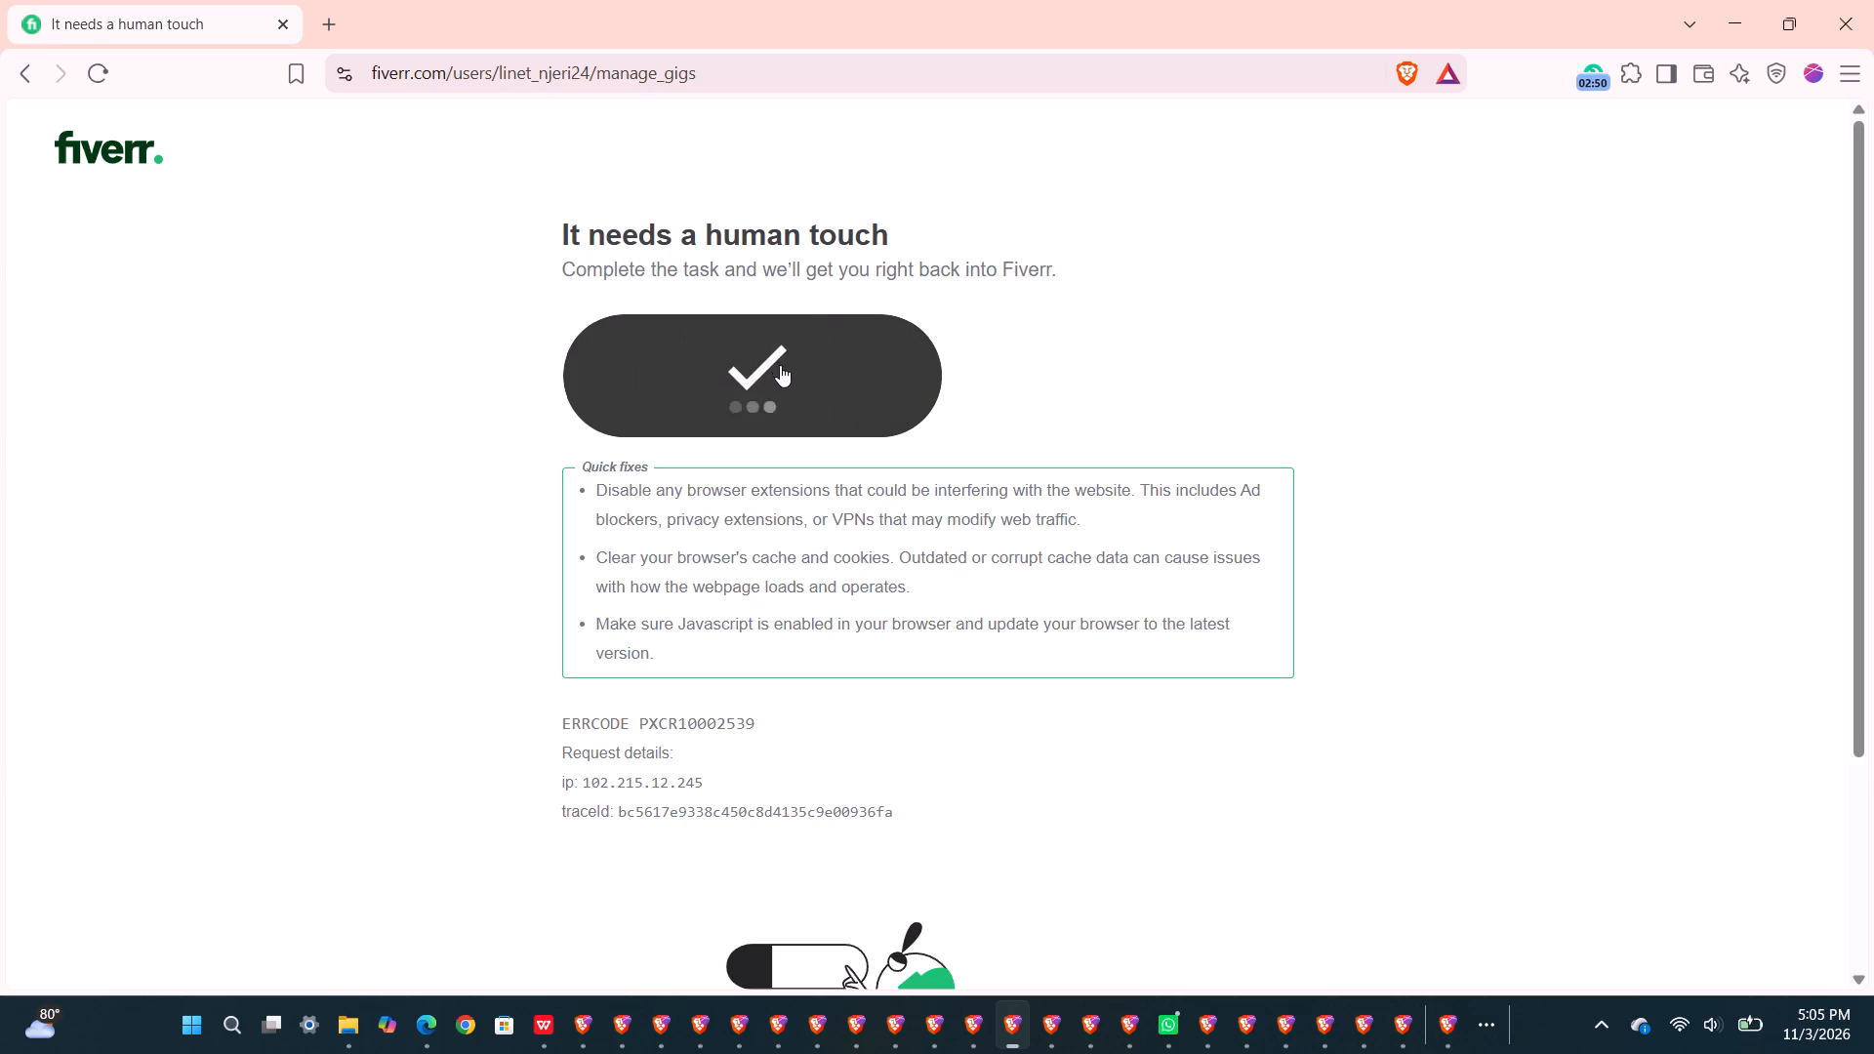
drag(780, 365, 879, 494)
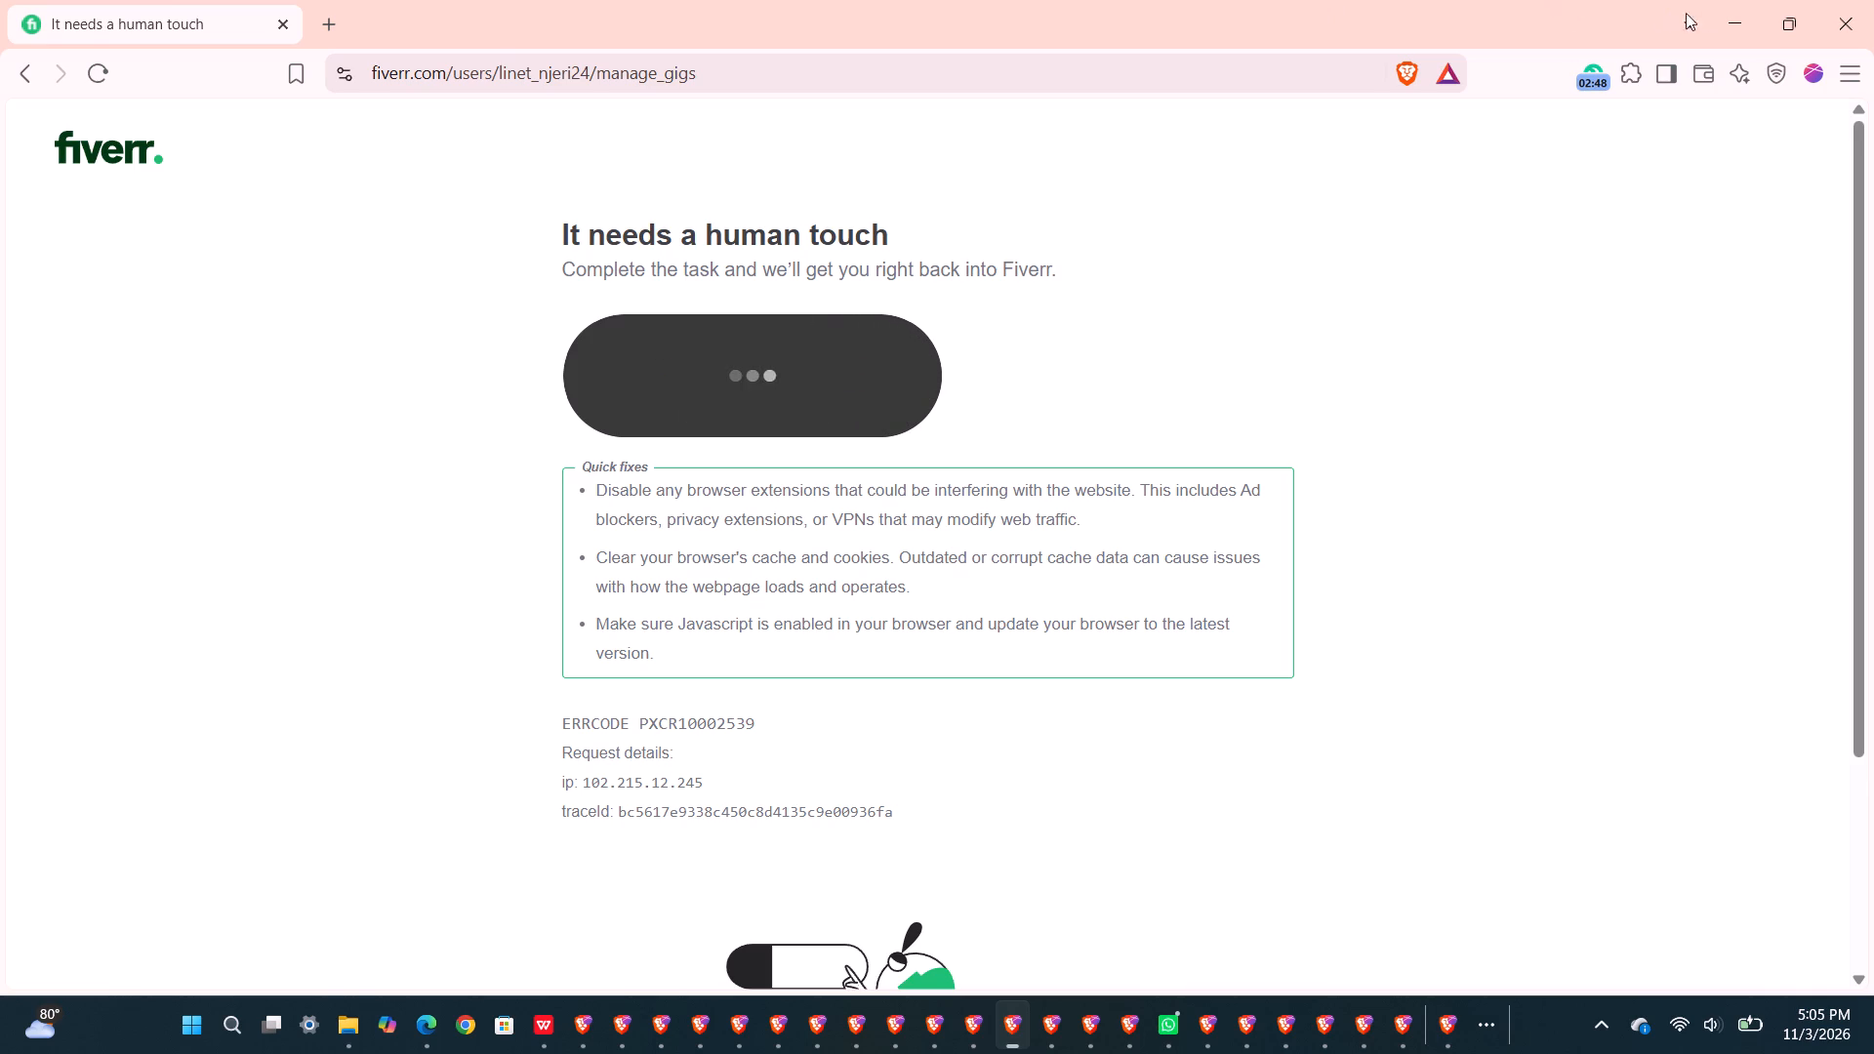
Minimise the verified Fiverr window and the stacked browser windows behind it.
click(1752, 7)
click(1748, 8)
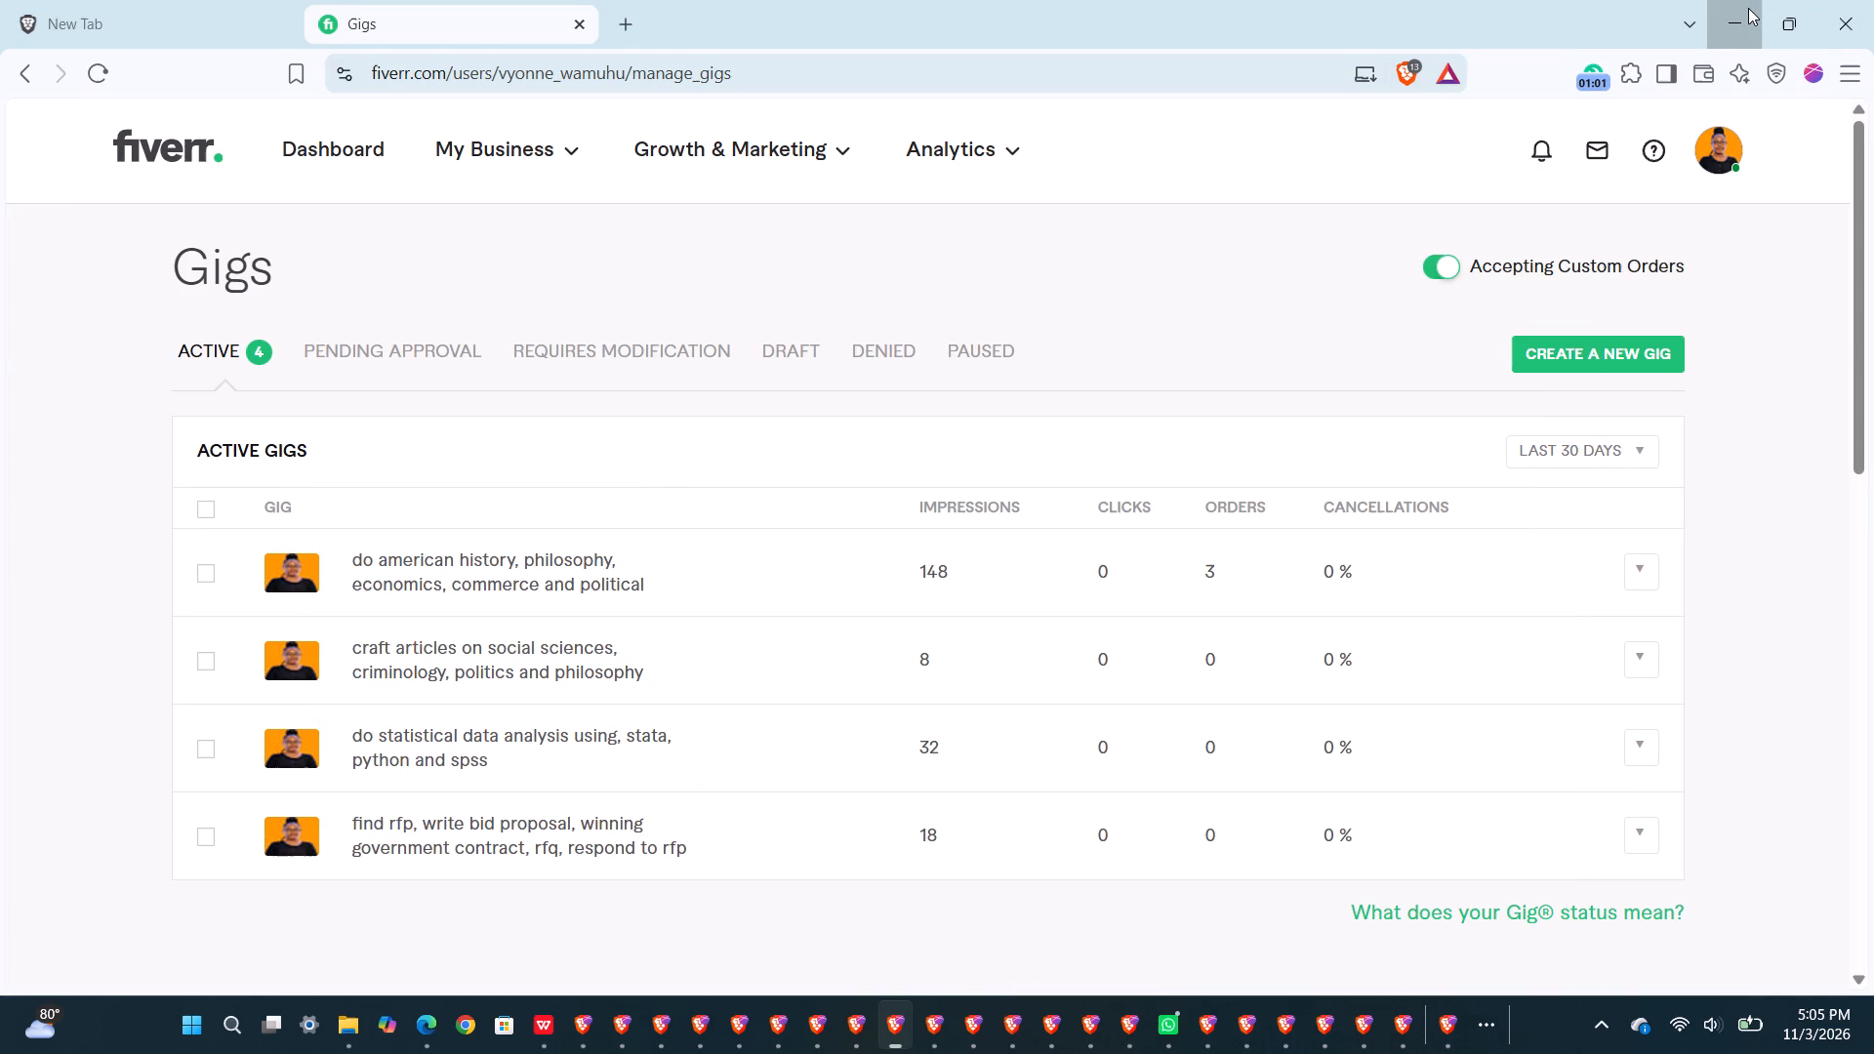
click(1748, 8)
click(1748, 8)
click(1748, 8)
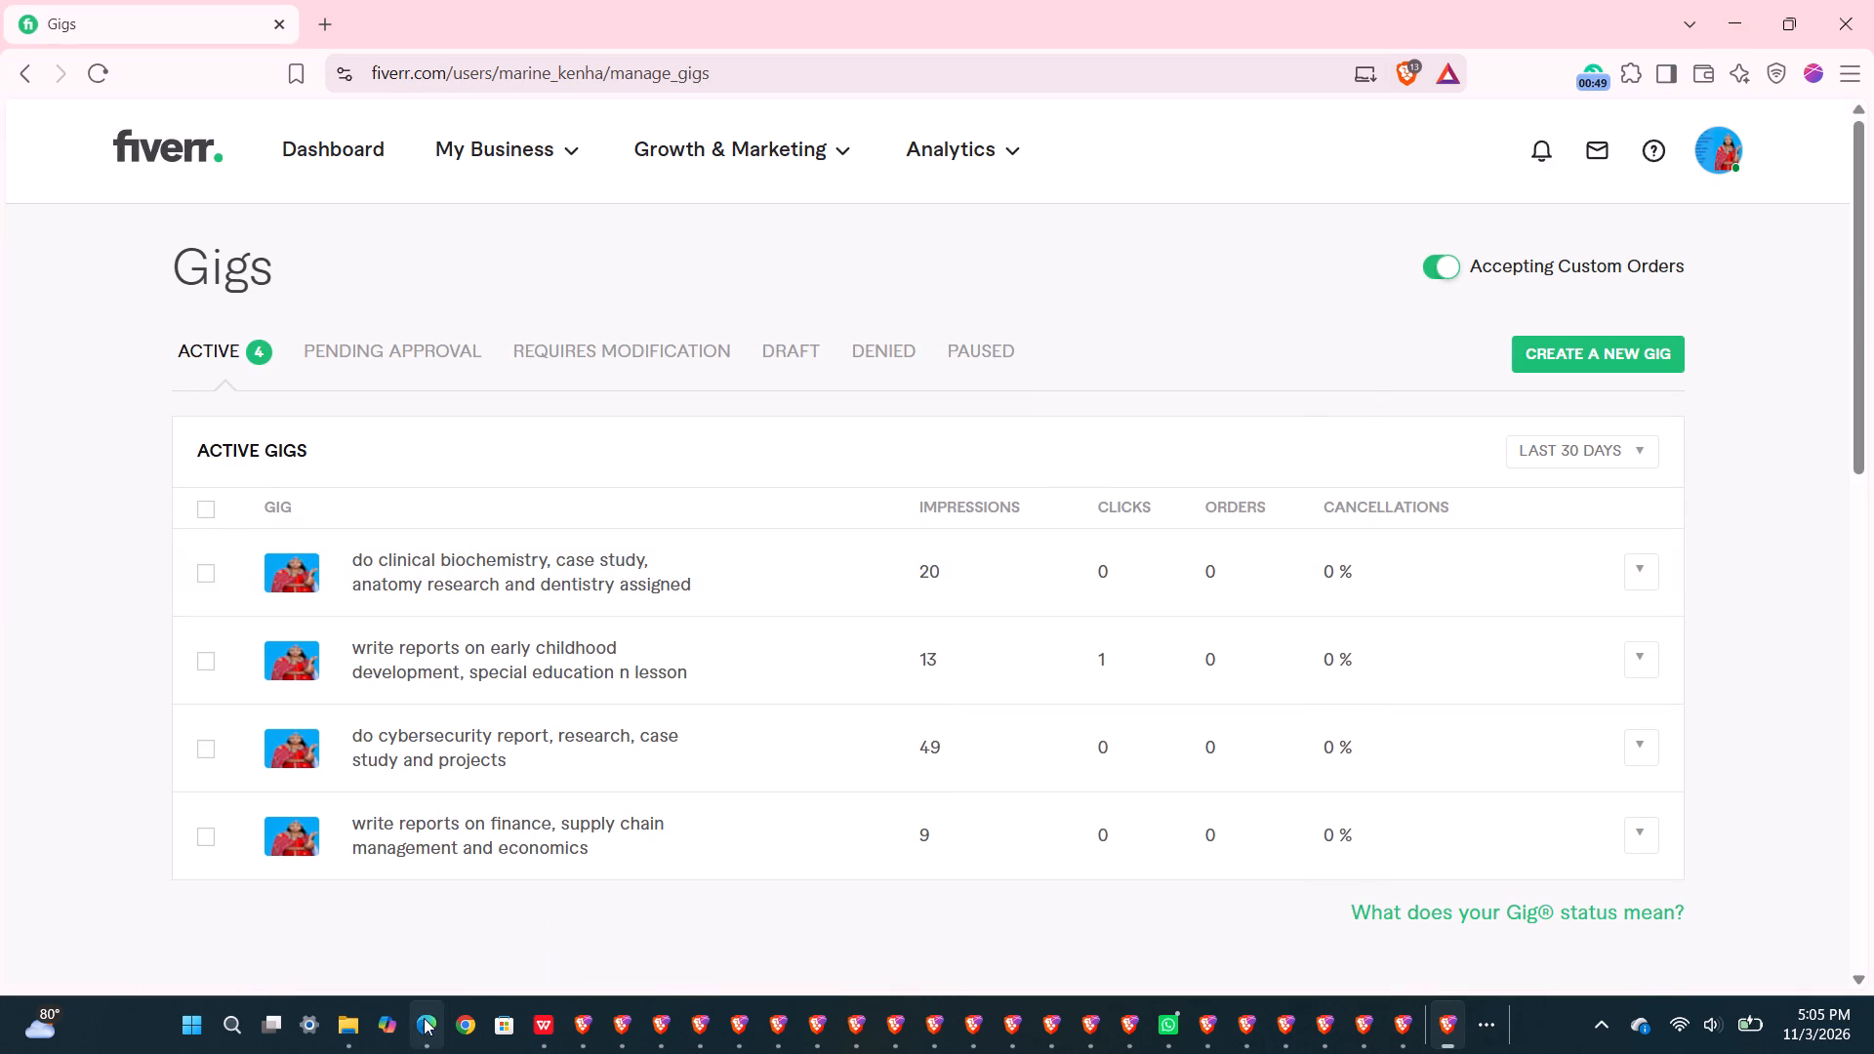
Switch to WorldQuant BRAIN in Microsoft Edge, show the test period for Simulation 6's alpha and run its self-correlation check.
click(424, 1018)
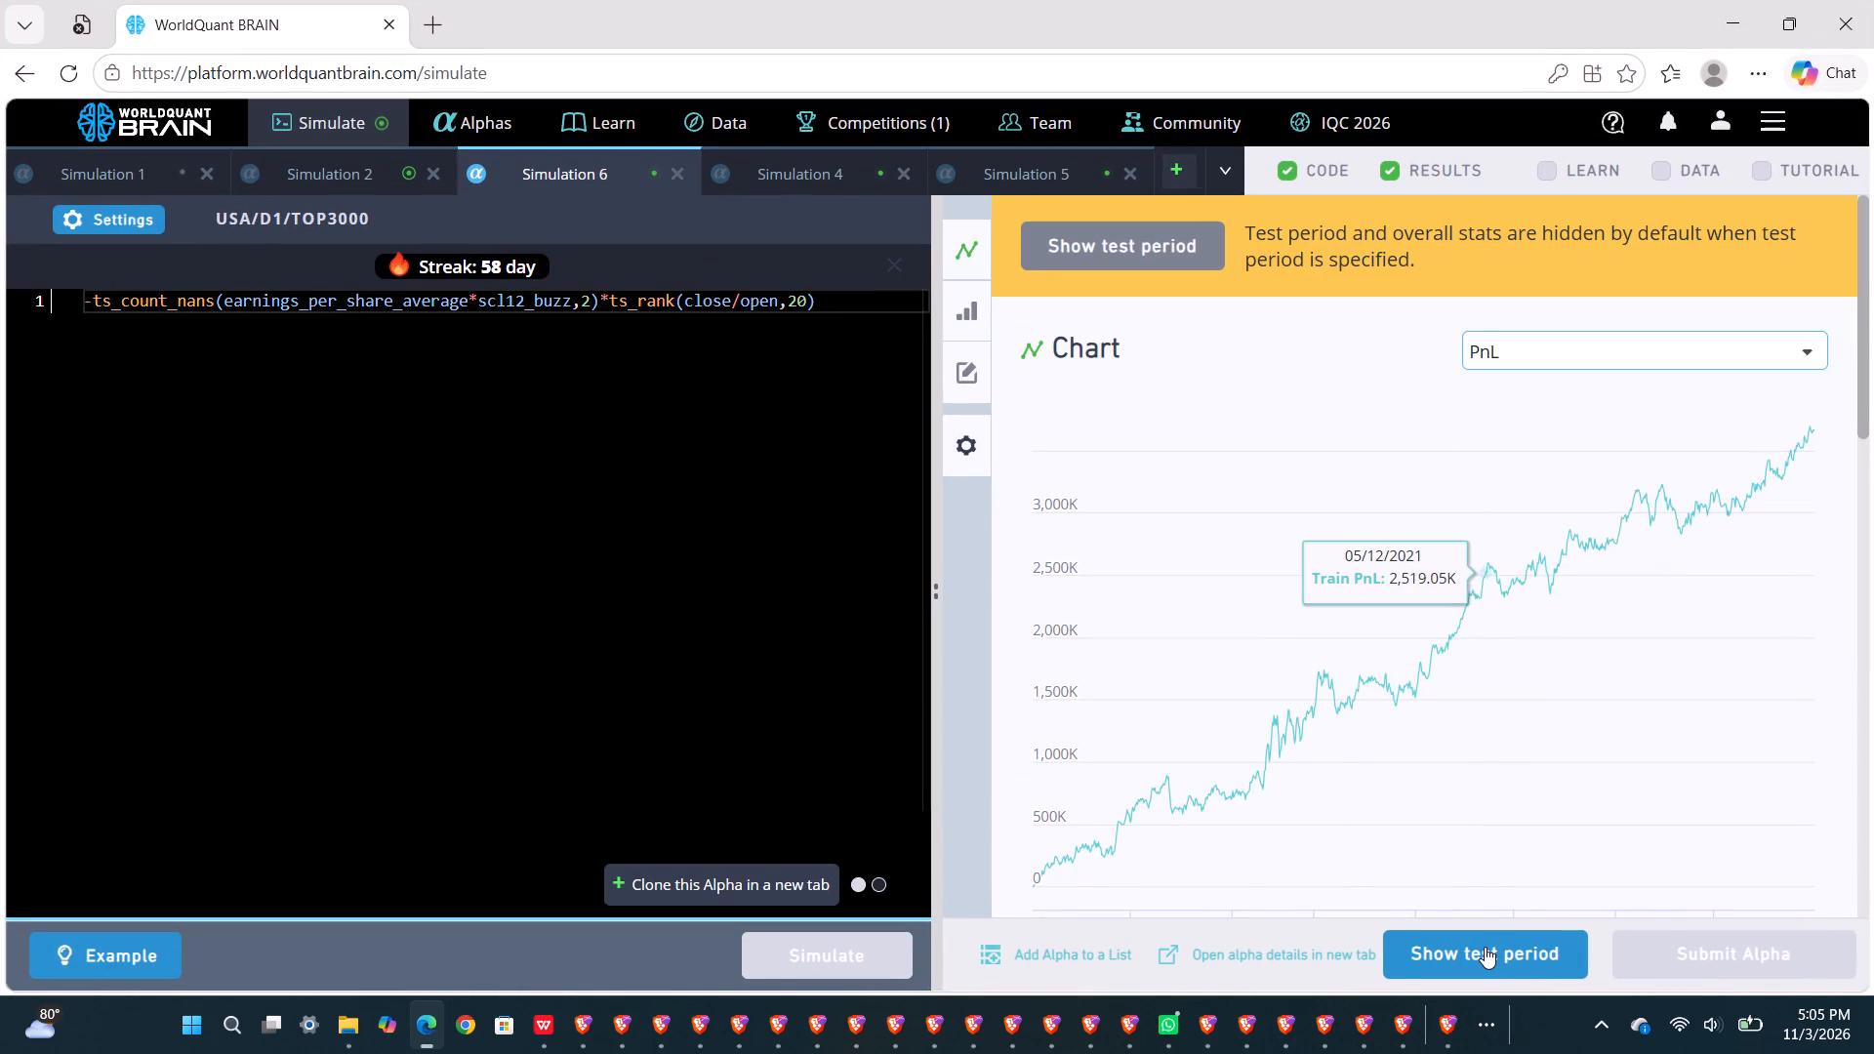
click(1485, 947)
scroll(1481, 754, down, 6)
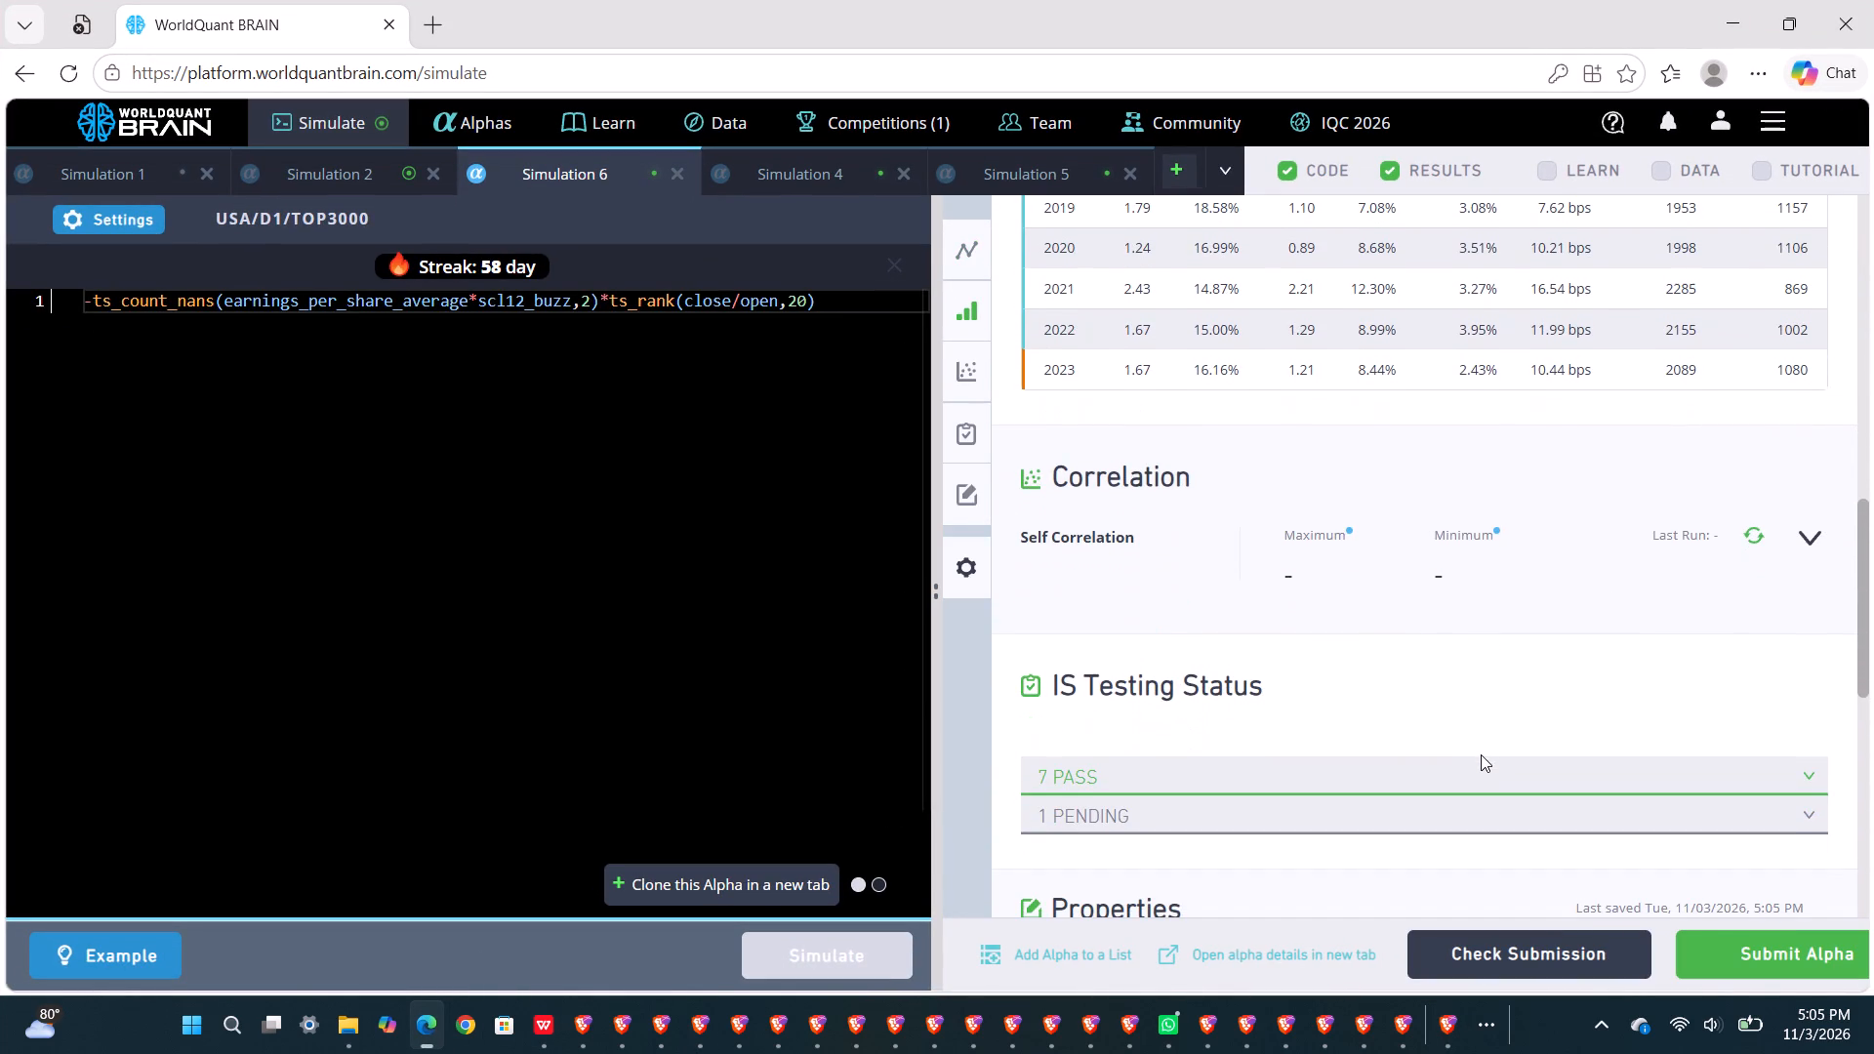
click(1762, 533)
scroll(1304, 600, down, 1)
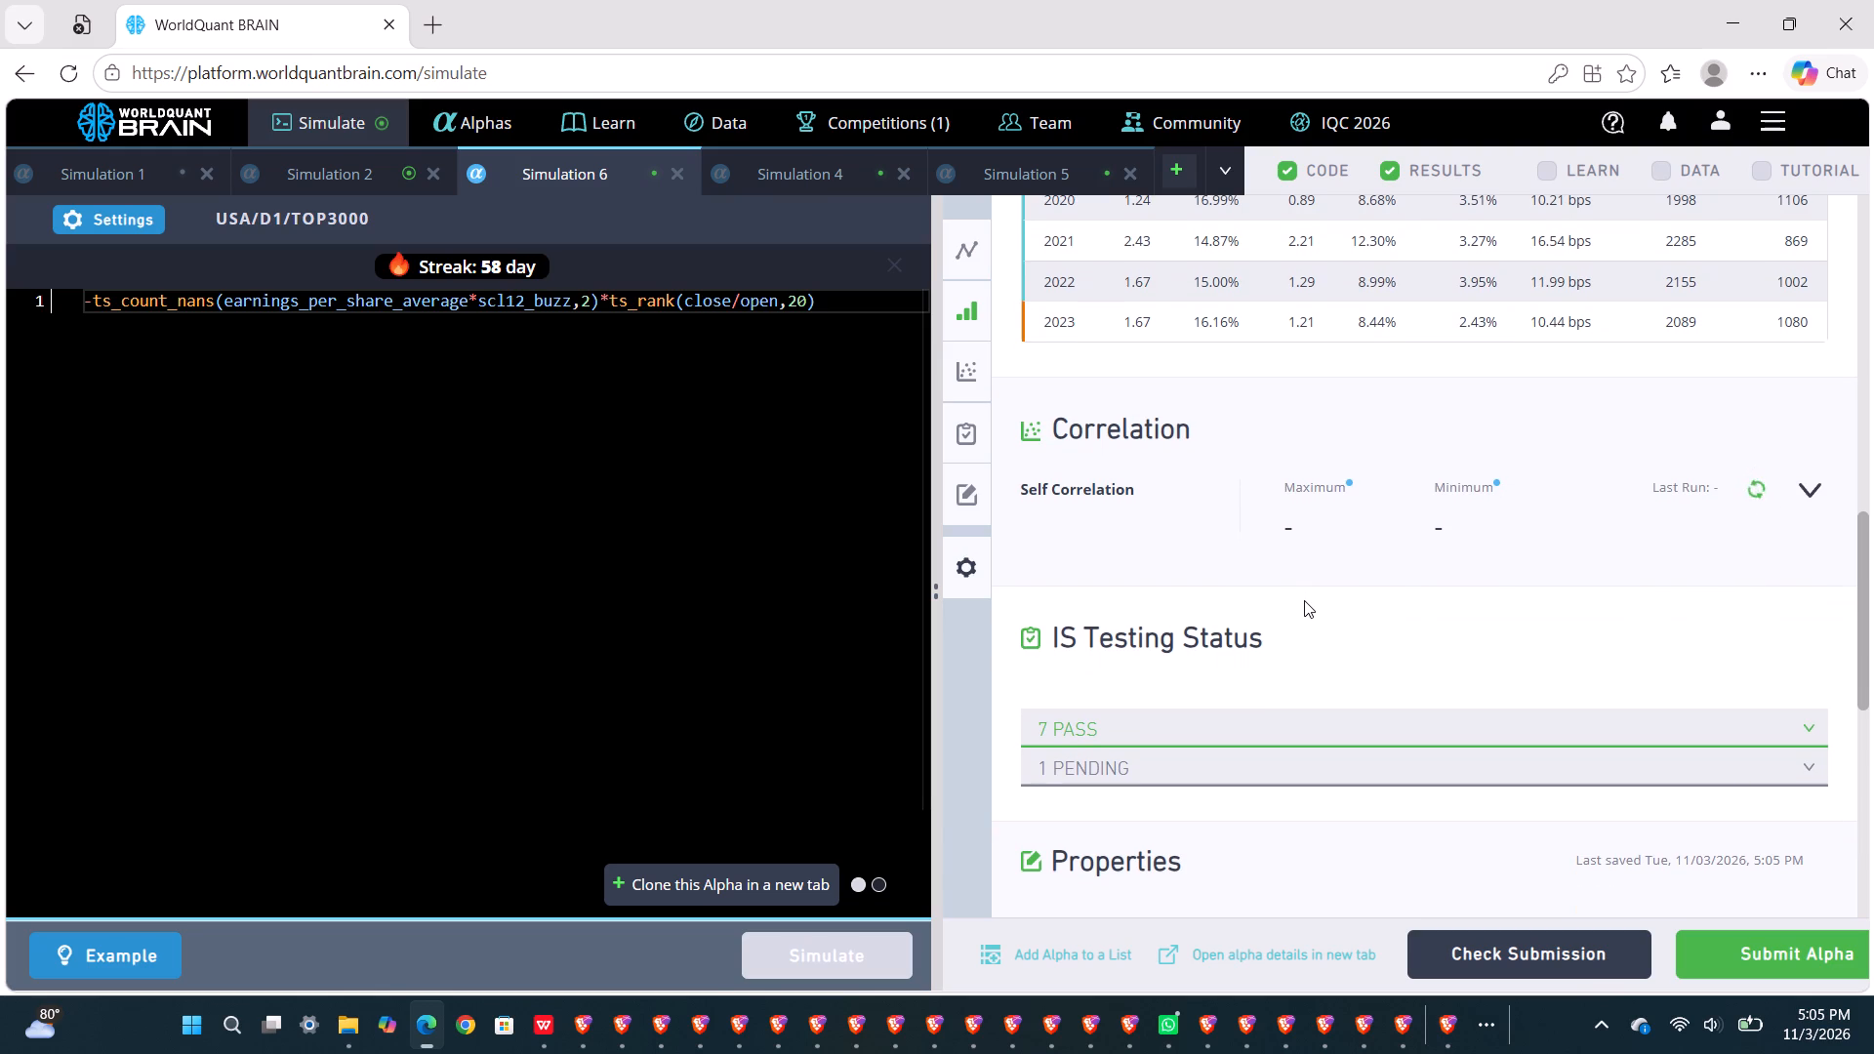
Set the ts_rank lookback in Simulation 6's expression to 40 and simulate the alpha.
click(793, 304)
key(BackSpace)
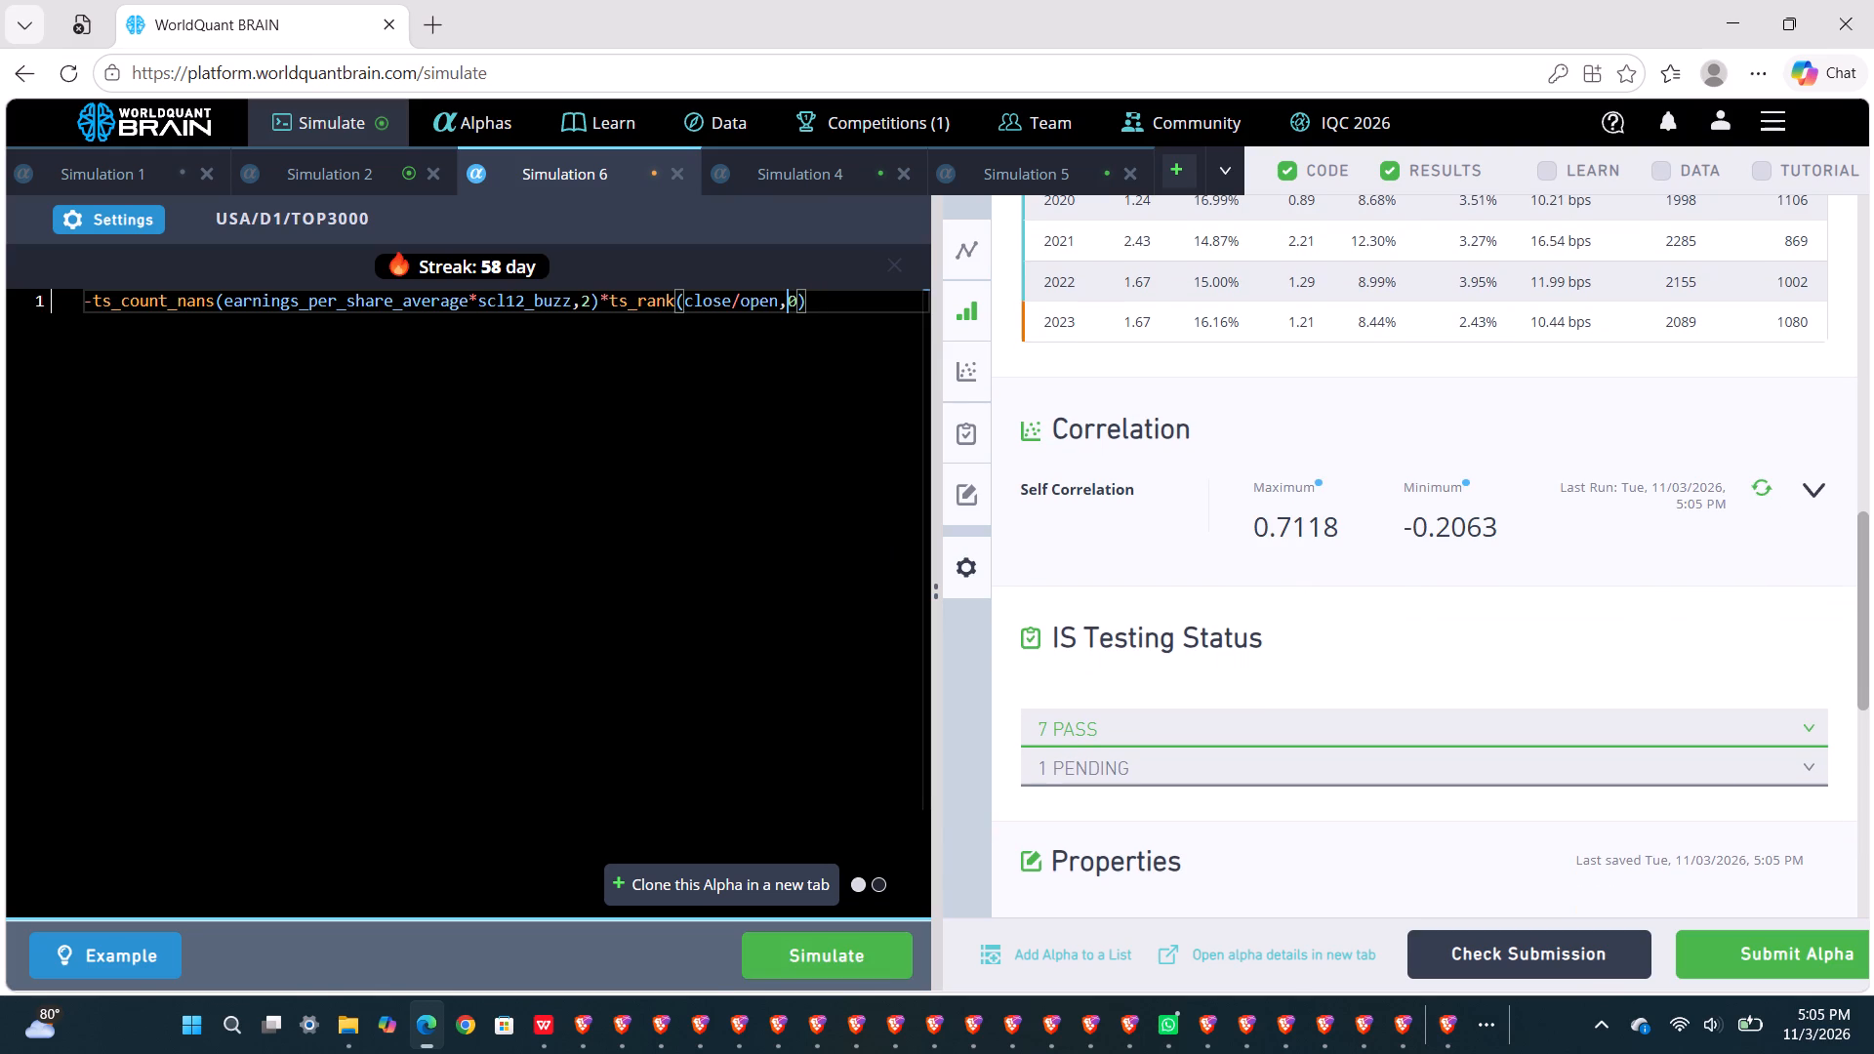
key(4)
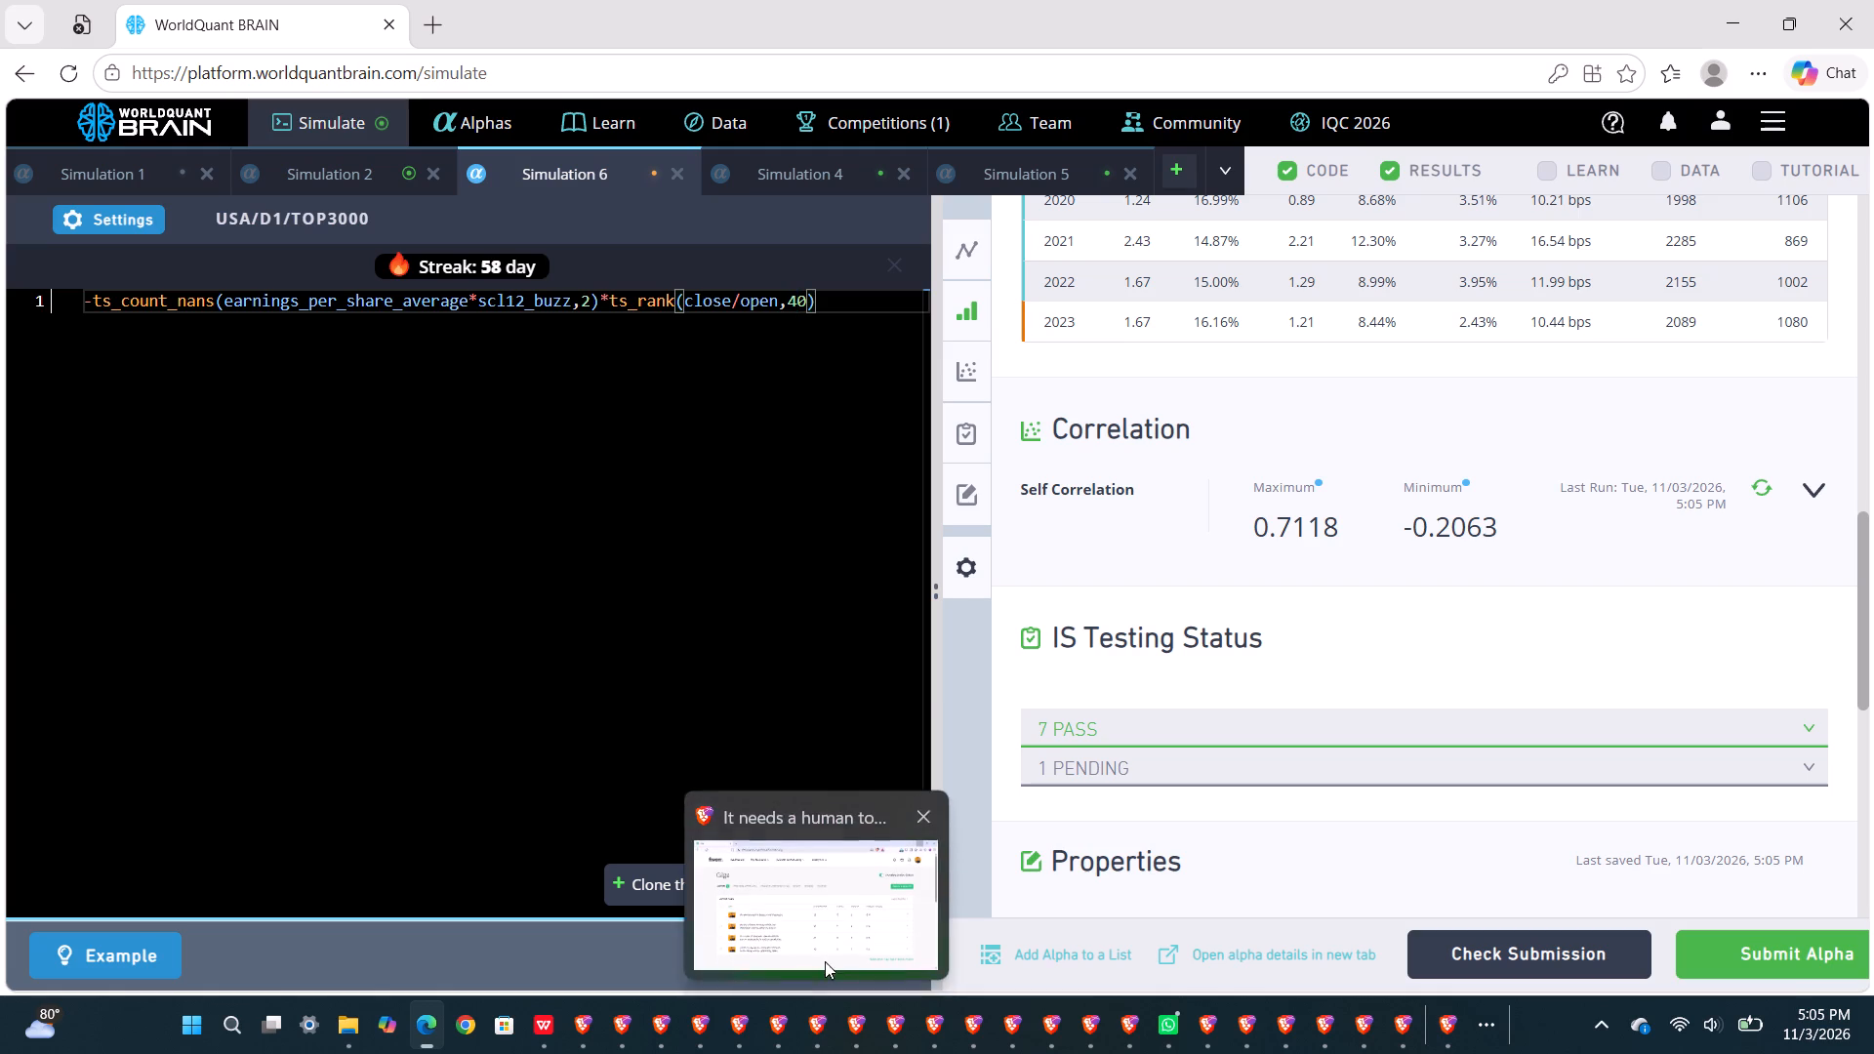
click(758, 956)
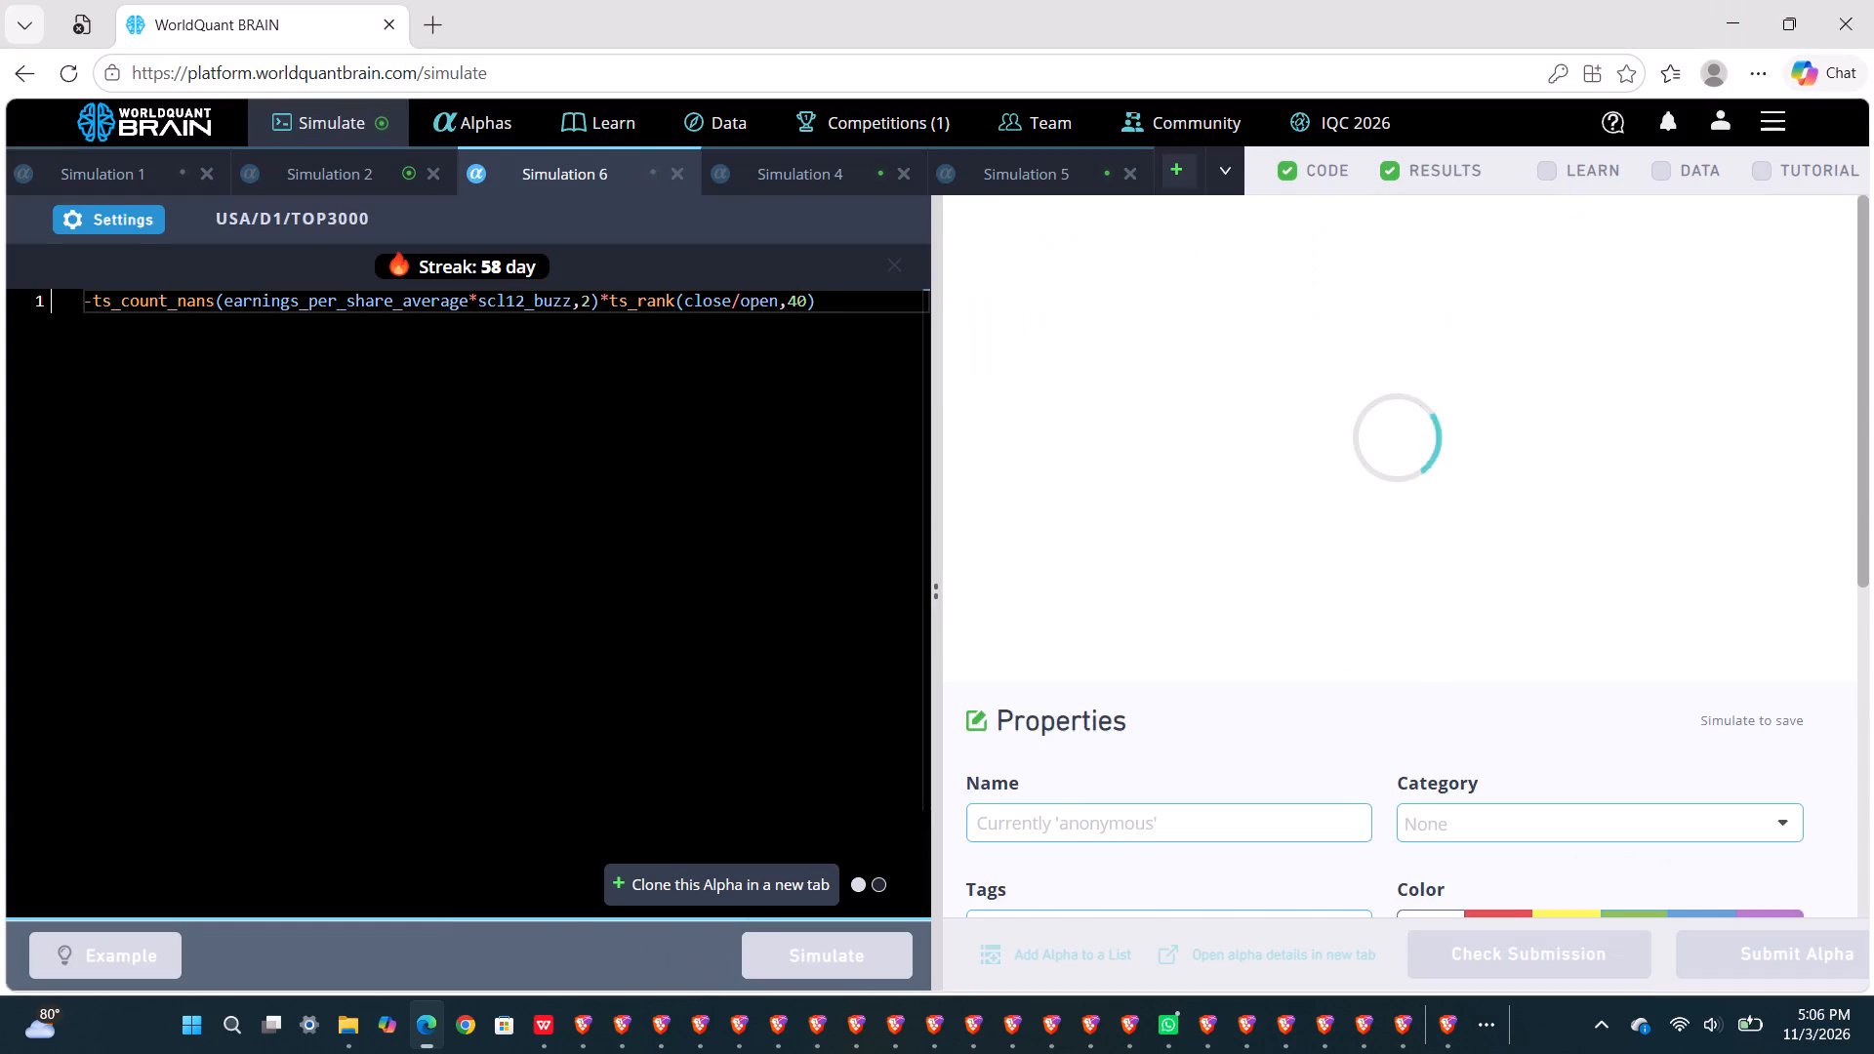
Check Simulation 6's simulation settings.
click(127, 214)
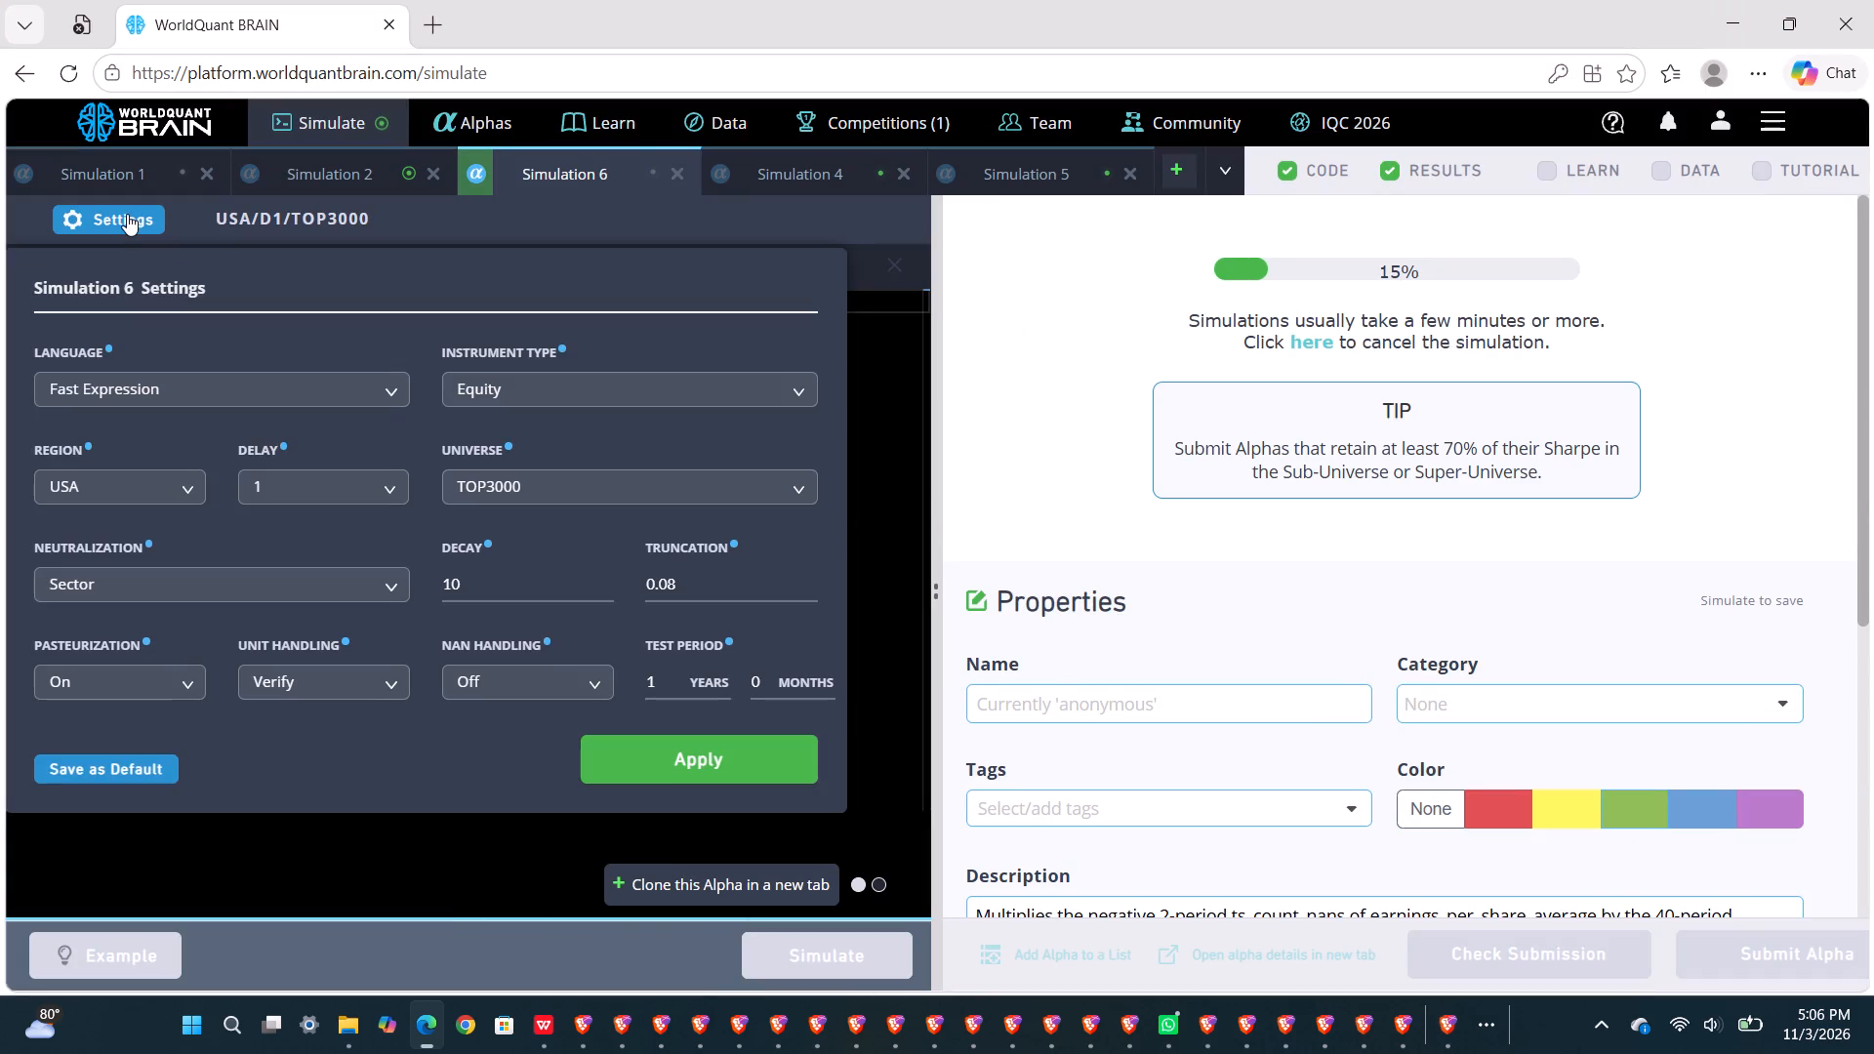
click(363, 197)
Show the test period for Simulation 2's alpha and examine its PnL chart and IS summary.
click(358, 186)
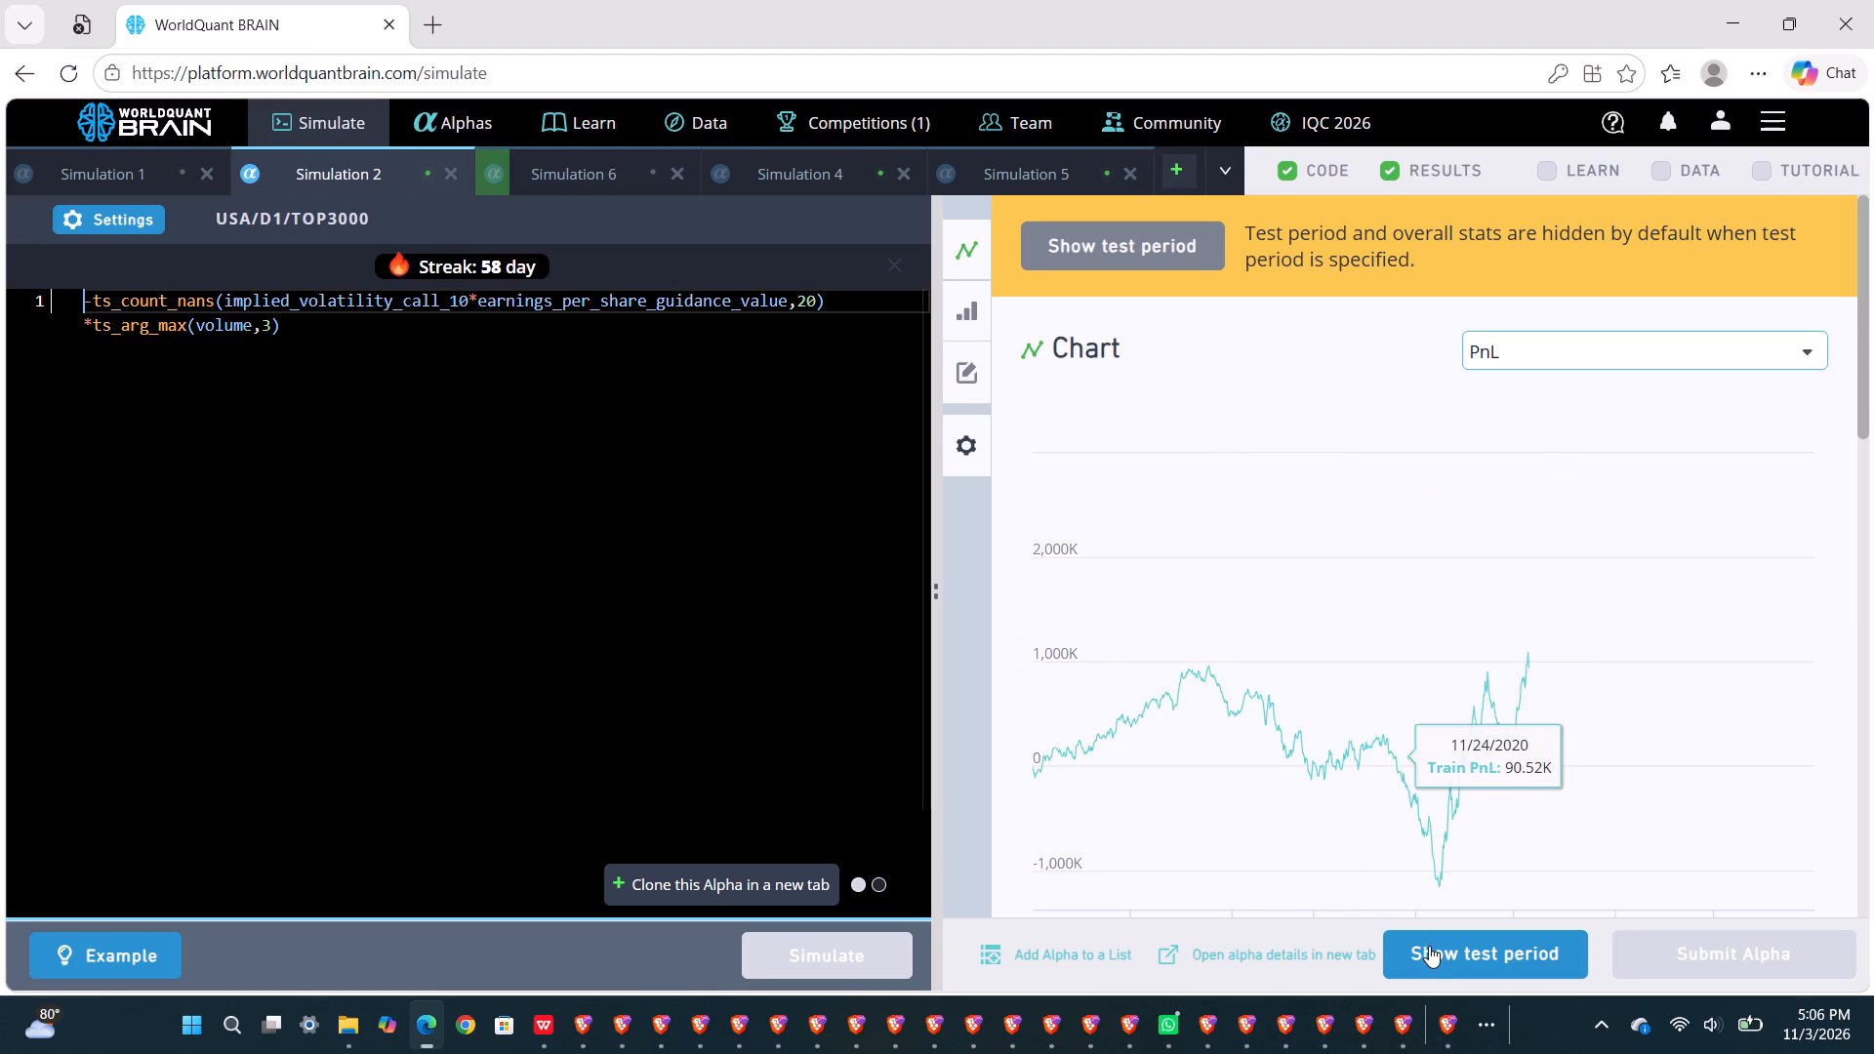
click(1429, 946)
scroll(1446, 750, down, 2)
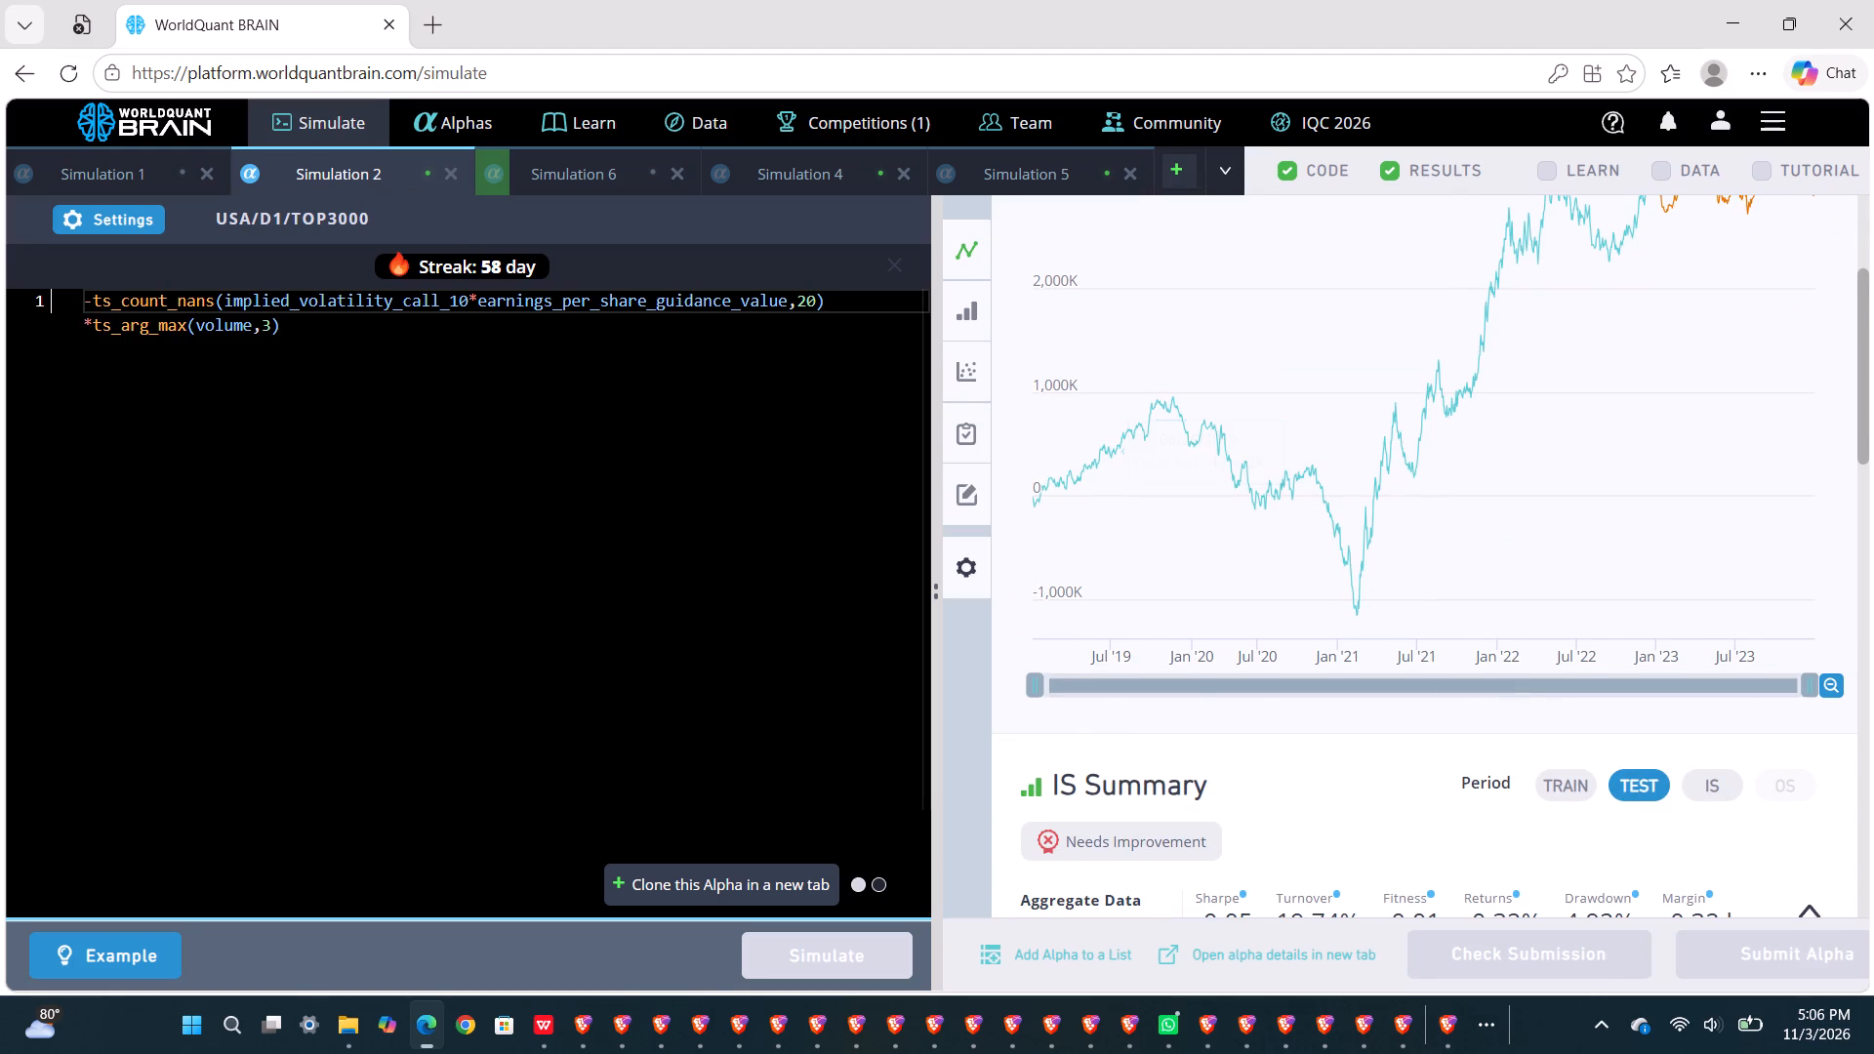
Replace earnings_per_share_guidance_value with debt in Simulation 2's expression and simulate the alpha.
double_click(541, 299)
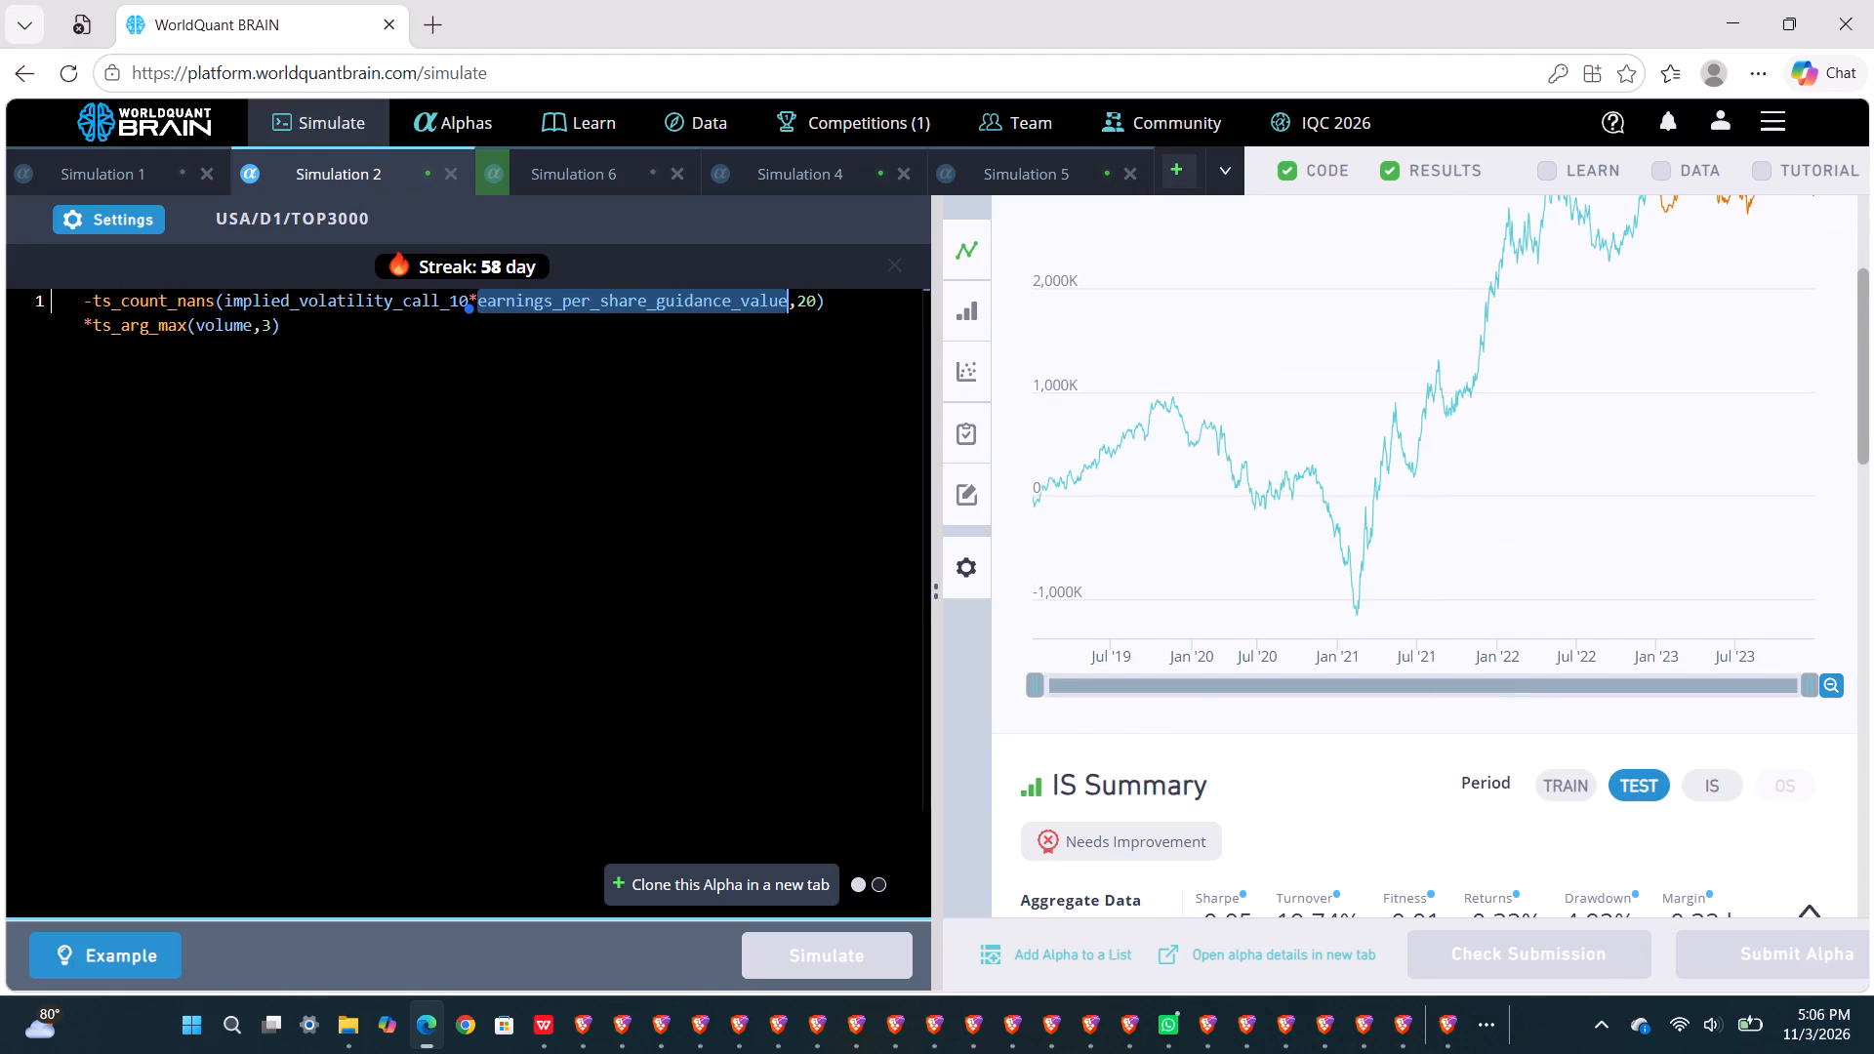
key(d)
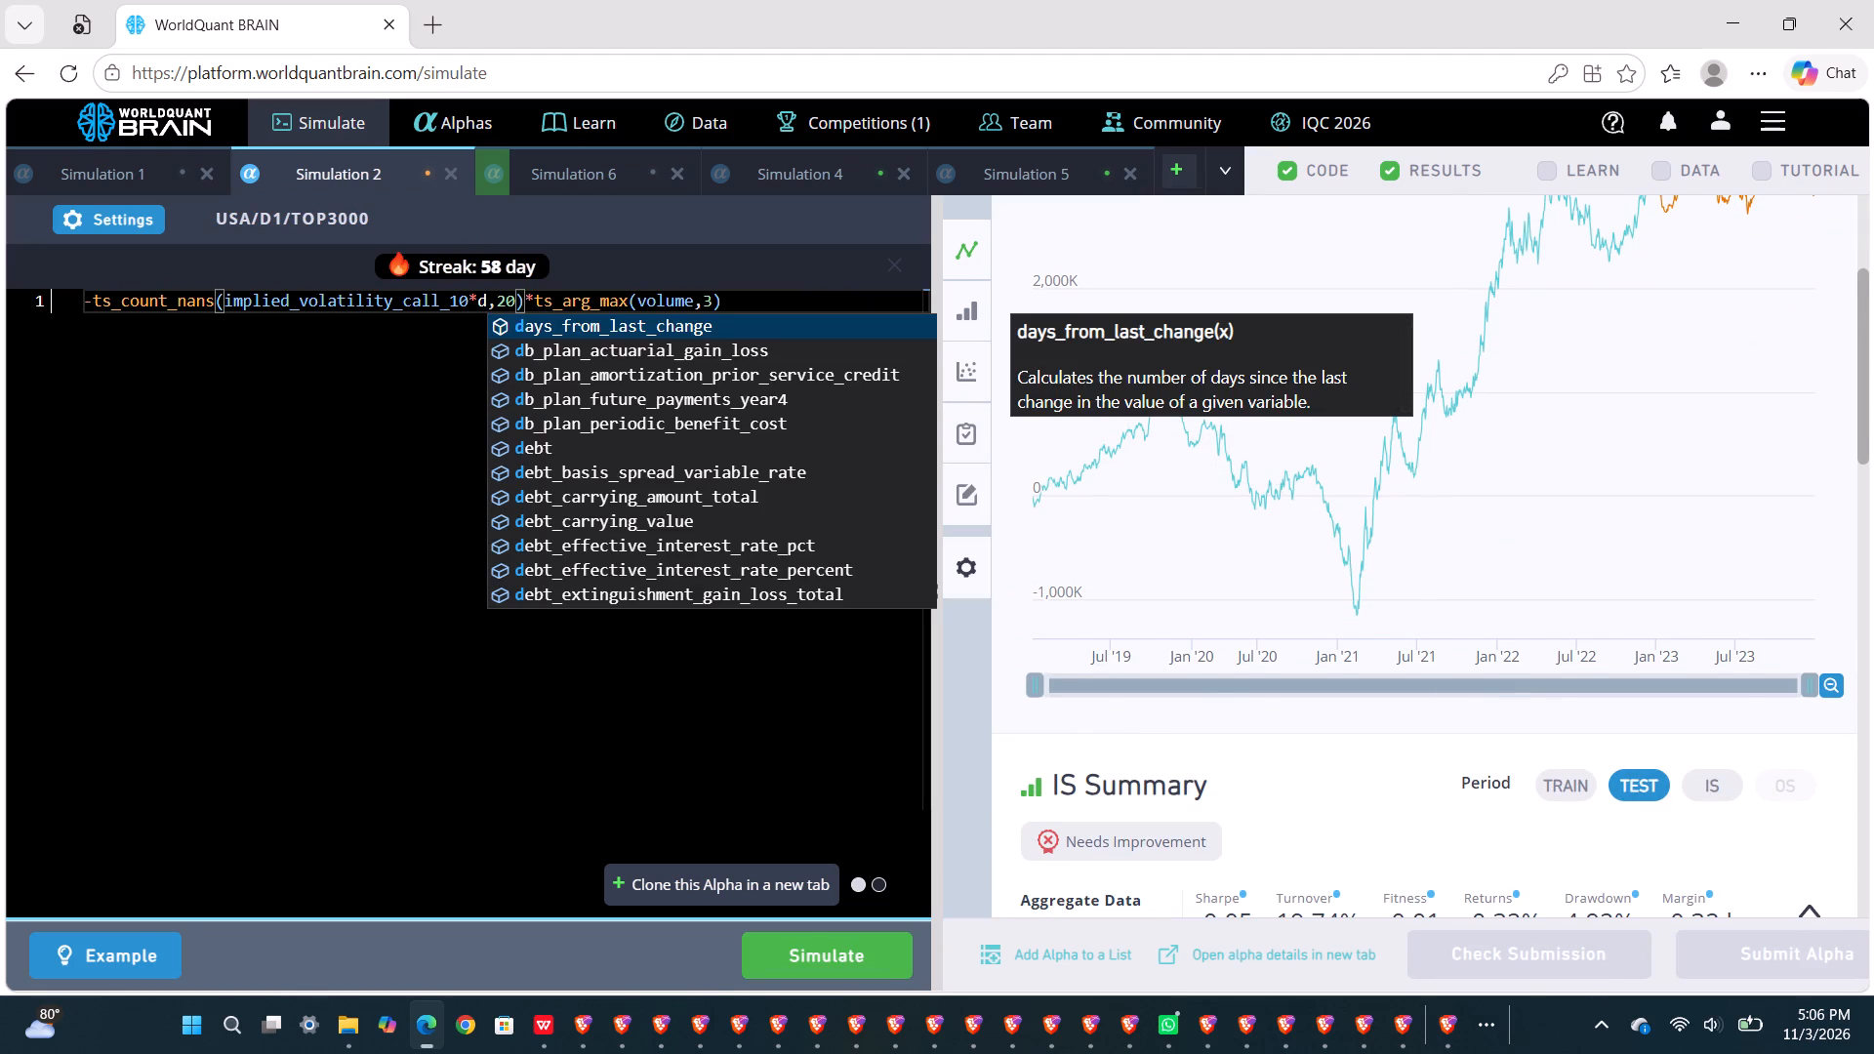
click(553, 444)
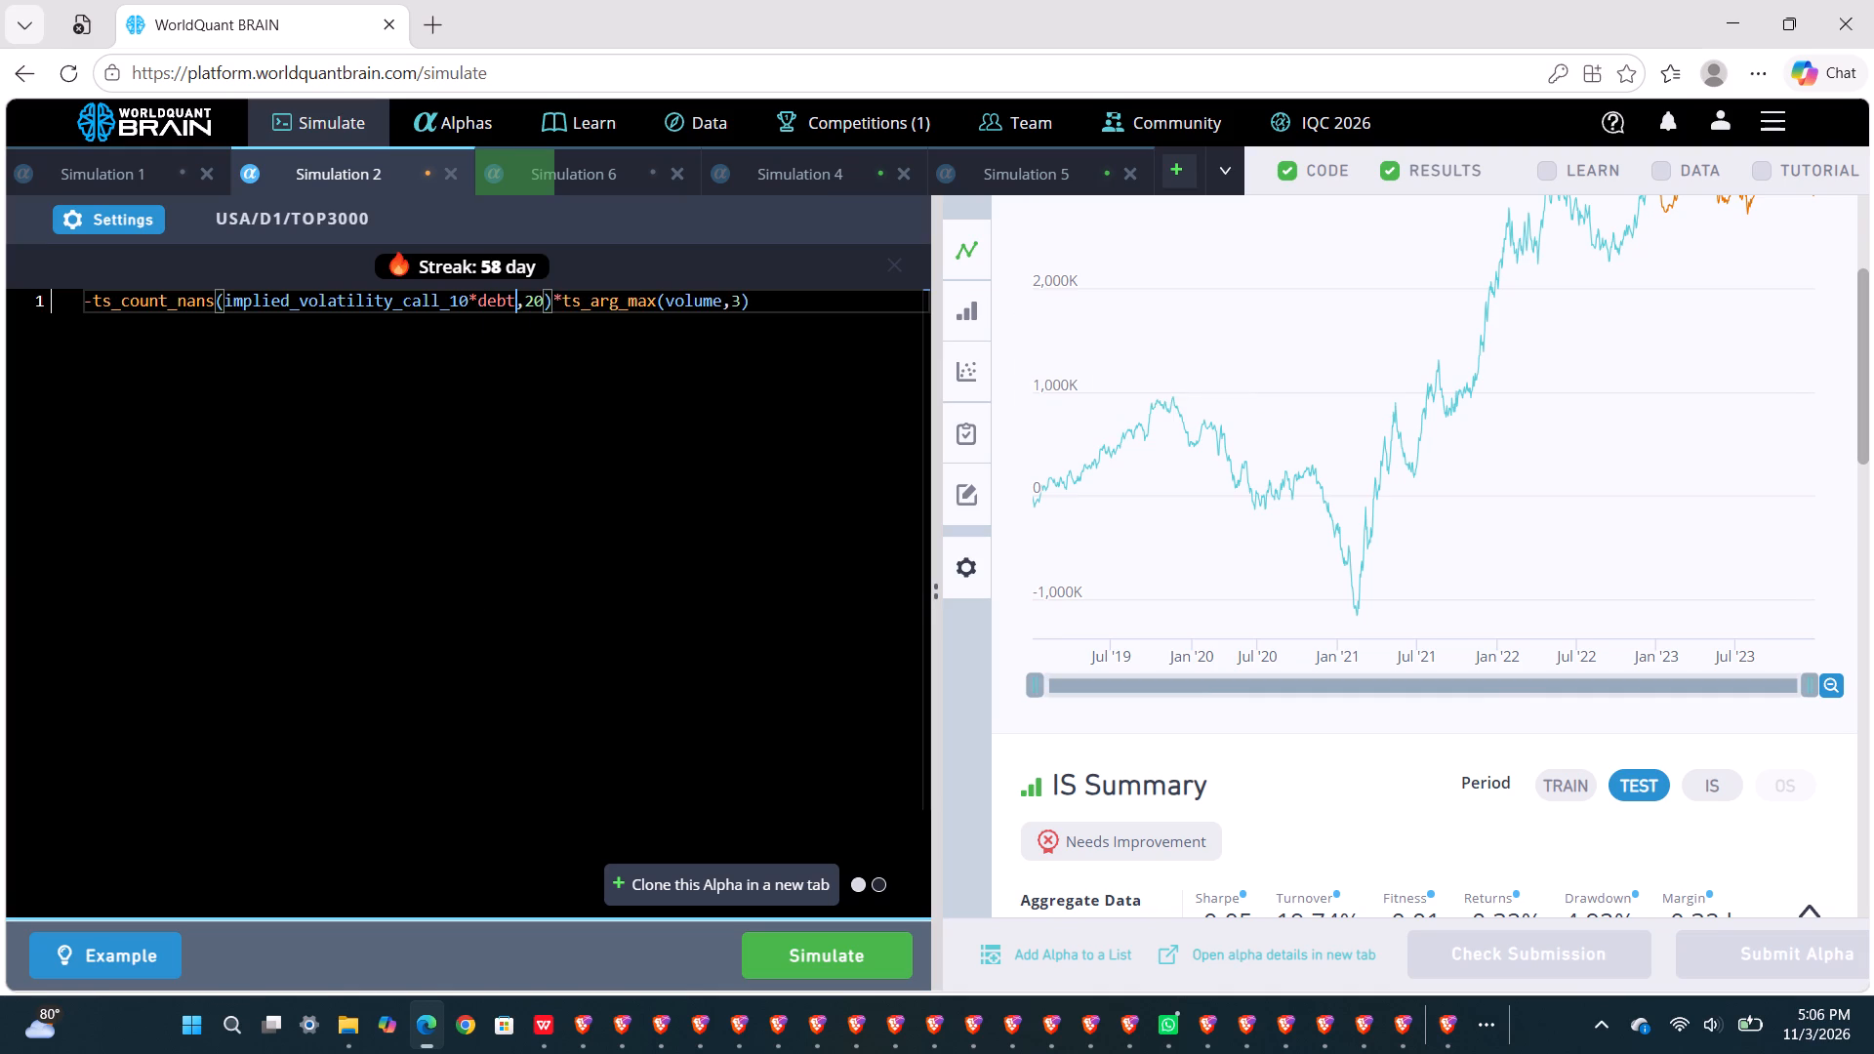
click(790, 946)
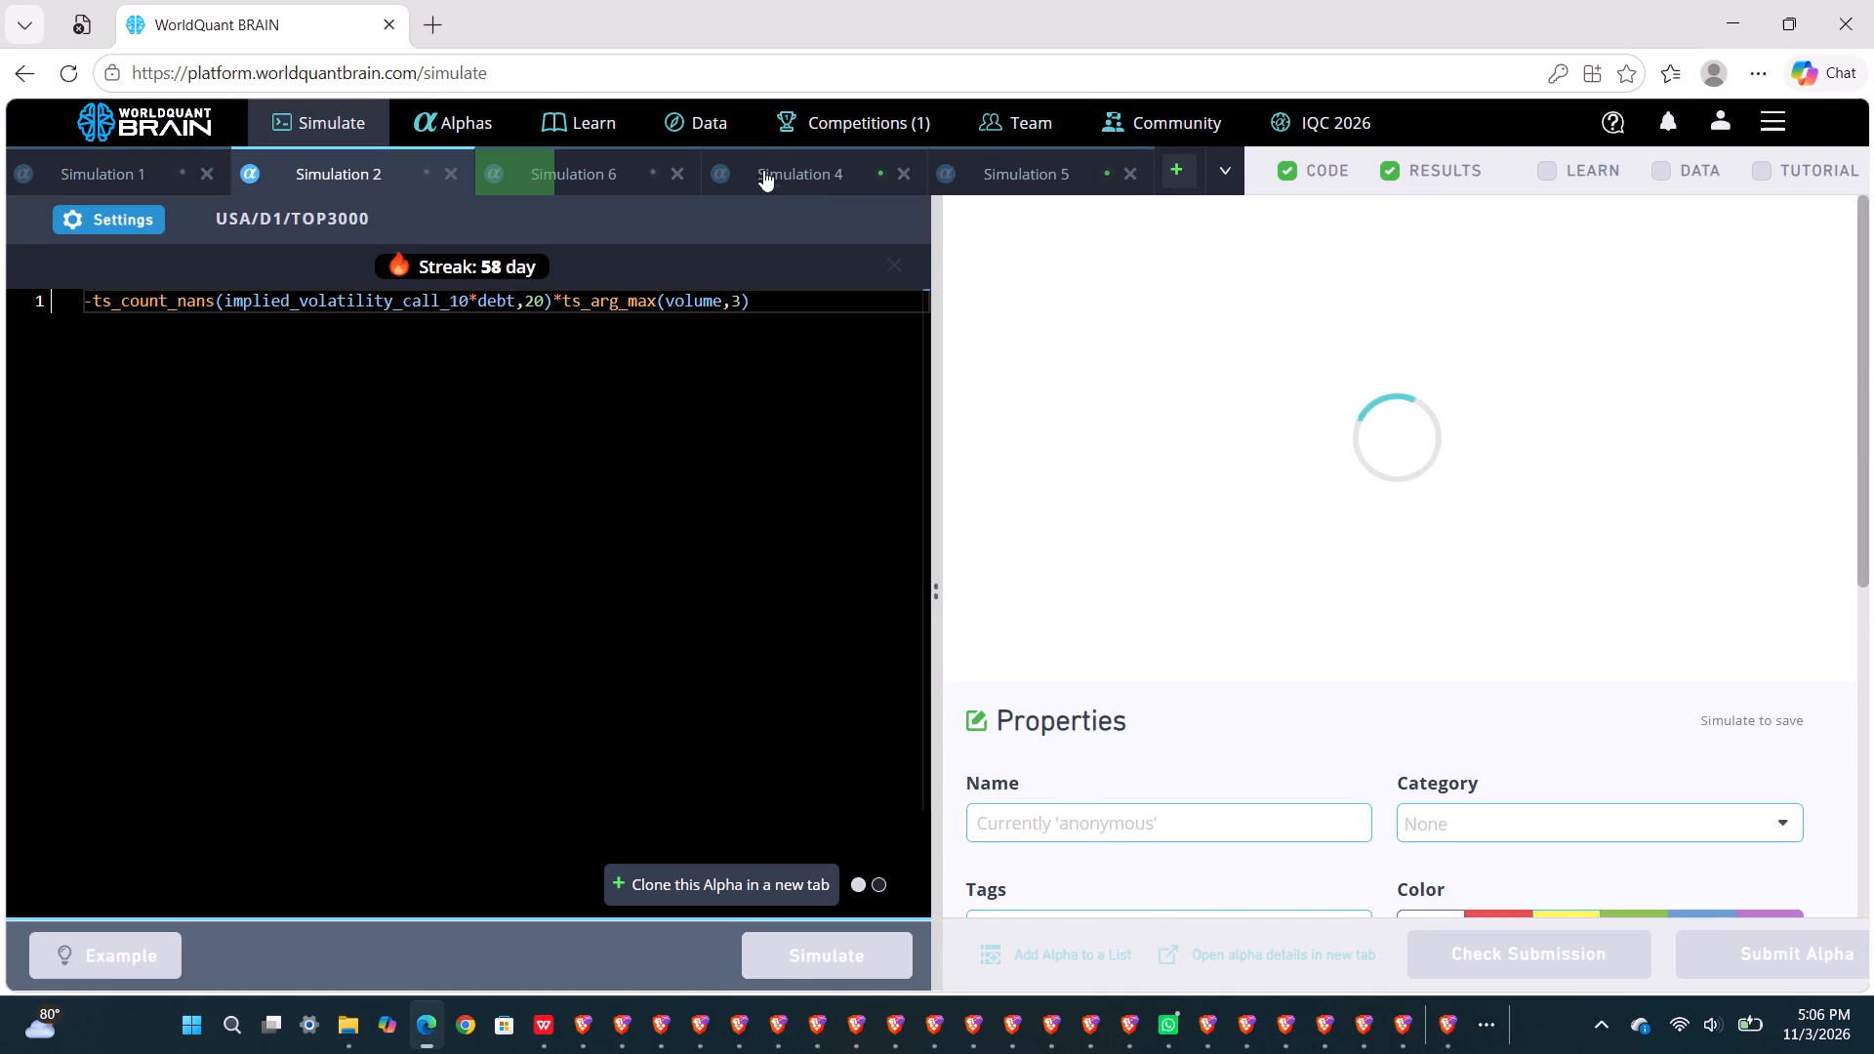
Review Simulation 4's IS summary and failed IS tests, and run its self-correlation check.
click(793, 173)
scroll(1251, 713, down, 2)
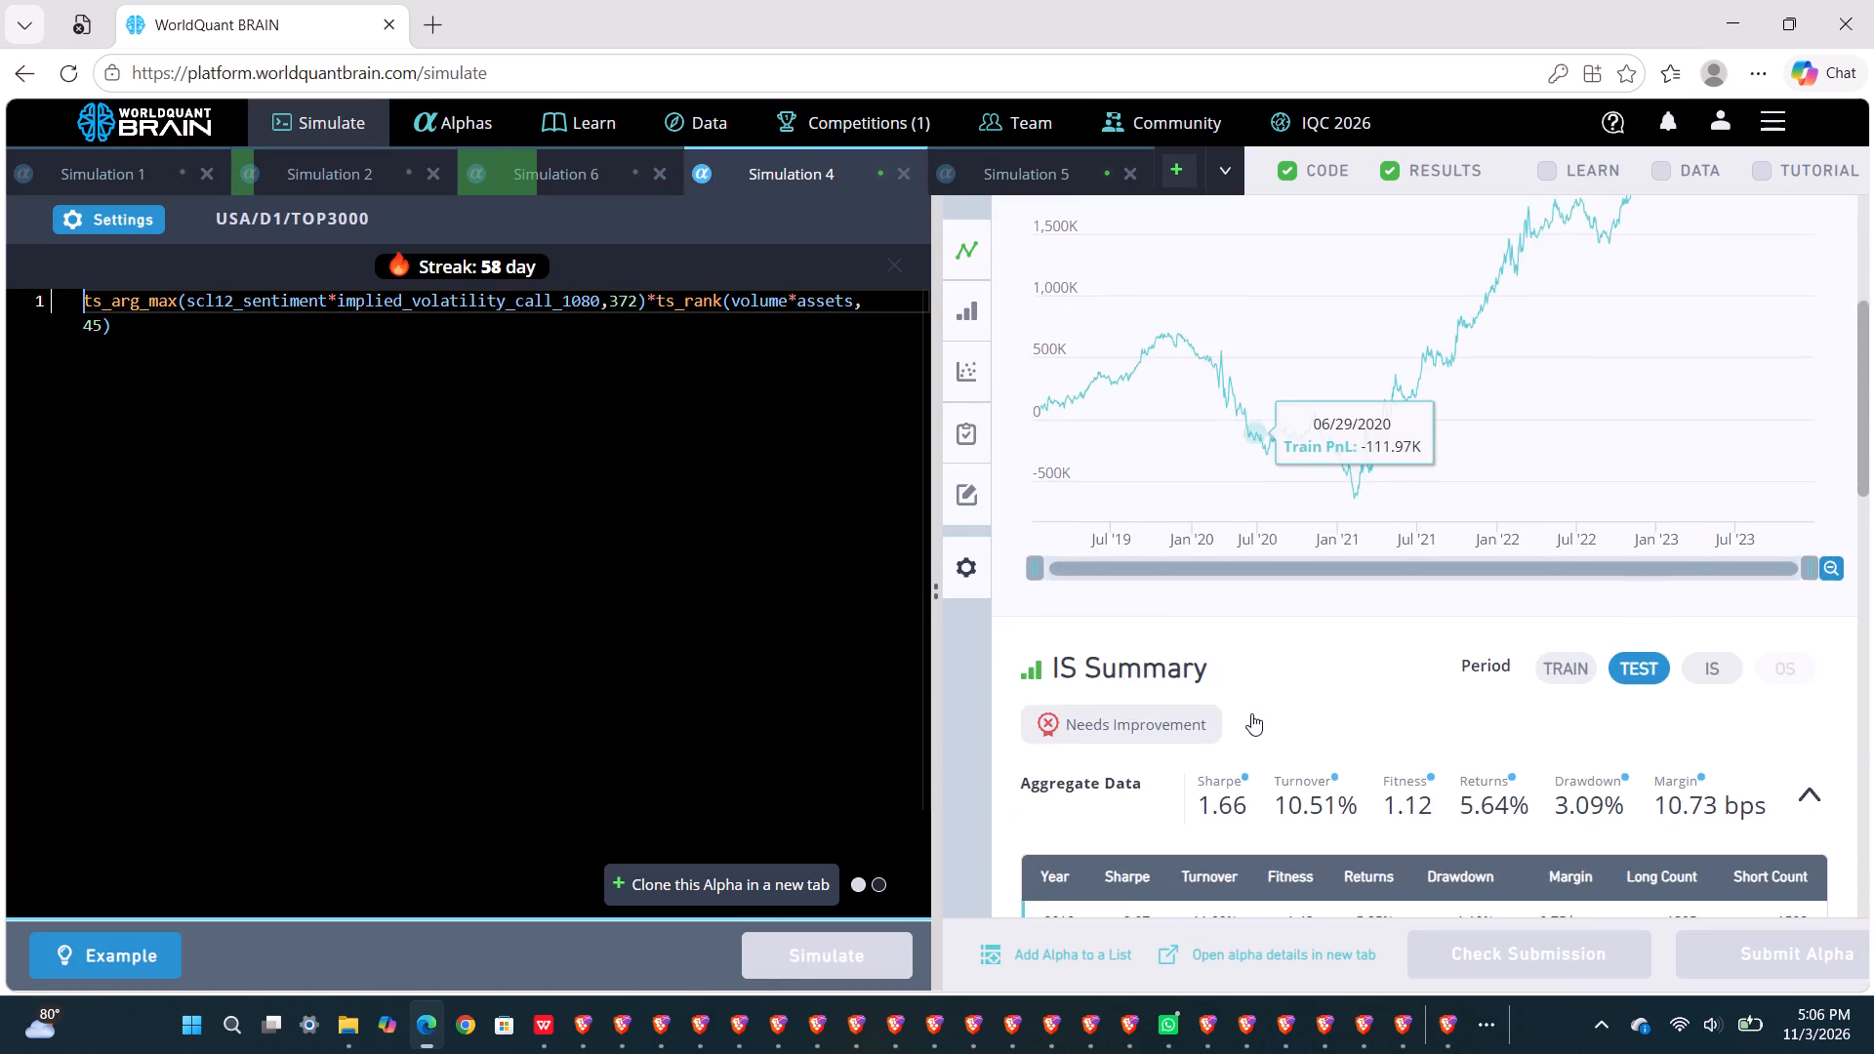
scroll(1251, 713, down, 3)
click(1207, 627)
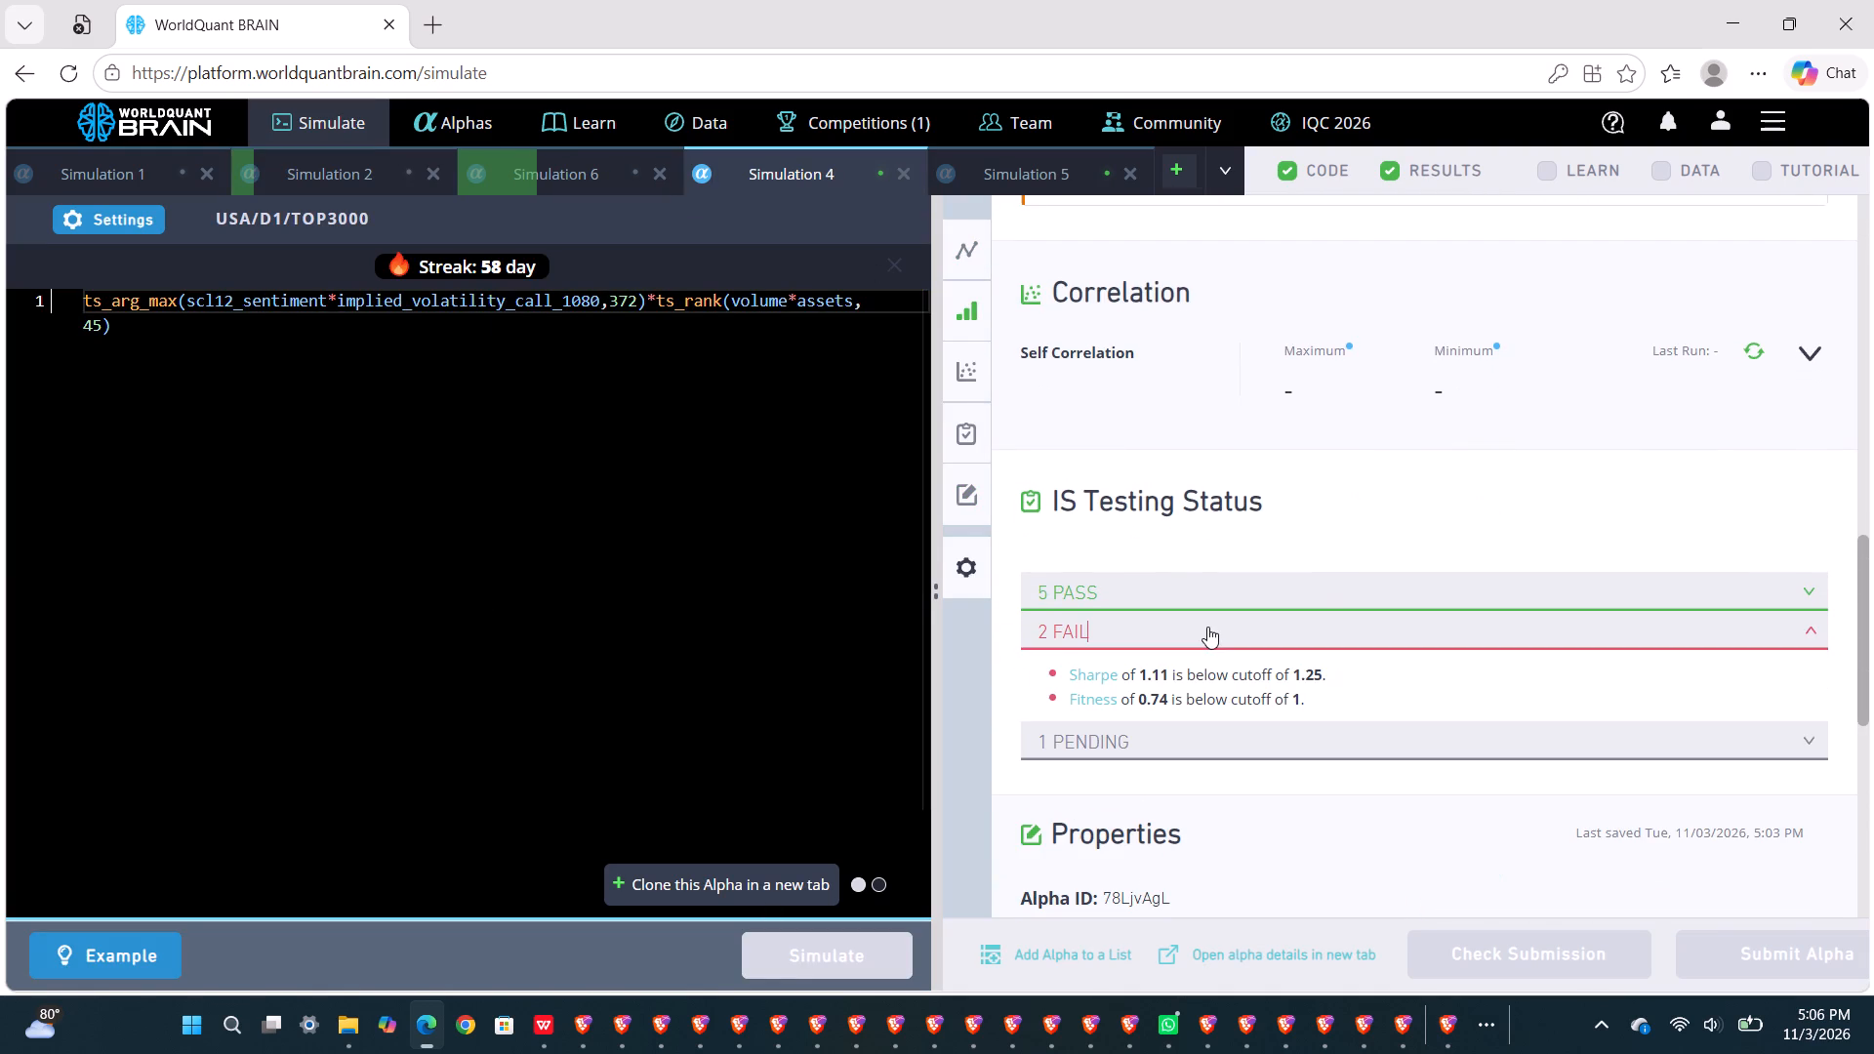
click(1754, 350)
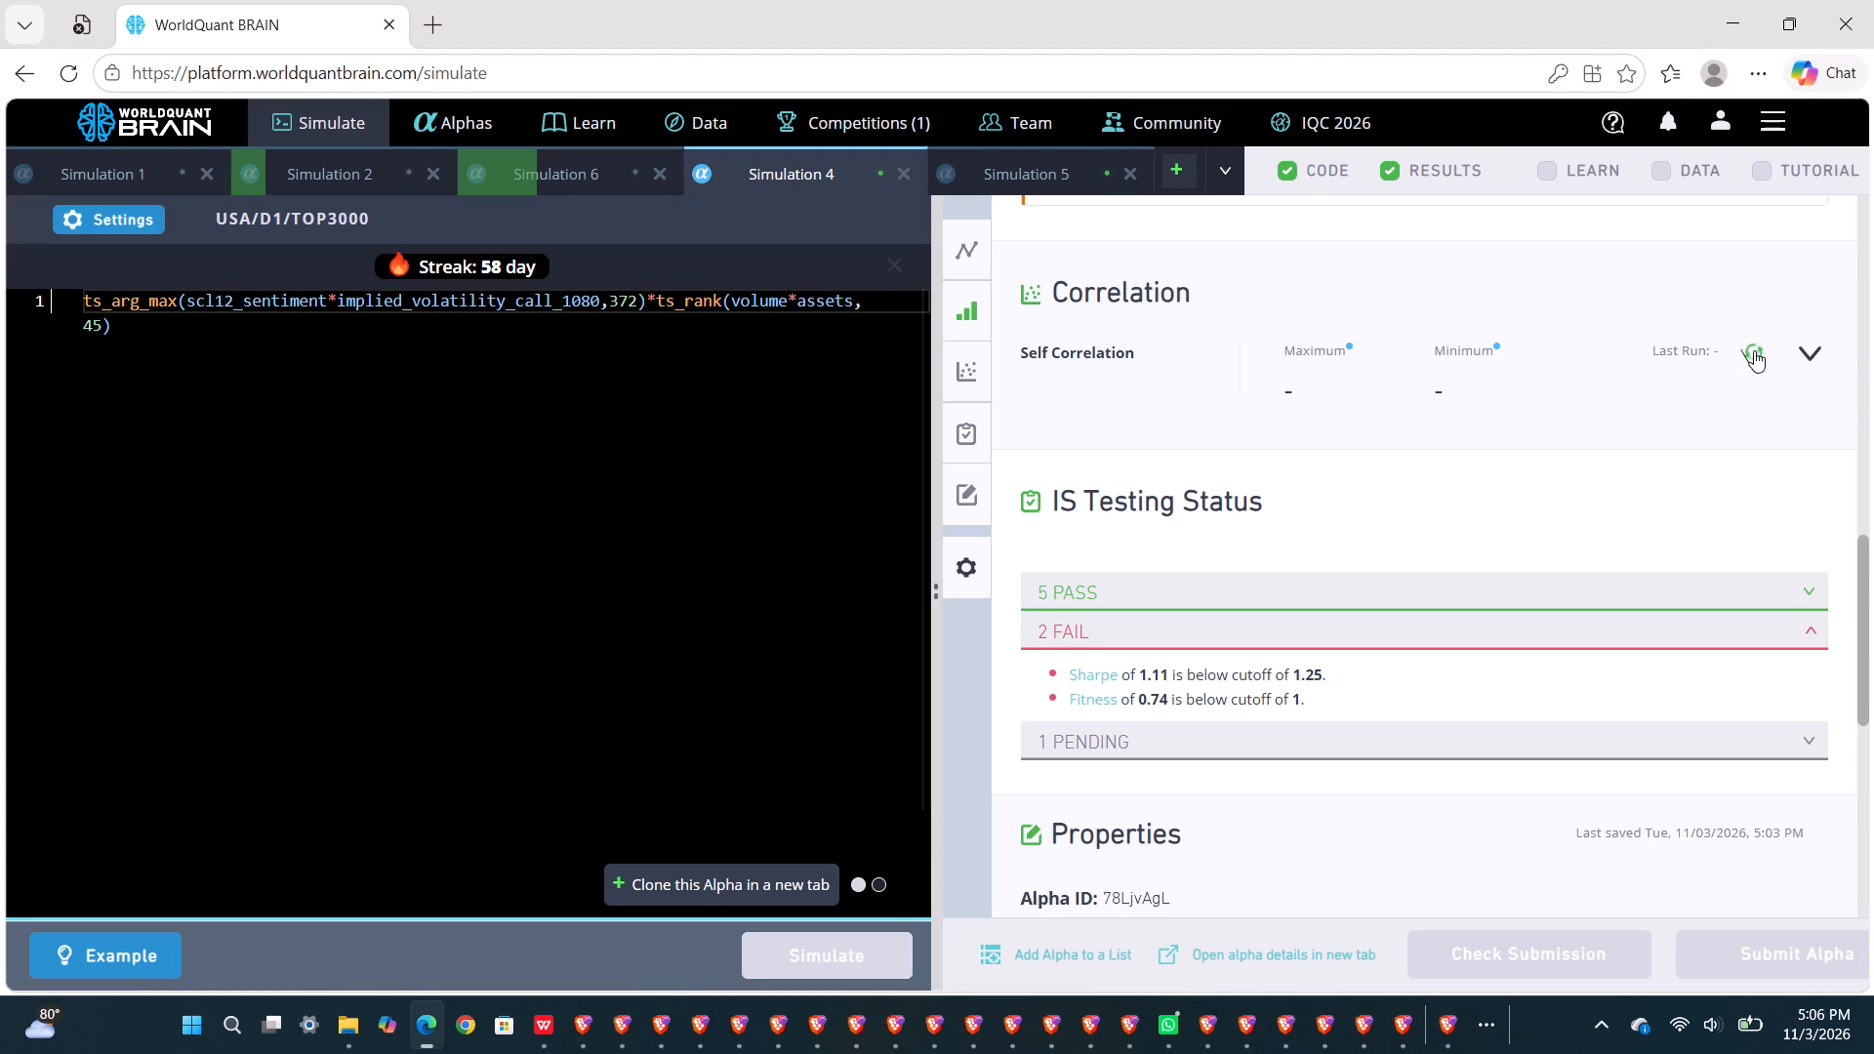
scroll(1580, 367, up, 1)
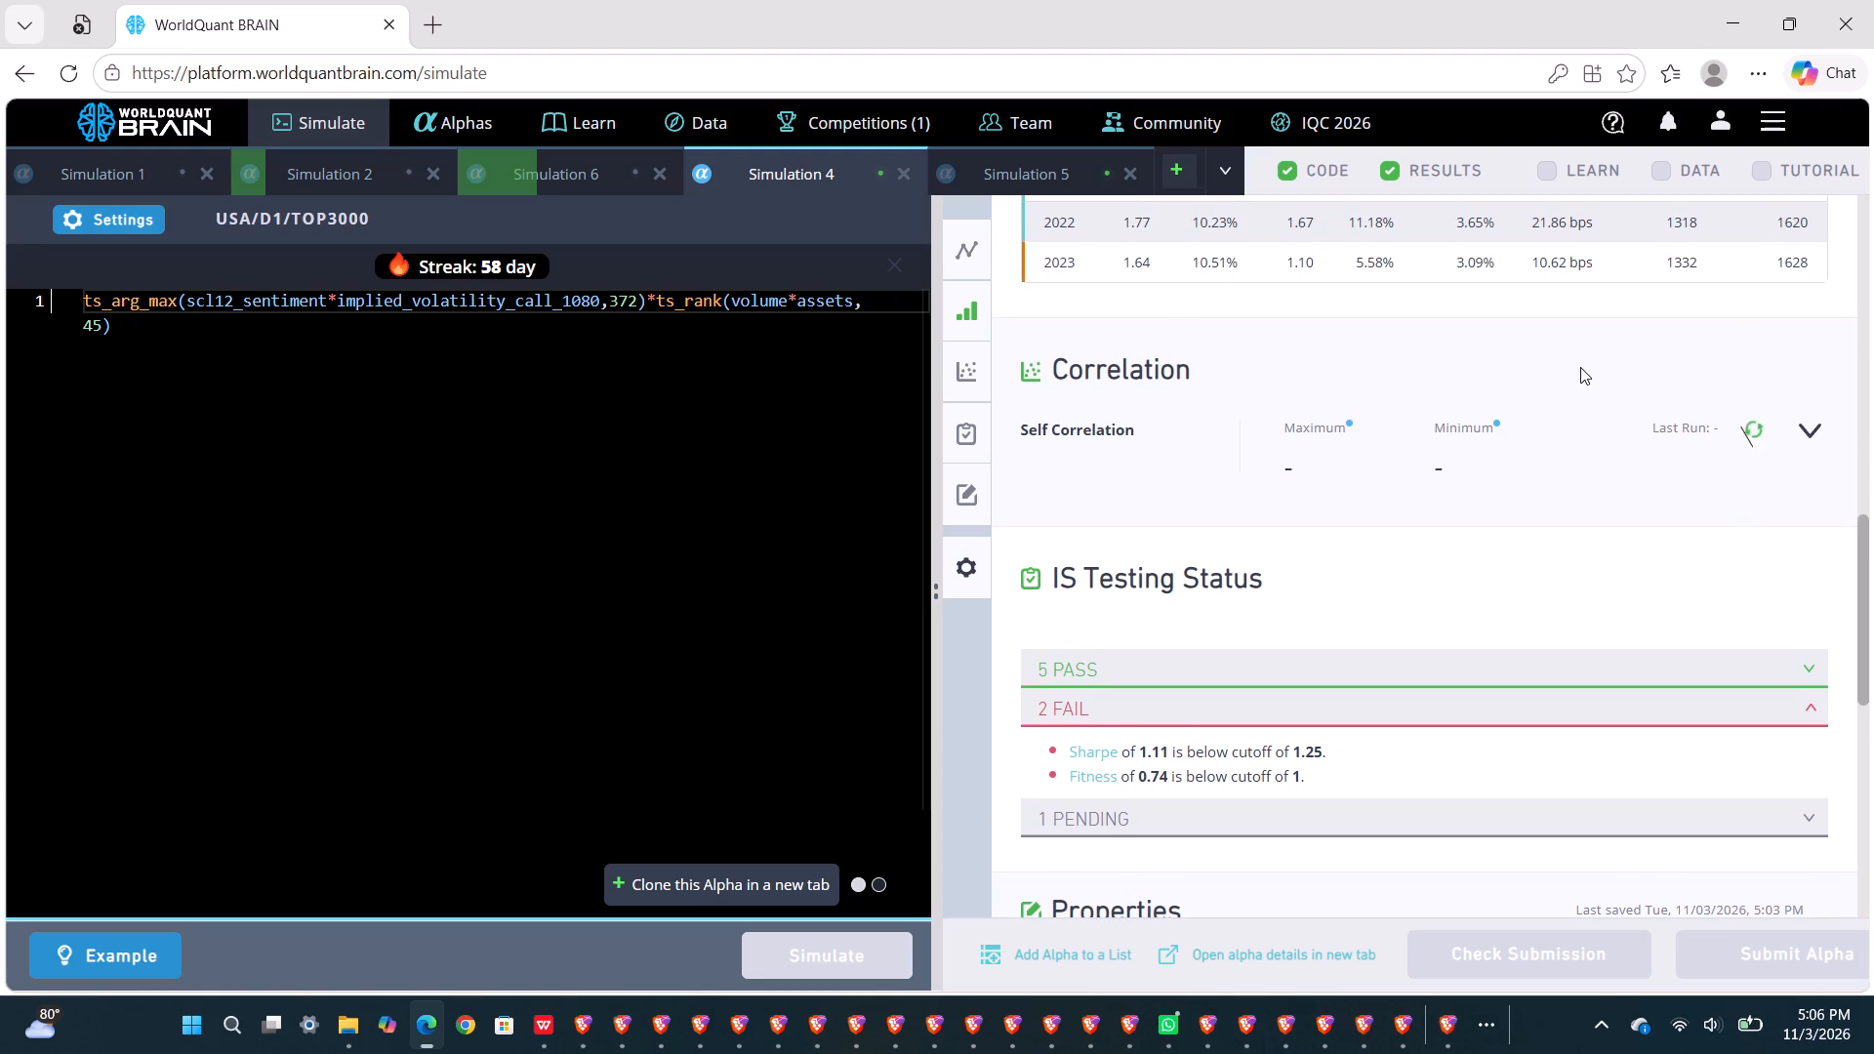
scroll(1348, 389, down, 1)
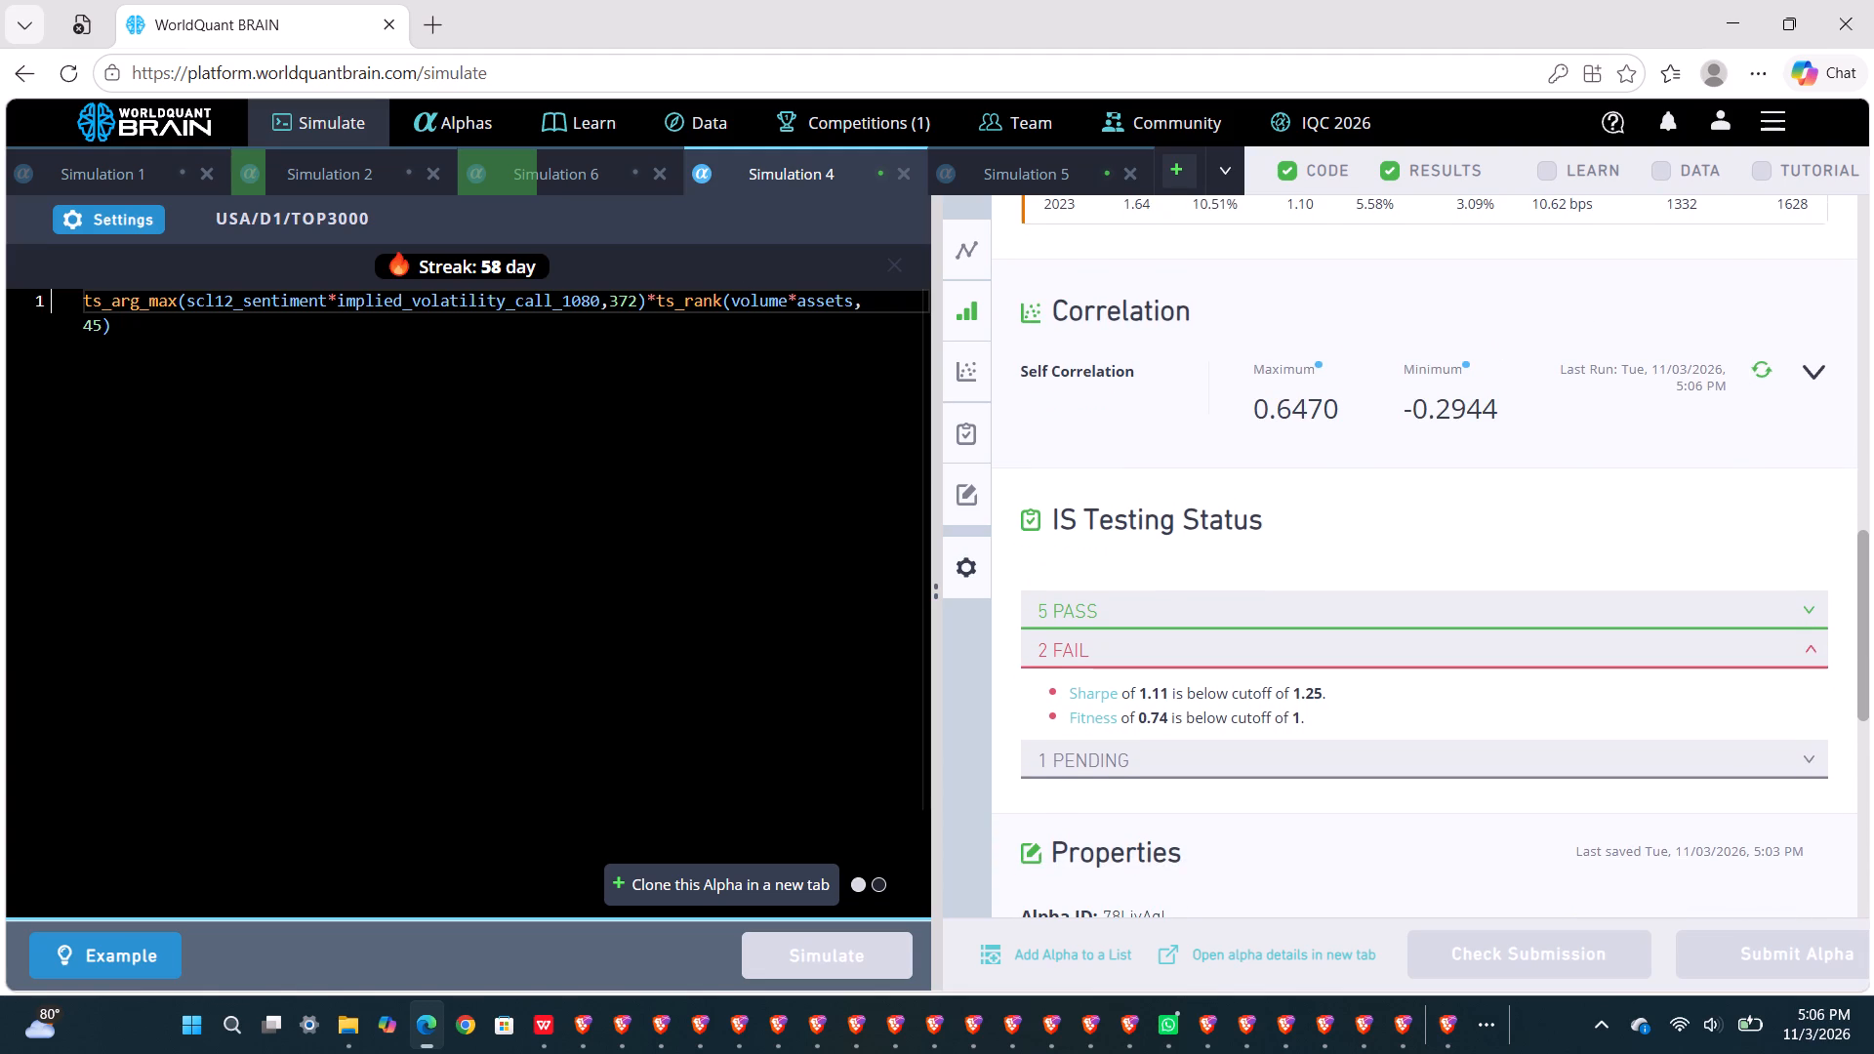
Replace volume with net_debt_amount in the ts_rank term of Simulation 4's expression and simulate the alpha.
double_click(767, 296)
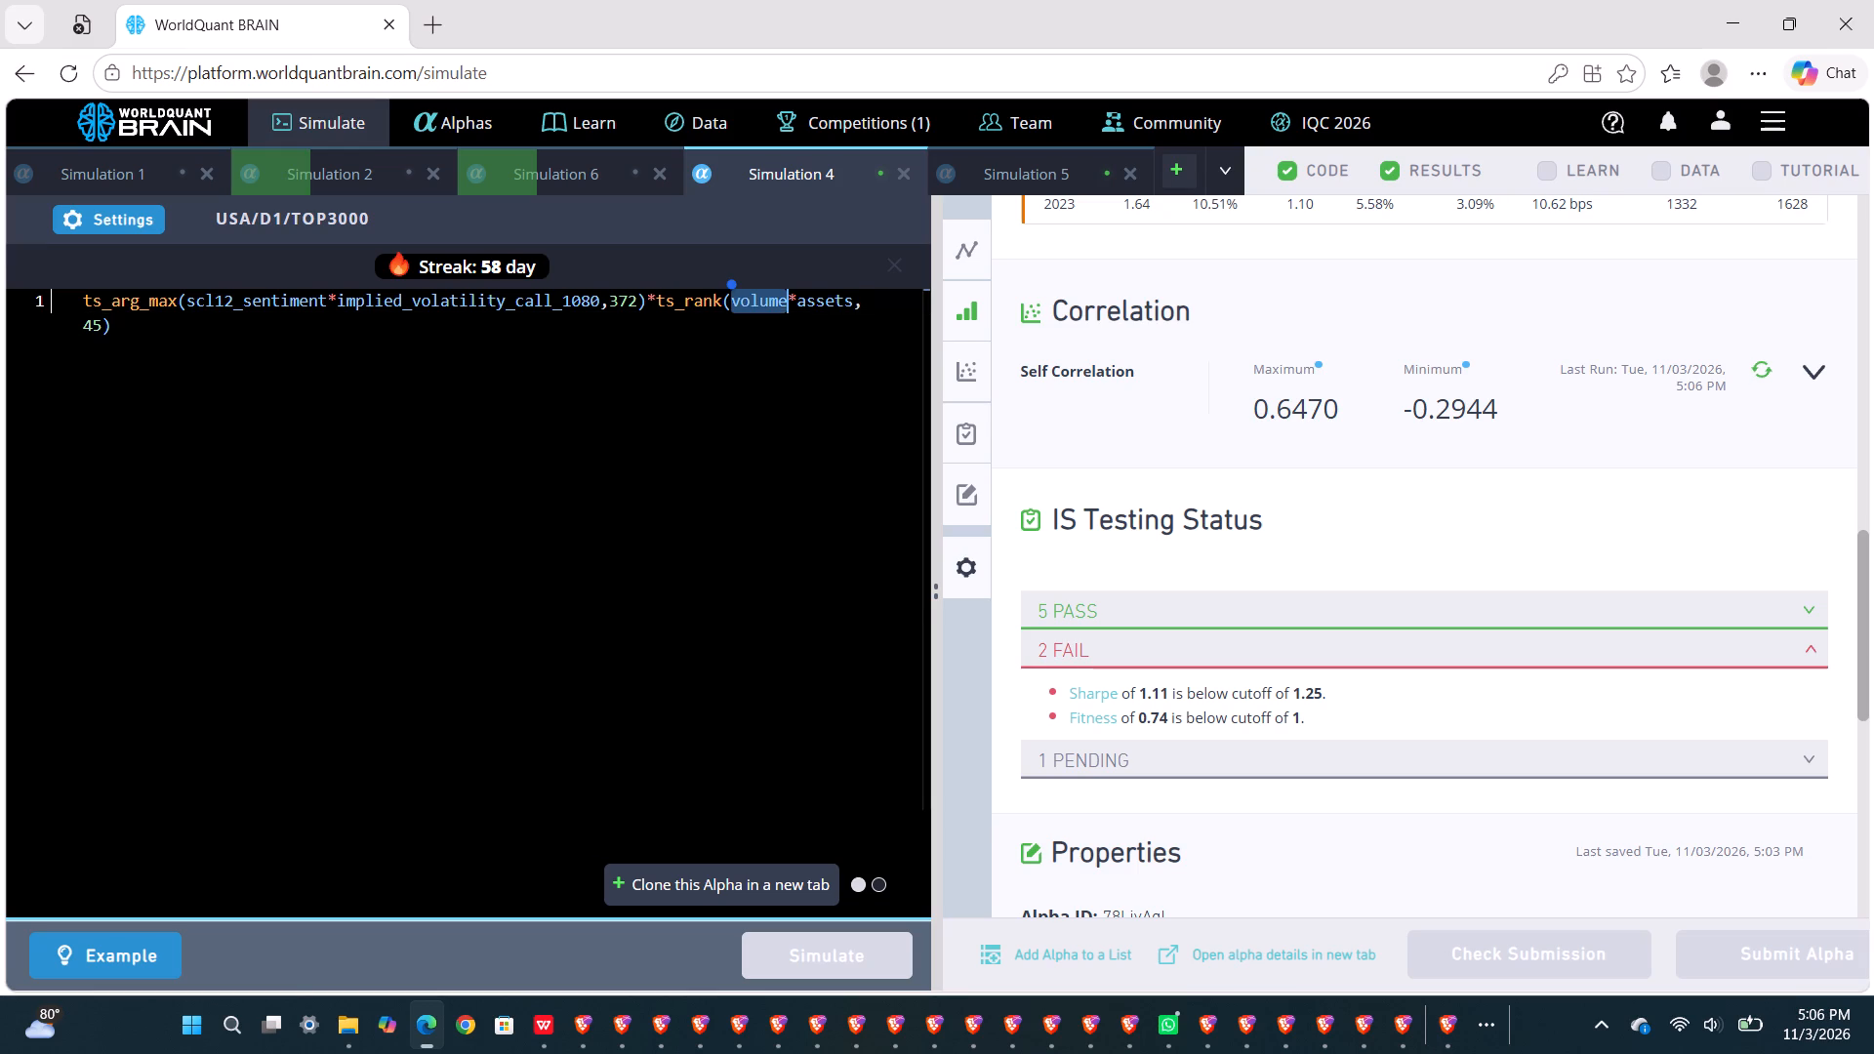
key(s)
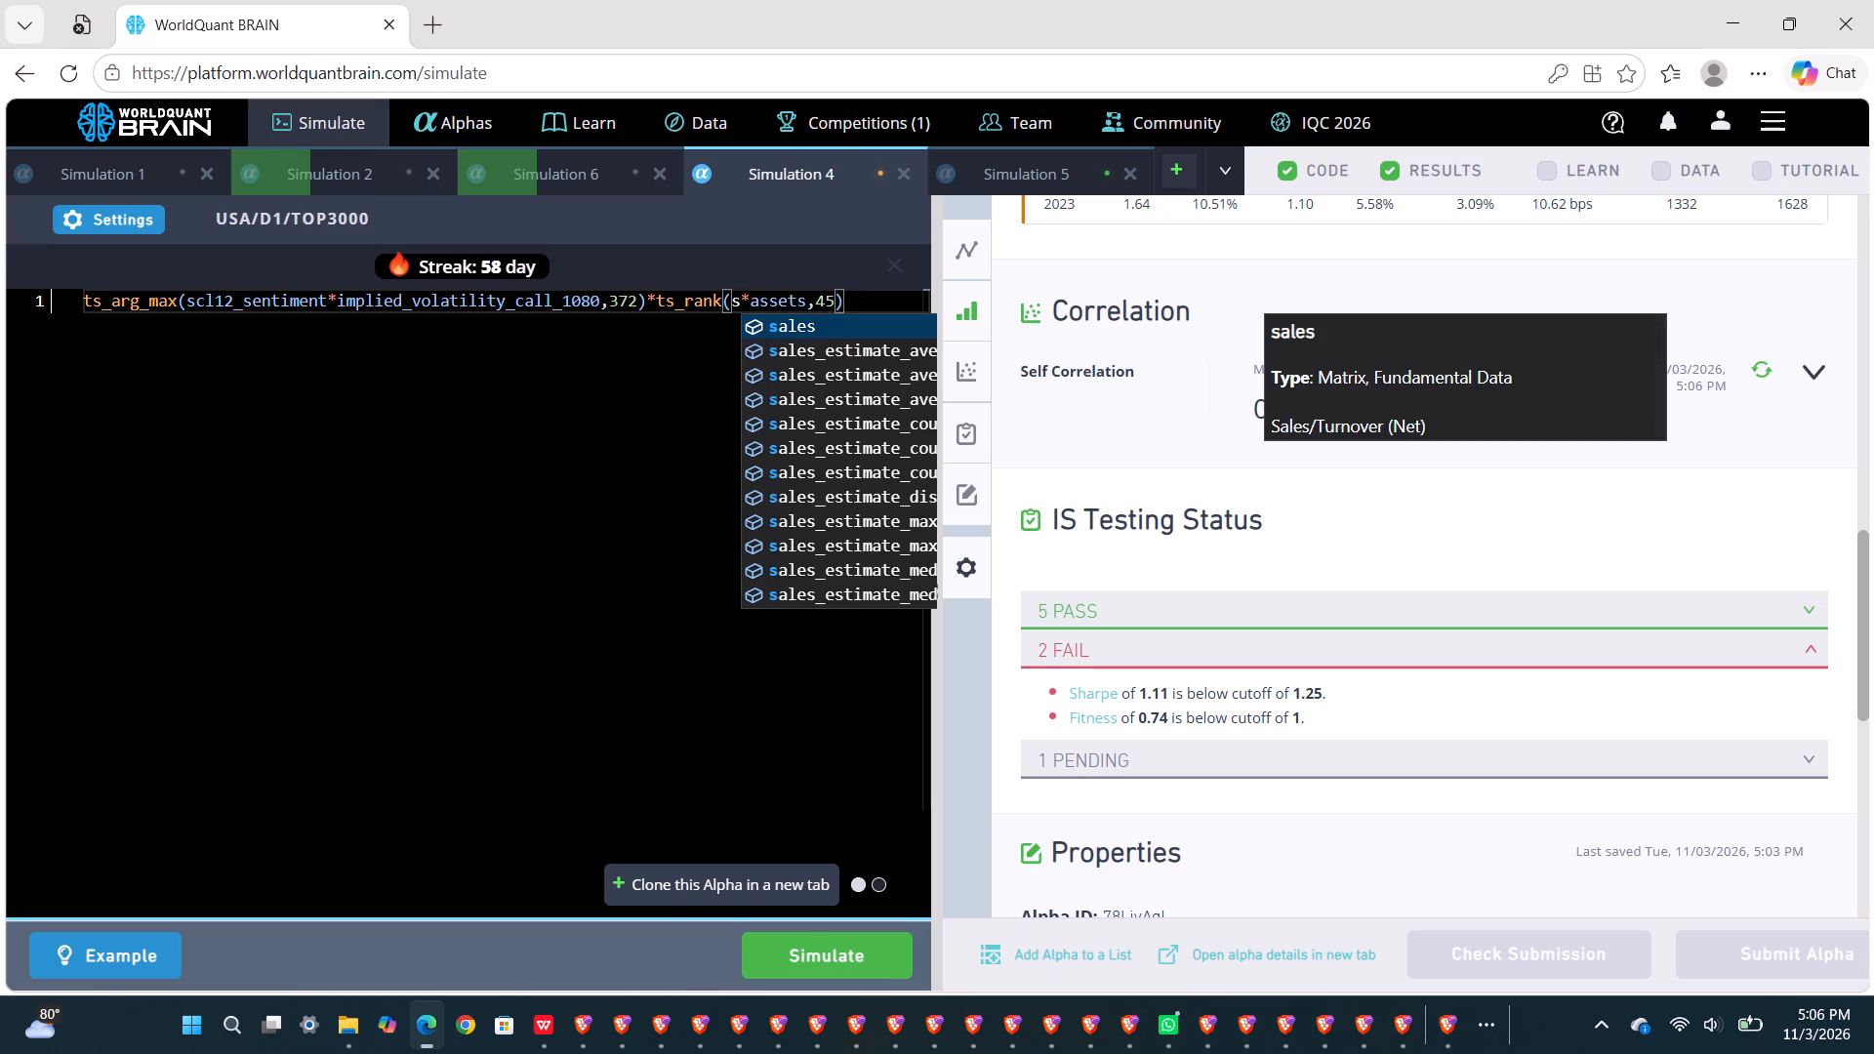
key(BackSpace)
key(f)
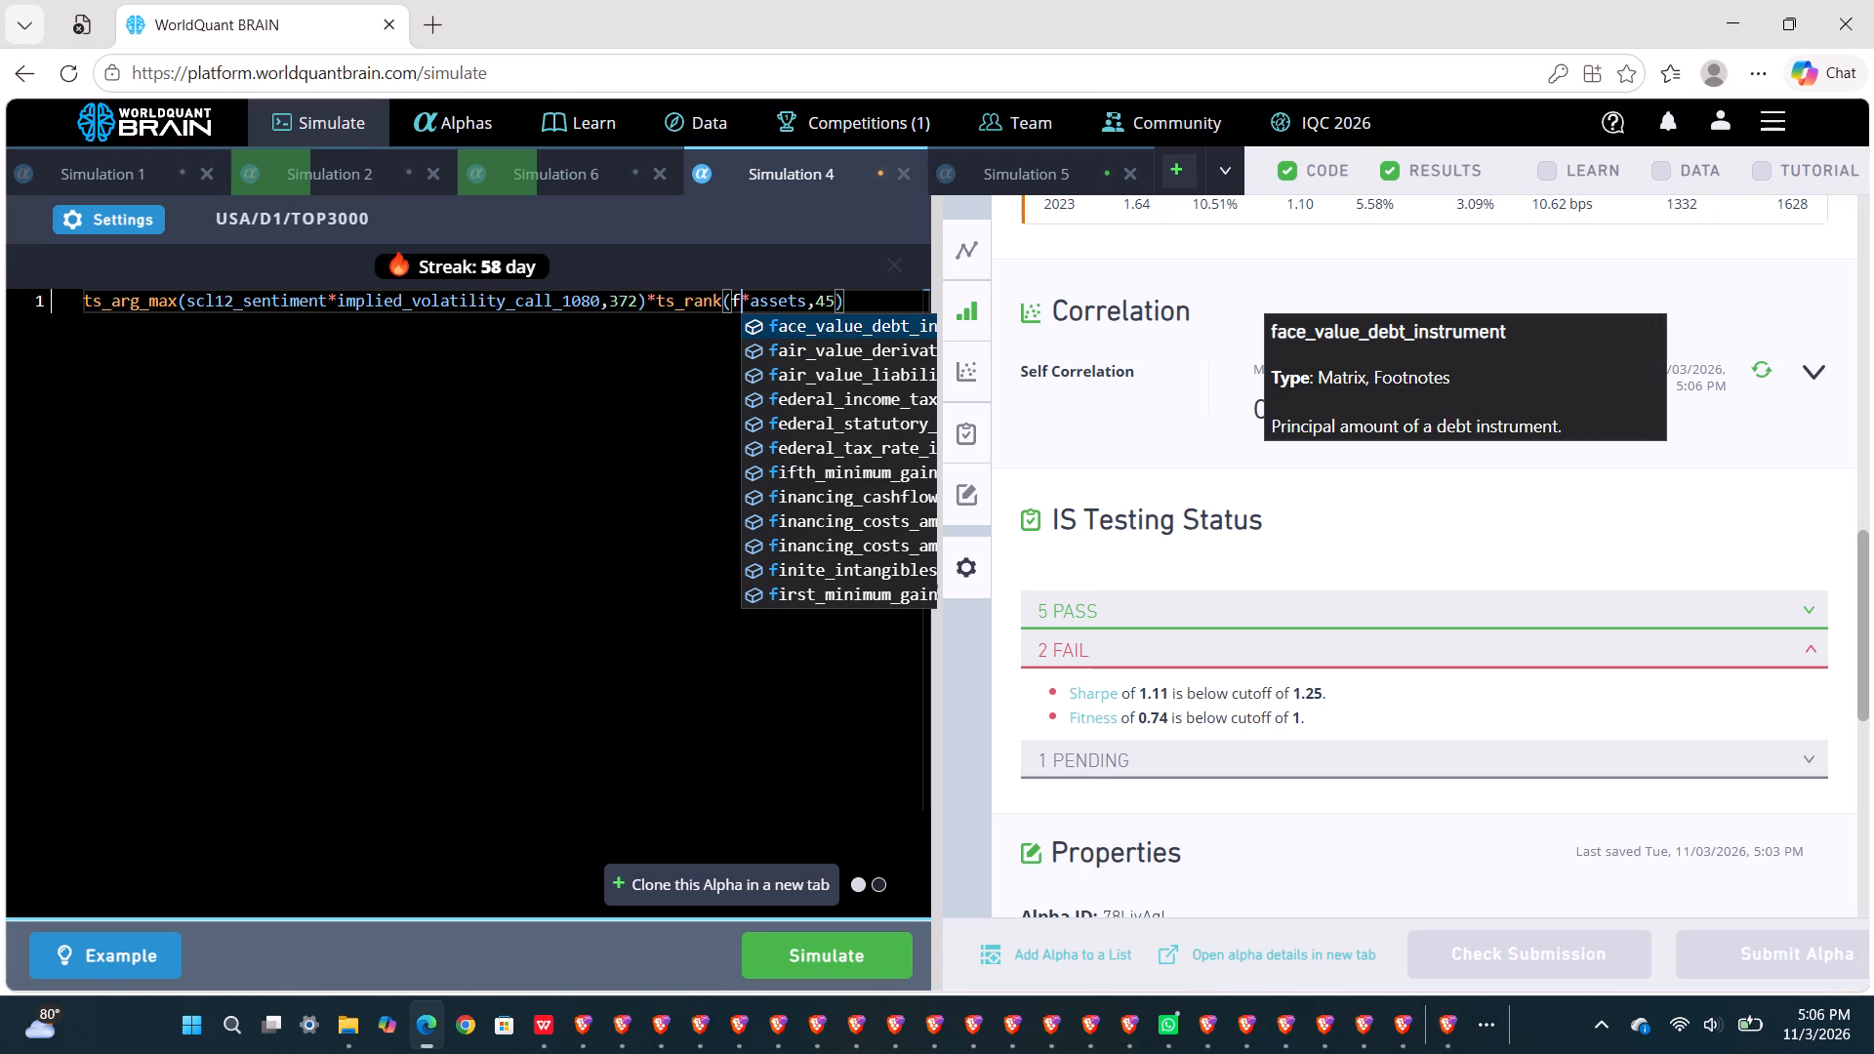
key(BackSpace)
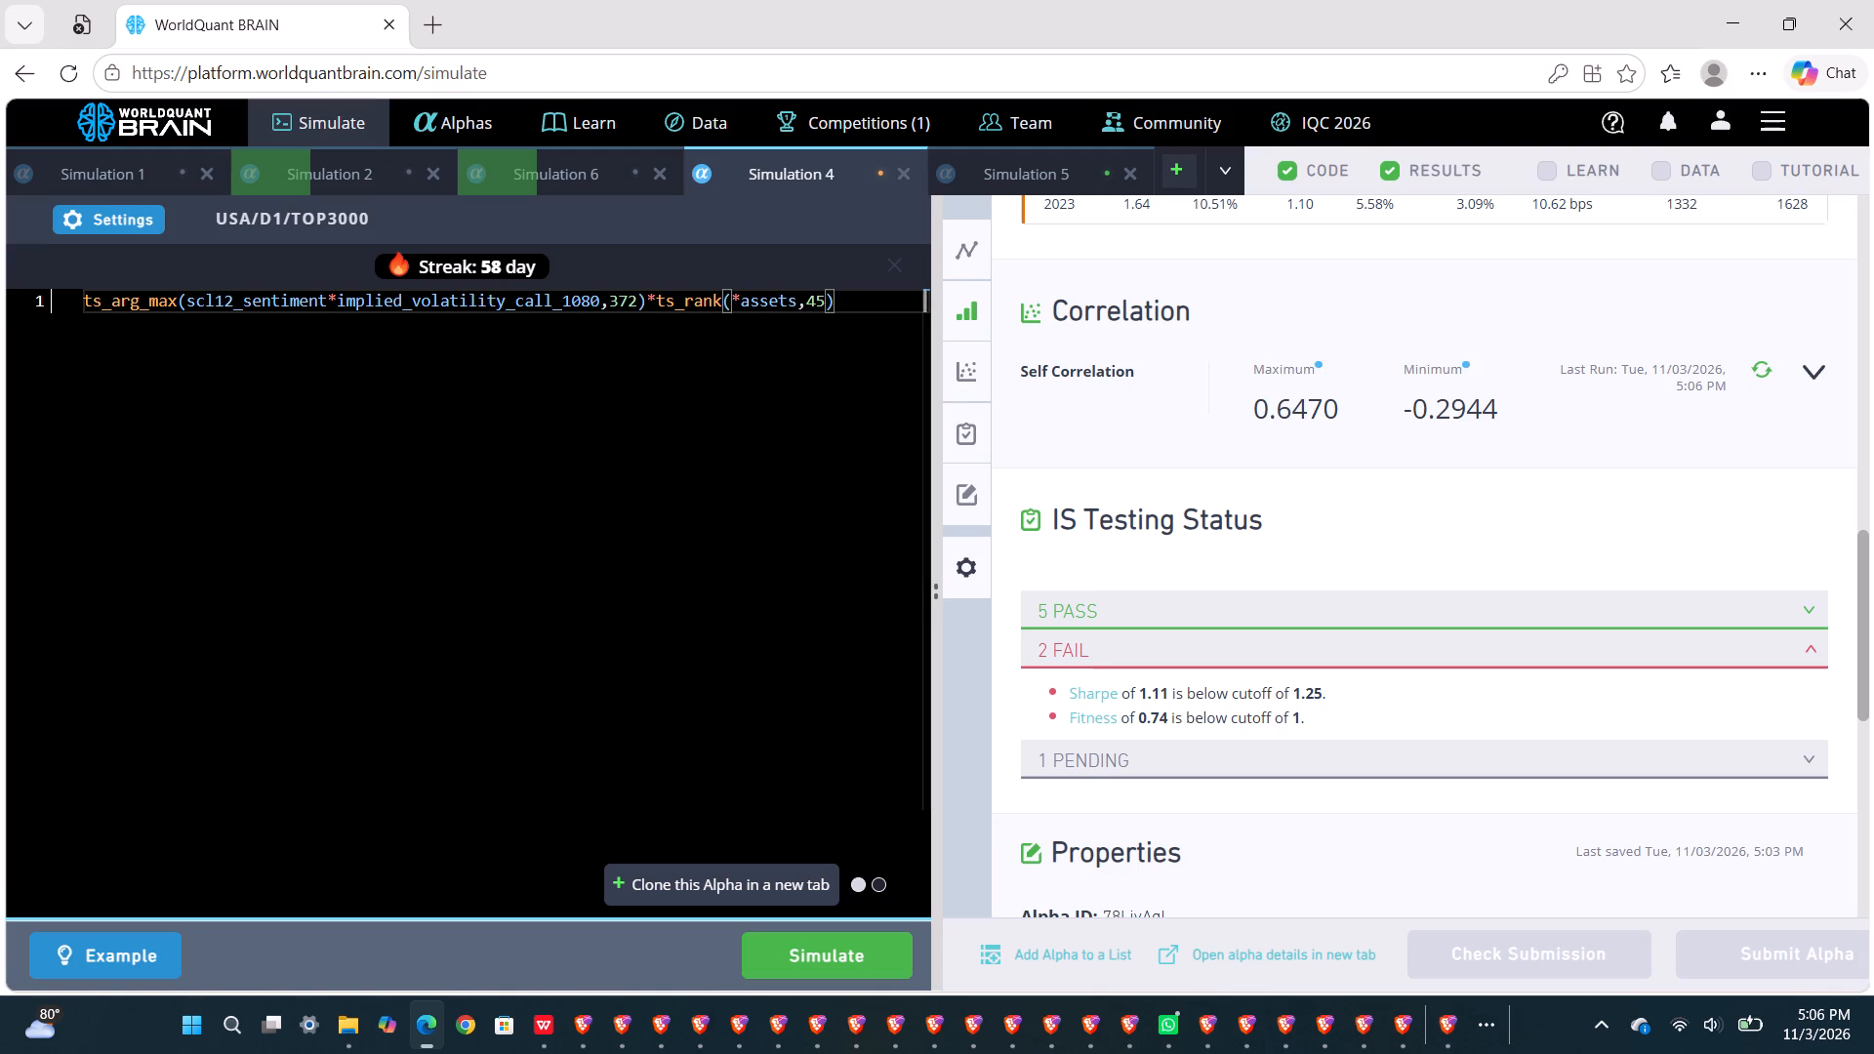
text(we)
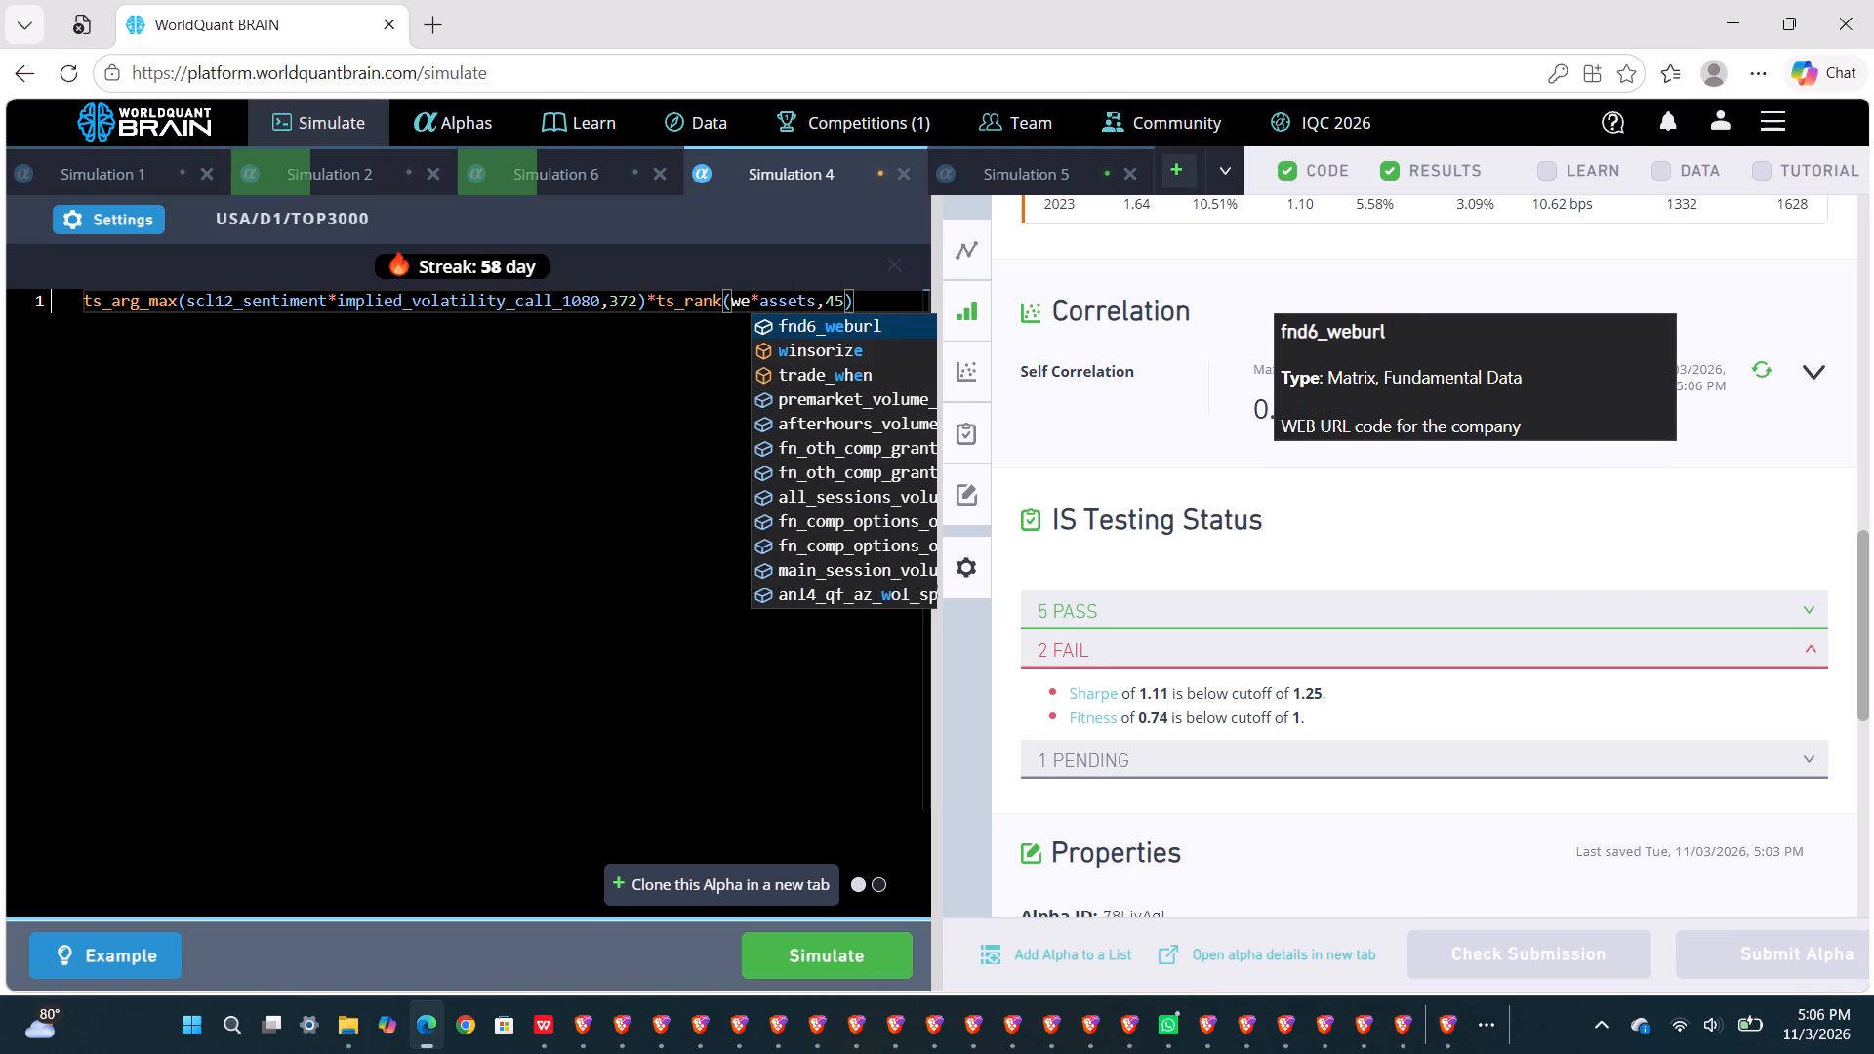
key(BackSpace)
key(BackSpace)
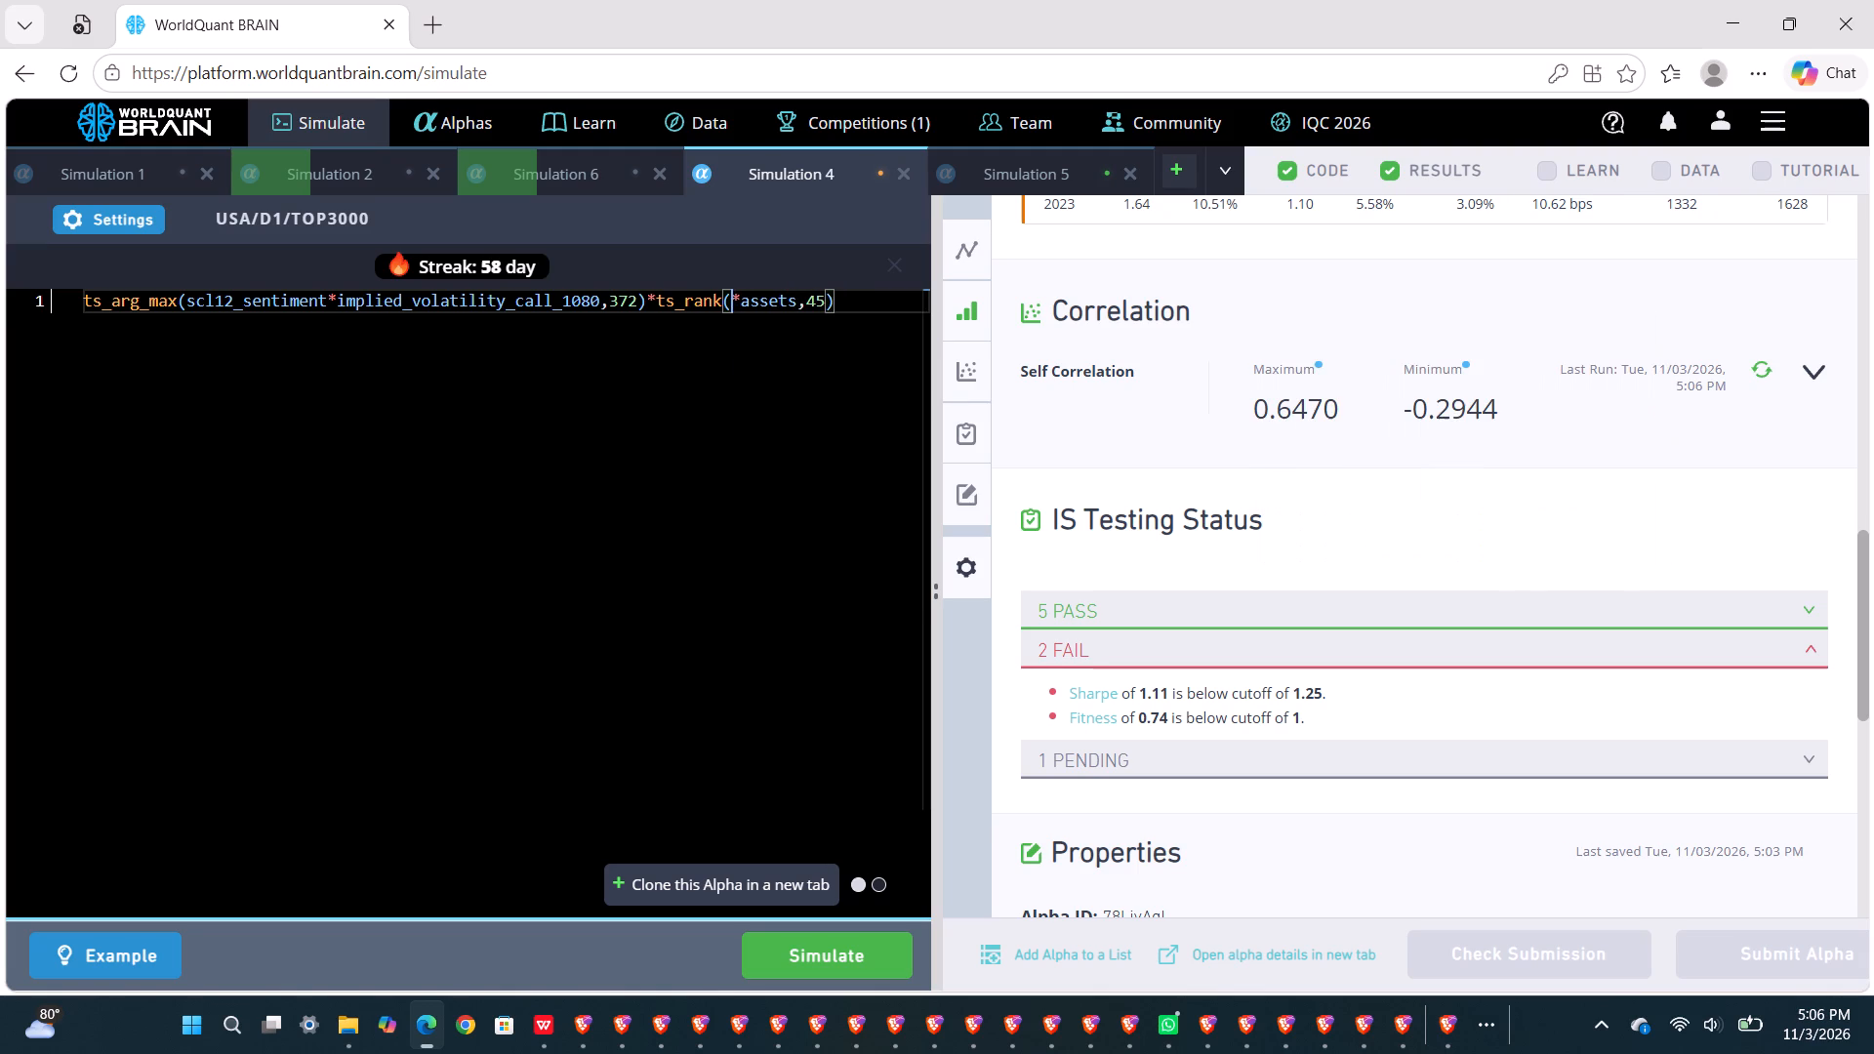
text(ne)
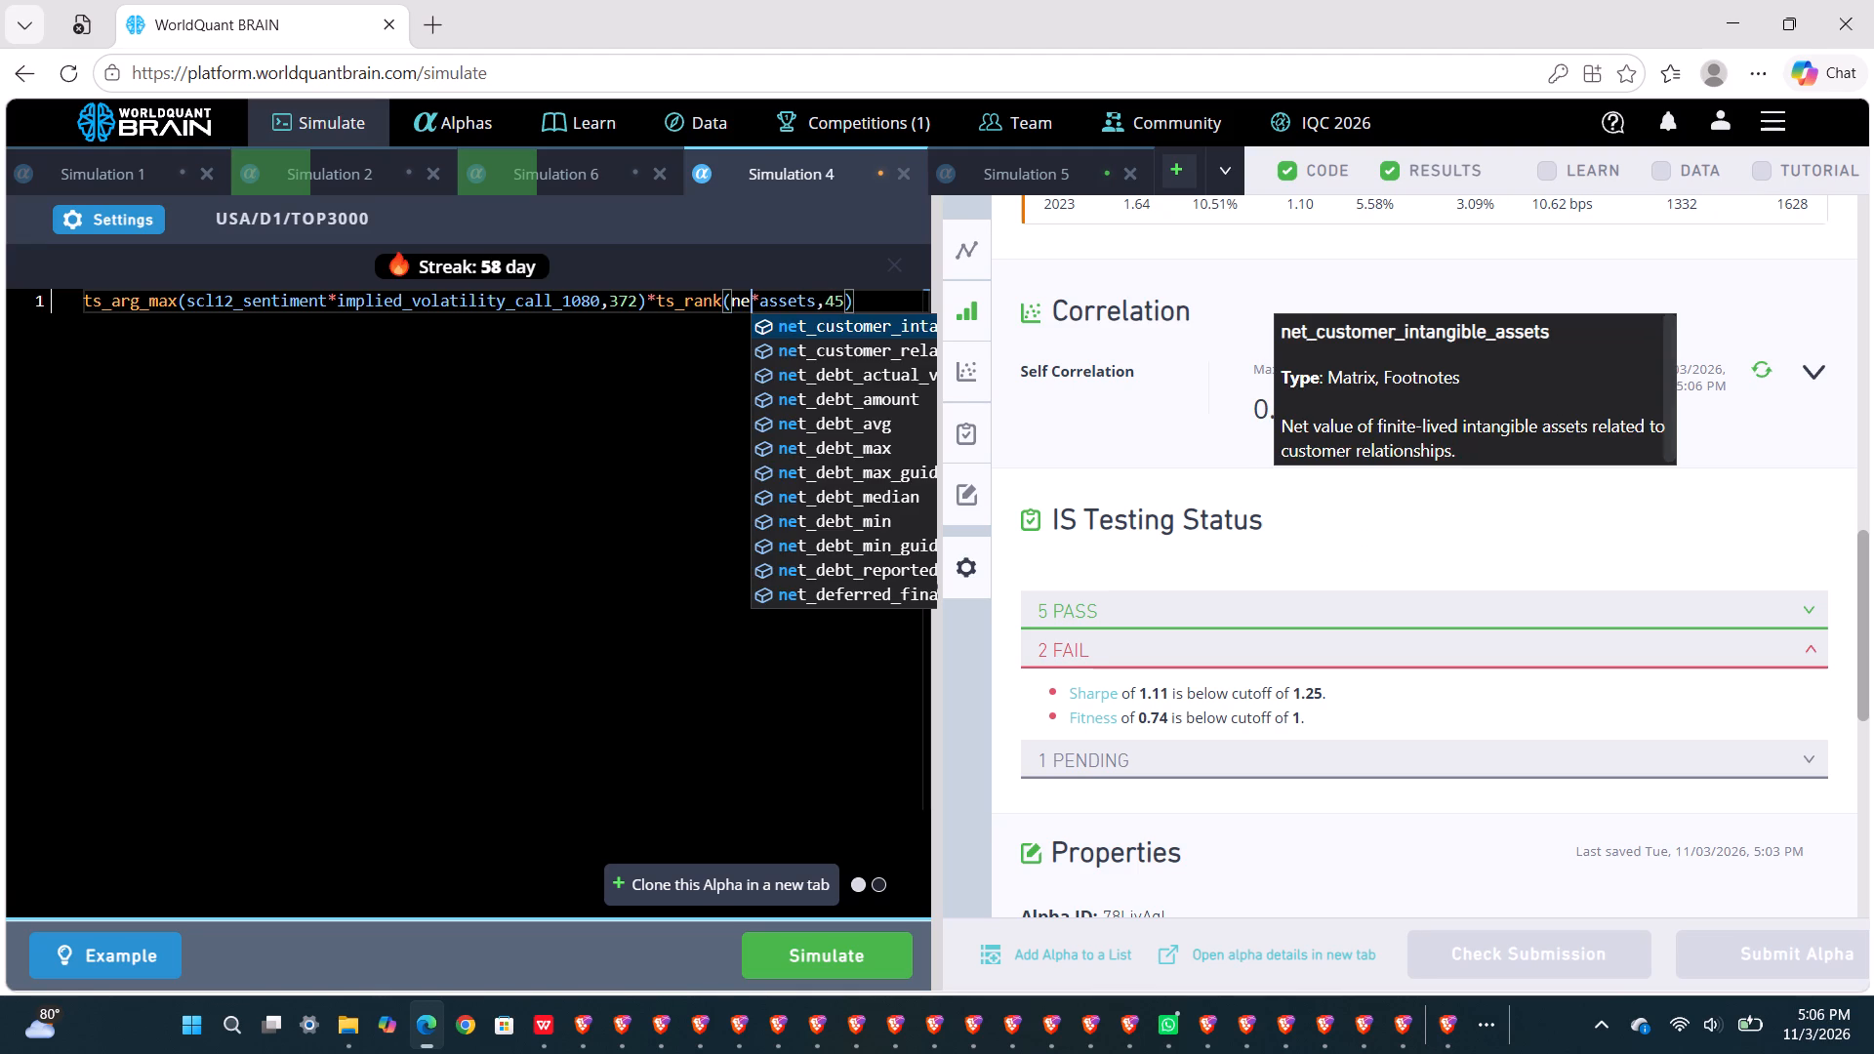
click(807, 395)
click(793, 955)
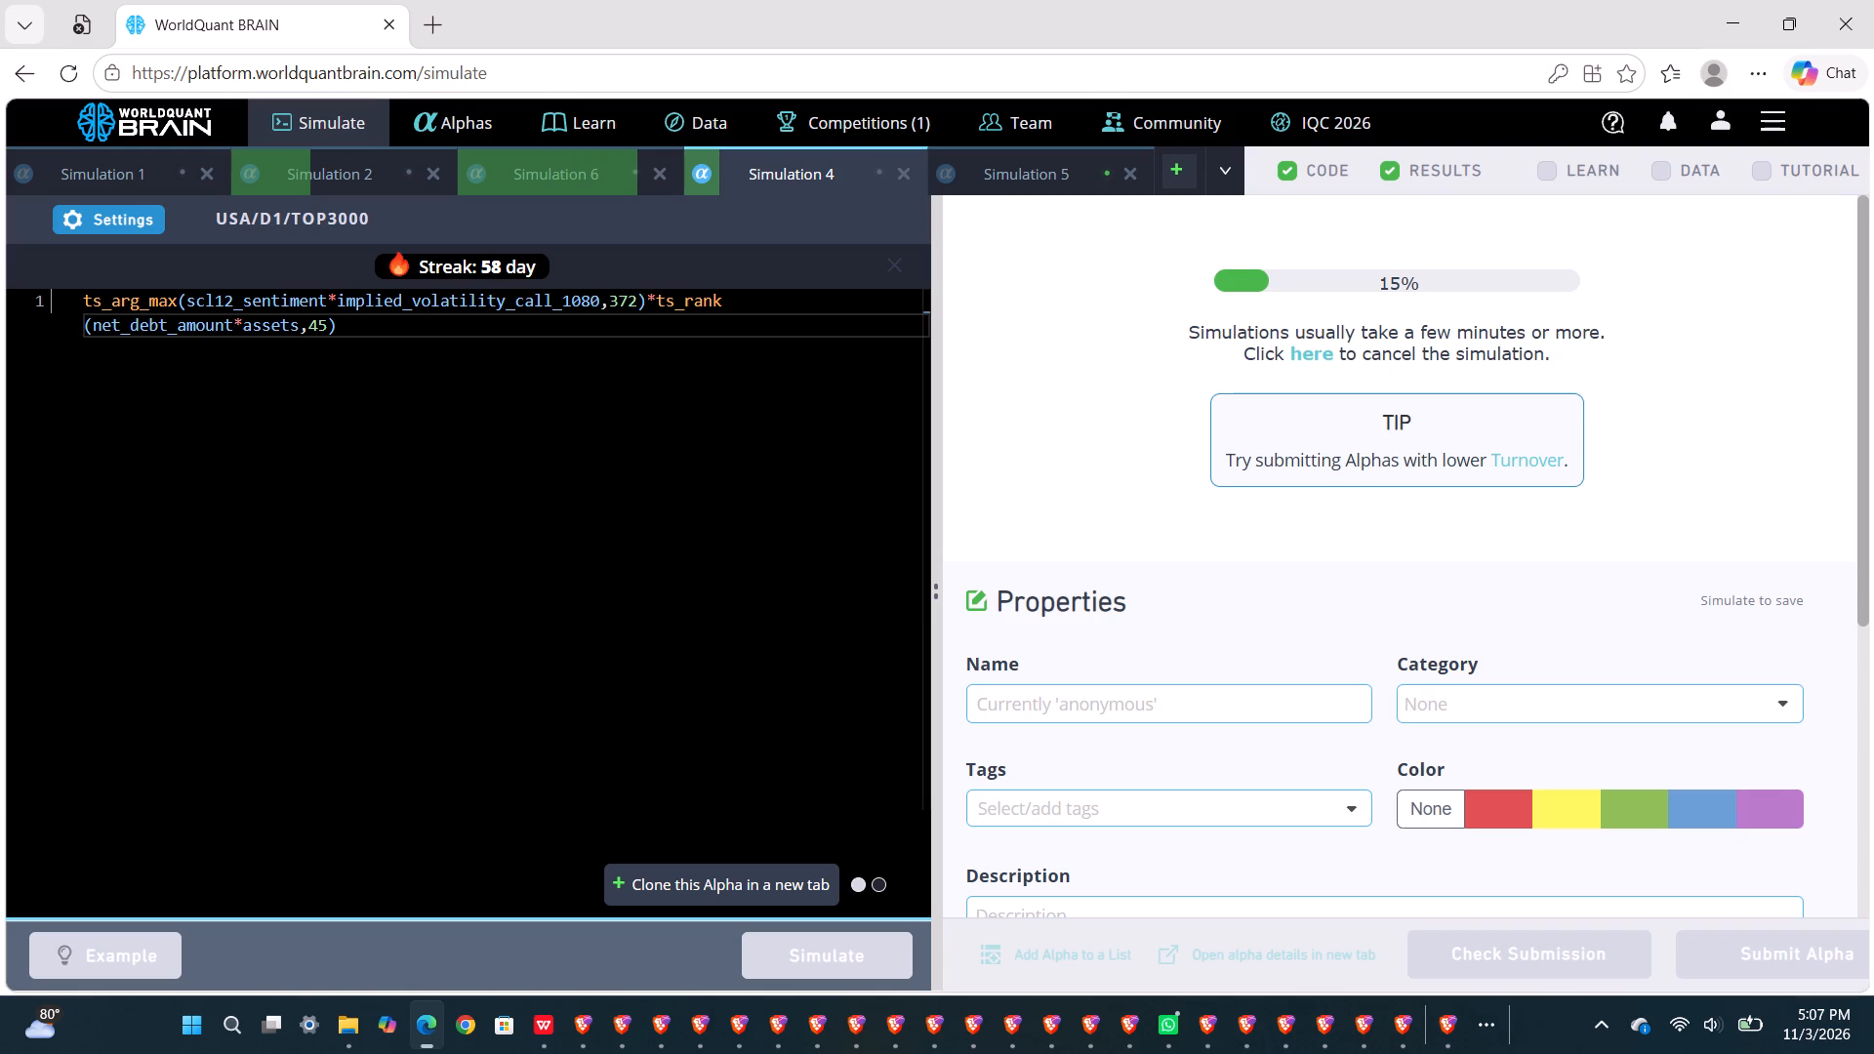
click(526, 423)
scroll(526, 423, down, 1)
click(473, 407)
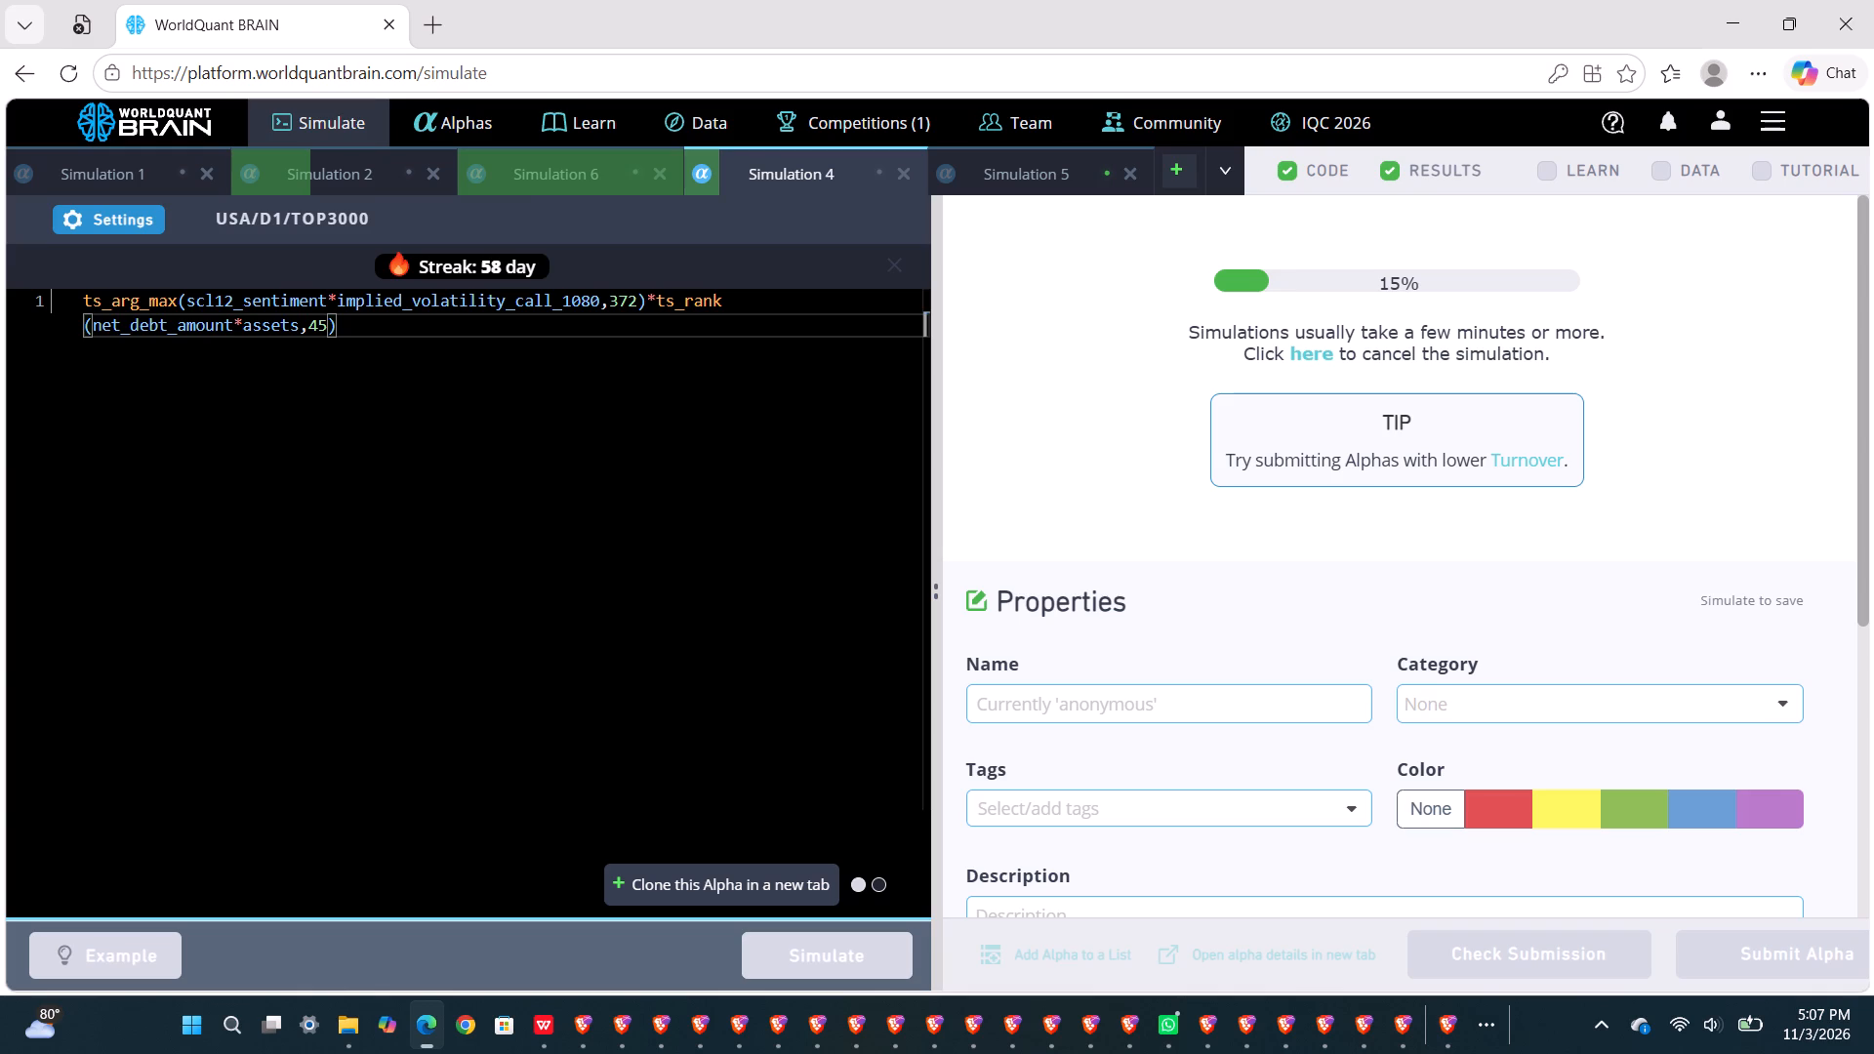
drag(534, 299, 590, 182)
Show the test period for Simulation 6's alpha, run its self-correlation check and review the IS testing status.
click(590, 182)
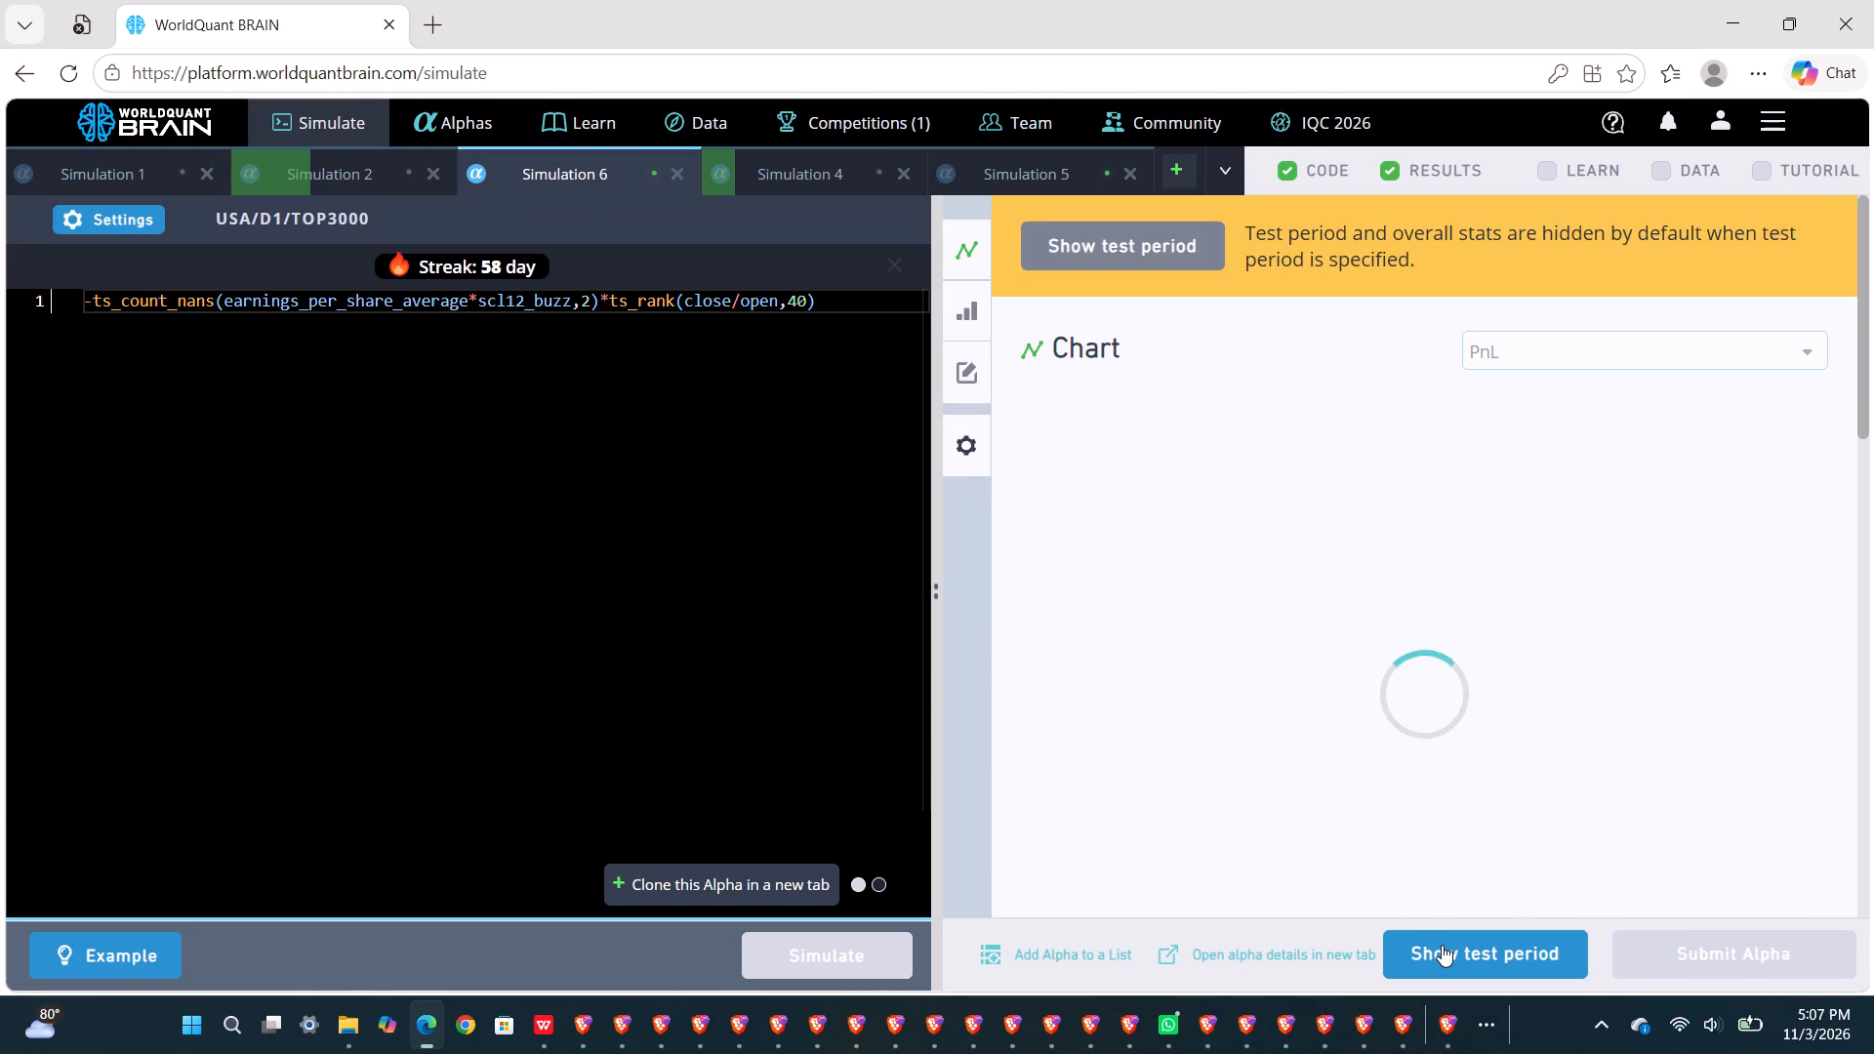
click(1460, 950)
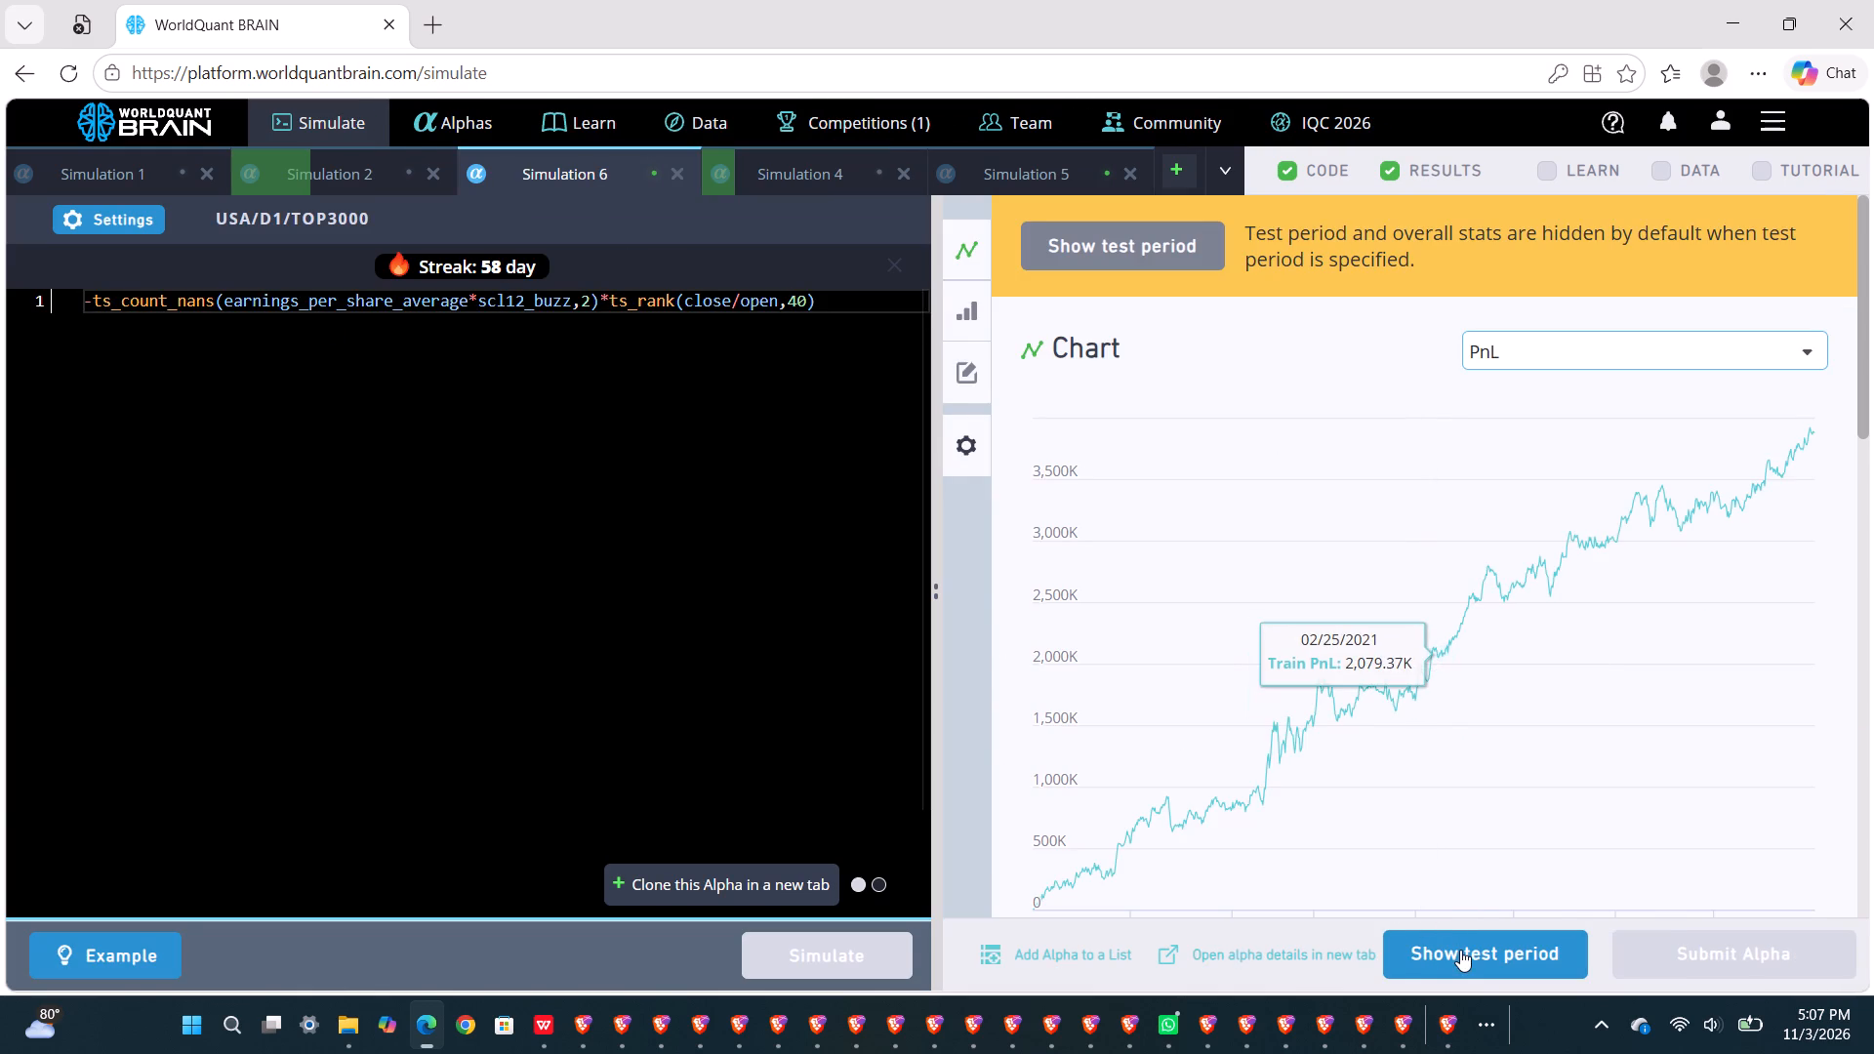
scroll(1444, 815, down, 5)
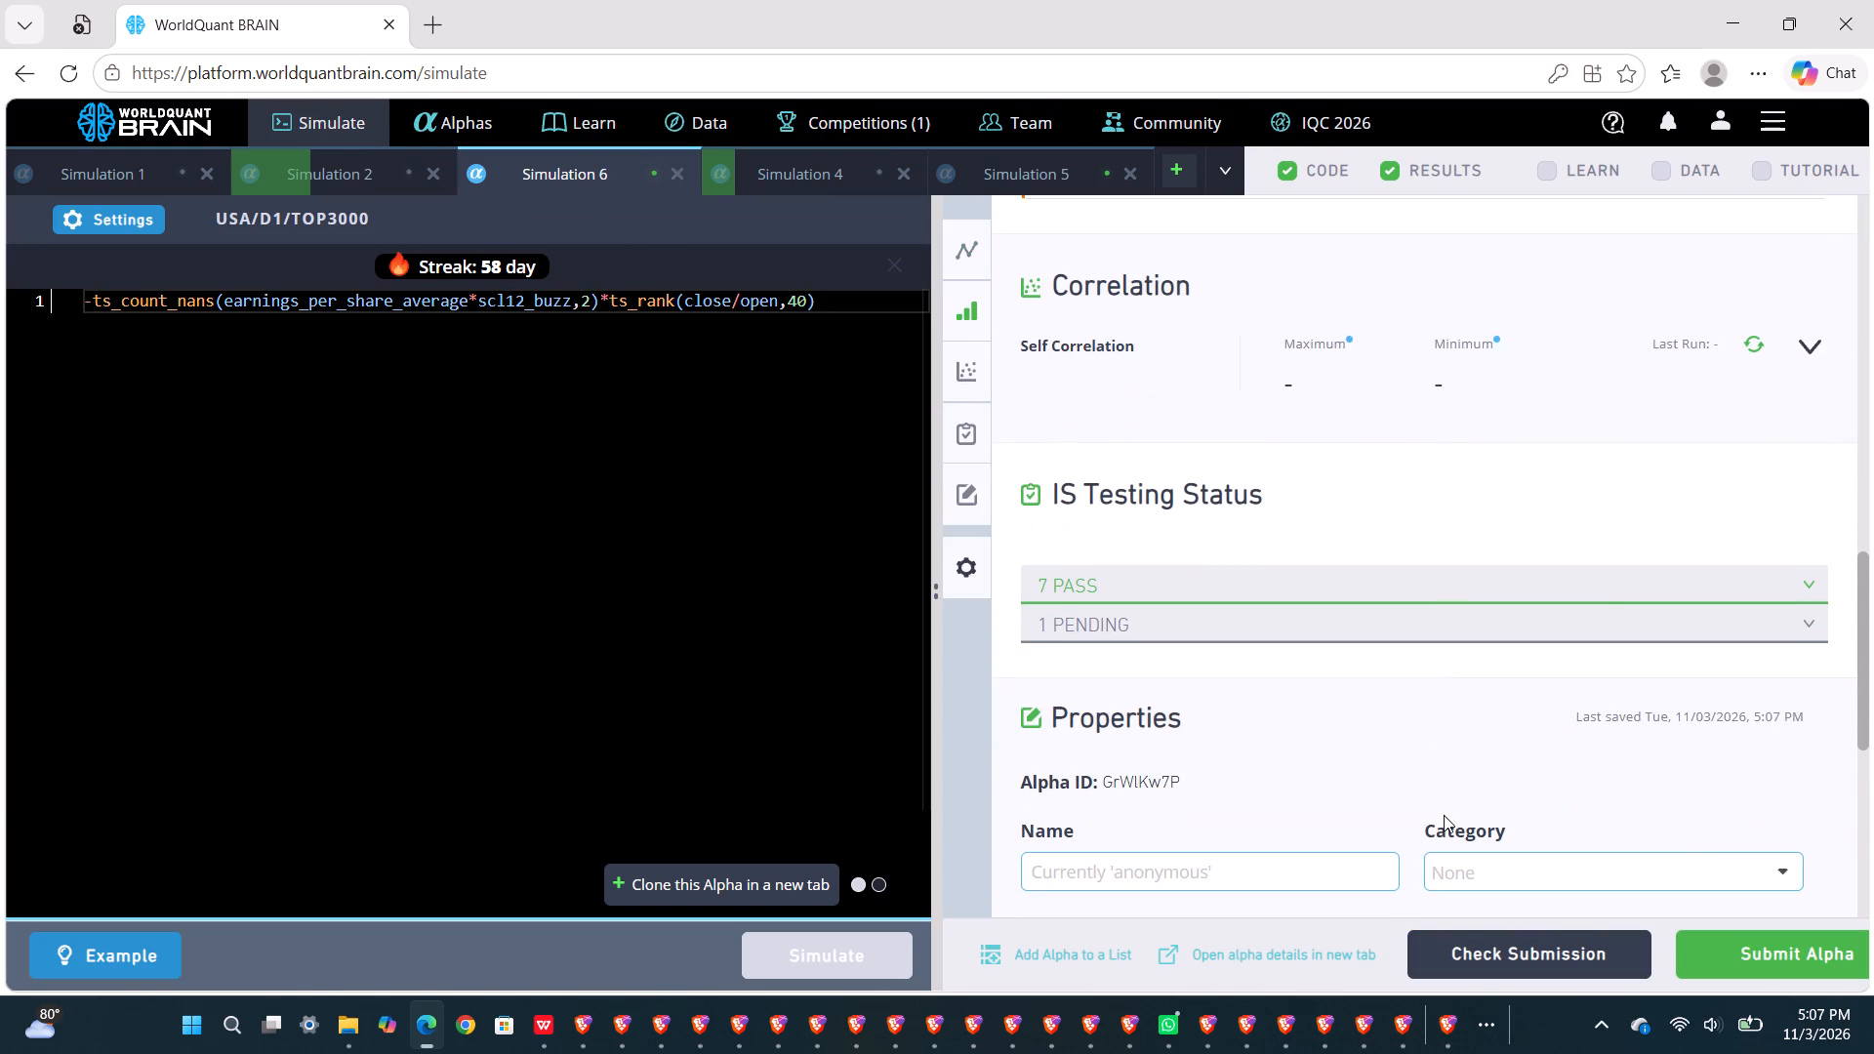
click(1755, 341)
scroll(1512, 385, up, 1)
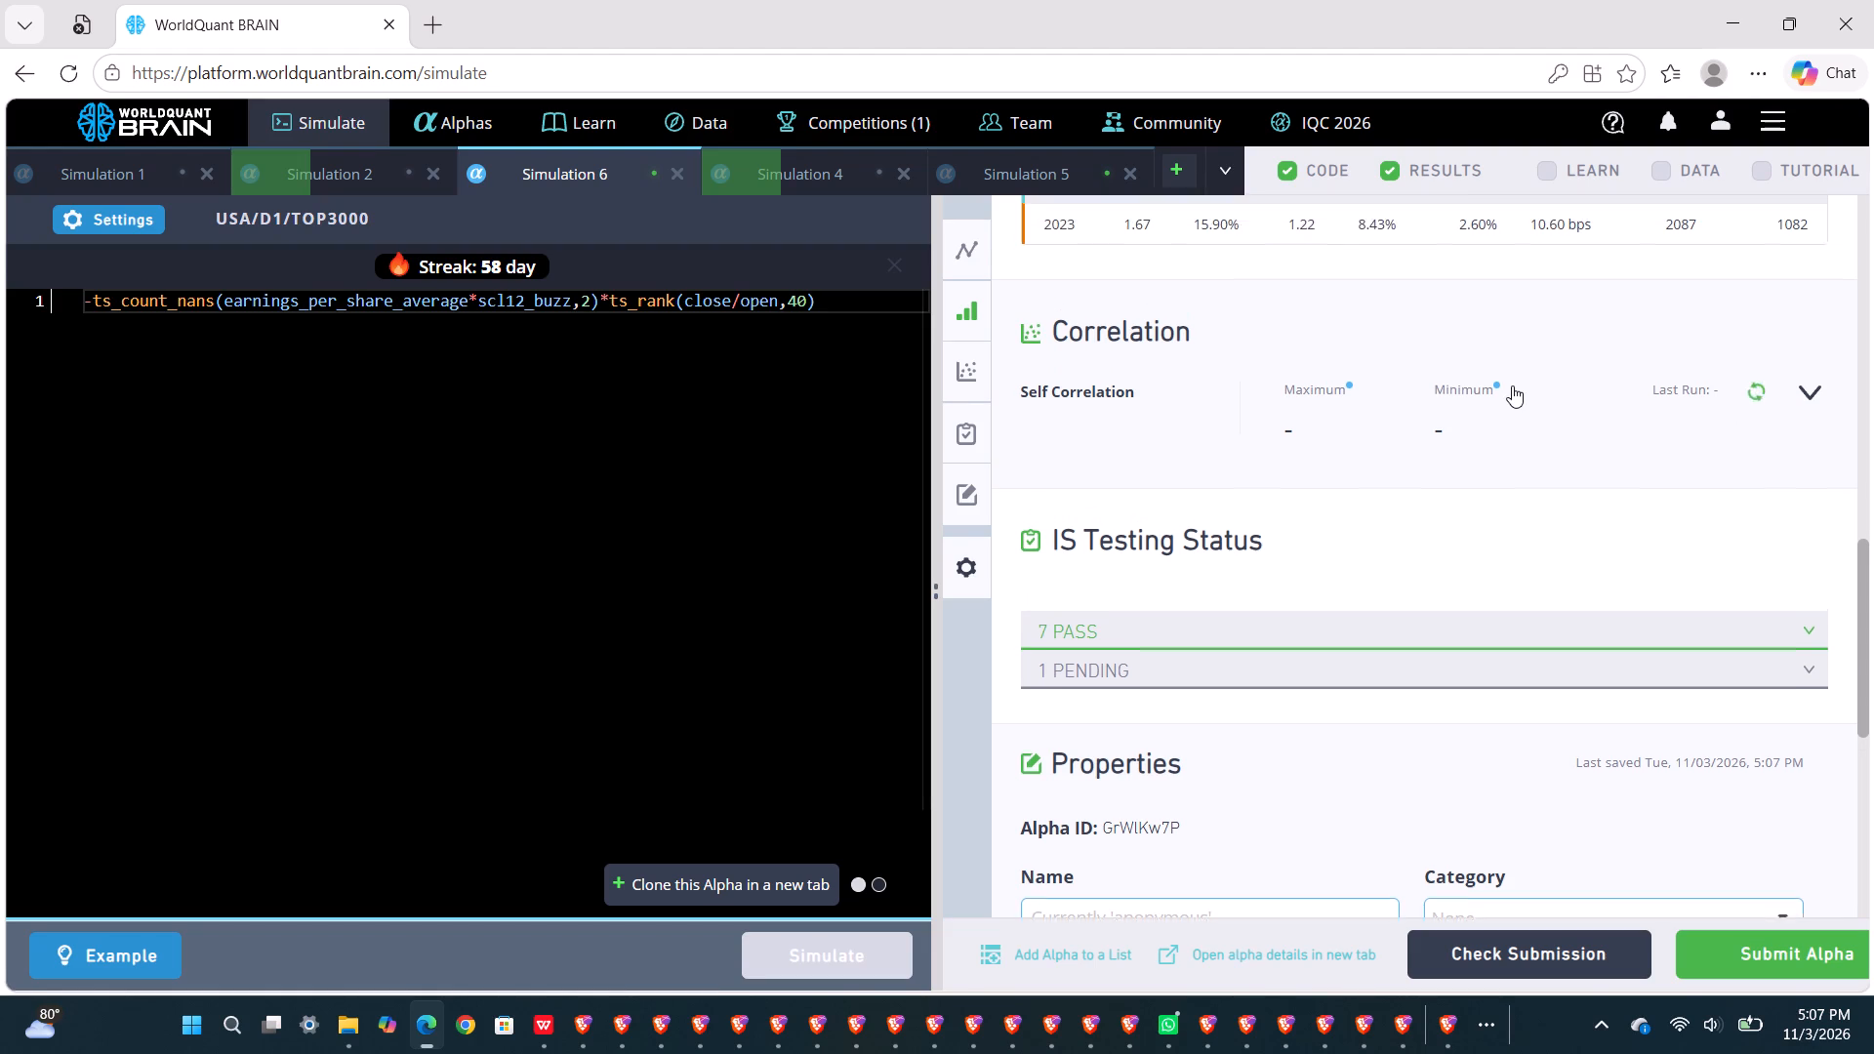
scroll(1512, 385, up, 1)
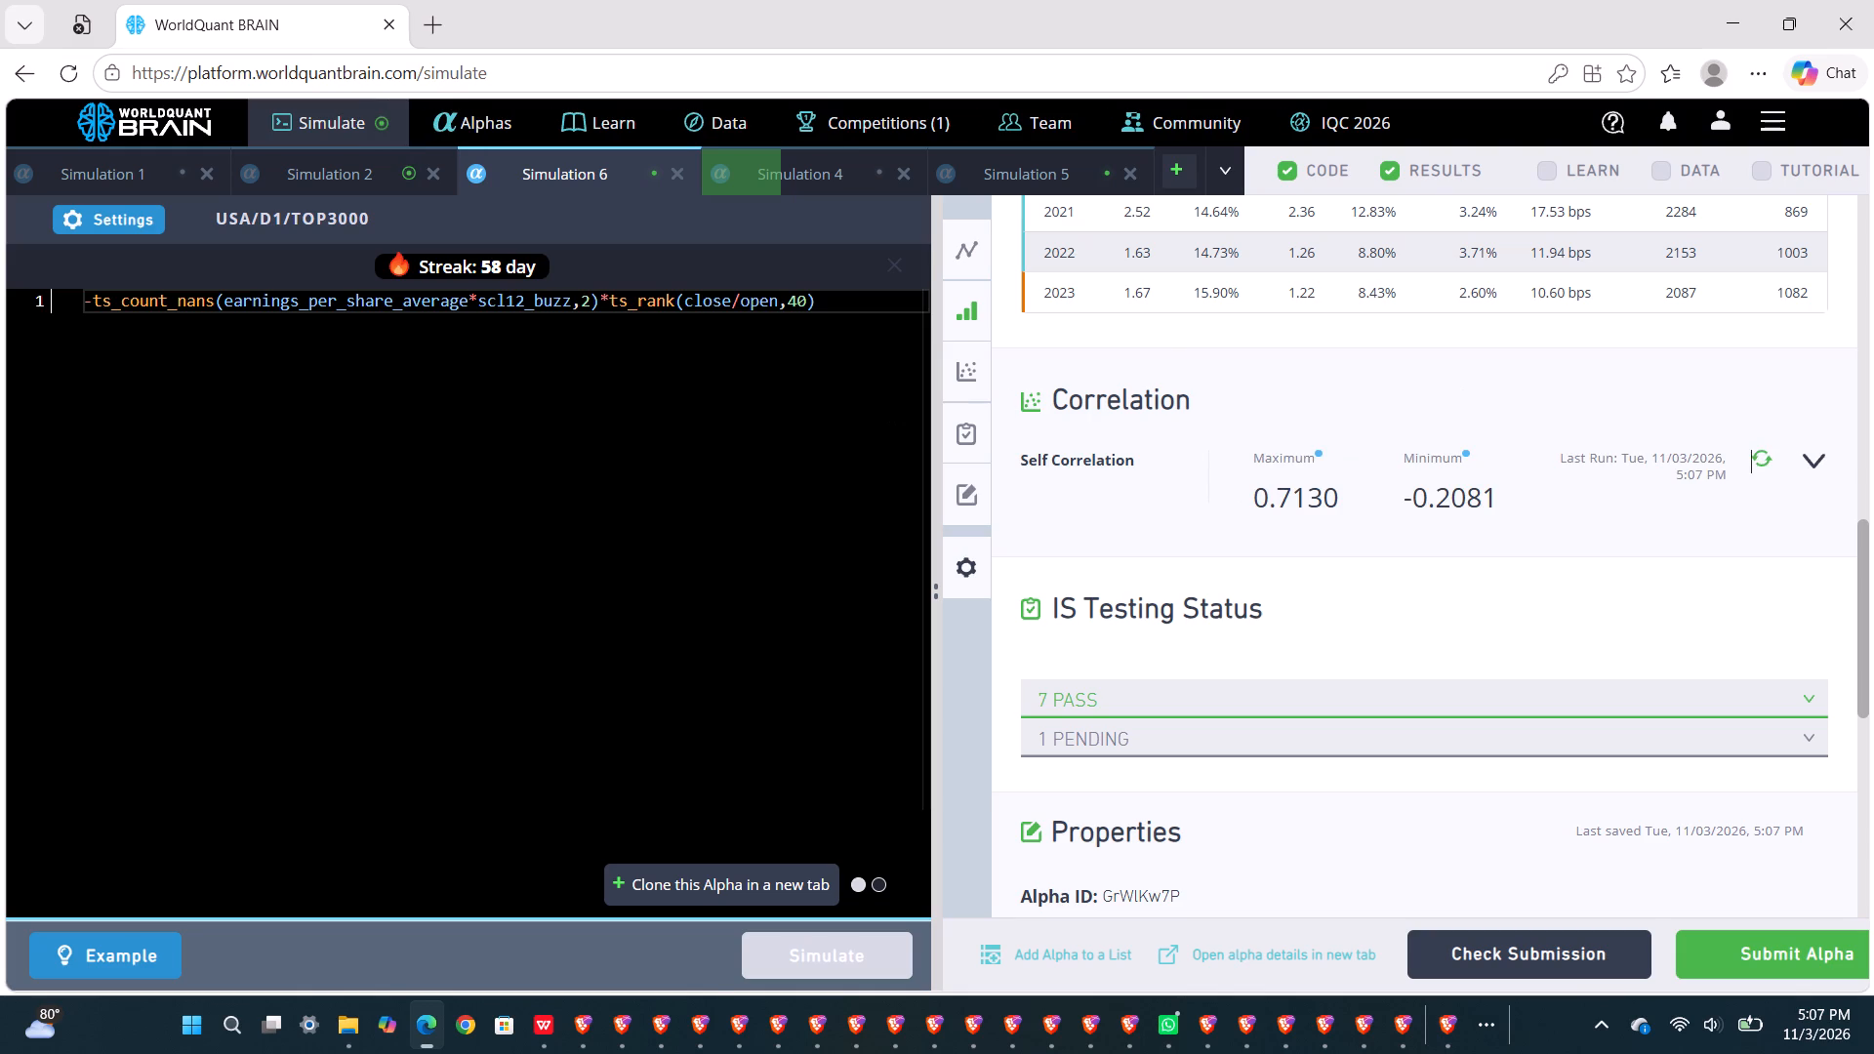
Set the decay to 7 in Simulation 6's settings, apply it and simulate the alpha again.
click(121, 222)
click(499, 594)
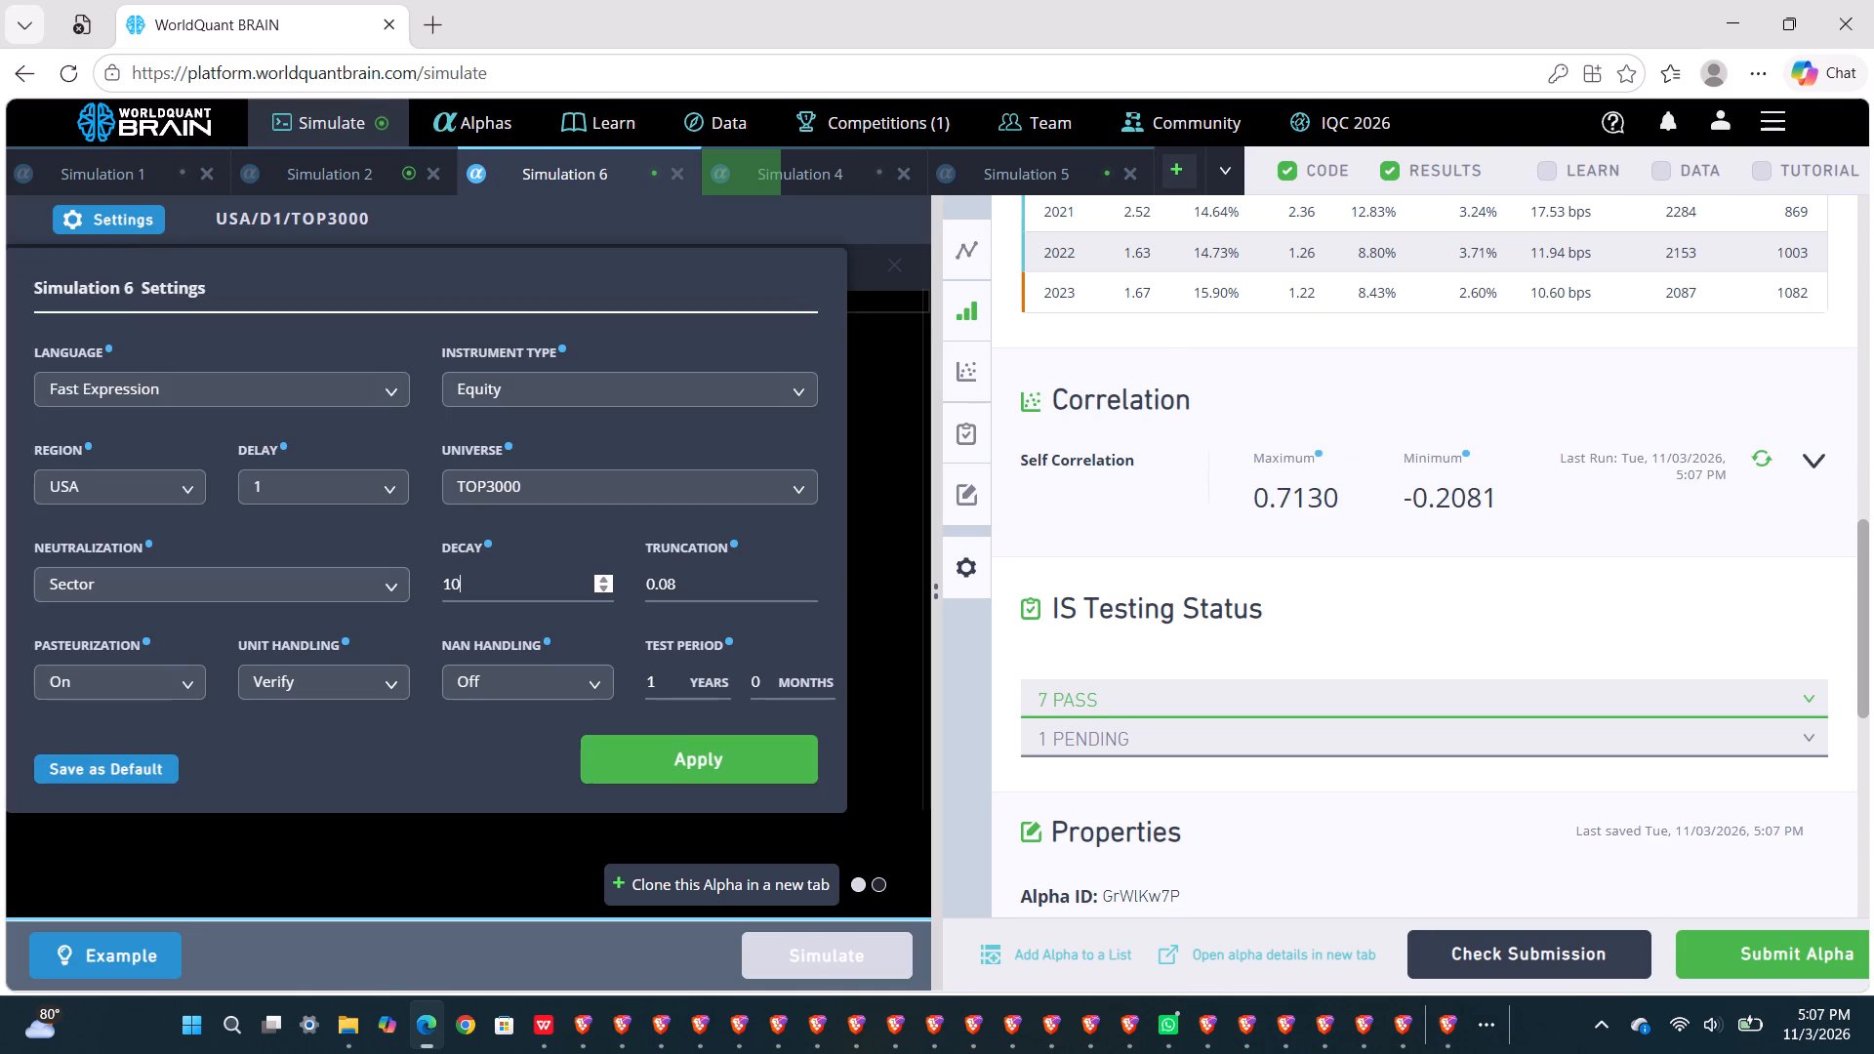
key(BackSpace)
key(BackSpace)
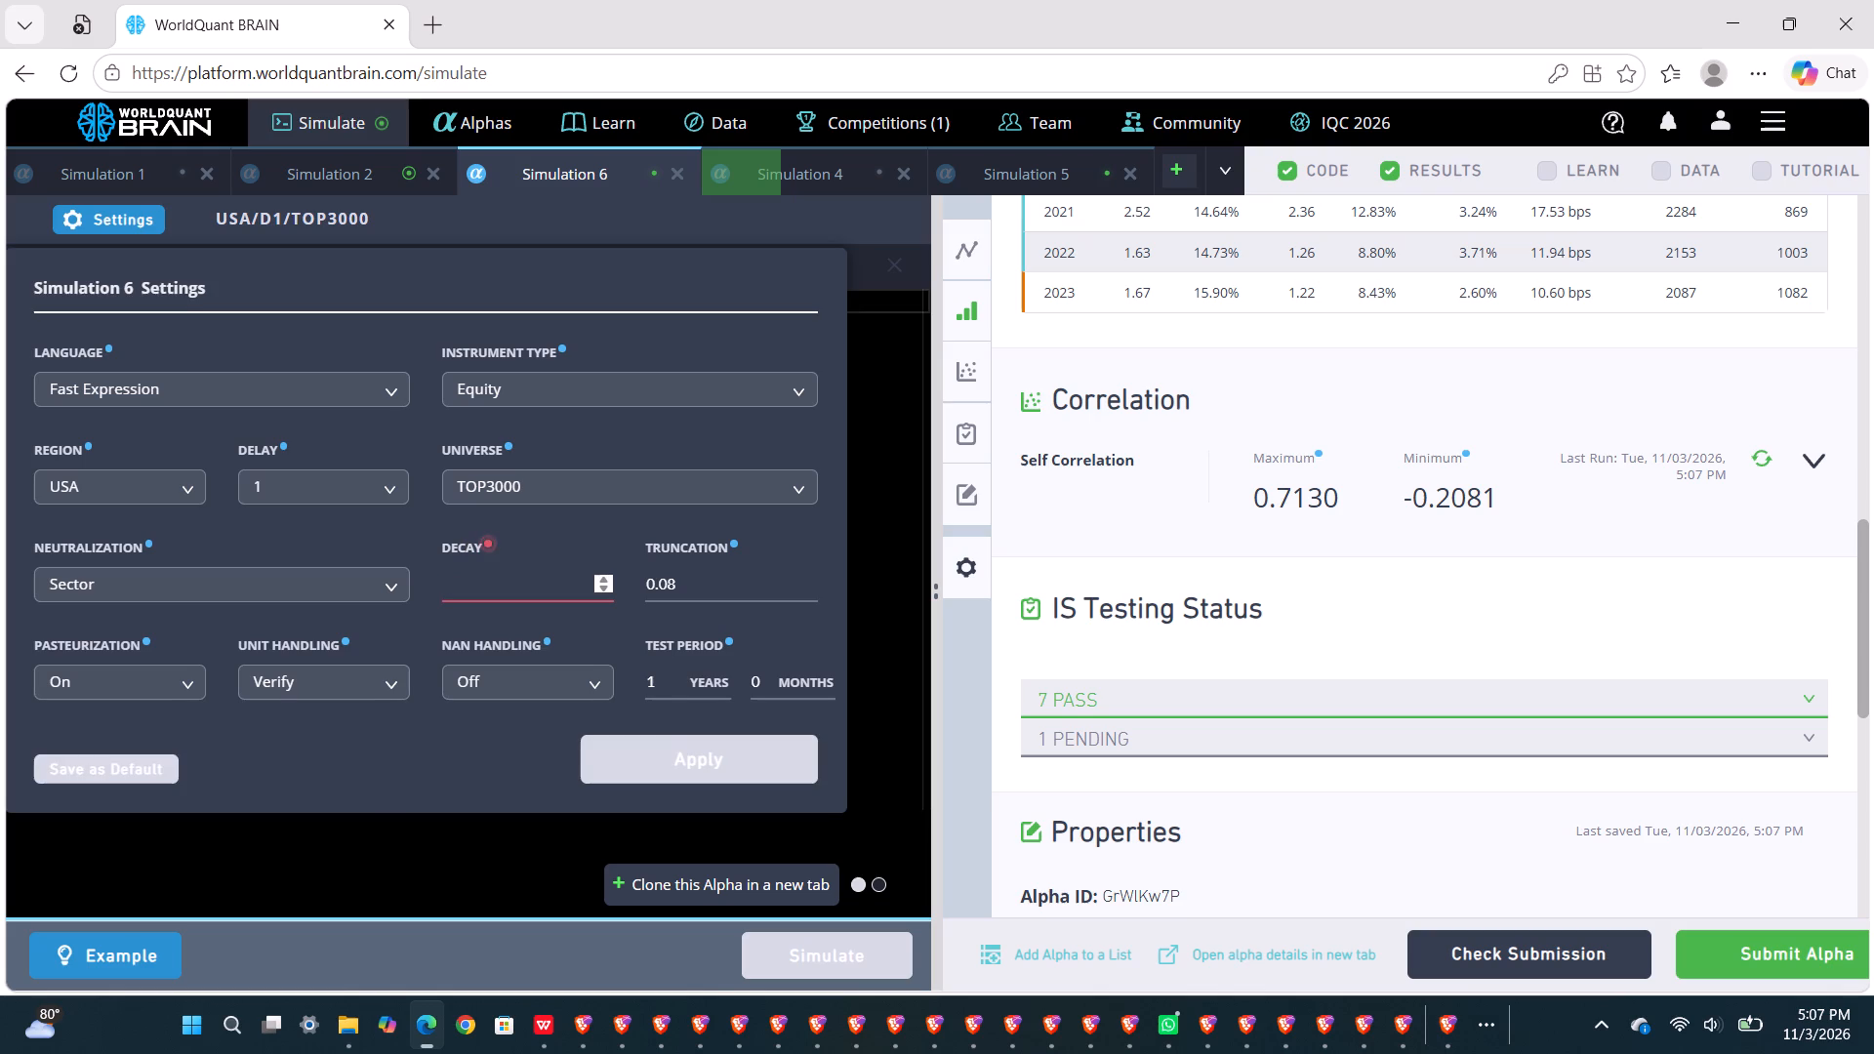
key(7)
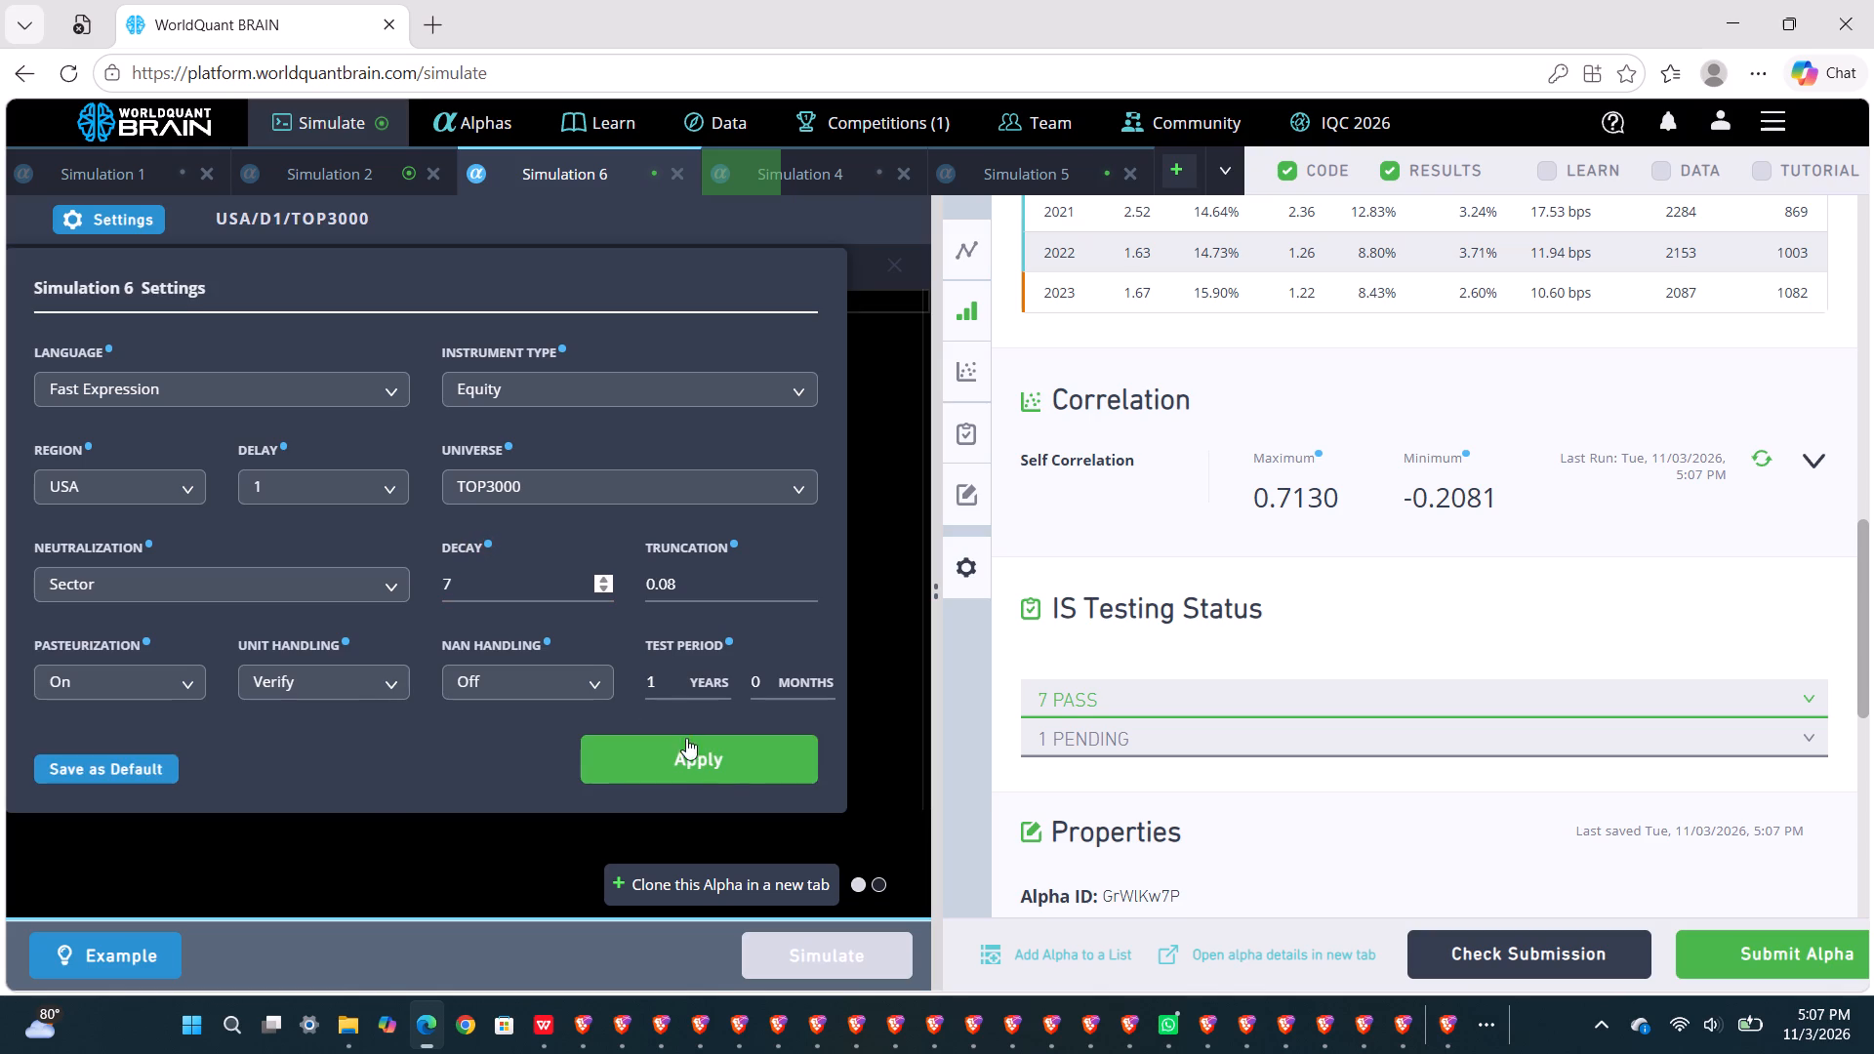
click(733, 760)
click(804, 952)
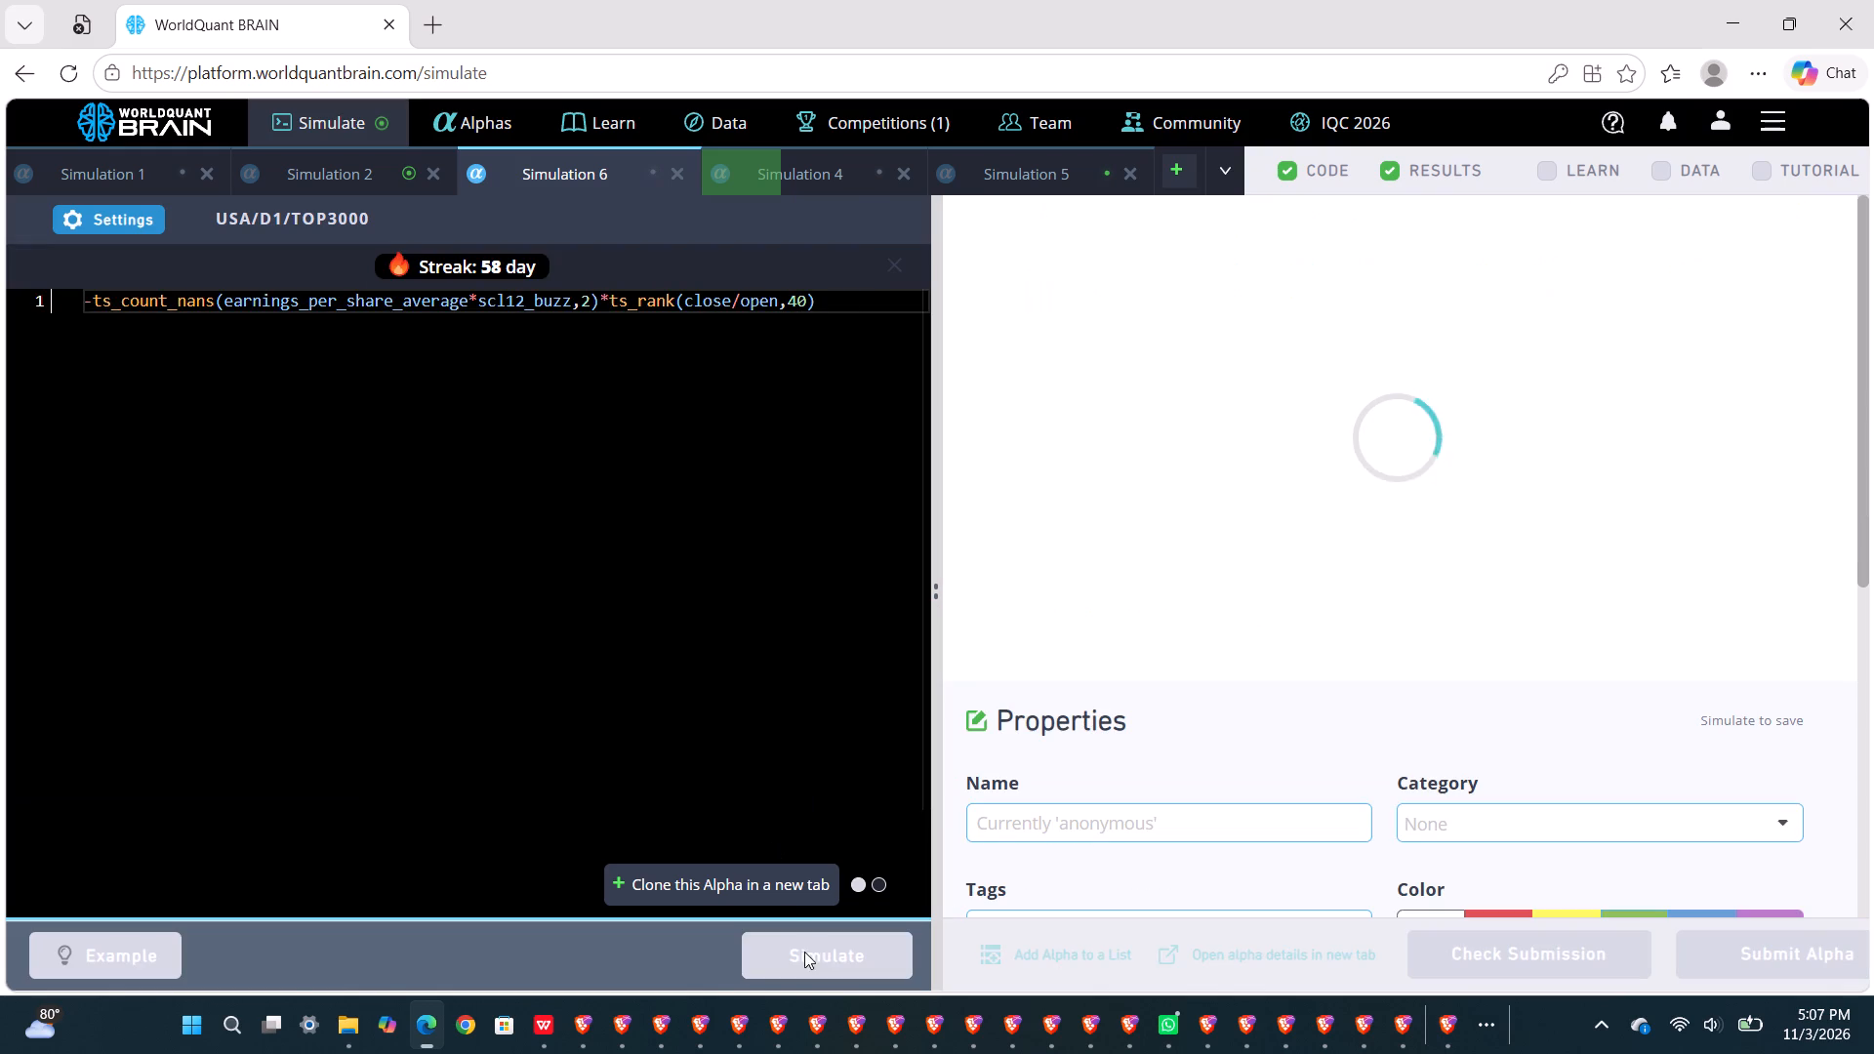
Show the test period for Simulation 2's alpha and review its IS summary and failed IS tests.
click(350, 179)
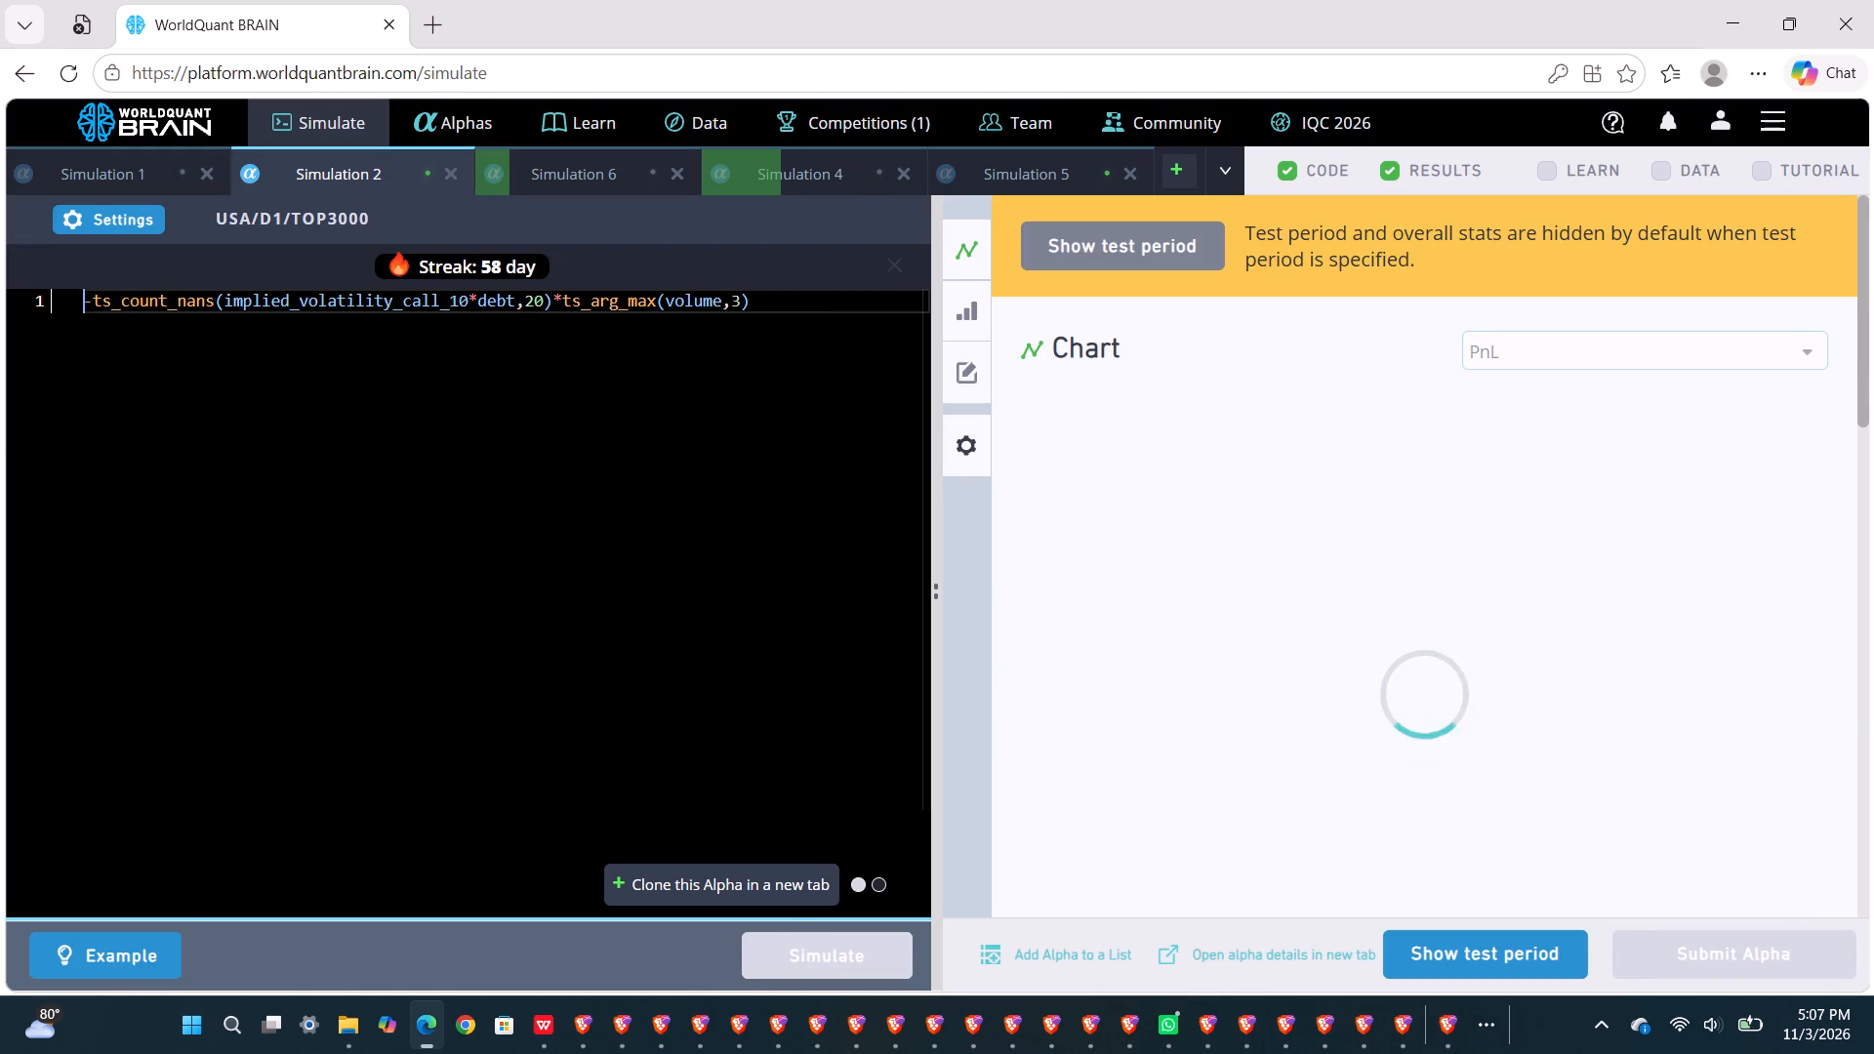
click(1441, 949)
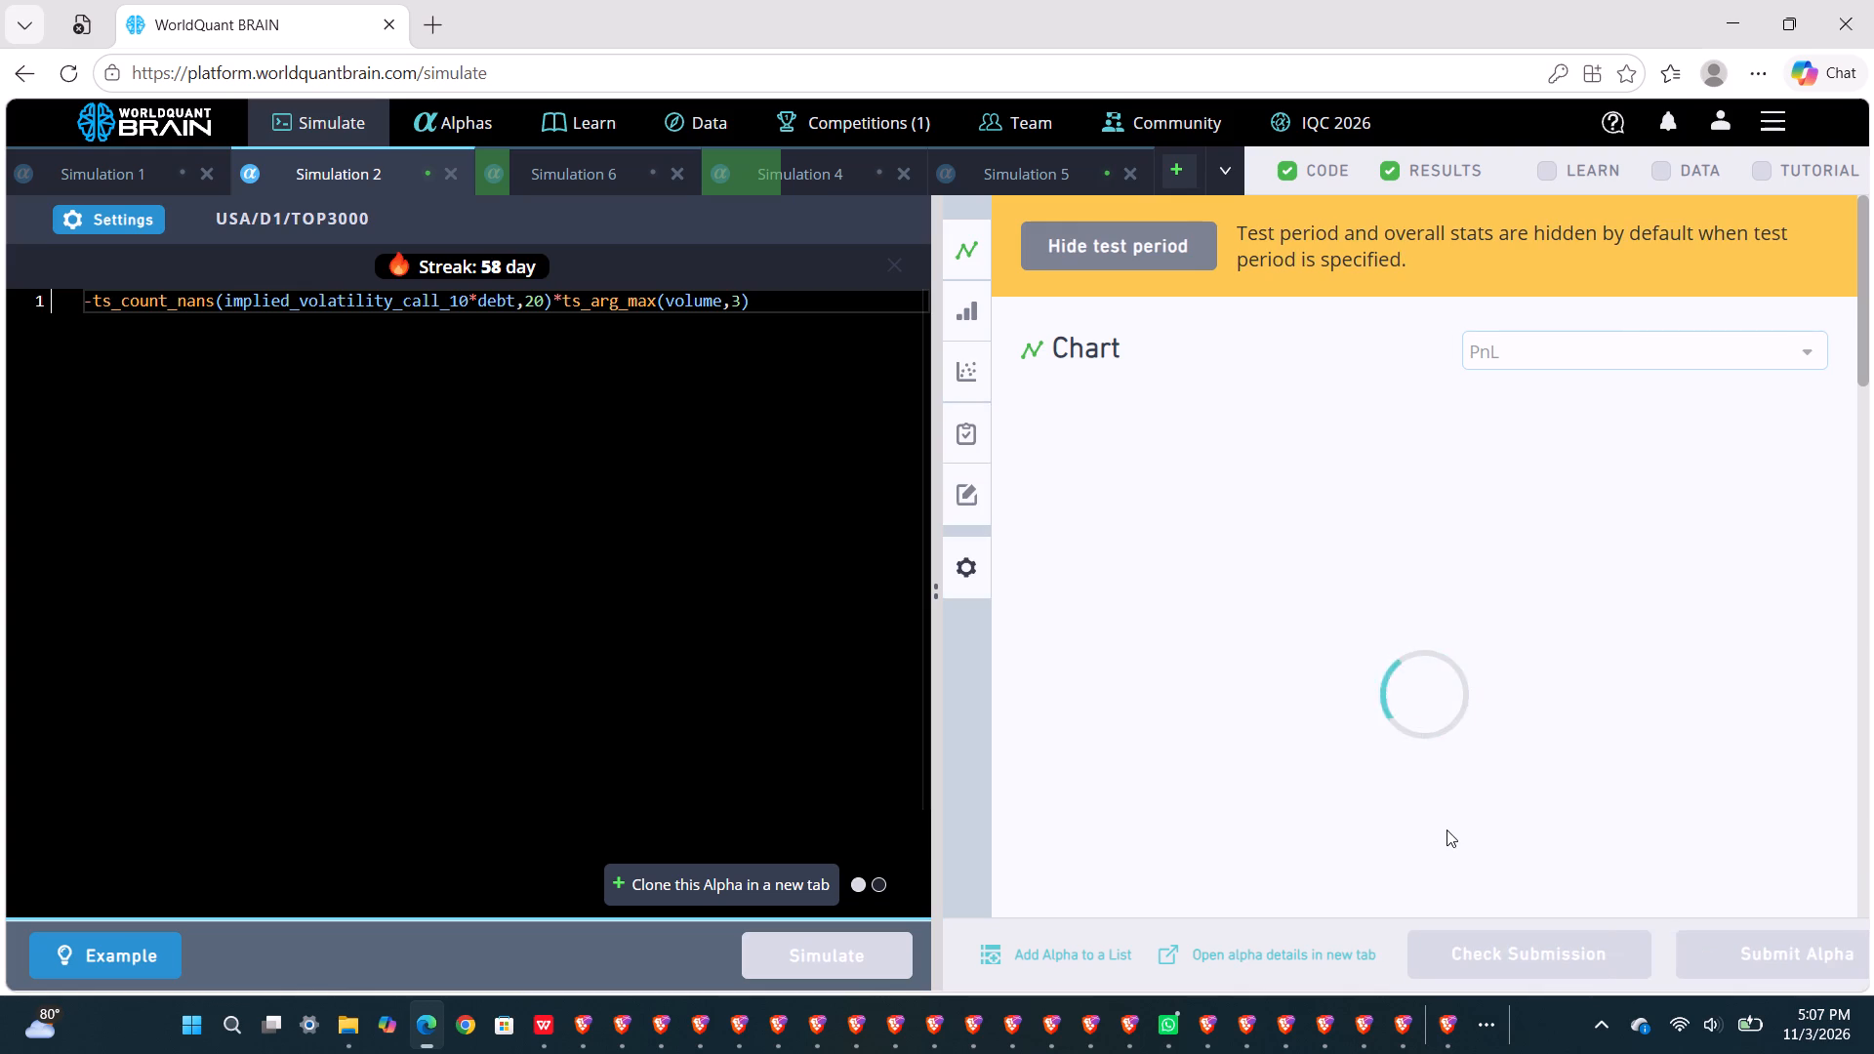
scroll(1446, 830, down, 6)
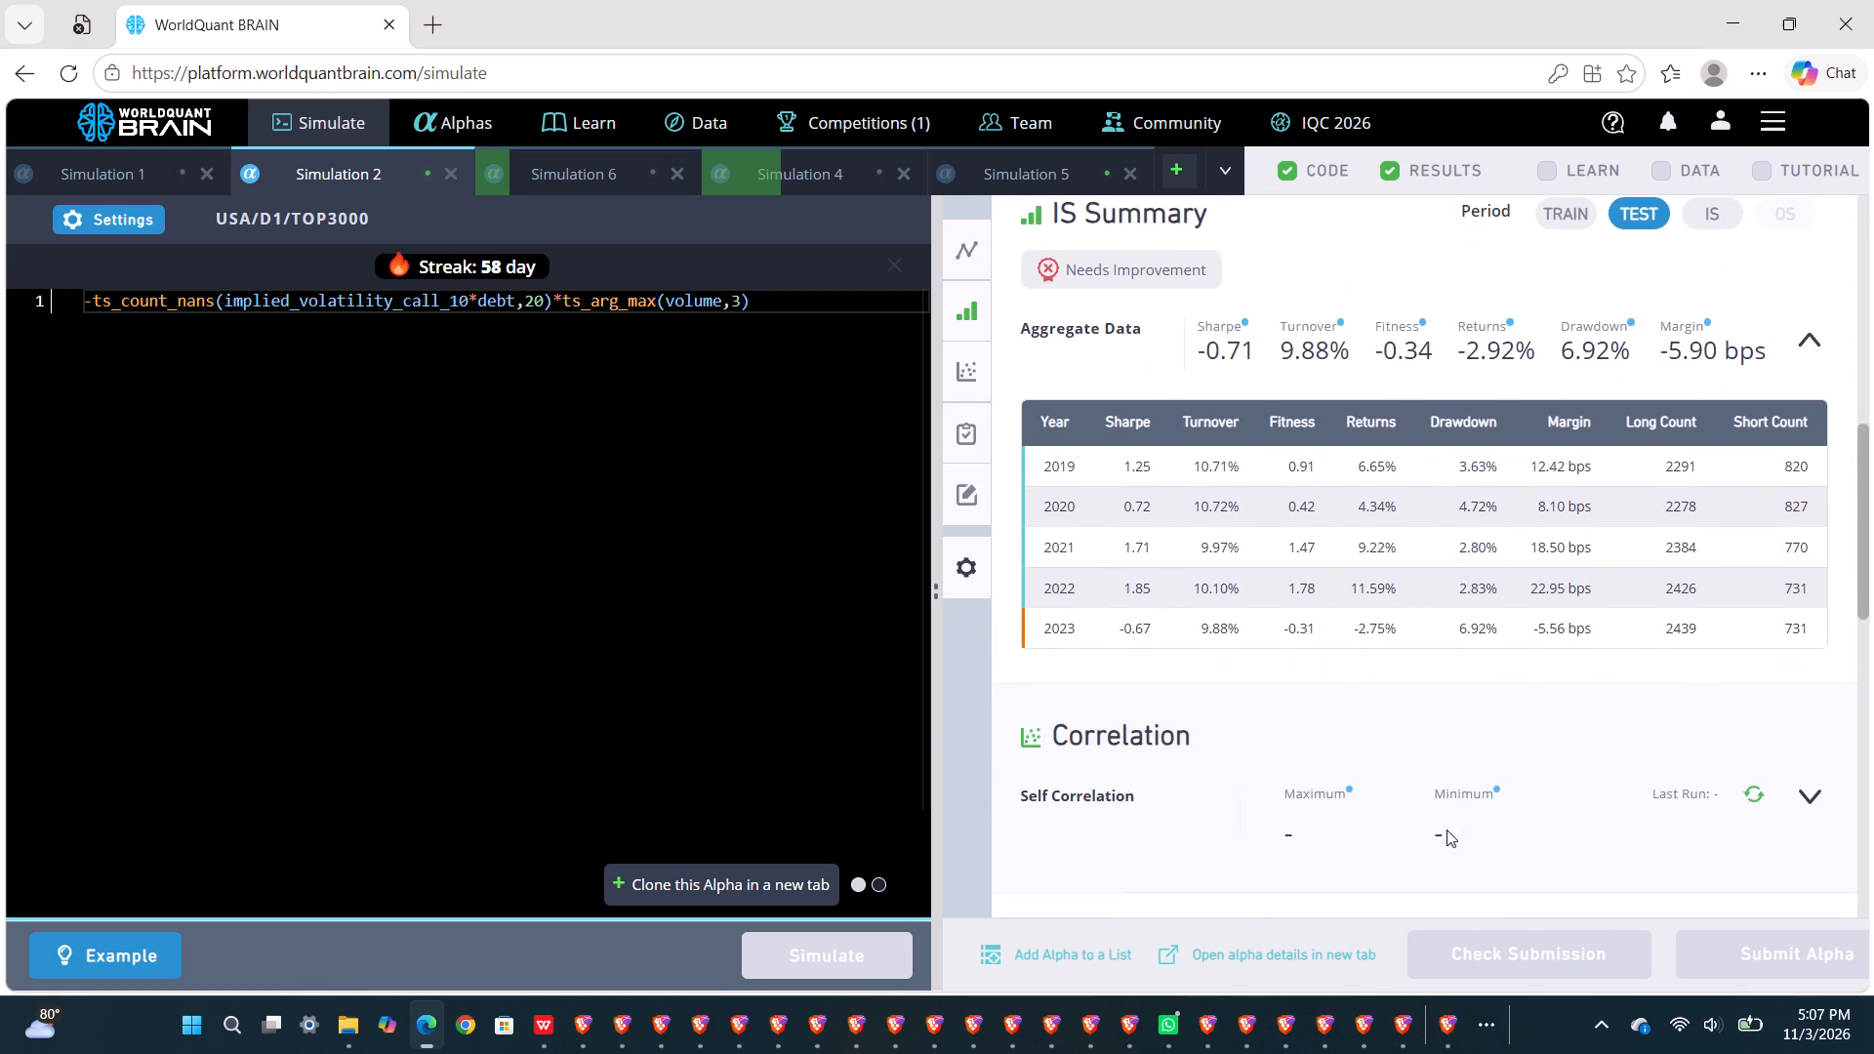
scroll(1446, 830, down, 1)
click(1376, 795)
click(1338, 776)
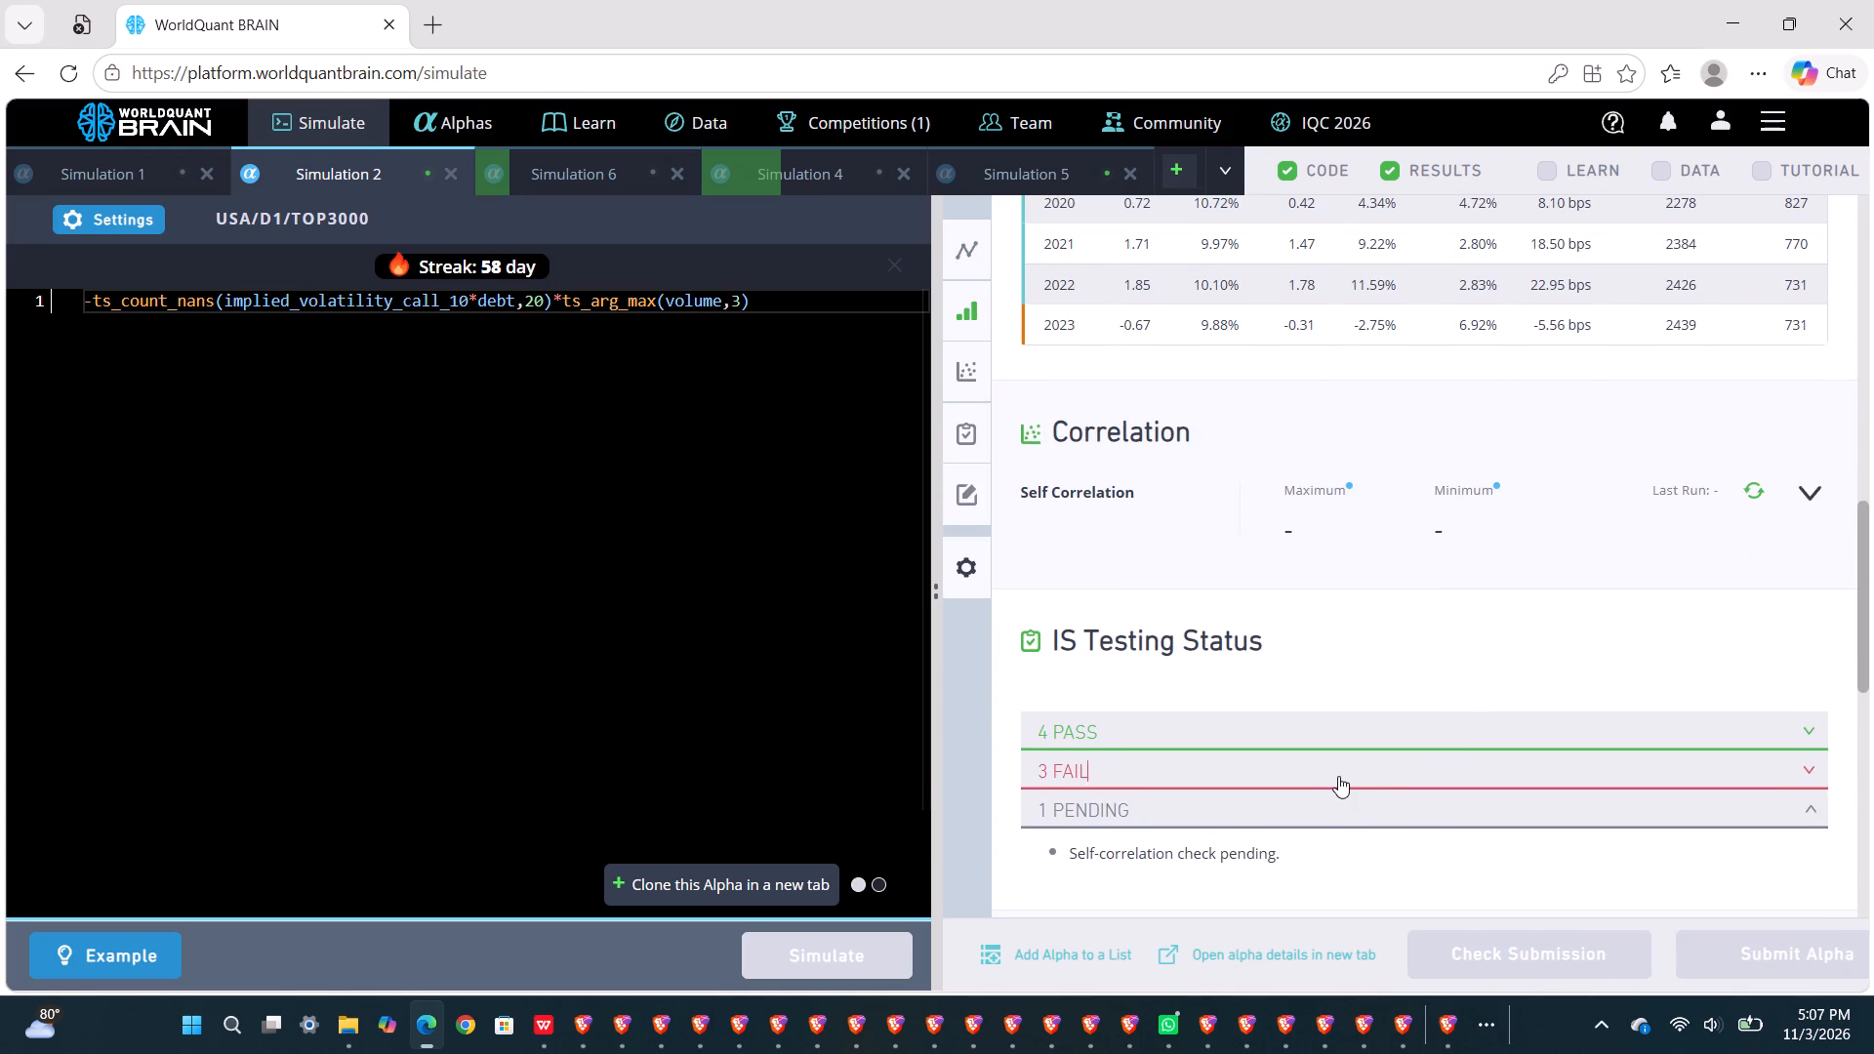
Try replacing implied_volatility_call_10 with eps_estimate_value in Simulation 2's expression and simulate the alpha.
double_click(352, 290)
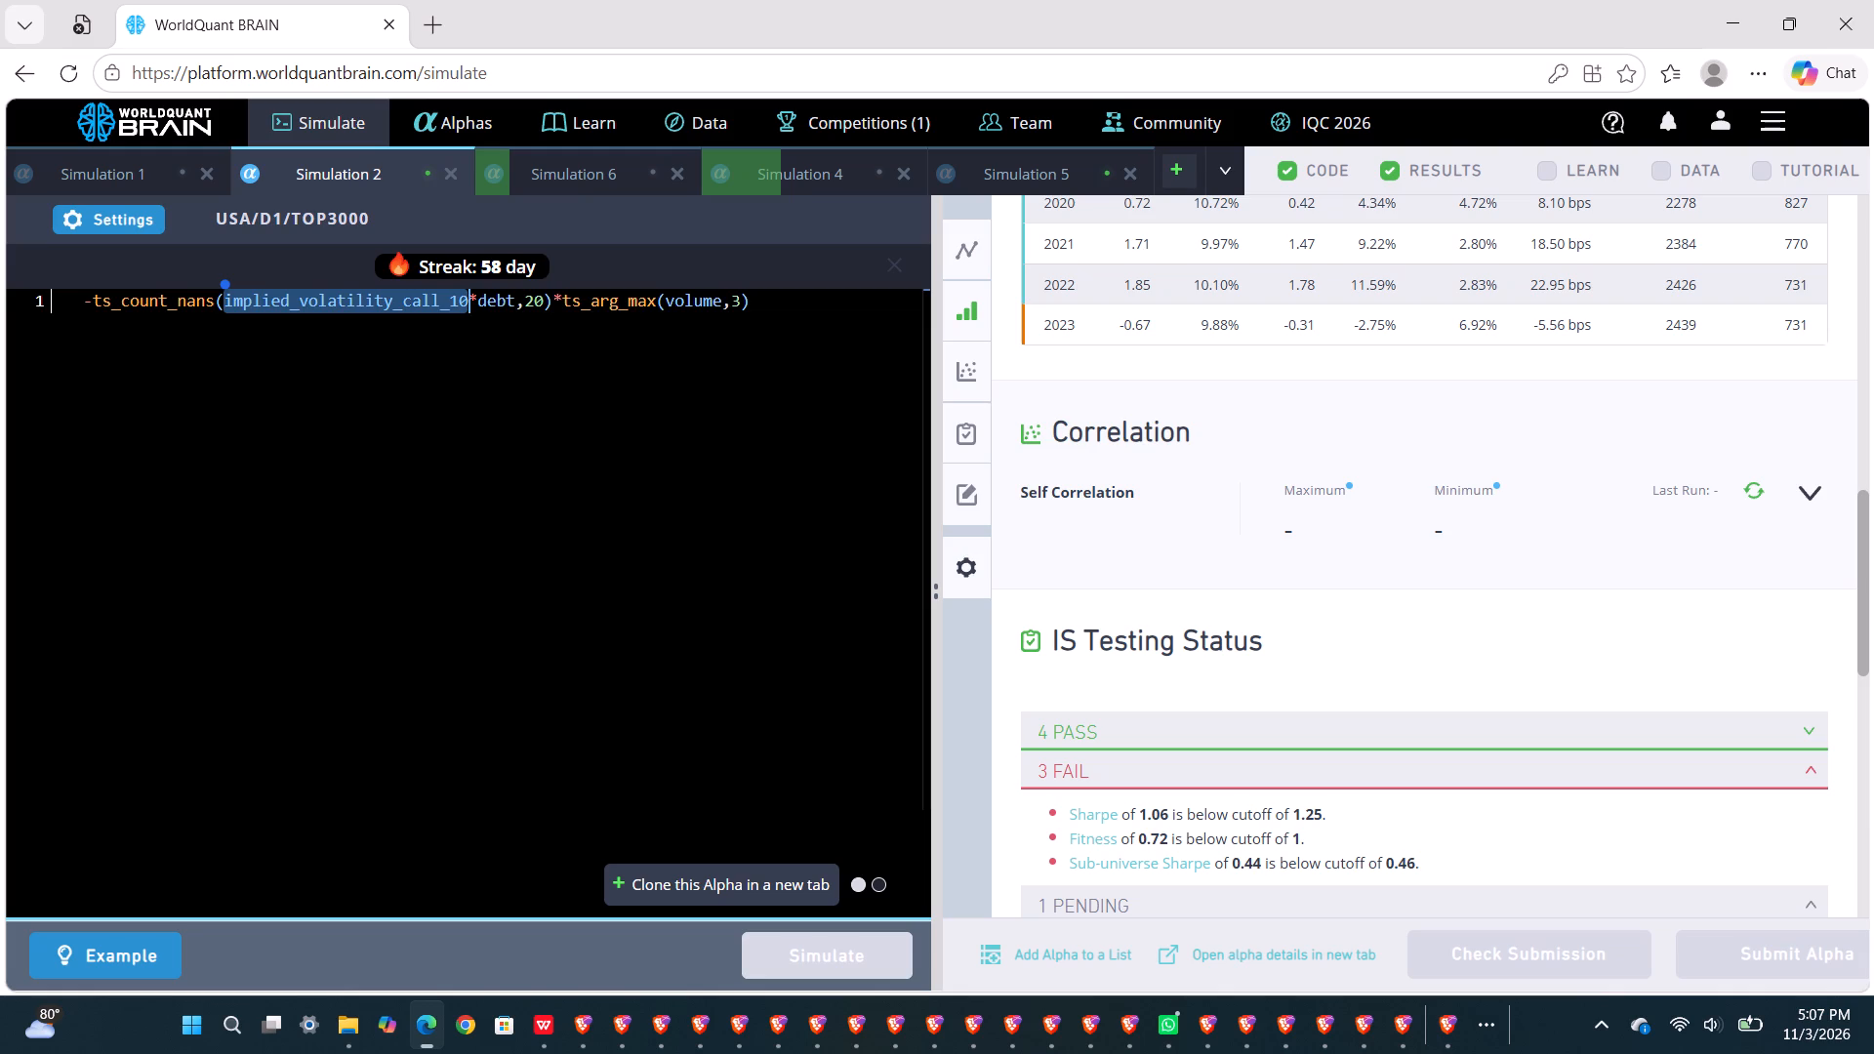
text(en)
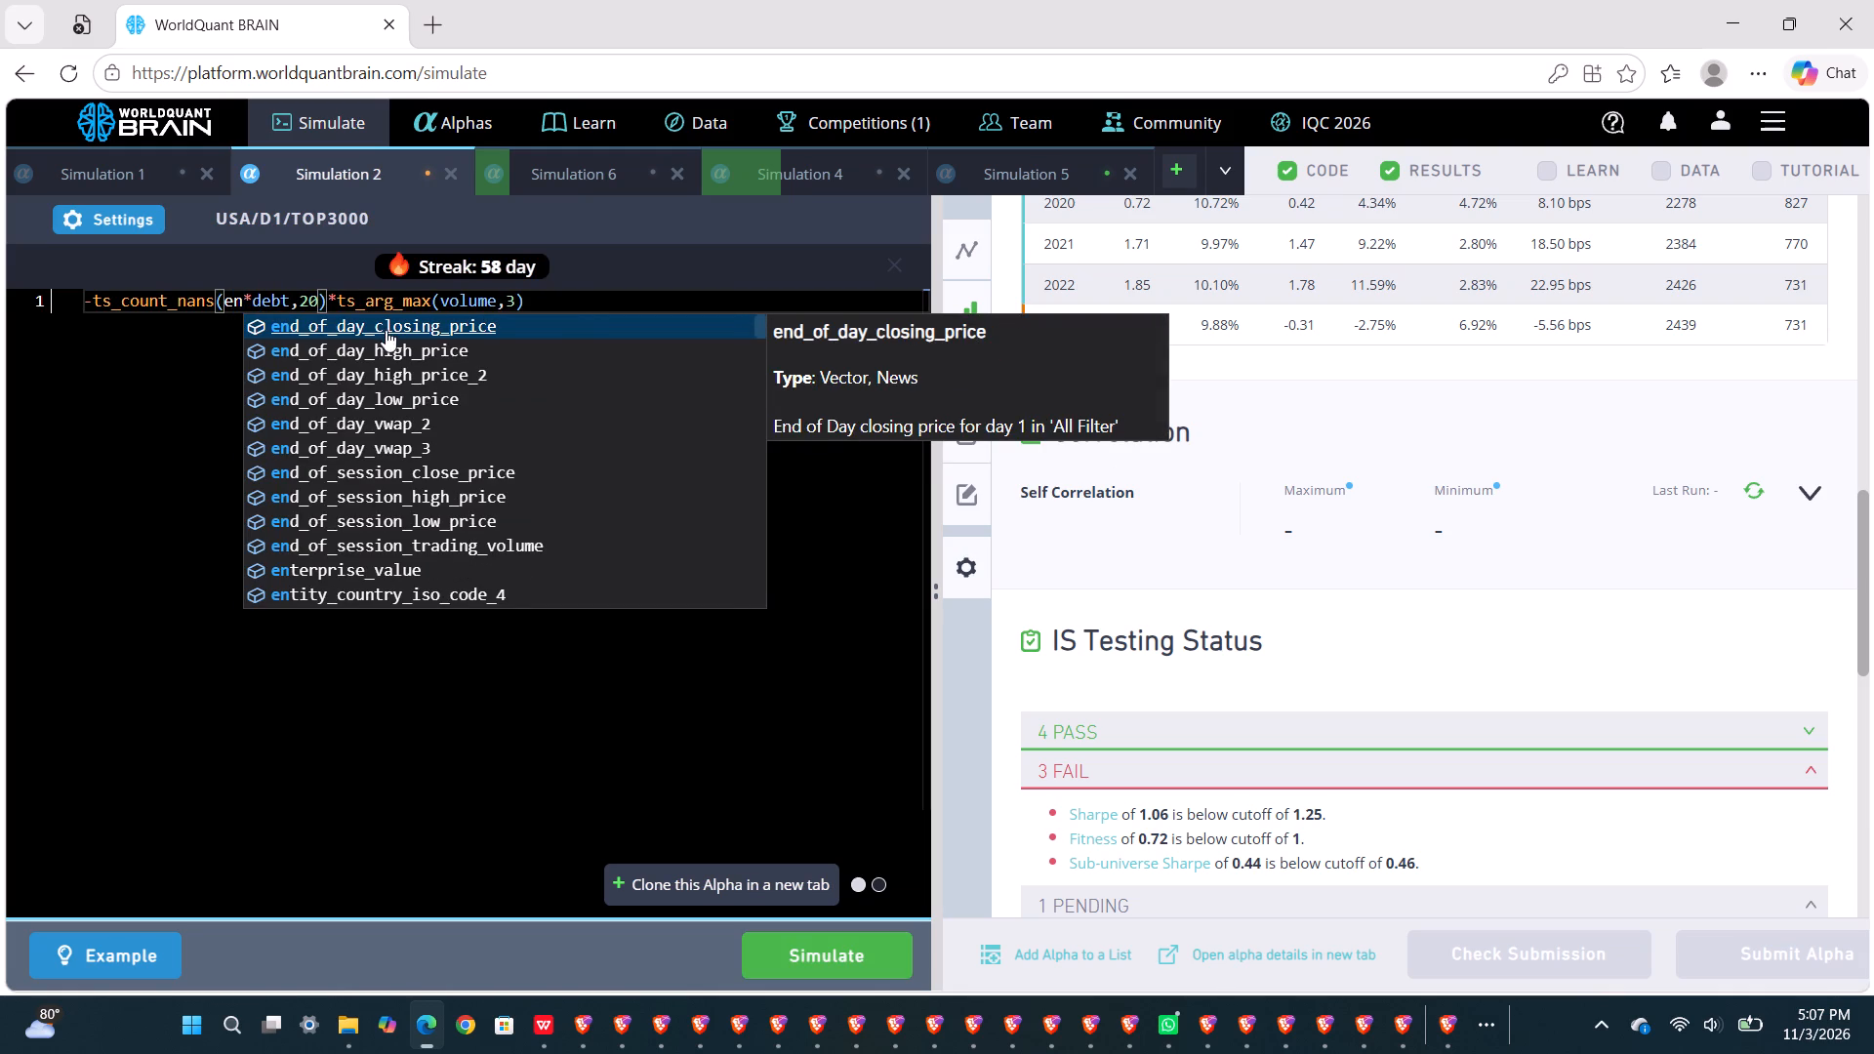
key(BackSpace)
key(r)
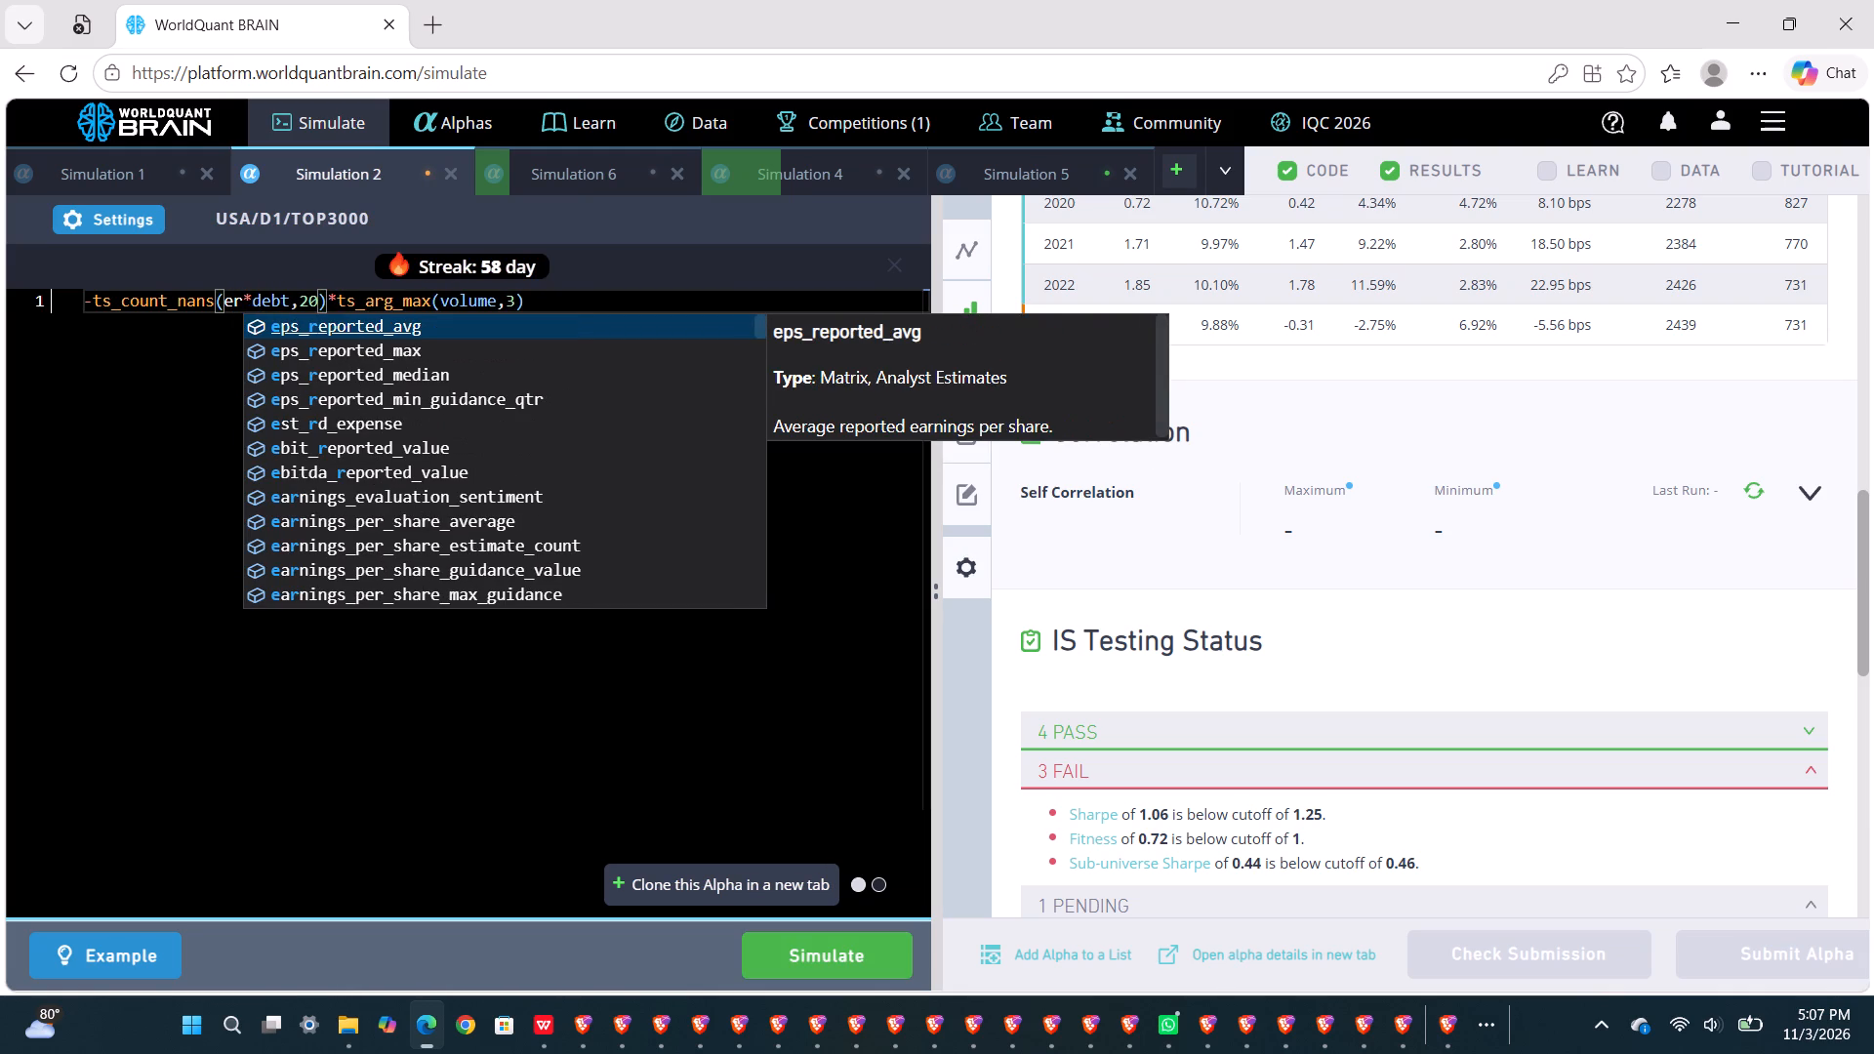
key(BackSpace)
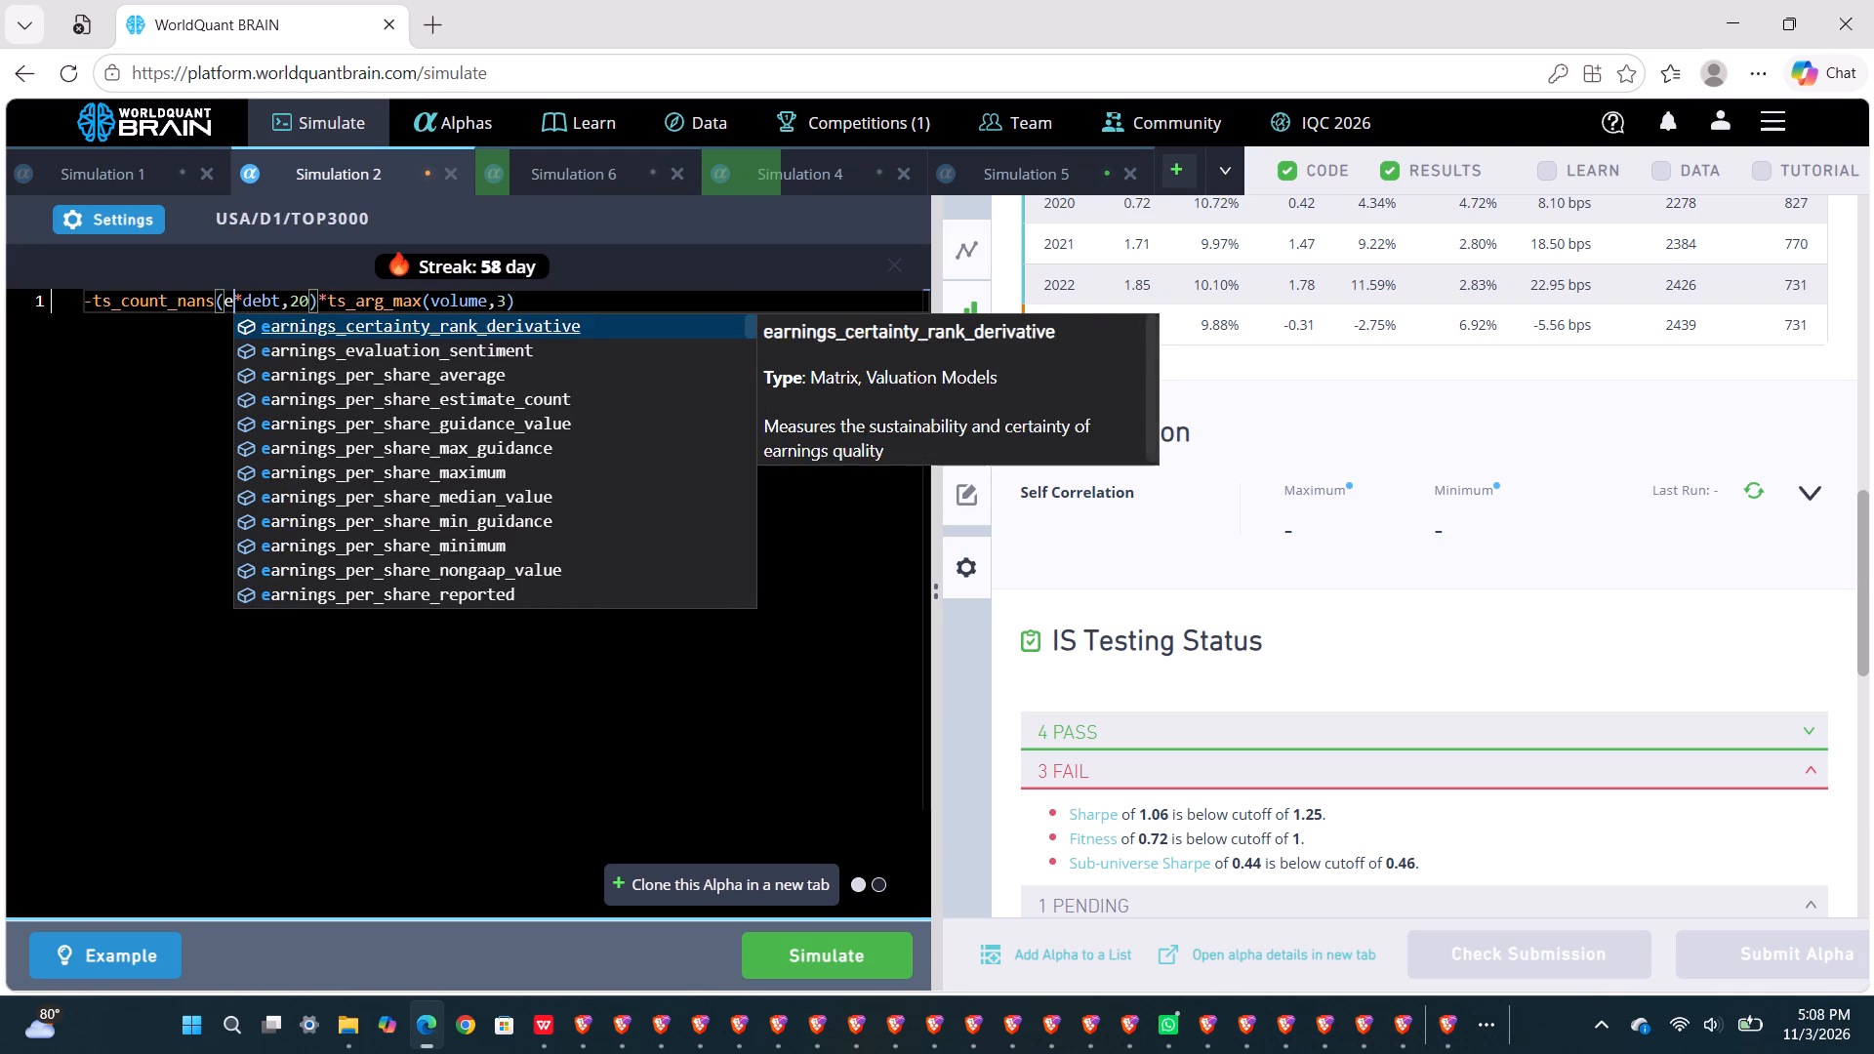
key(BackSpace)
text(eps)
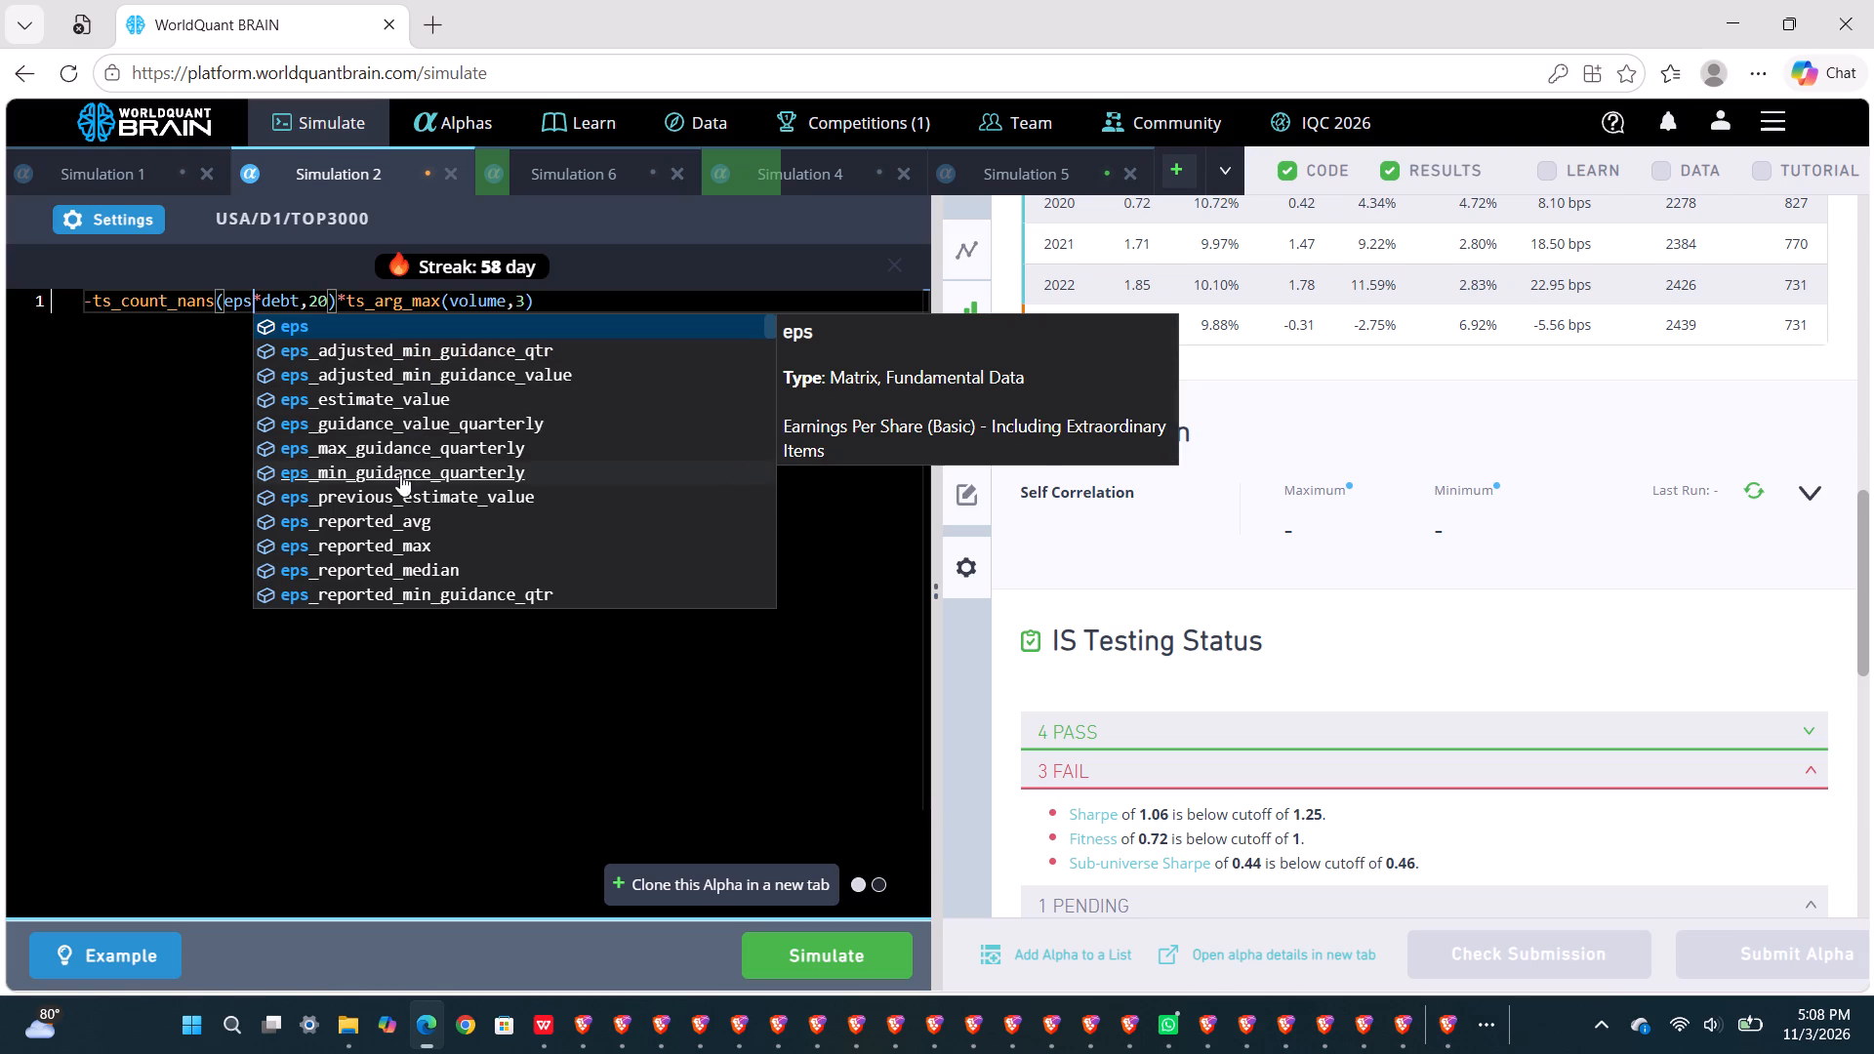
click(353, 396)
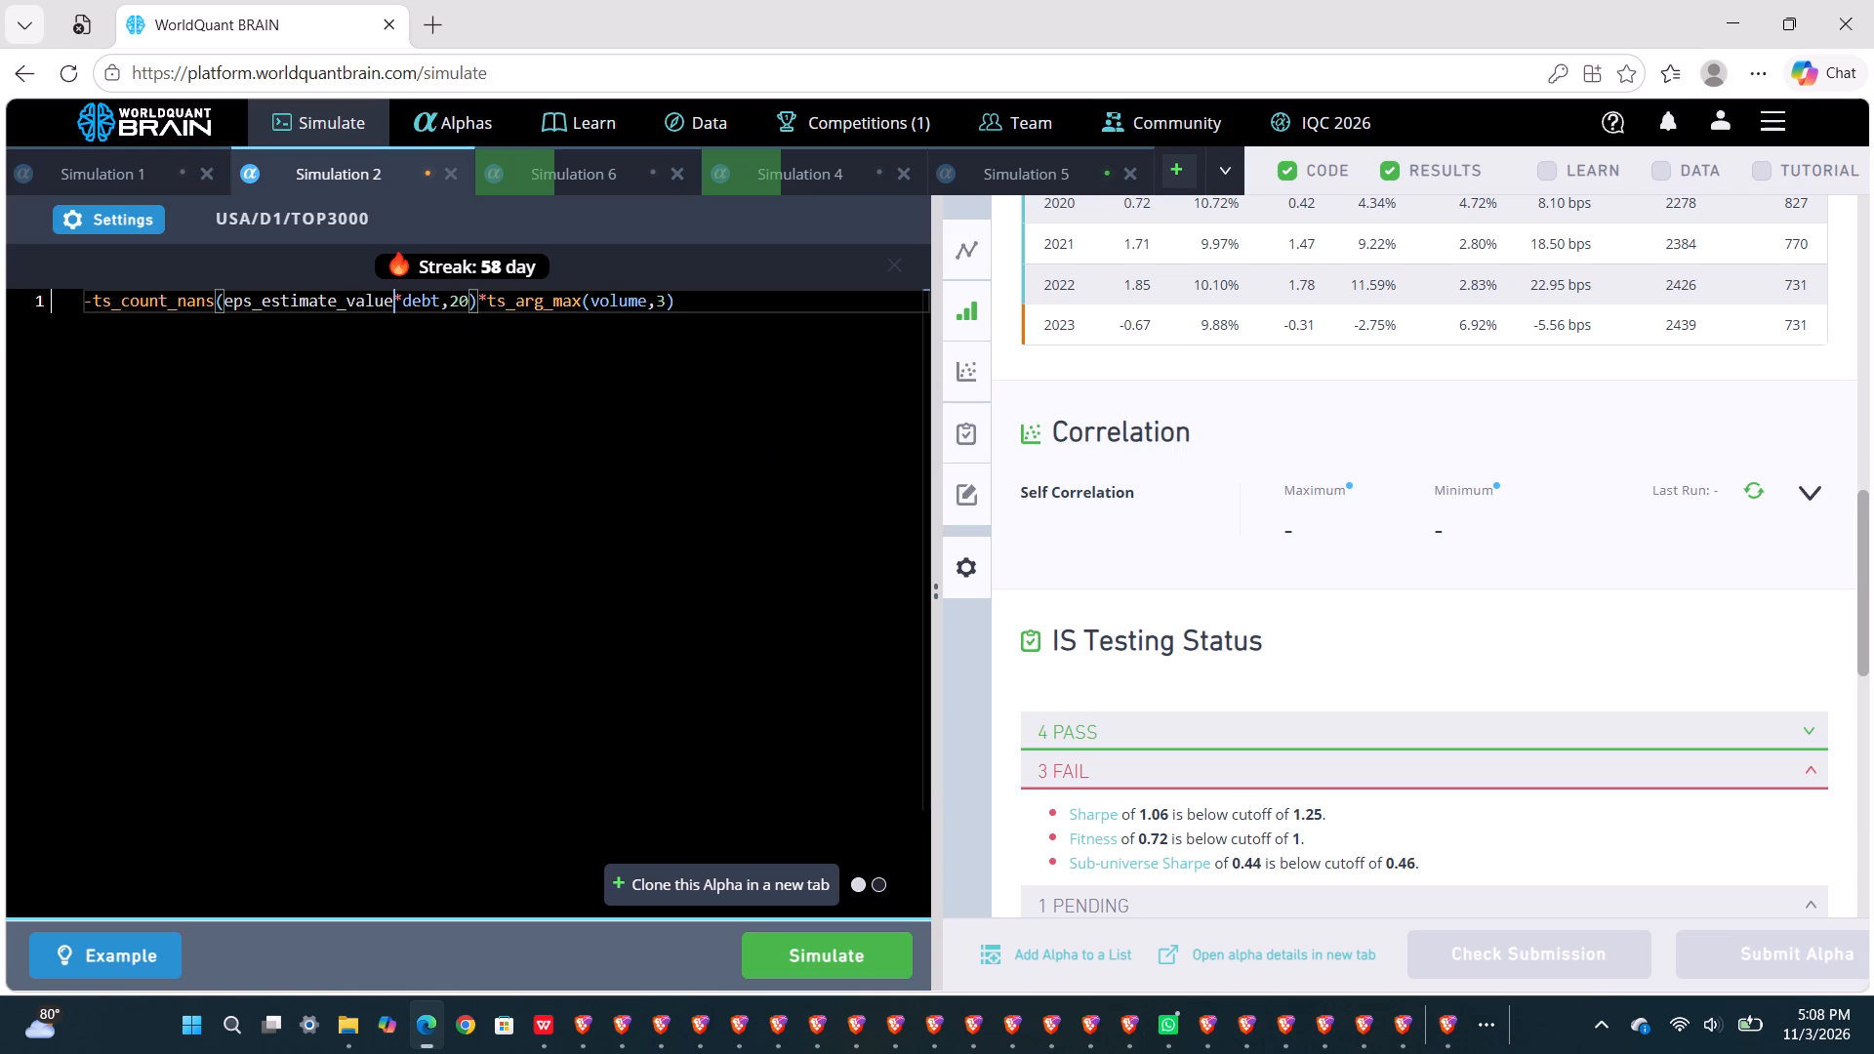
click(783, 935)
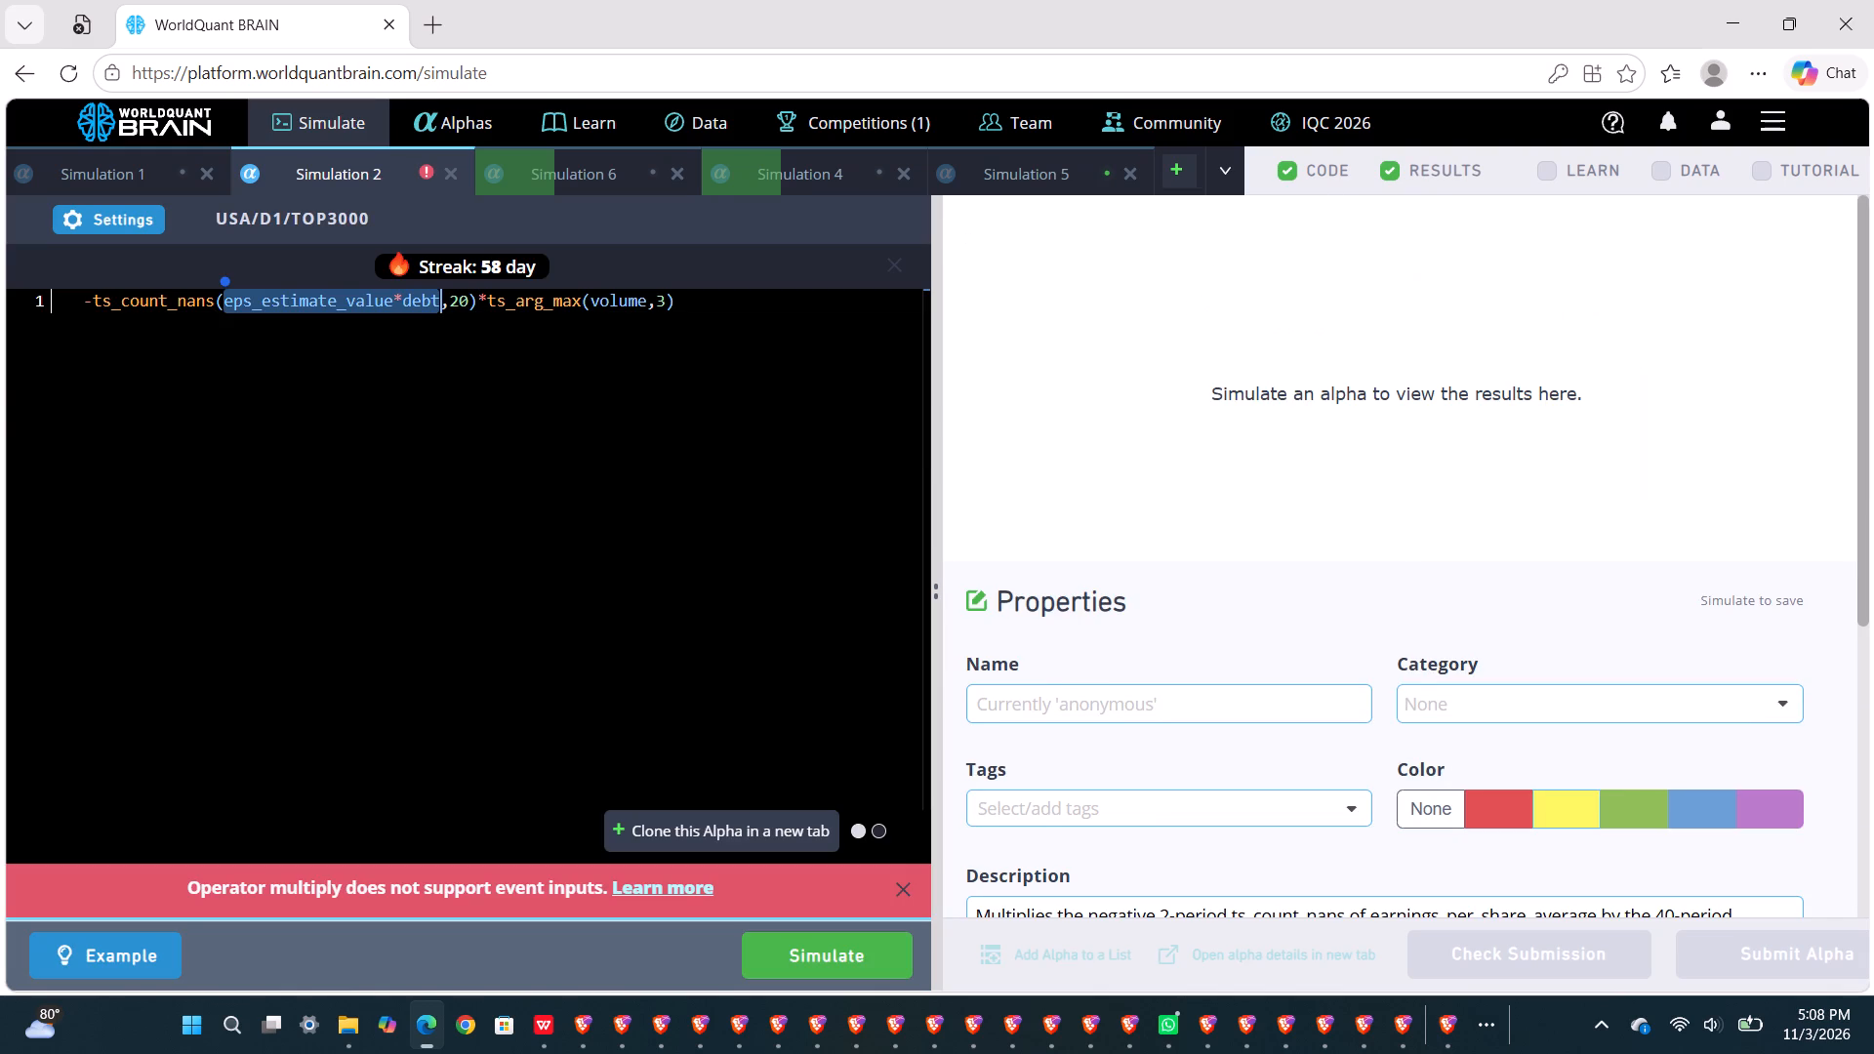
Replace eps_estimate_value with earnings_per_share_maximum in Simulation 2's expression and simulate the alpha.
click(321, 310)
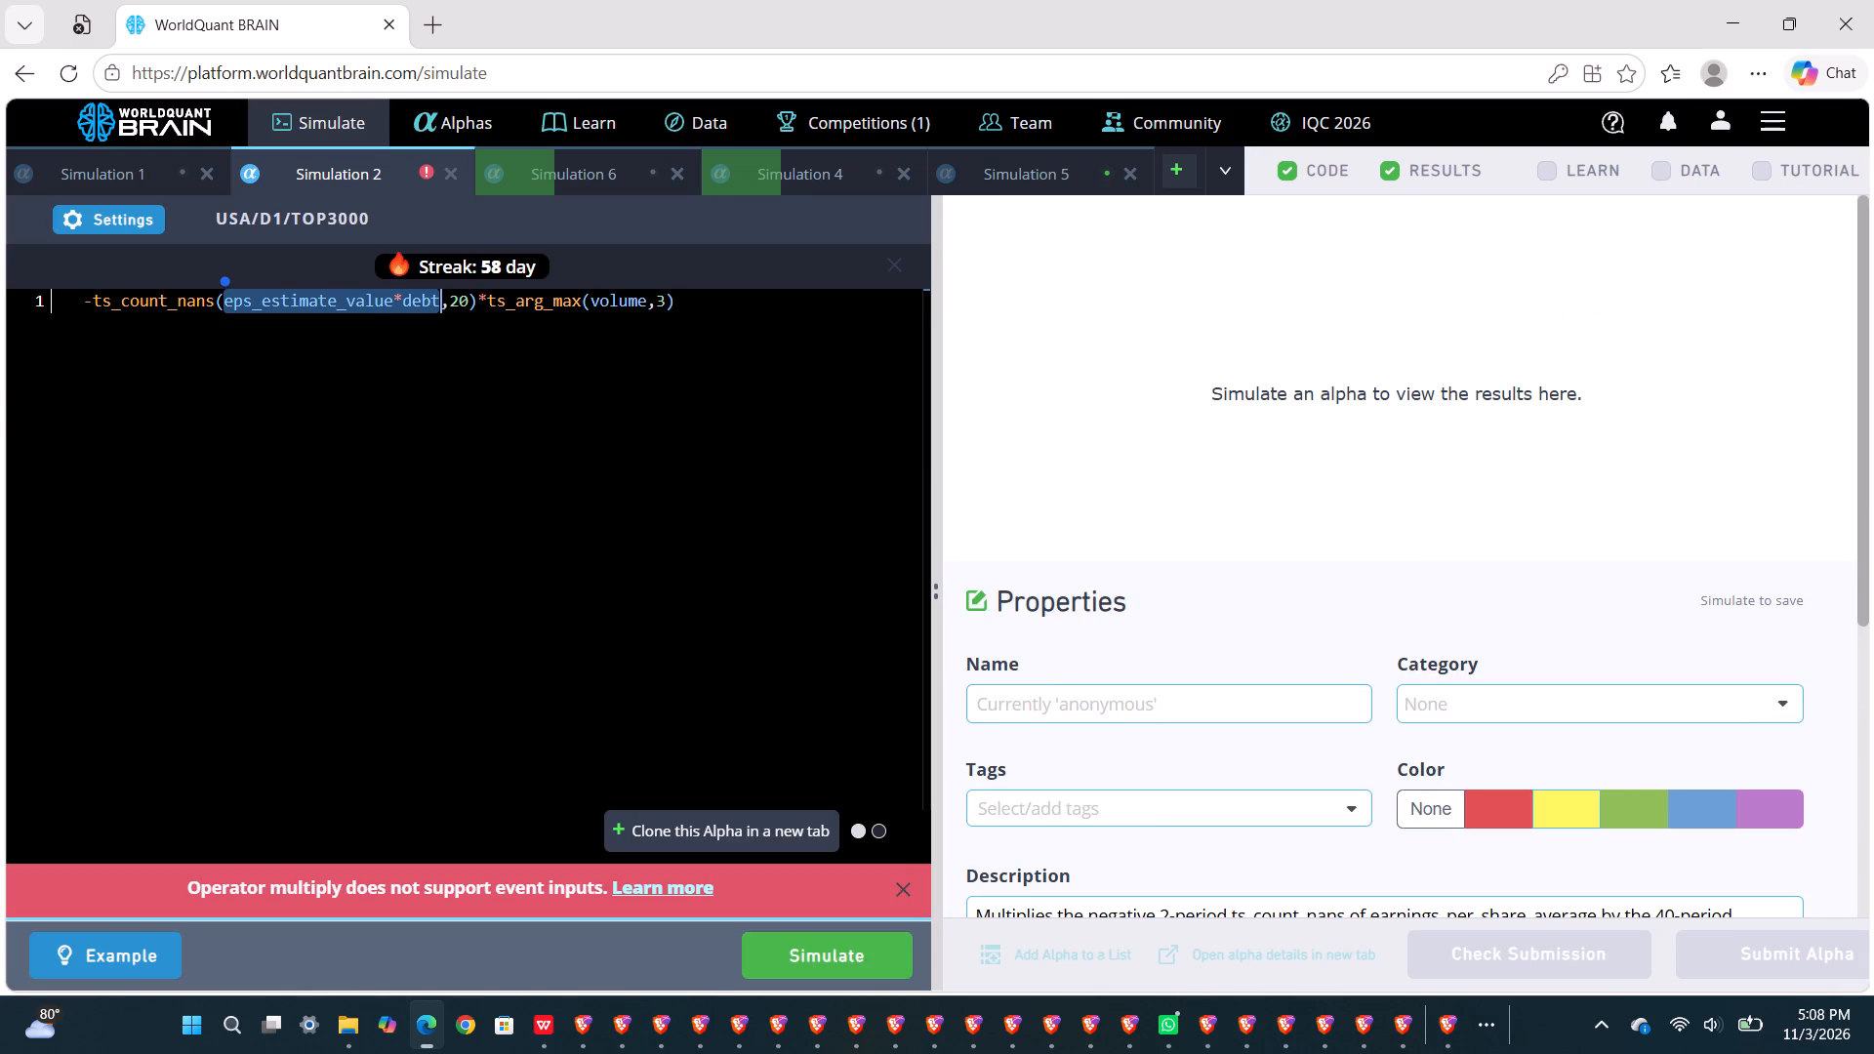
double_click(306, 301)
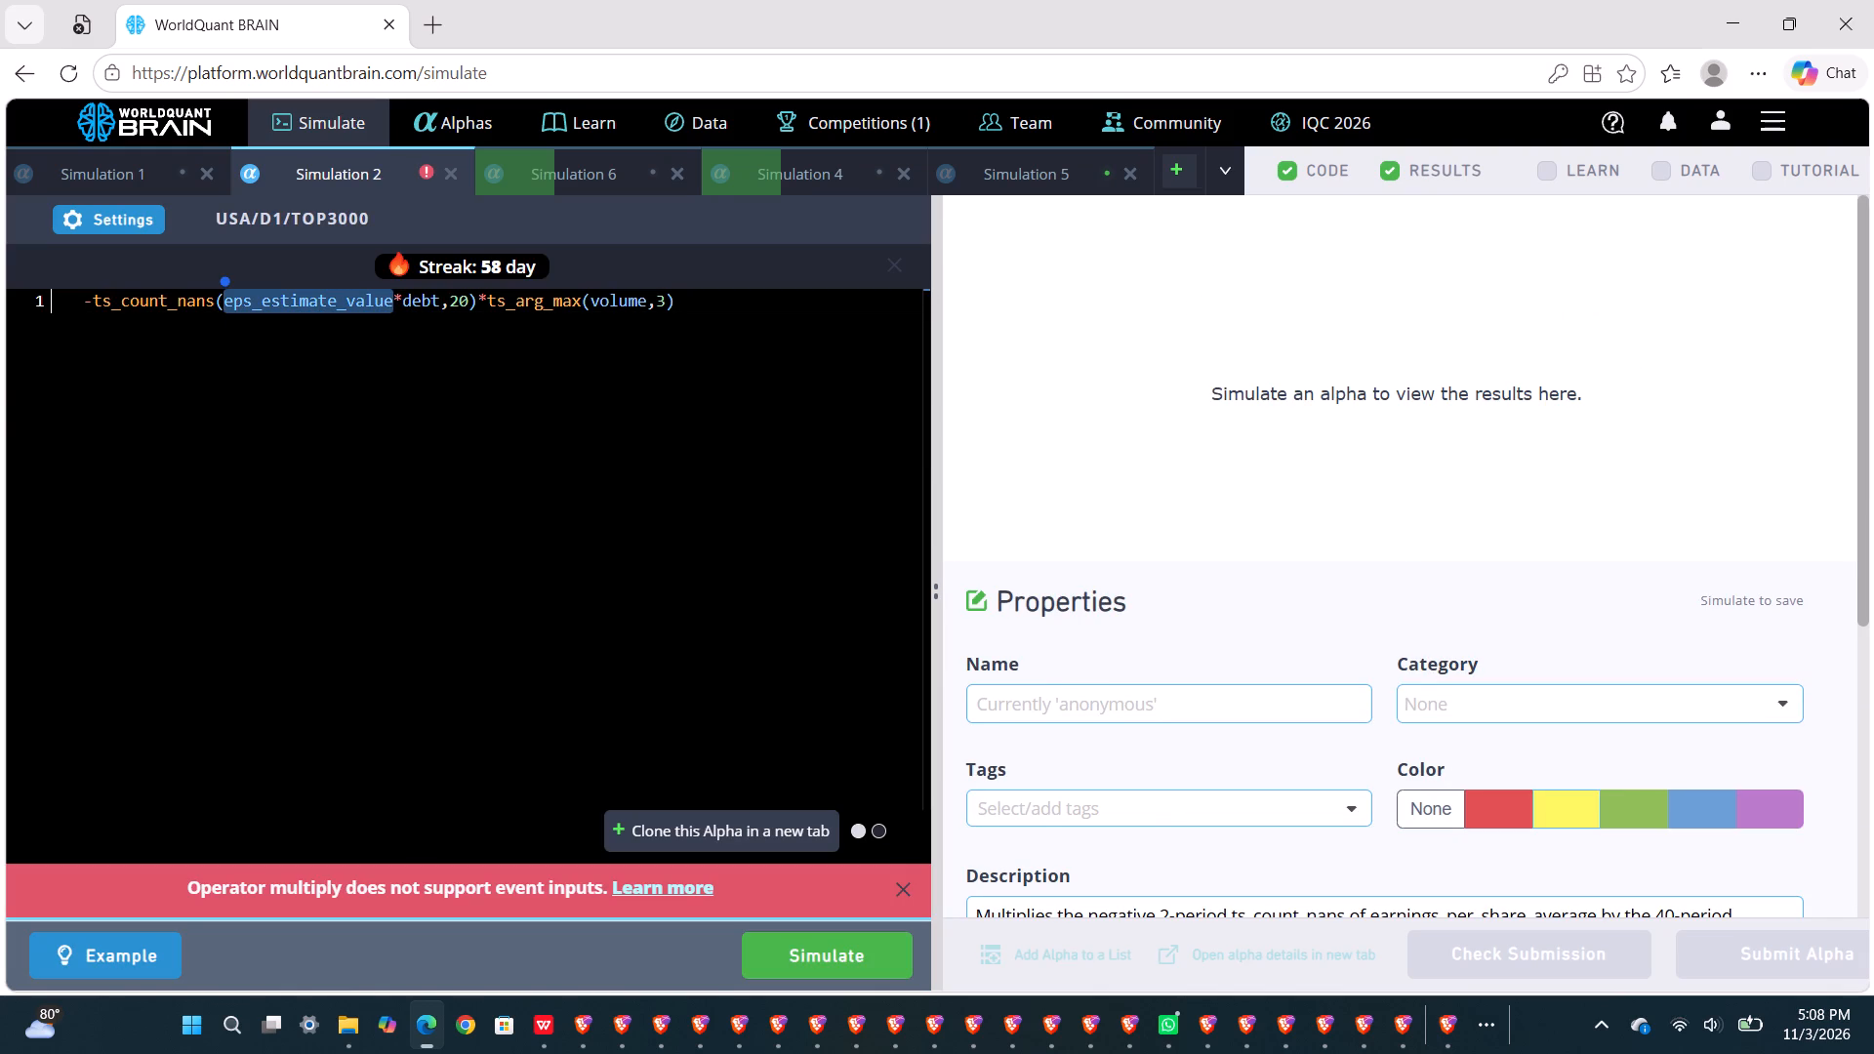
text(ear)
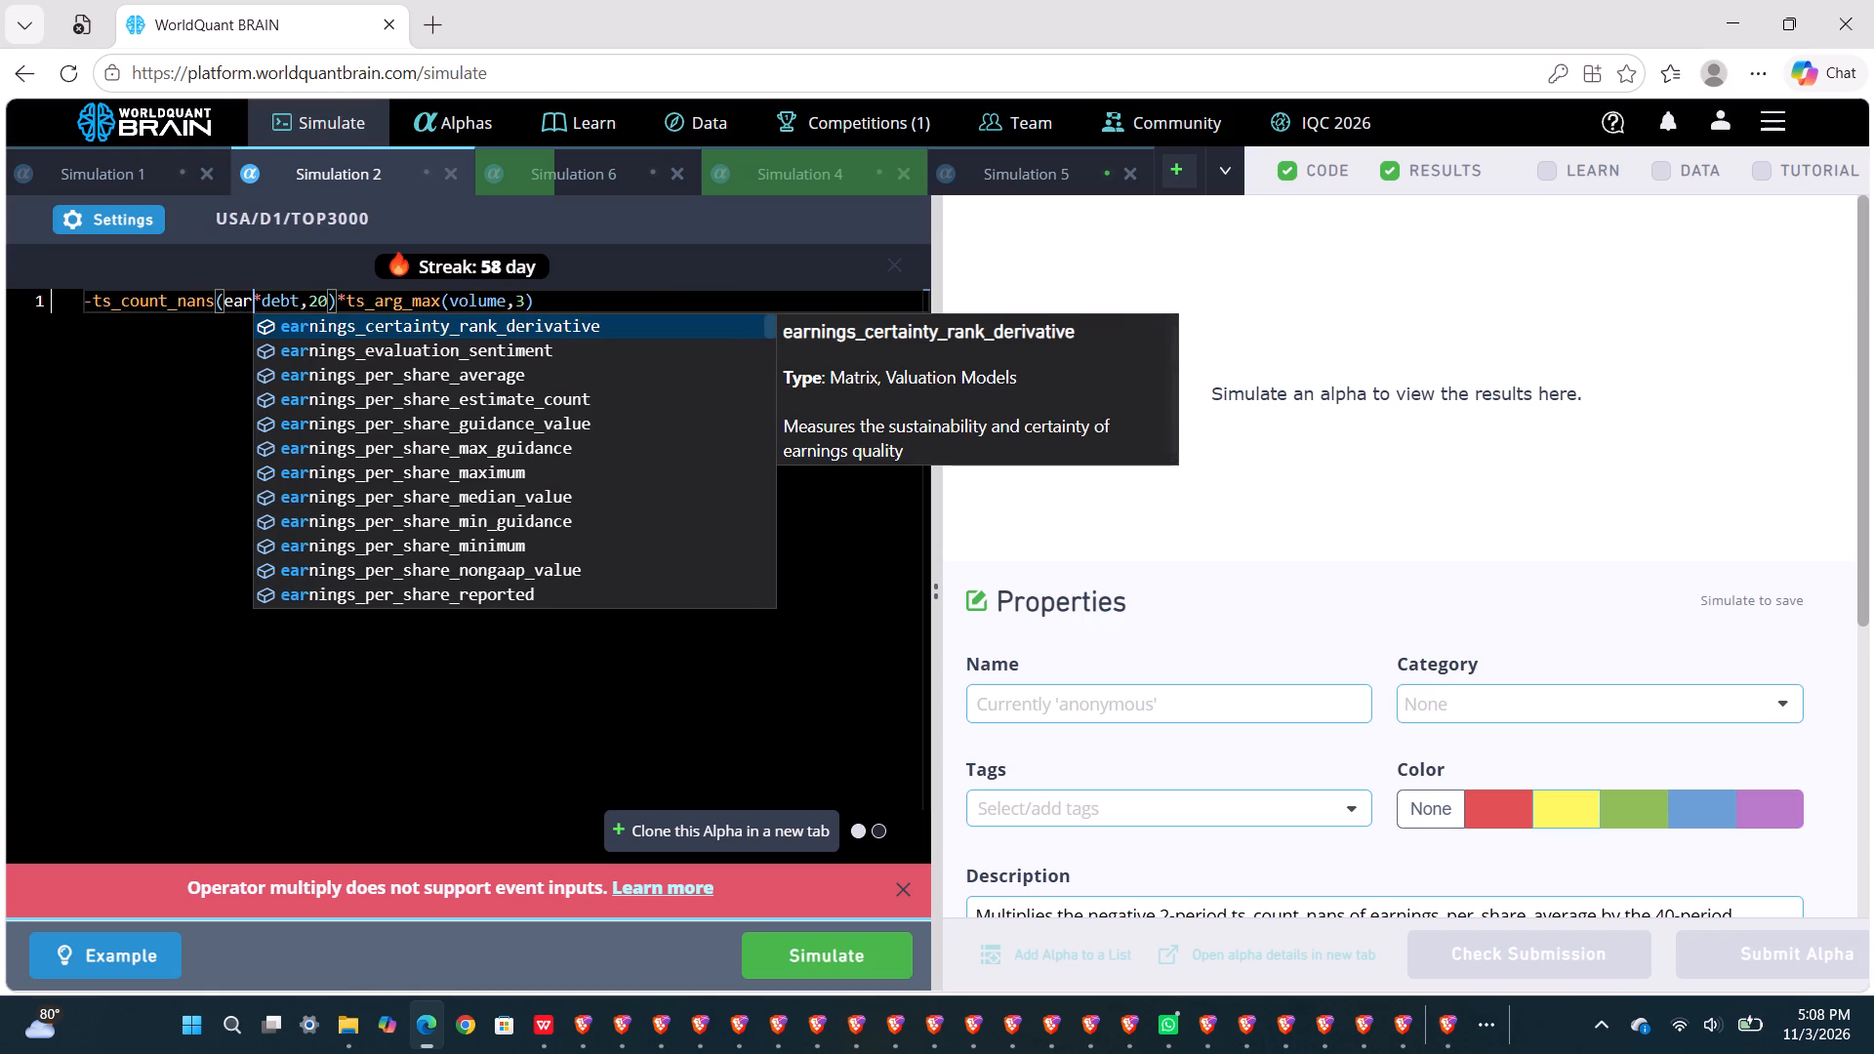
click(427, 468)
click(783, 945)
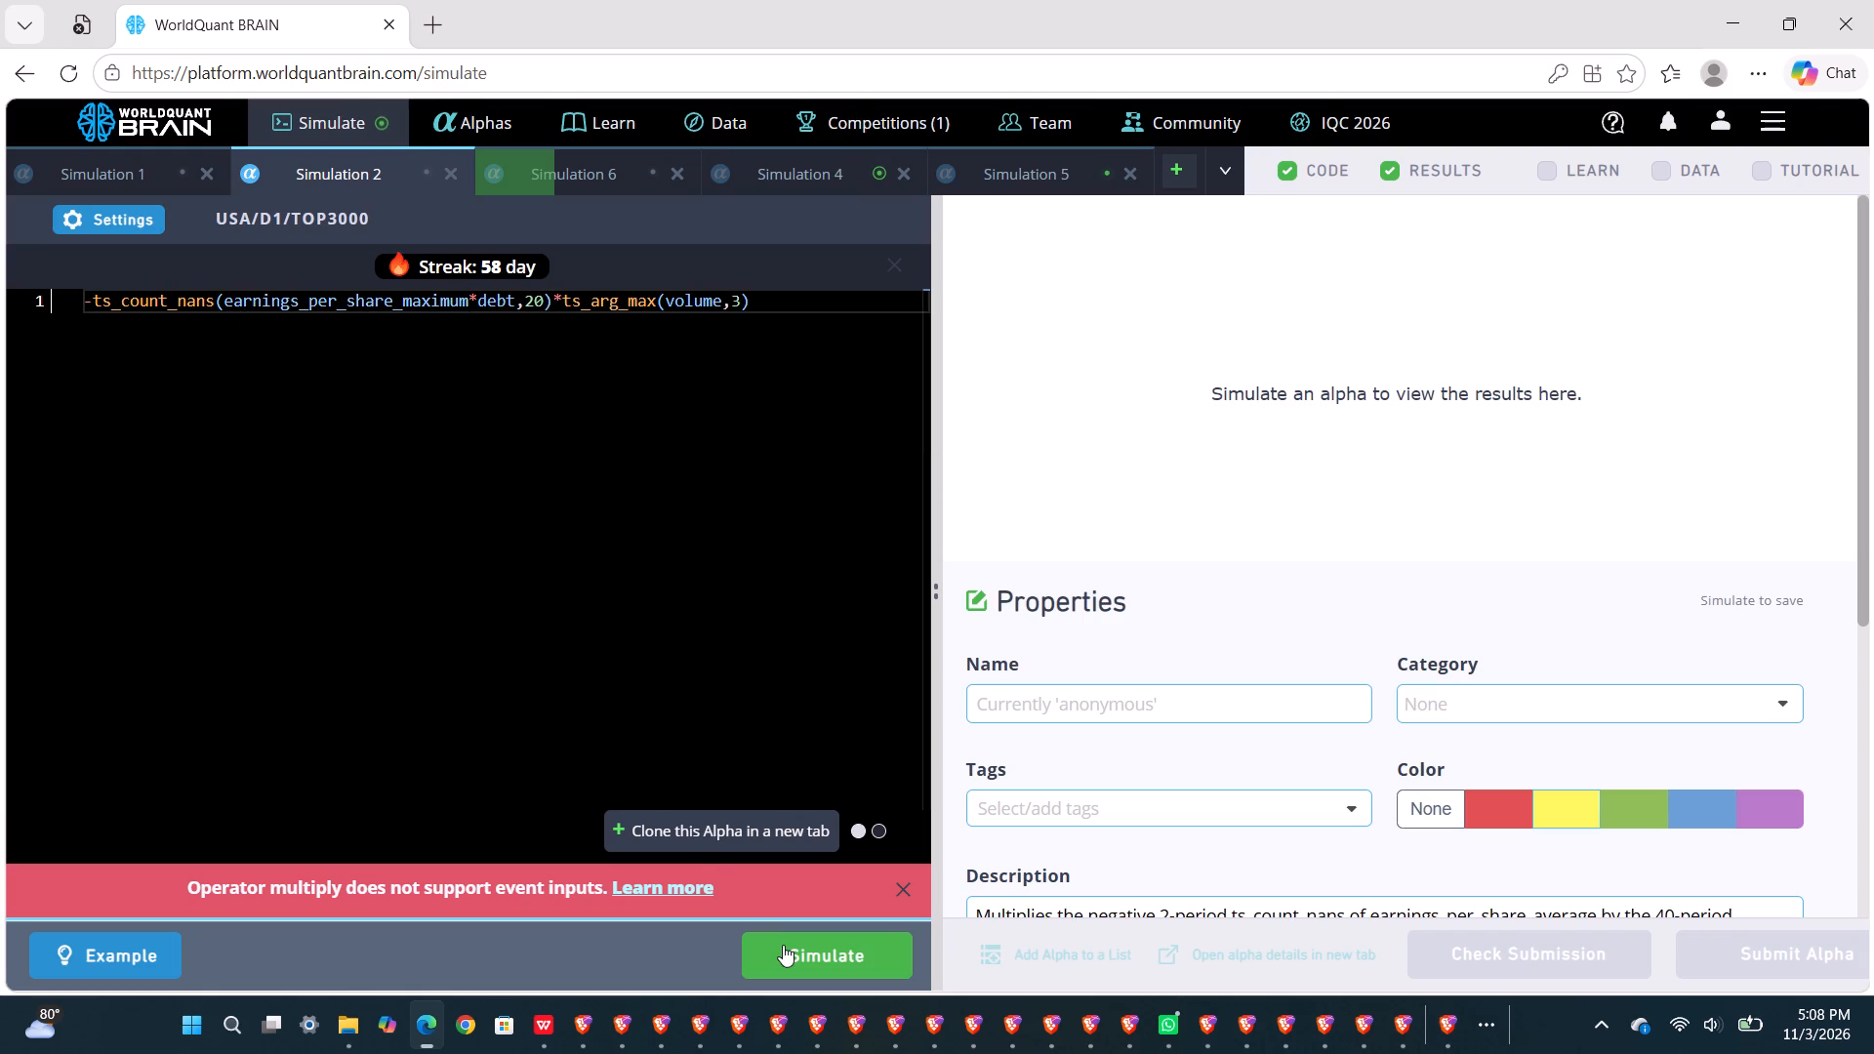
Show the test period for Simulation 4's alpha and examine its PnL chart.
click(757, 166)
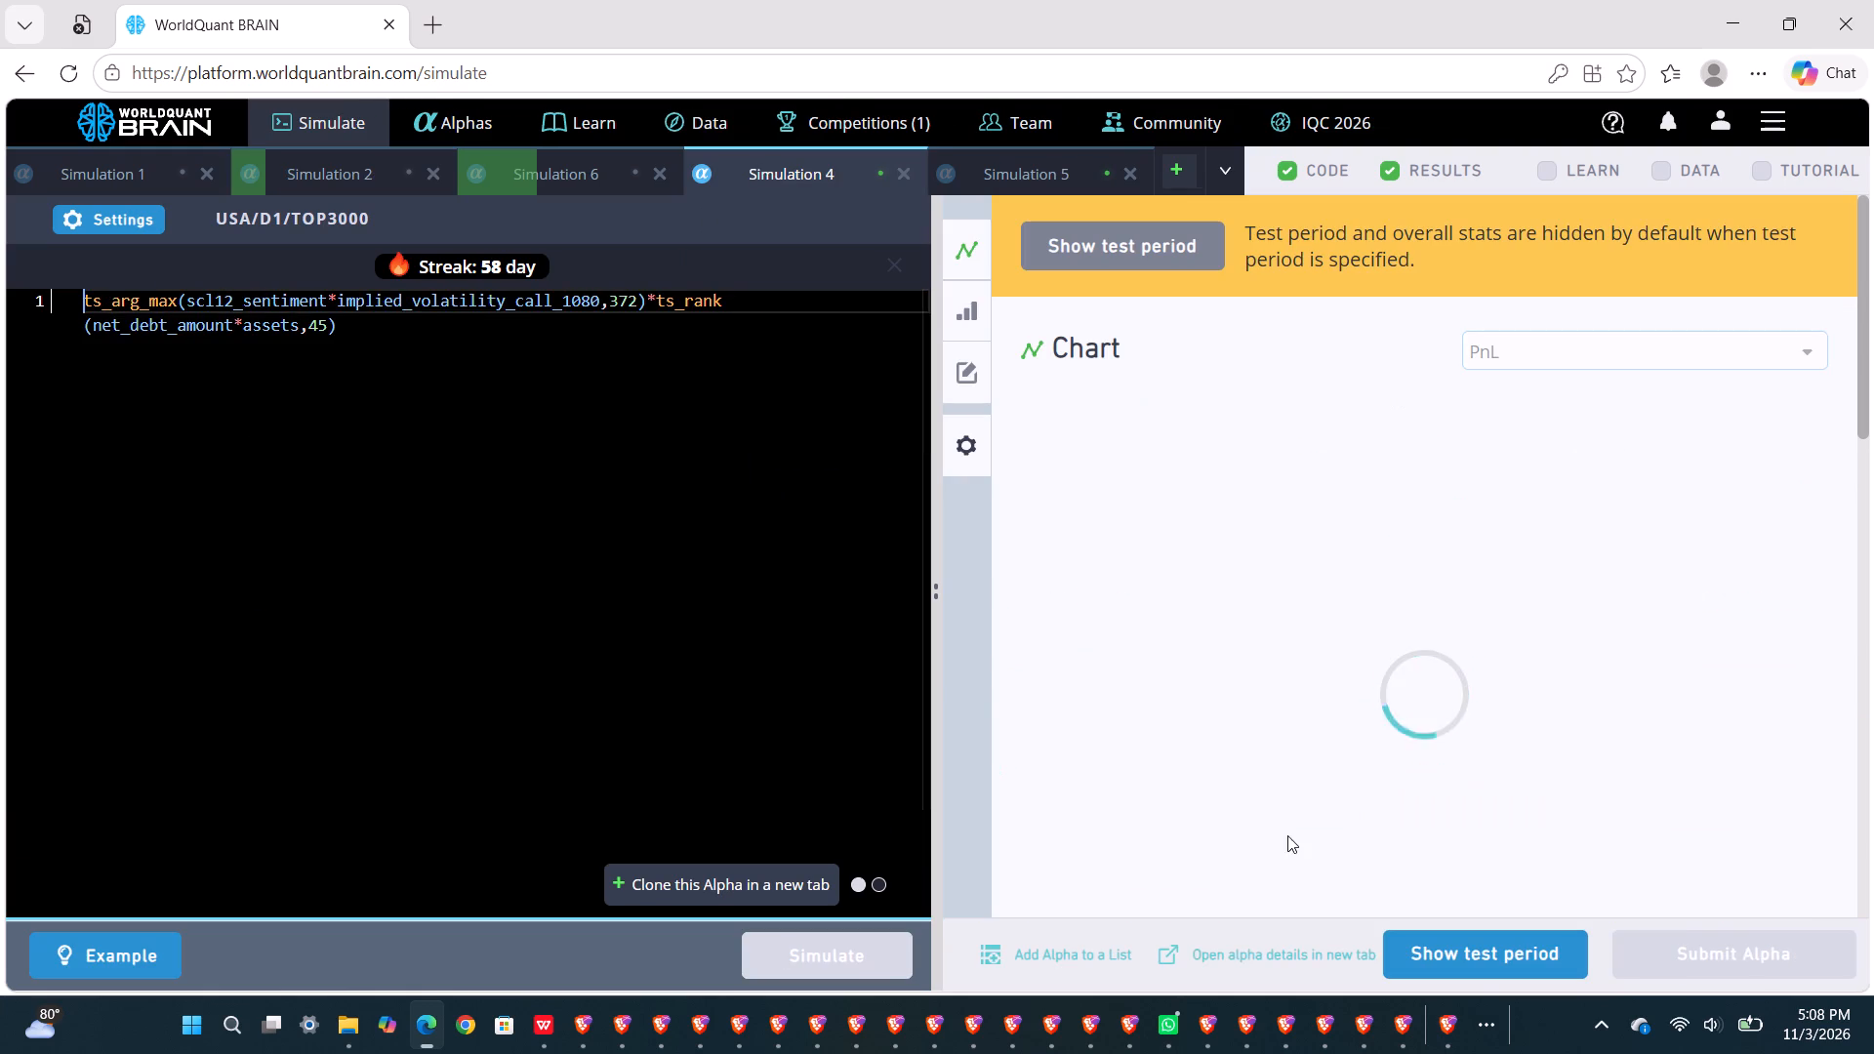
click(1407, 934)
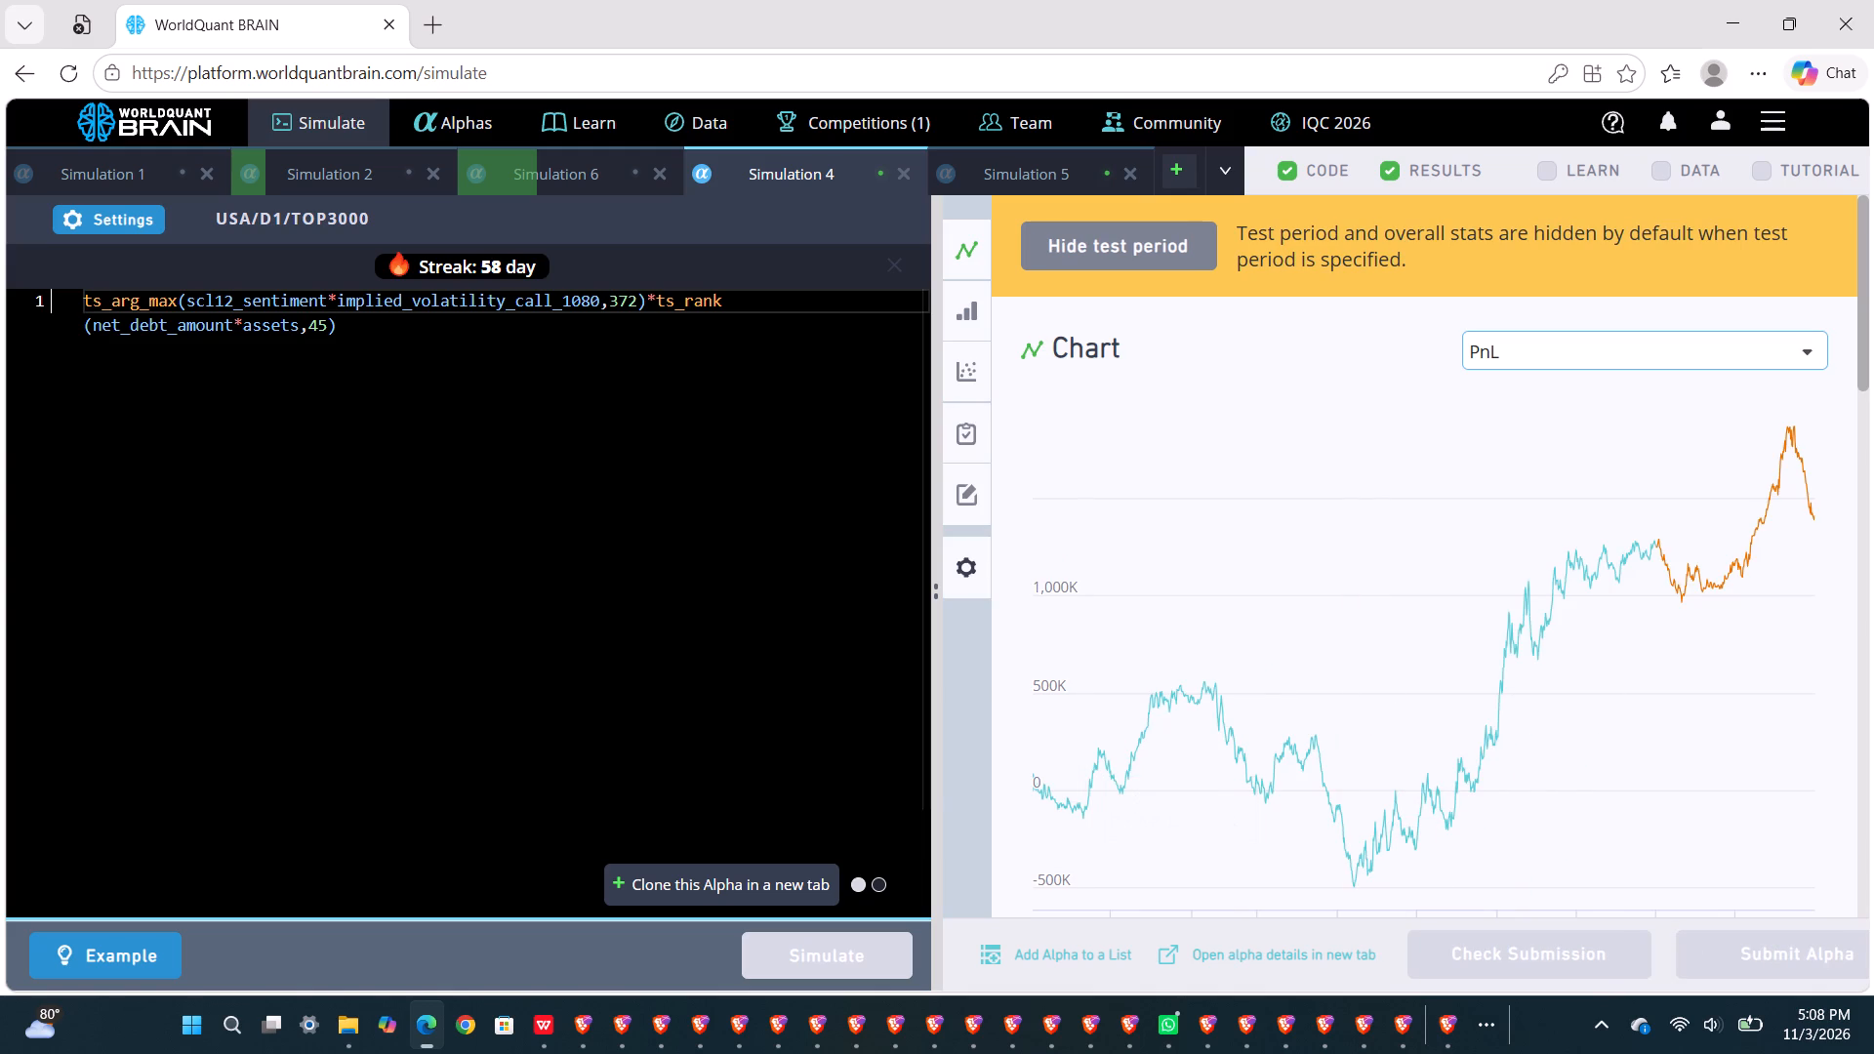
Remove the net_debt_amount factor from the ts_rank term in Simulation 4's expression so it ranks only assets over 45.
double_click(190, 317)
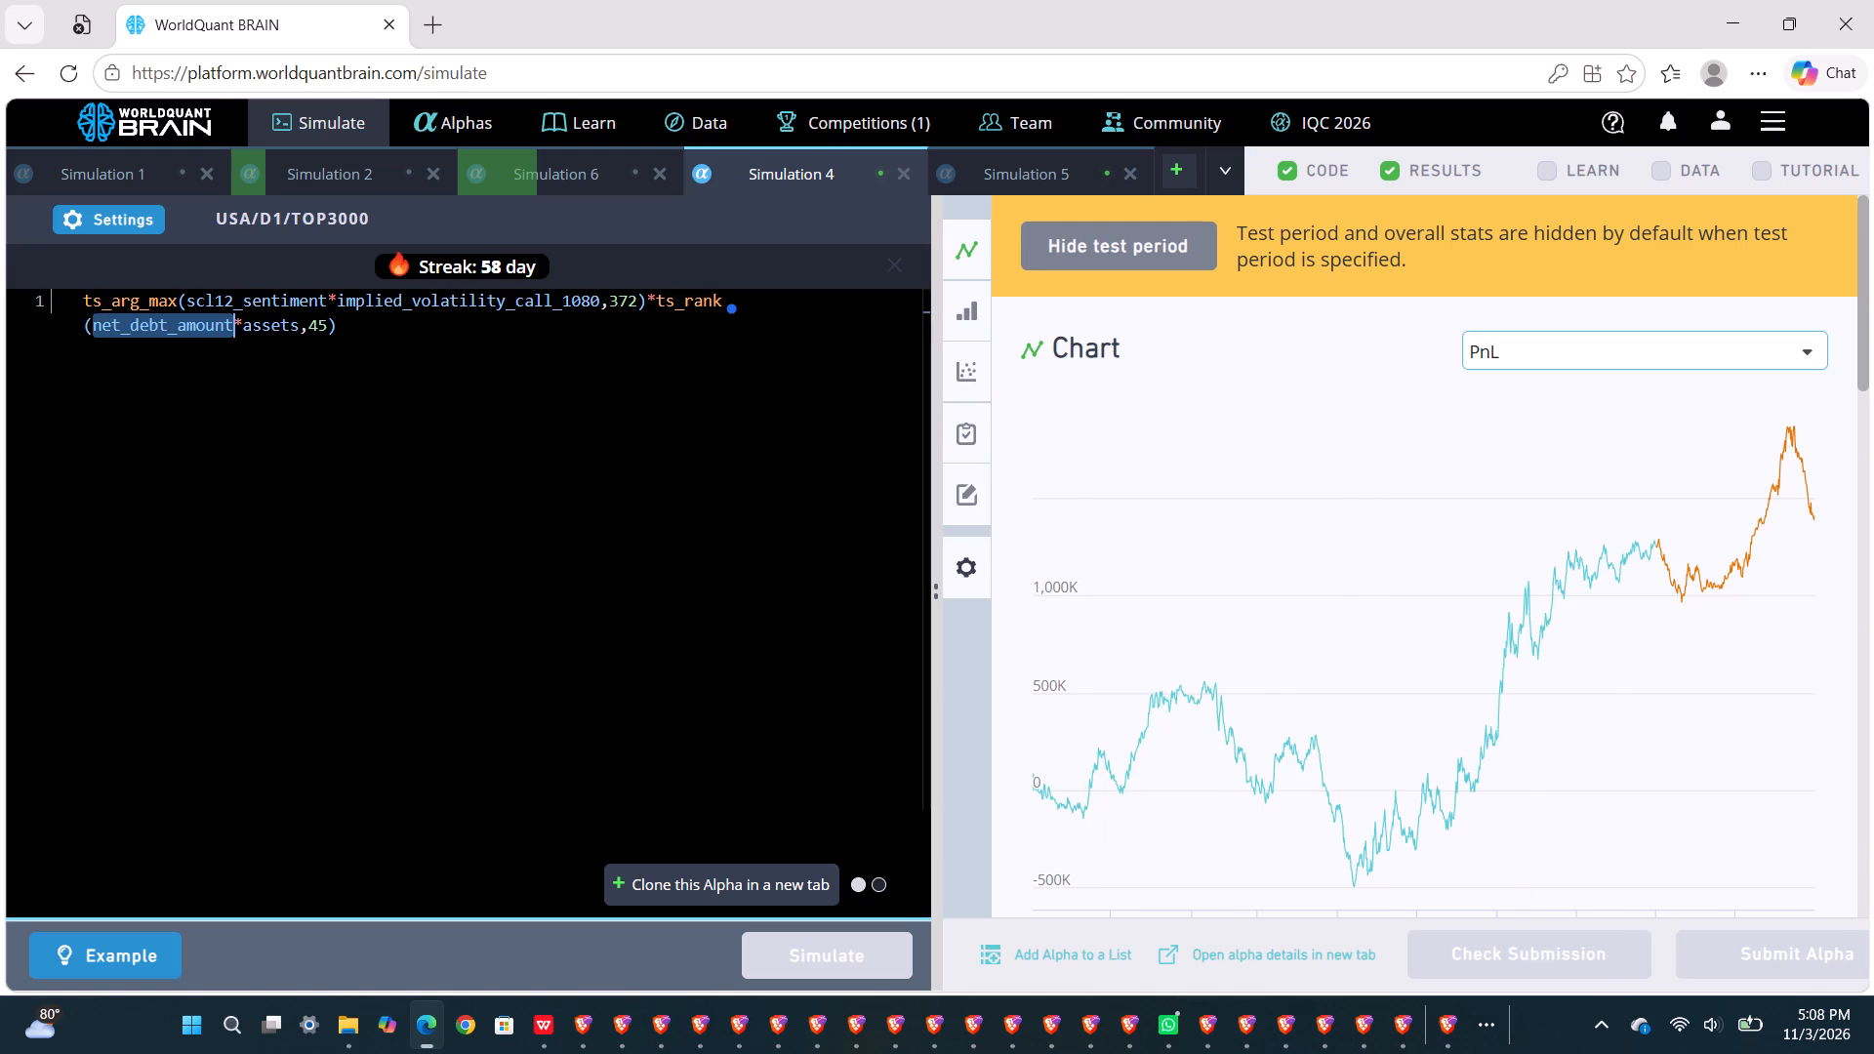
key(BackSpace)
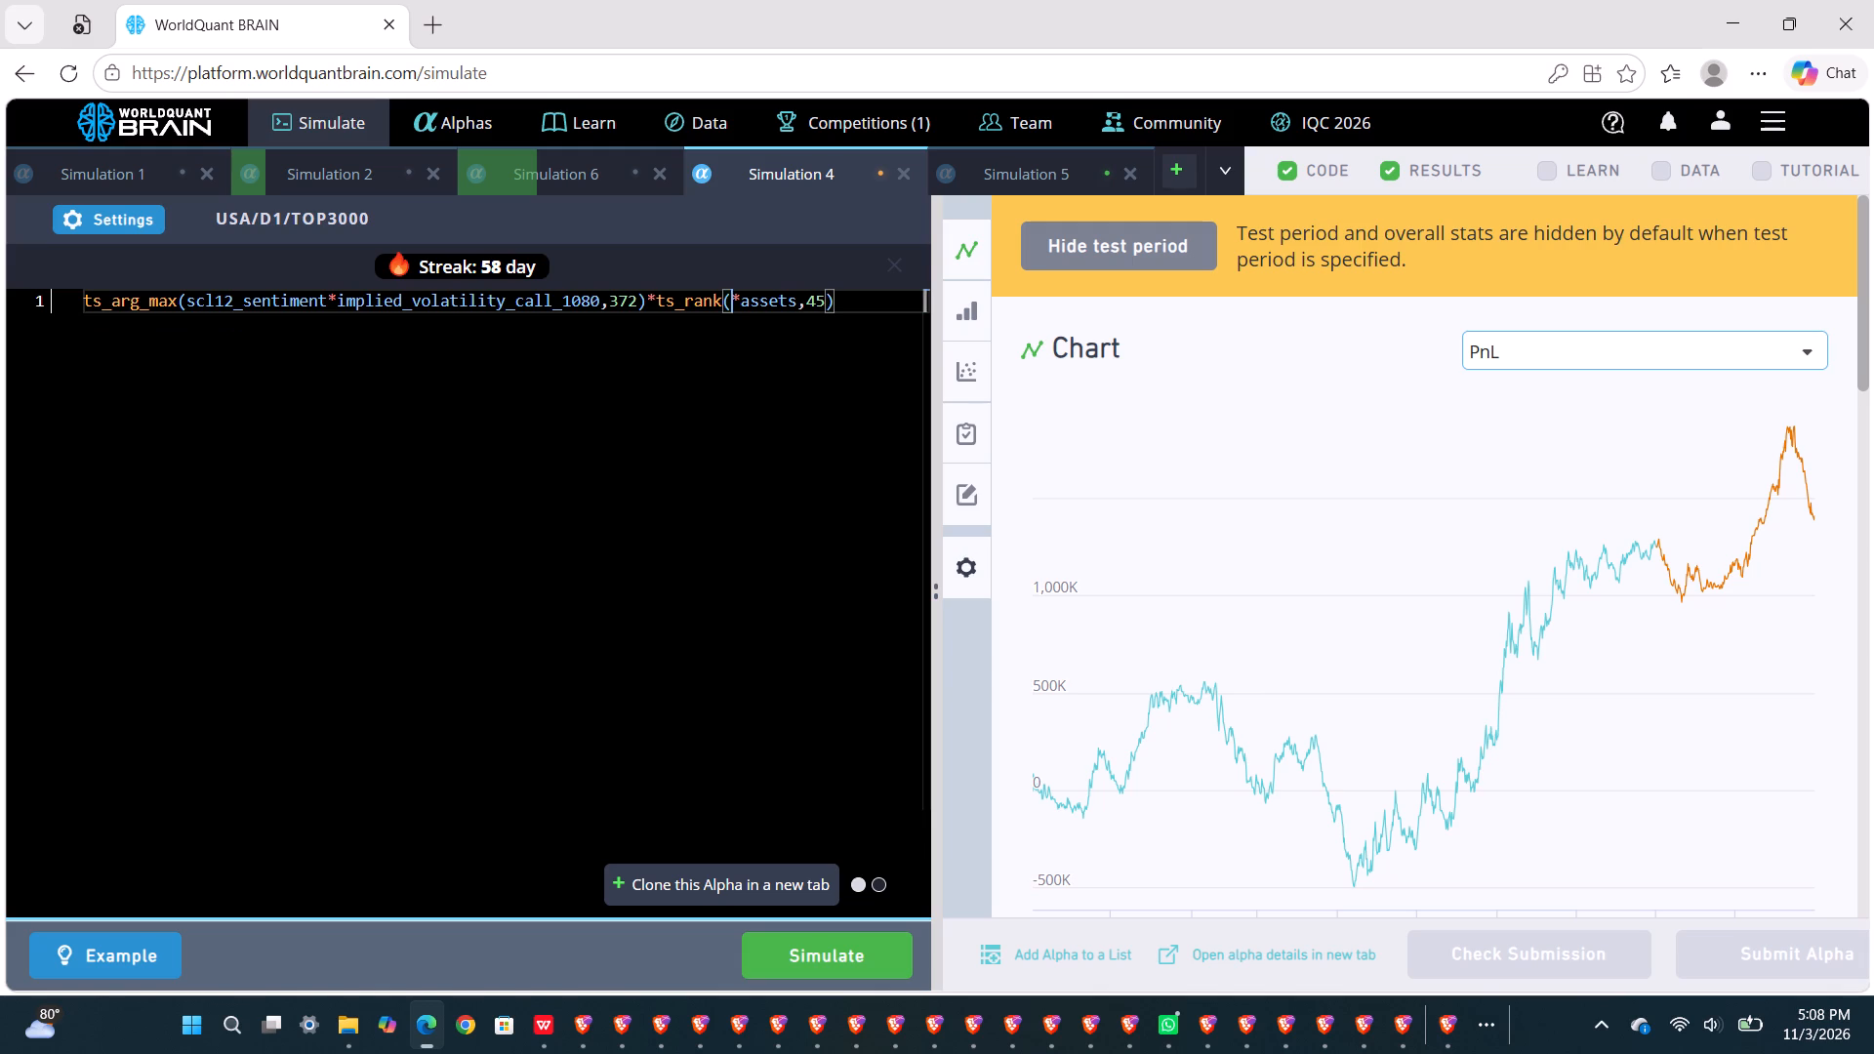
key(Delete)
Replace implied_volatility_call_1080 with scl12_buzz in the ts_arg_max term of Simulation 4's expression and simulate the alpha.
double_click(406, 305)
key(s)
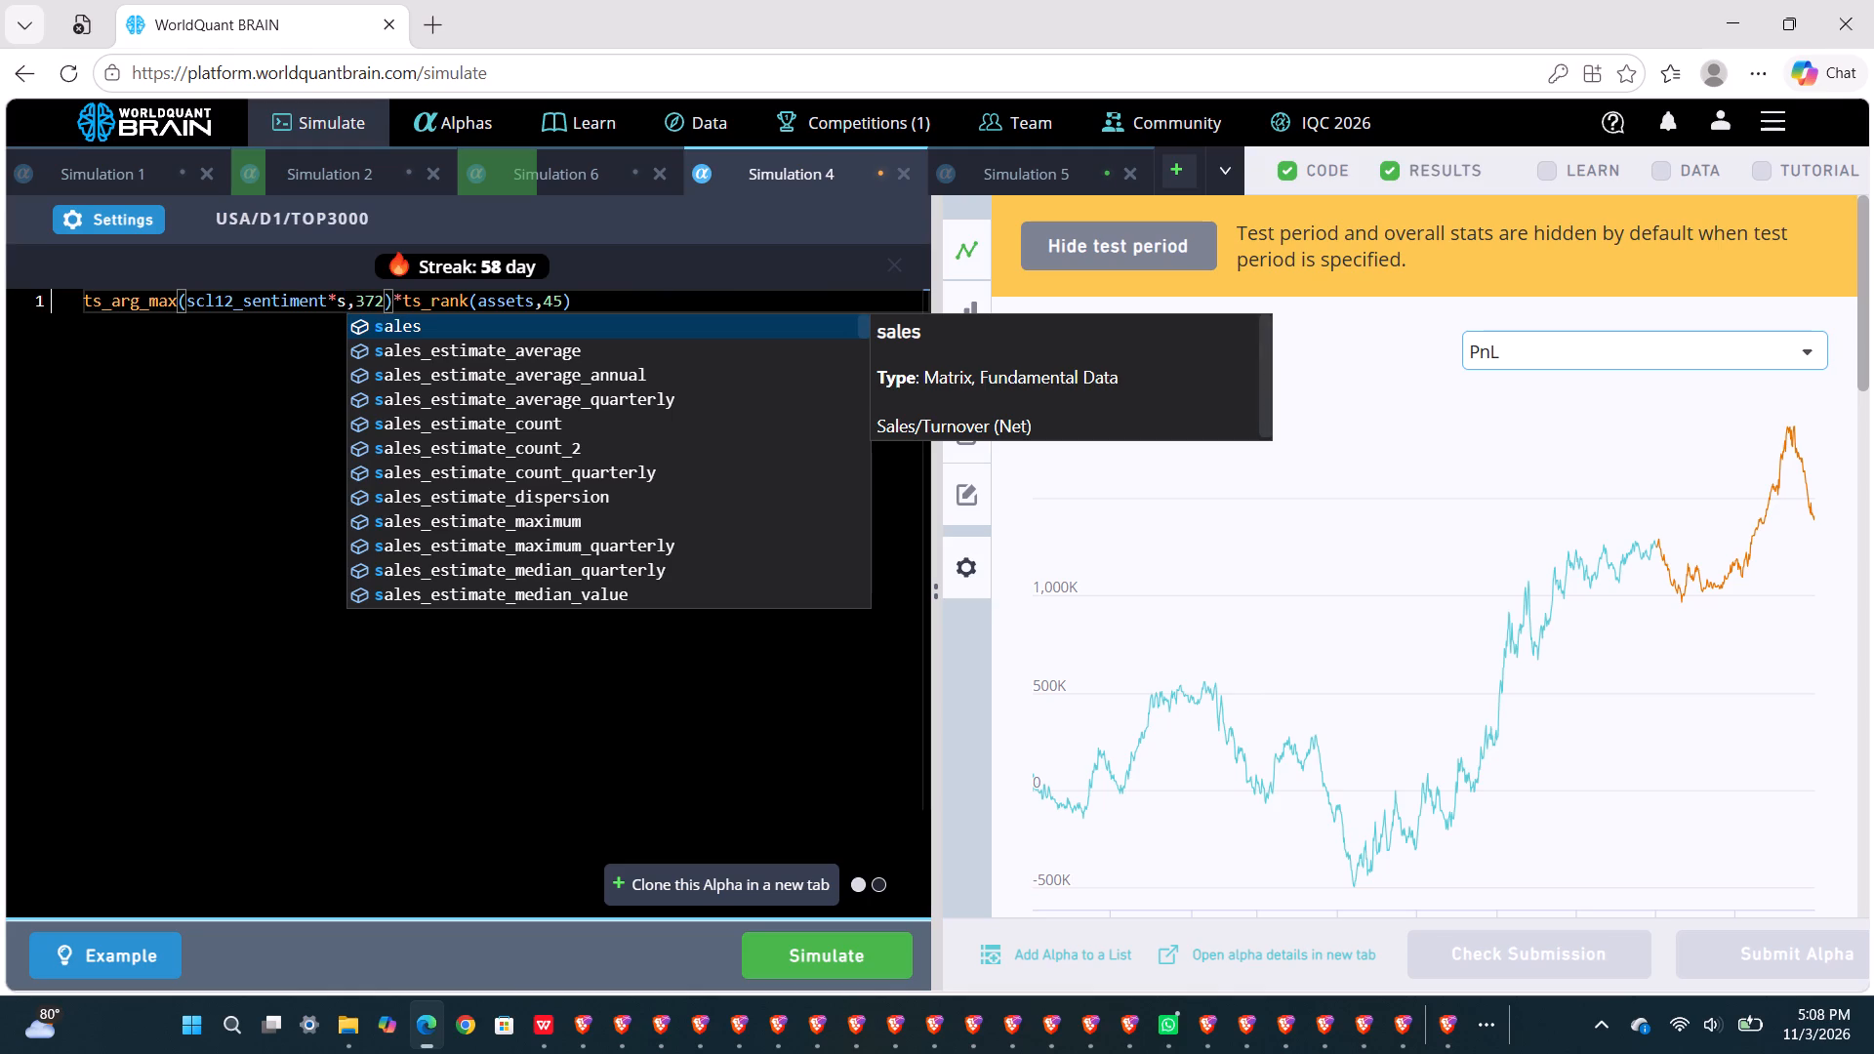
text(cl)
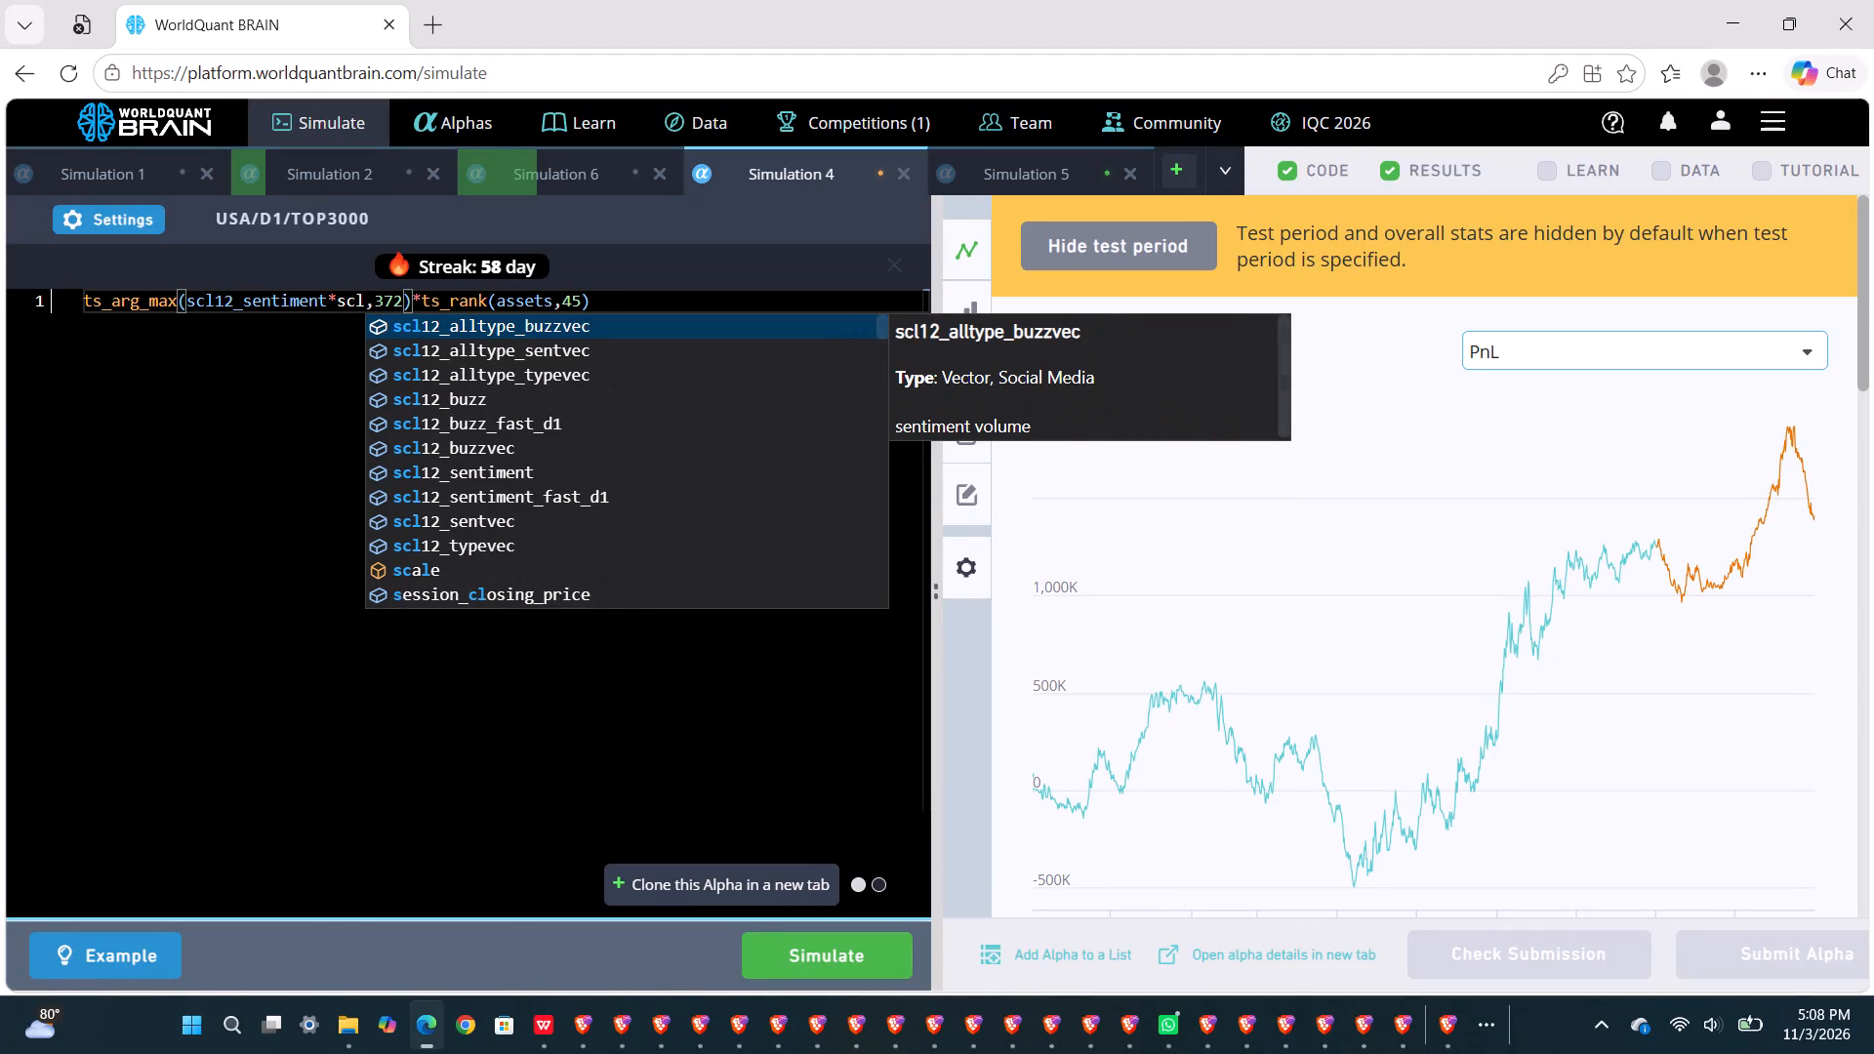
key(b)
click(450, 320)
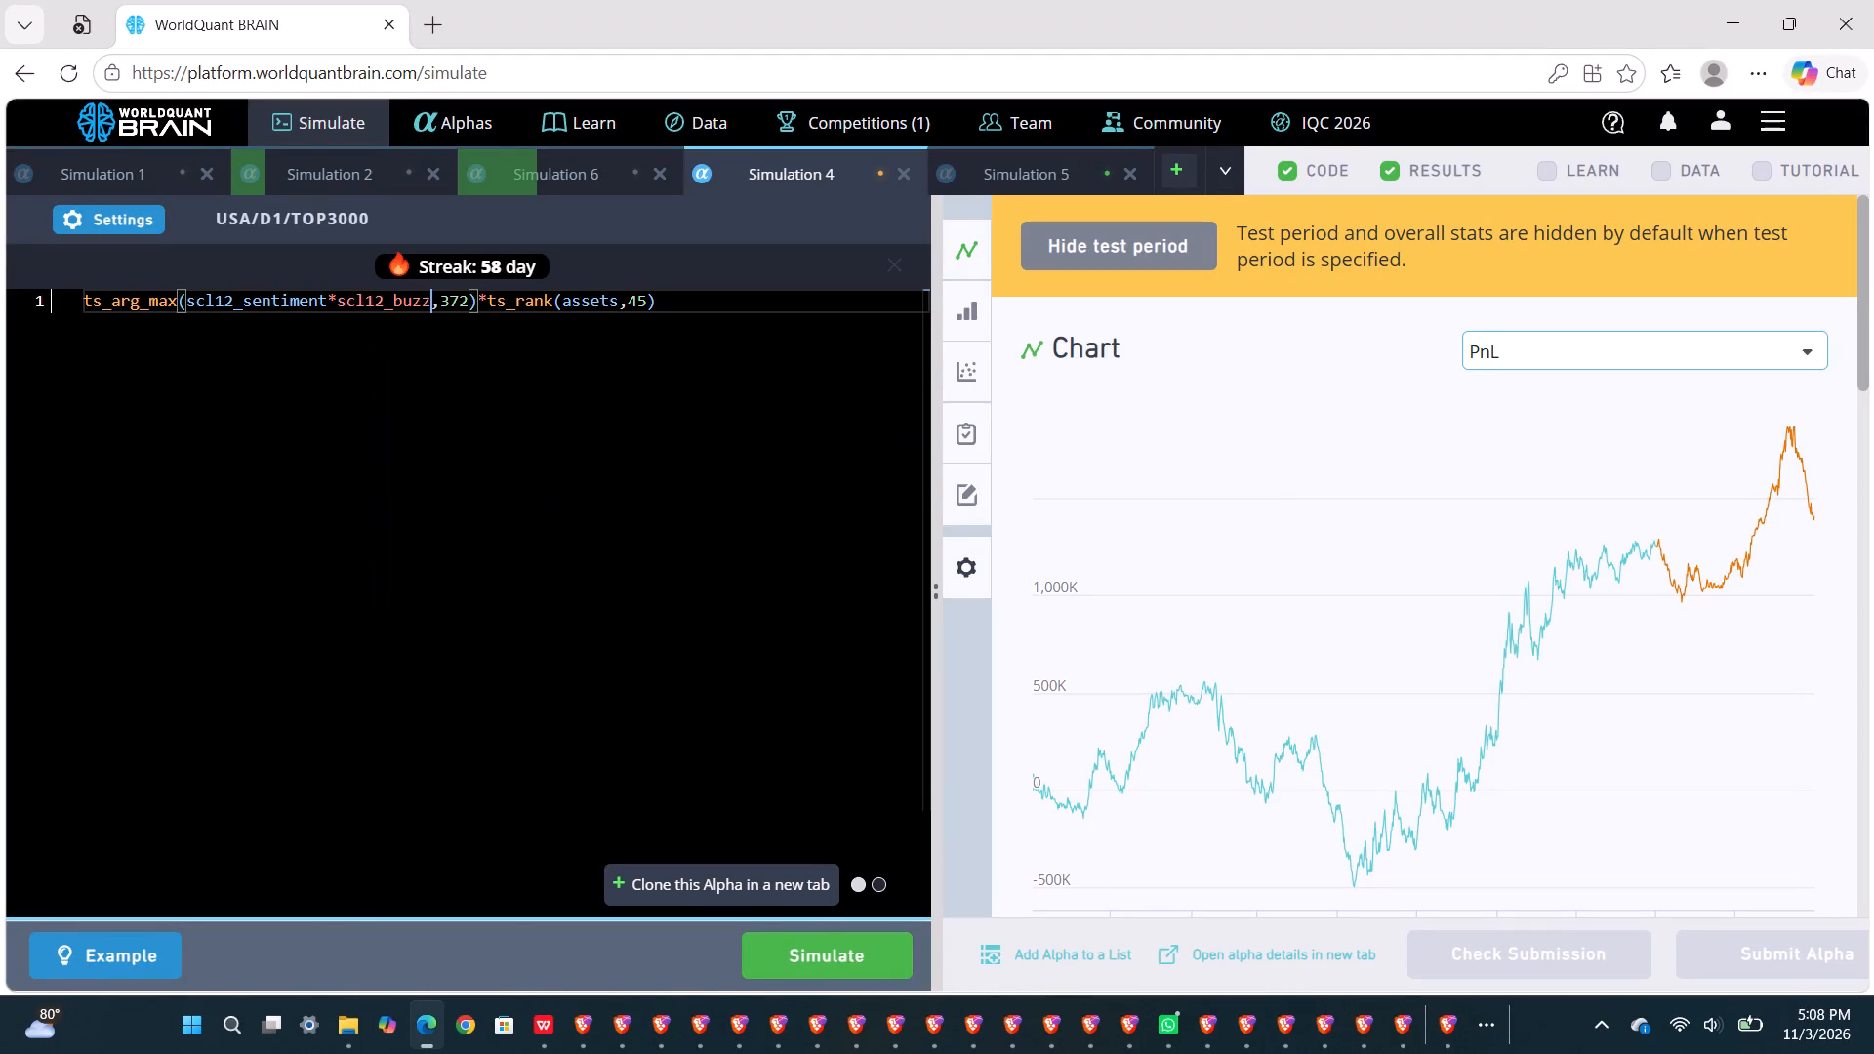
click(825, 973)
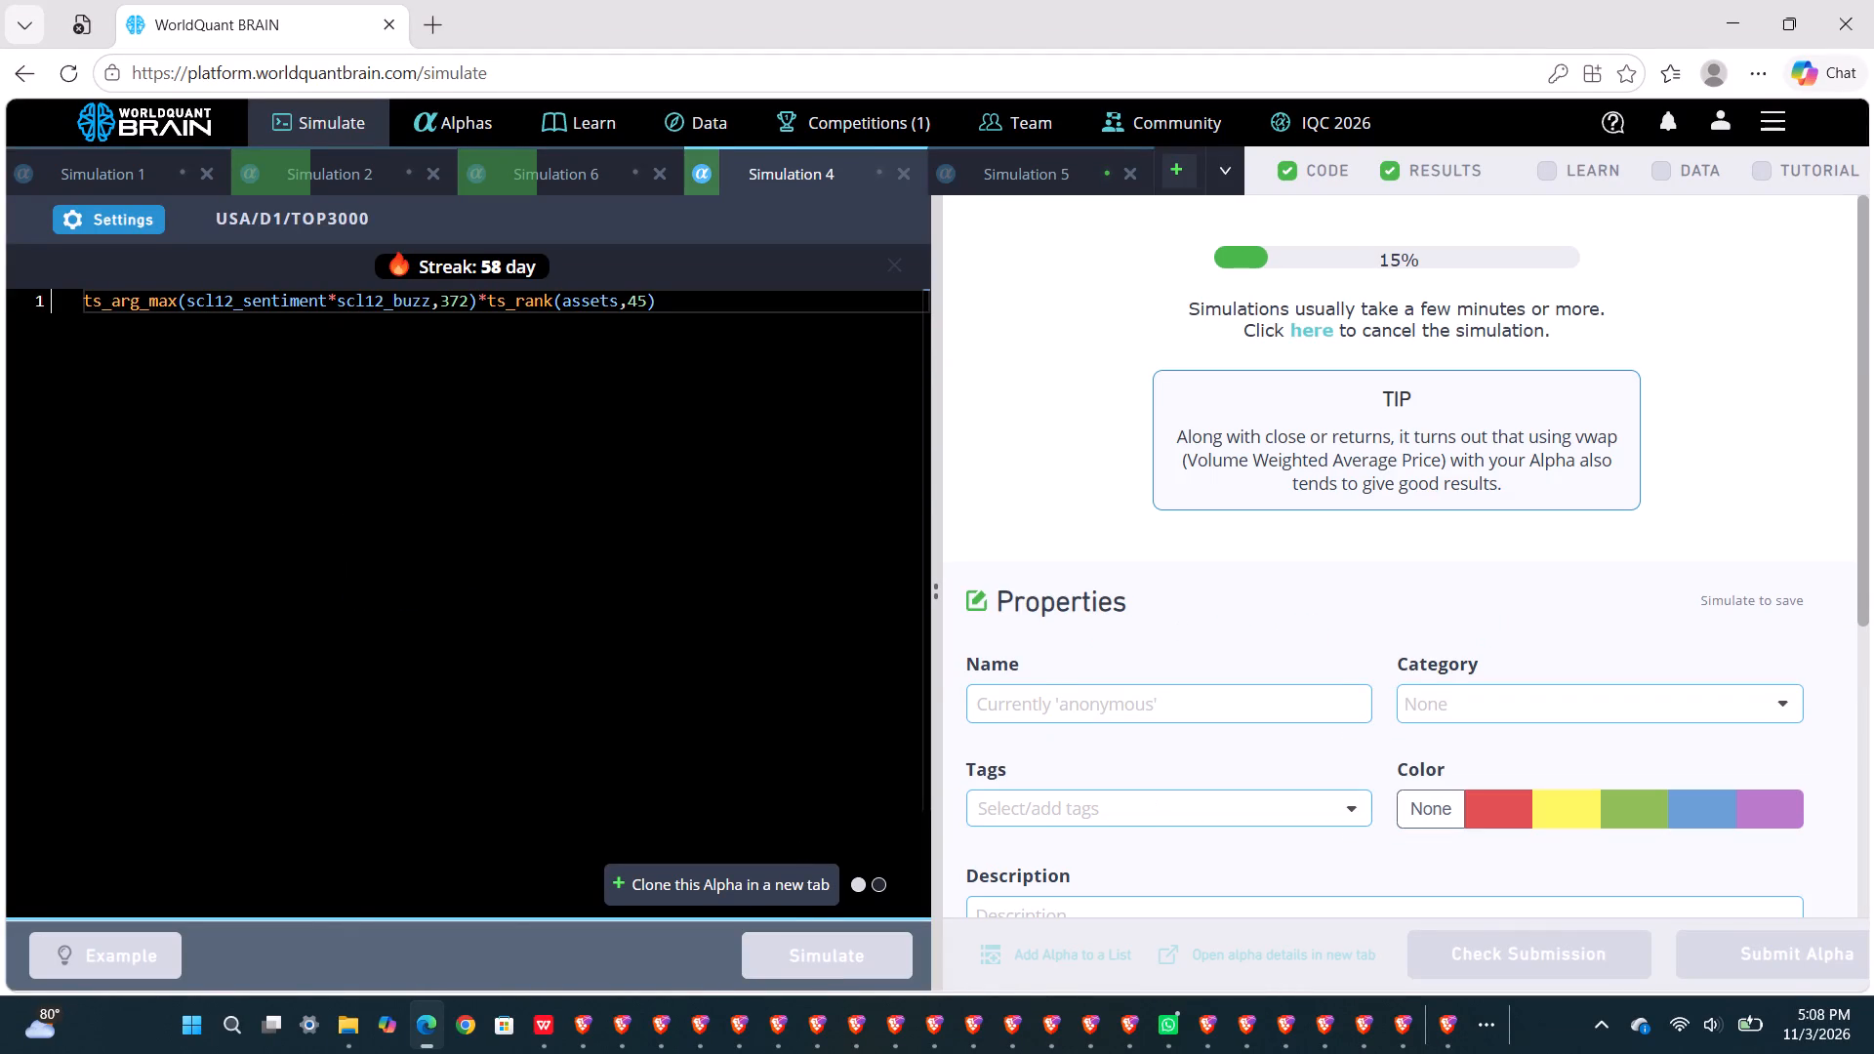
Show the additional open windows that do not fit on the taskbar.
click(1492, 1034)
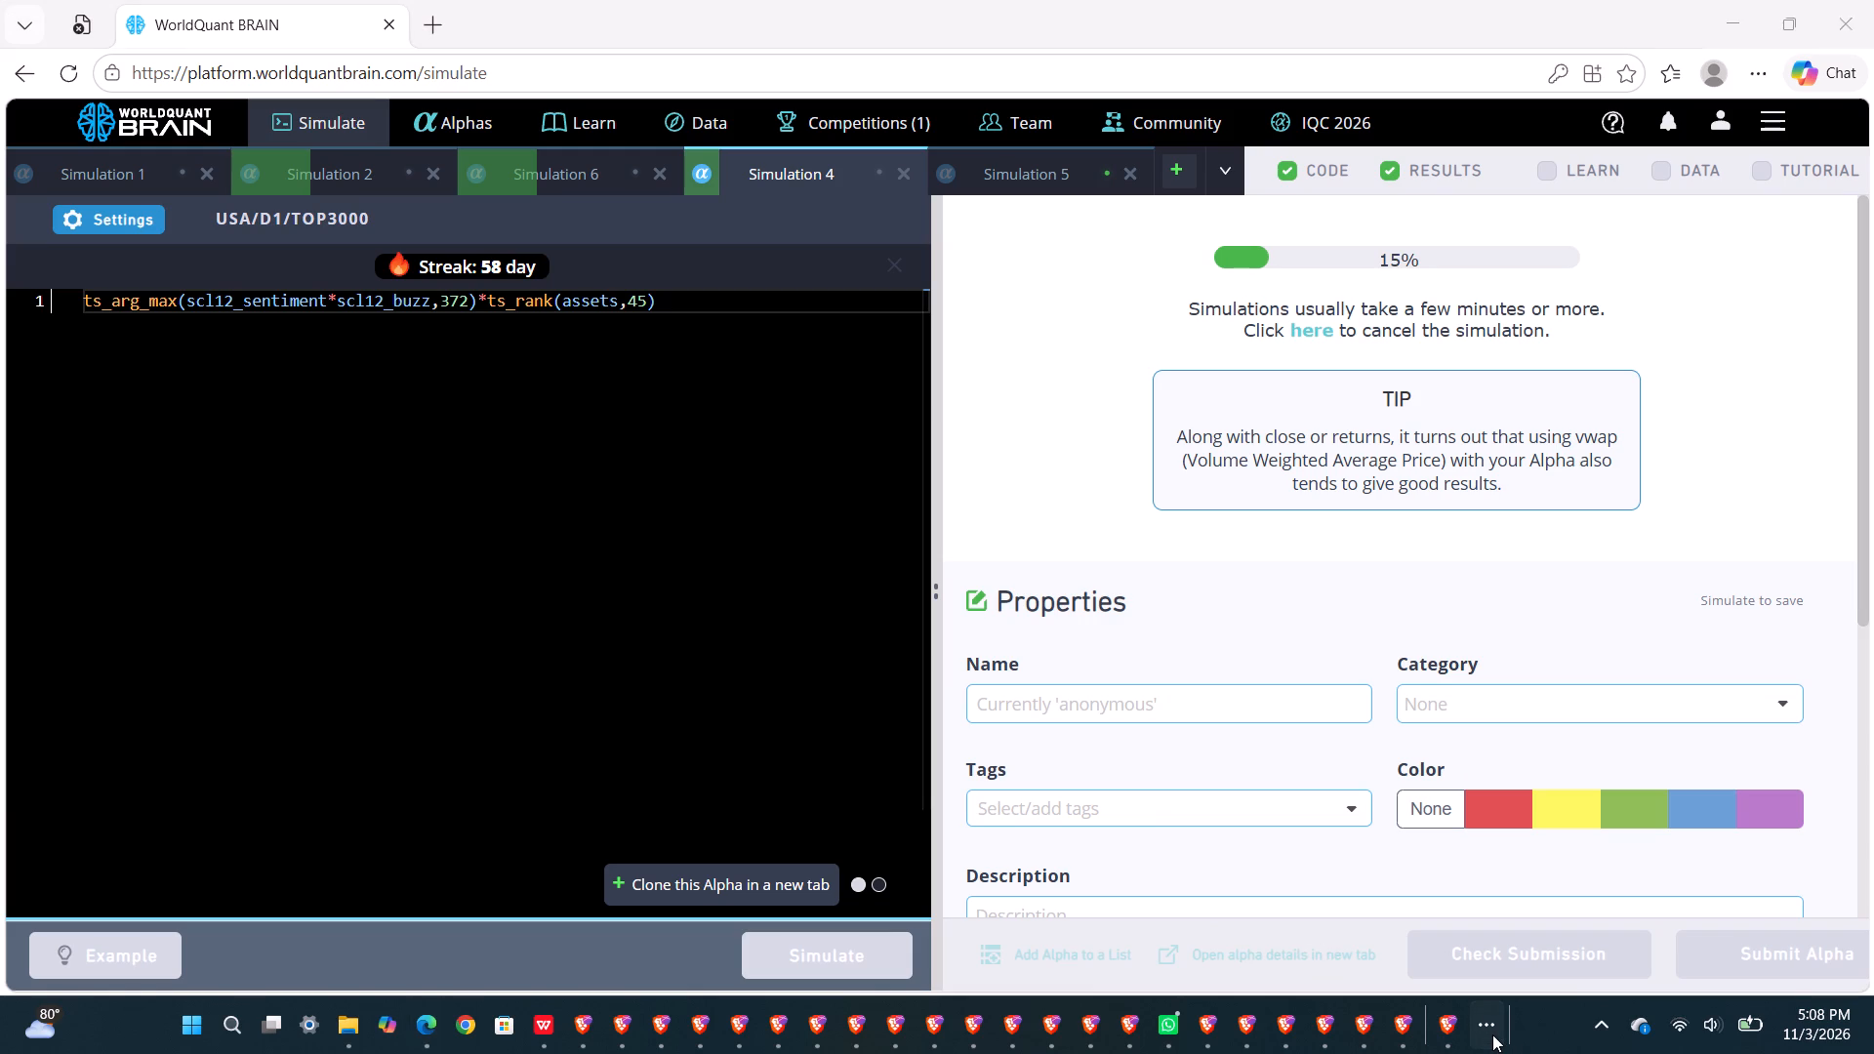
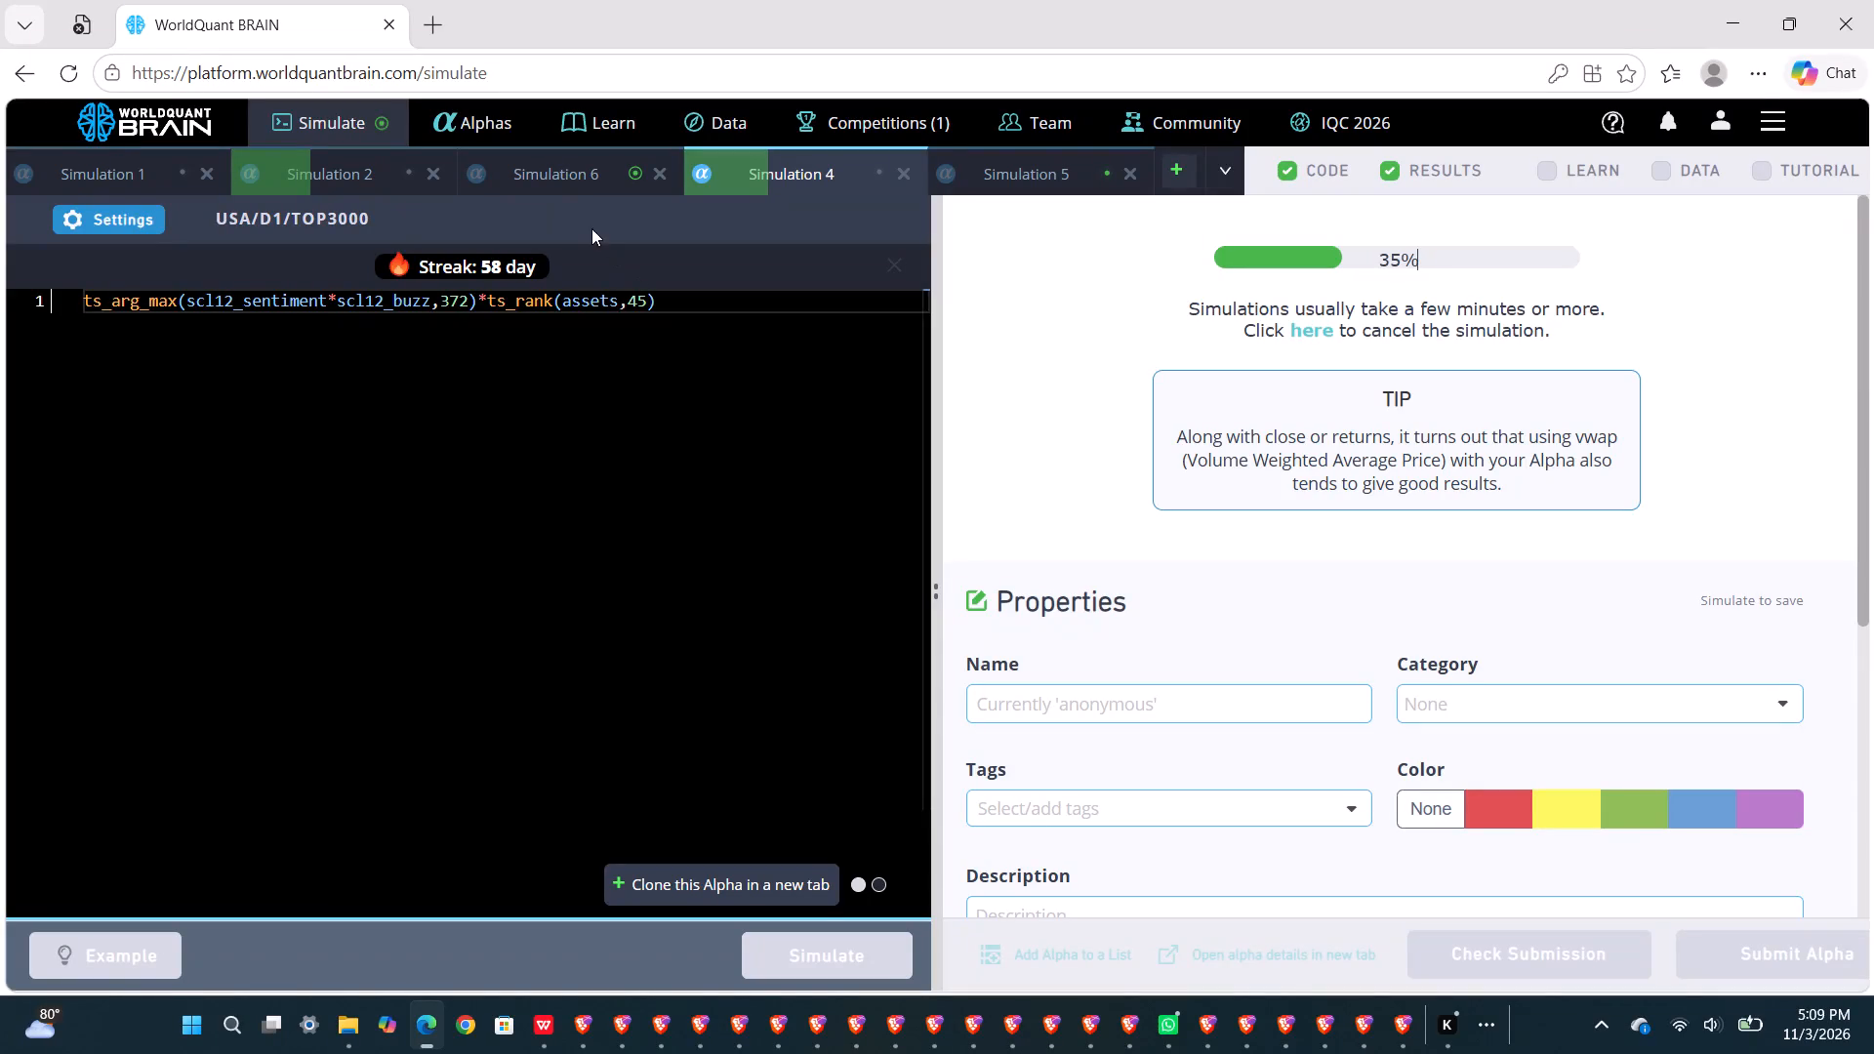
Show the test period for Simulation 6's alpha and run its self correlation check.
click(566, 187)
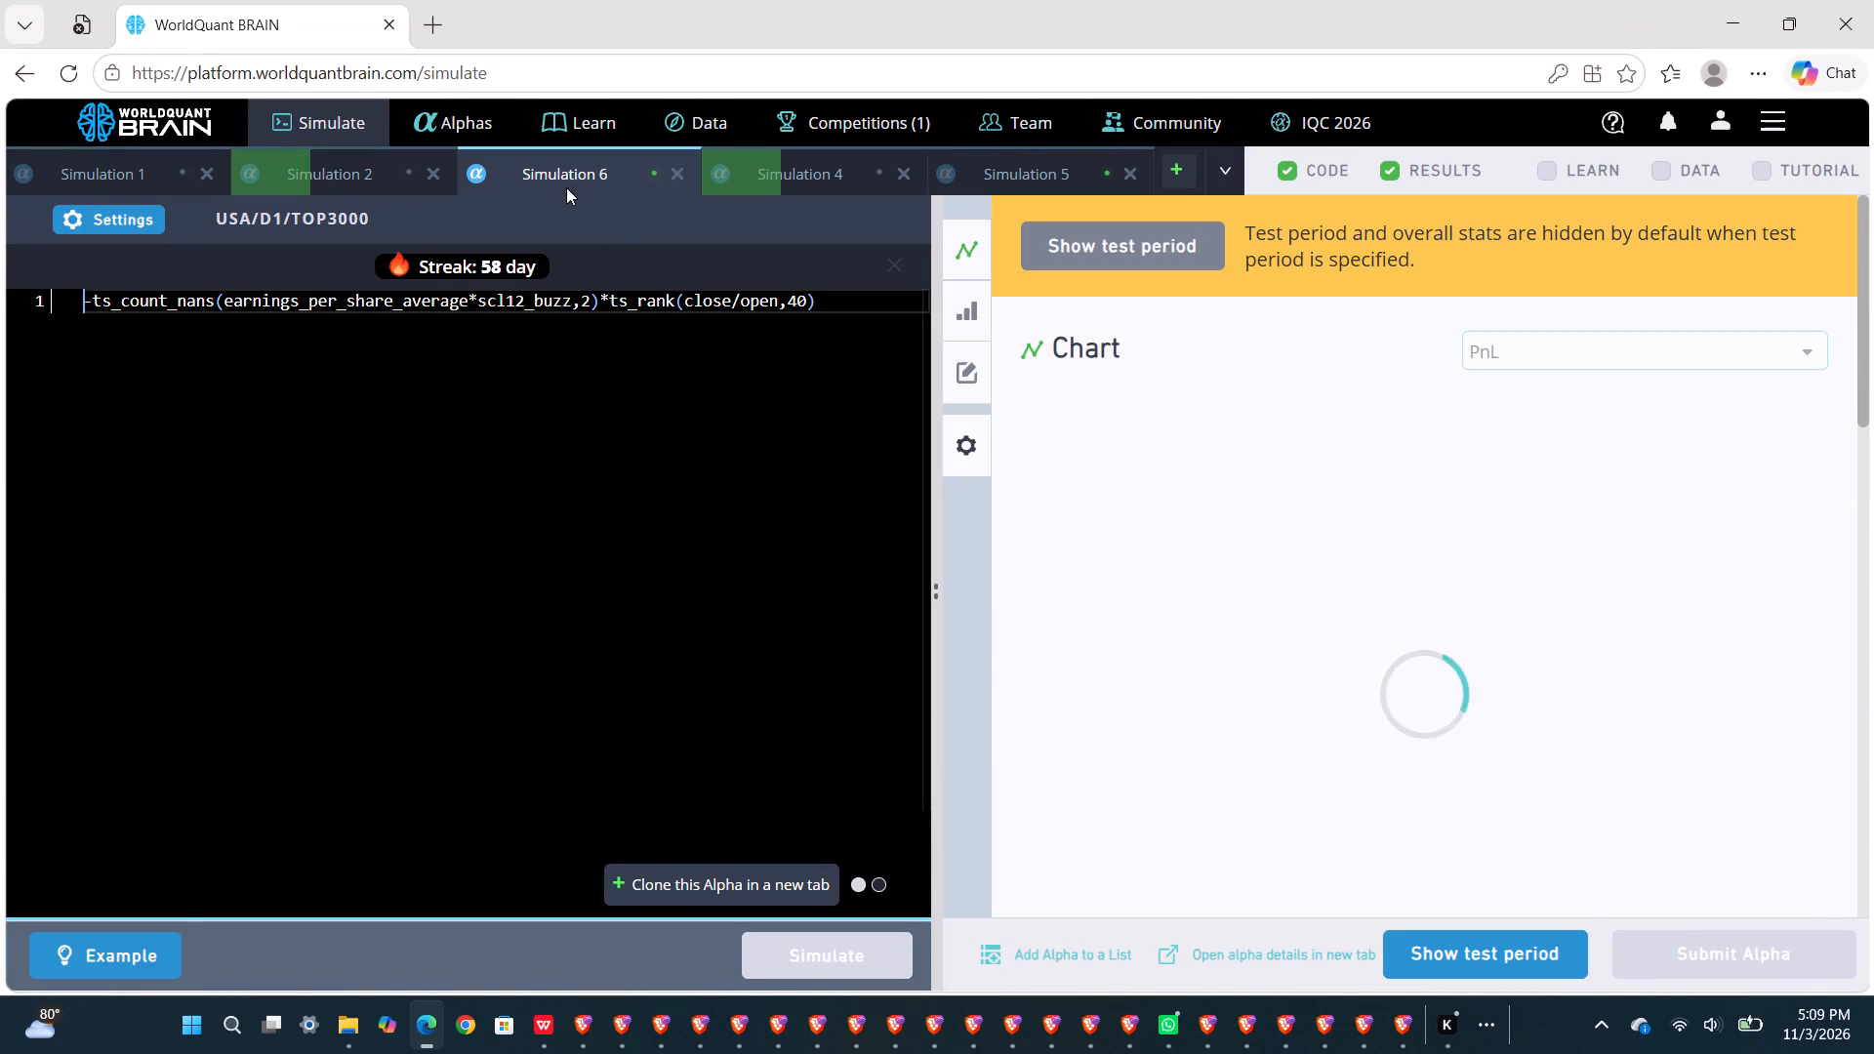
click(1411, 942)
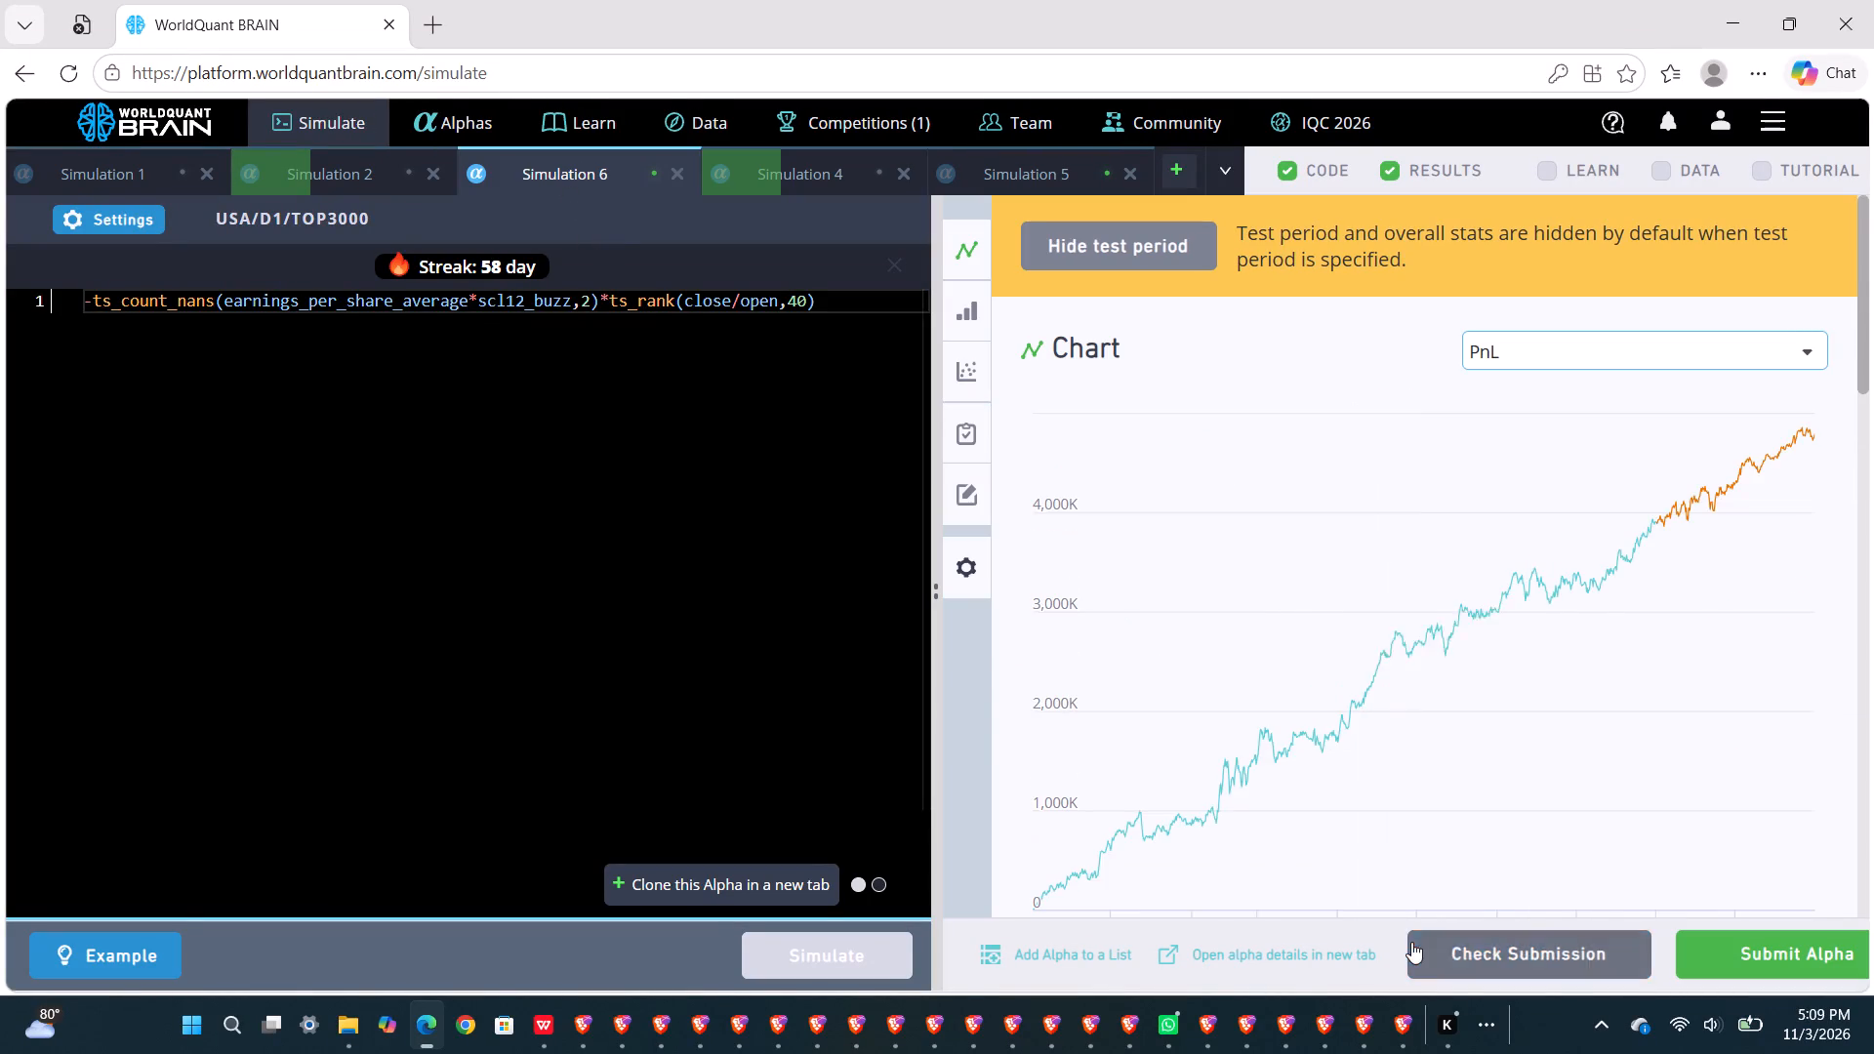
scroll(1454, 752, down, 5)
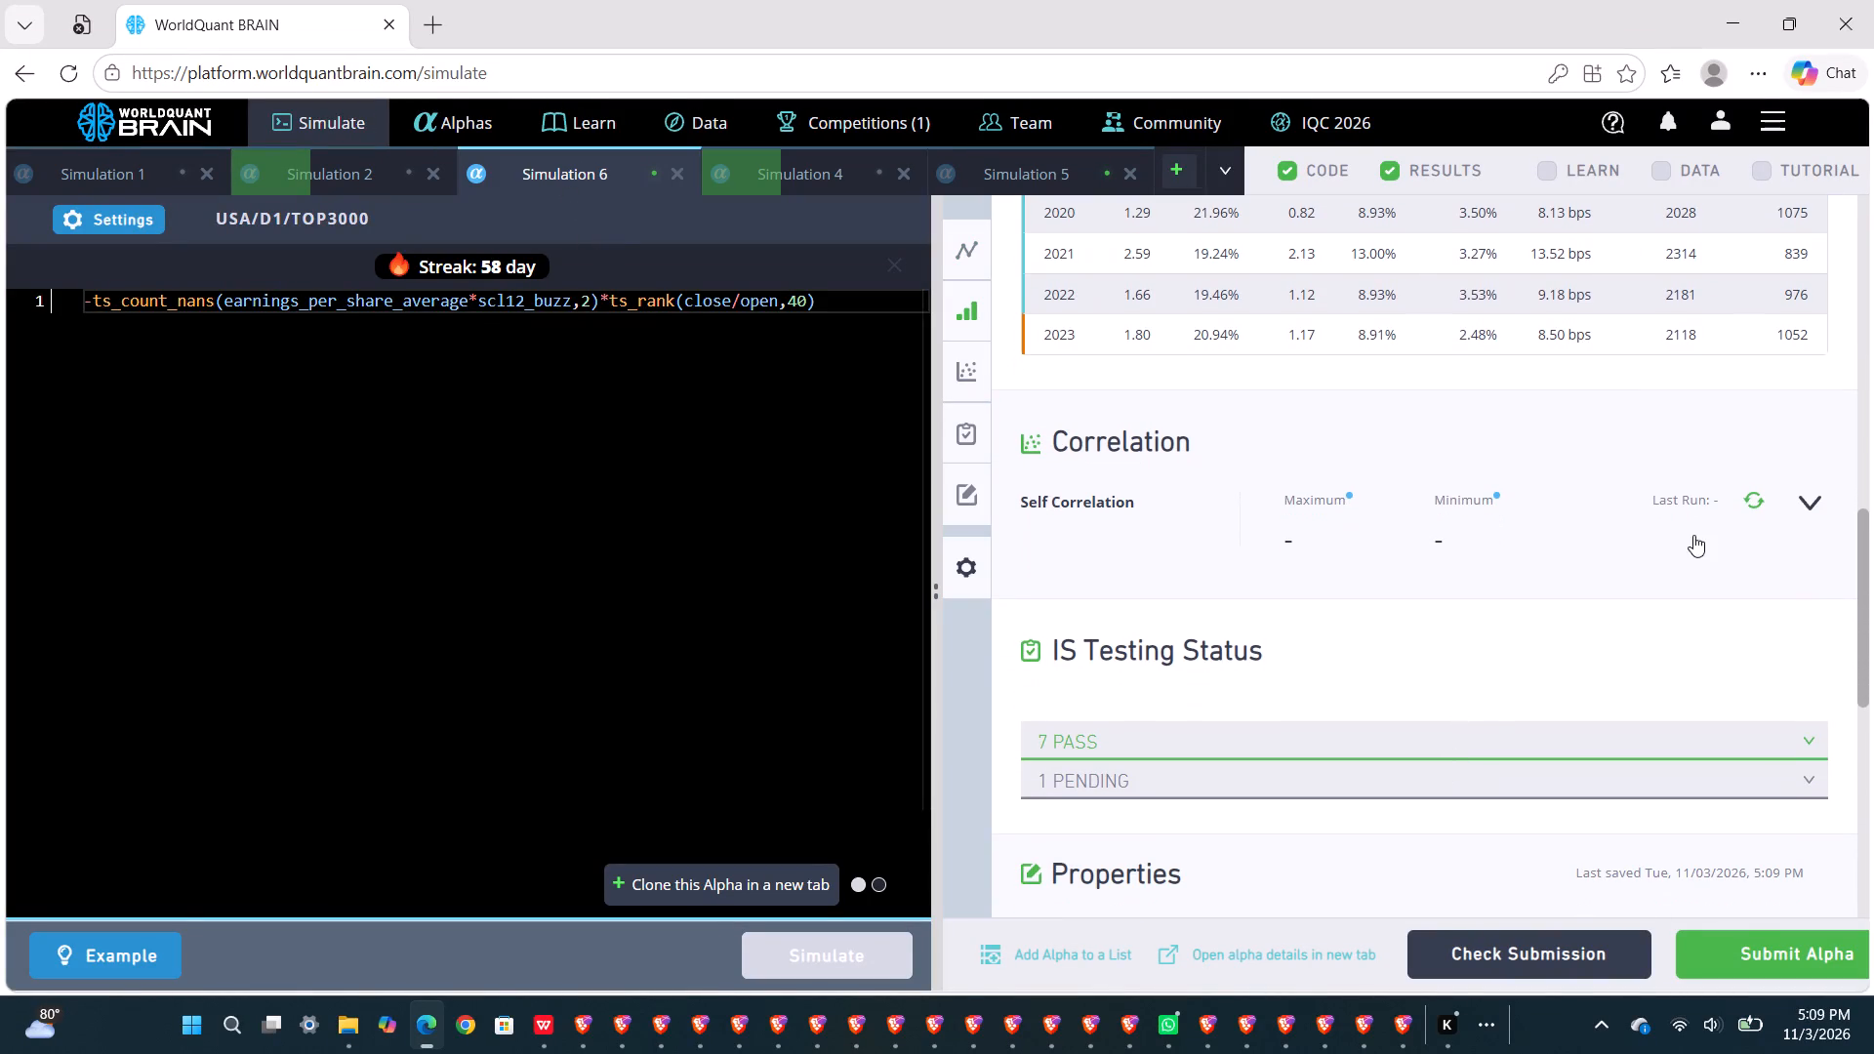
click(1765, 493)
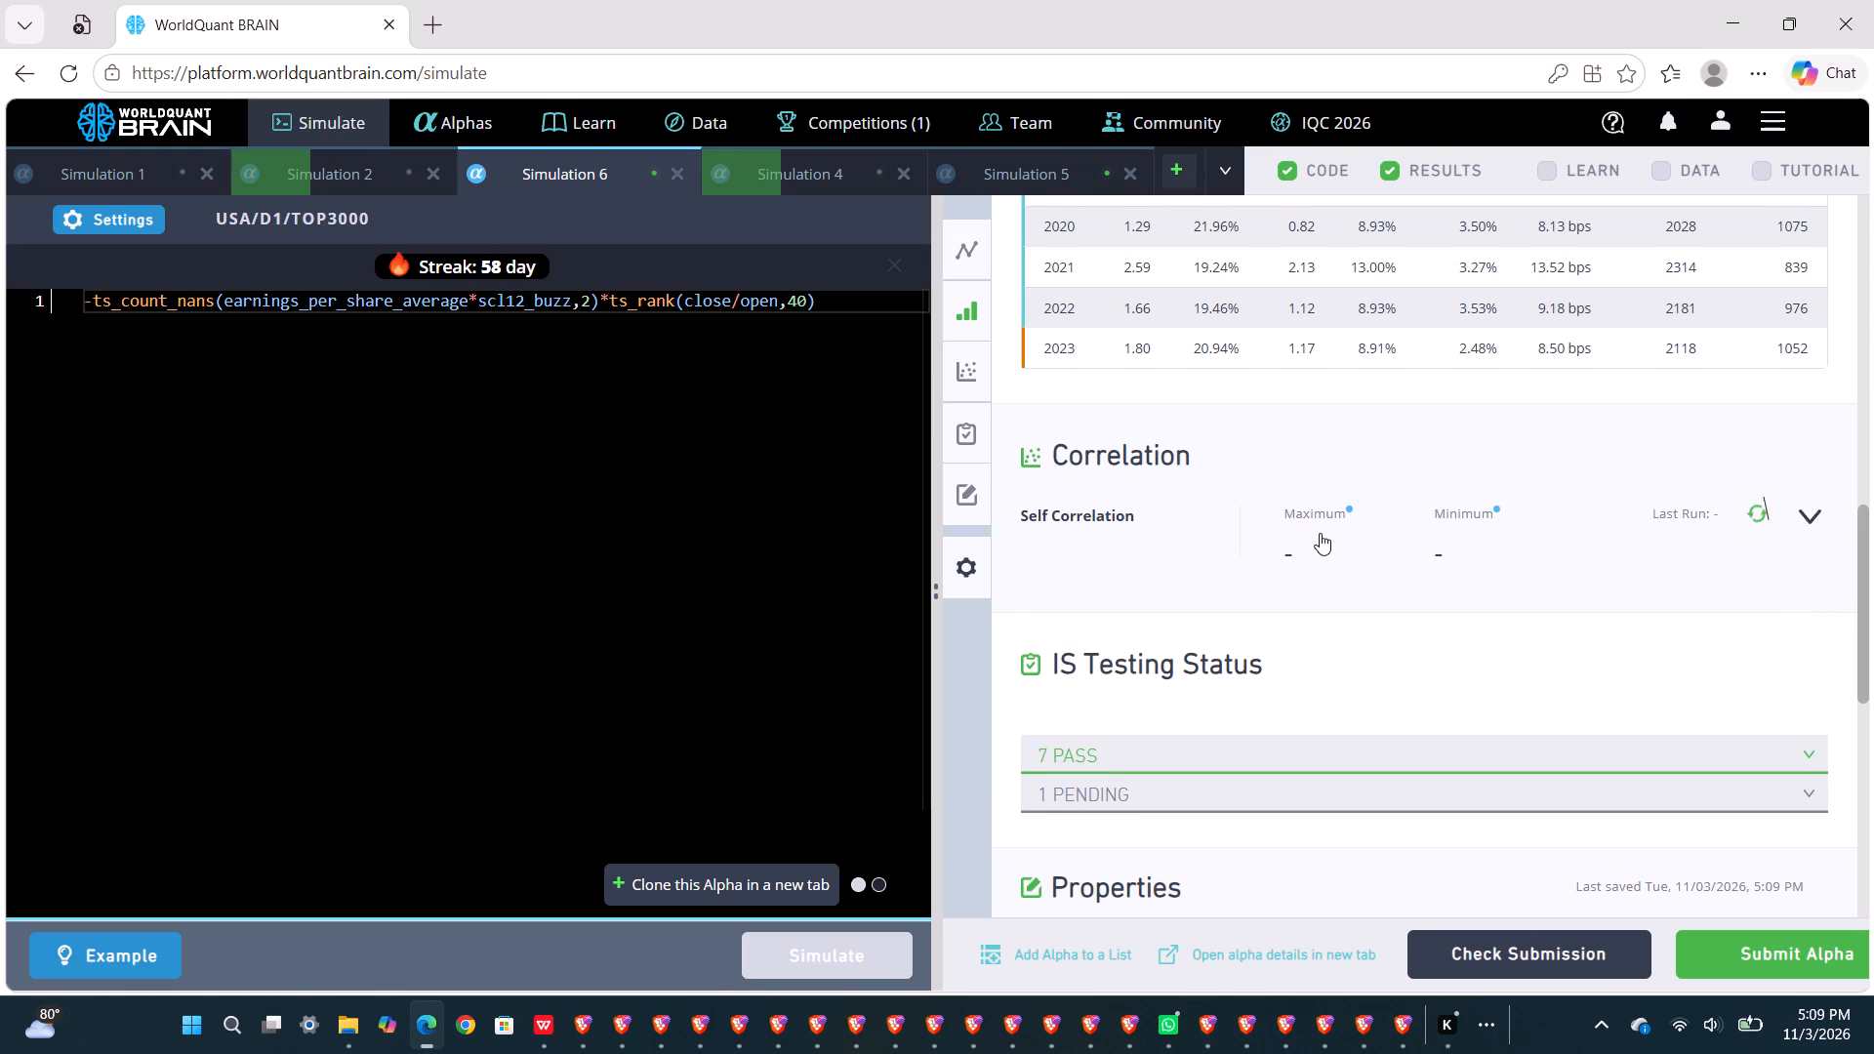
Switch to the Fiverr gigs windows in Brave and look through them one after another for verification checks.
click(589, 1021)
click(625, 1021)
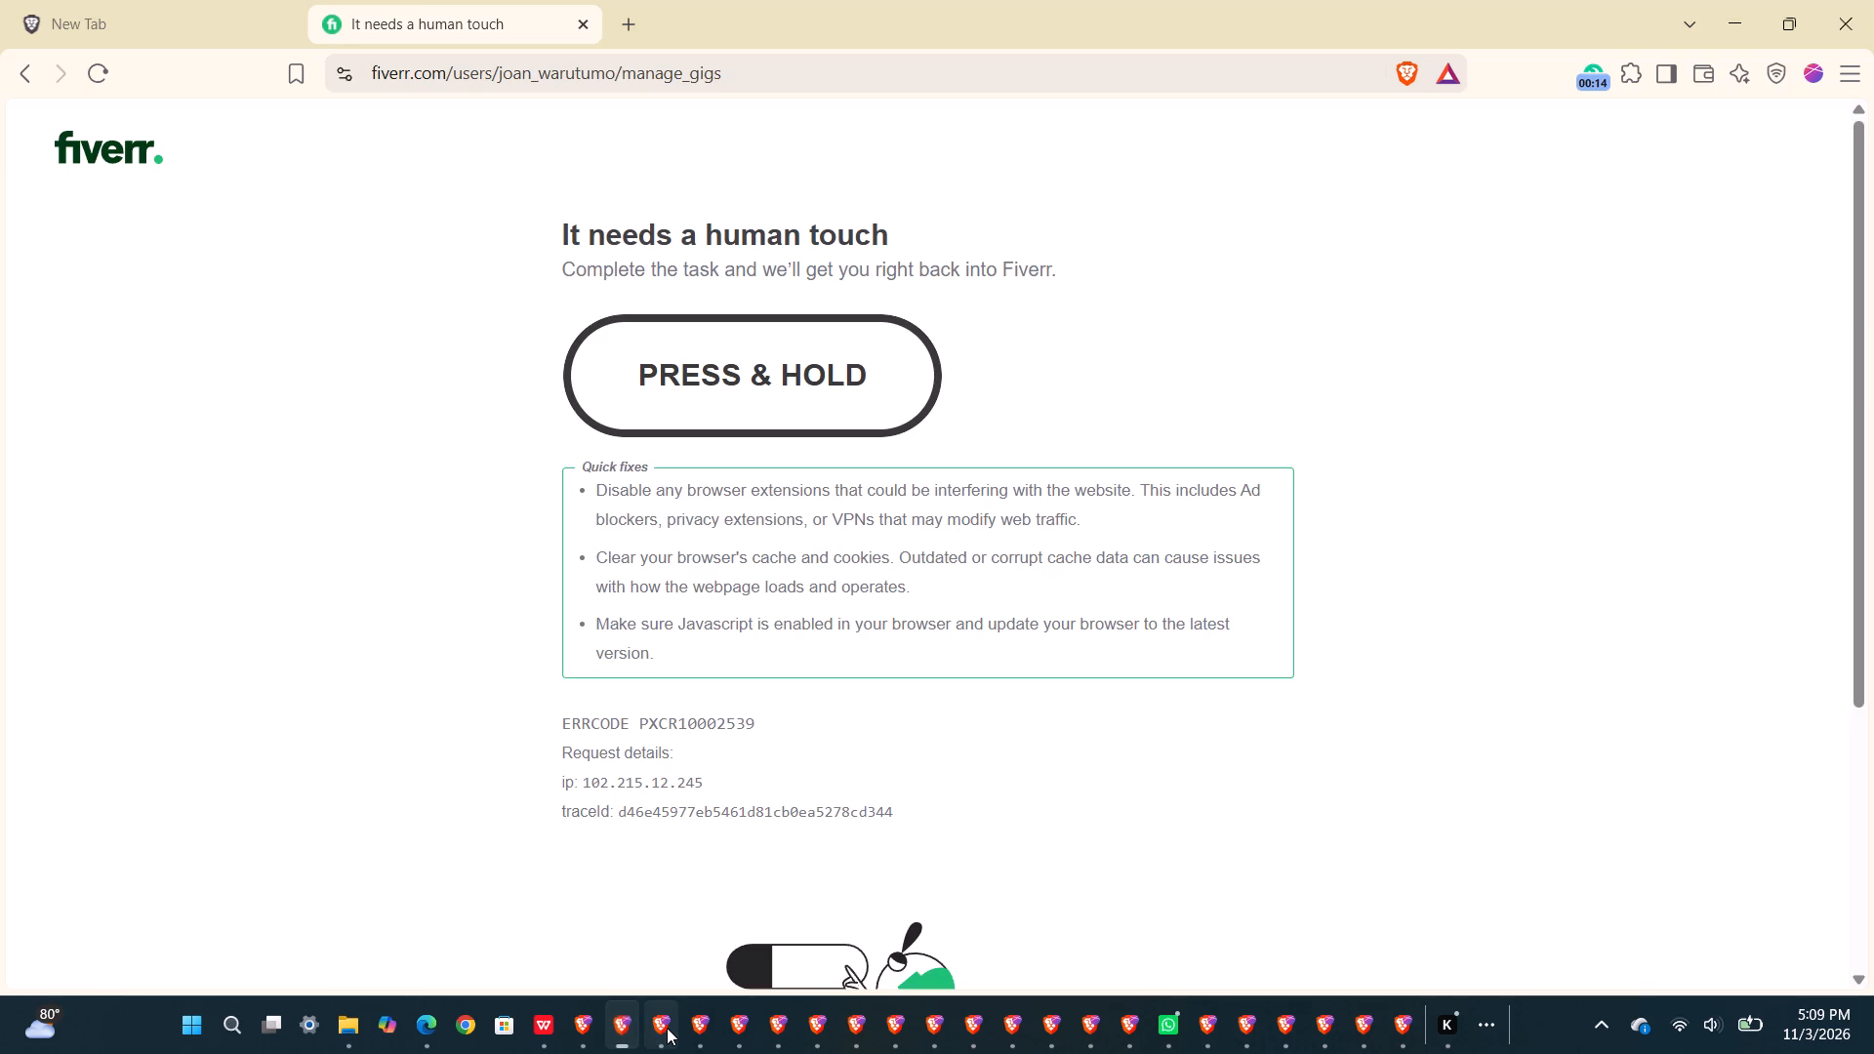
click(667, 1028)
click(704, 1031)
click(743, 1033)
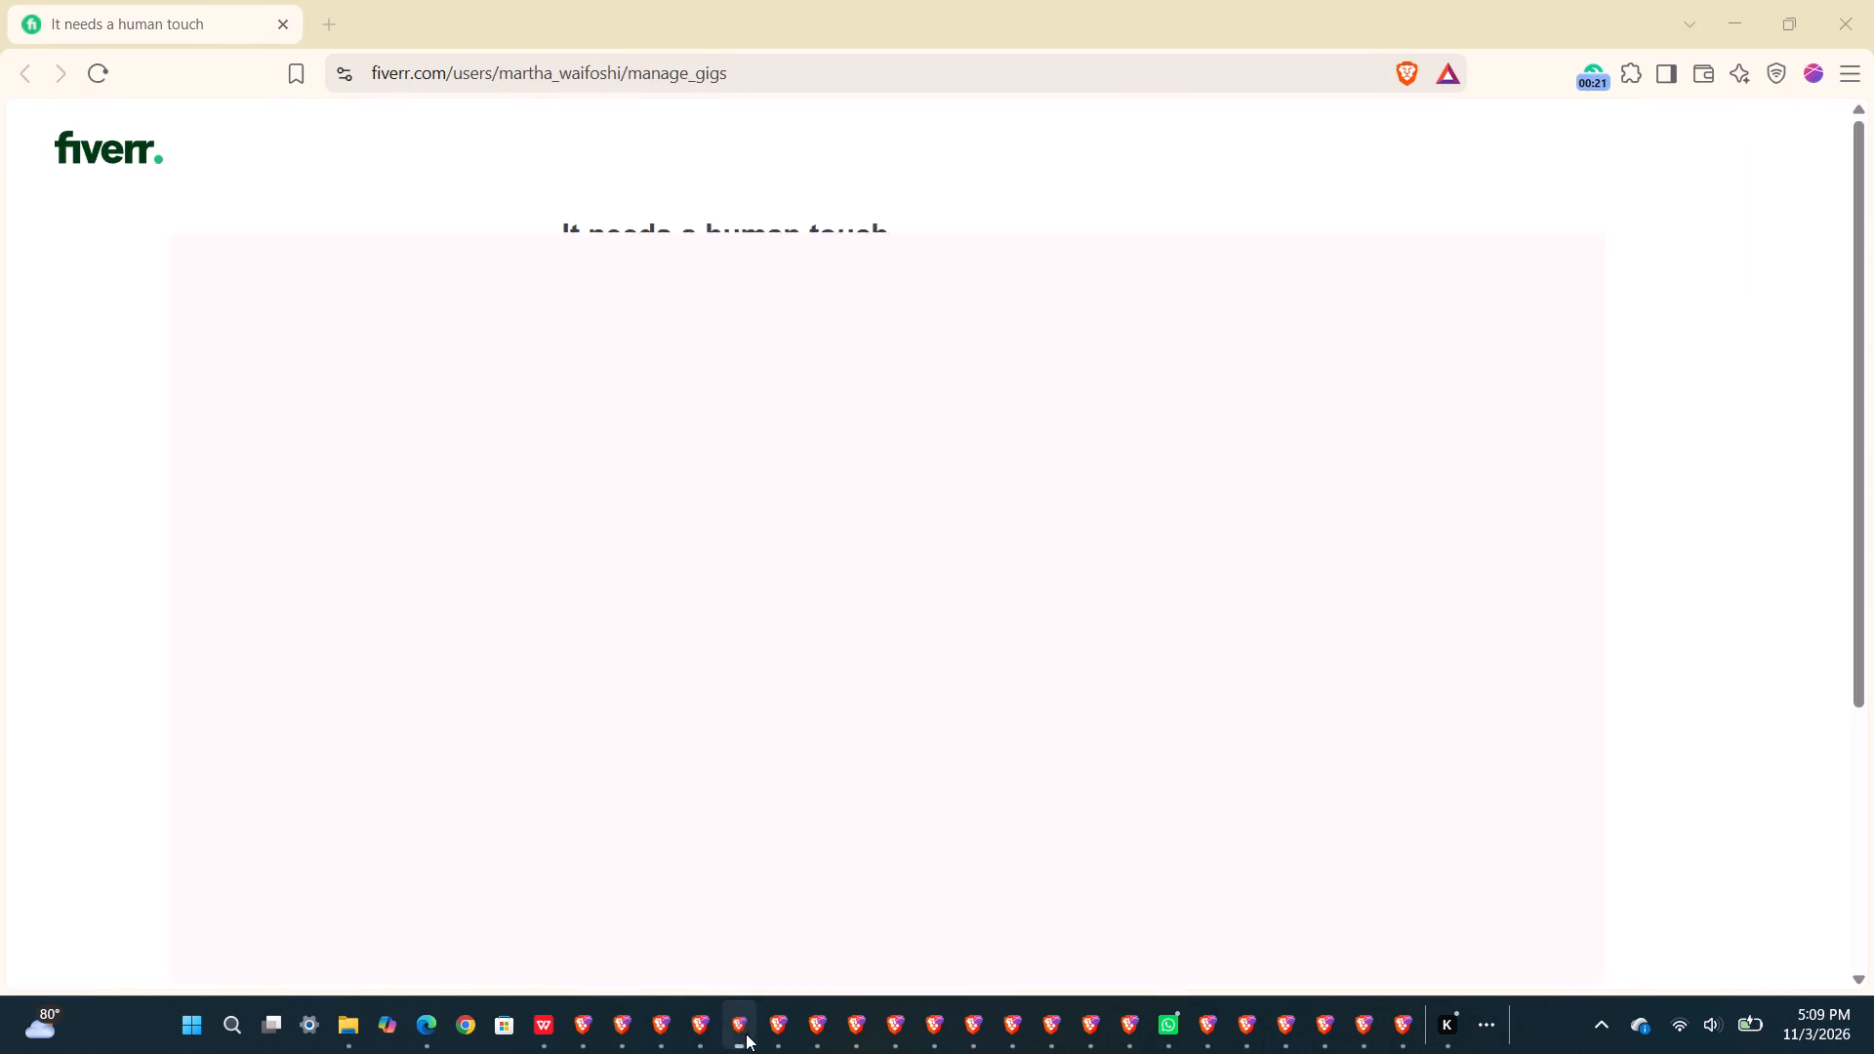
click(774, 1036)
click(831, 1031)
click(858, 1030)
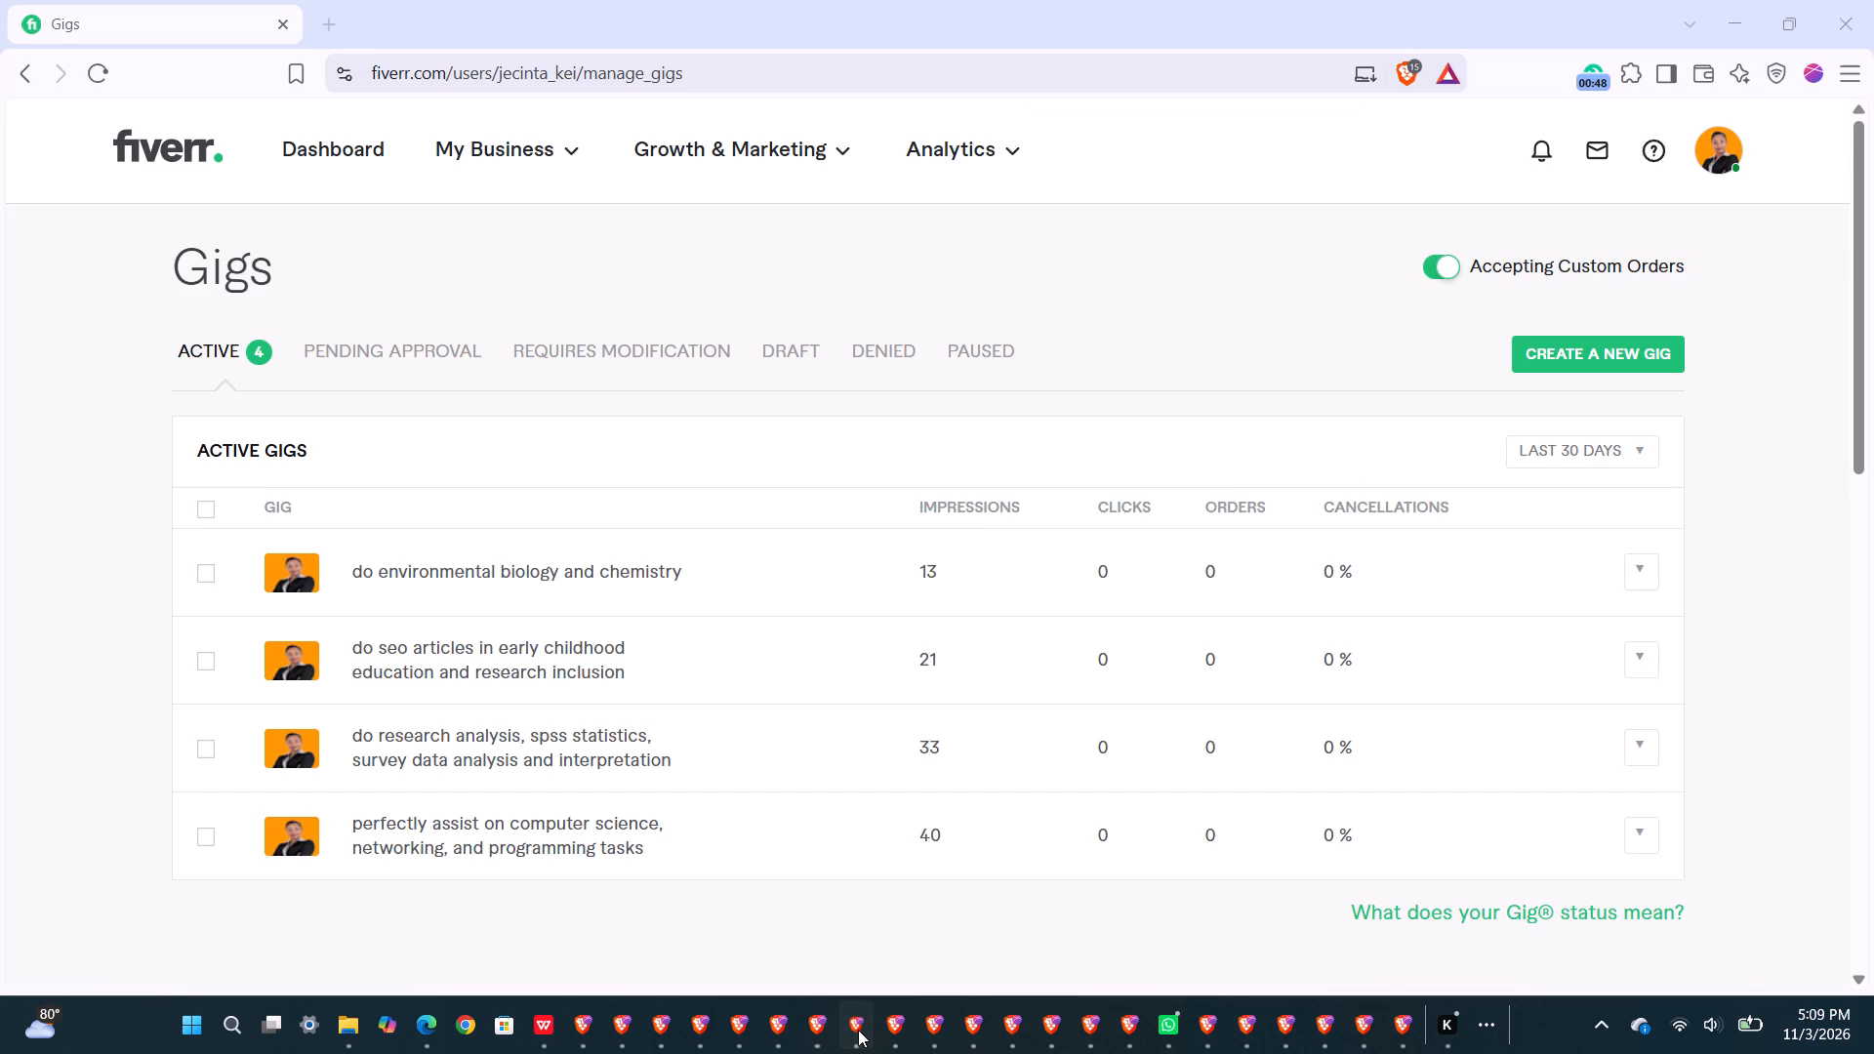
click(880, 1031)
click(810, 1031)
Minimize the Fiverr windows to return to Simulation 6 and review its self correlation and IS testing status.
click(1751, 7)
triple_click(1751, 7)
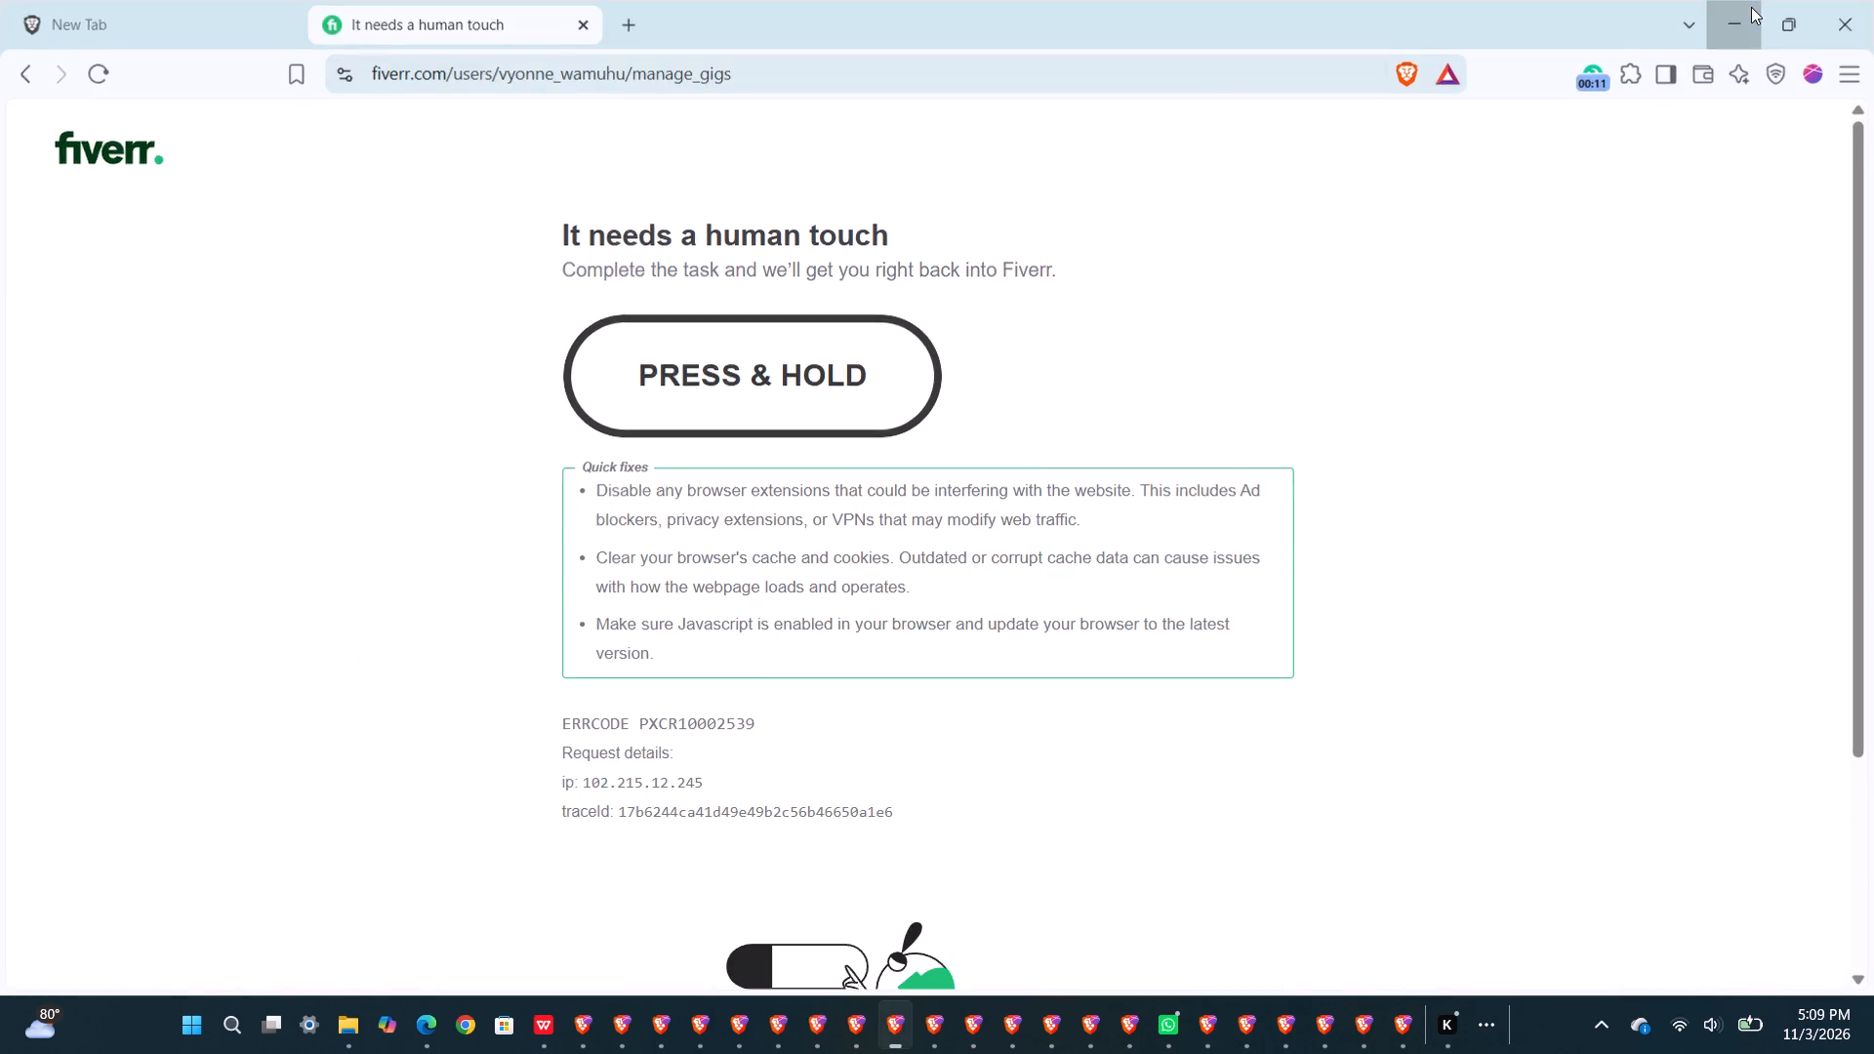
click(1751, 7)
click(1751, 7)
click(1751, 7)
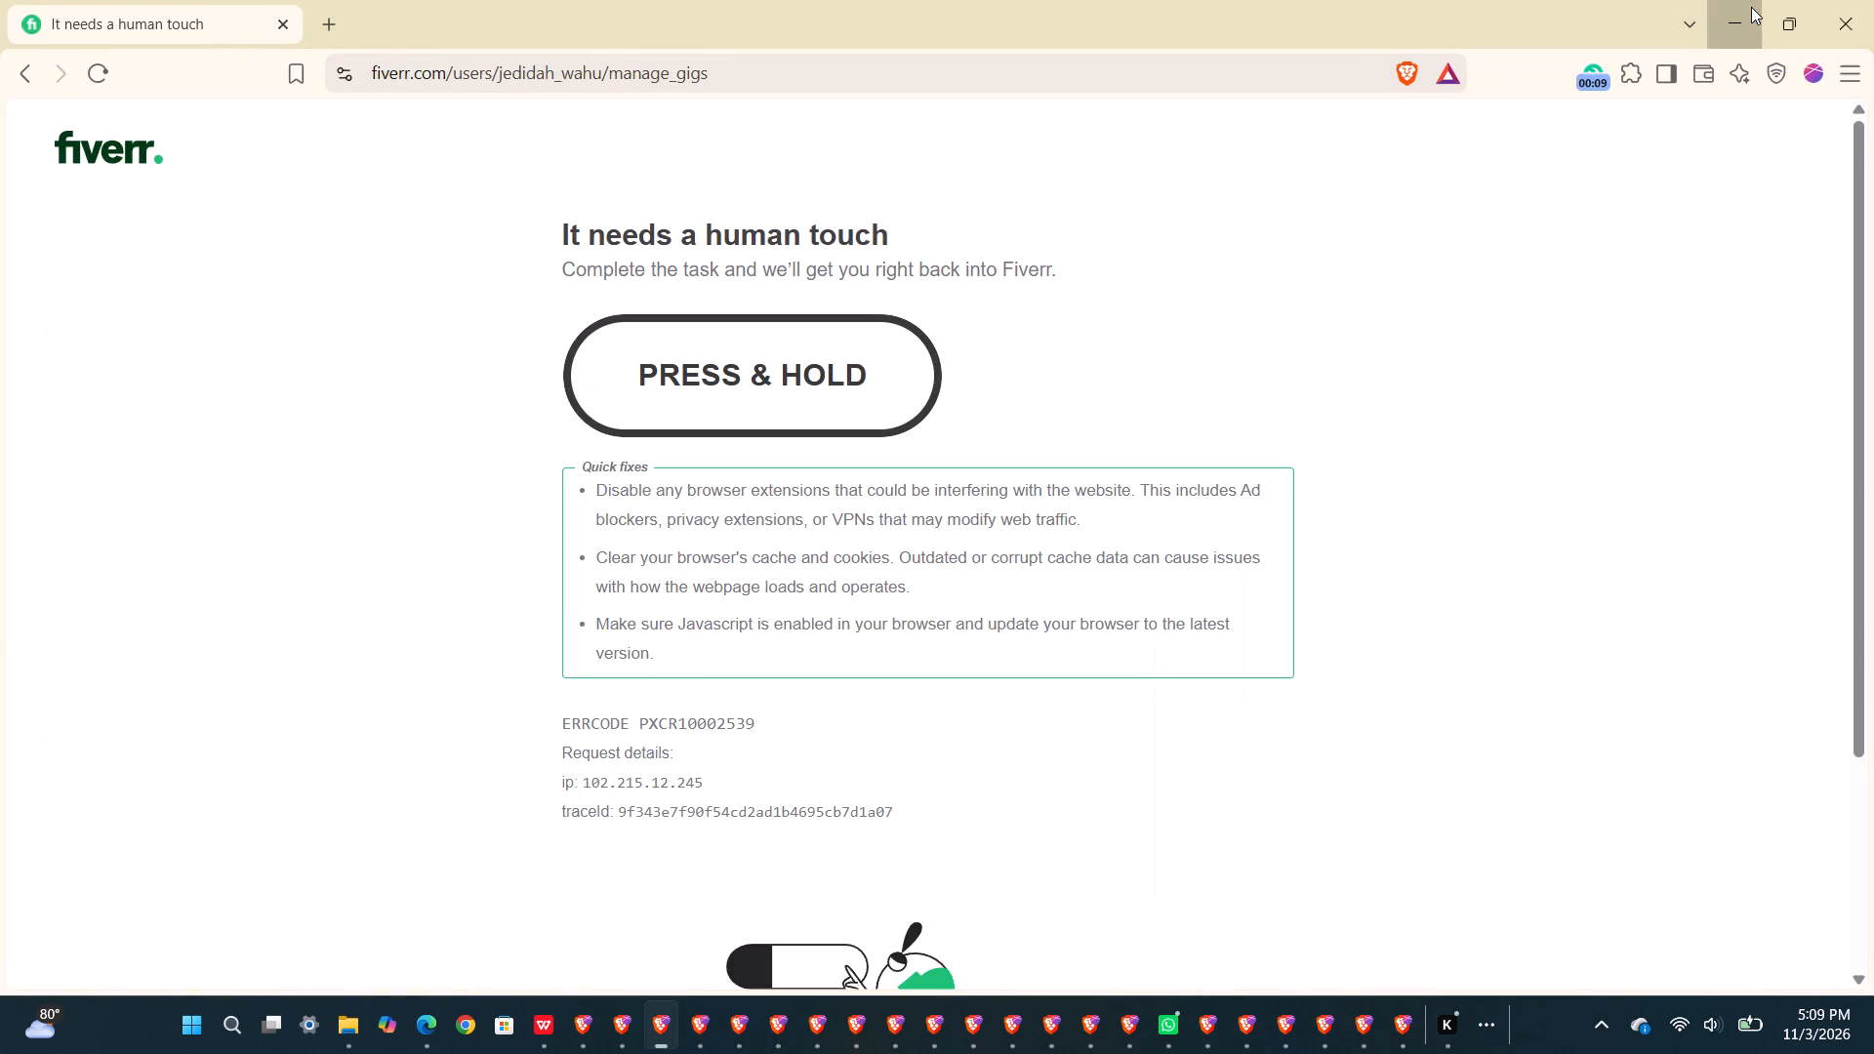
click(1751, 7)
click(1751, 7)
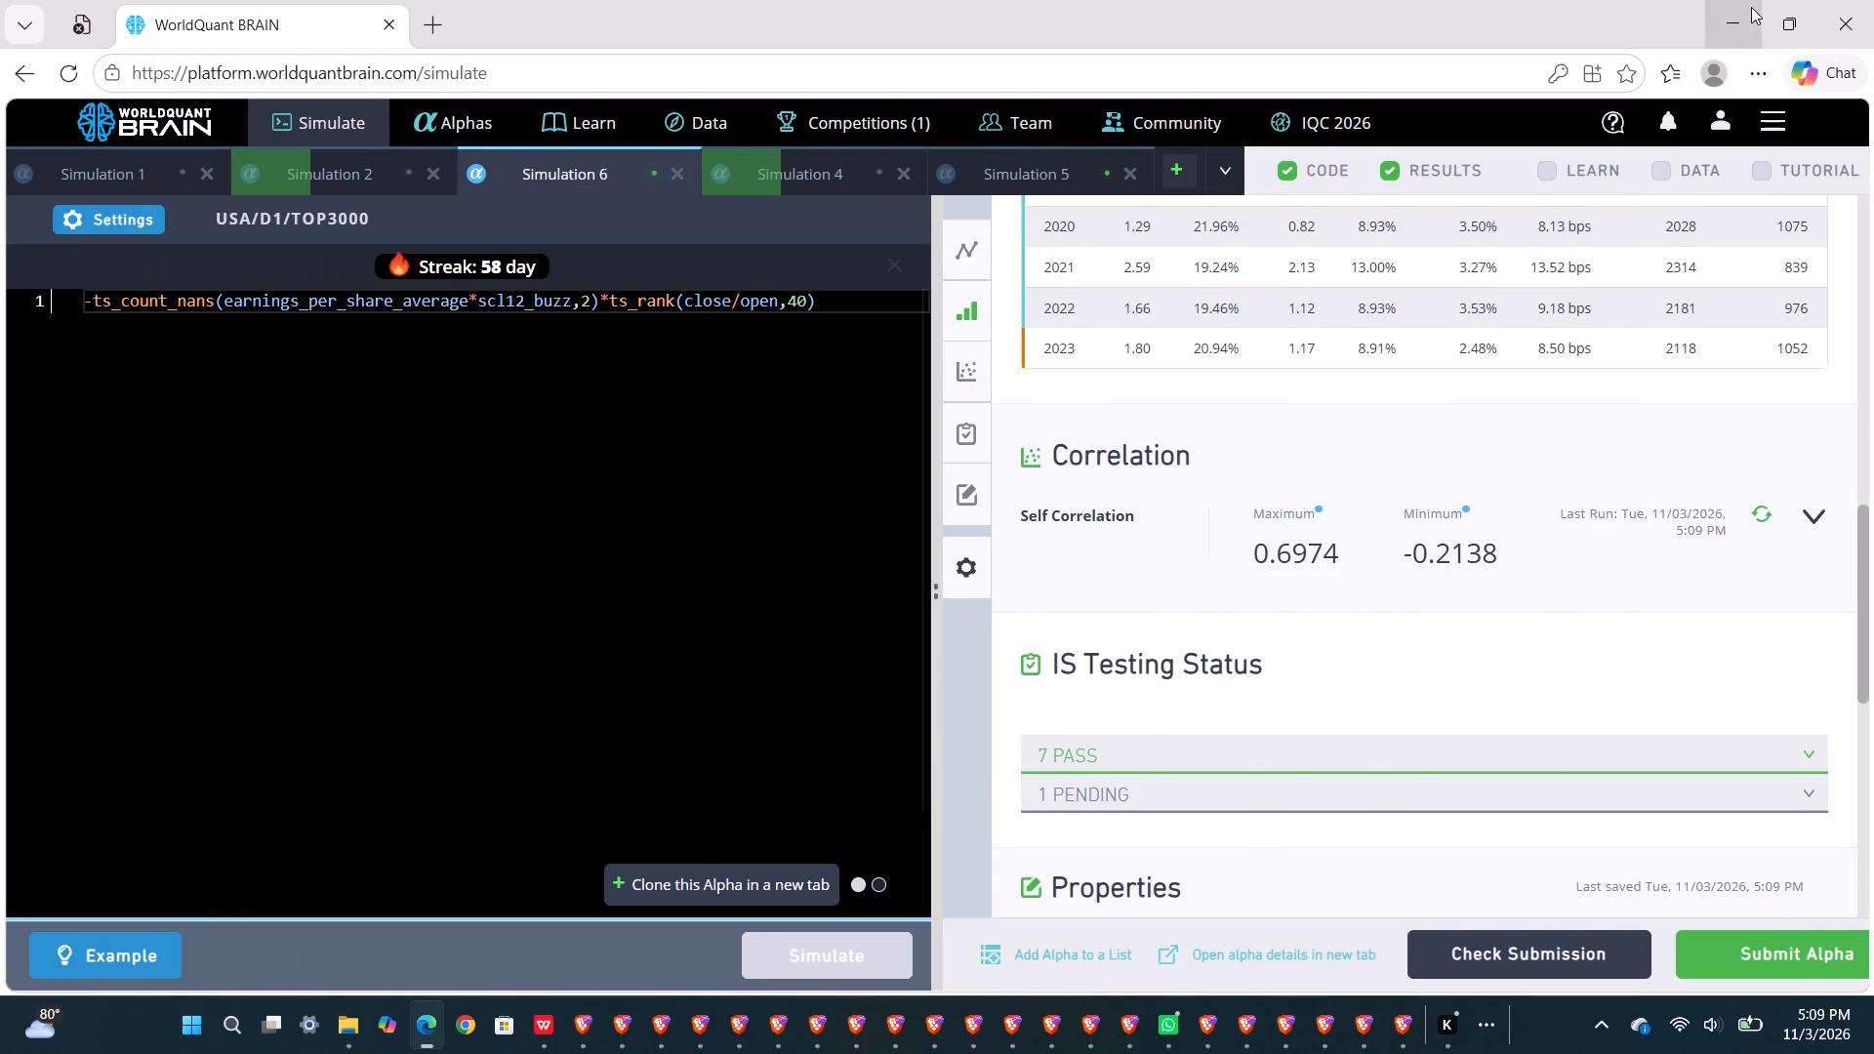
scroll(1492, 486, down, 2)
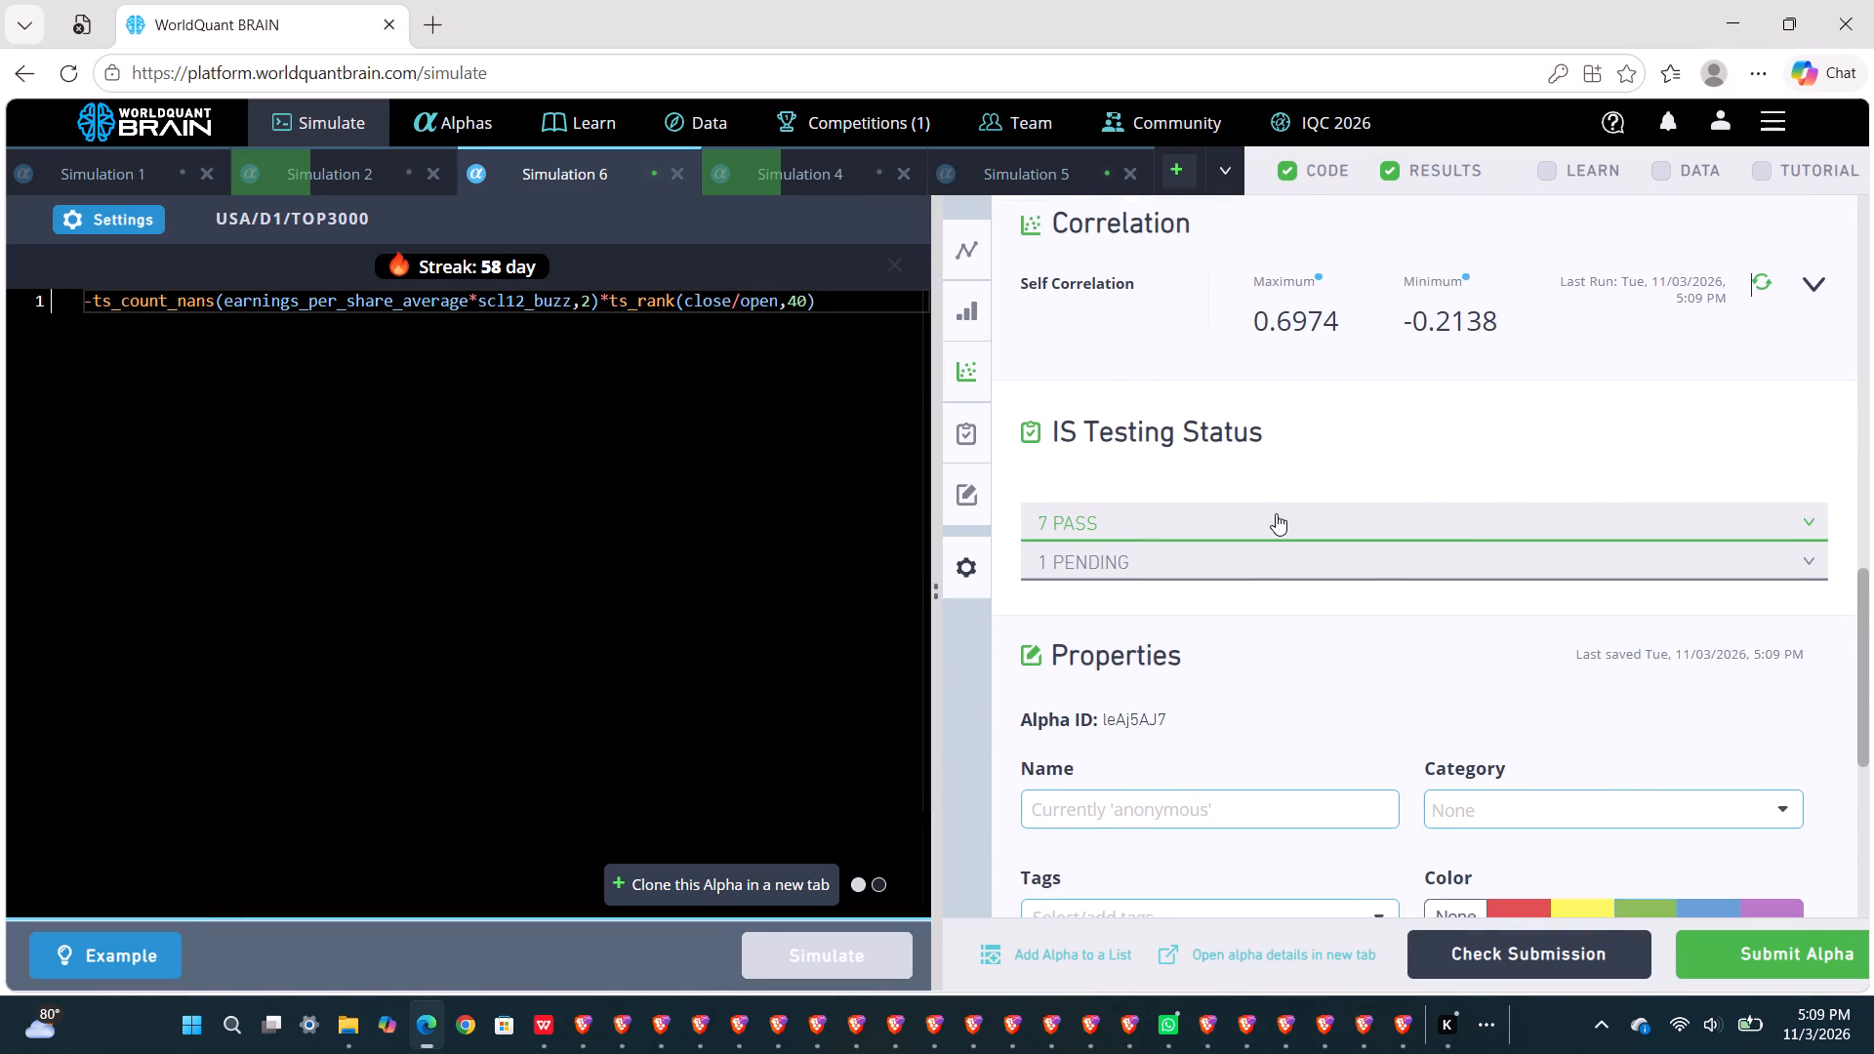
scroll(1276, 513, down, 1)
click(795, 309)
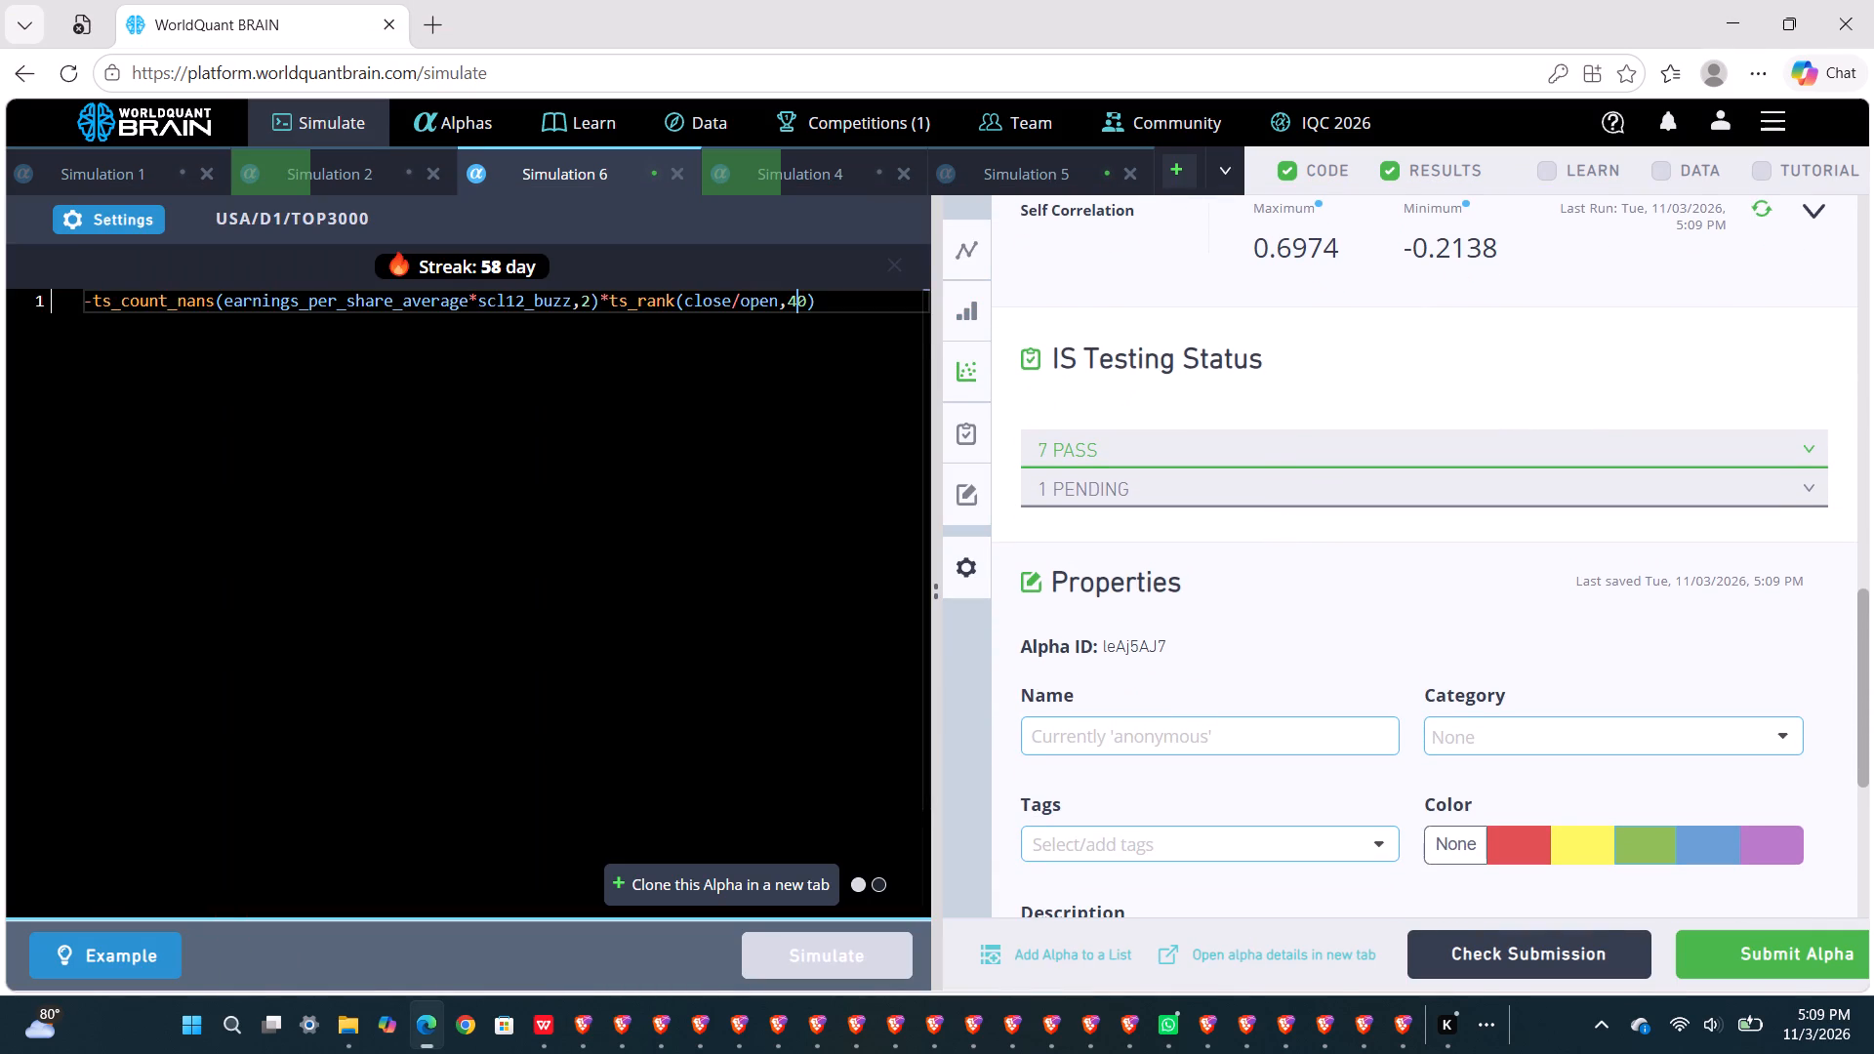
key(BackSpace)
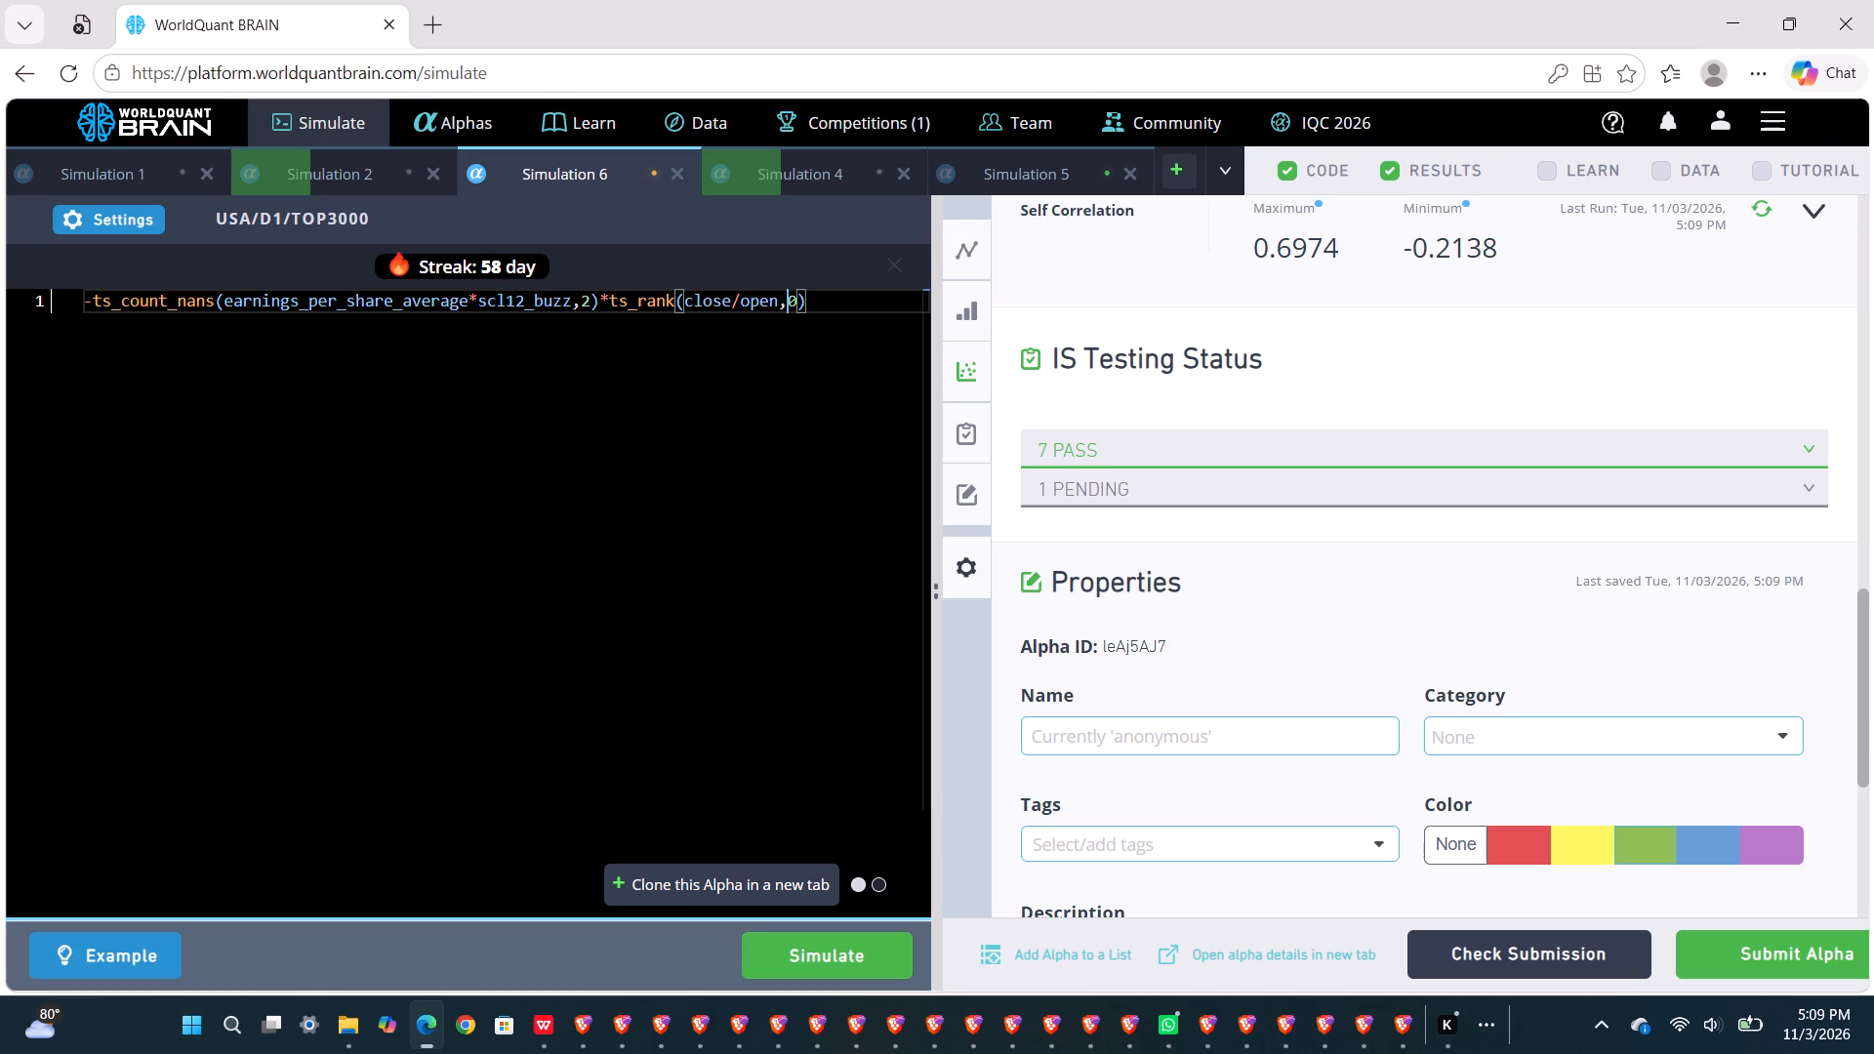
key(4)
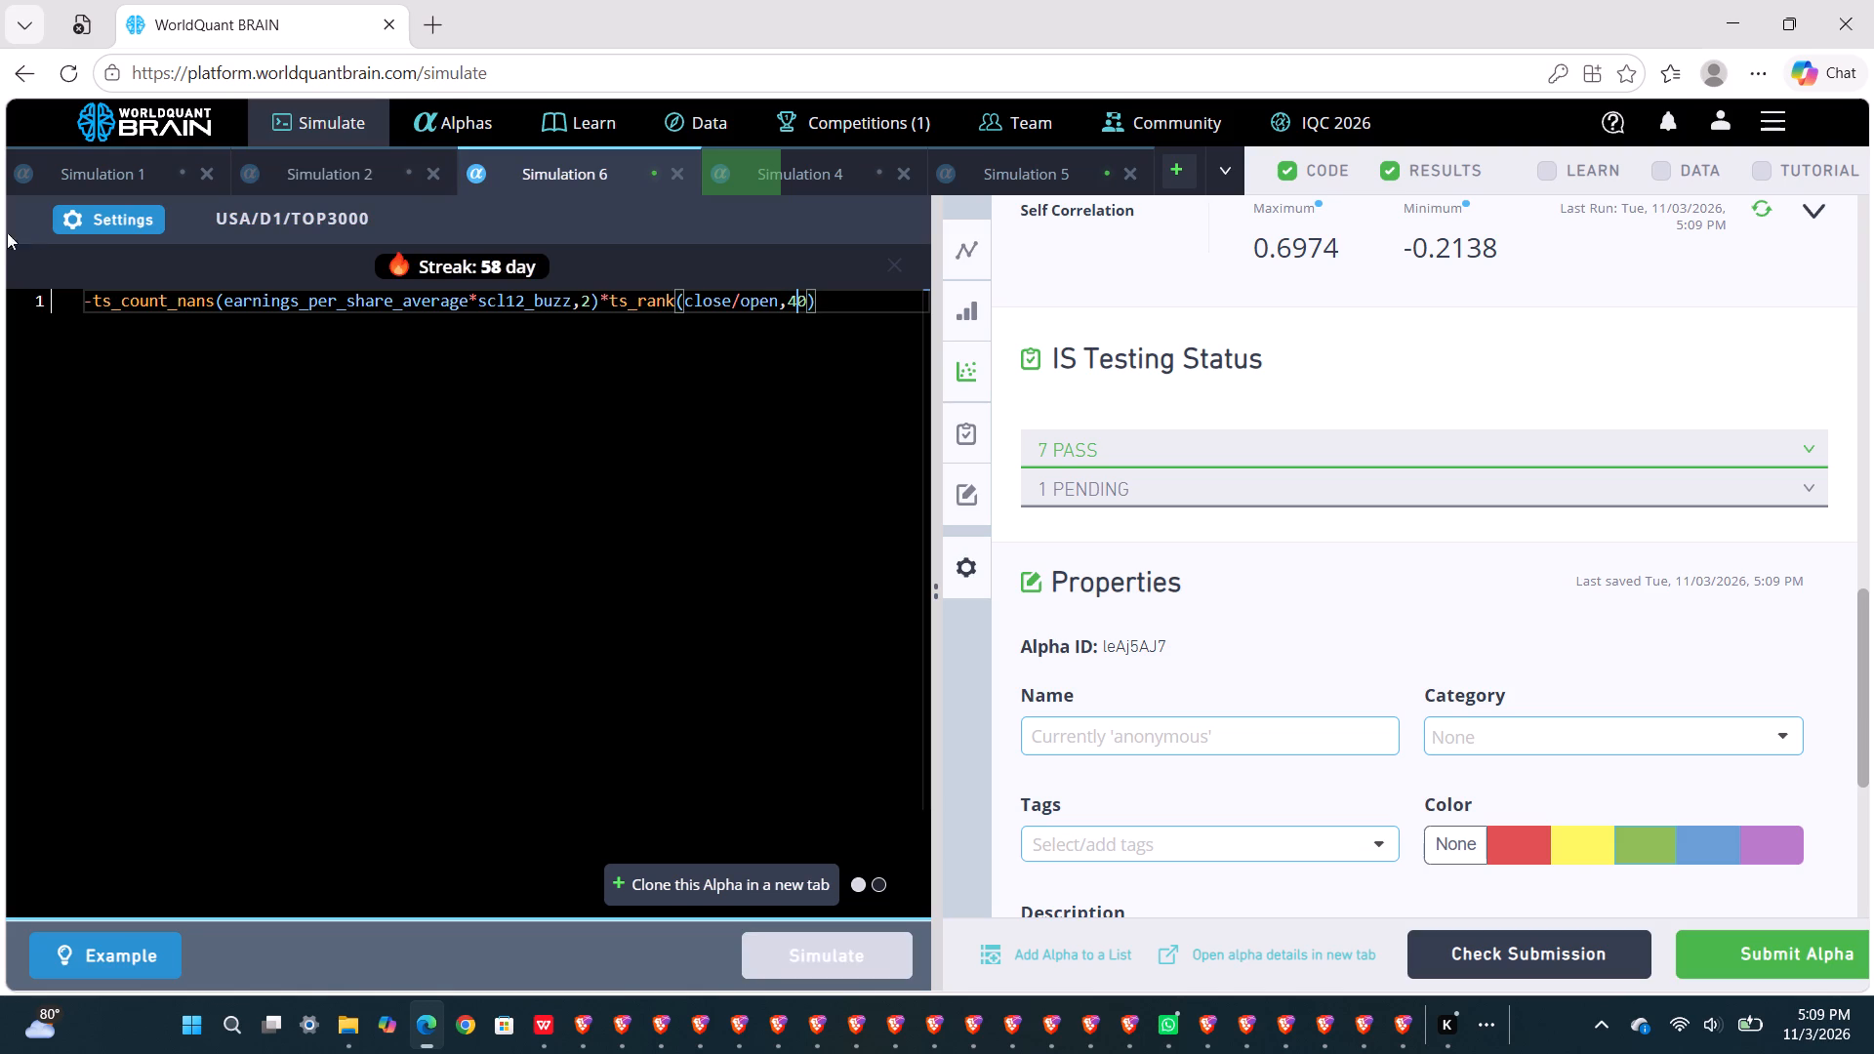
Set the decay to 3 in Simulation 6's settings and simulate the alpha.
click(118, 231)
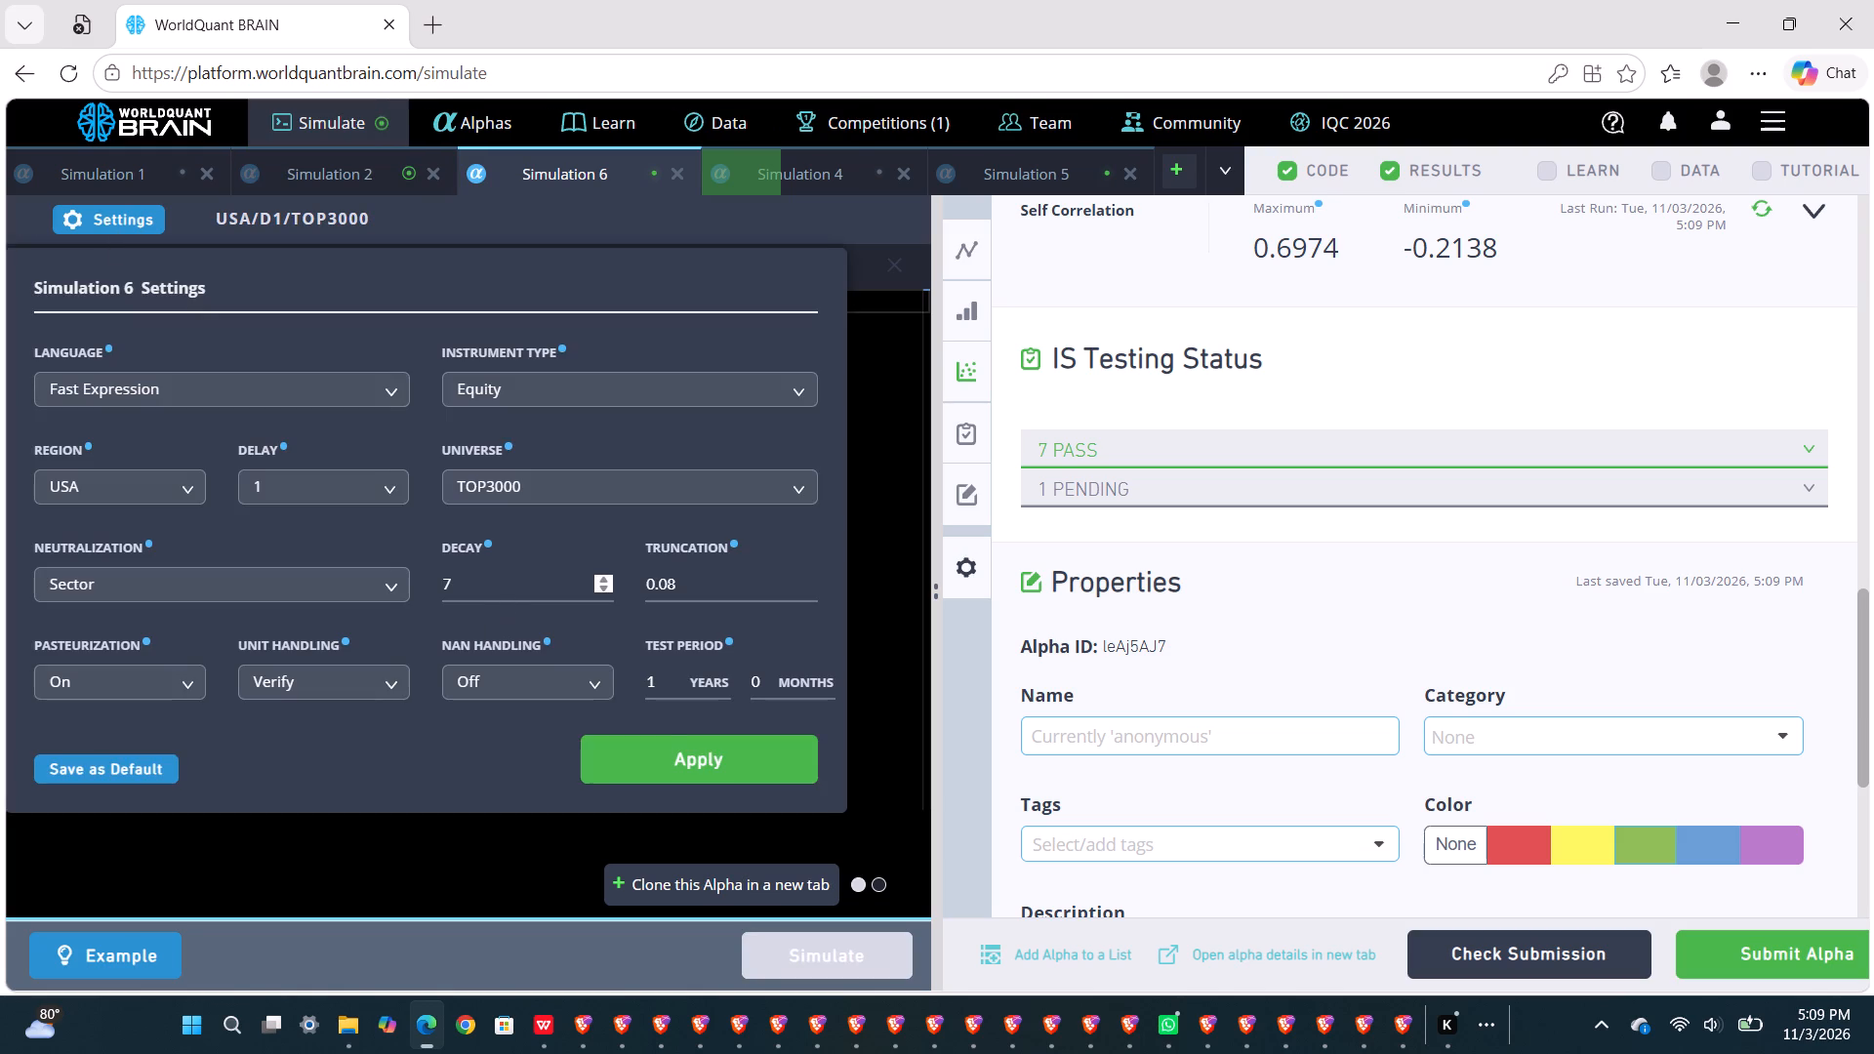
click(496, 592)
key(BackSpace)
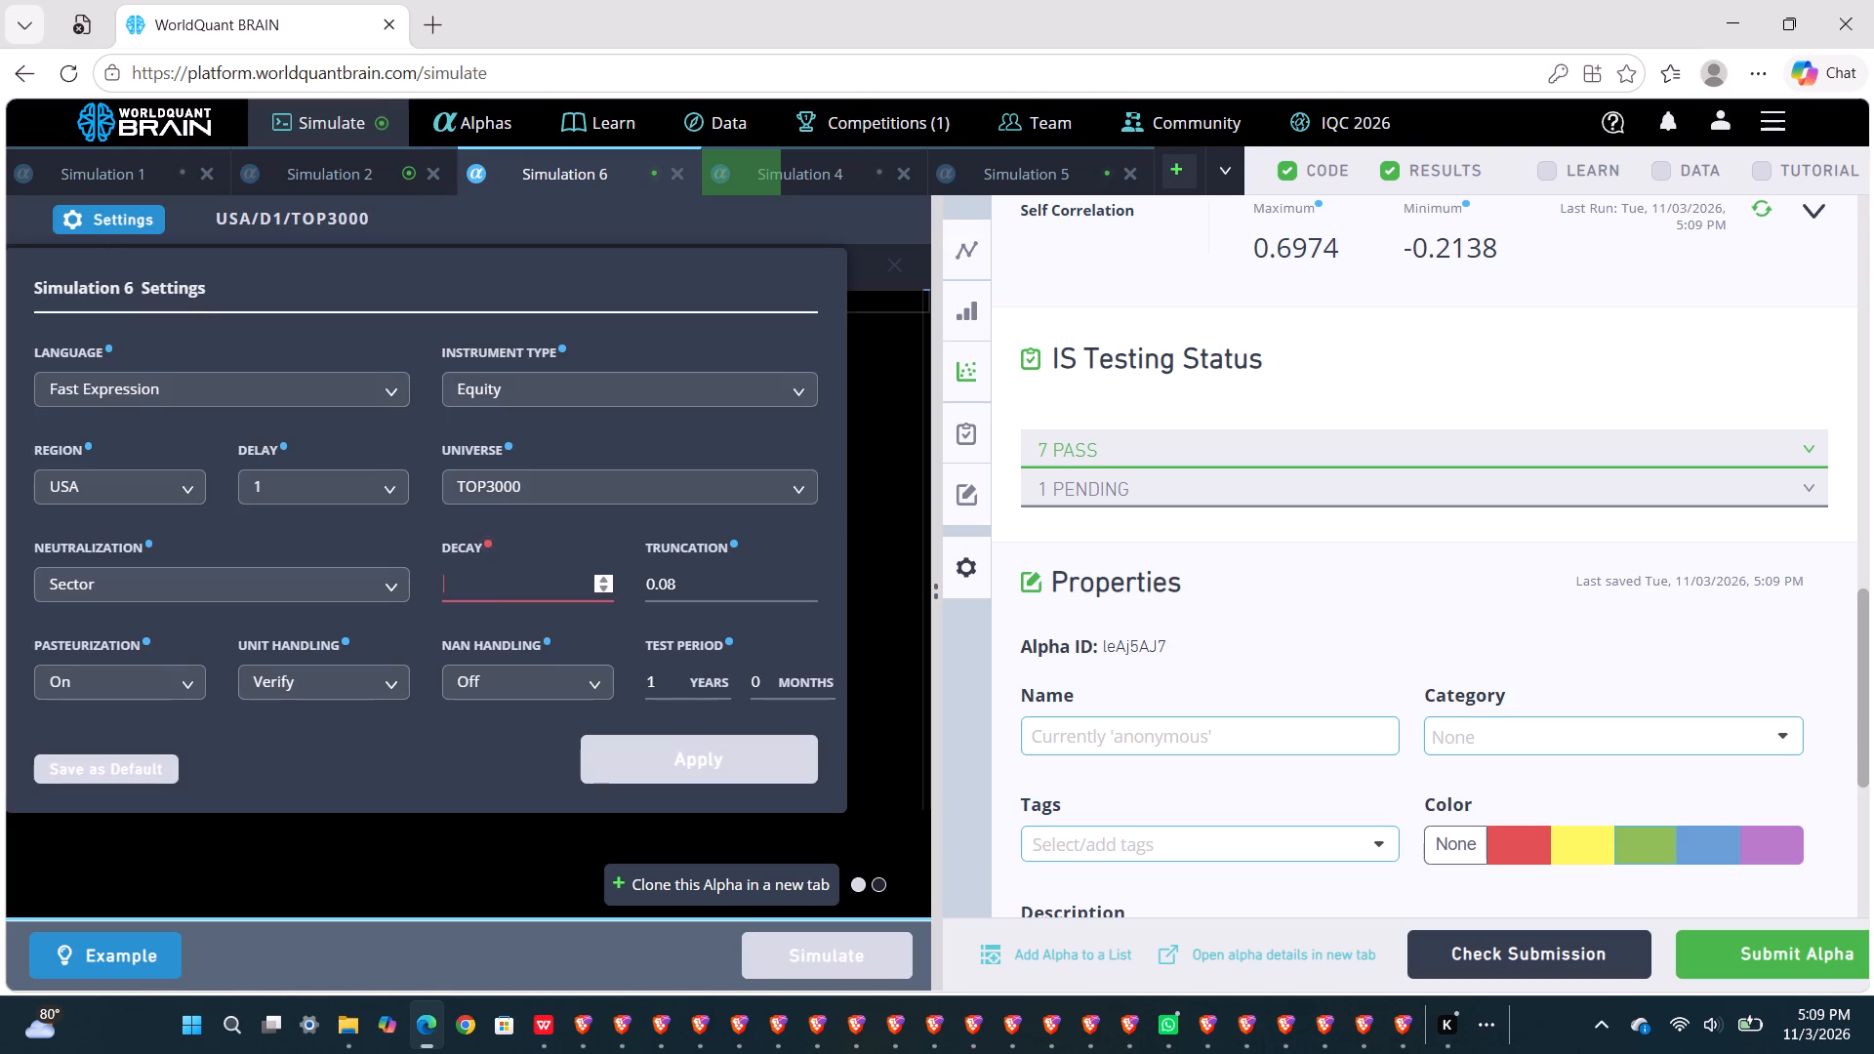
key(3)
click(680, 771)
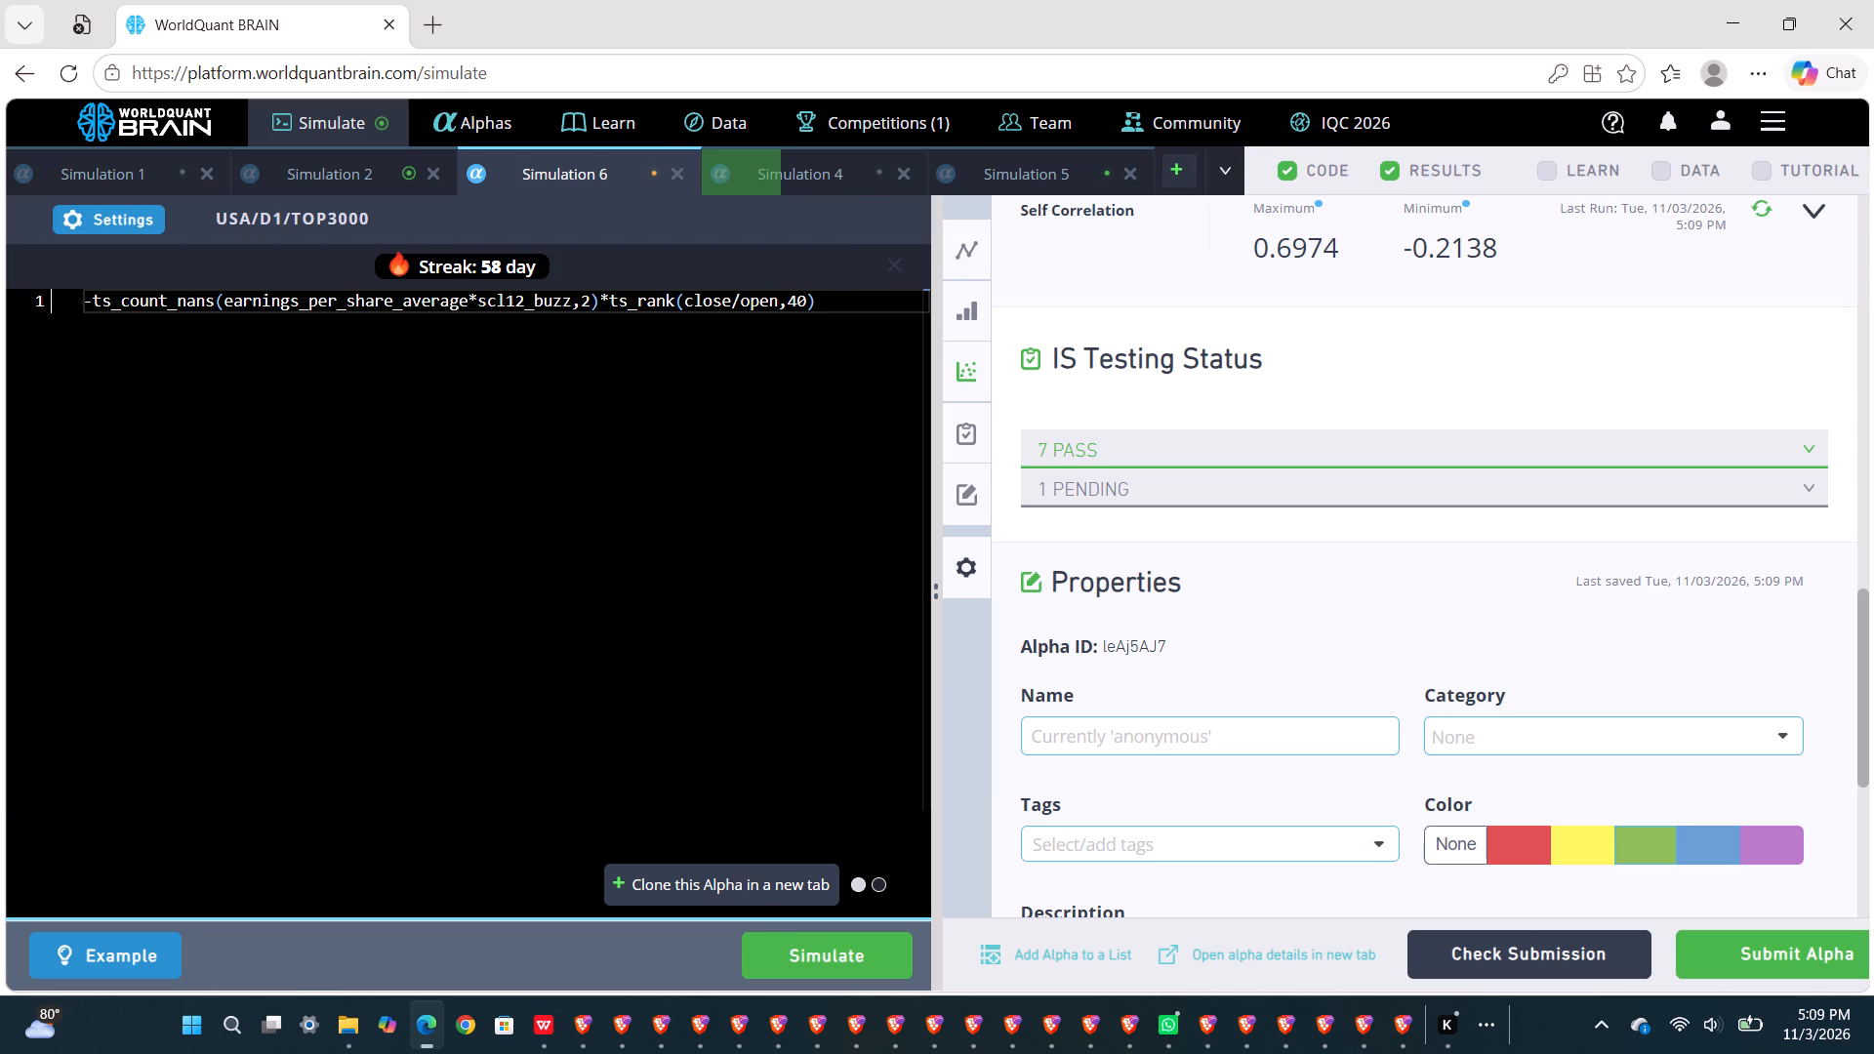
click(798, 944)
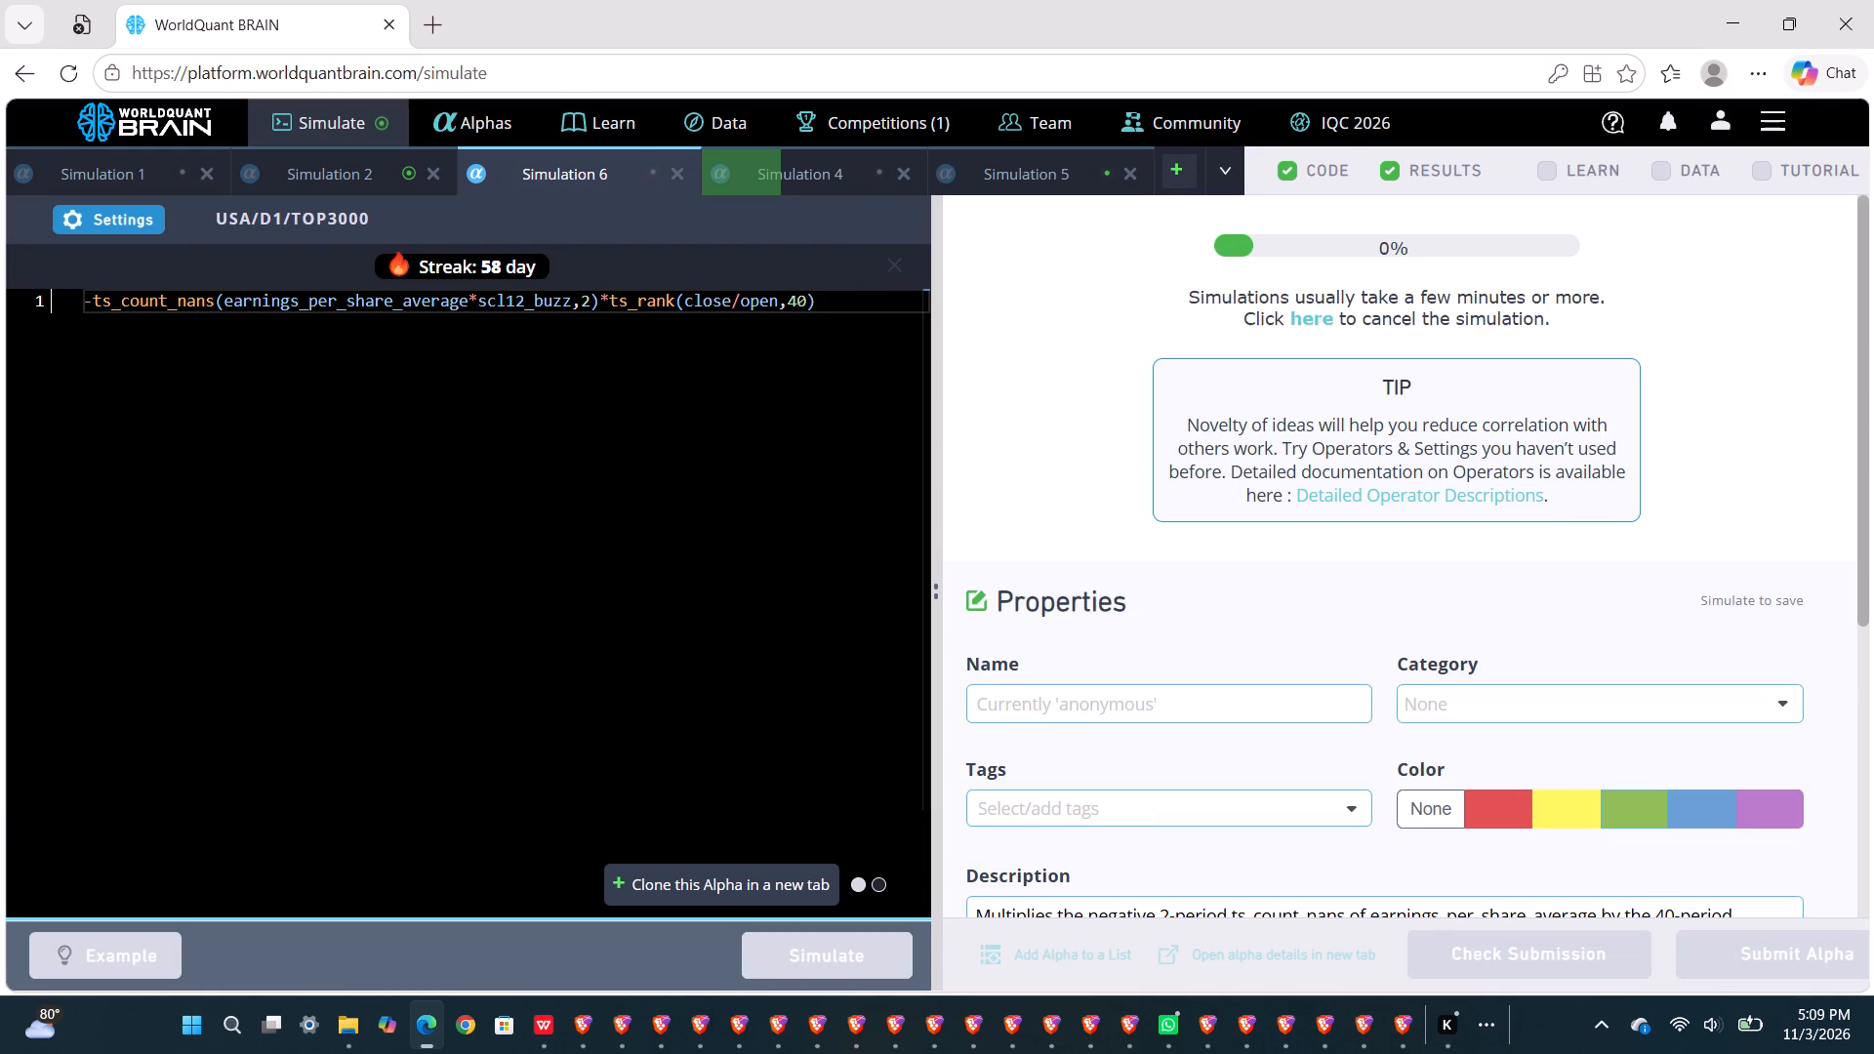
Show the test period for Simulation 2's alpha and examine the failed checks in its IS testing status.
click(369, 194)
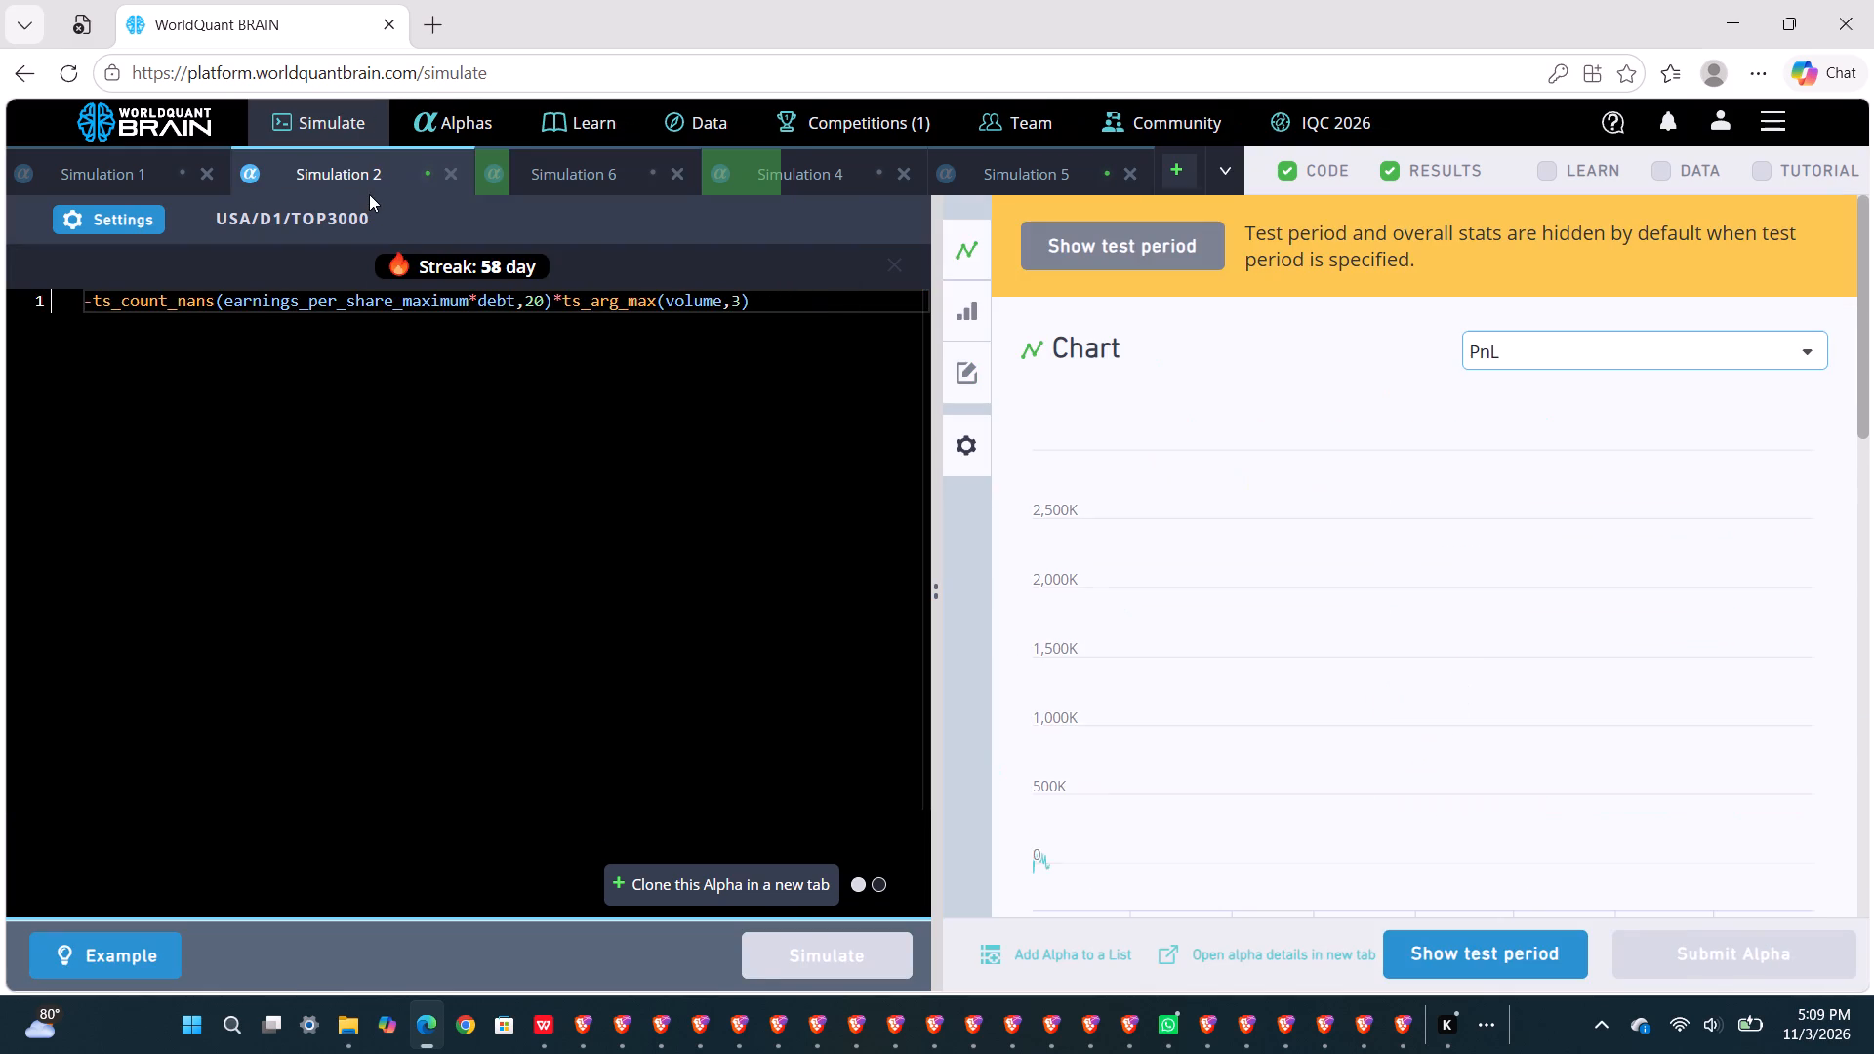
click(1438, 957)
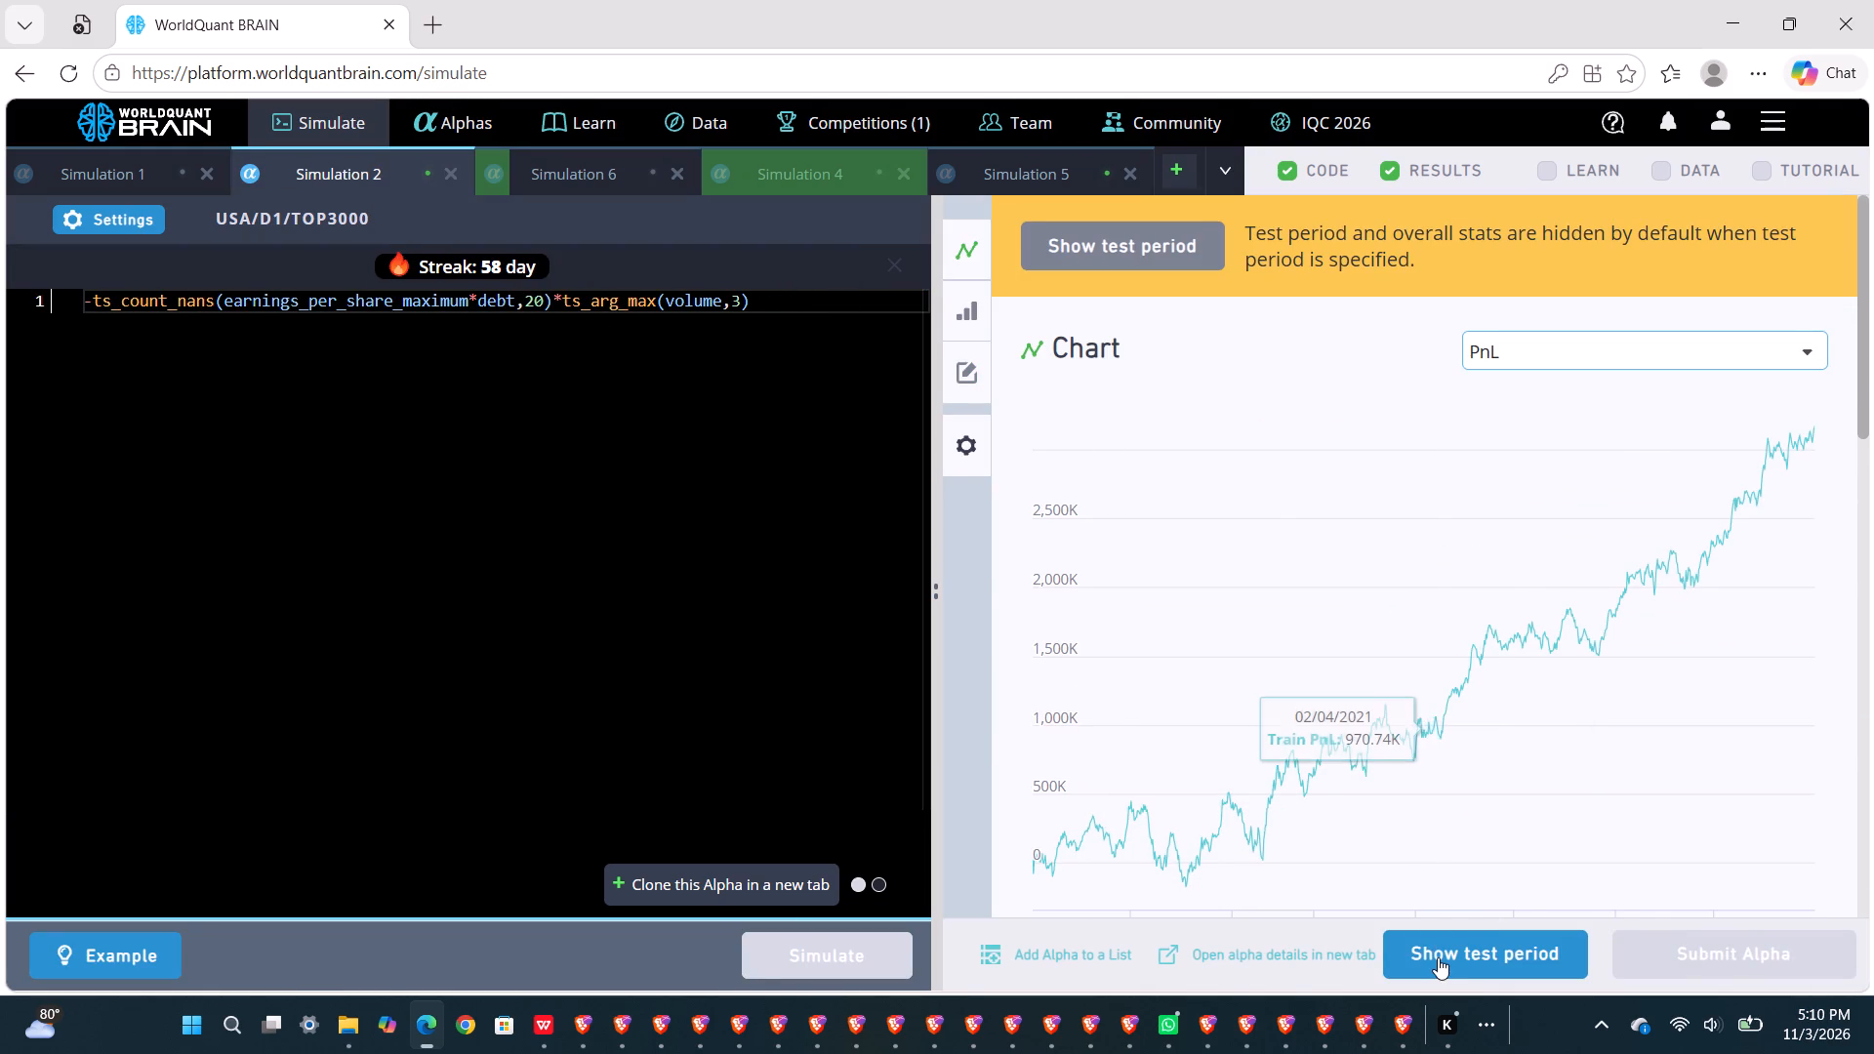
scroll(1446, 781, down, 5)
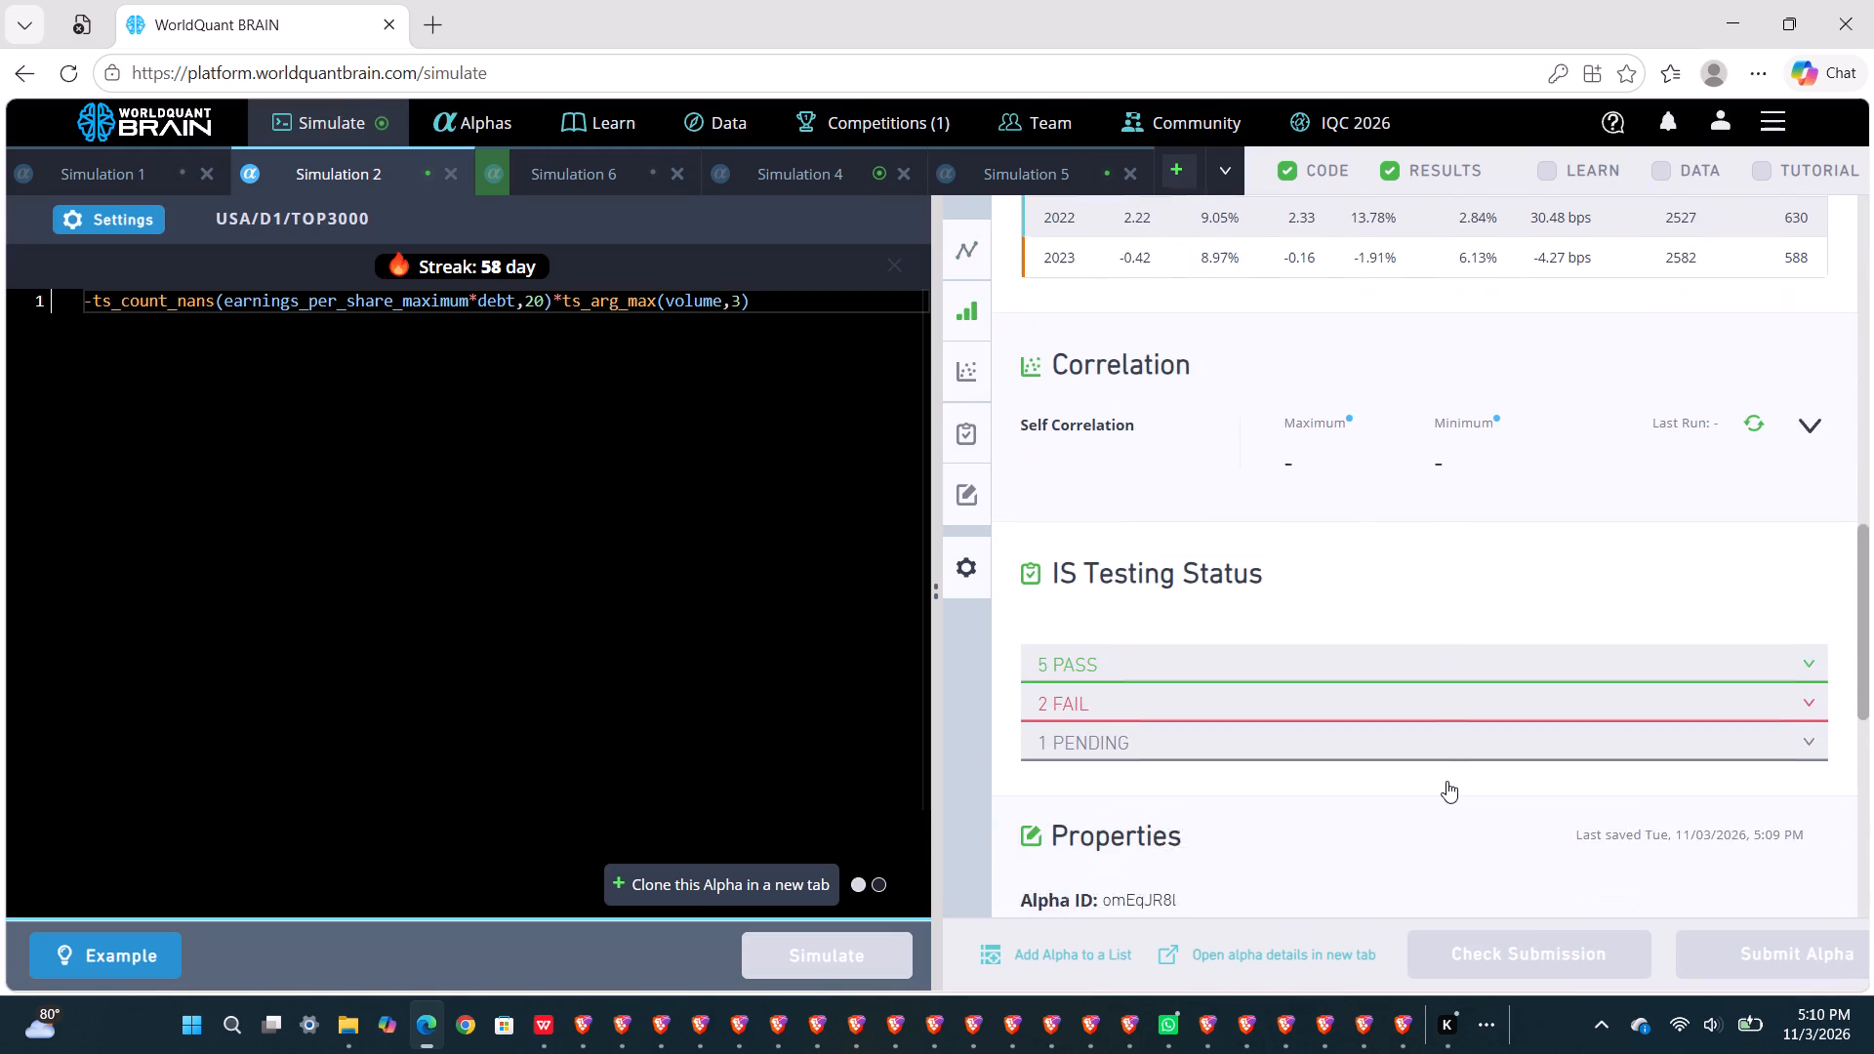
scroll(1446, 781, down, 1)
click(1214, 664)
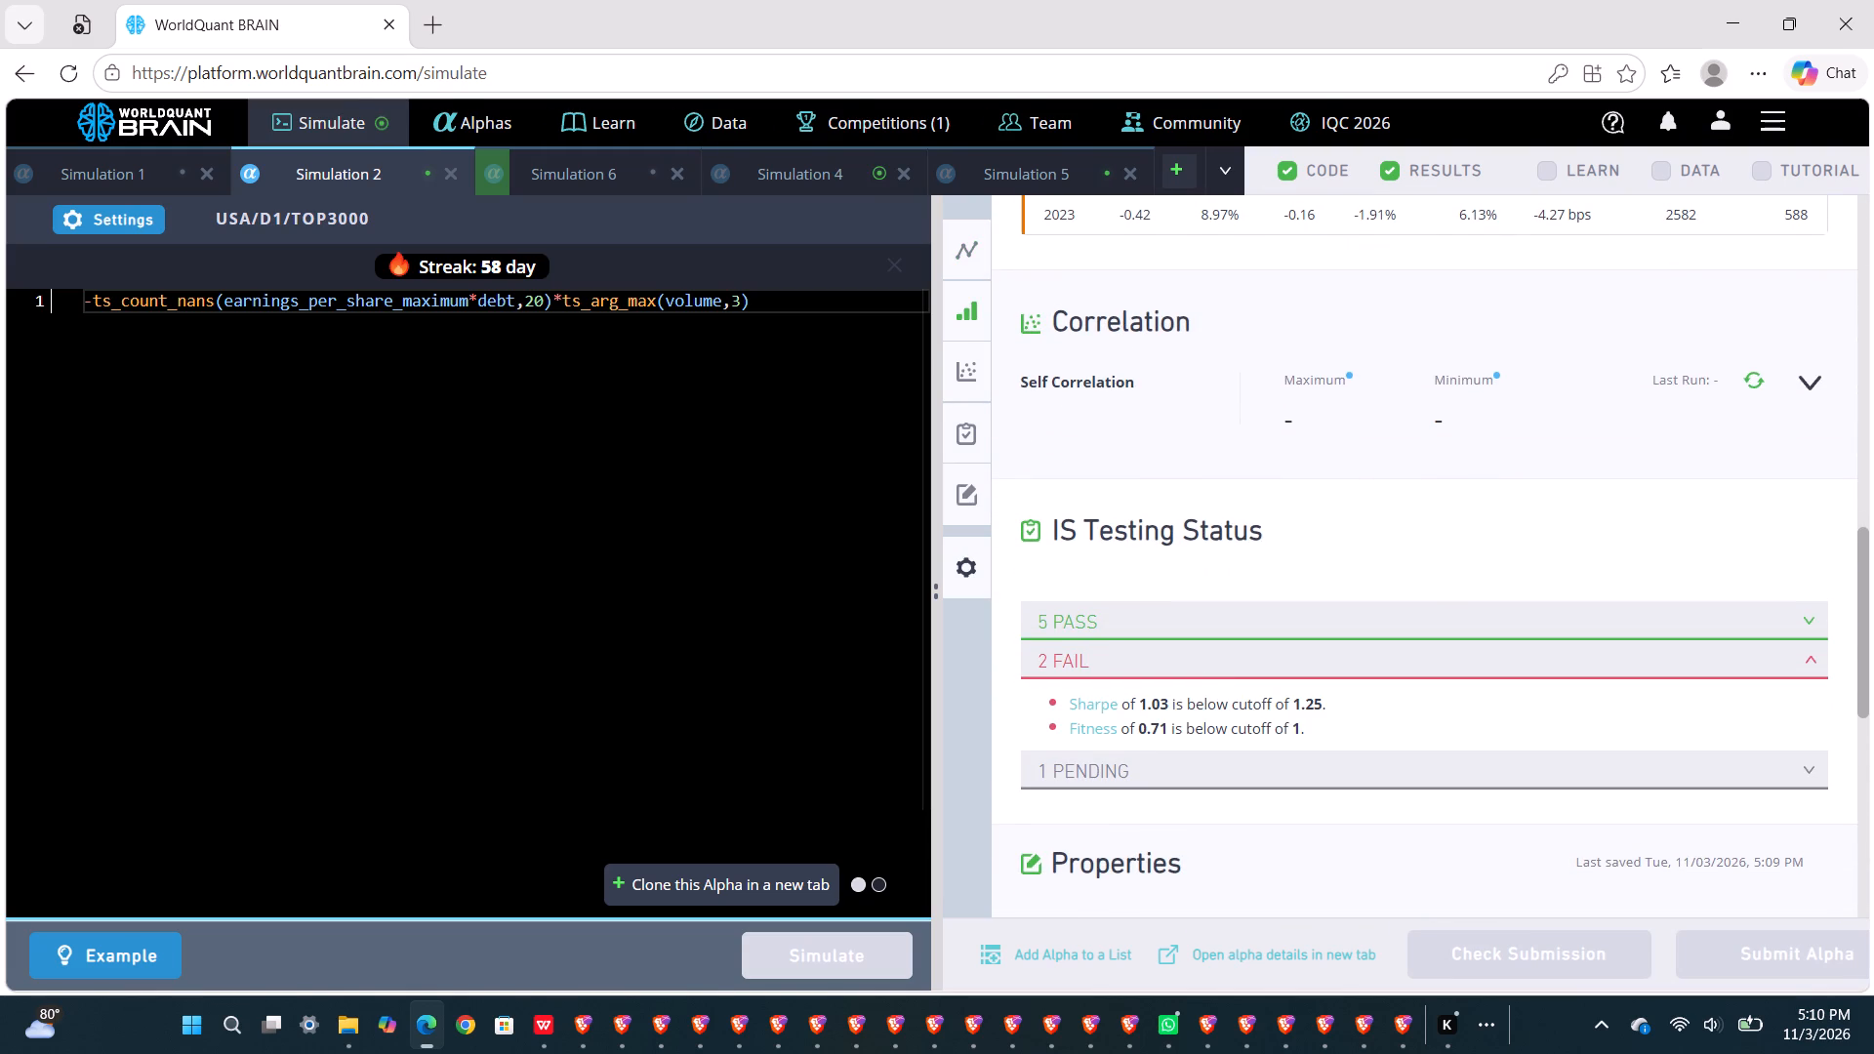
Replace debt with income_tax in Simulation 2's ts_count_nans expression.
double_click(696, 293)
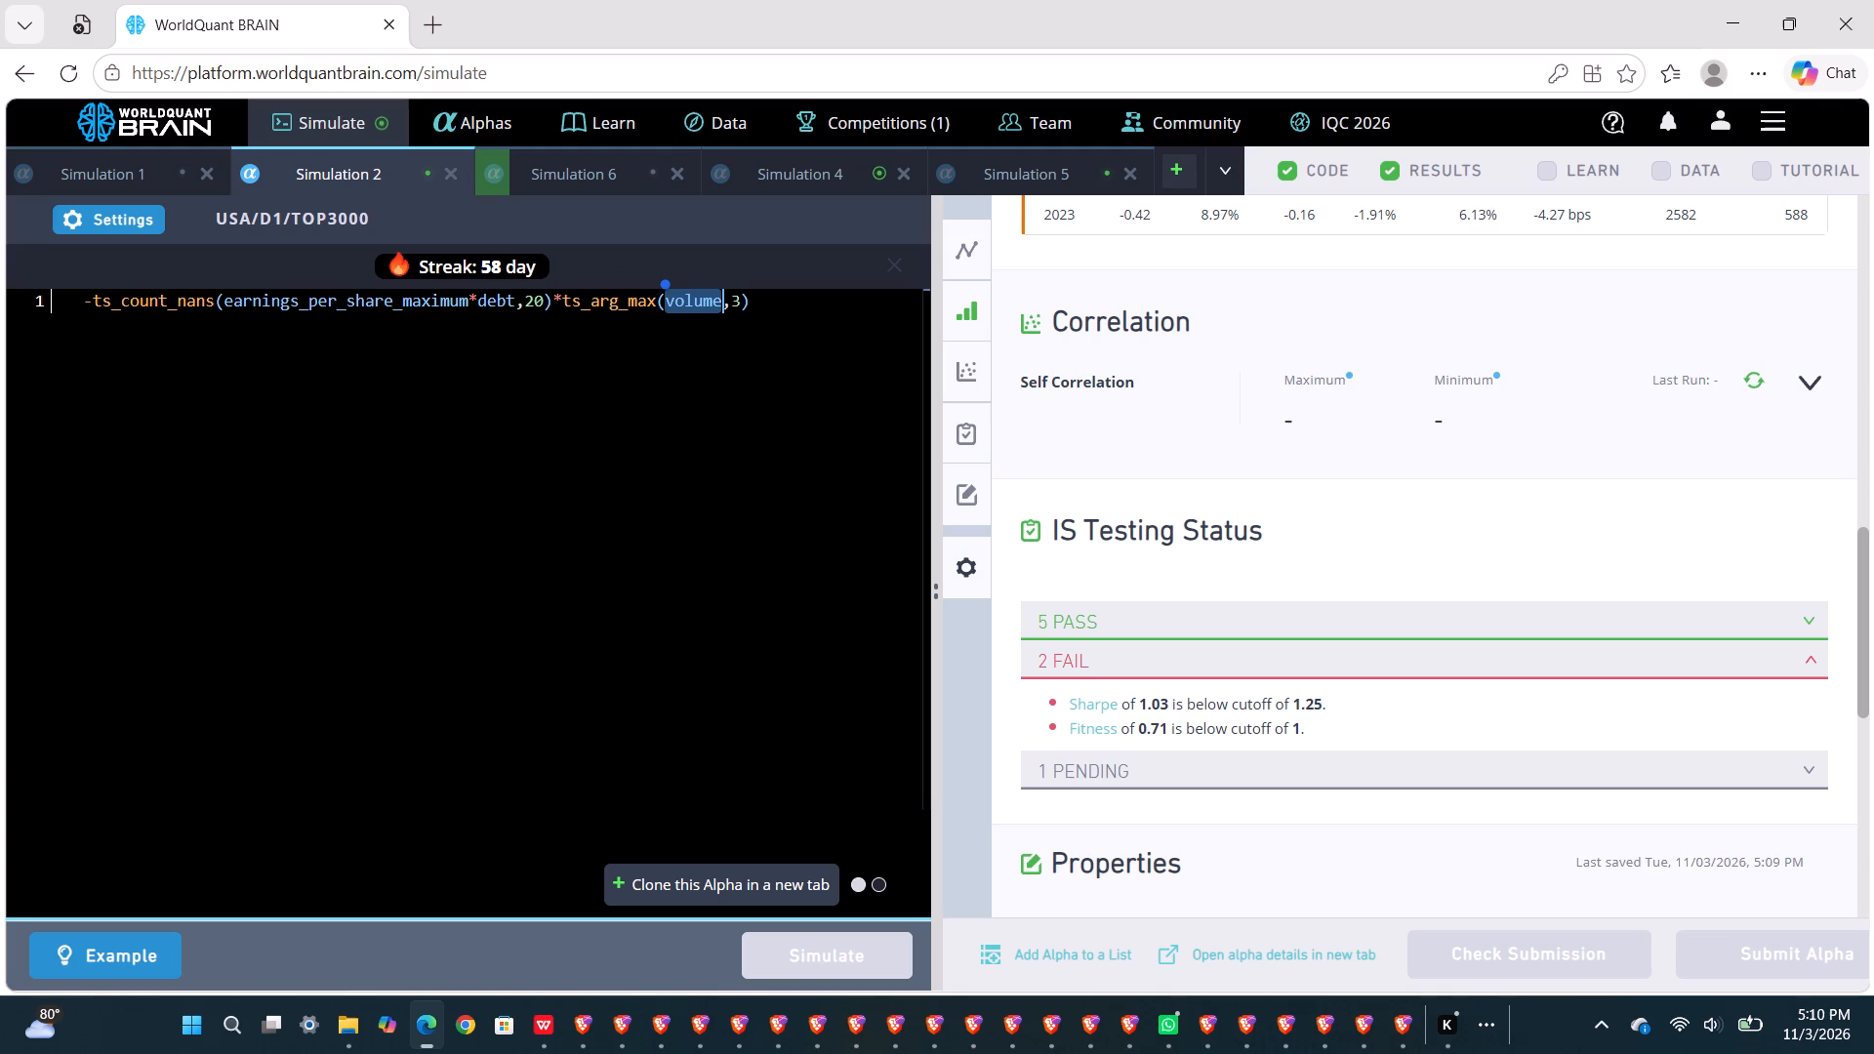
double_click(497, 302)
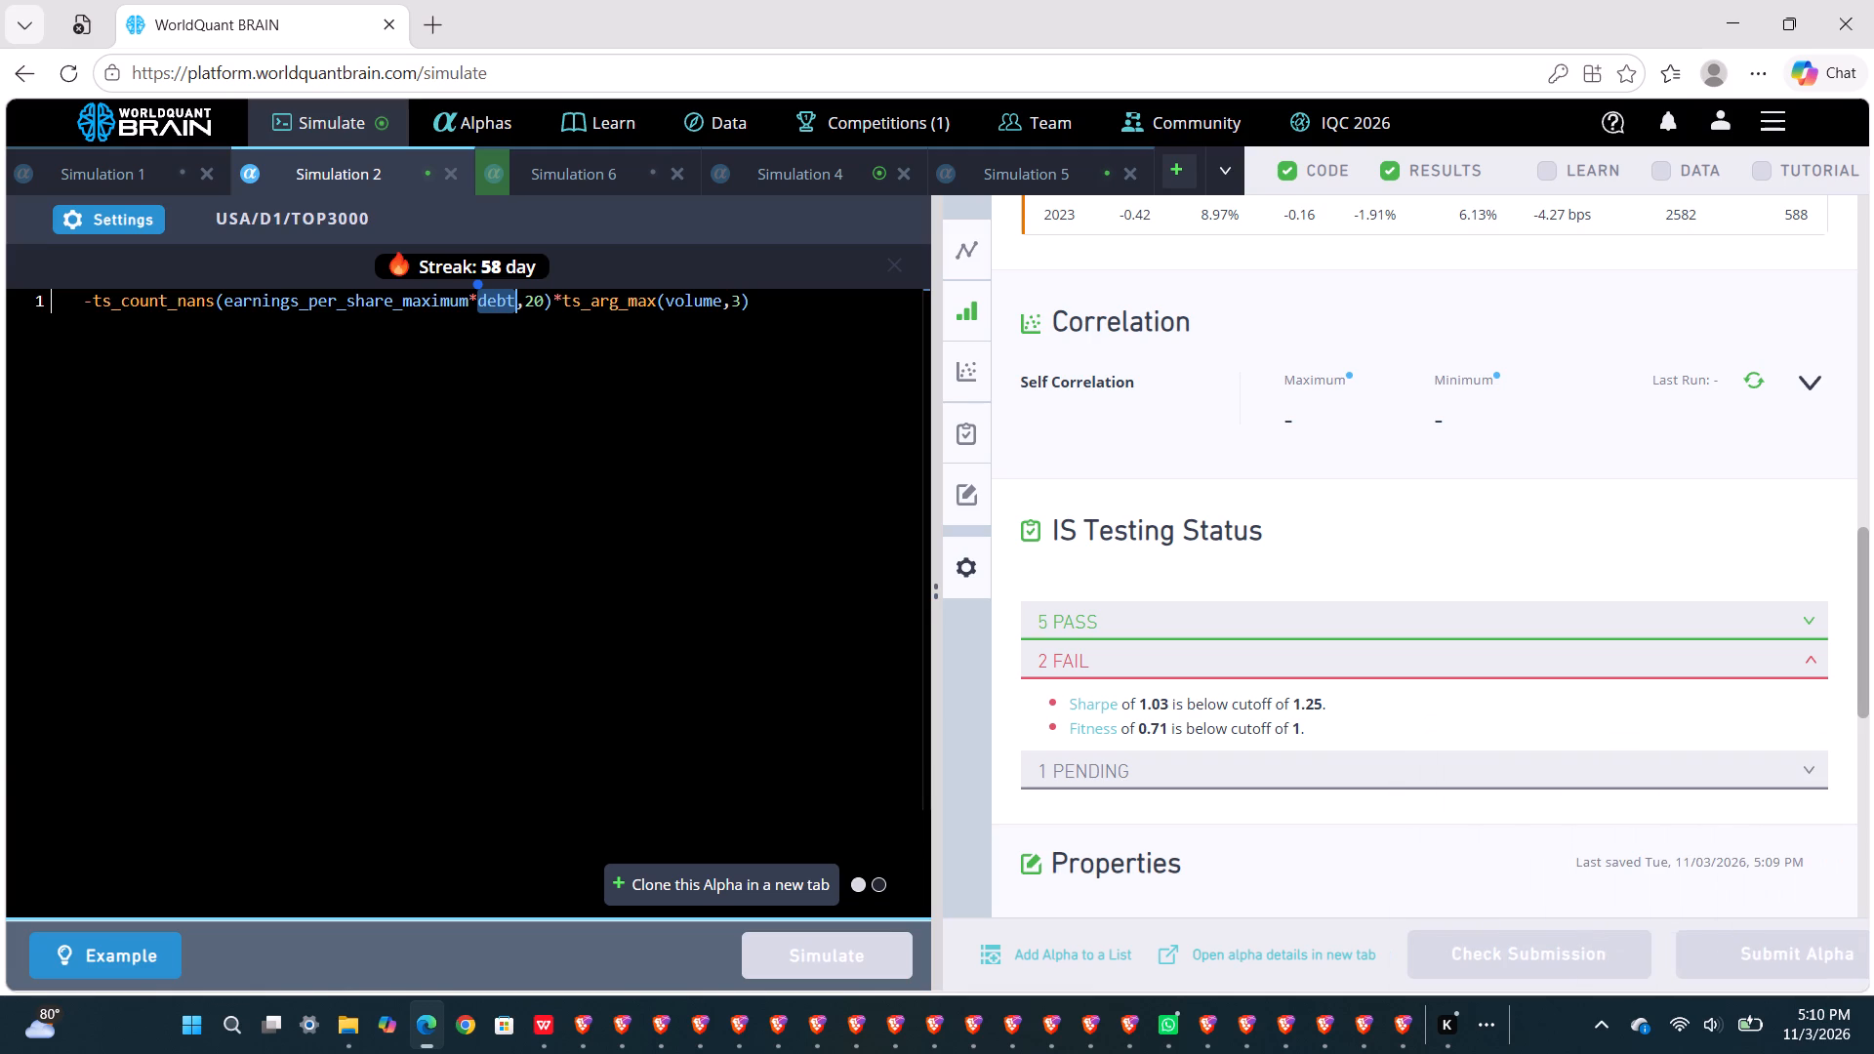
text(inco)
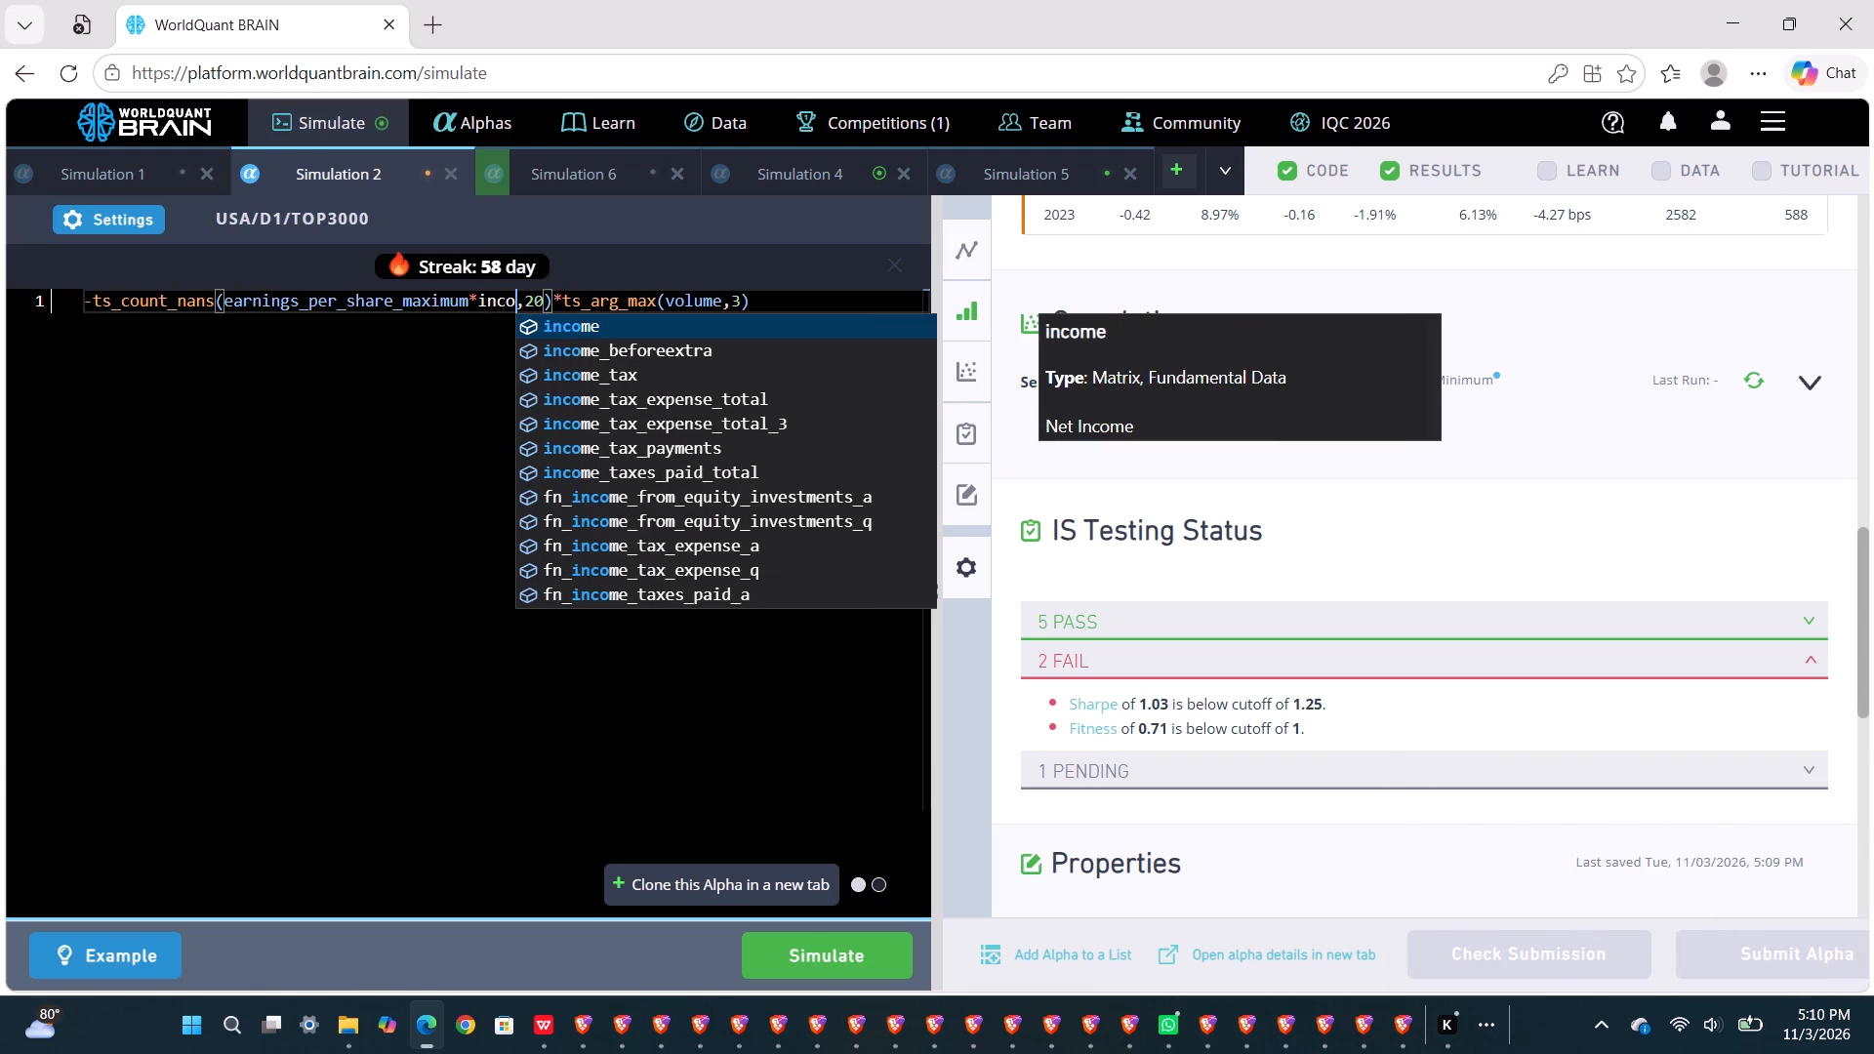
click(583, 370)
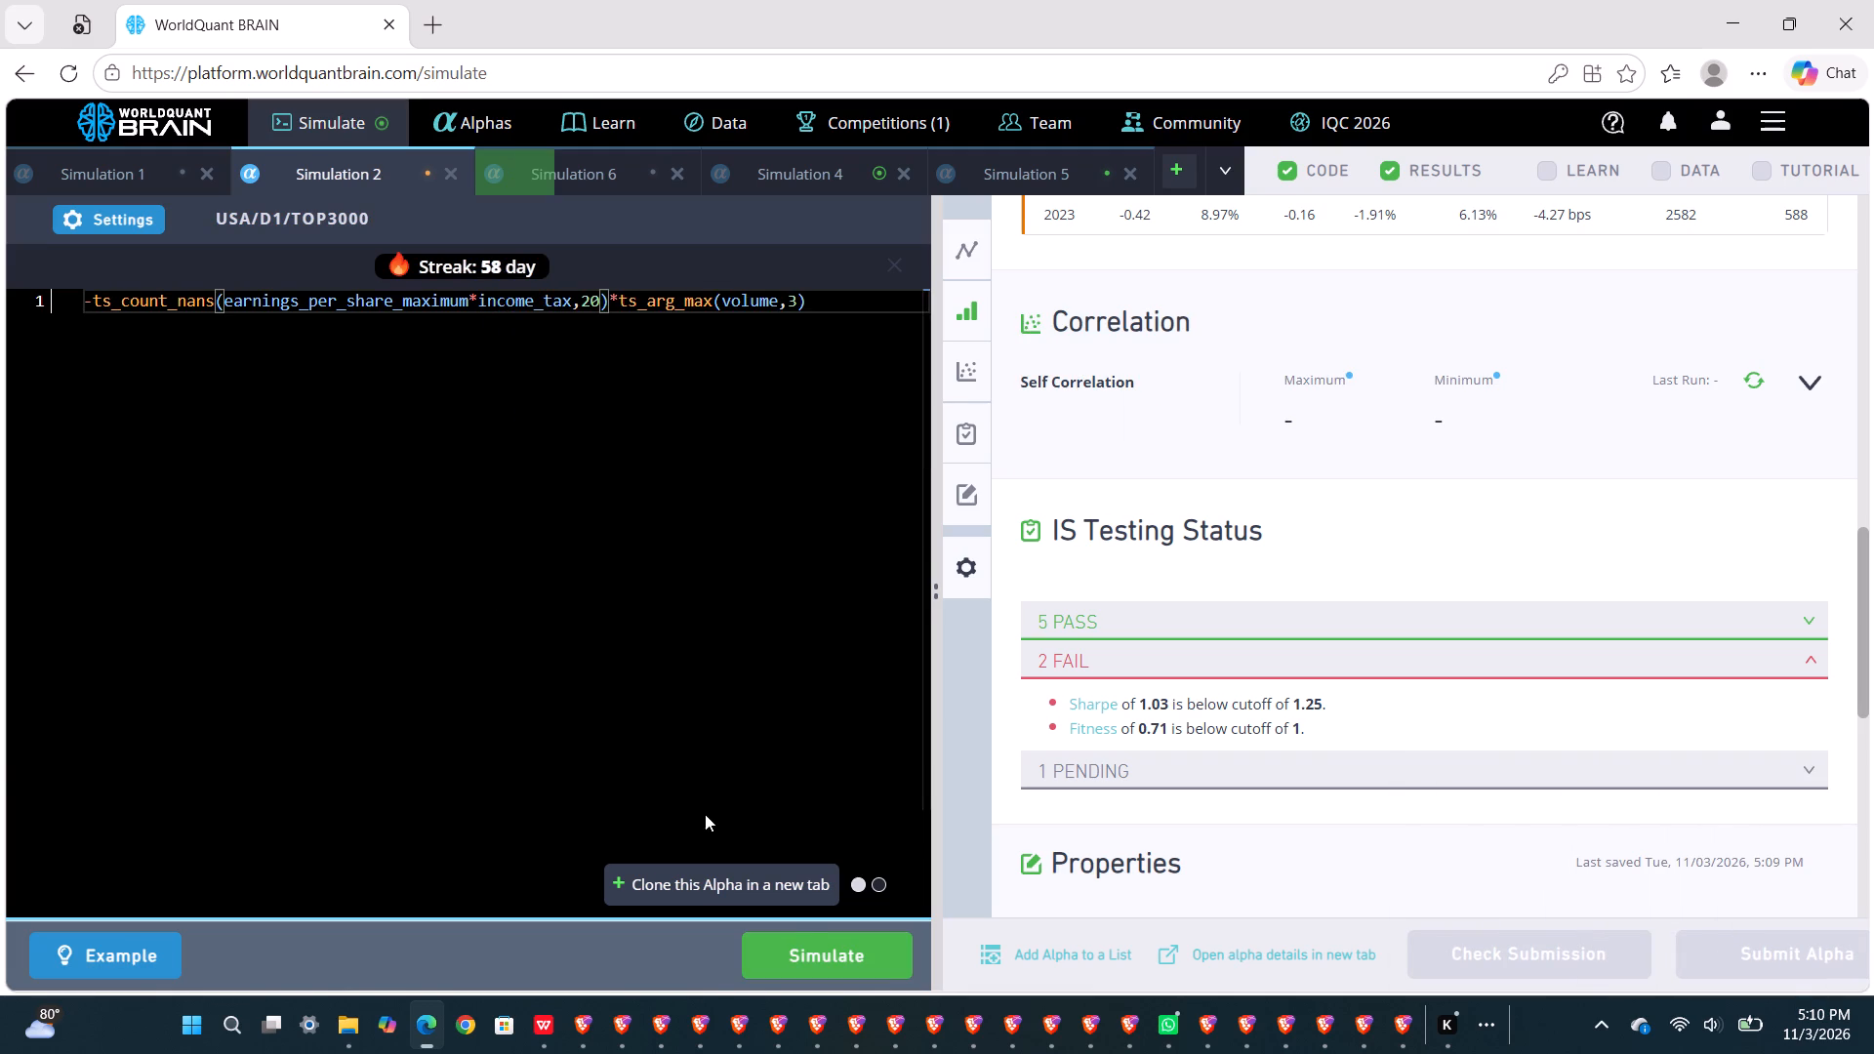
Simulate Simulation 2's alpha with the expression -ts_count_nans(earnings_per_share_maximum*income_tax,20)*ts_arg_max(volume,3).
click(802, 928)
click(802, 945)
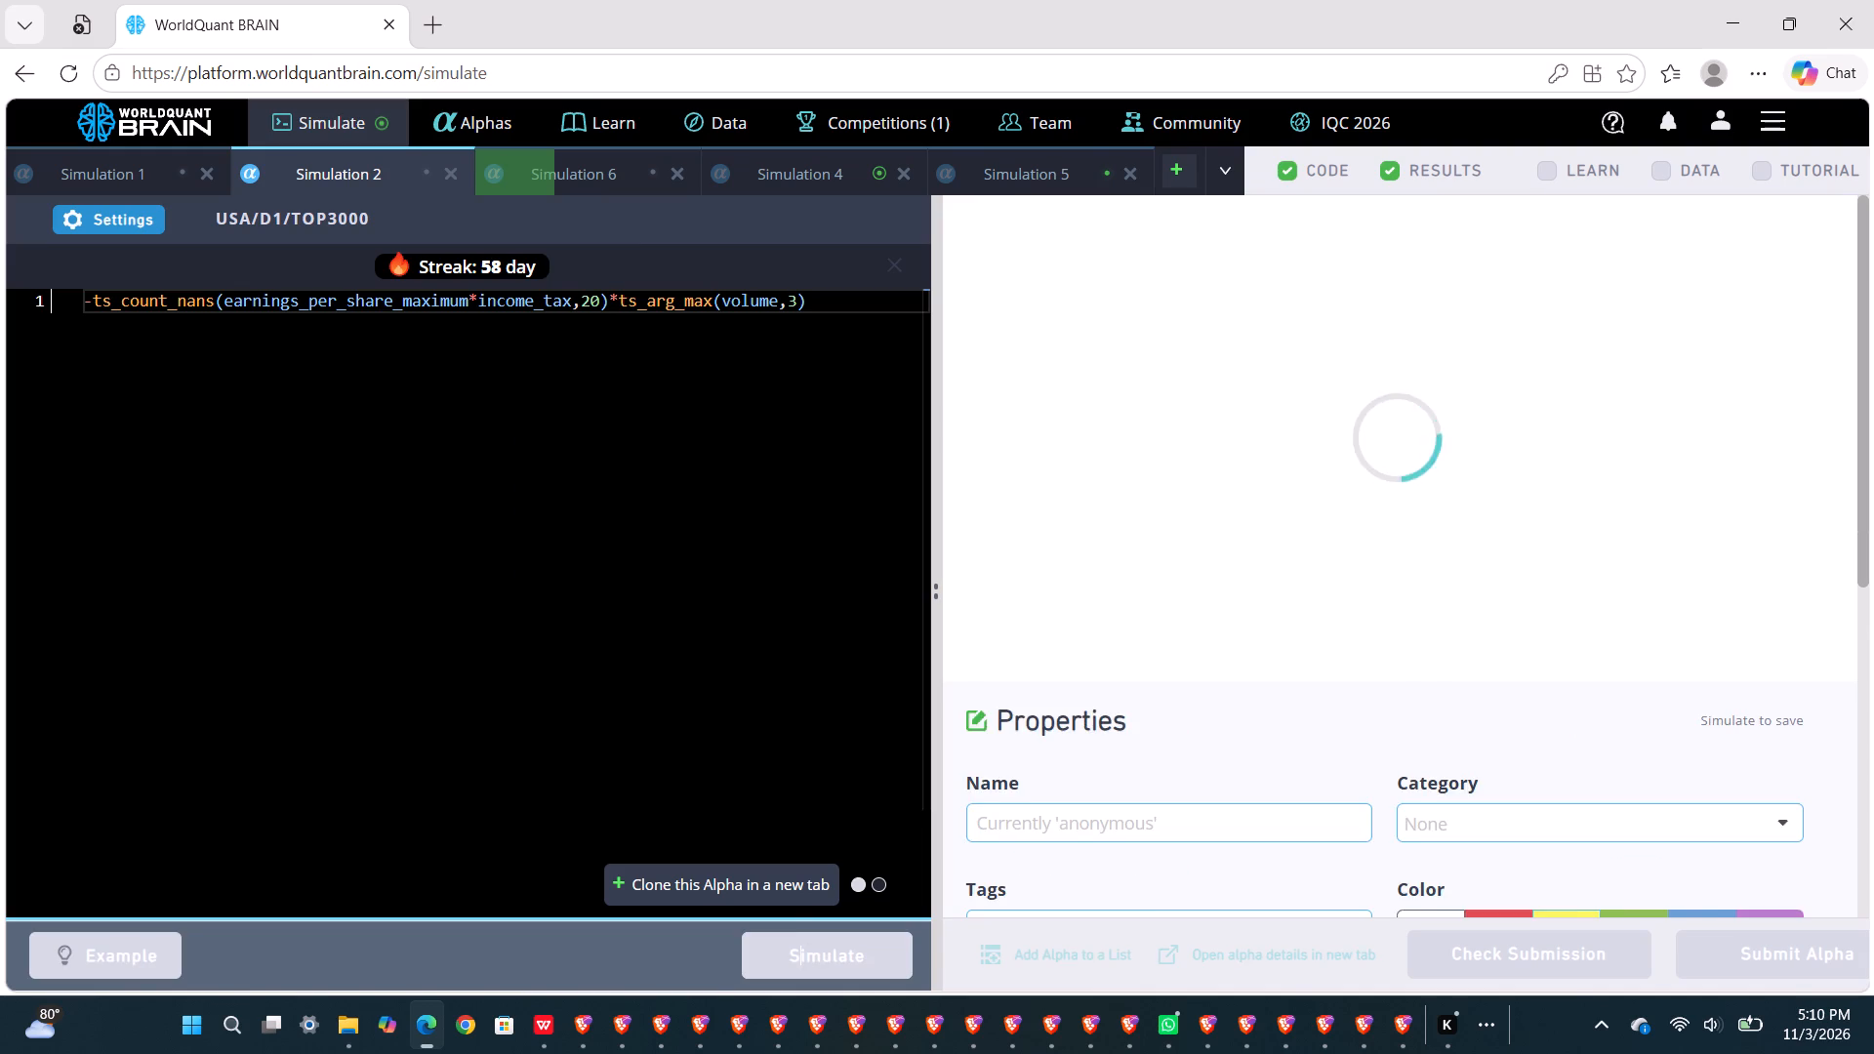
Show the test period for Simulation 4's alpha and examine its PnL chart and failed IS tests.
click(785, 183)
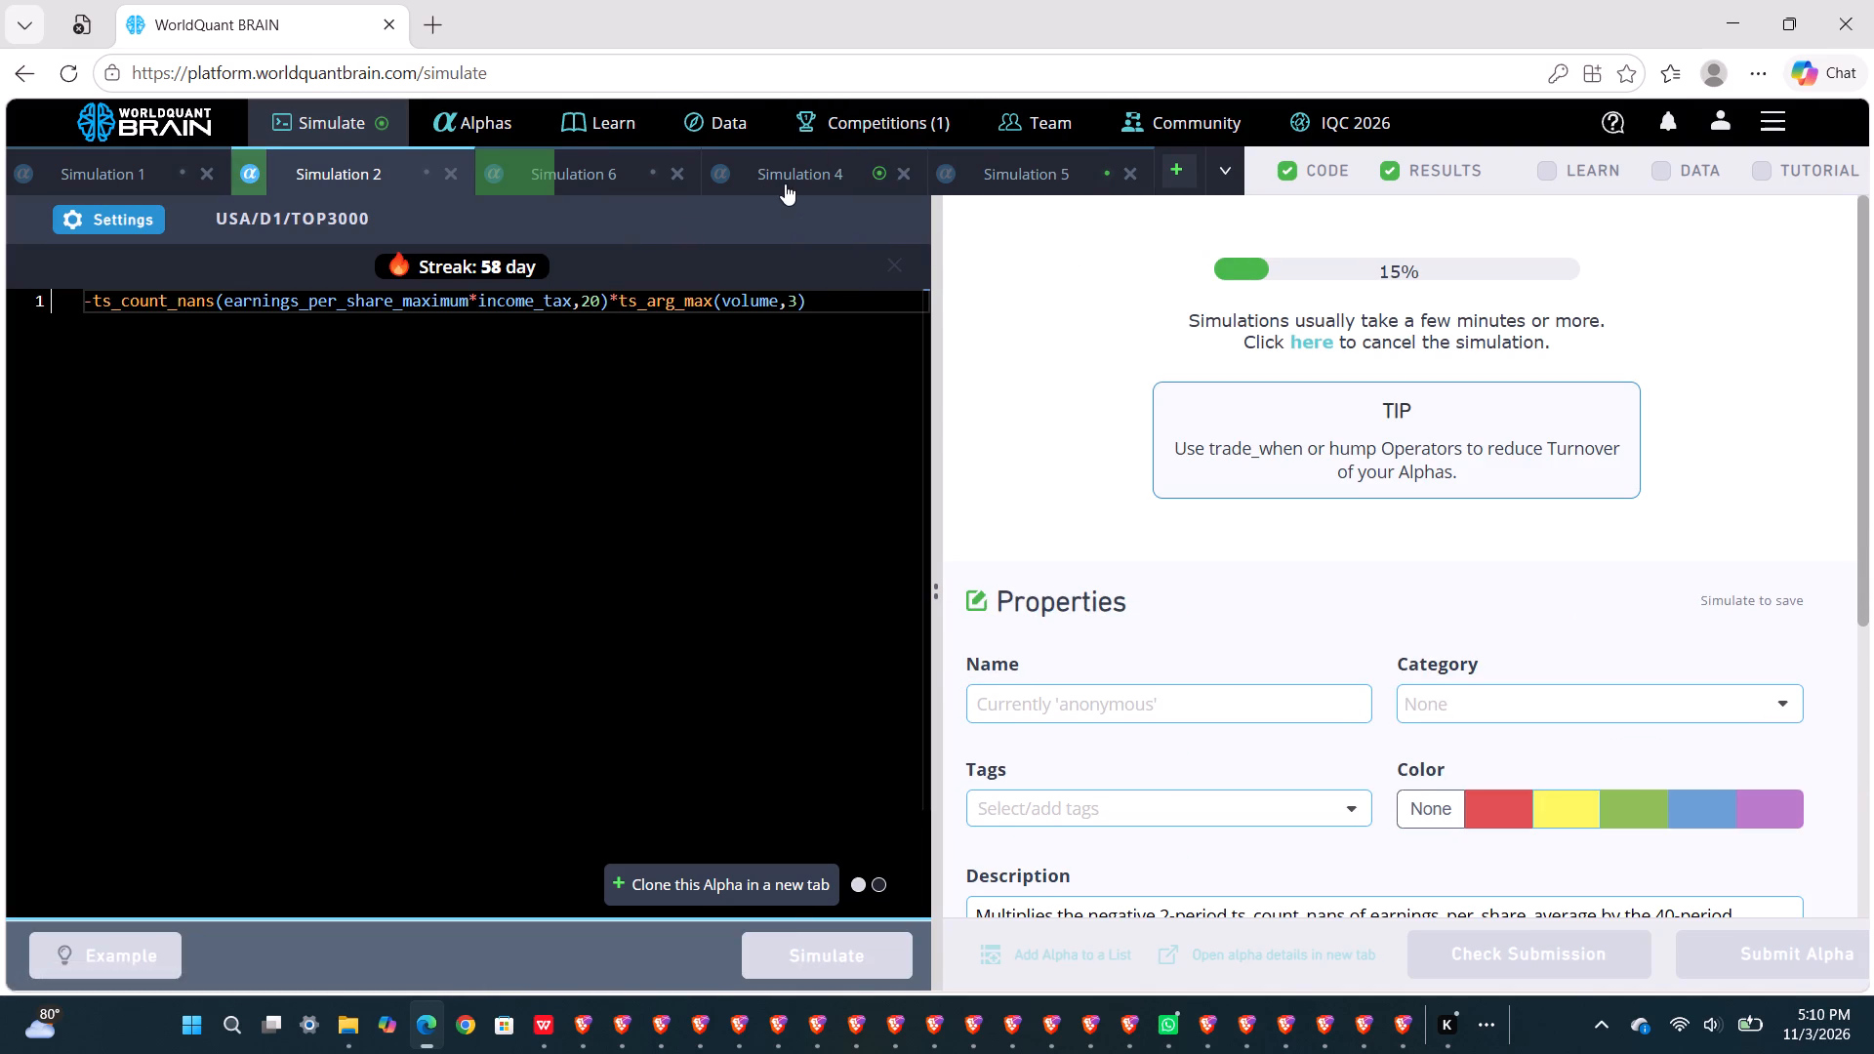
click(1439, 940)
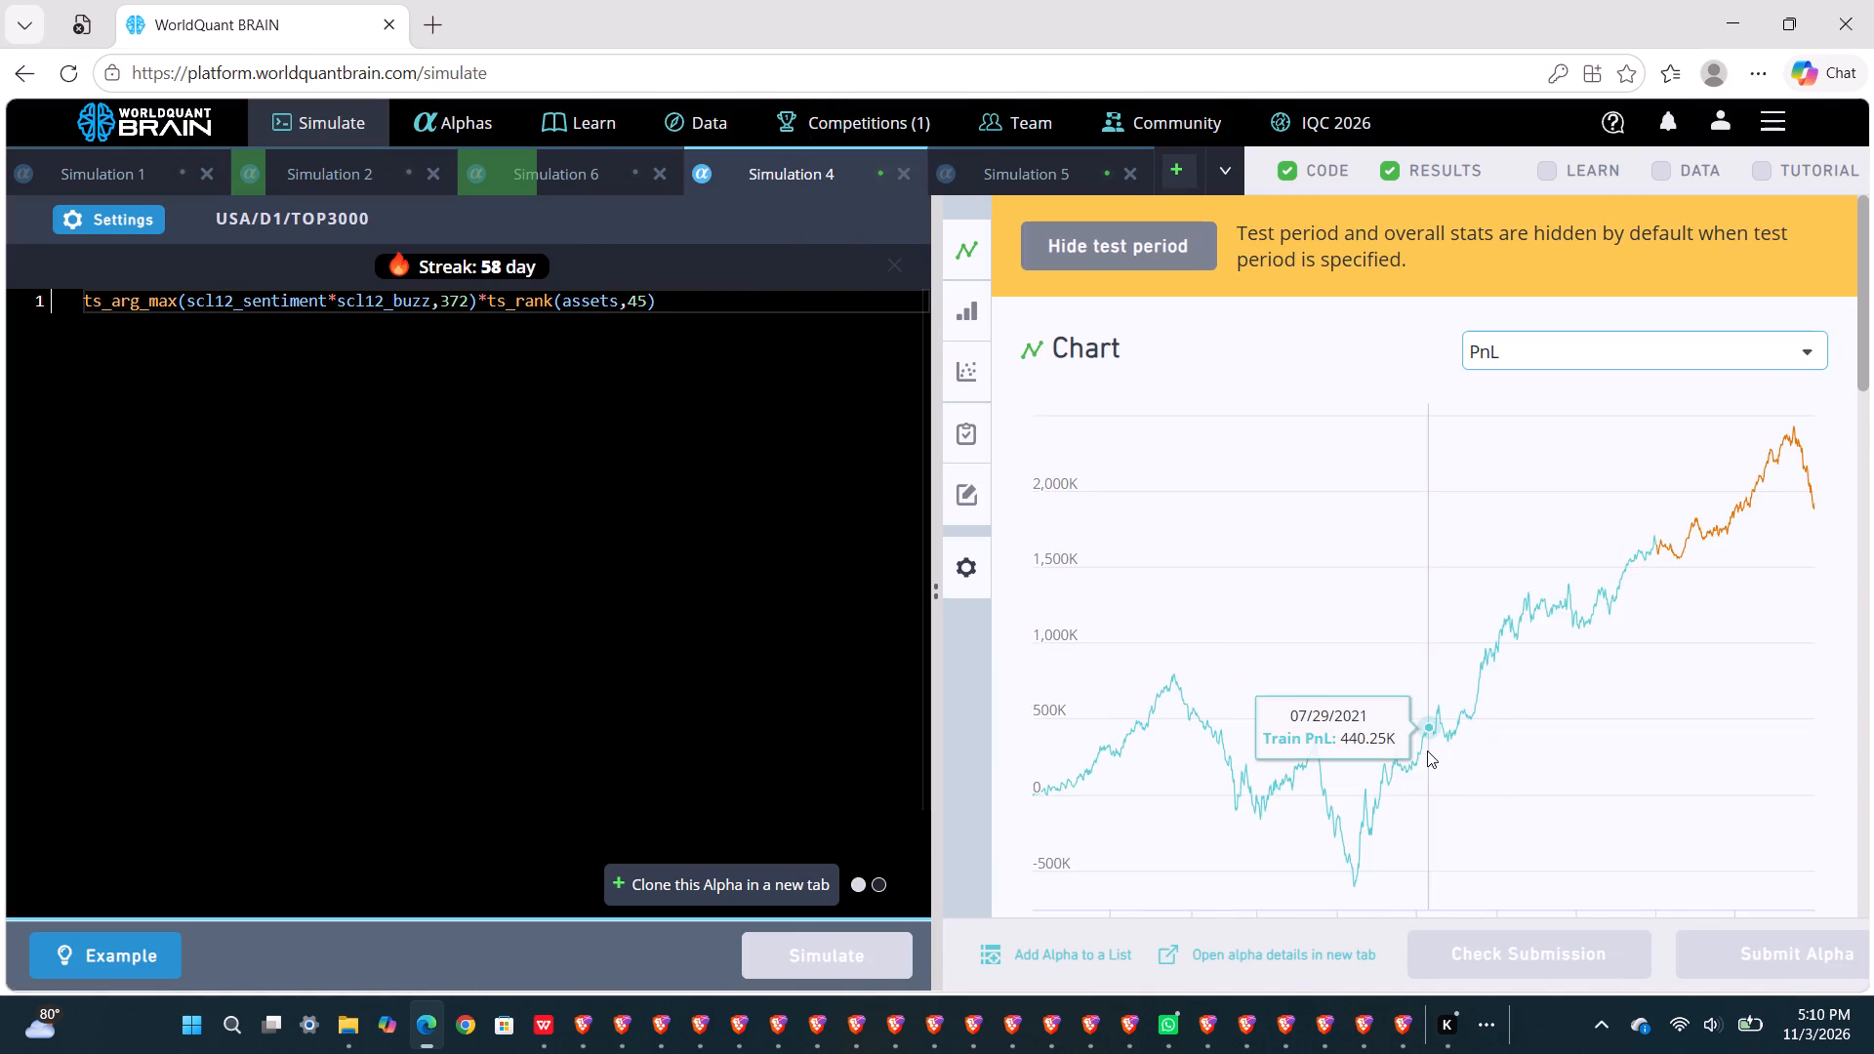
scroll(1427, 750, down, 6)
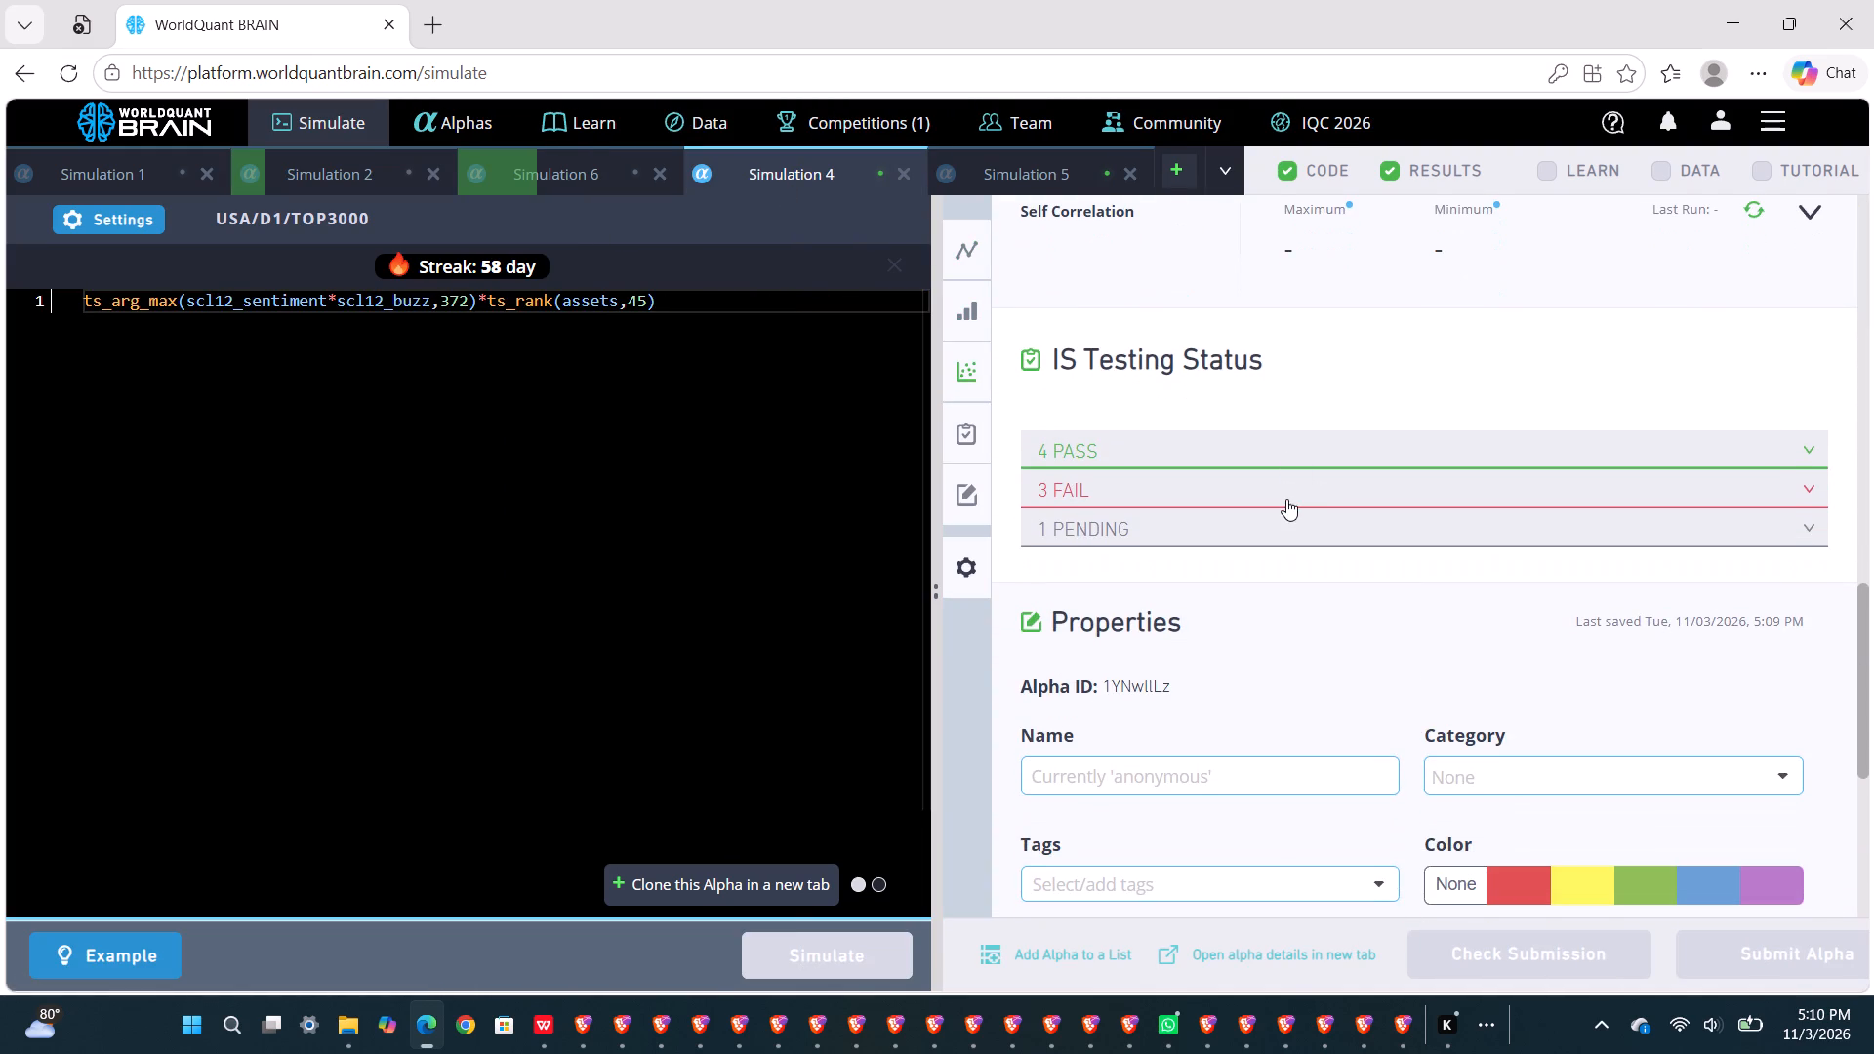
click(1286, 499)
scroll(1286, 499, up, 1)
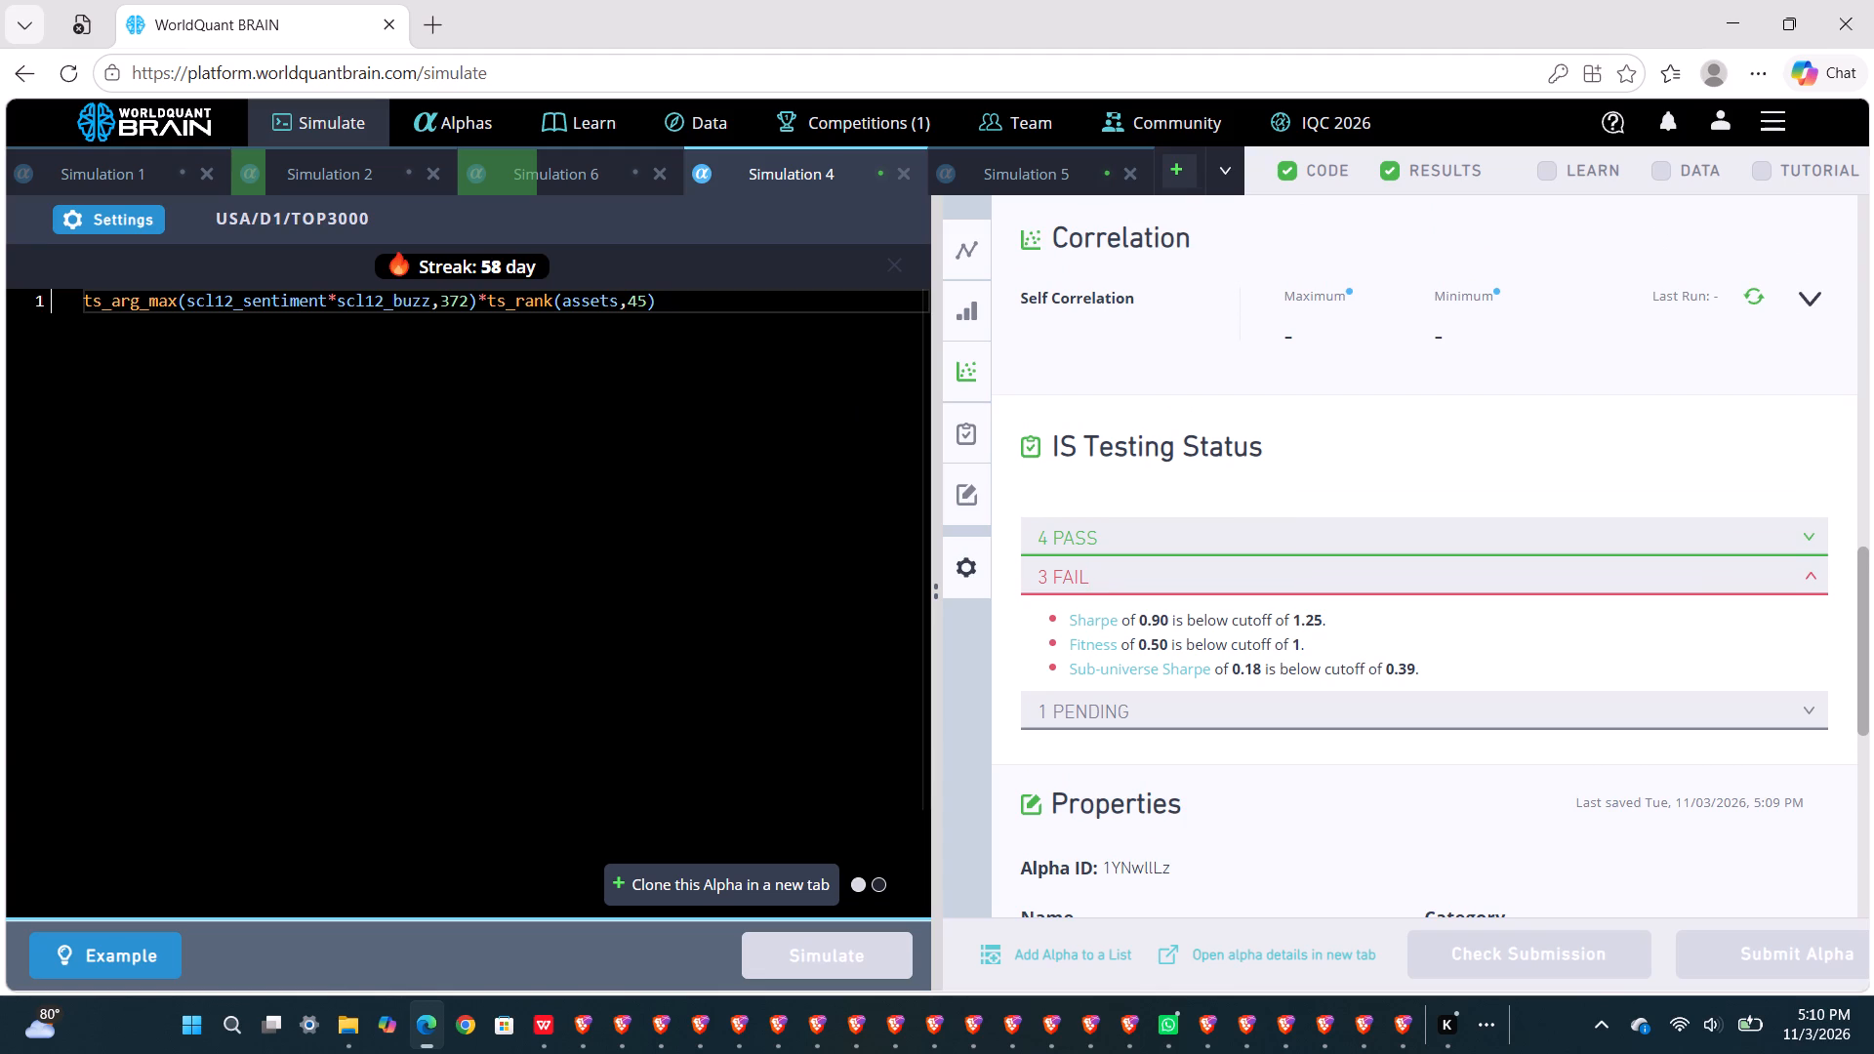
Replace assets with liabilities in the ts_rank term of Simulation 4's expression and simulate the alpha.
double_click(585, 291)
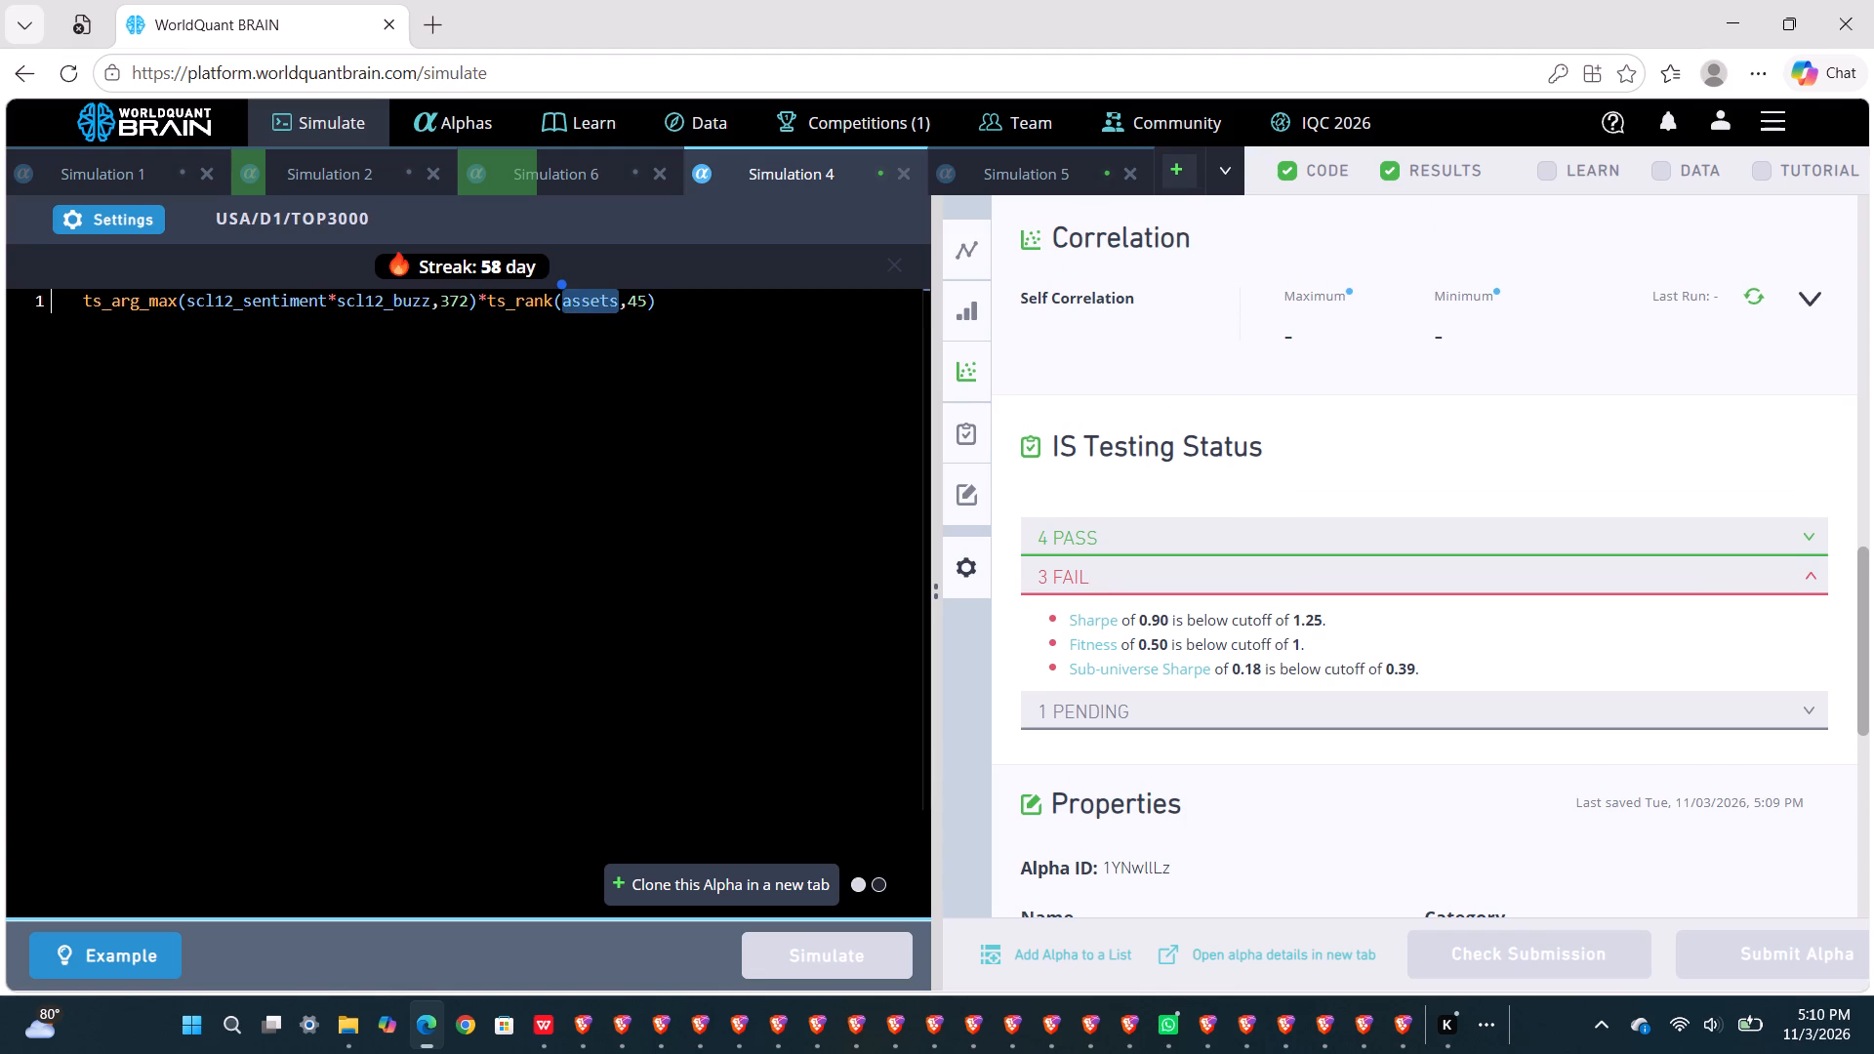
text(lia)
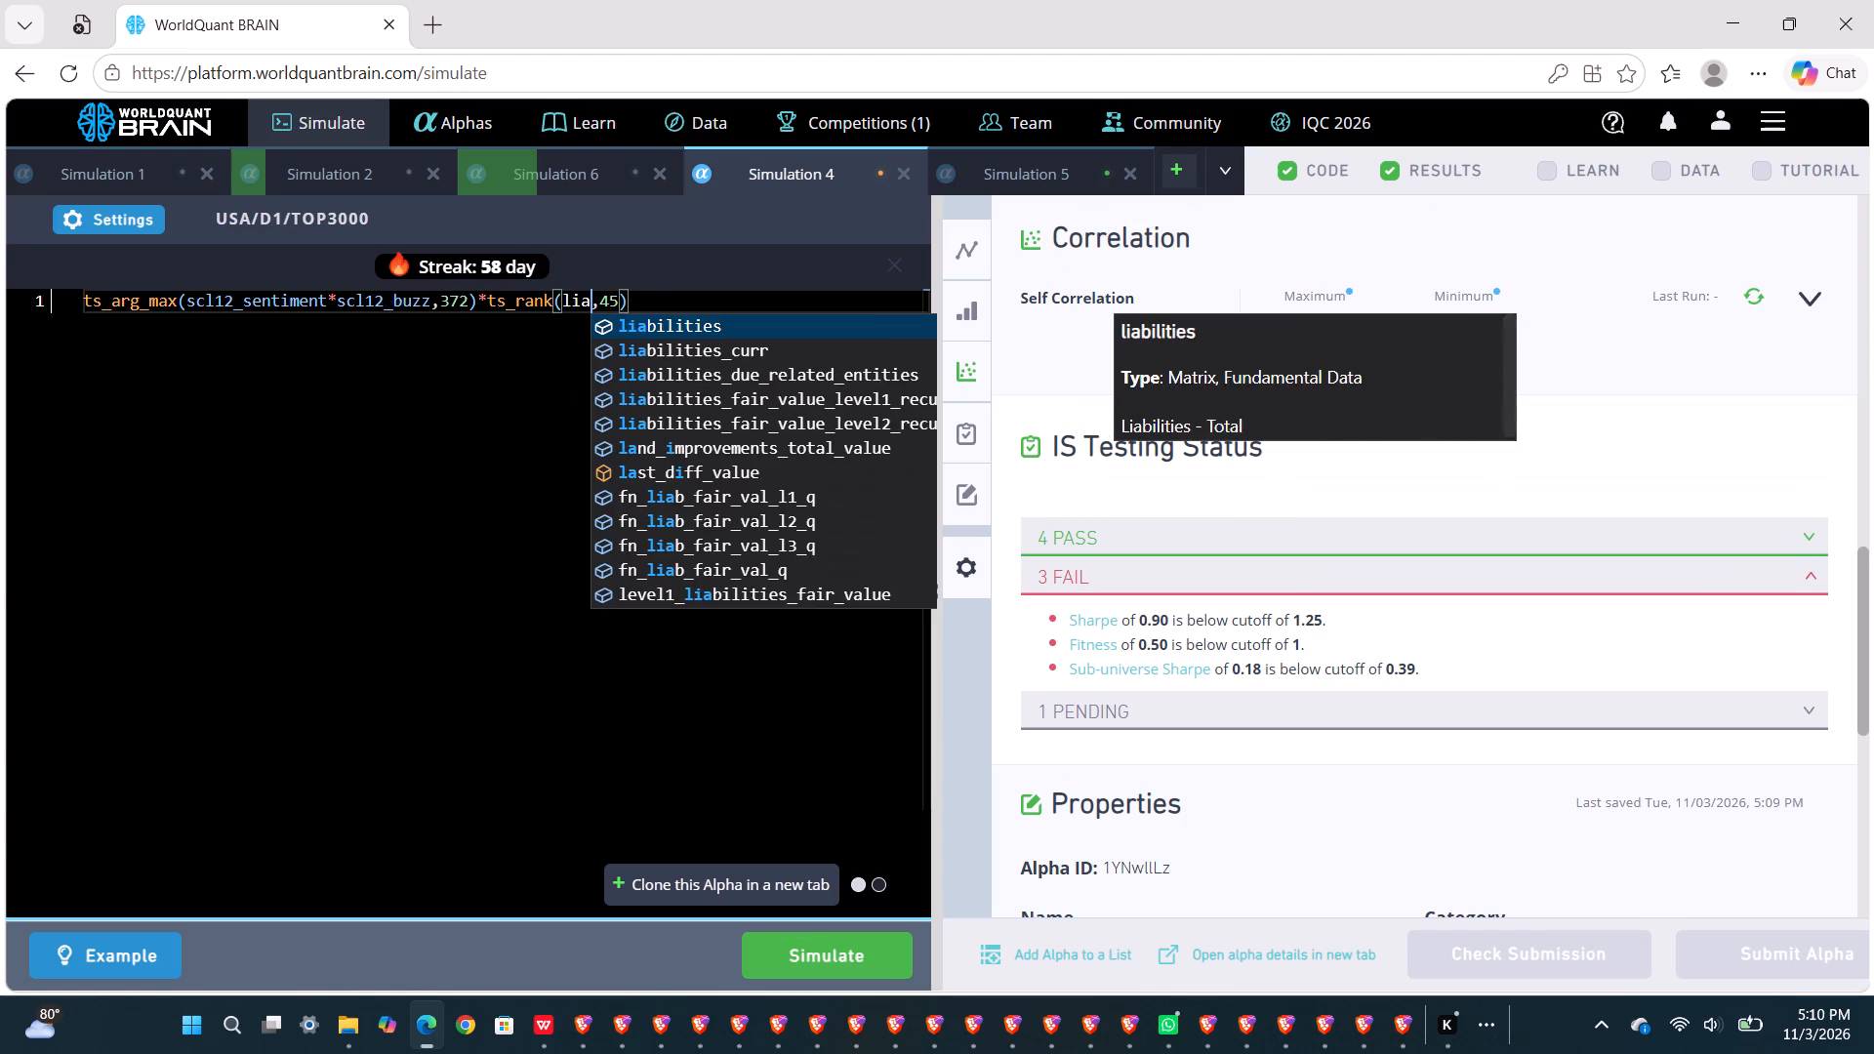
key(space)
key(BackSpace)
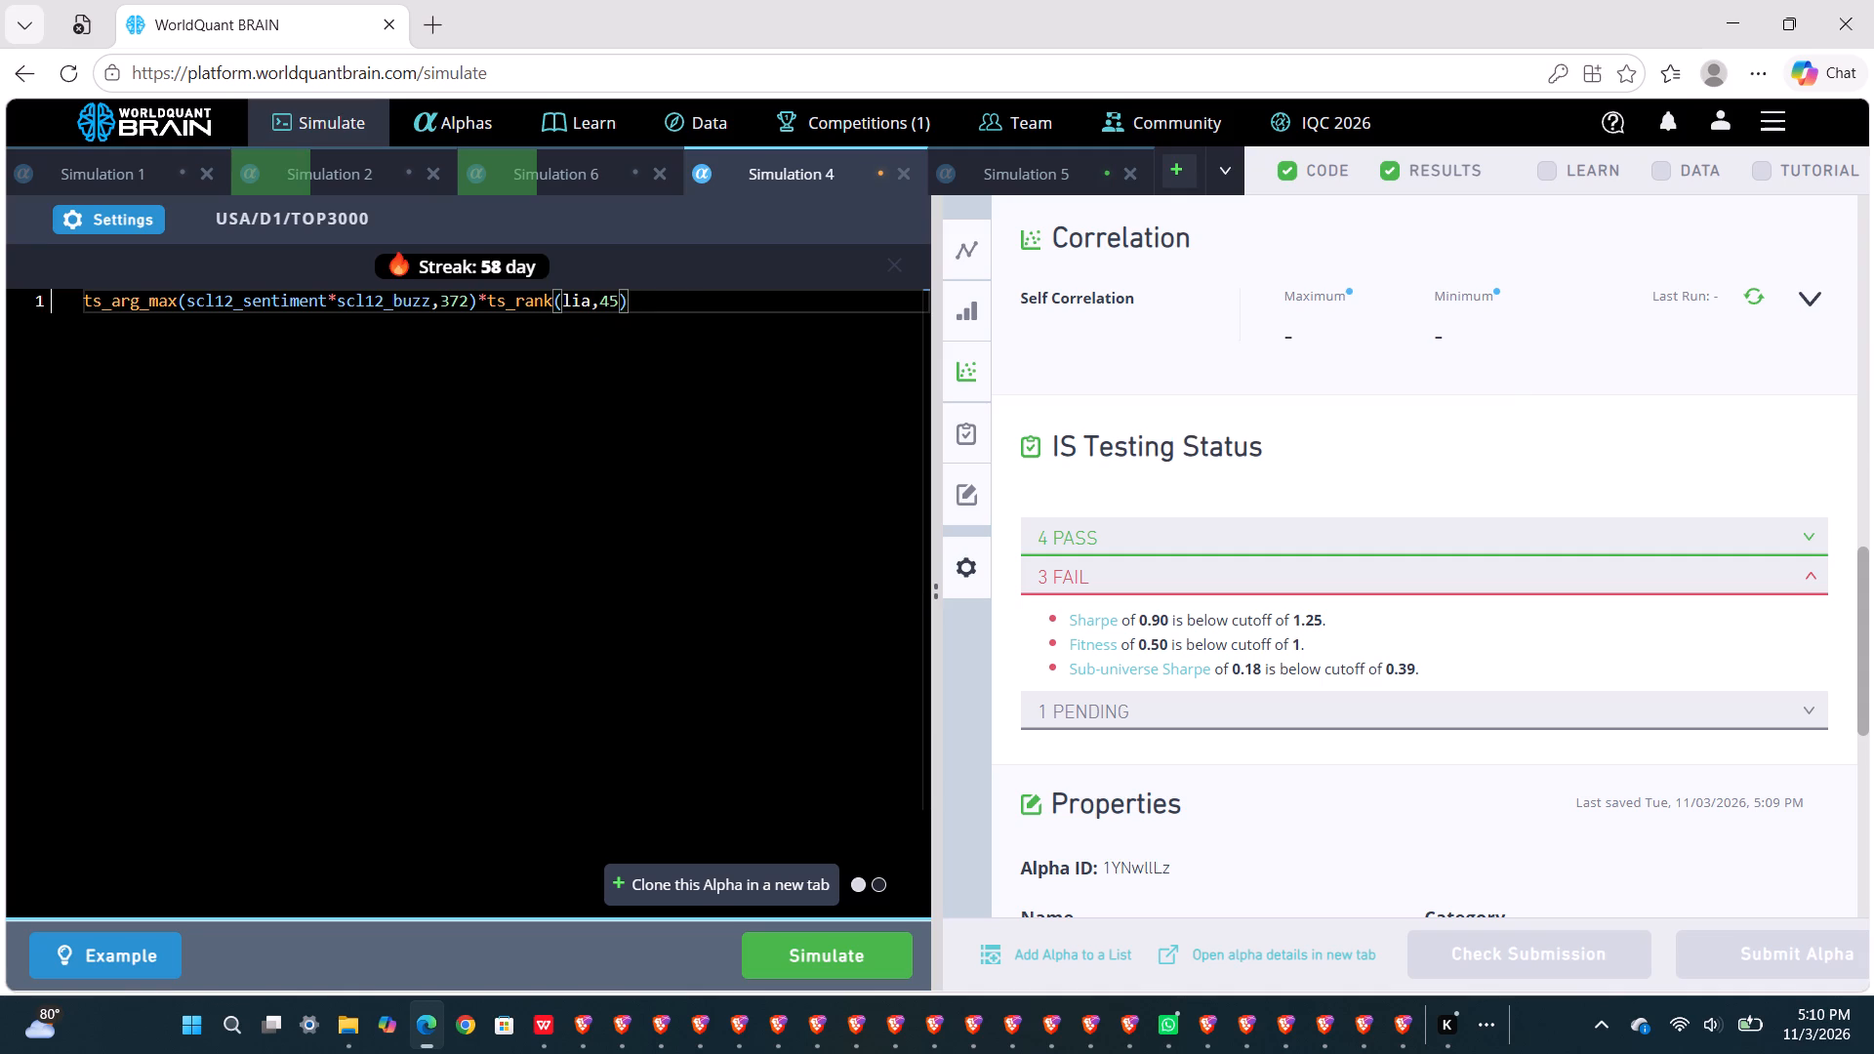
key(b)
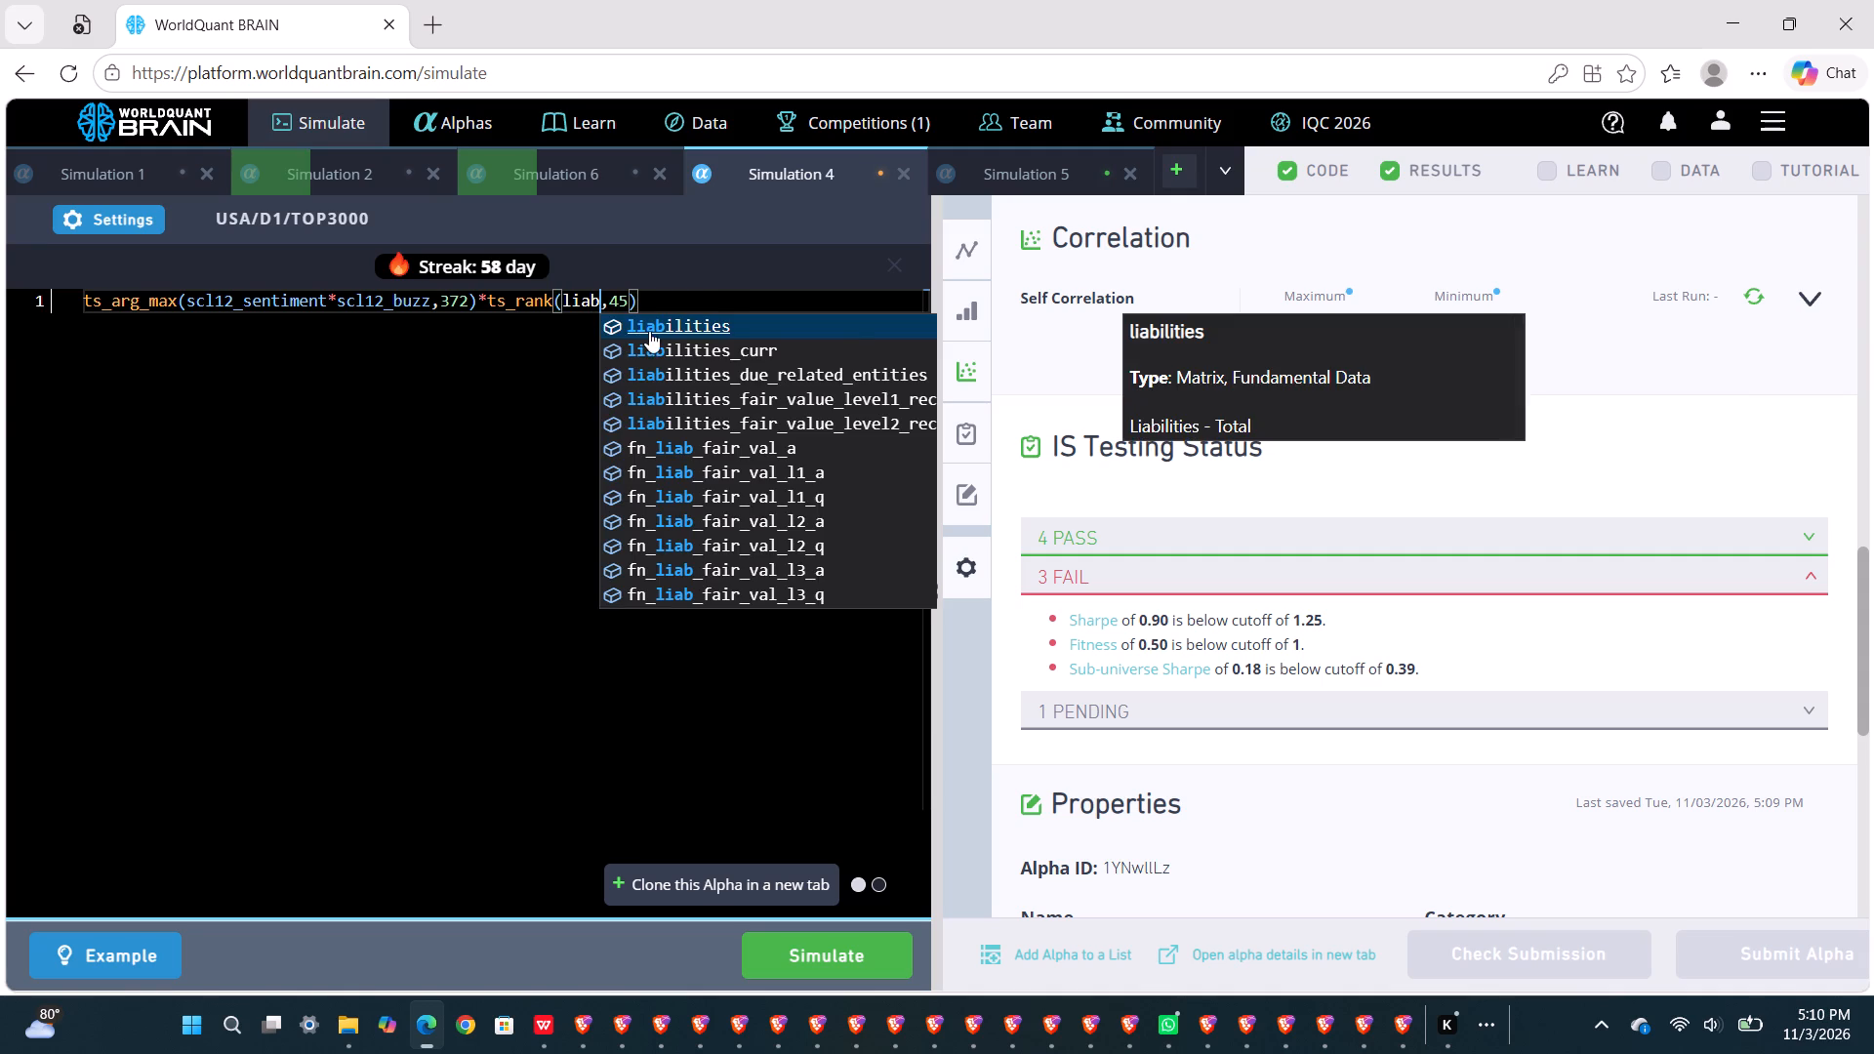
click(649, 331)
click(799, 965)
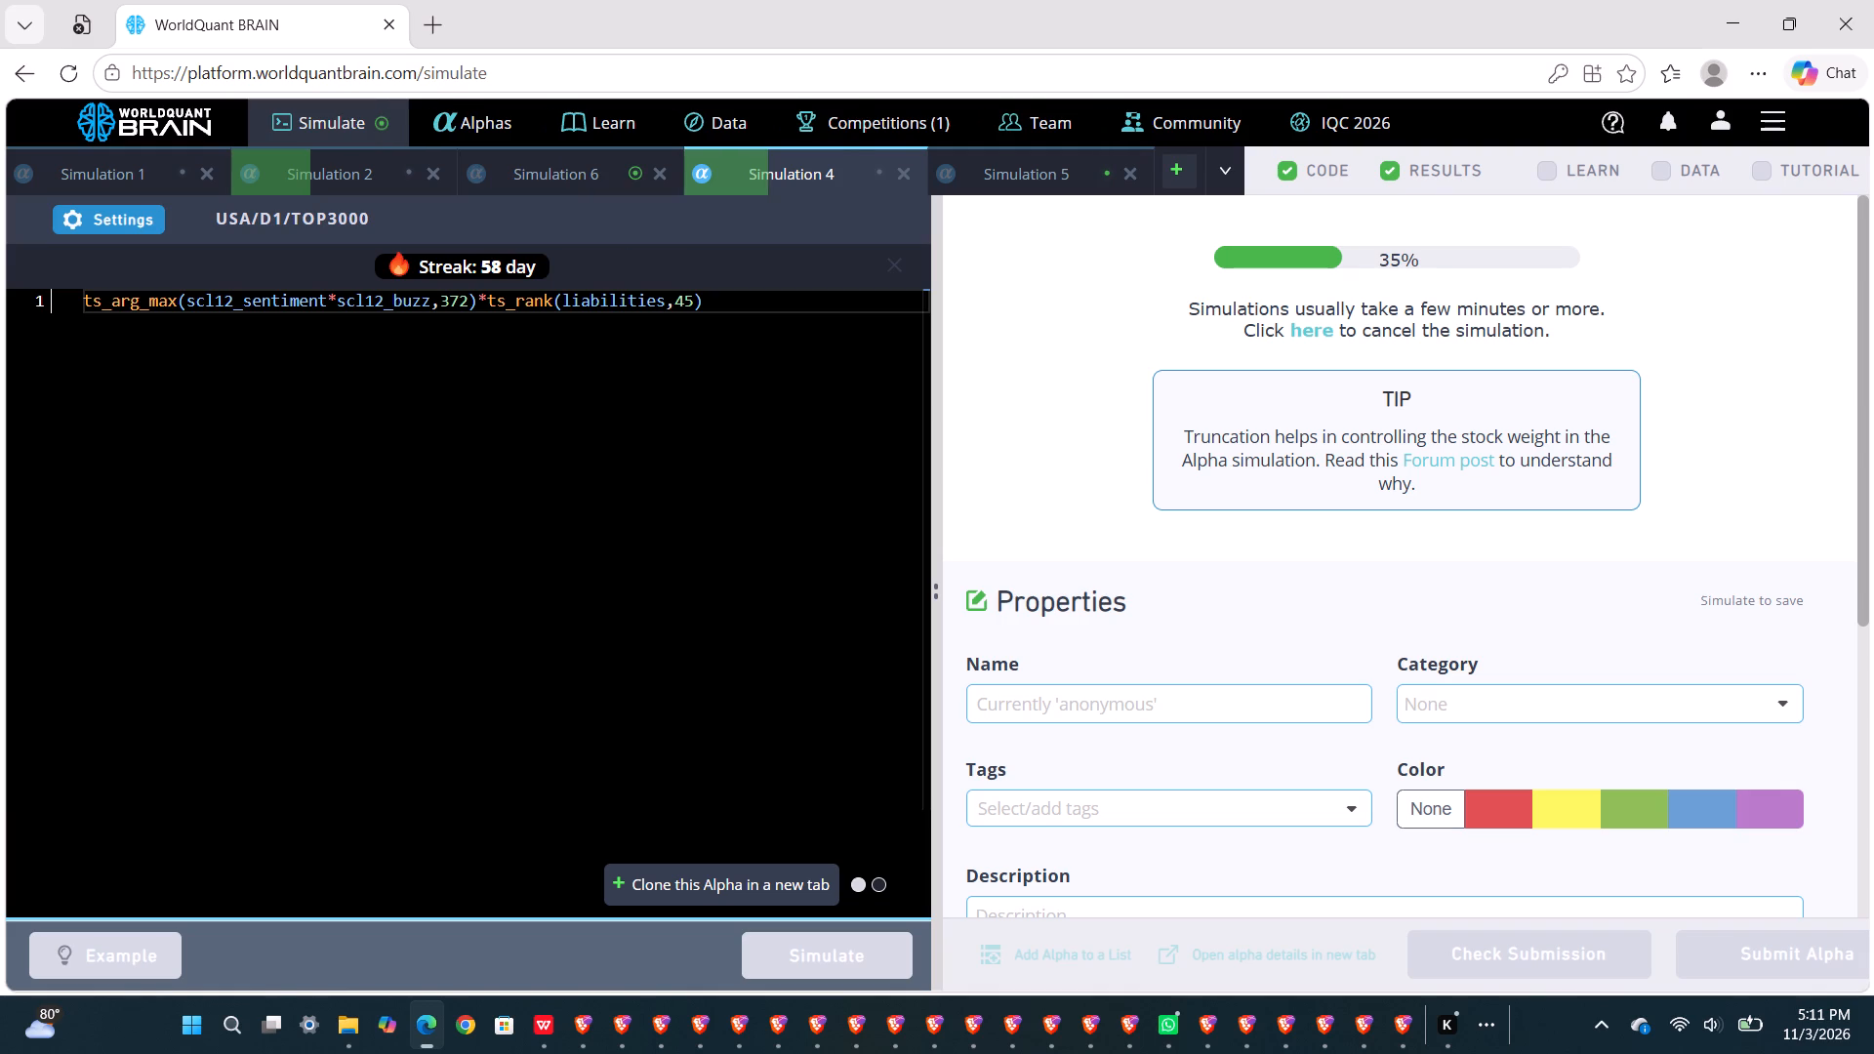
Show the test period for Simulation 6's alpha and examine its failed IS tests.
click(550, 167)
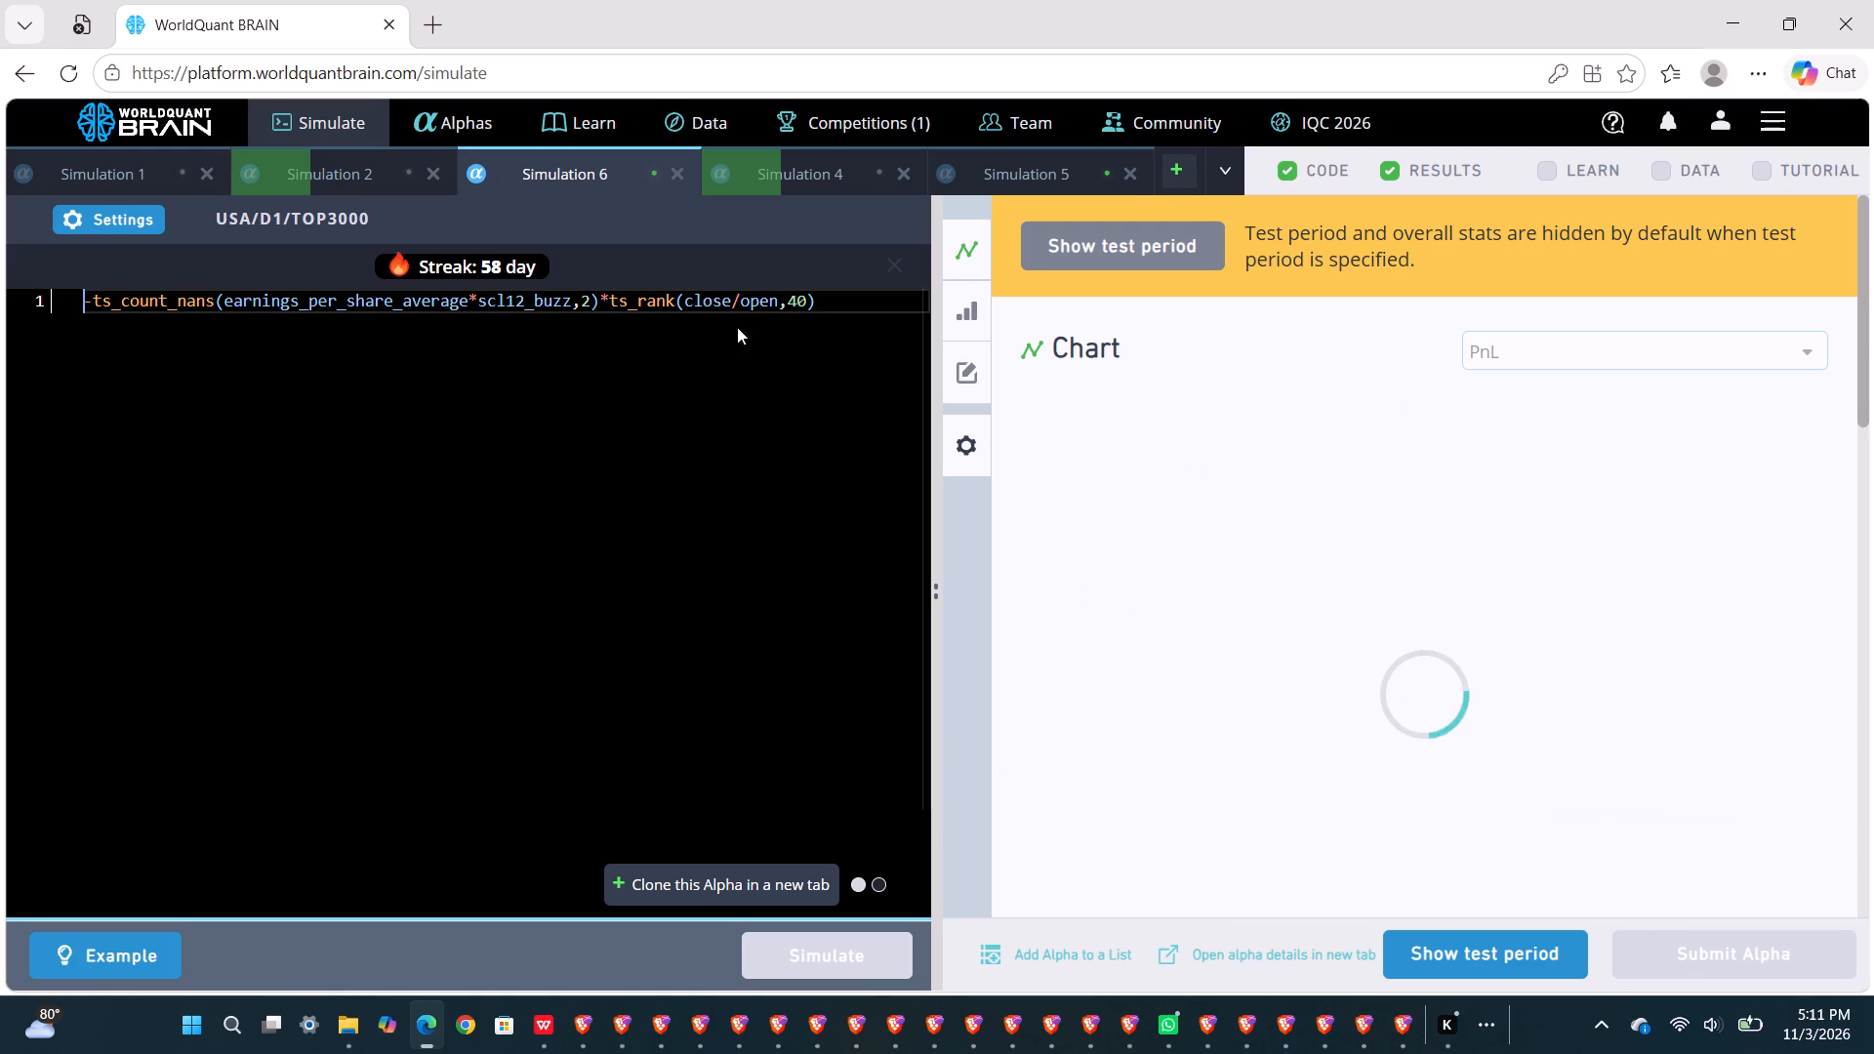
click(1465, 965)
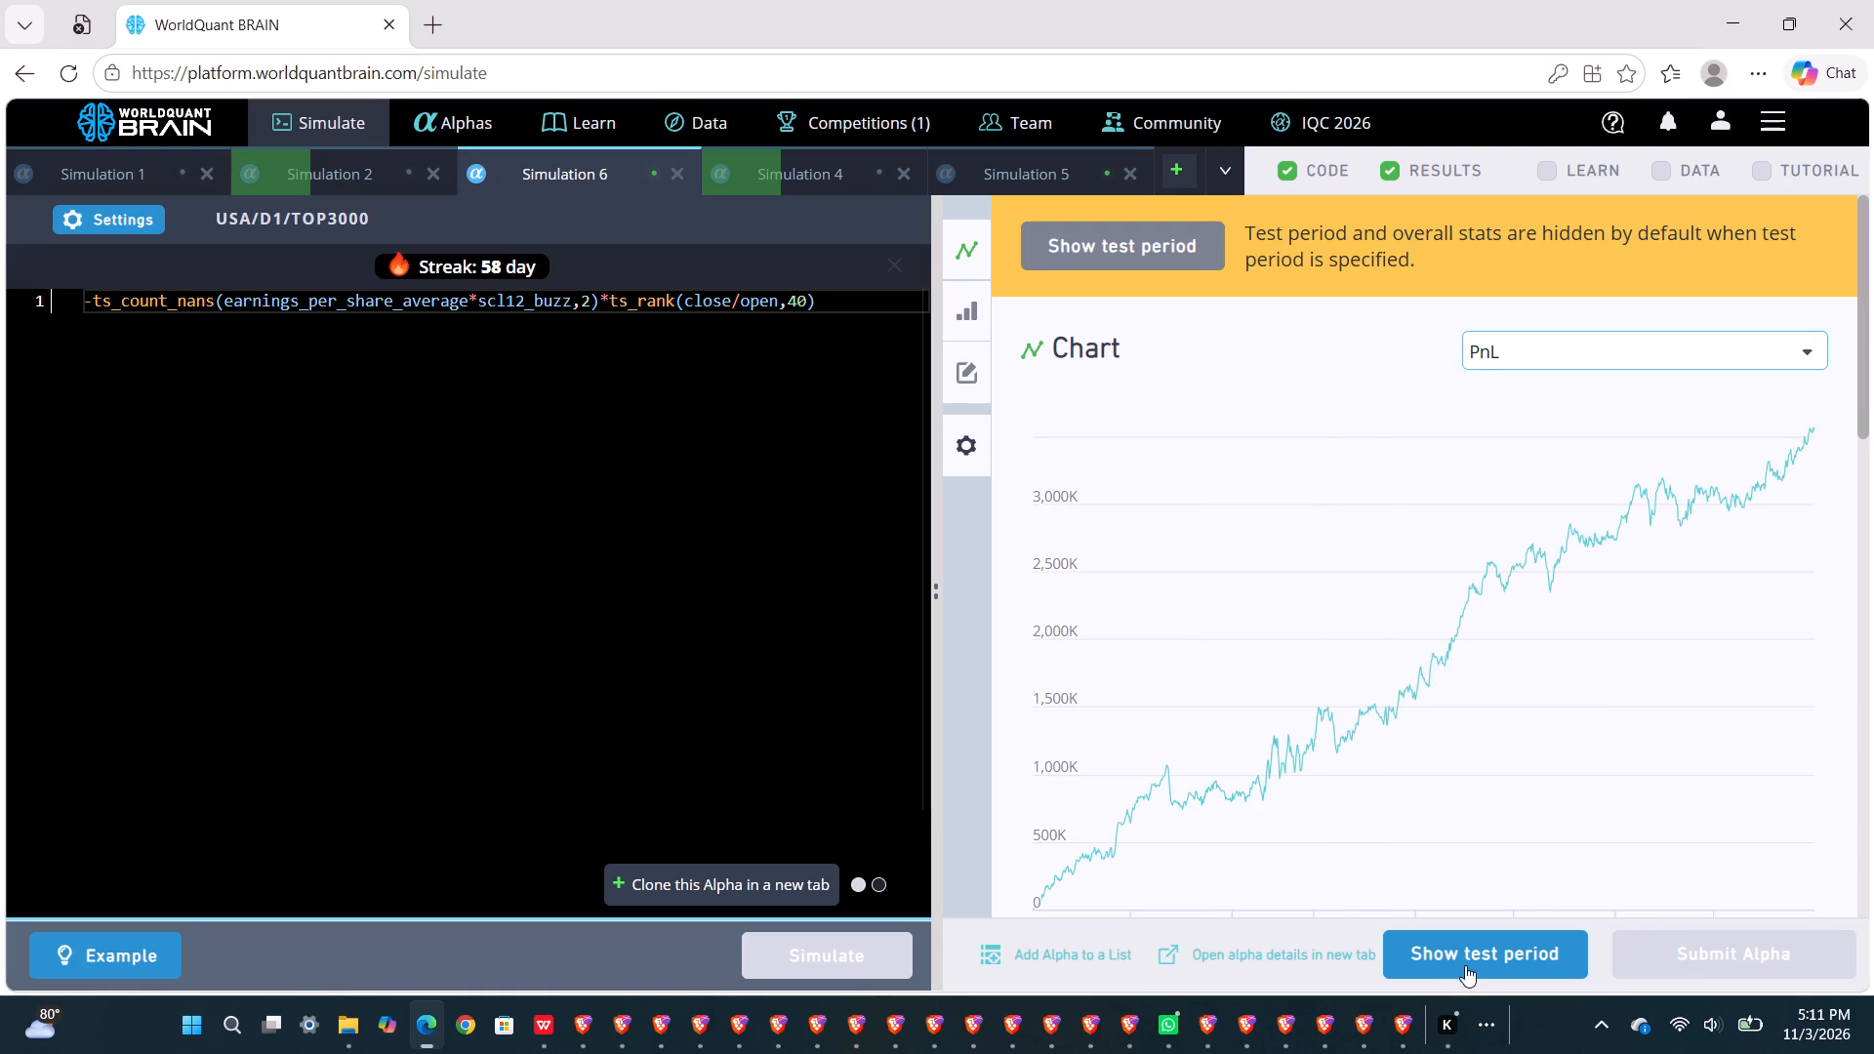
scroll(1450, 816, down, 6)
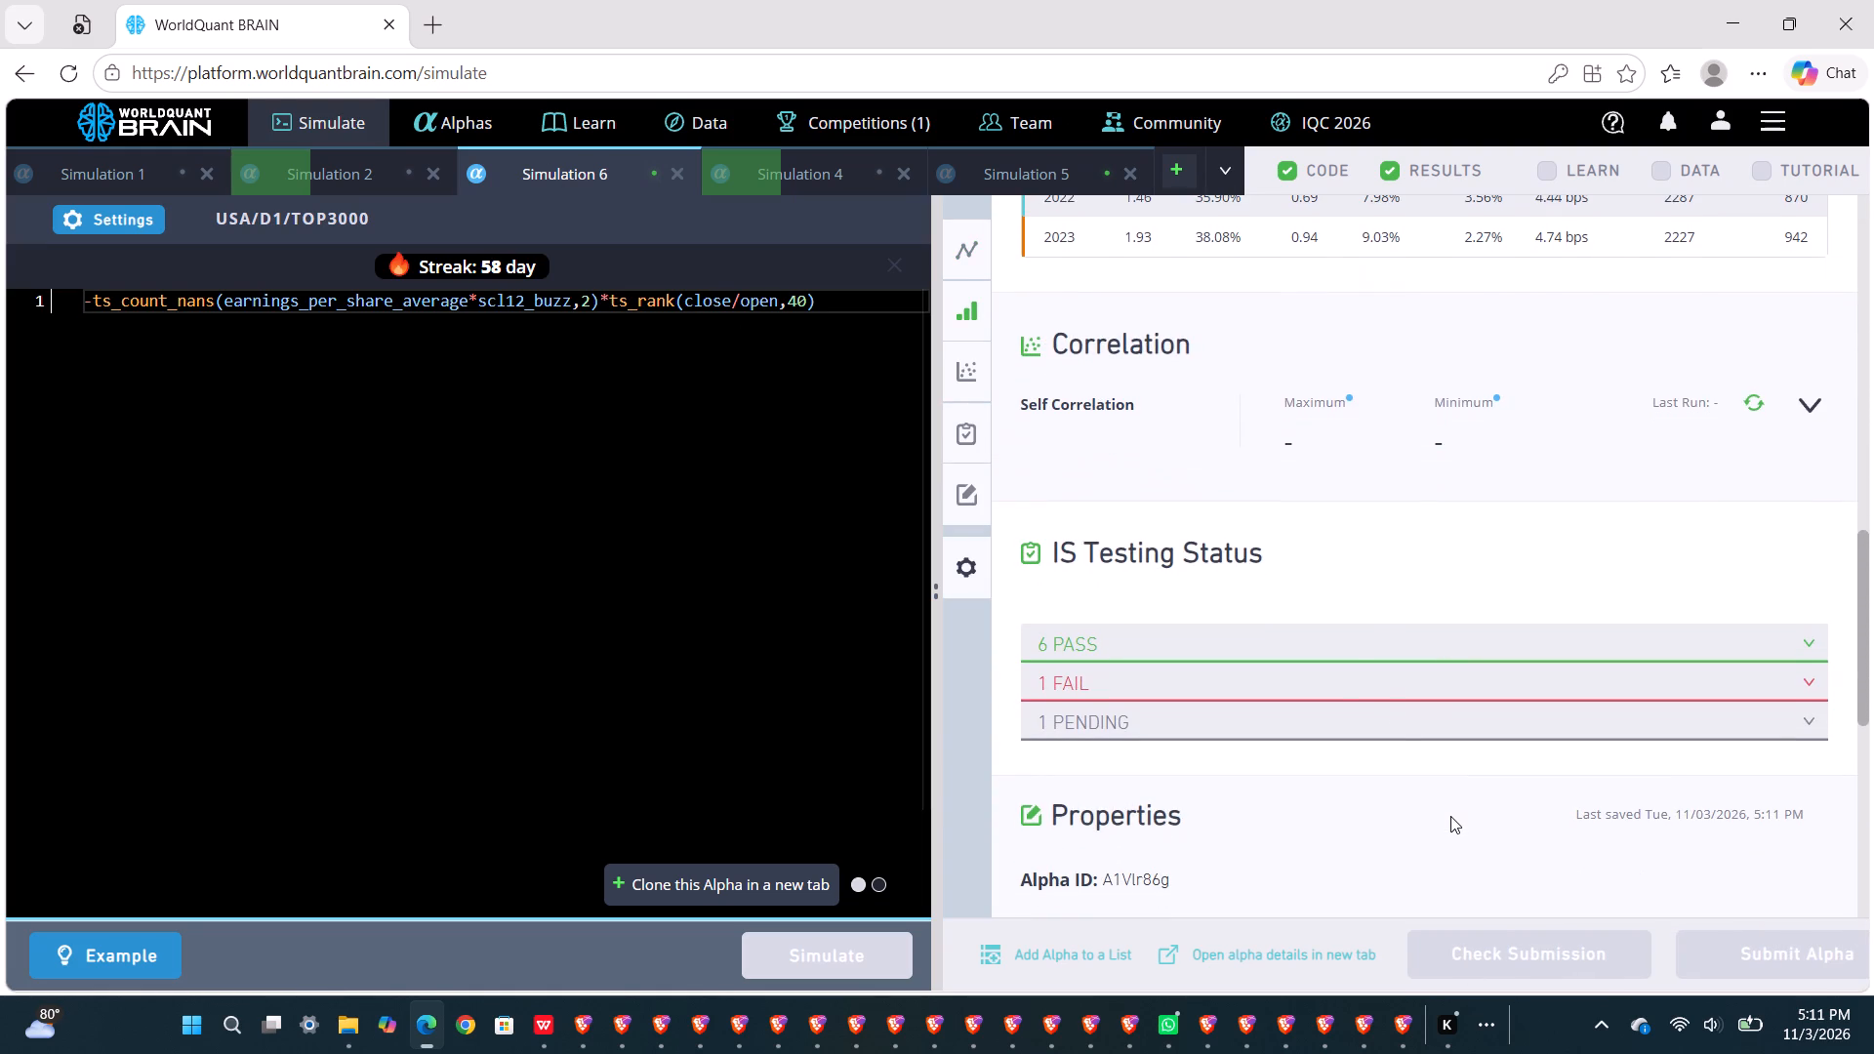
click(1368, 672)
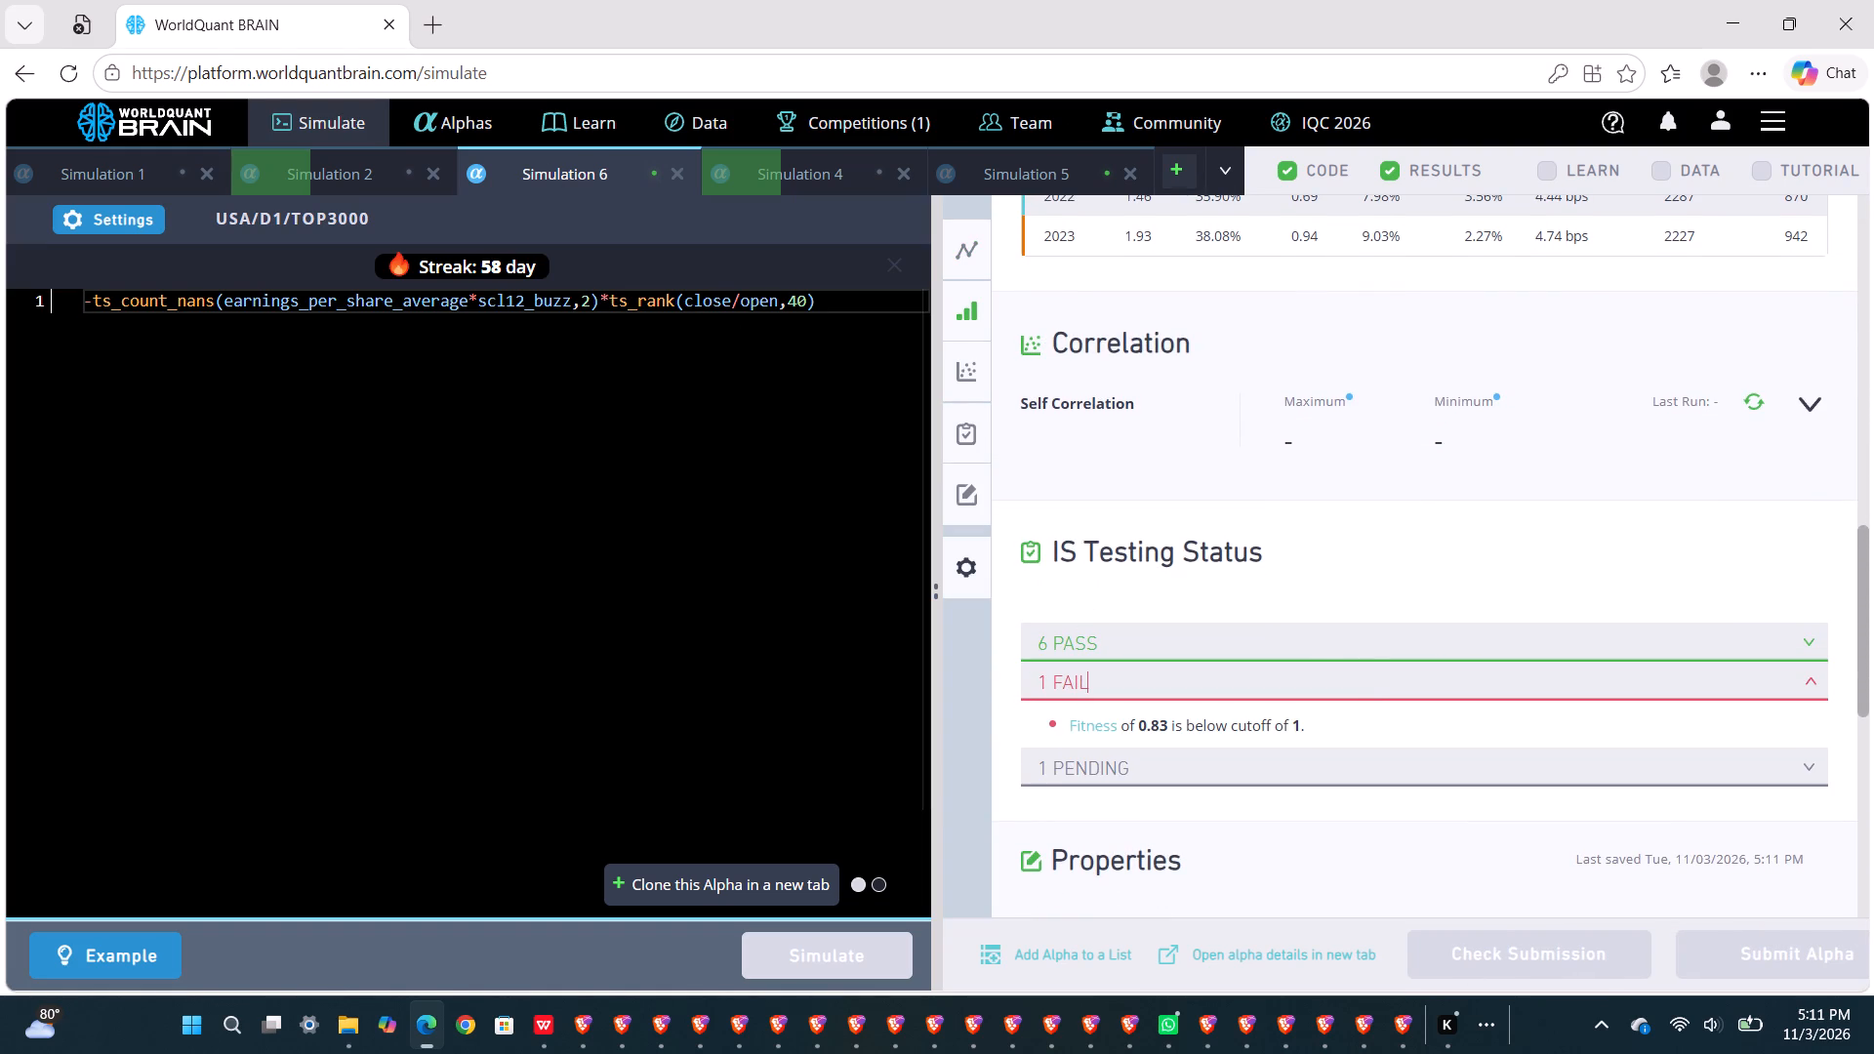
Set the decay to 5 in Simulation 6's settings and simulate the alpha again.
click(99, 205)
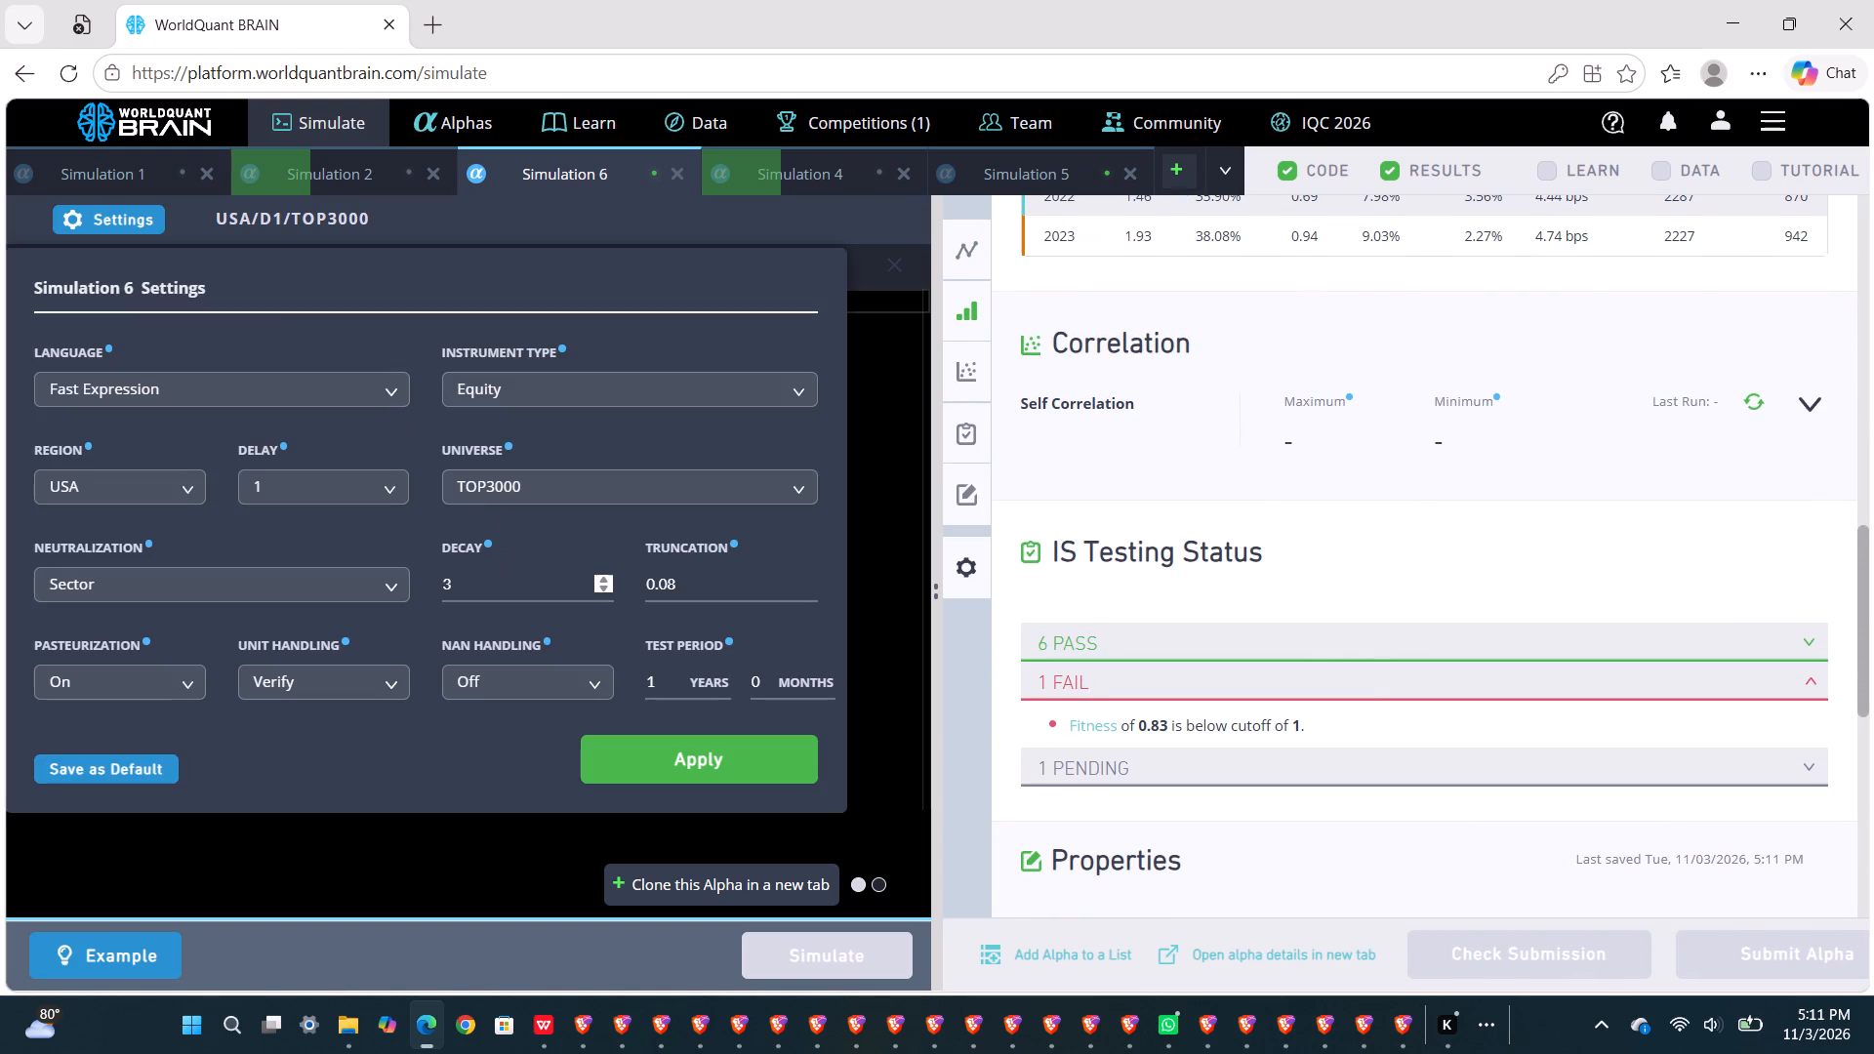
click(489, 579)
key(BackSpace)
key(5)
click(699, 759)
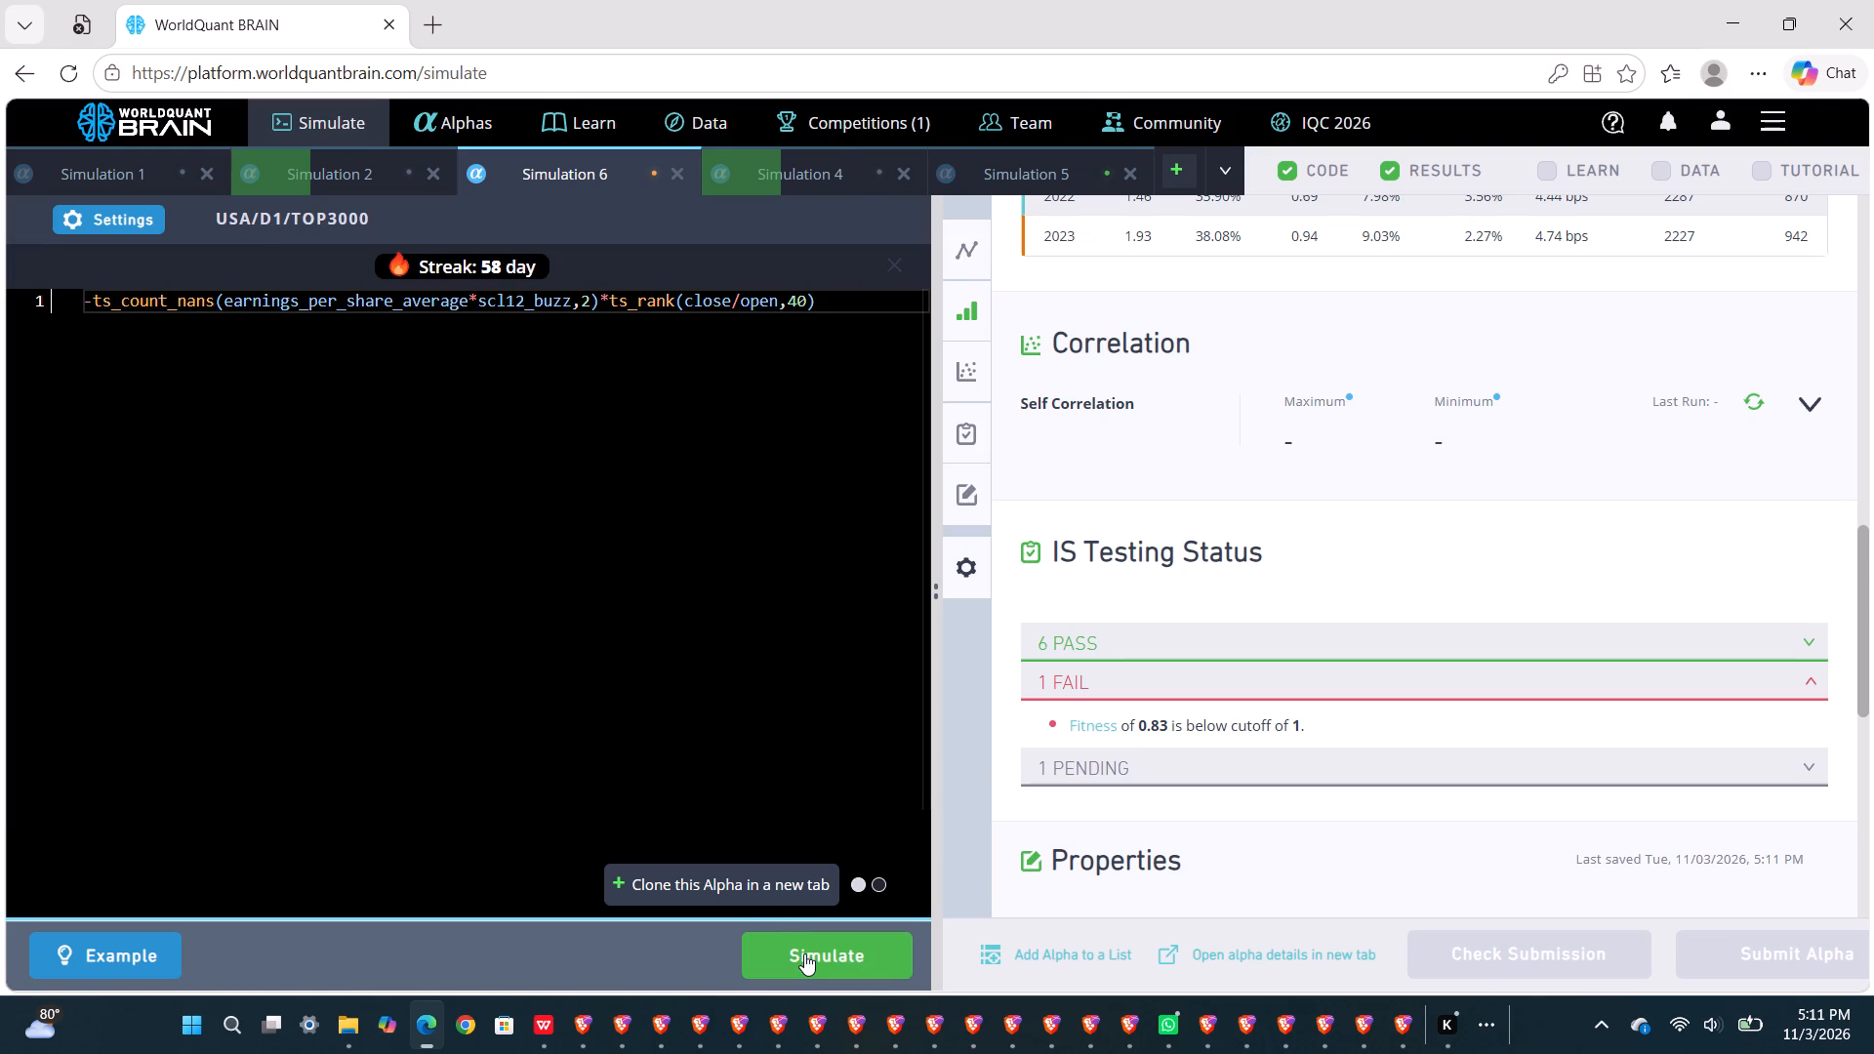
click(804, 953)
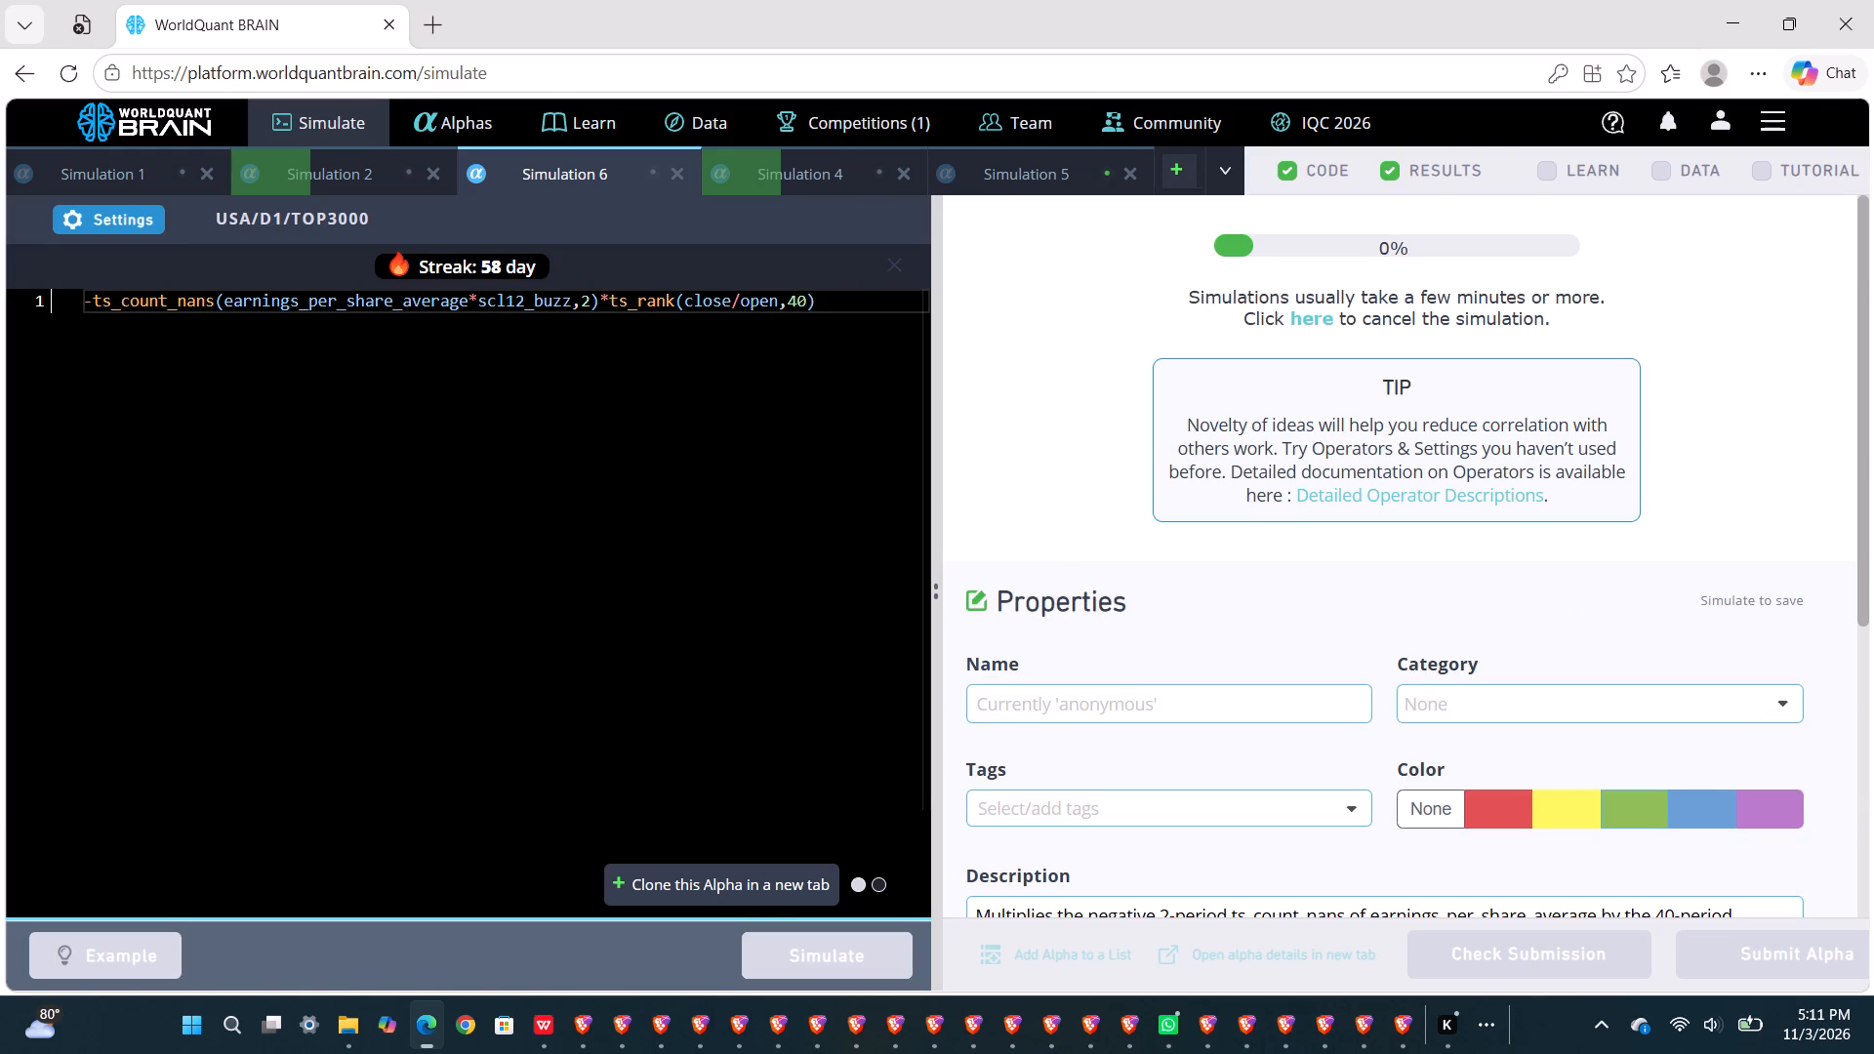
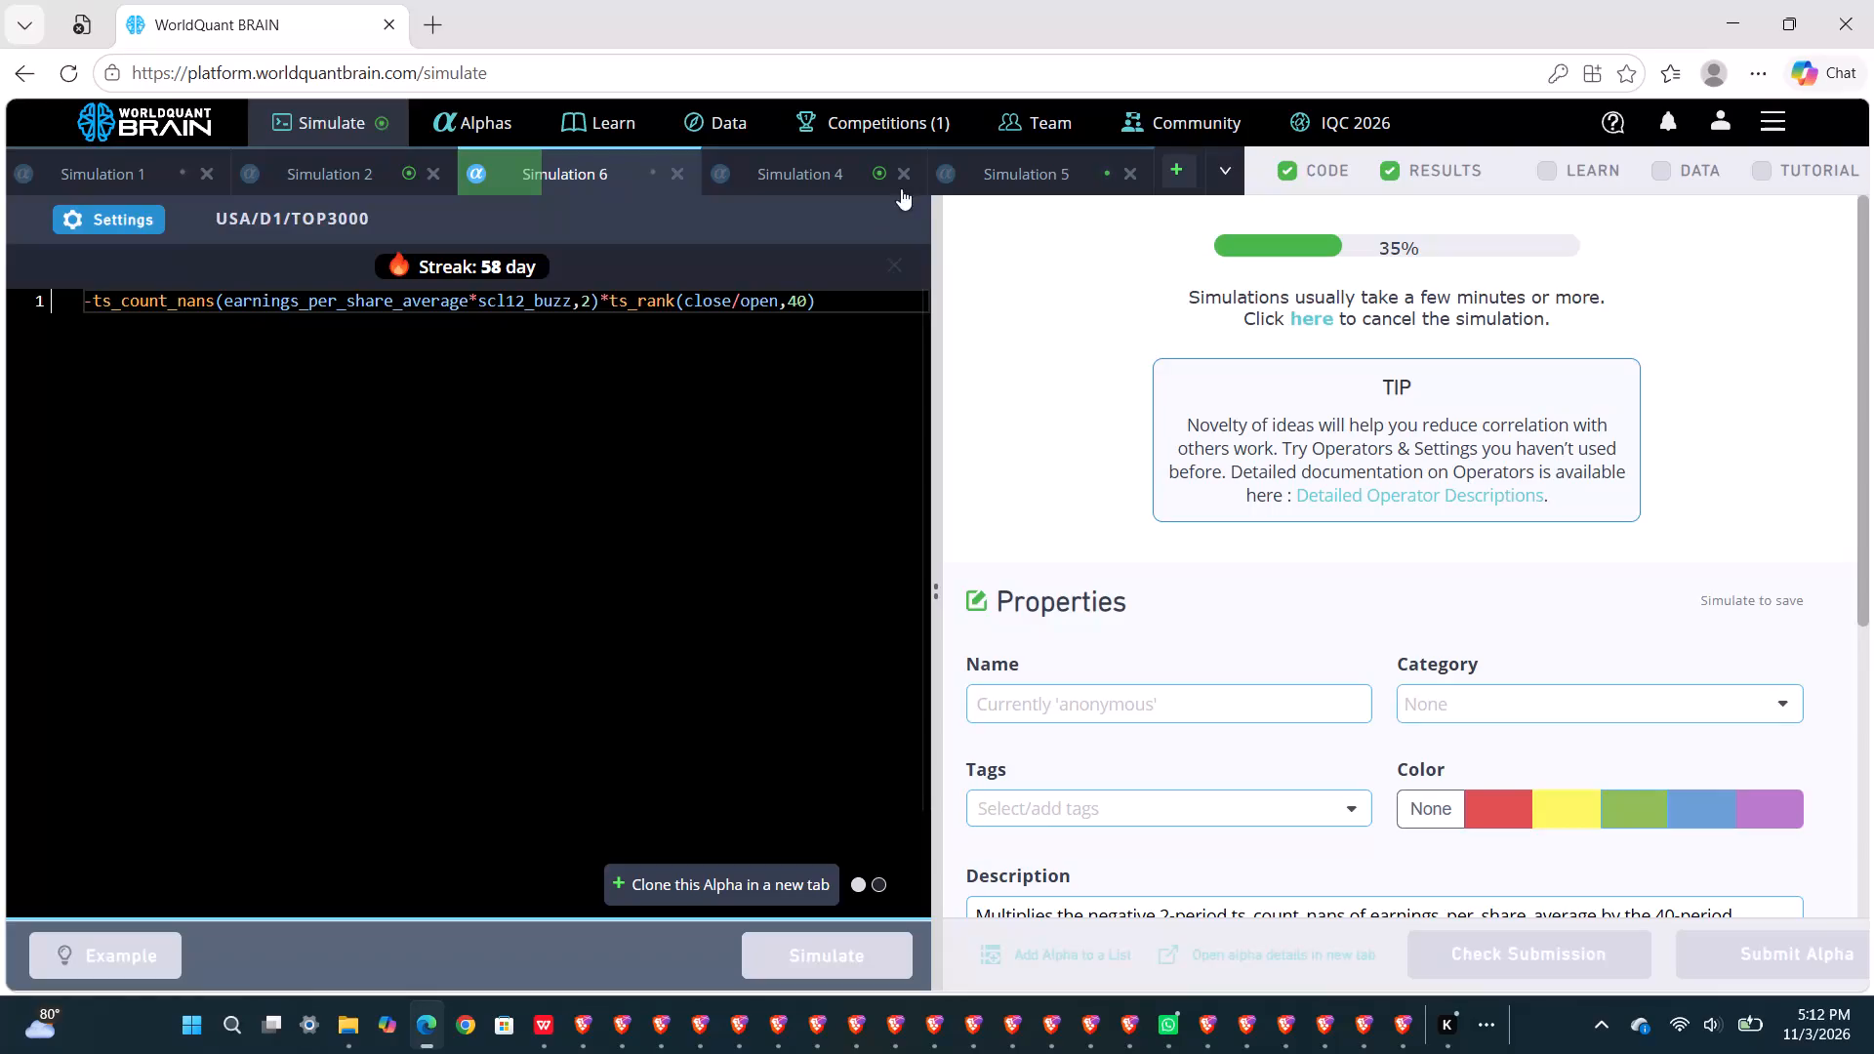
Show the test period for Simulation 4's alpha and examine its PnL chart and IS summary.
click(777, 166)
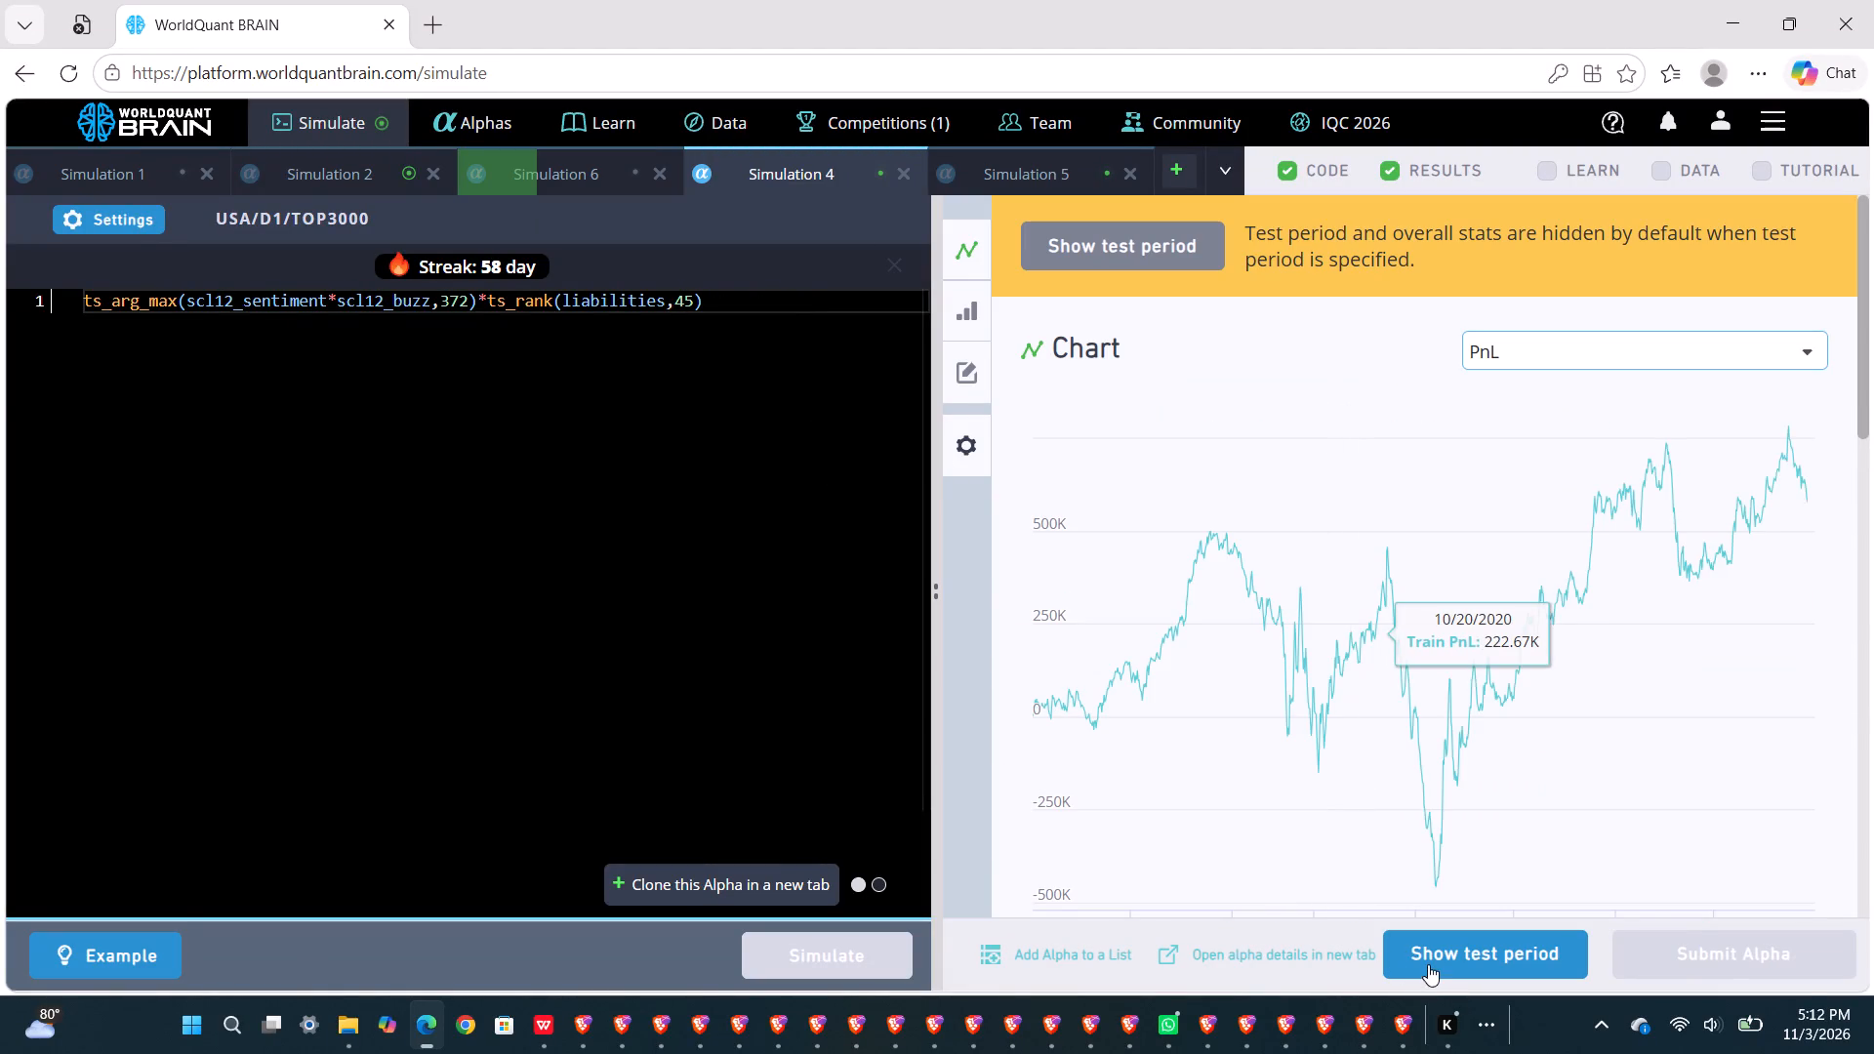
click(1428, 964)
scroll(1364, 764, down, 3)
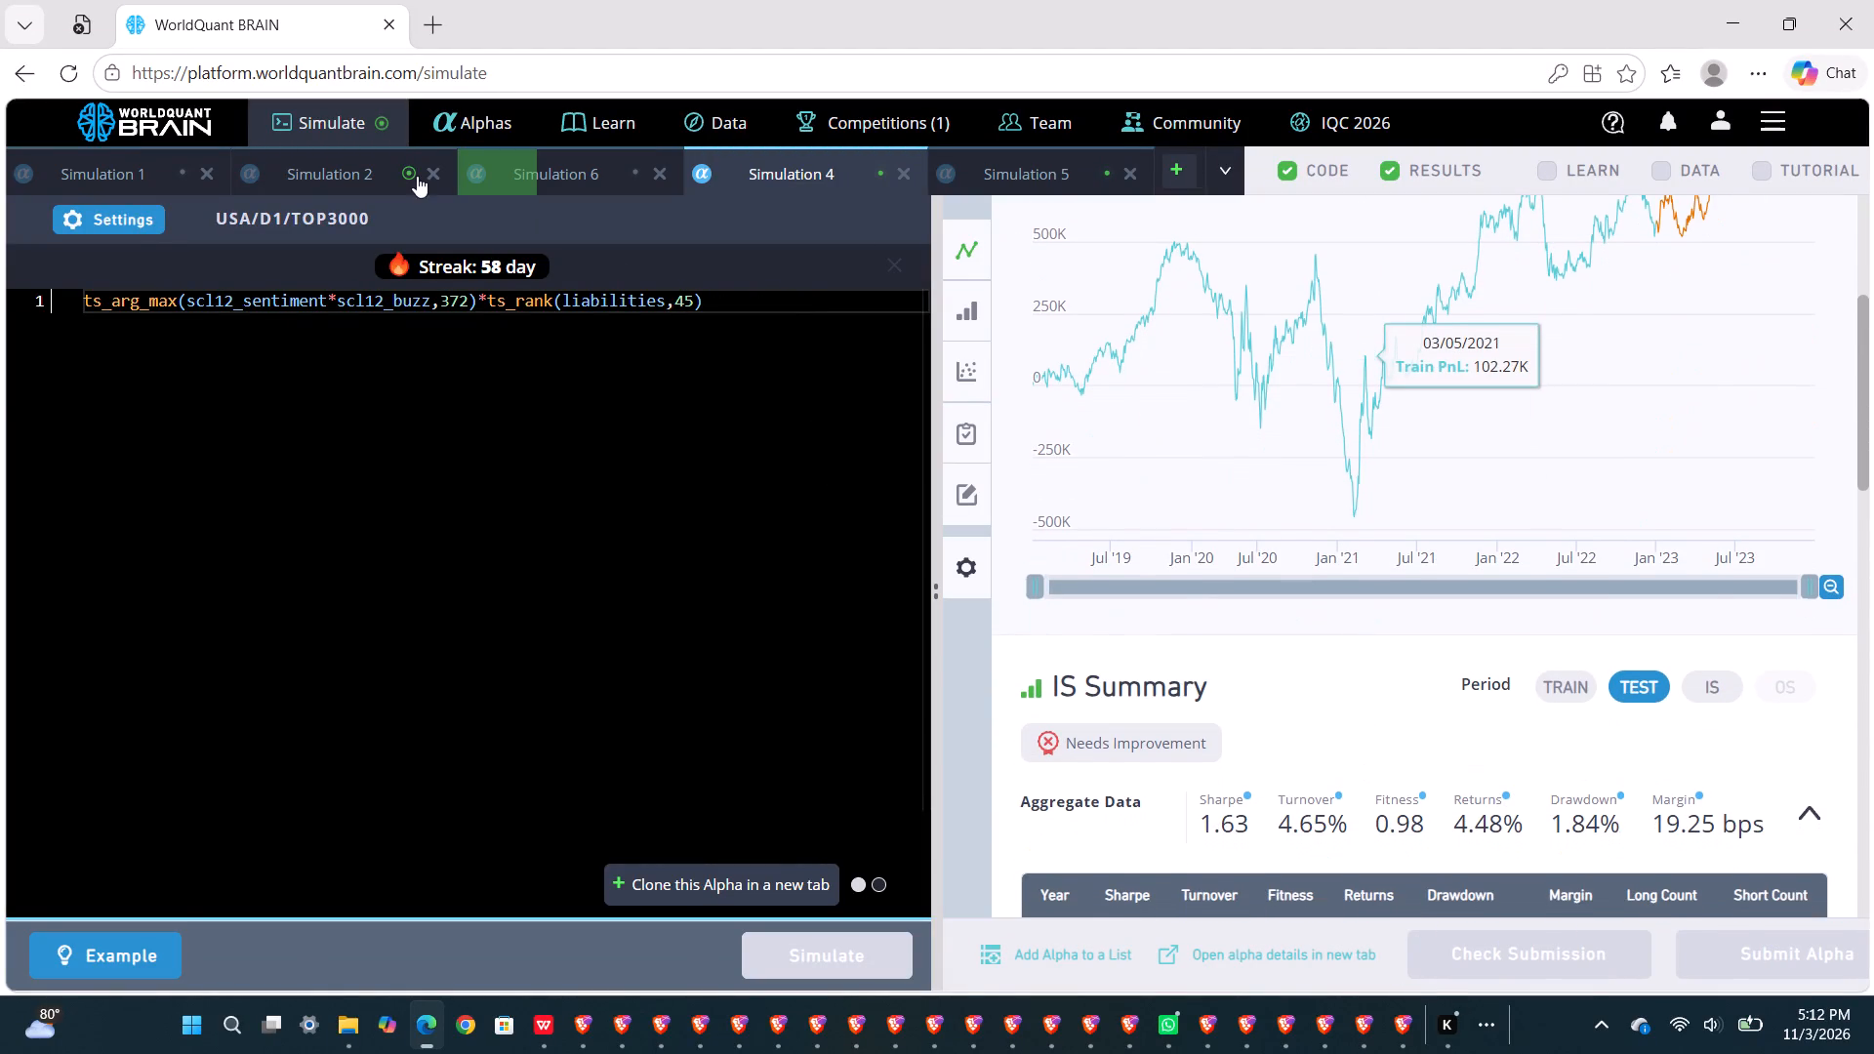
Show the test period for Simulation 2's alpha, run its self-correlation check, and review its PnL chart, IS testing status and settings.
click(349, 177)
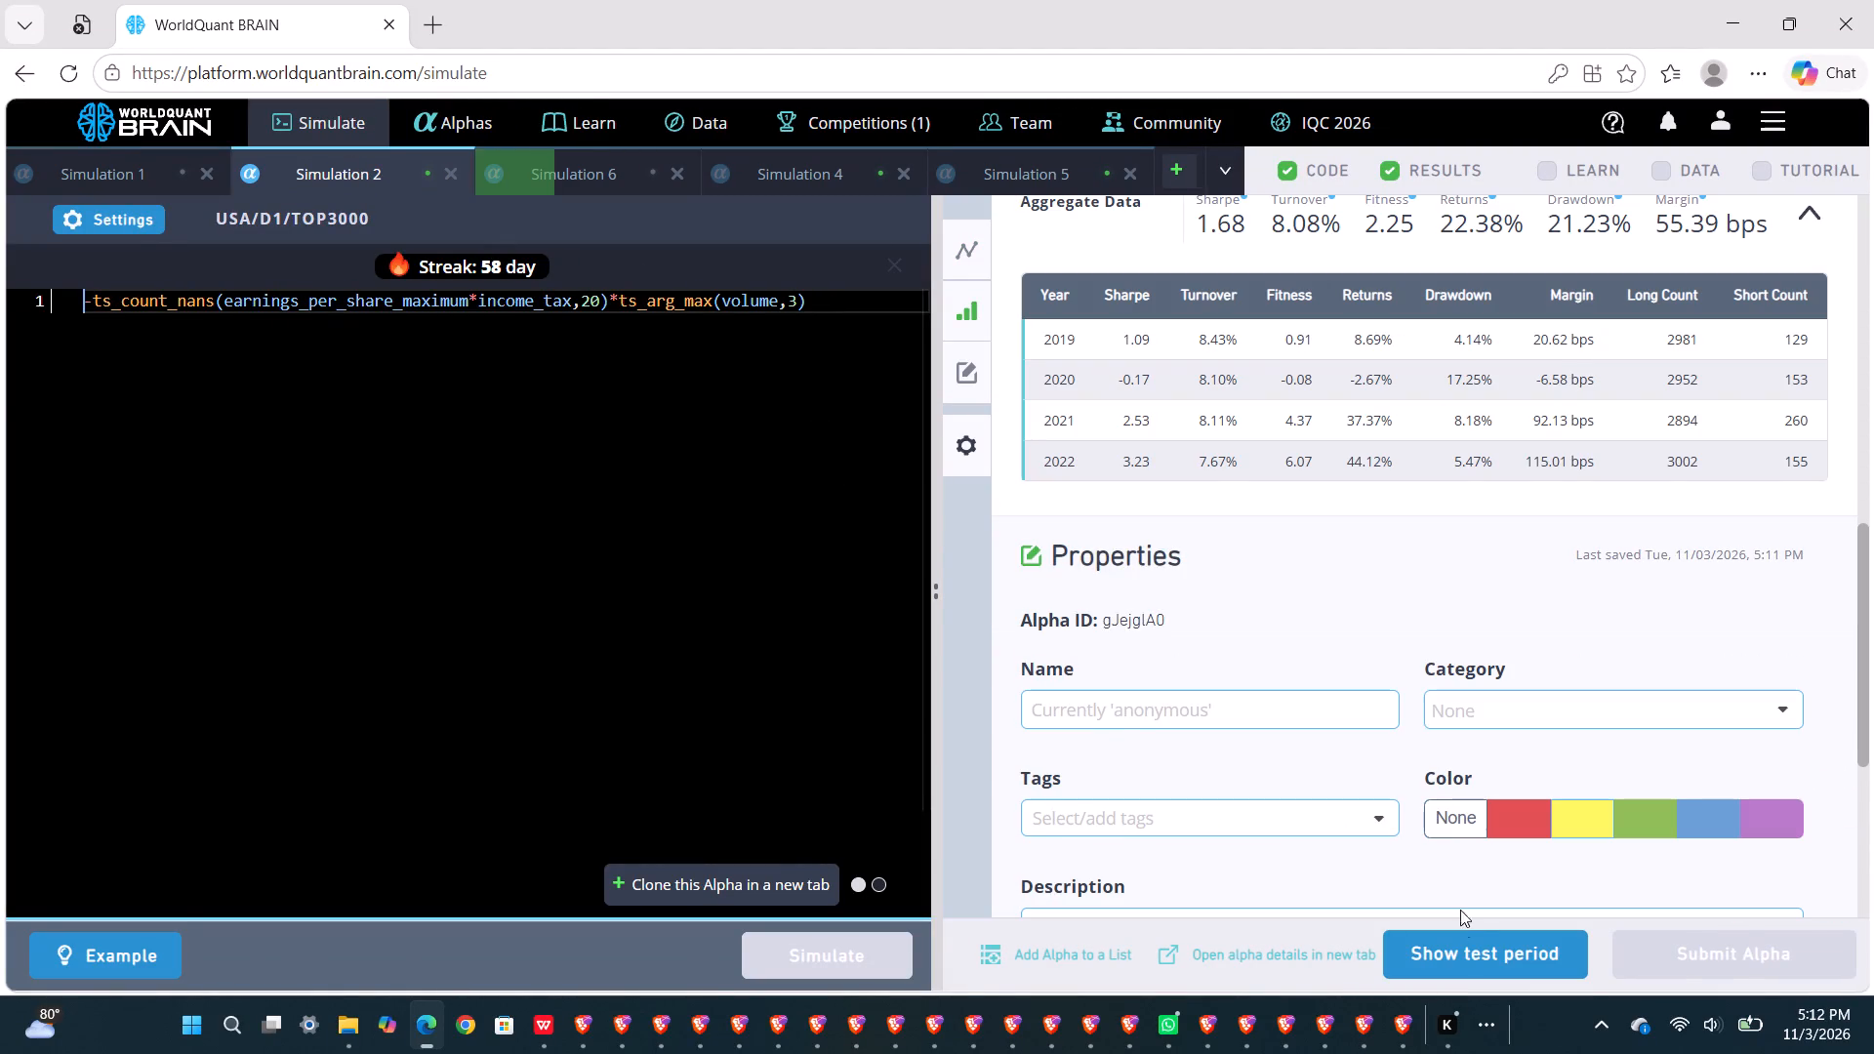
click(1459, 956)
scroll(1444, 802, down, 3)
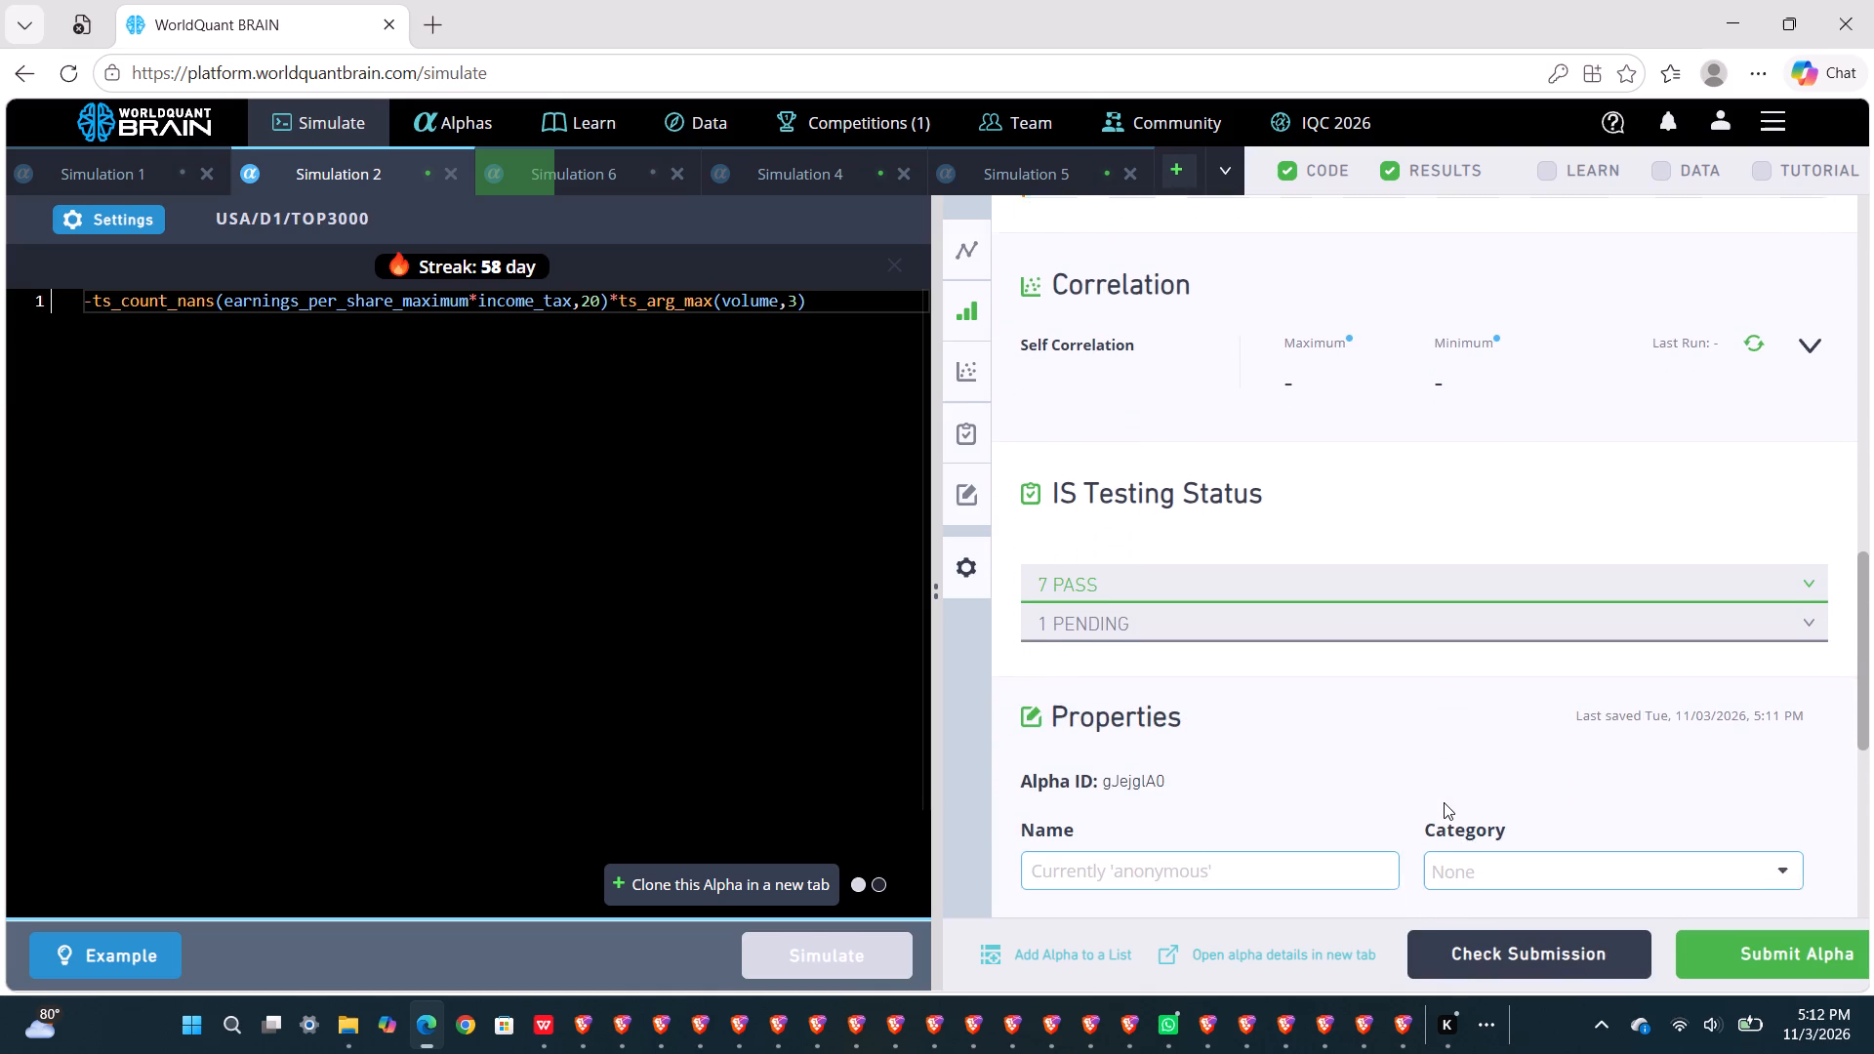
scroll(1444, 802, down, 1)
click(1748, 340)
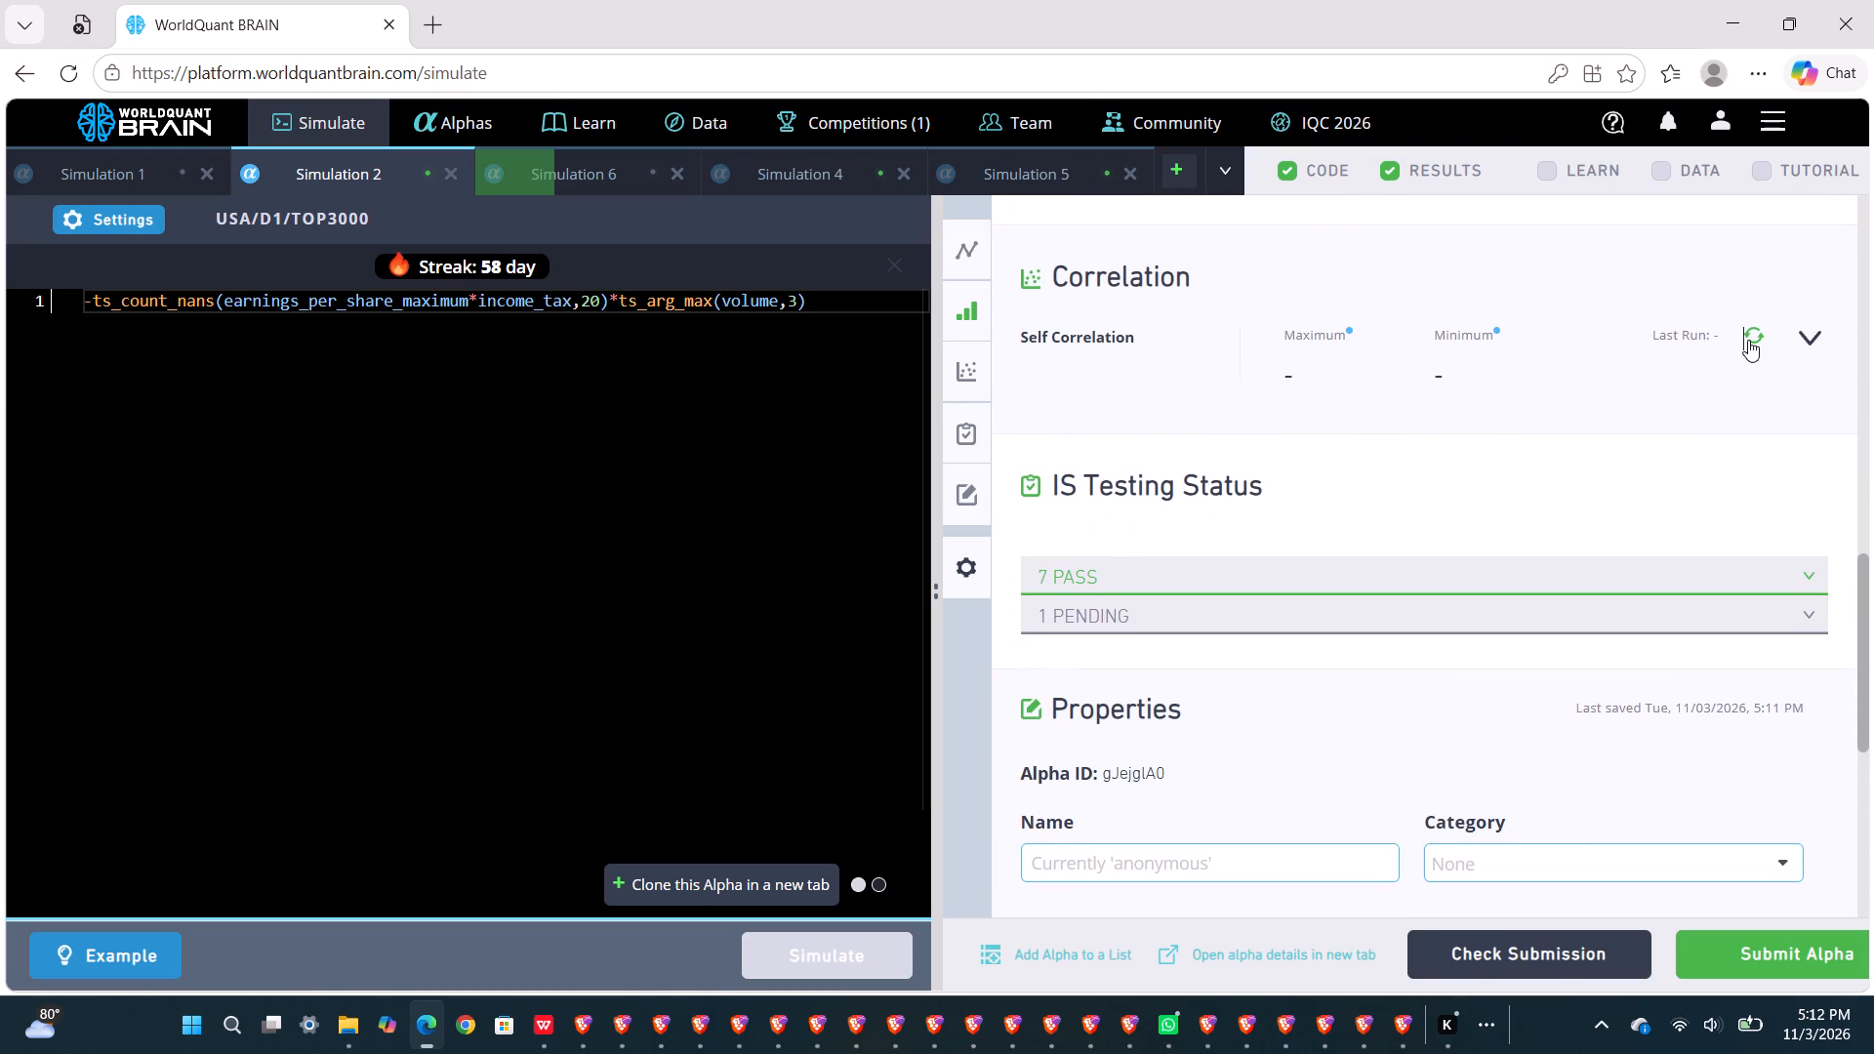
scroll(1445, 418, up, 1)
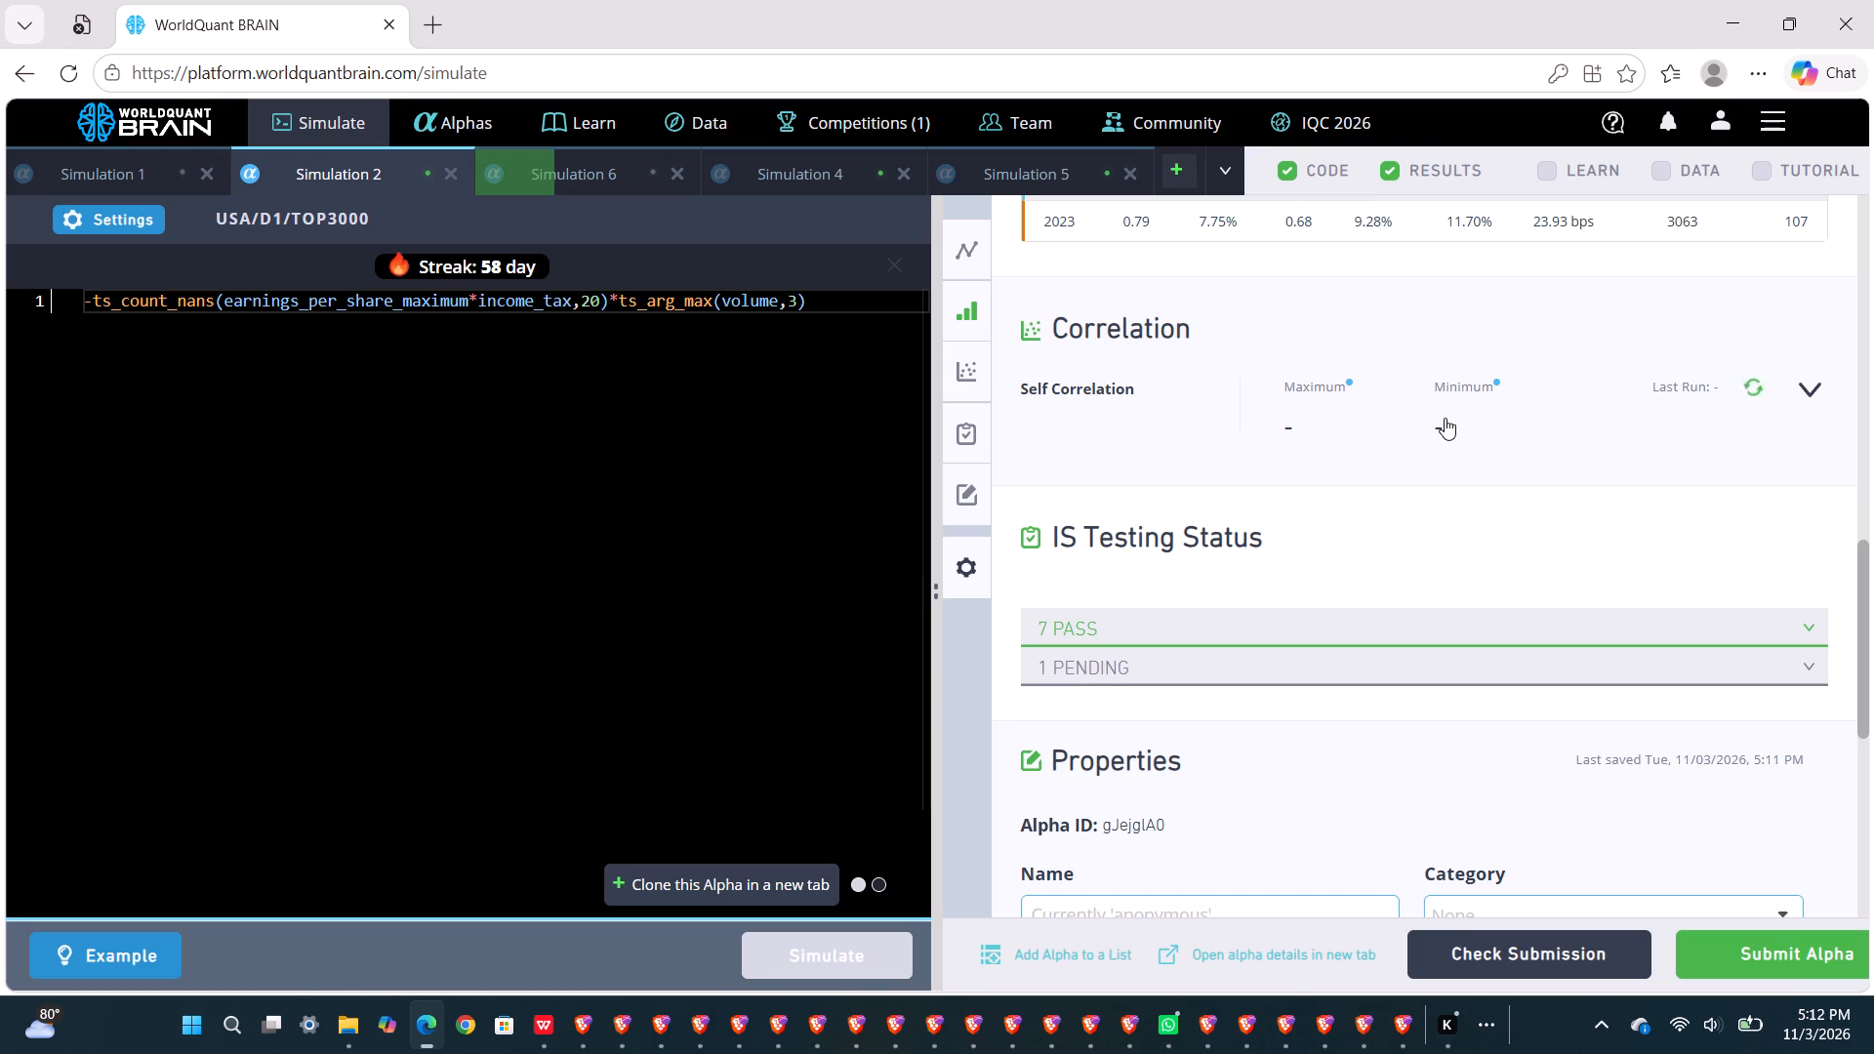
scroll(1445, 418, up, 3)
scroll(1445, 418, down, 1)
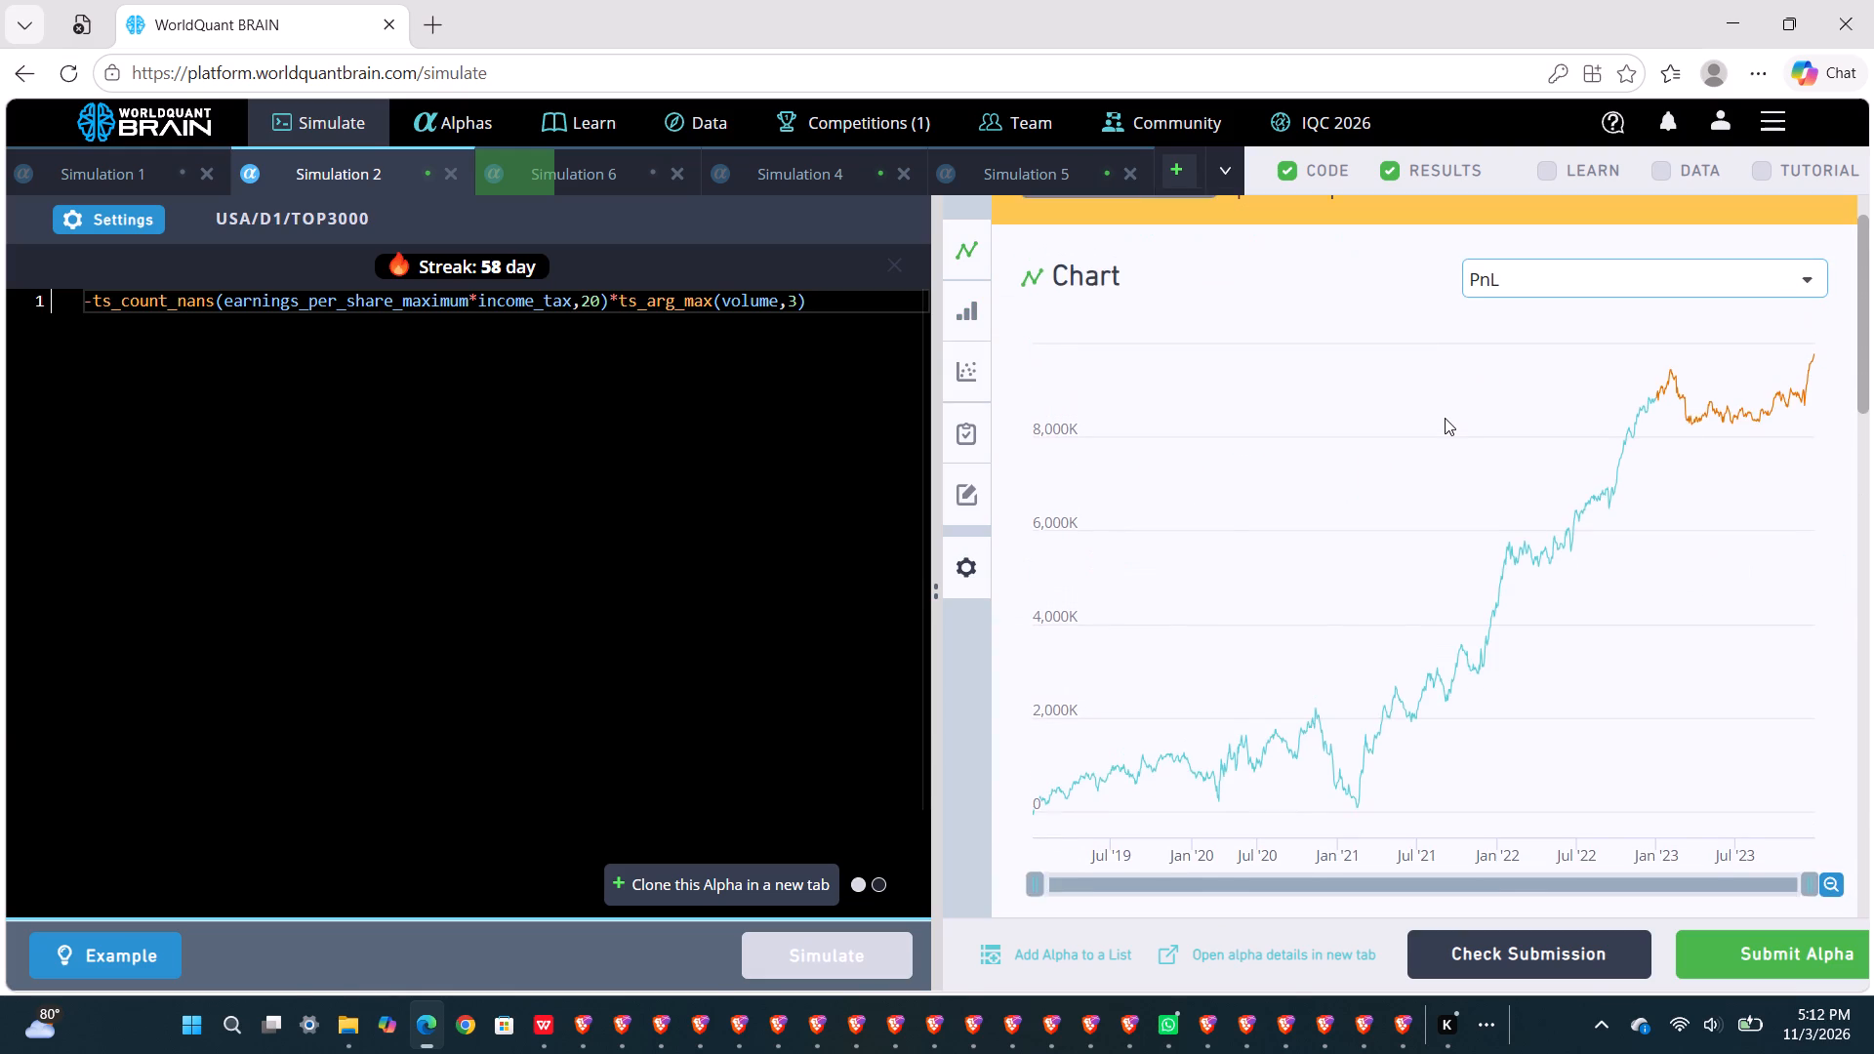
scroll(1445, 418, down, 2)
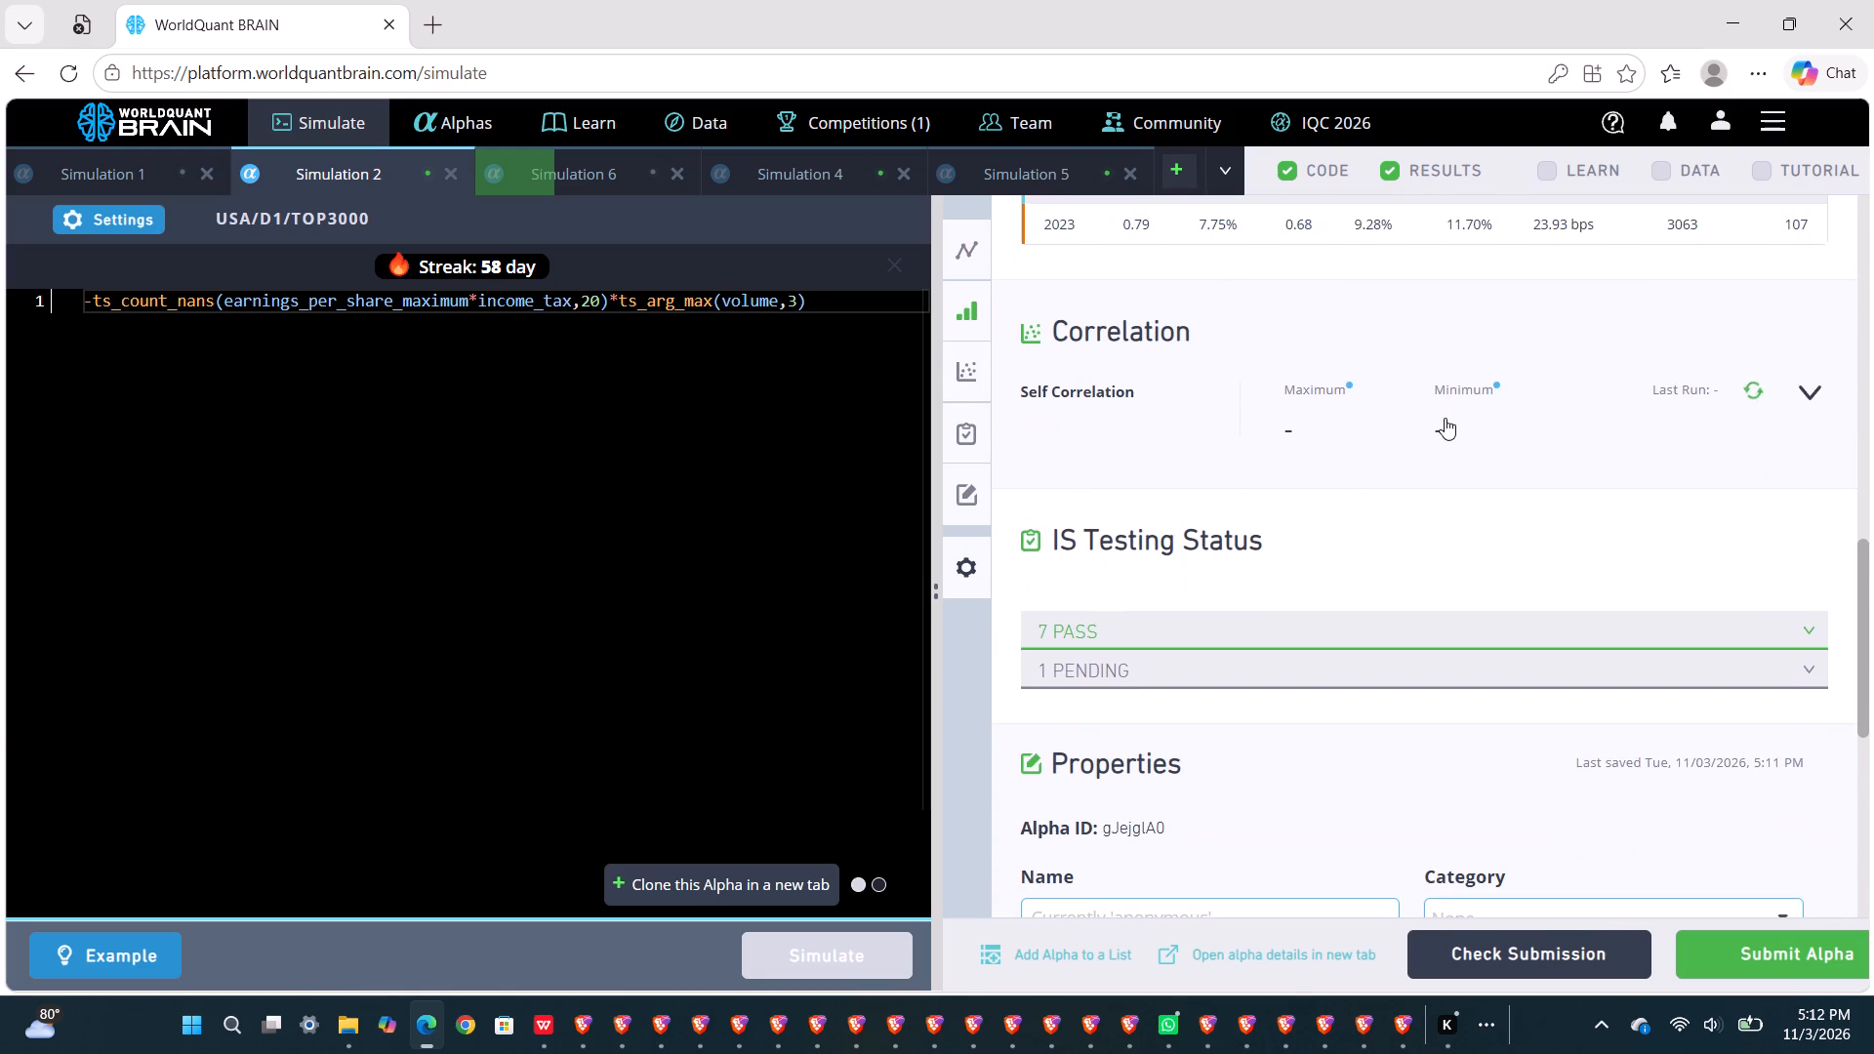
click(119, 222)
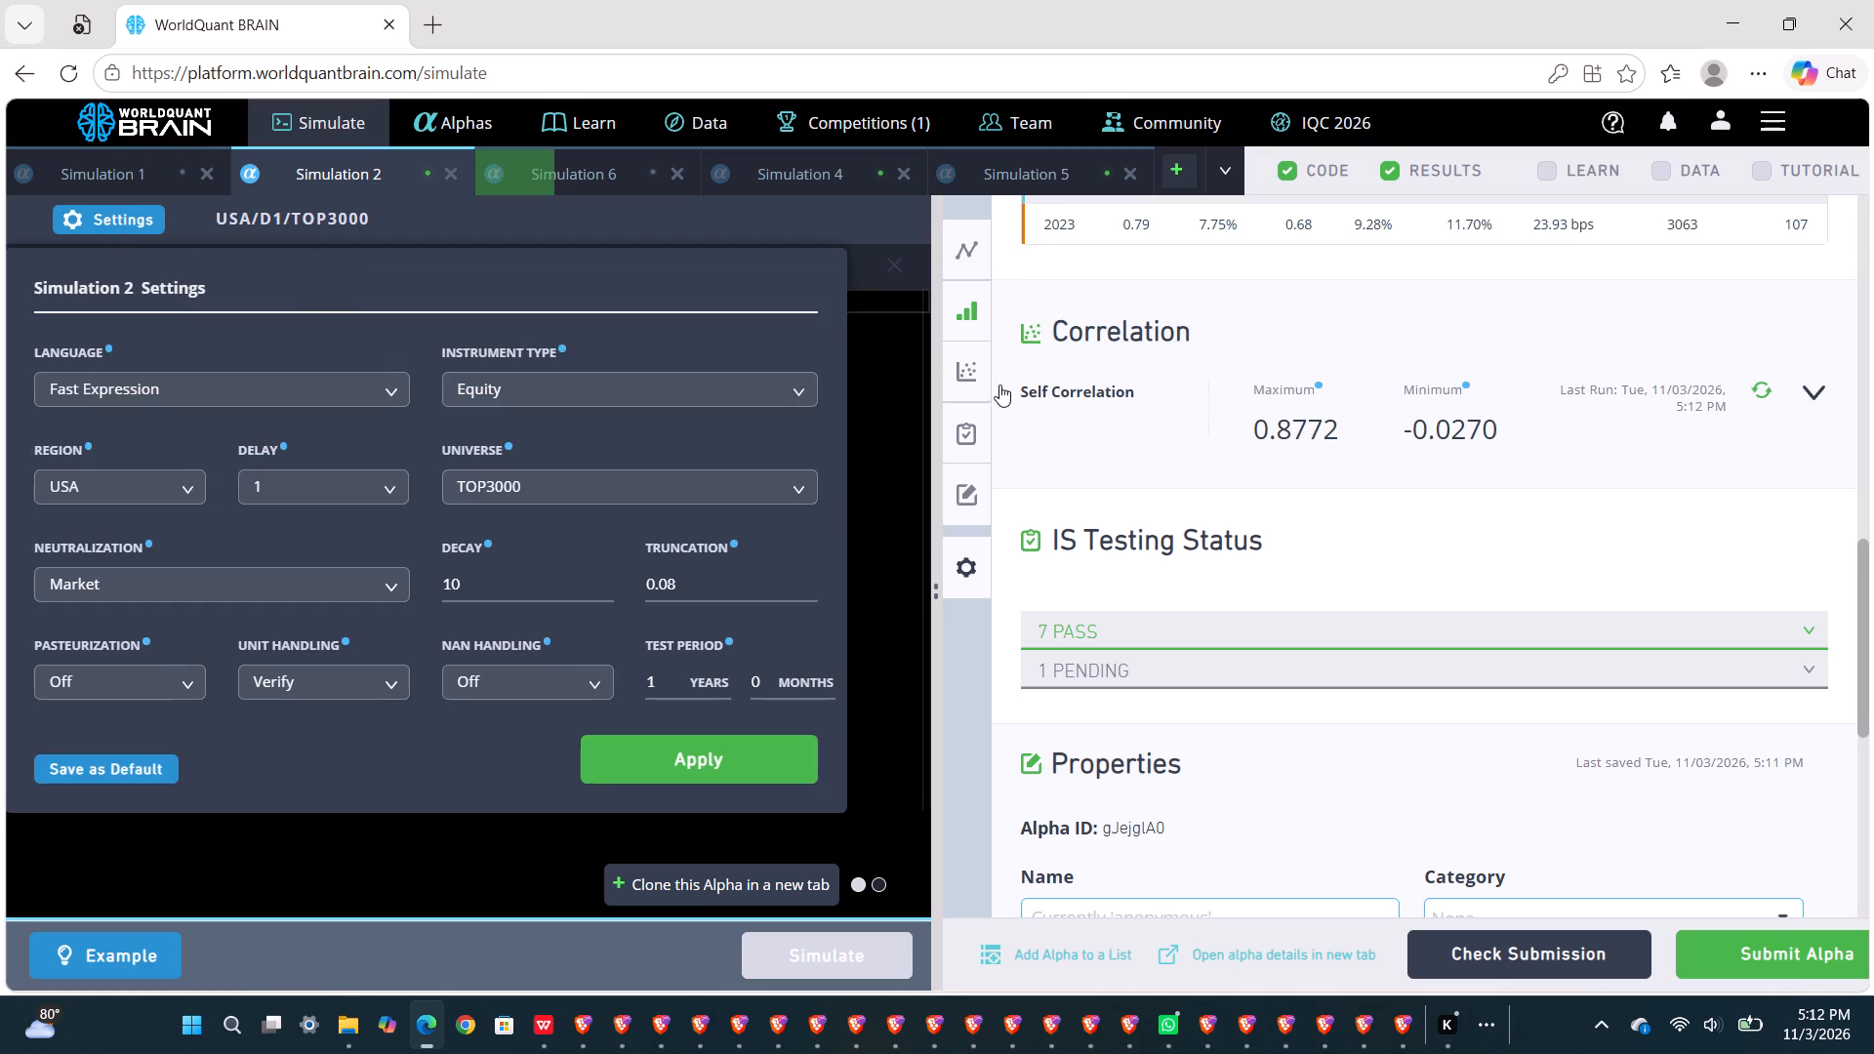
click(908, 346)
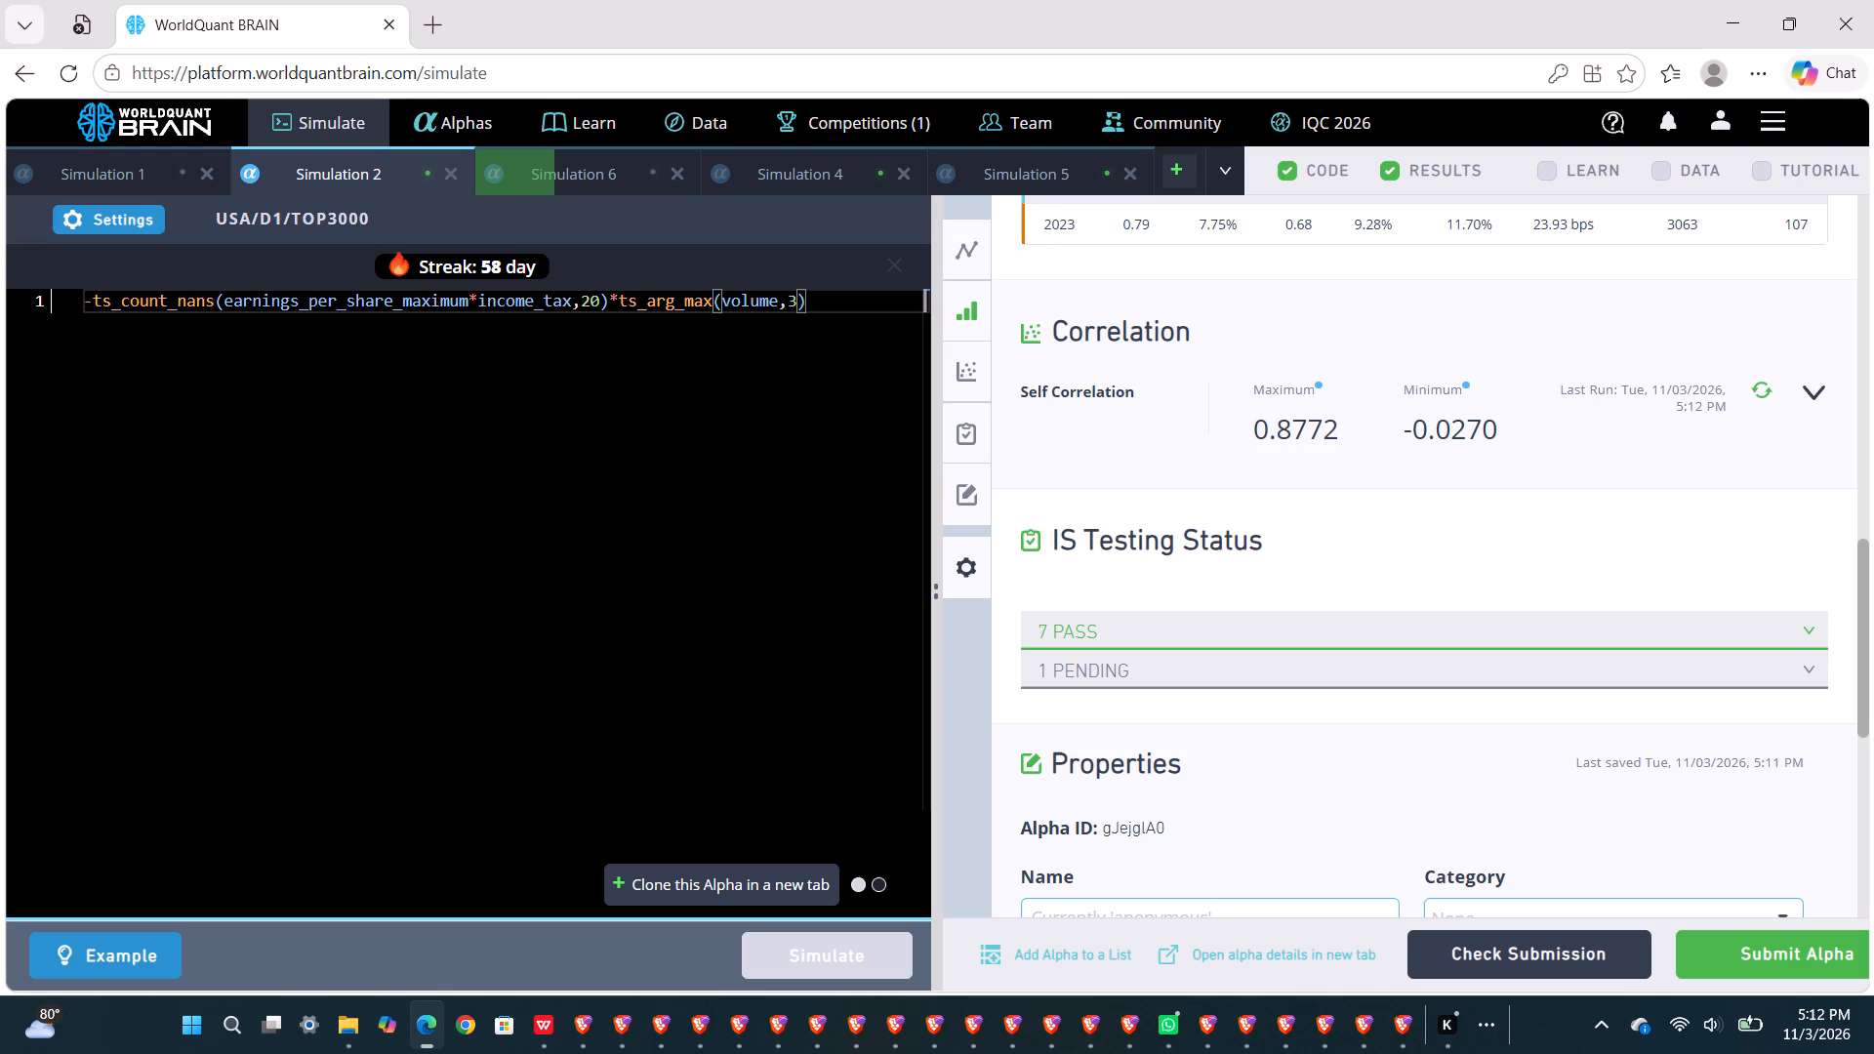
Replace earnings_per_share_maximum with gross_income_reported_value in Simulation 2's ts_count_nans term and simulate the alpha.
double_click(284, 298)
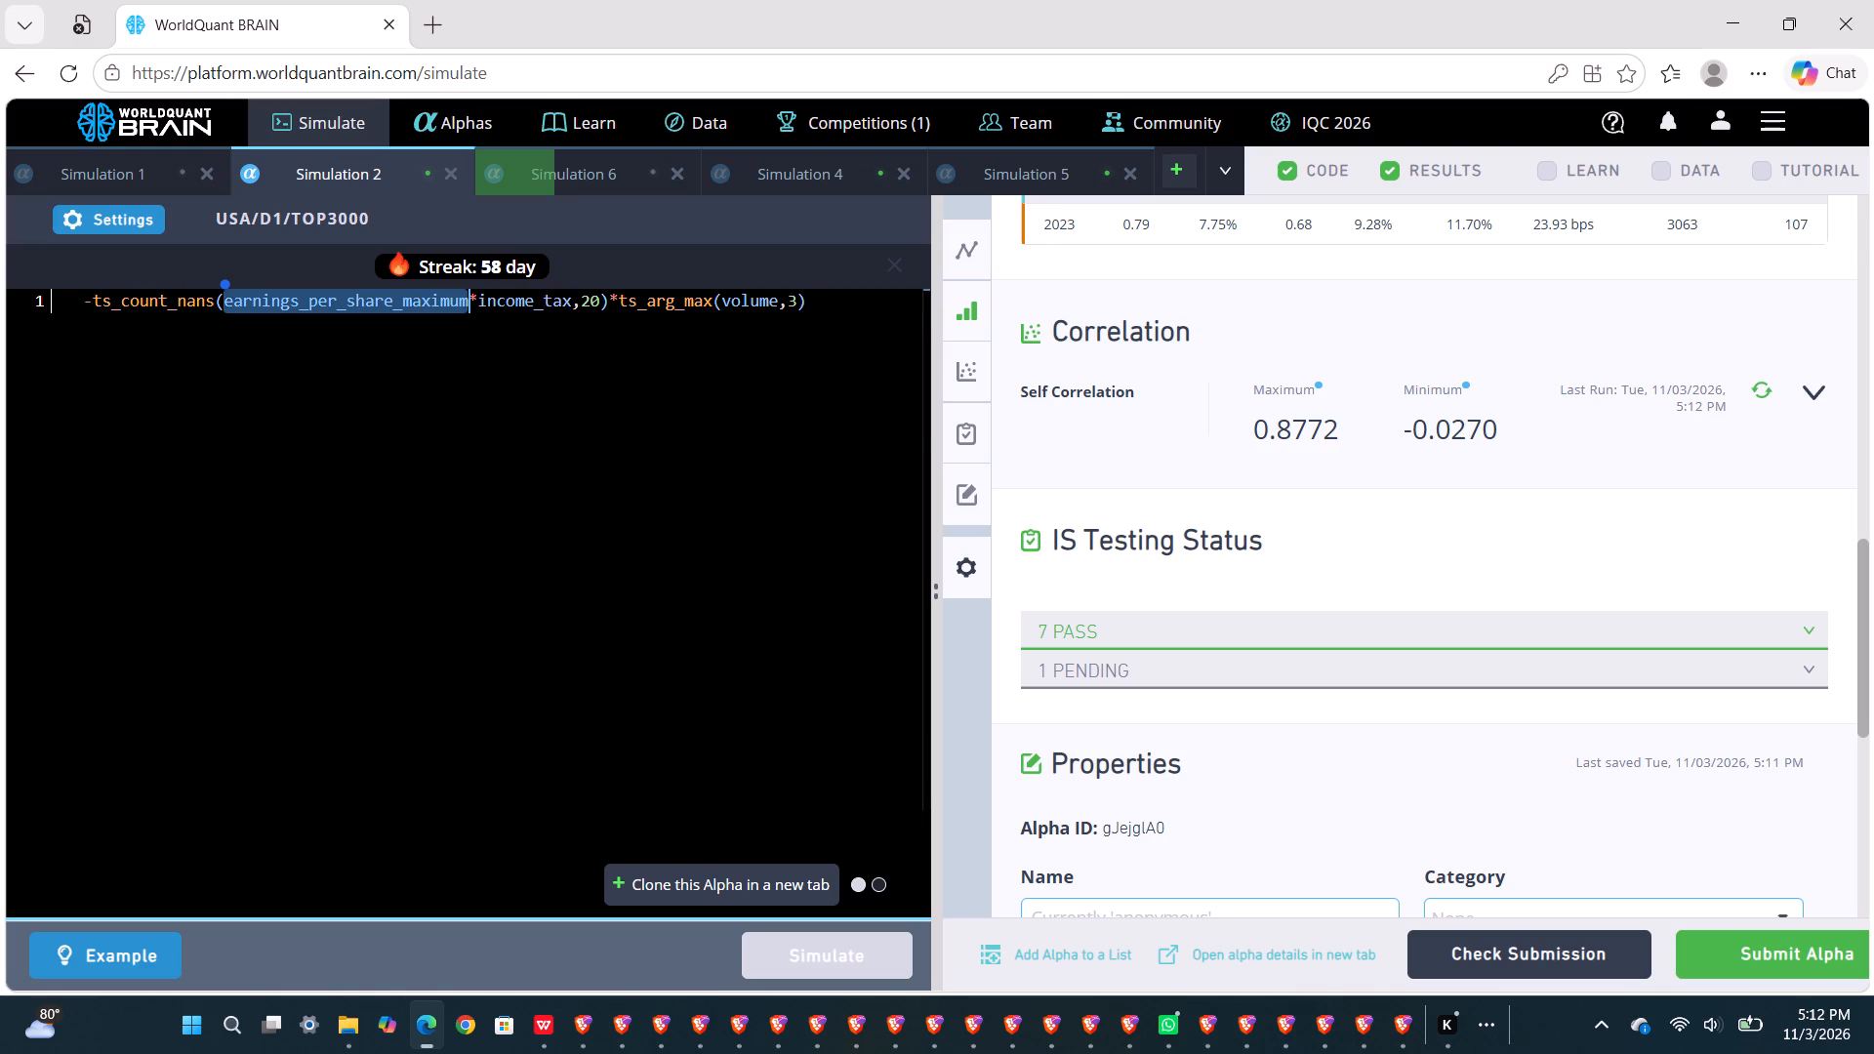
key(s)
key(BackSpace)
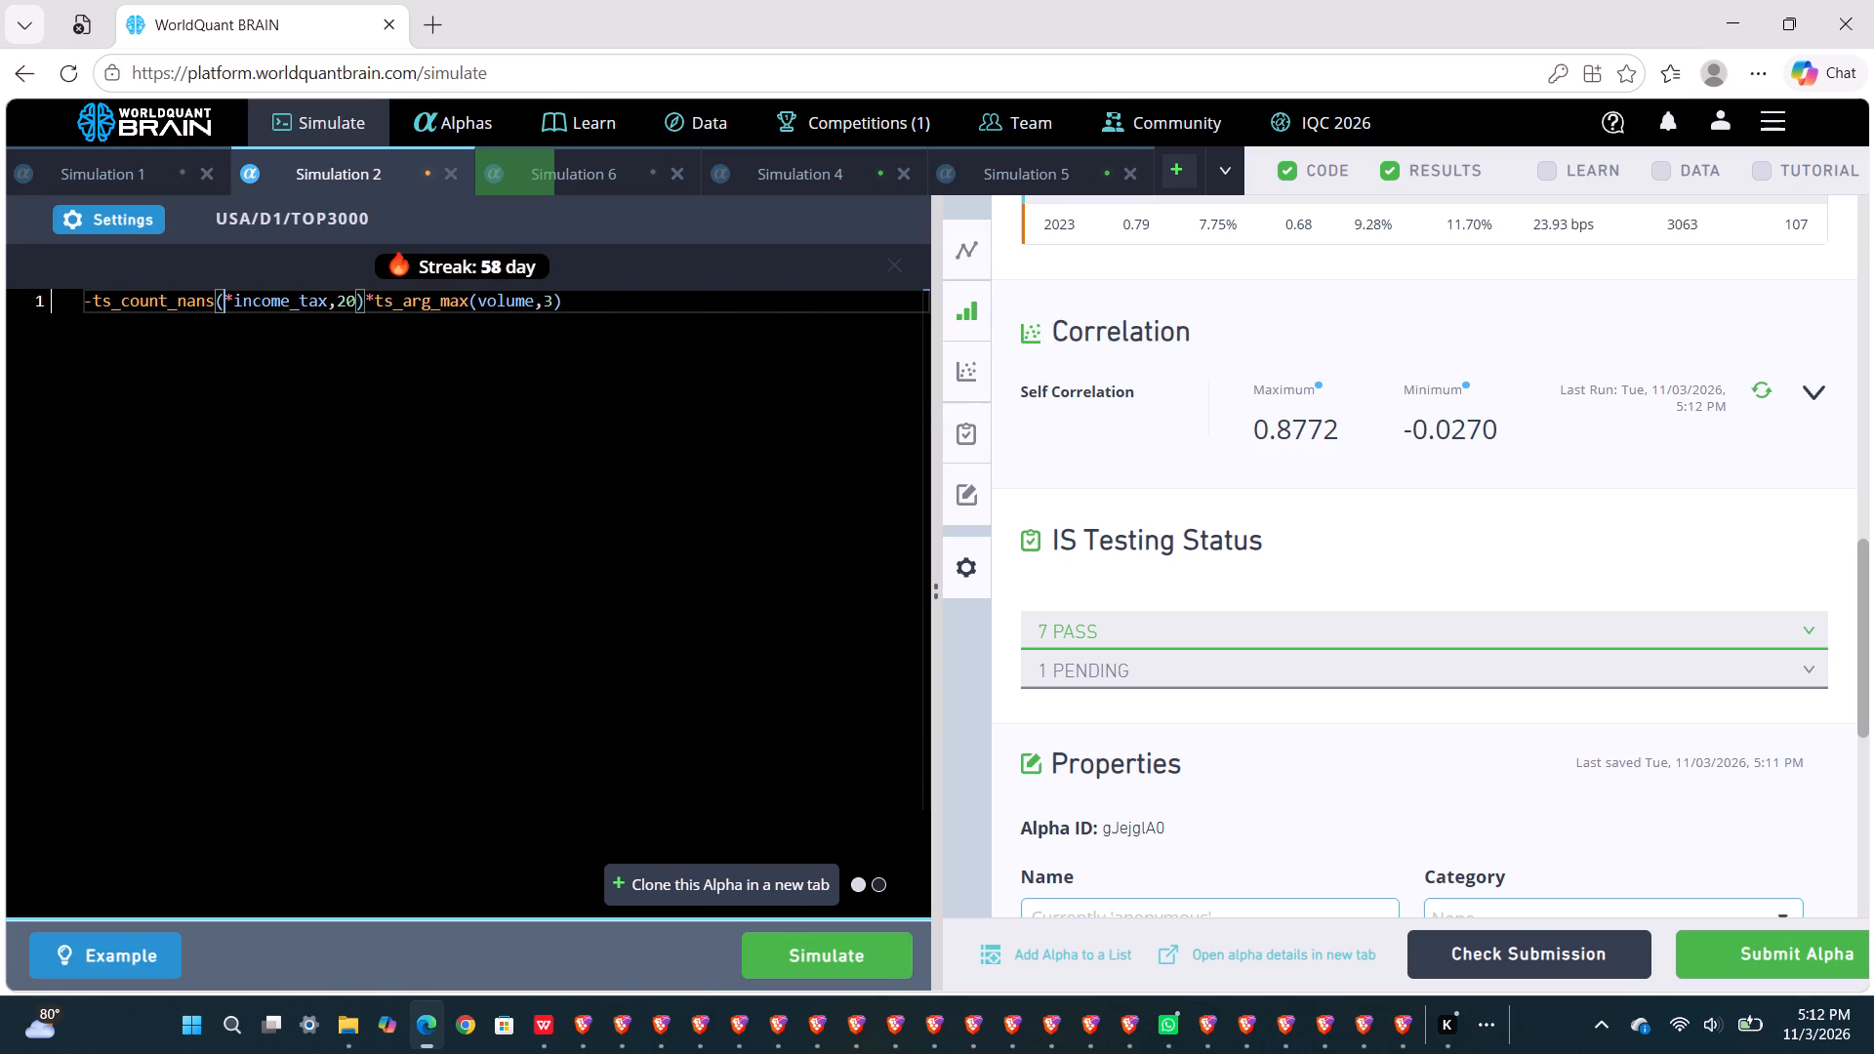
text(gros)
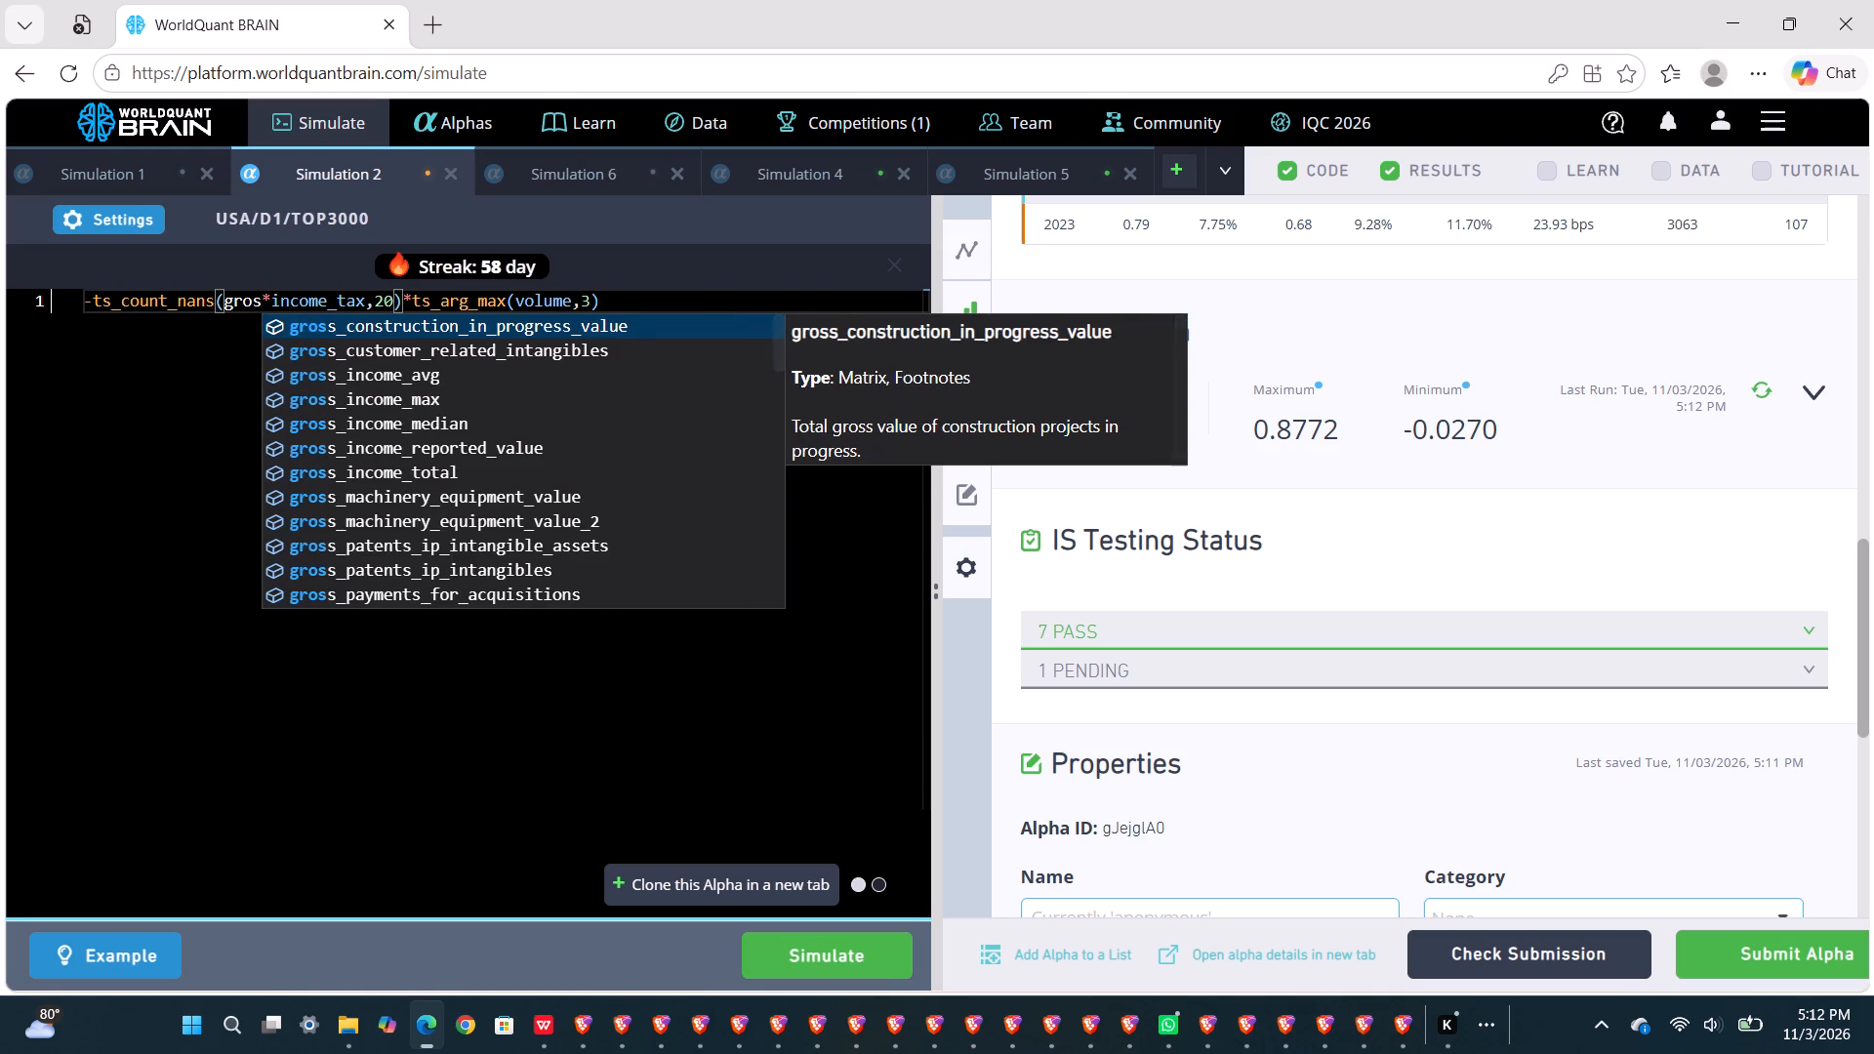
click(440, 443)
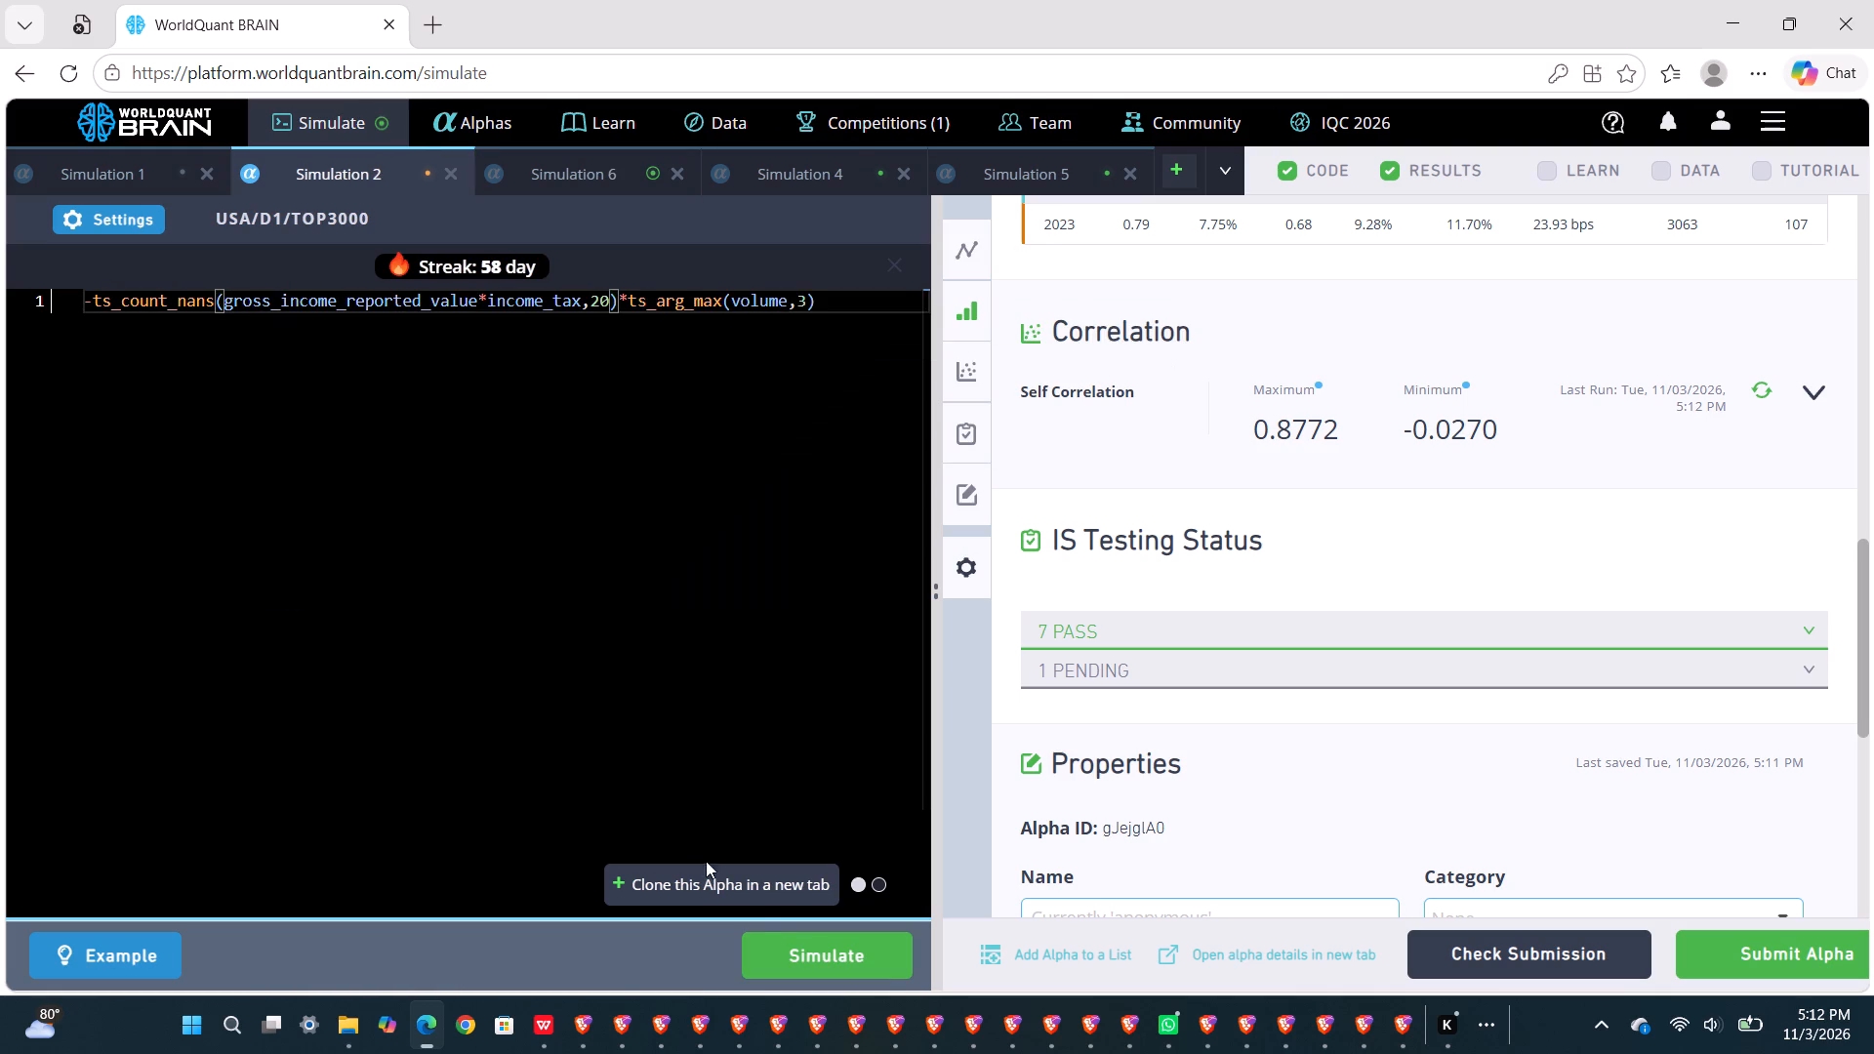
click(799, 936)
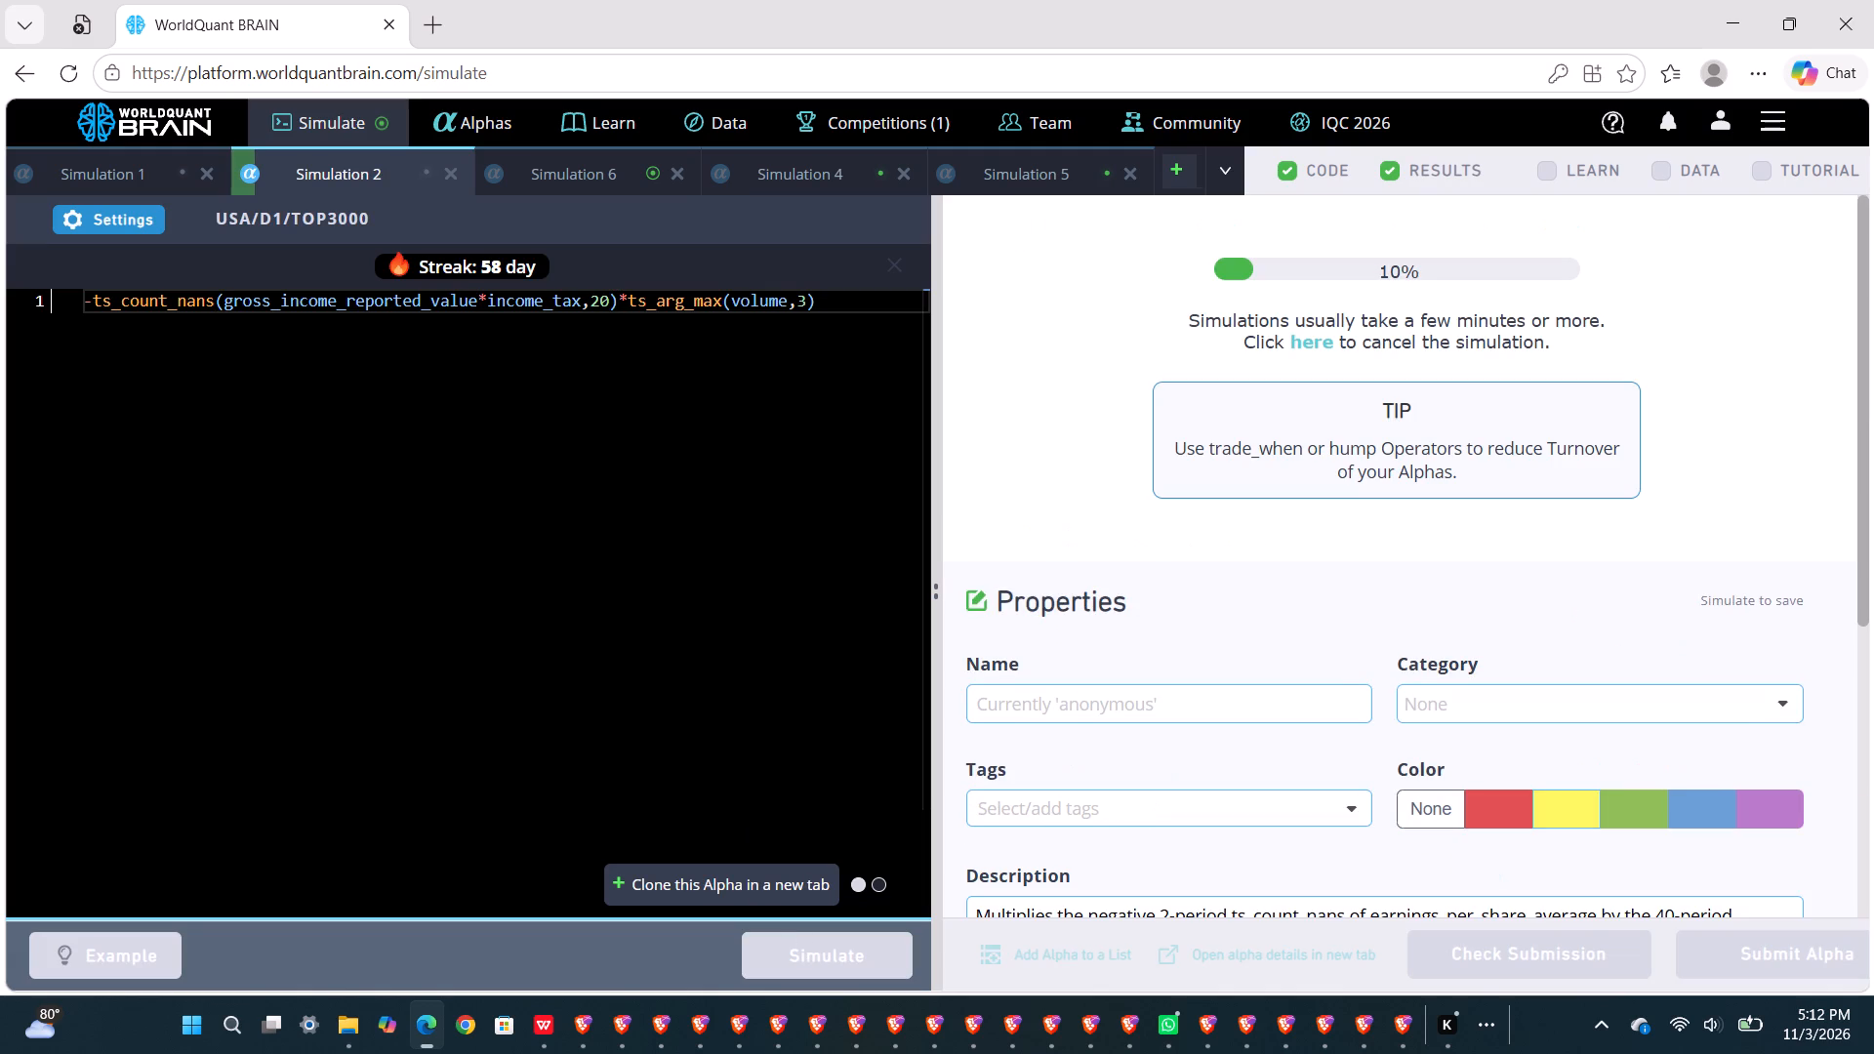
Show the test period for Simulation 6's alpha, examine its IS tests and run its self-correlation check.
click(547, 184)
click(1446, 929)
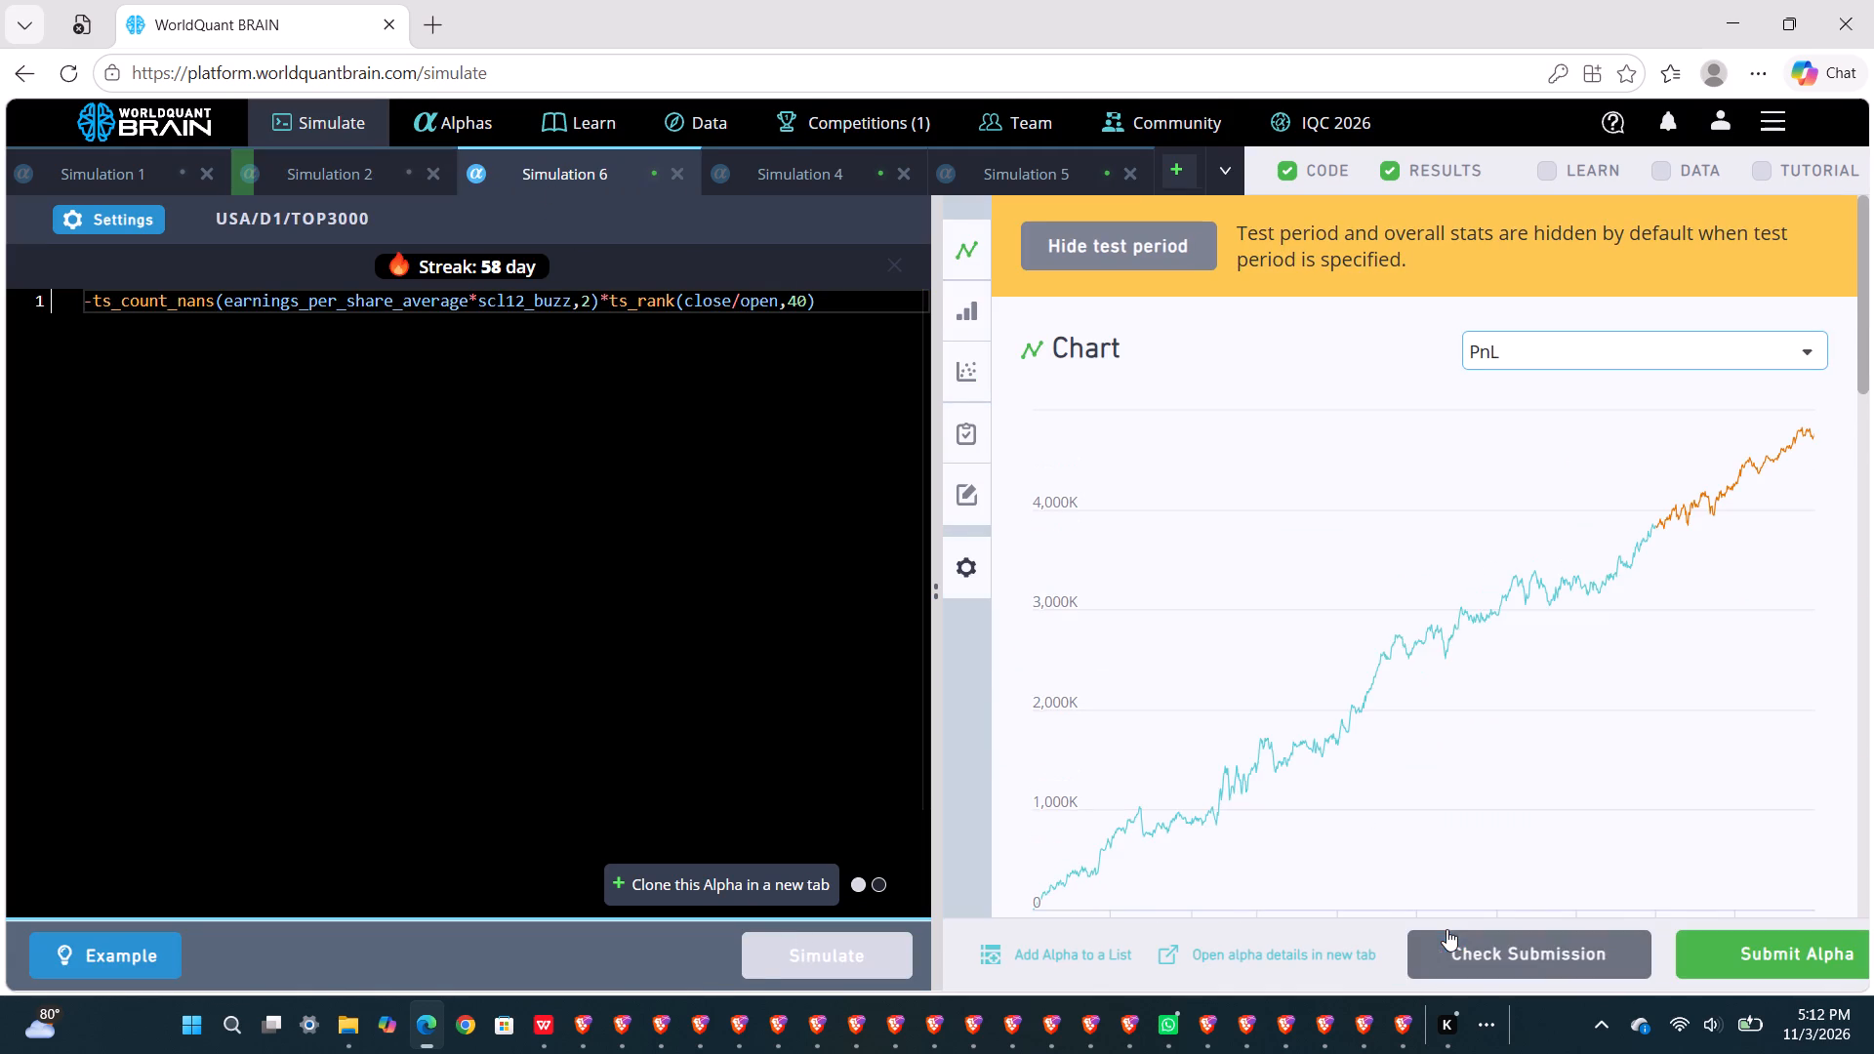
scroll(1407, 790, down, 5)
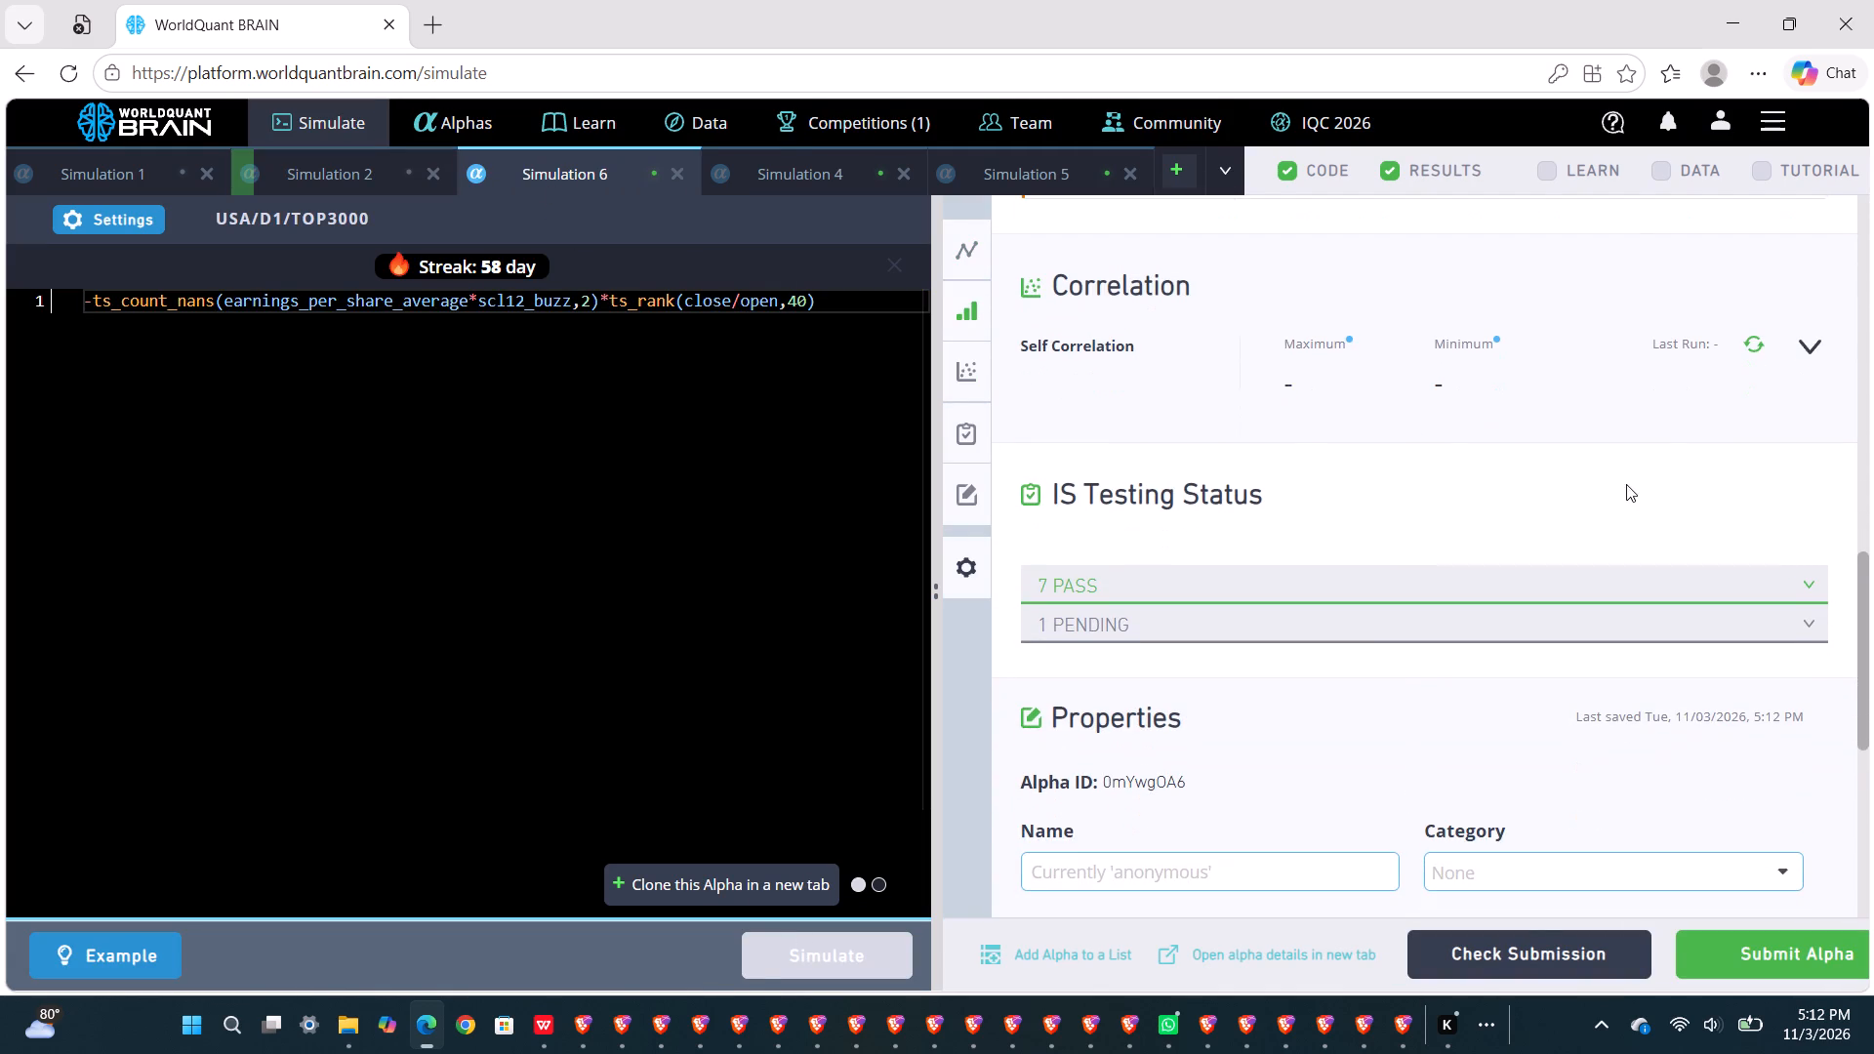
click(1746, 335)
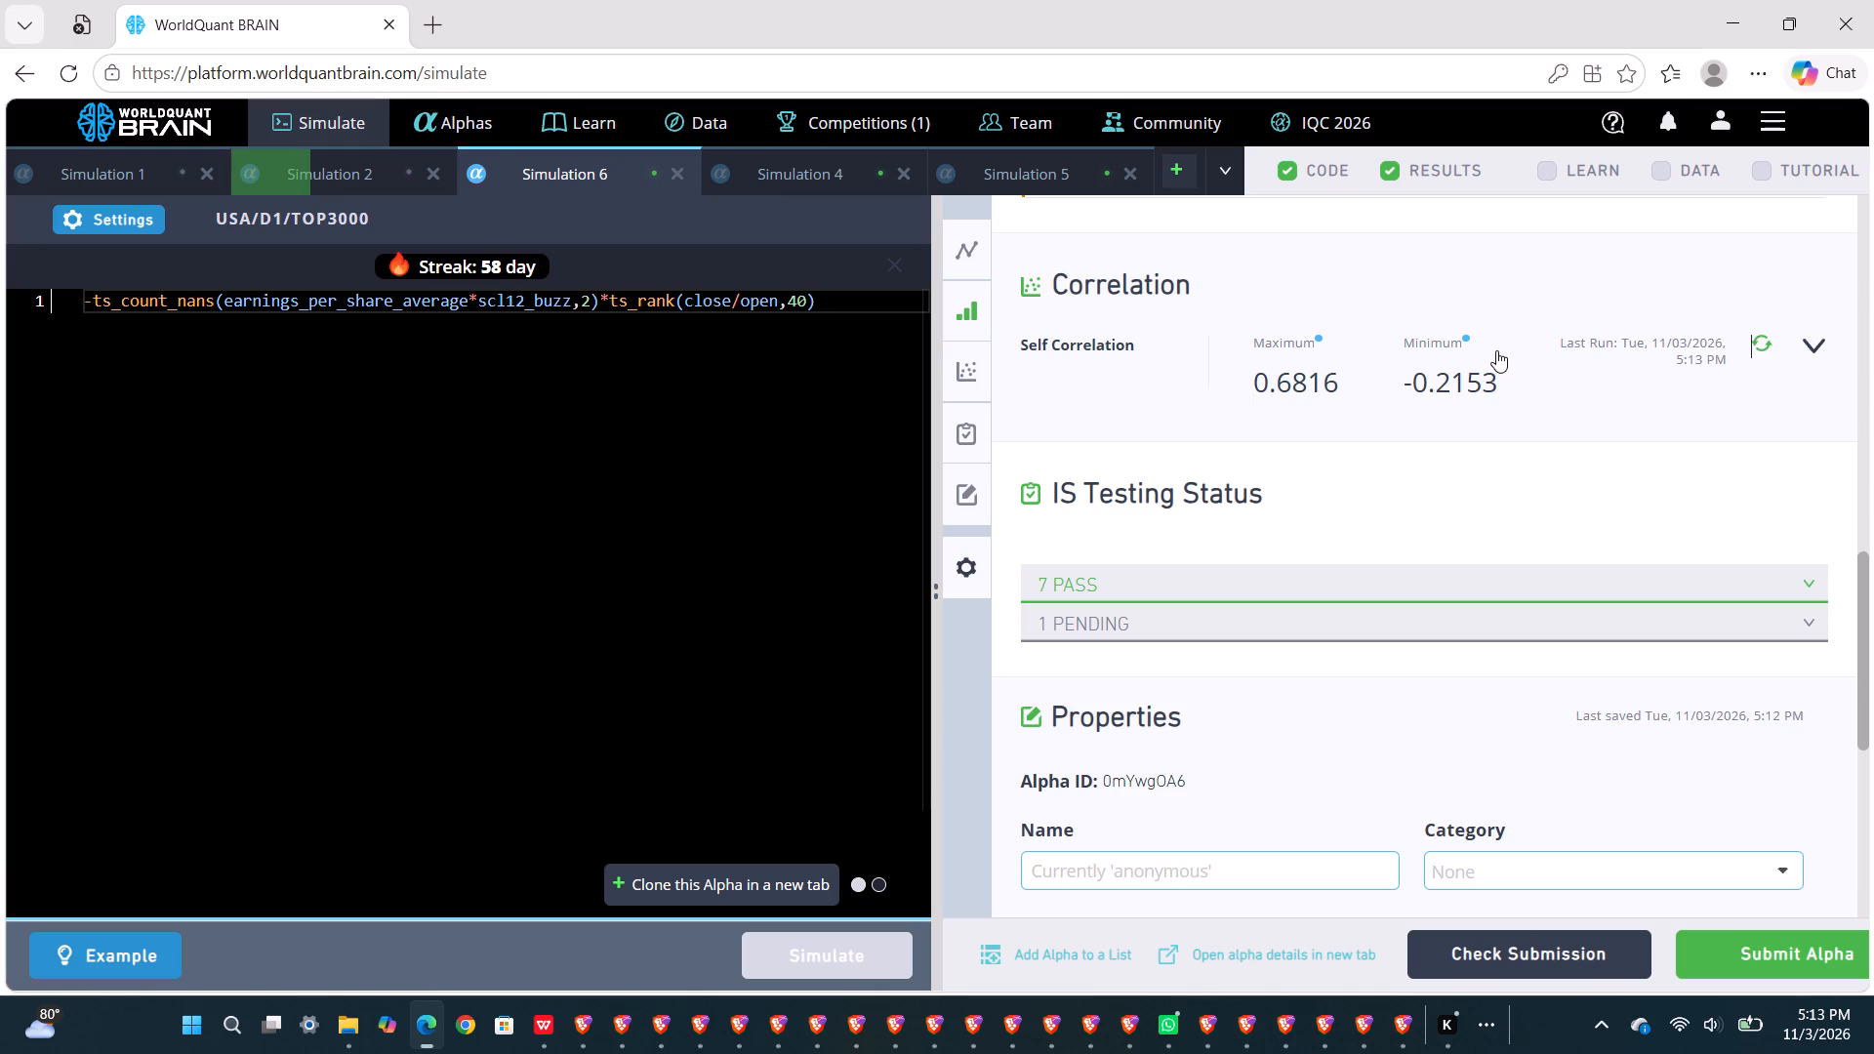
Set the colour label of Simulation 6's alpha to purple in its properties.
scroll(1496, 350, down, 4)
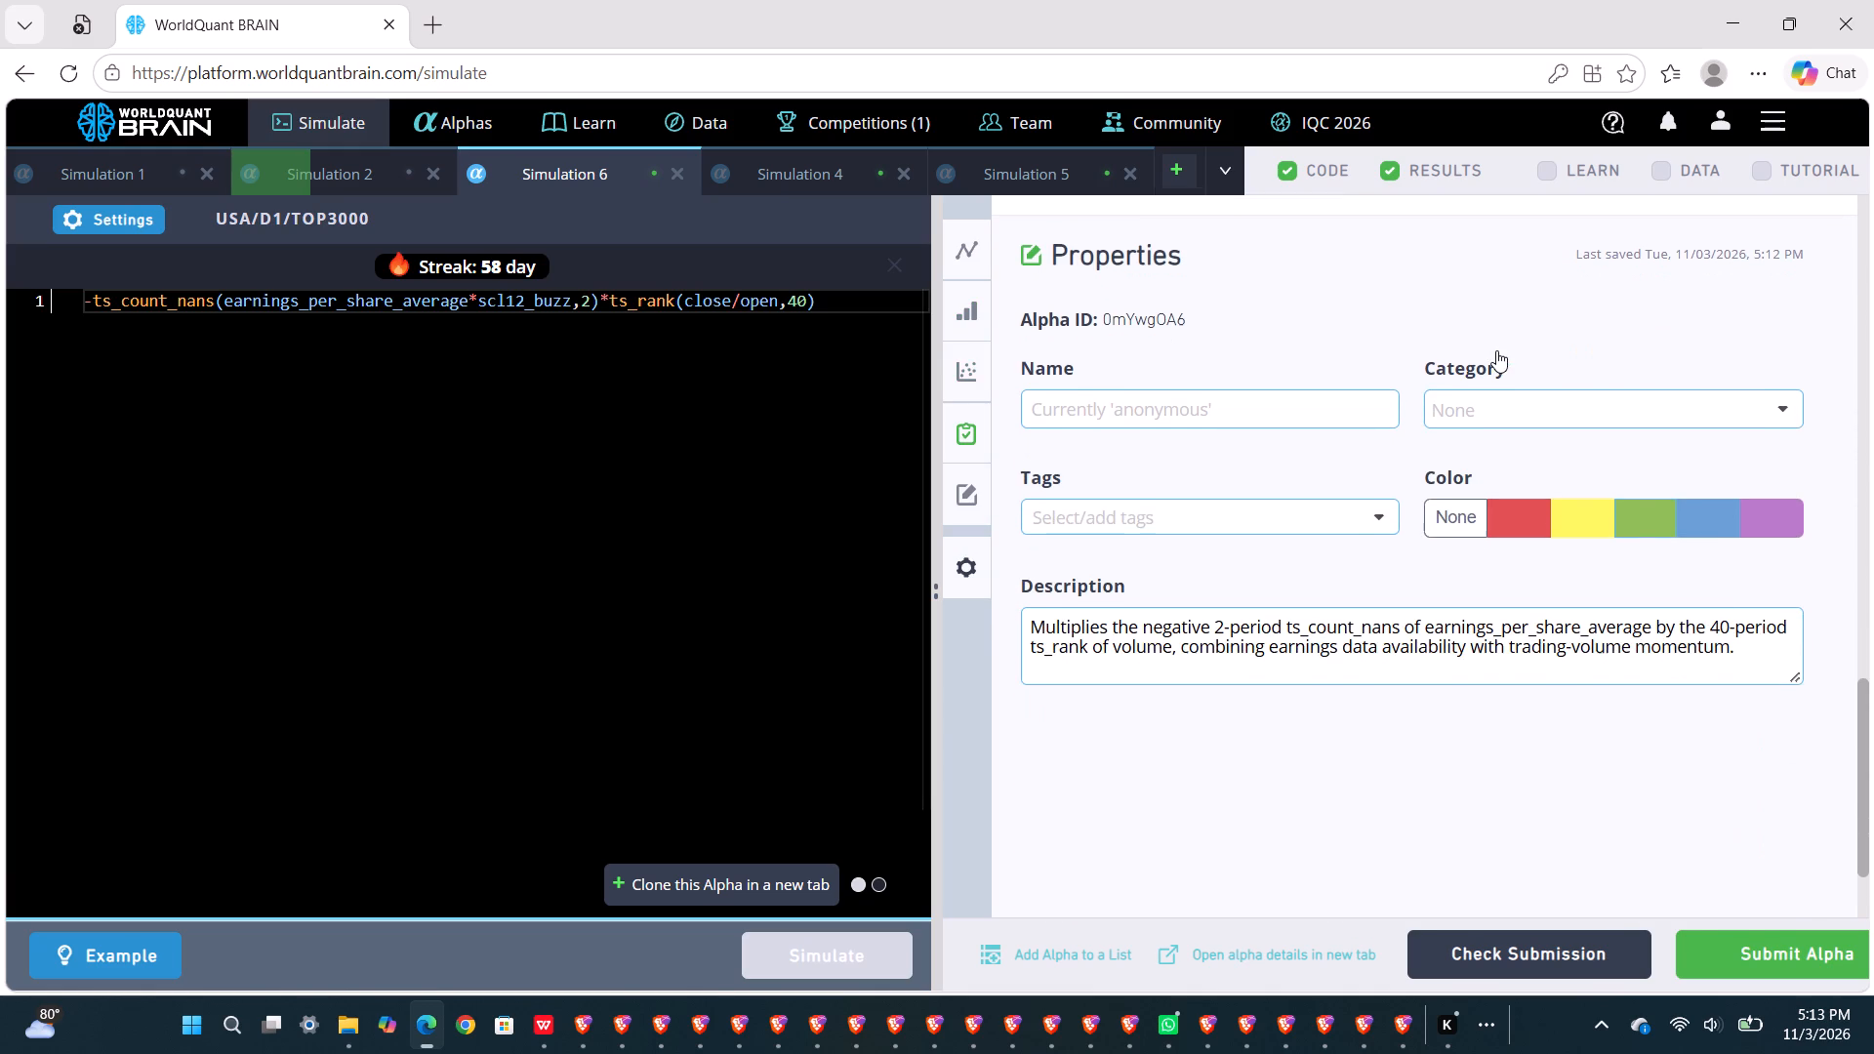
scroll(1496, 350, down, 1)
click(1768, 515)
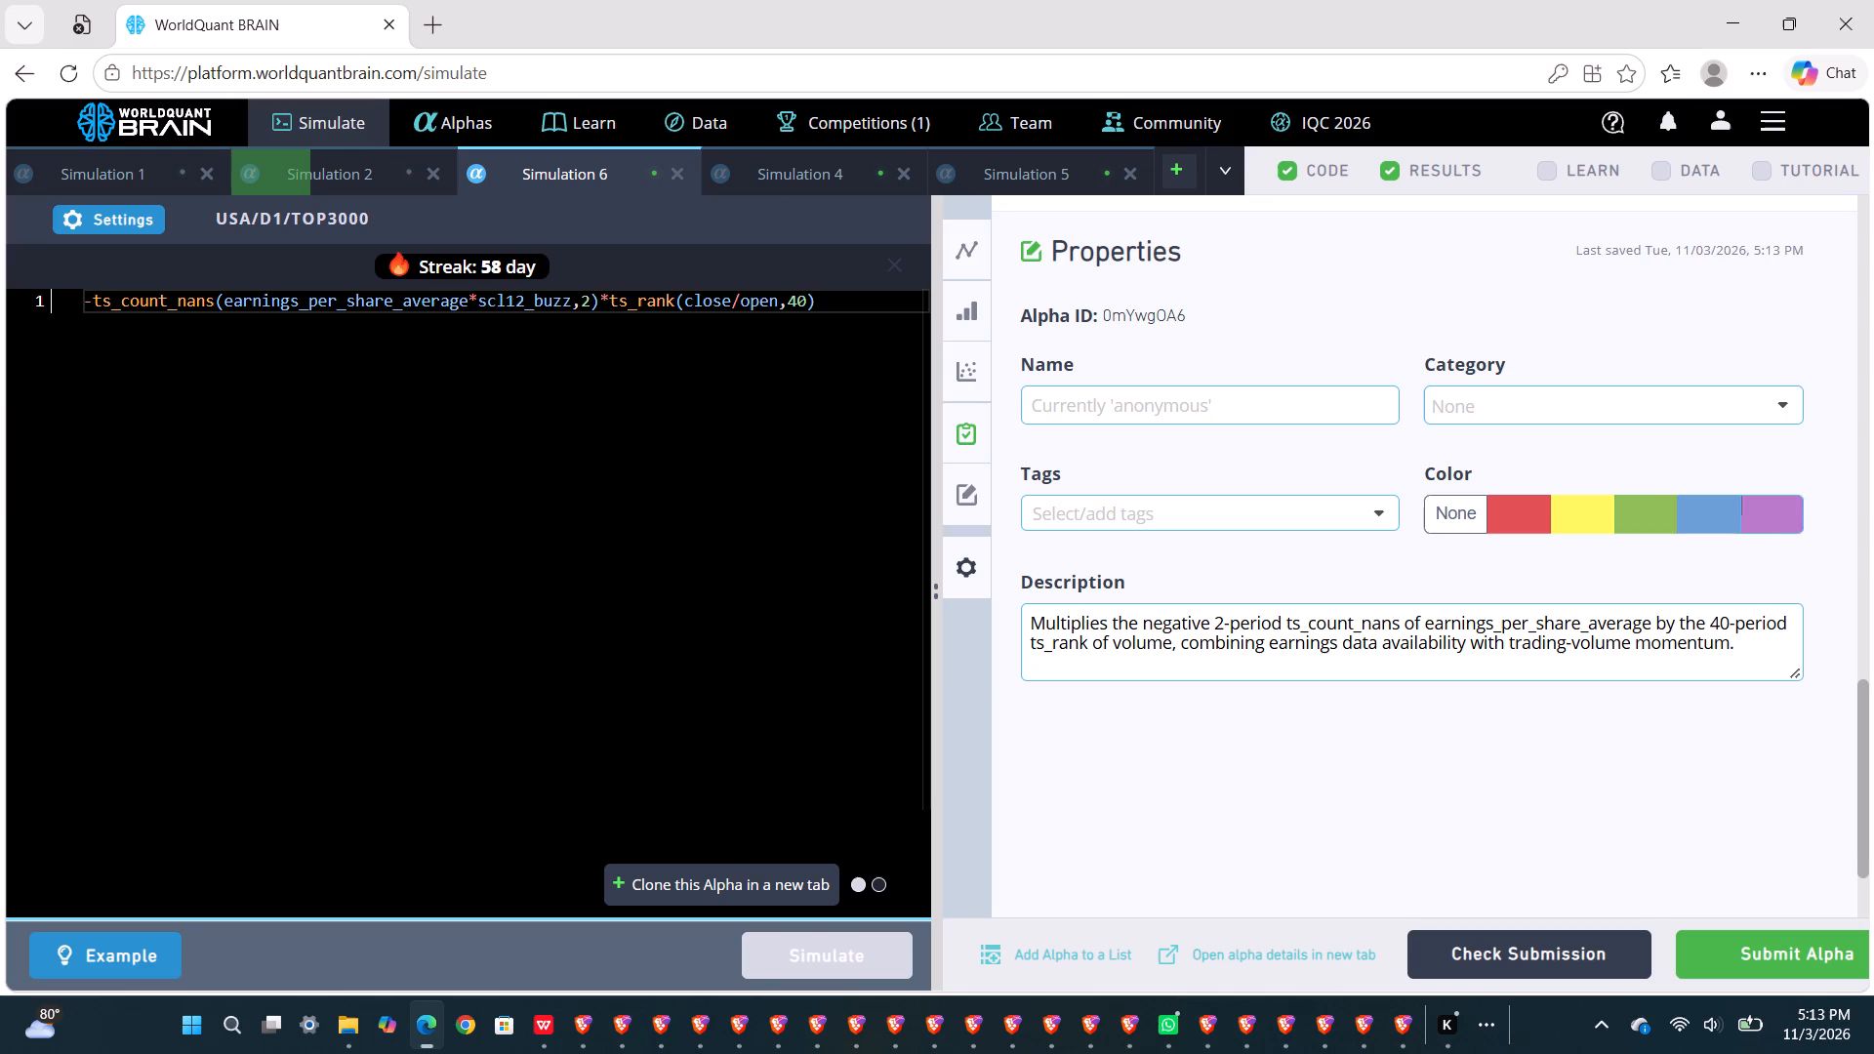
scroll(1369, 400, up, 1)
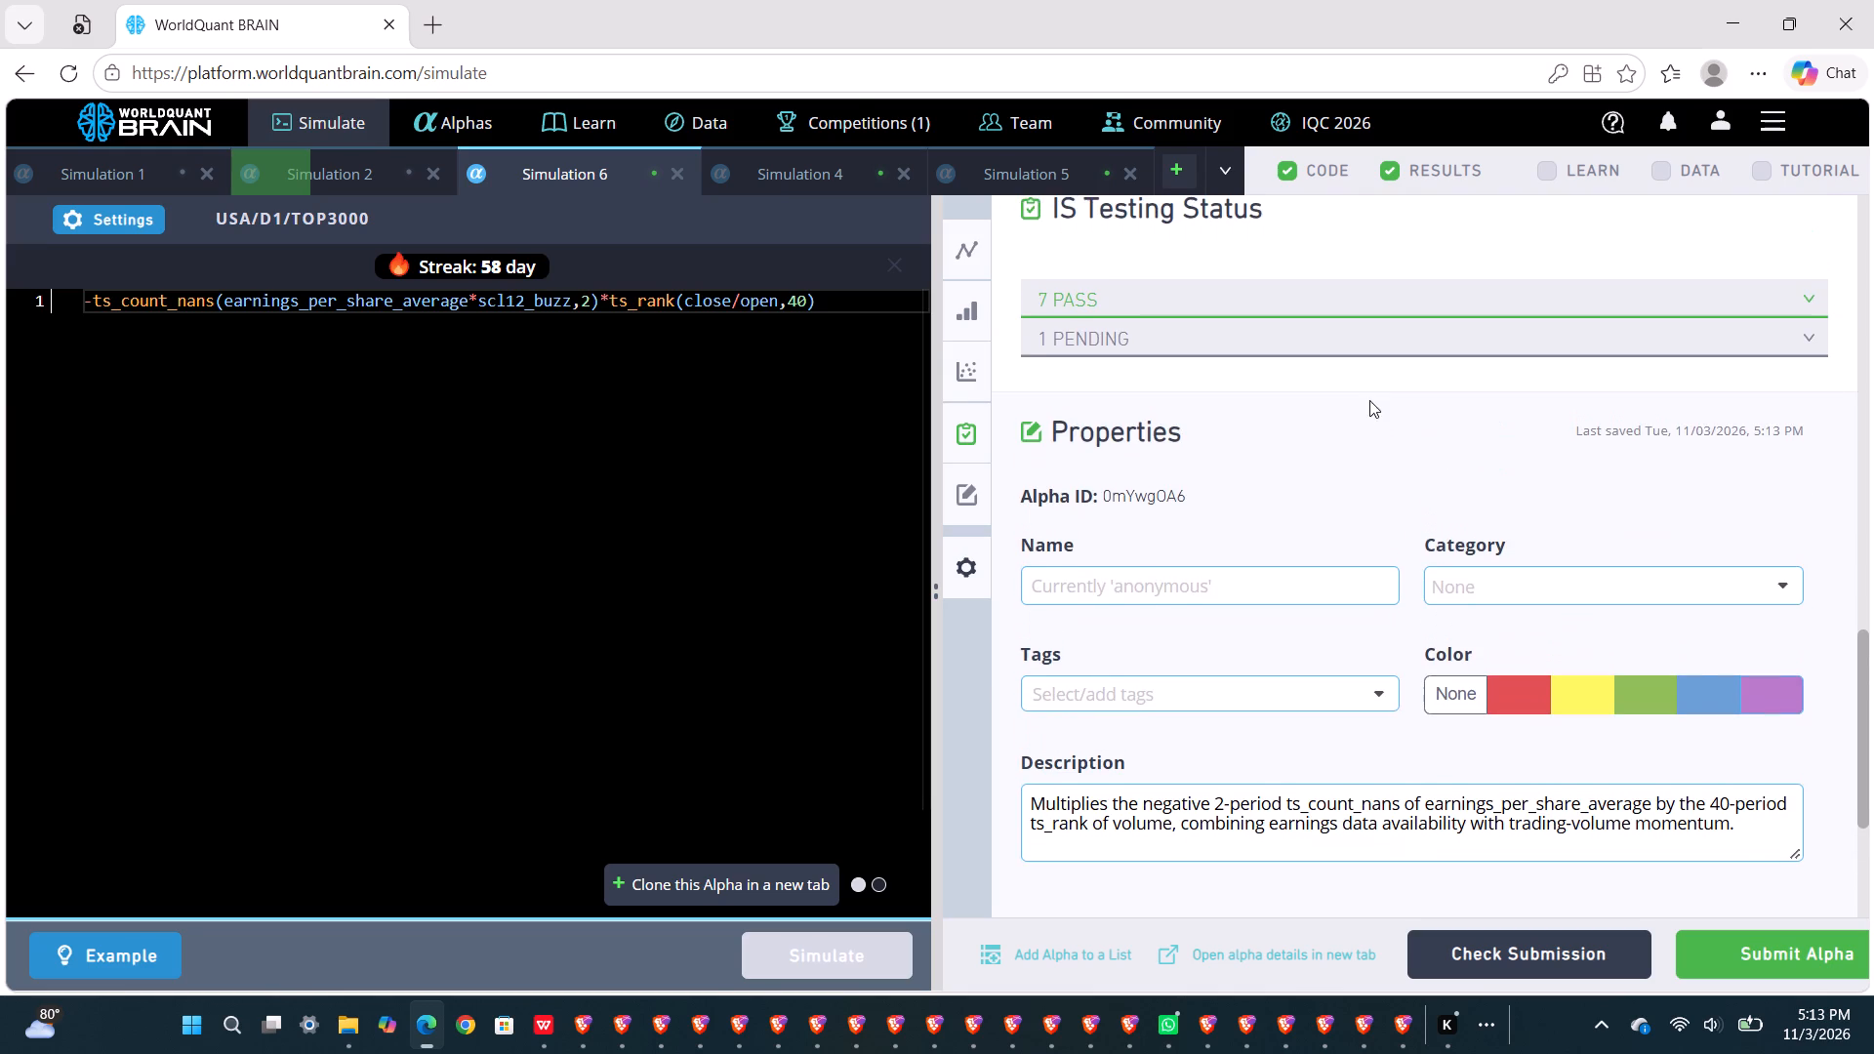
Browse the unsubmitted alphas list through page 5, examining the colour labels and the Sharpe, returns and turnover values.
click(462, 133)
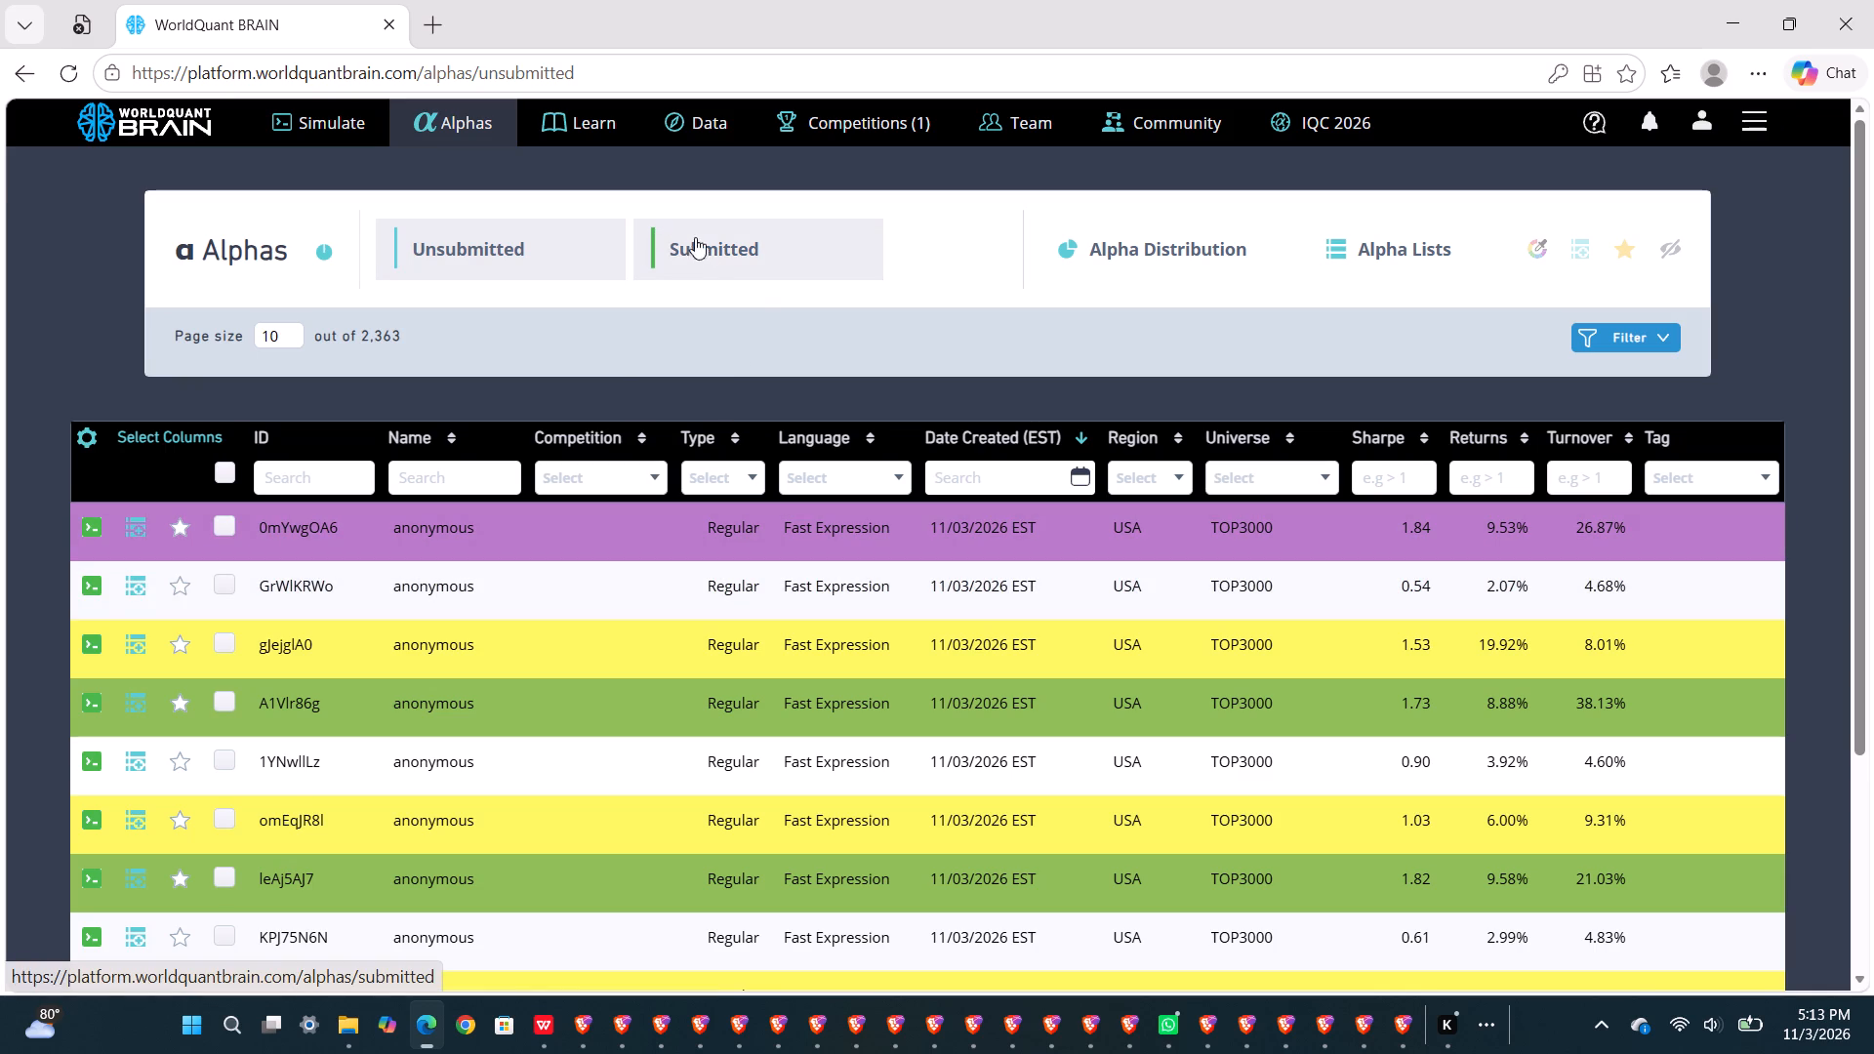
scroll(848, 600, down, 2)
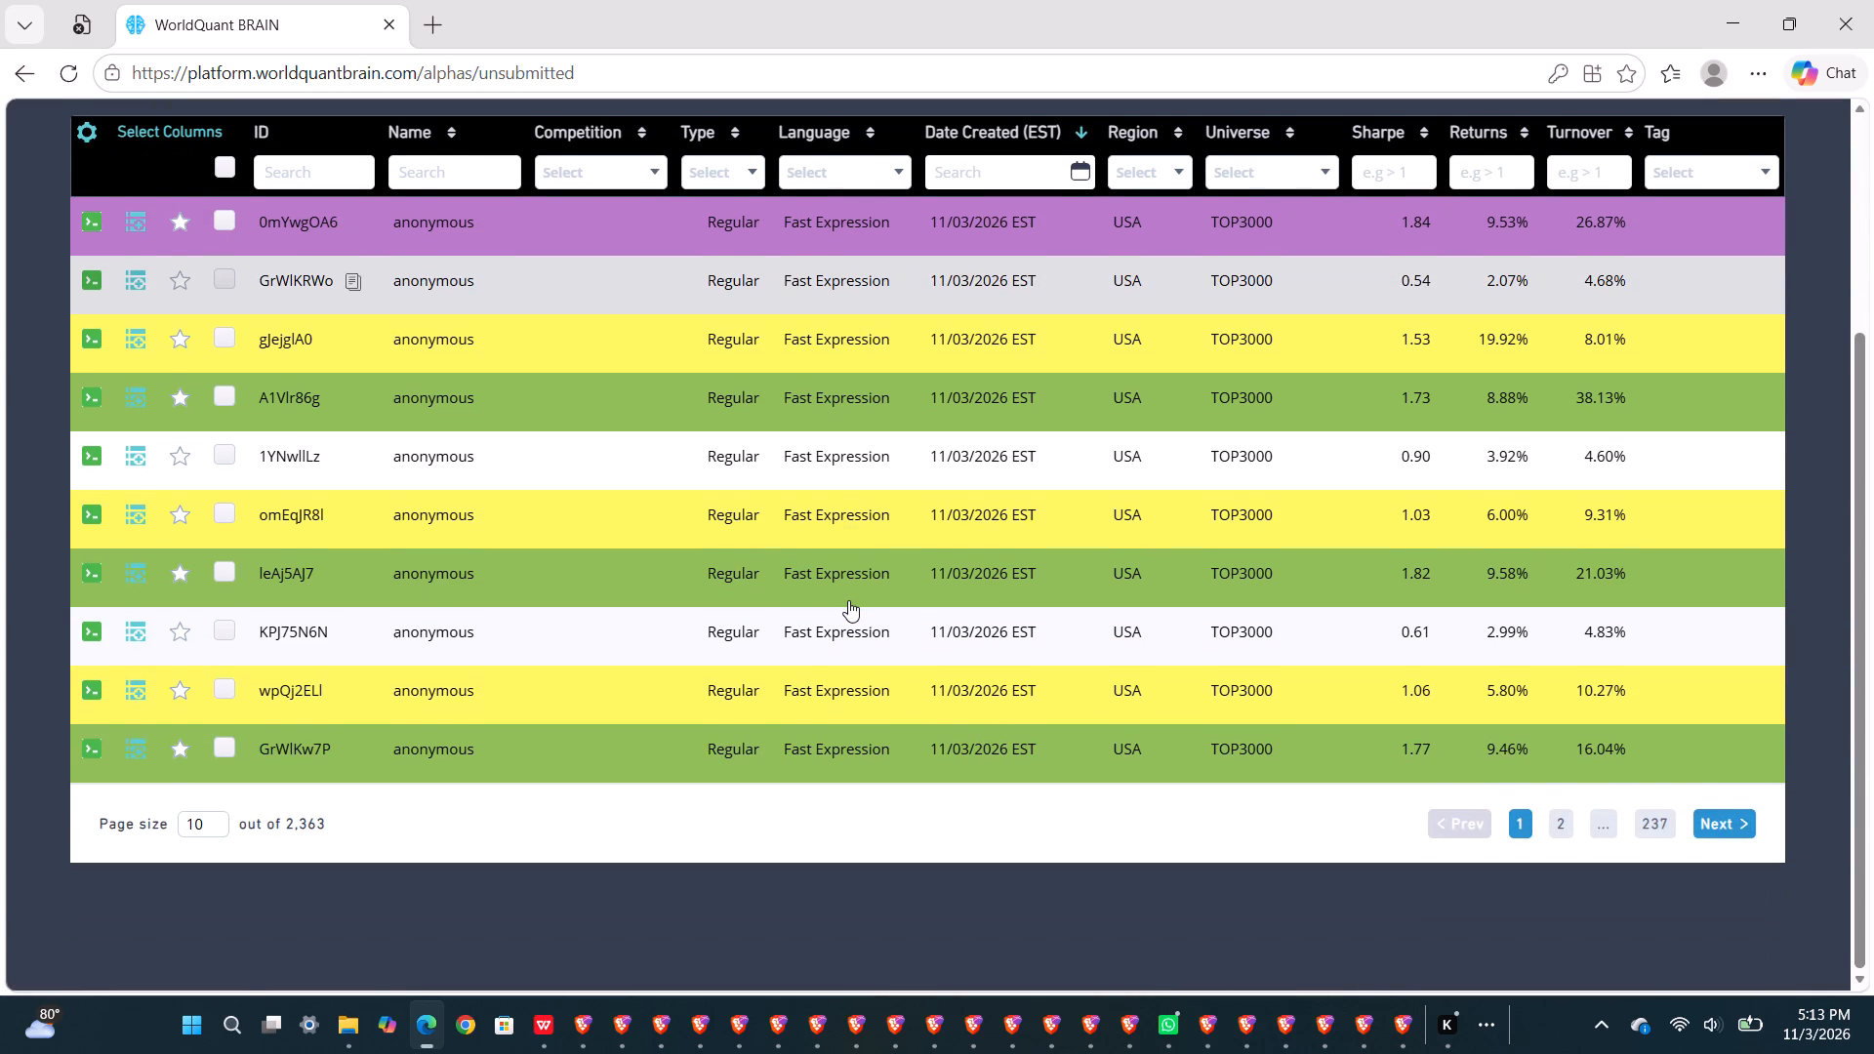
scroll(848, 600, down, 1)
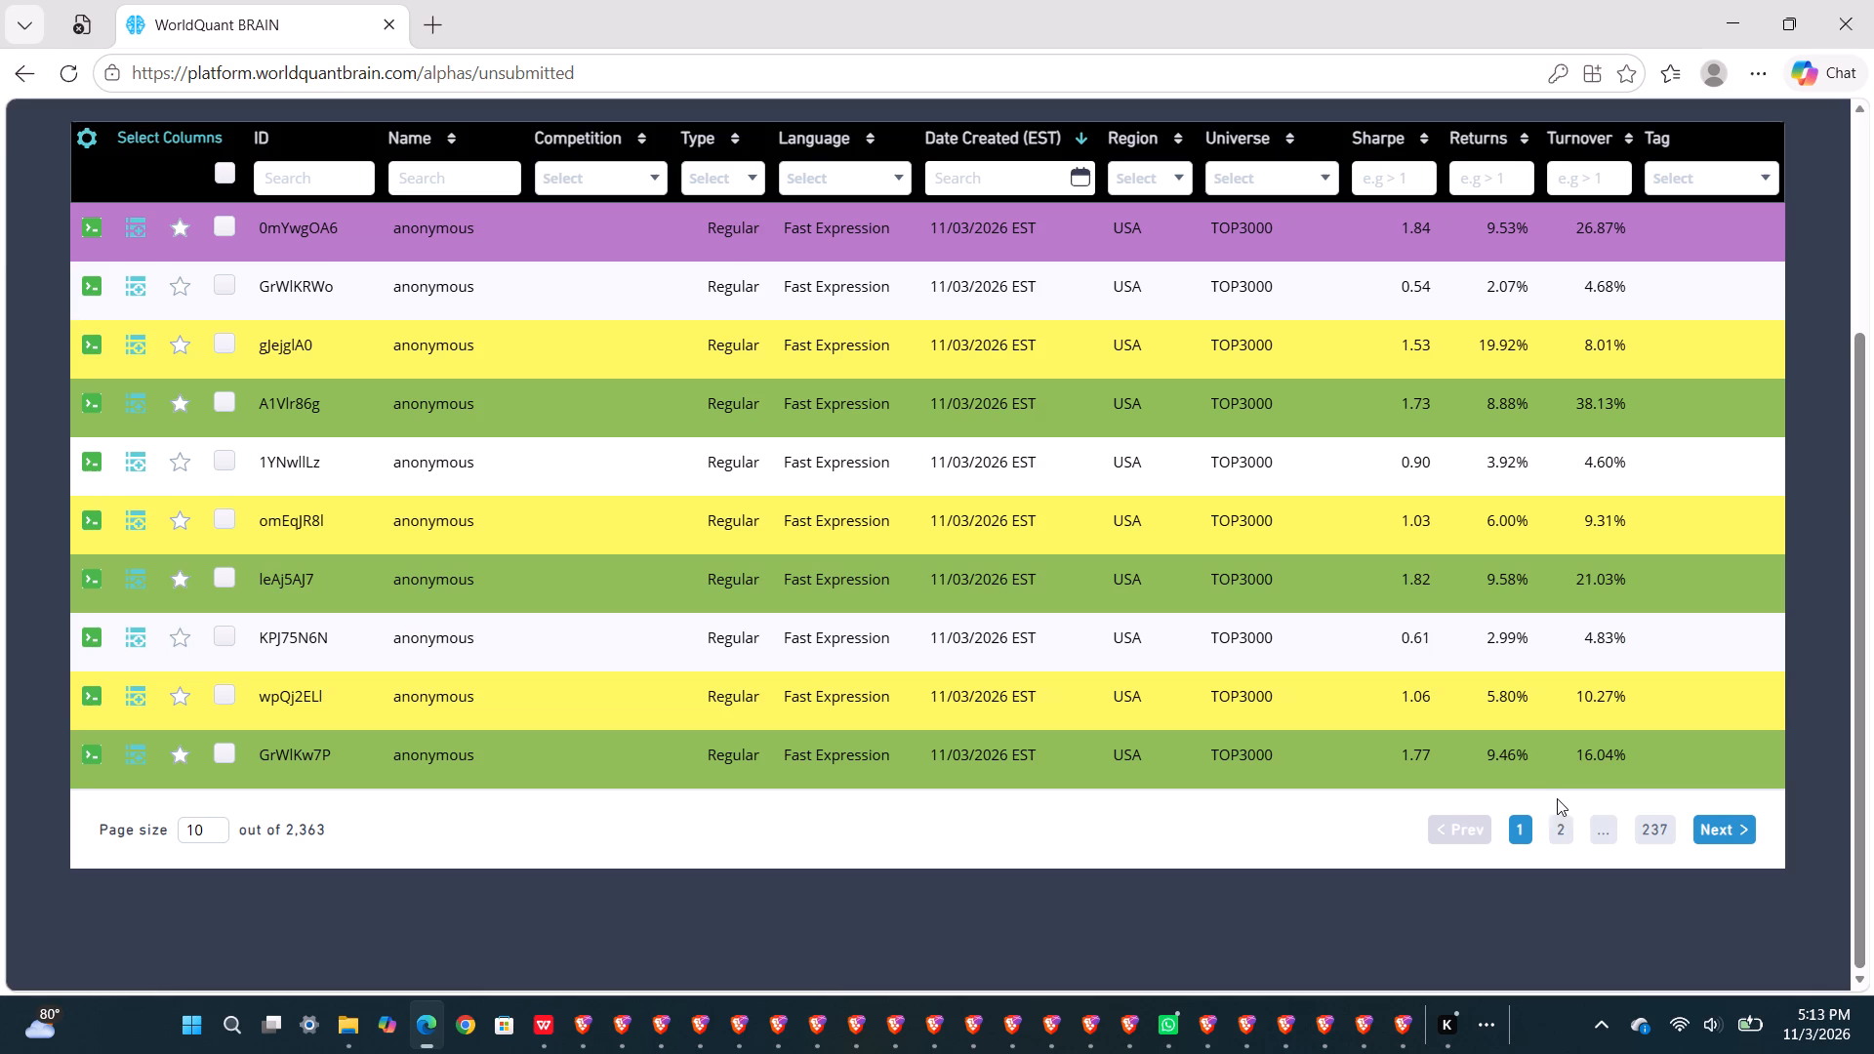
click(1563, 821)
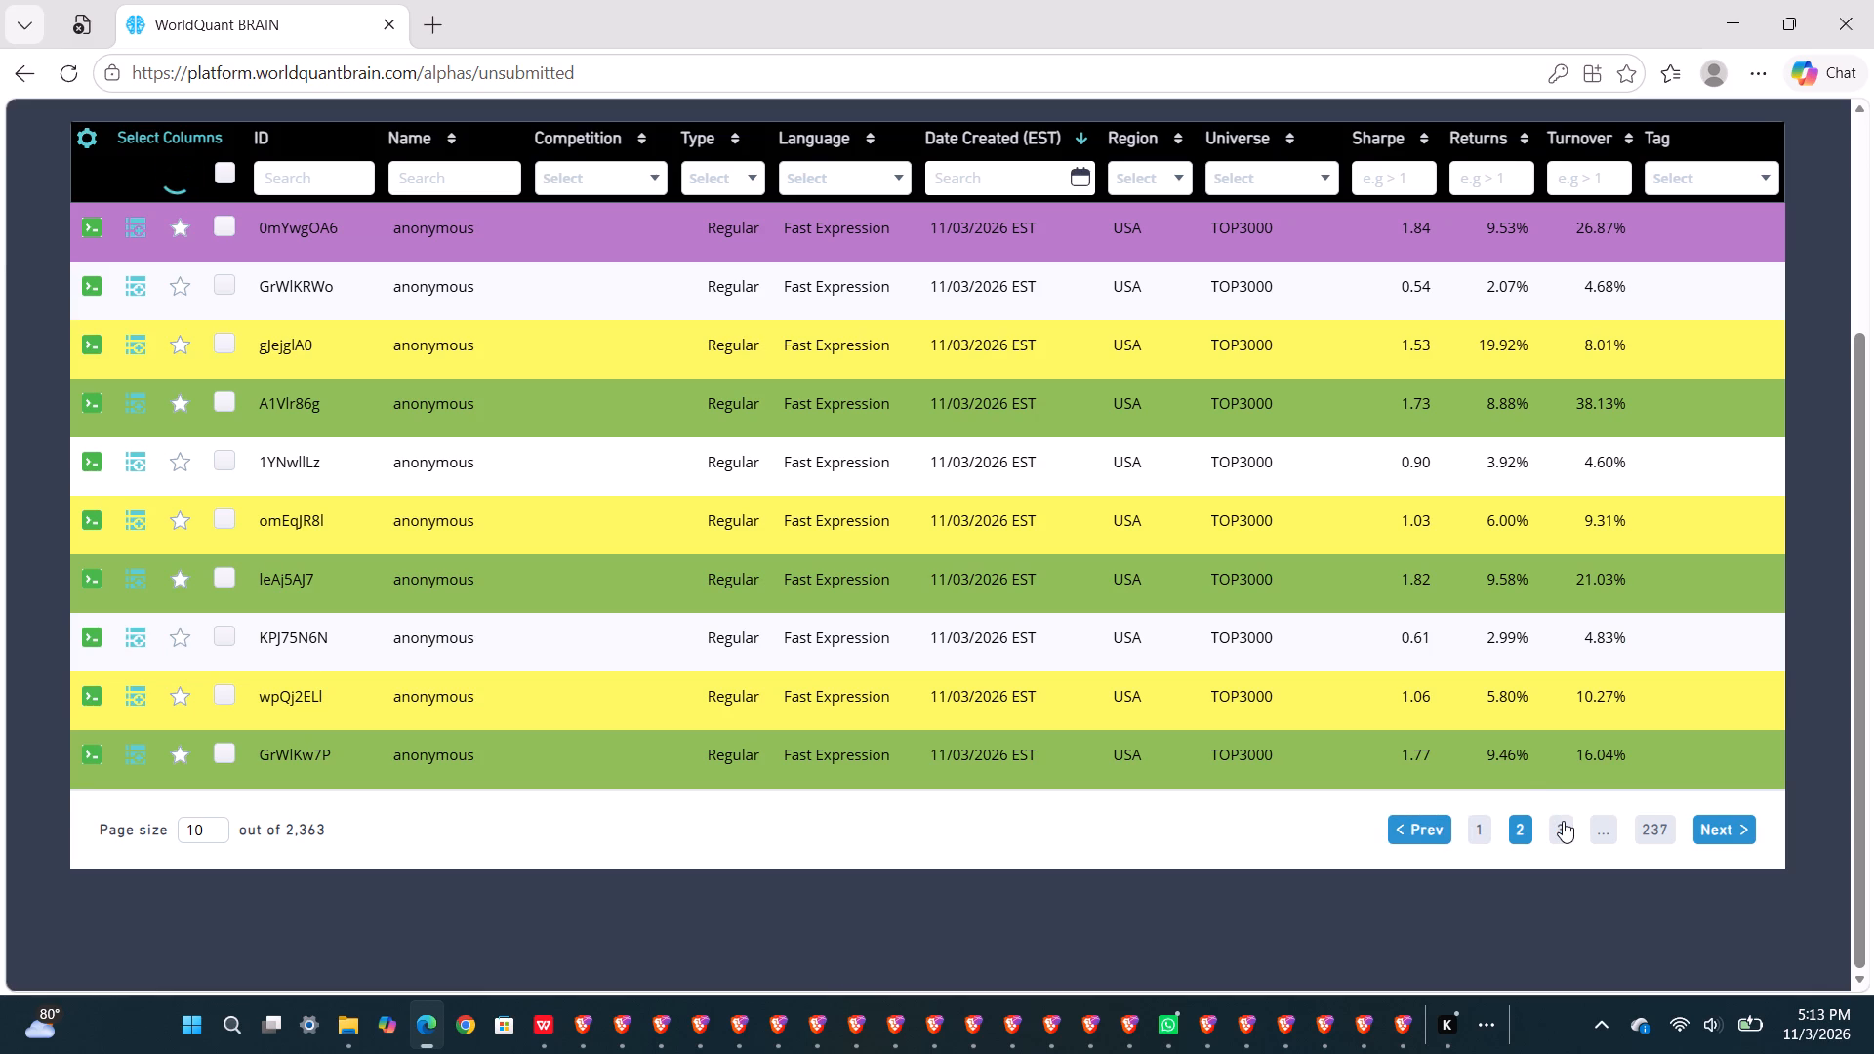
click(1563, 821)
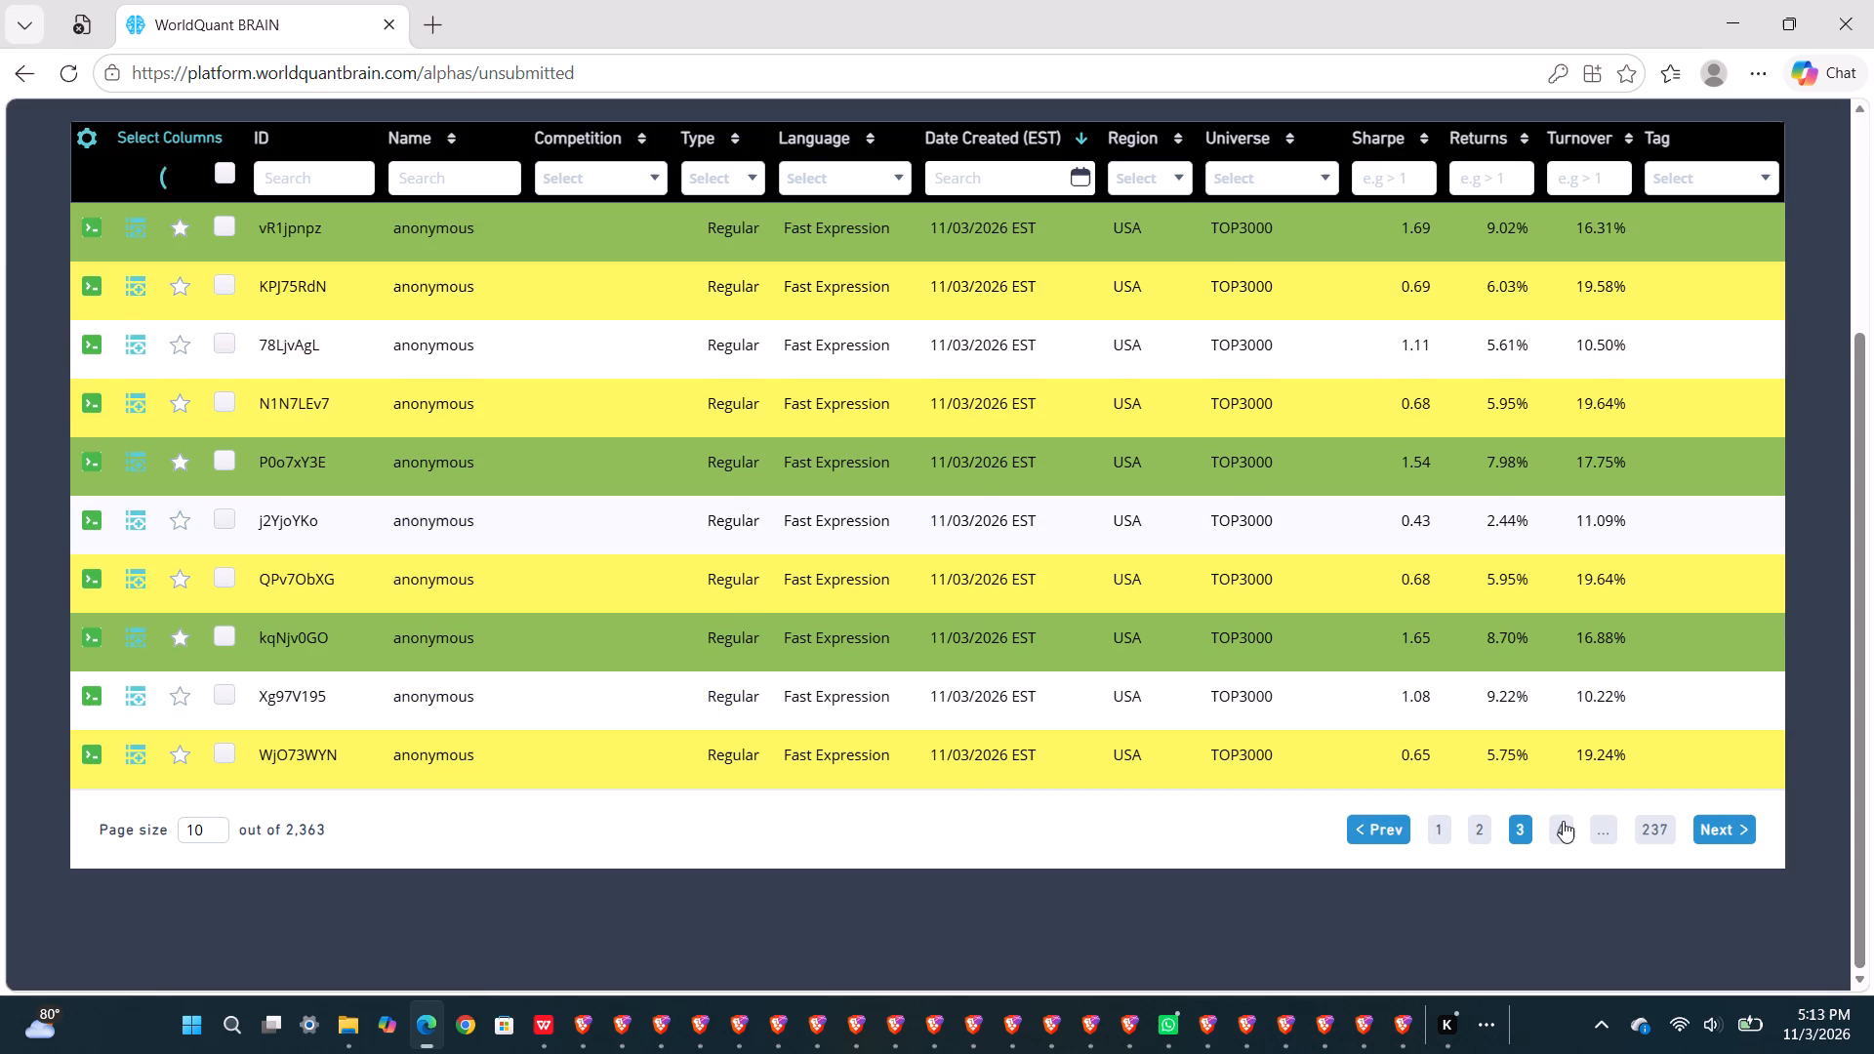
click(1563, 821)
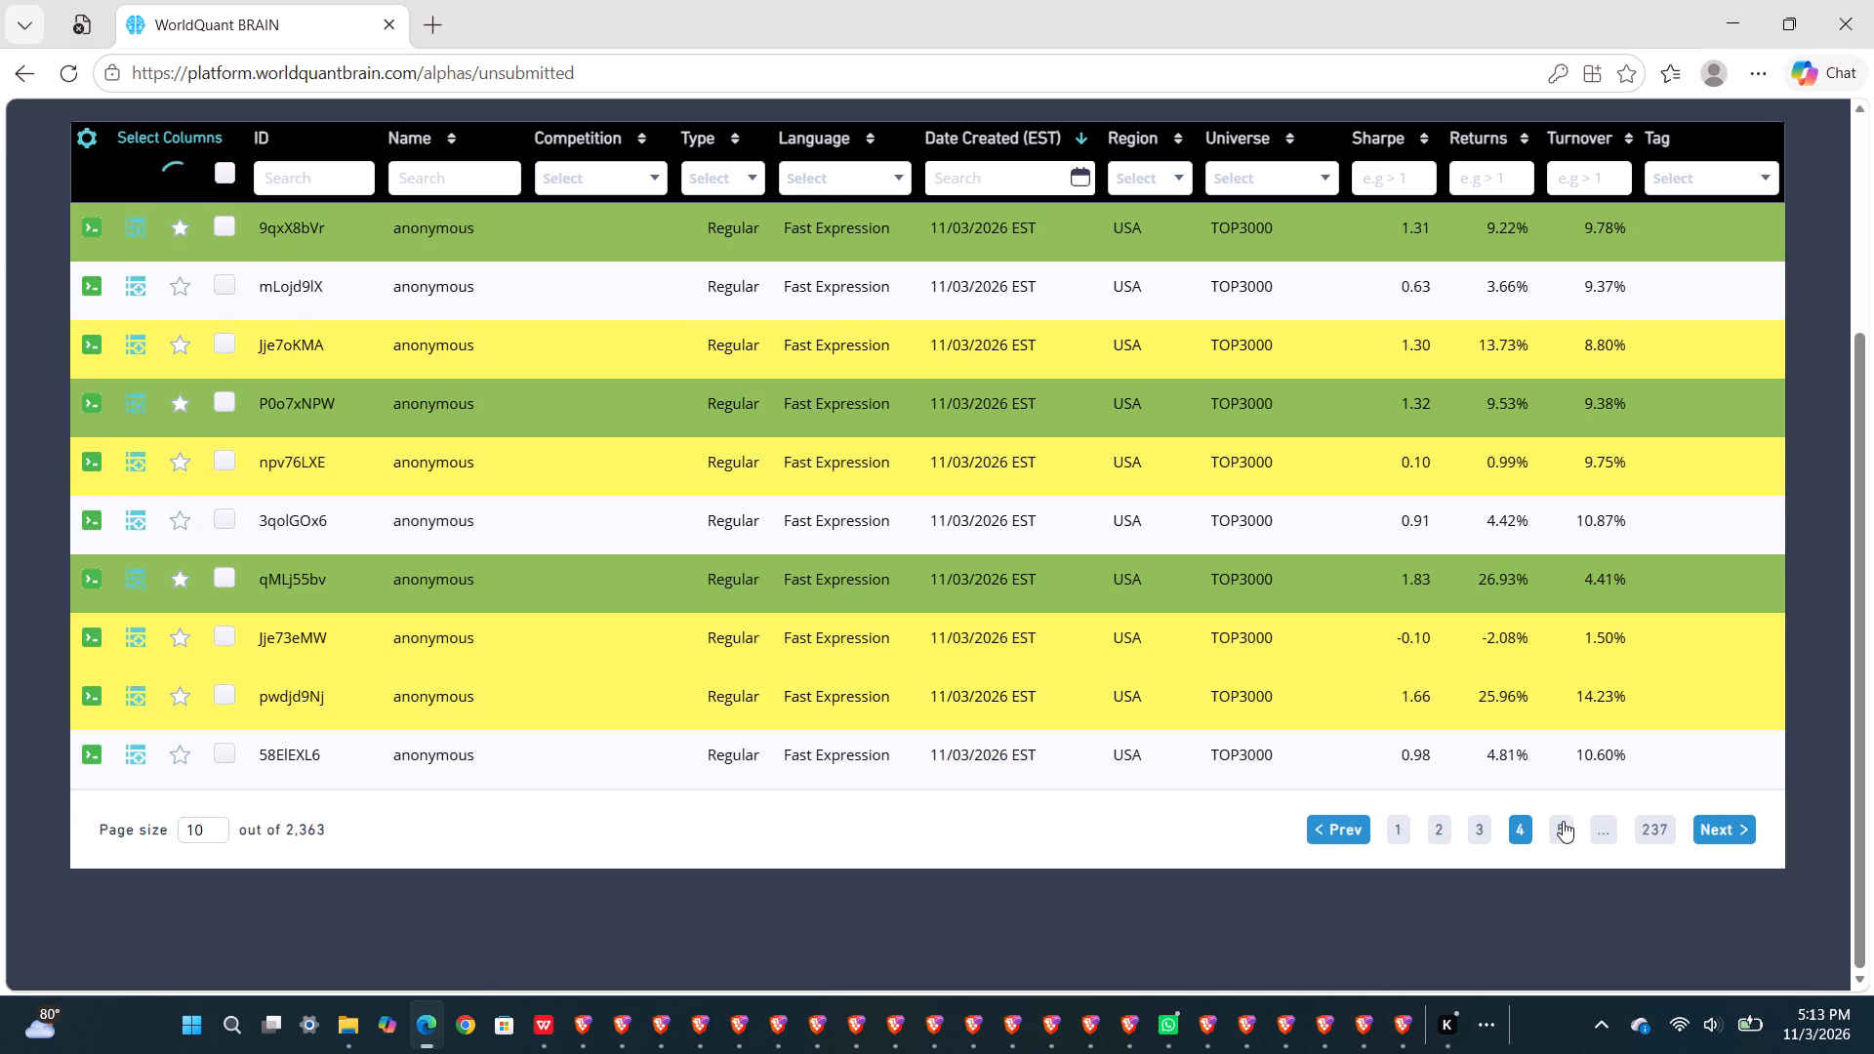
click(1563, 821)
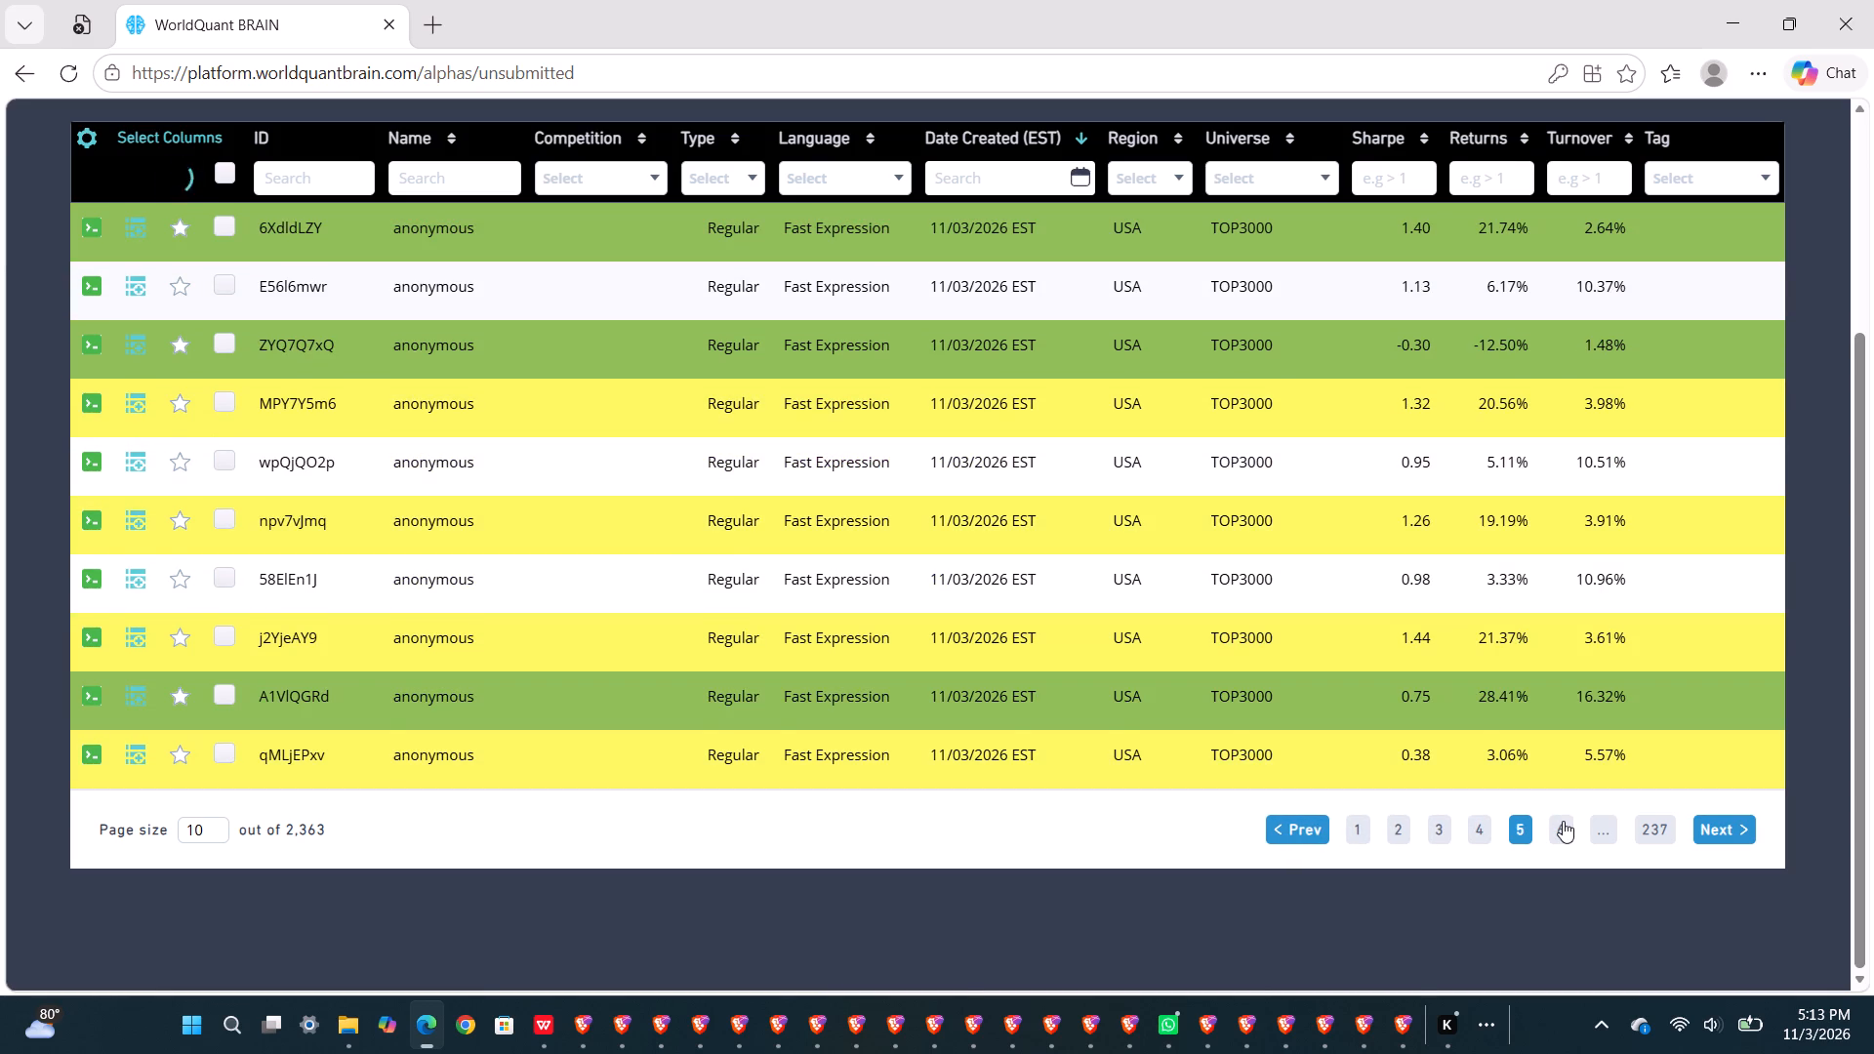
scroll(1243, 460, up, 1)
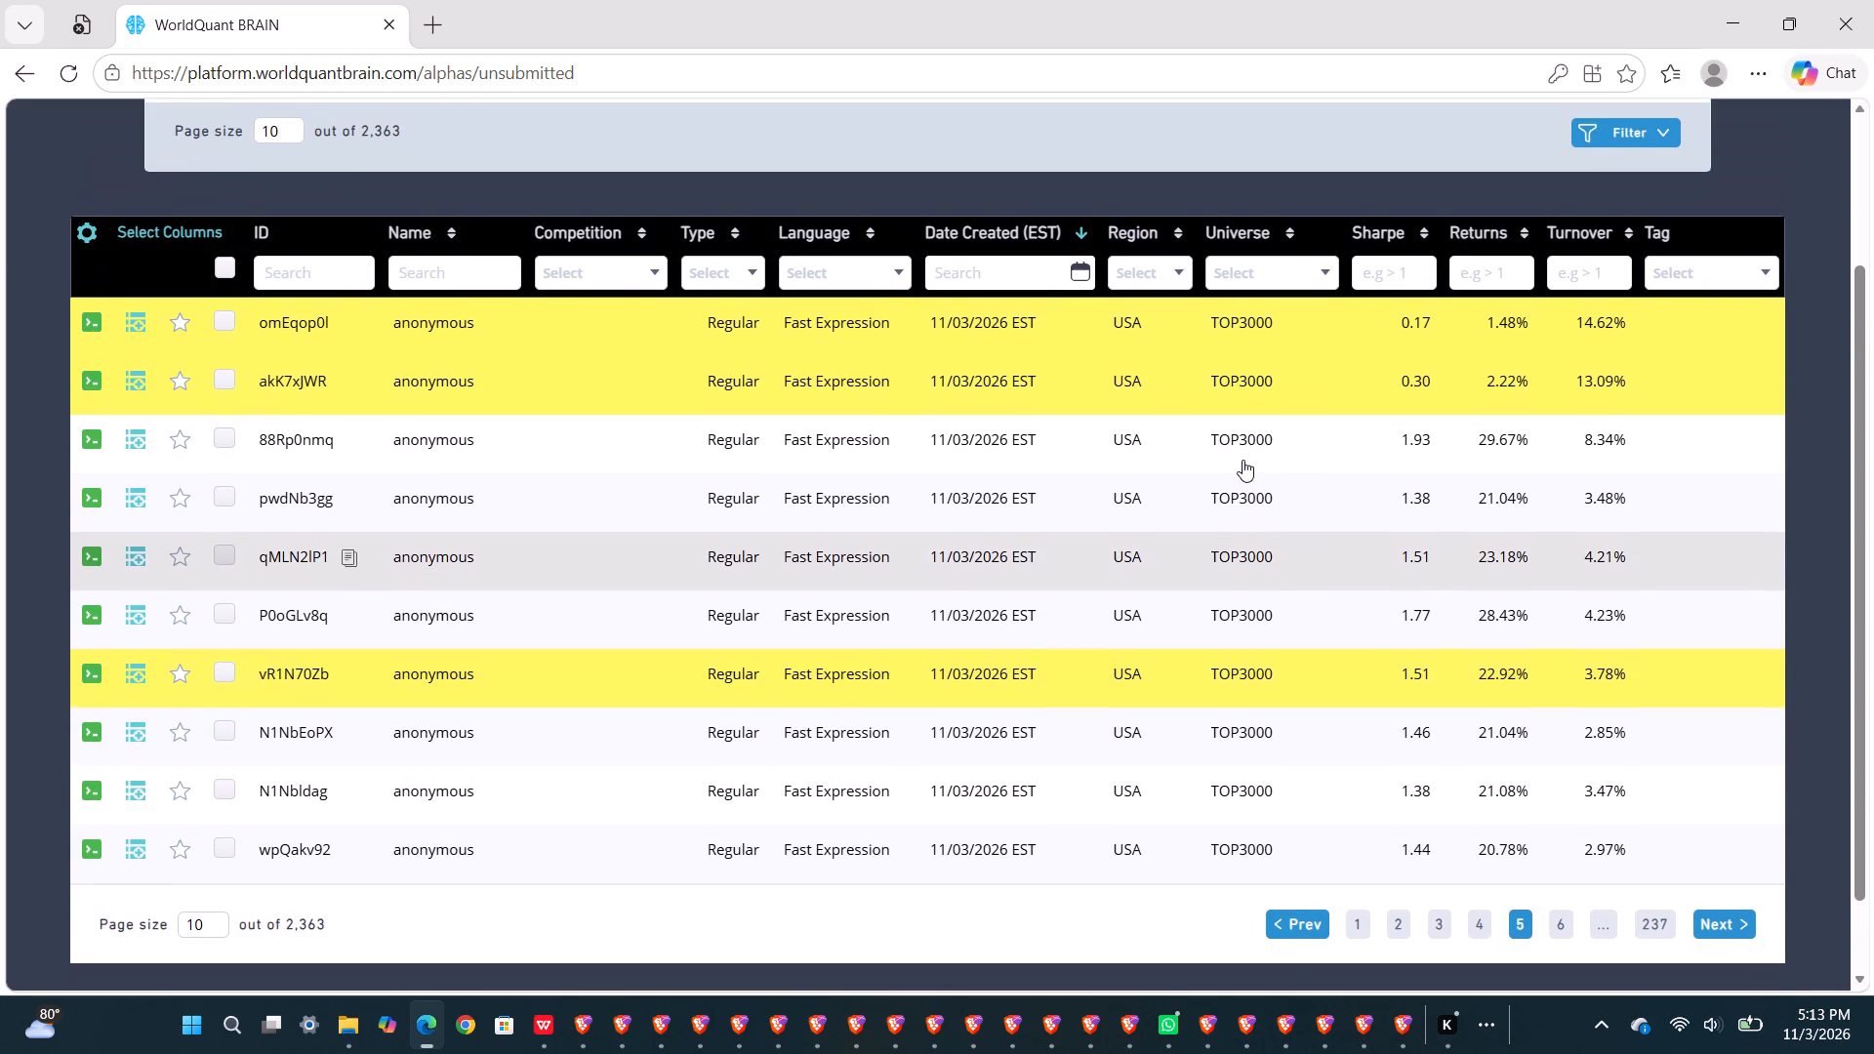
scroll(1243, 460, up, 3)
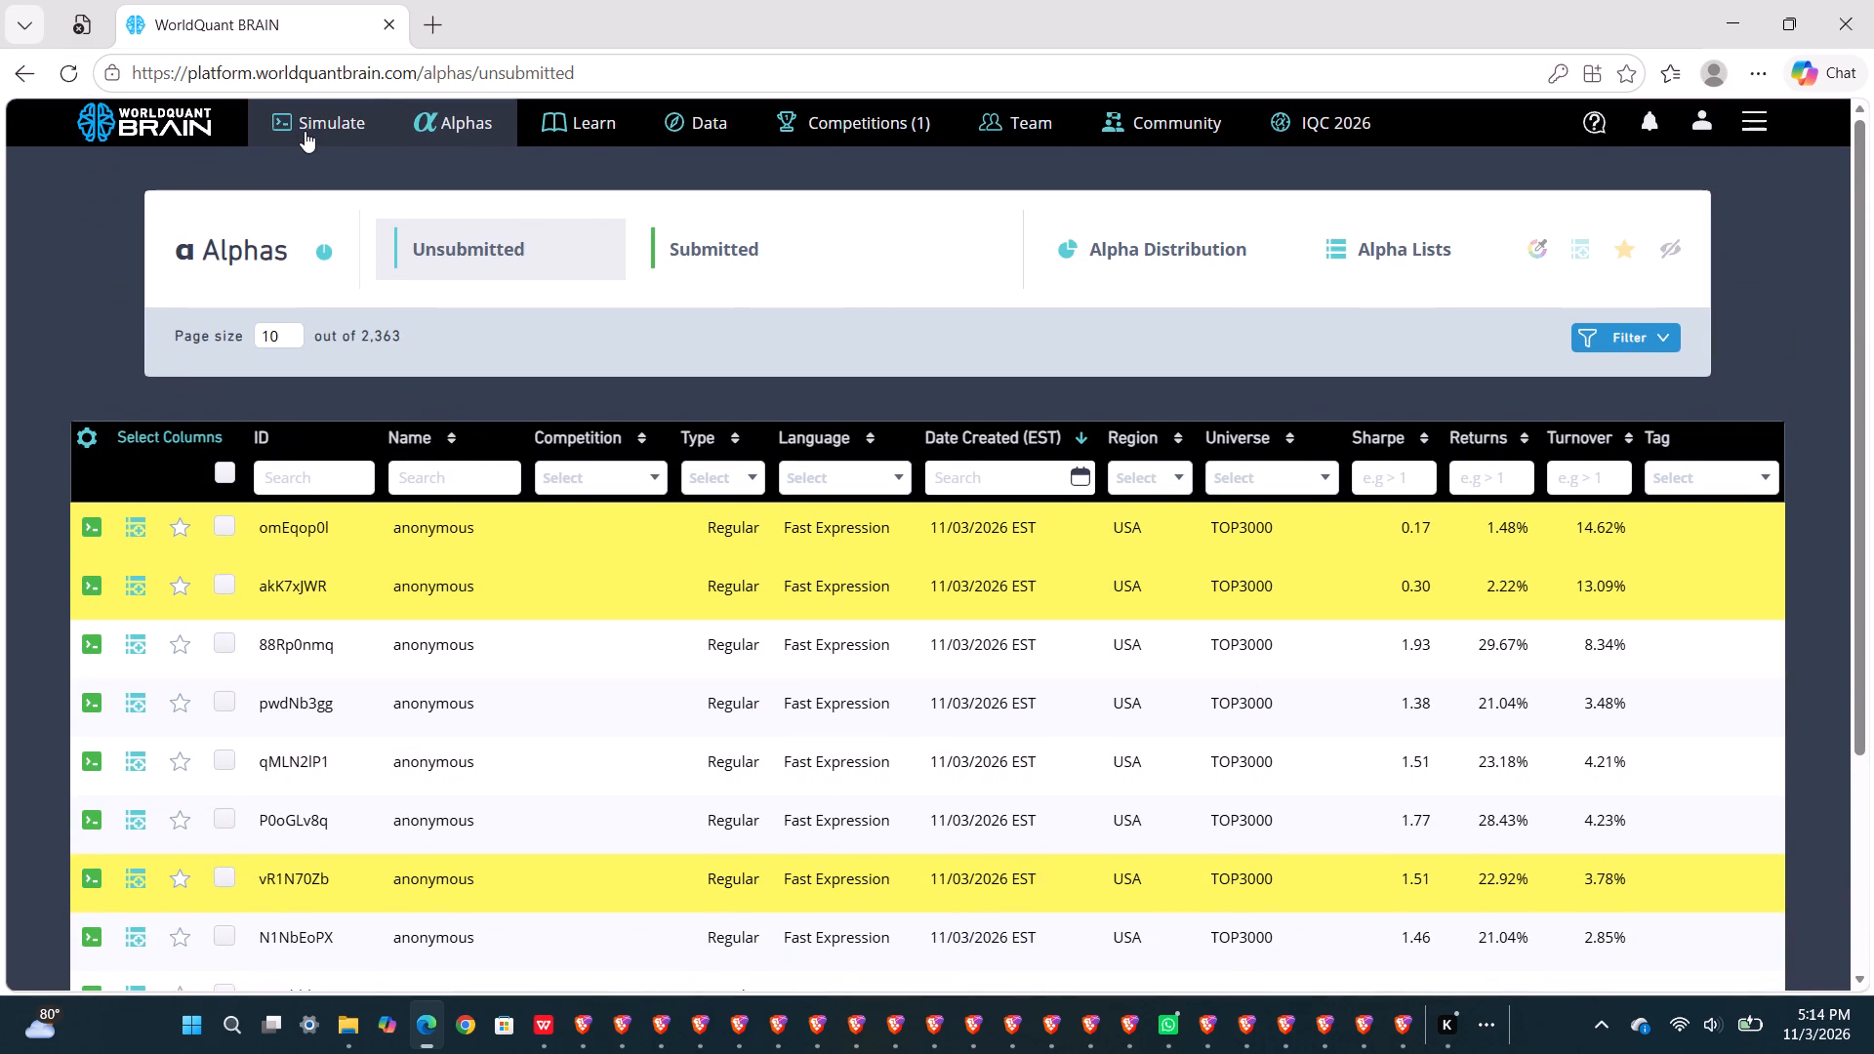
Return to the simulation workspace and close the Simulation 6 tab, keeping Simulation 2 open.
click(322, 129)
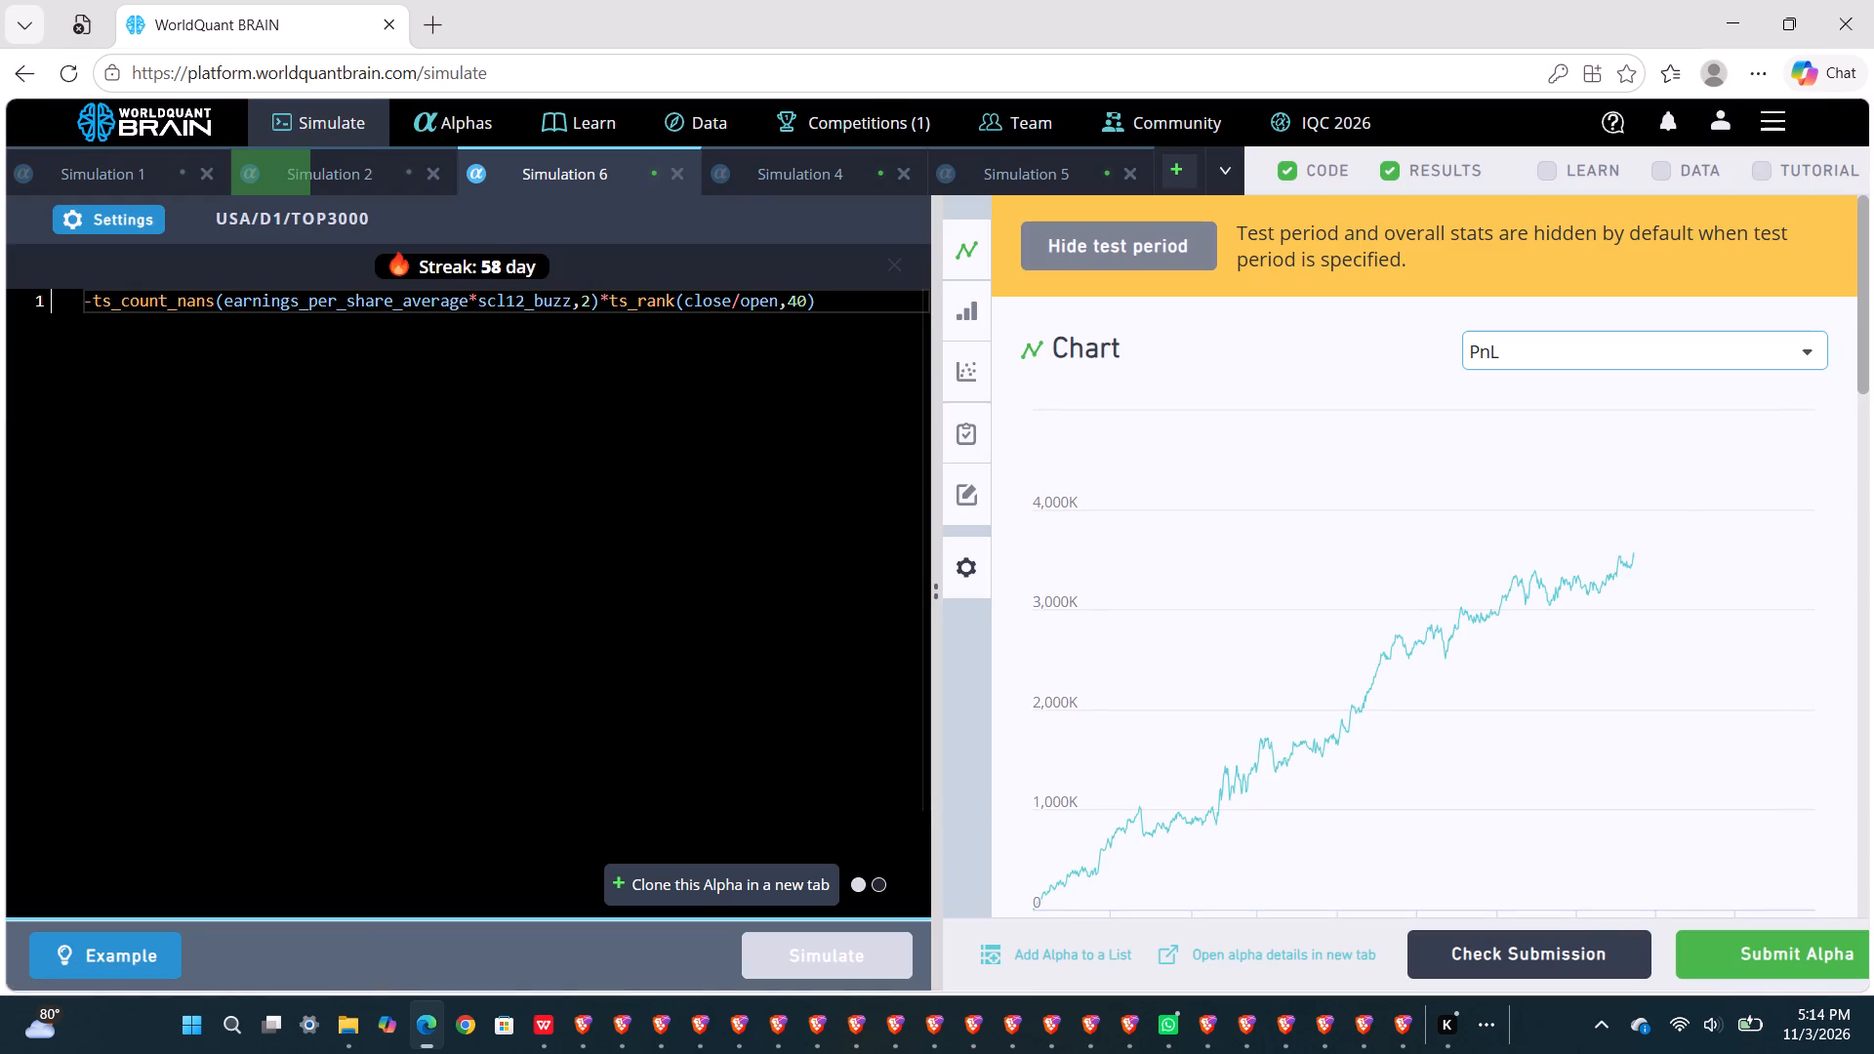
click(425, 176)
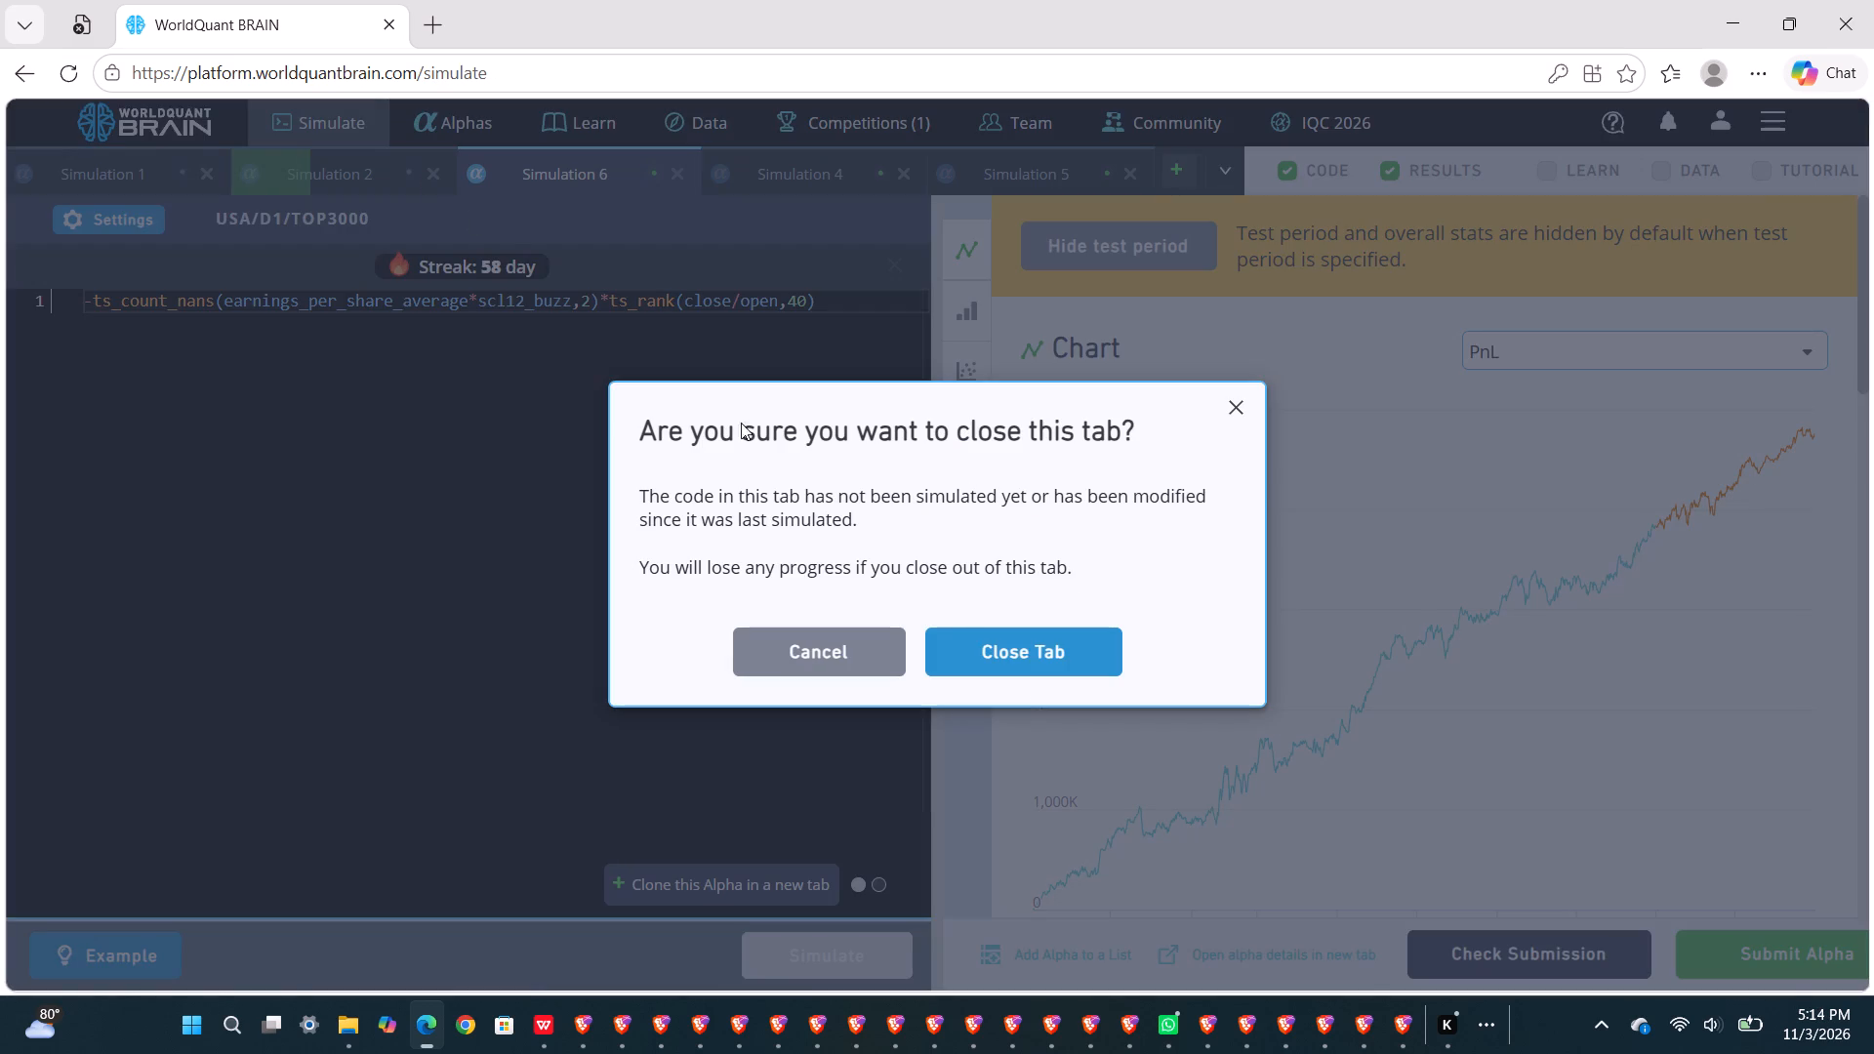
click(854, 634)
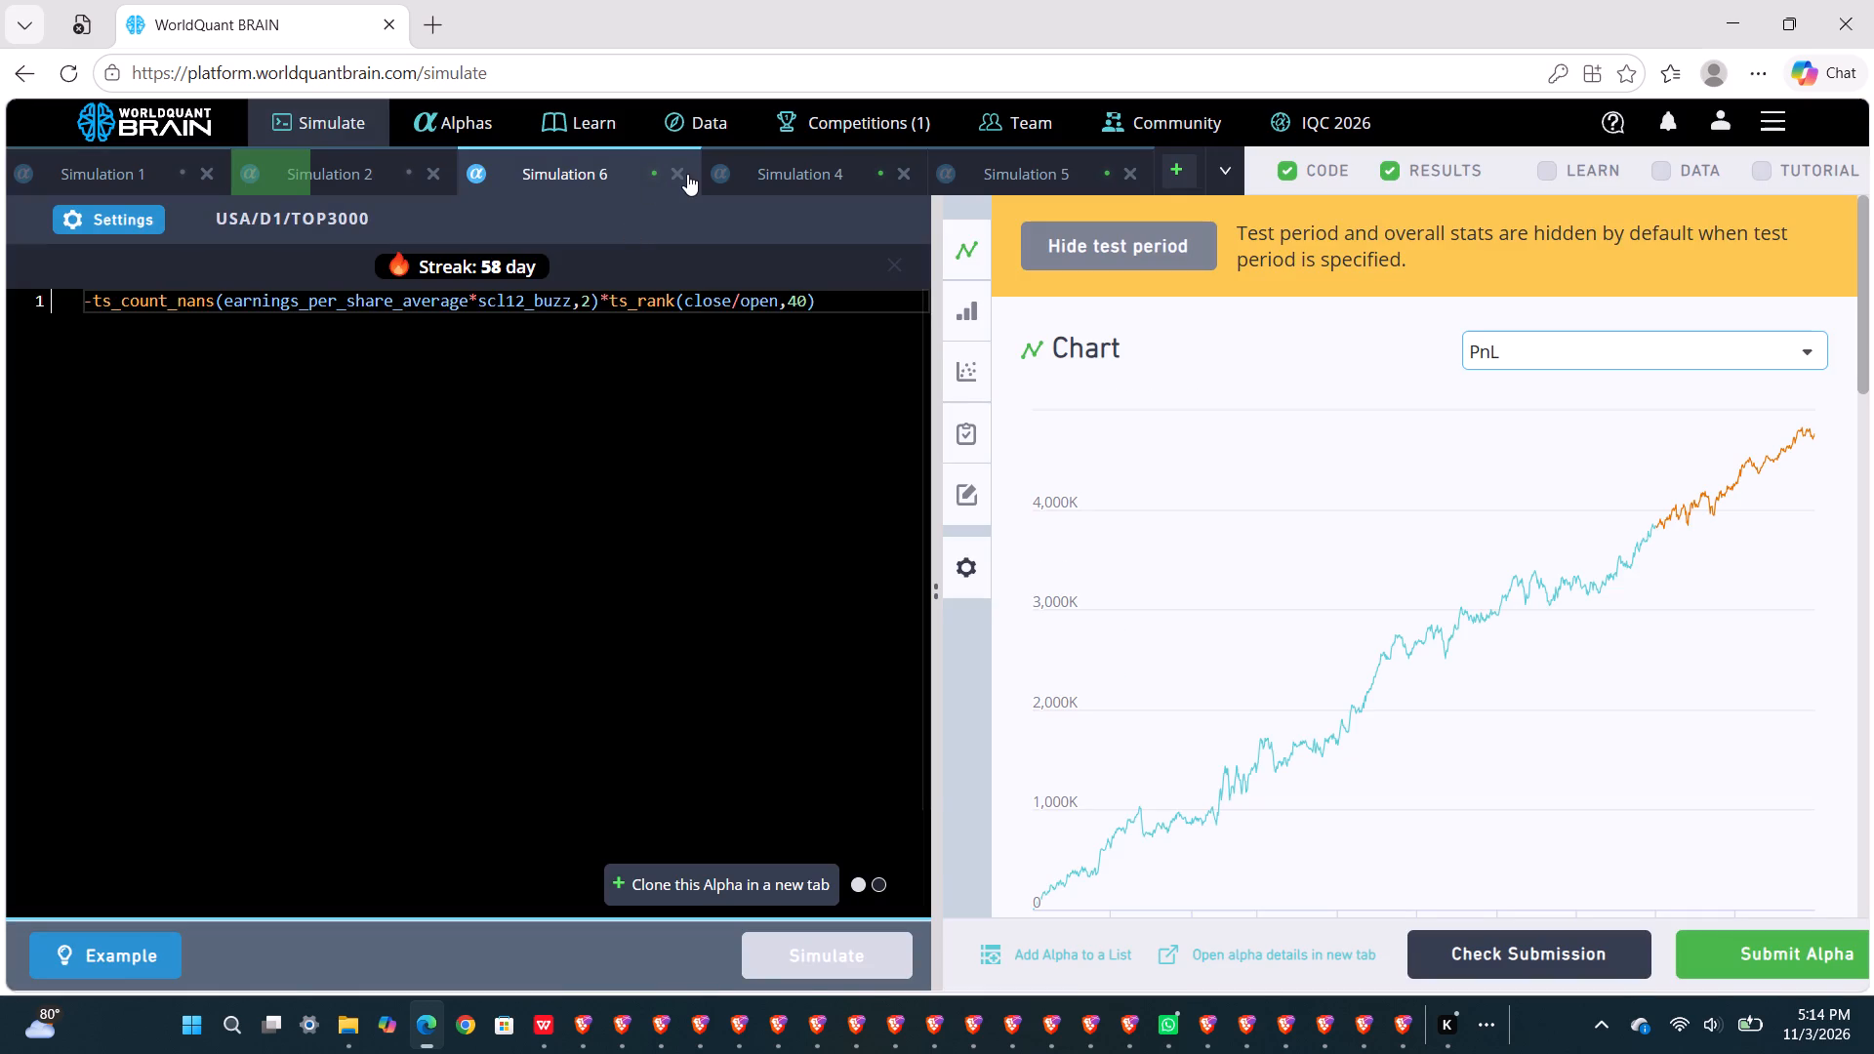
click(689, 174)
Close the Simulation 4 and Simulation 5 tabs, leaving Simulation 1 and Simulation 2 open.
click(641, 170)
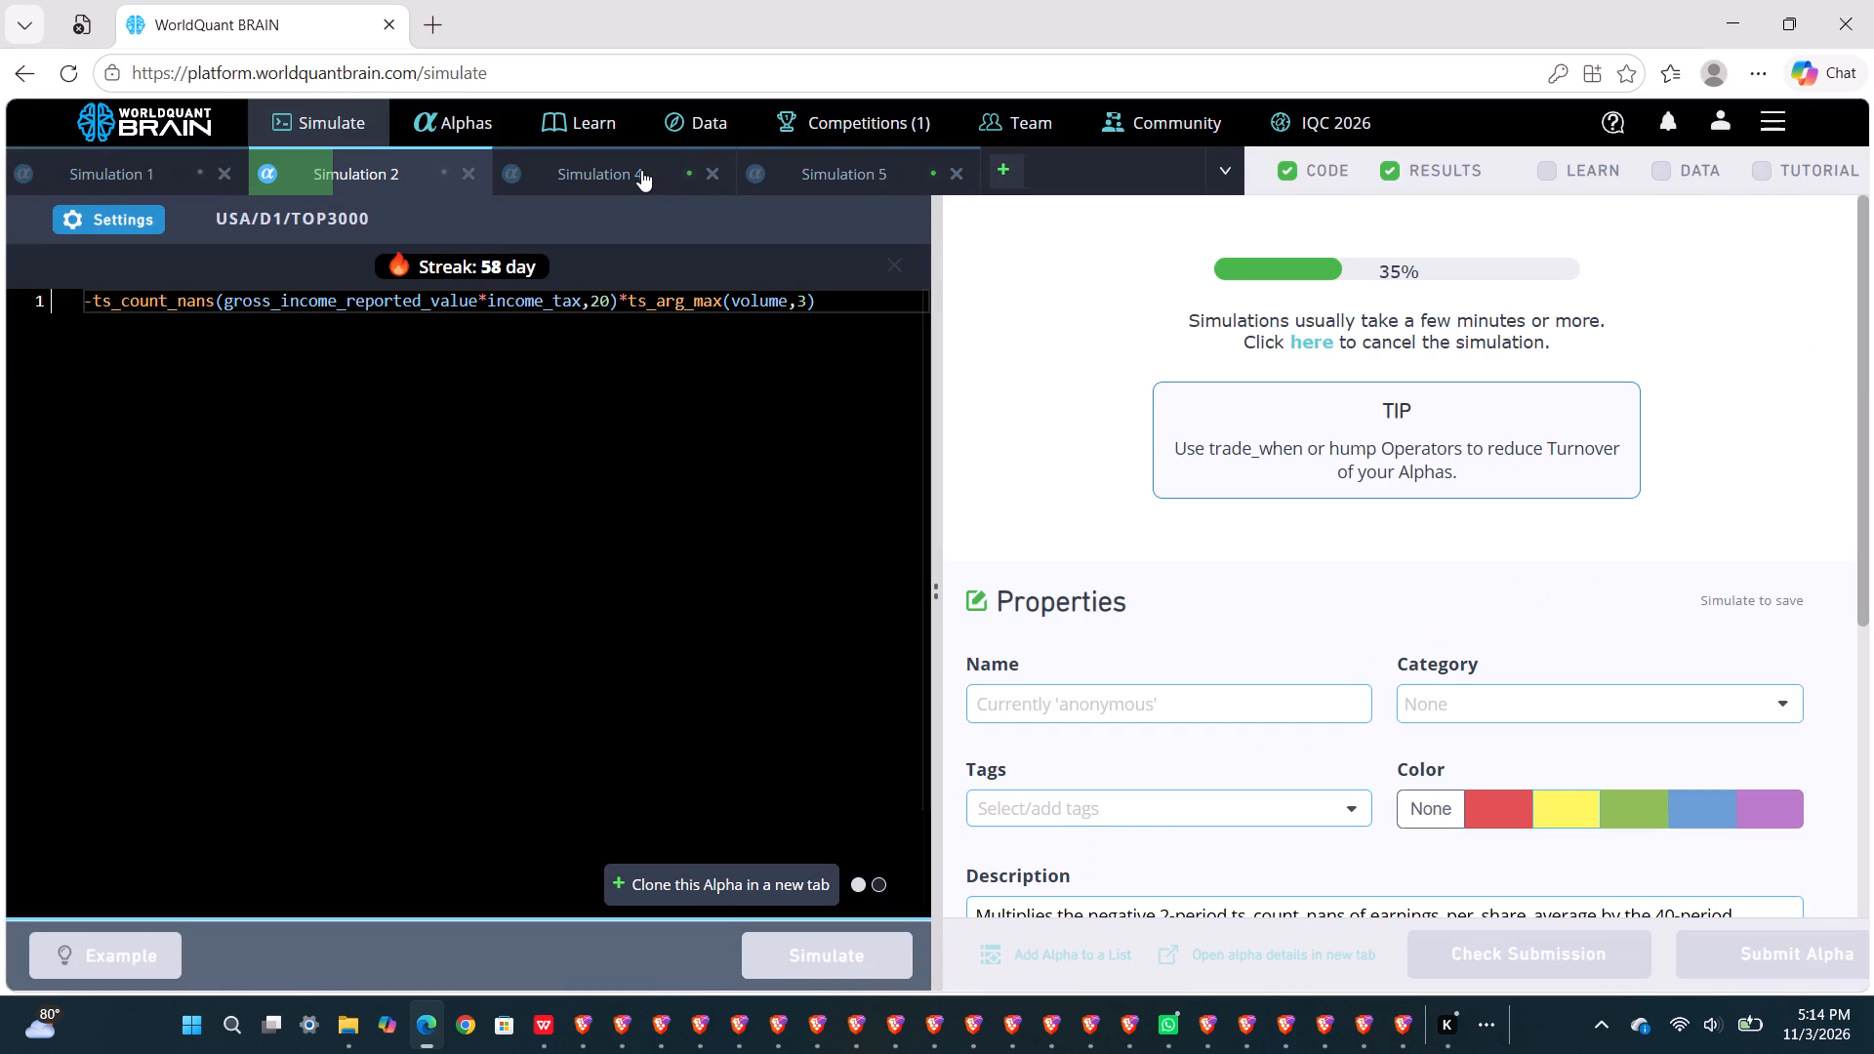
click(723, 173)
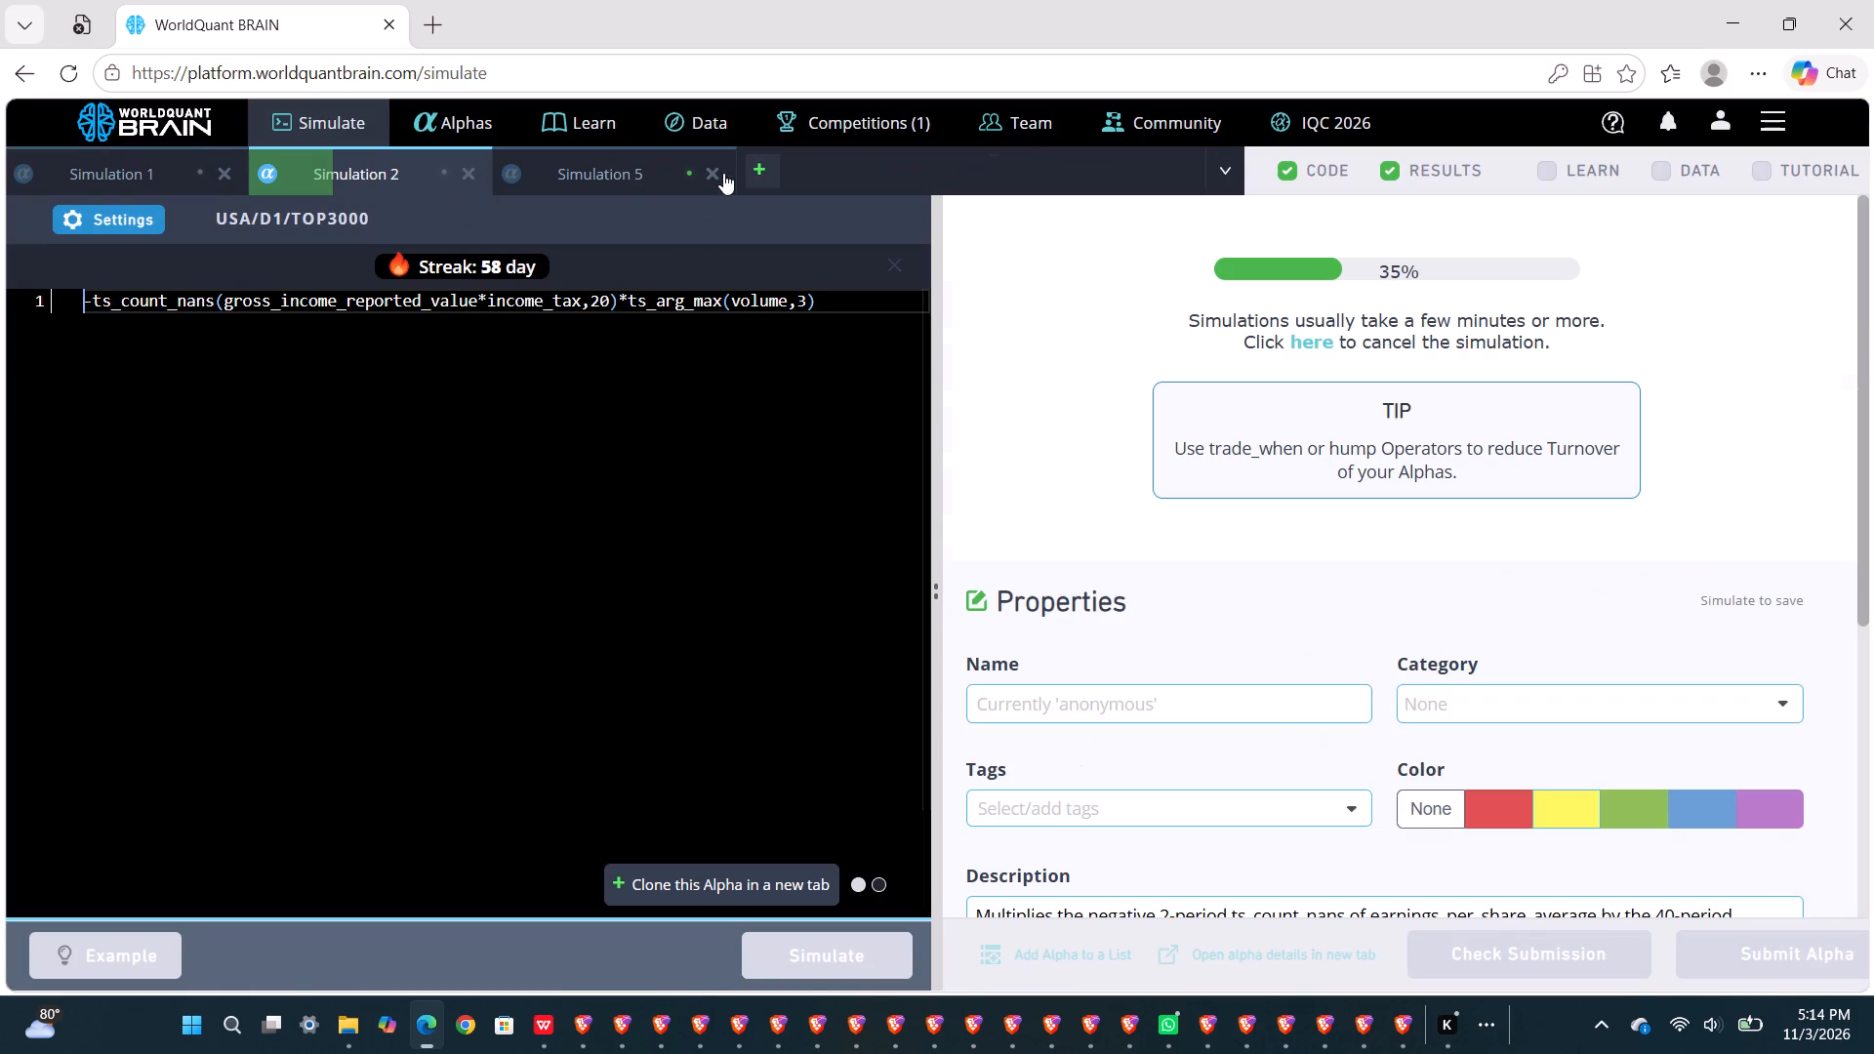
click(711, 176)
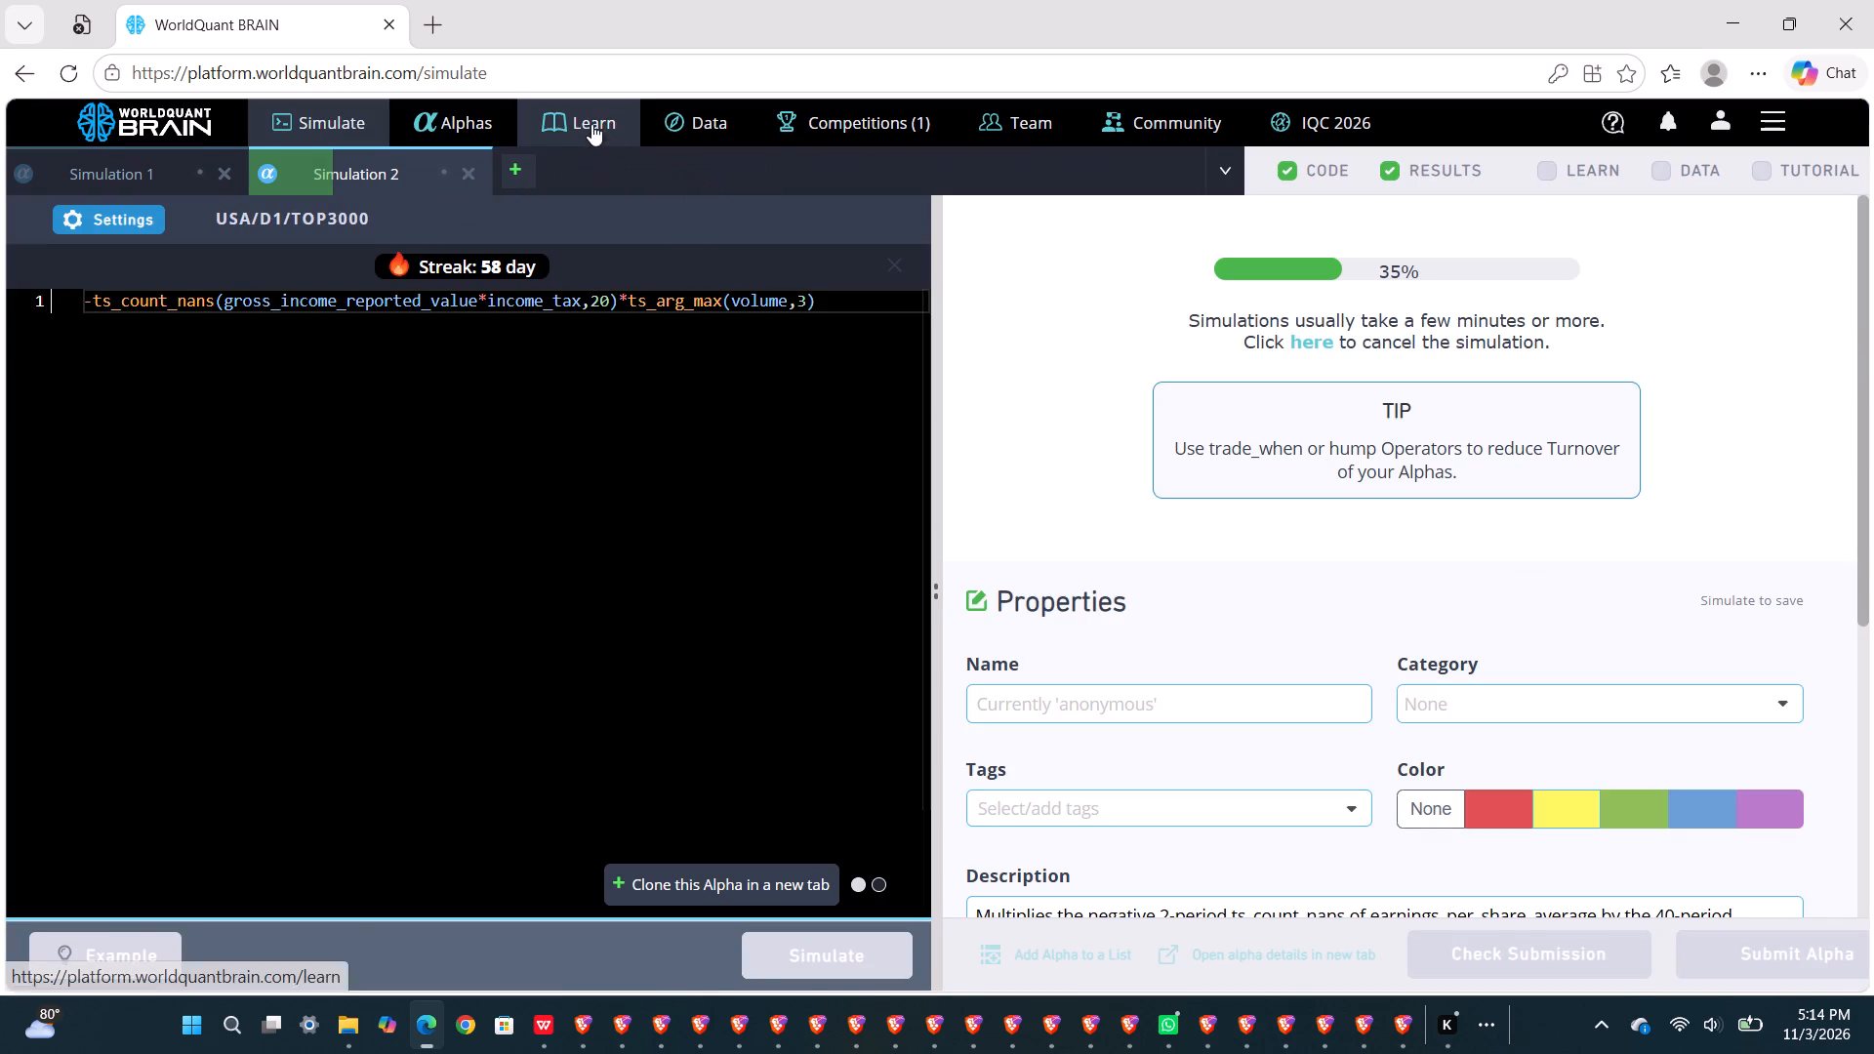
Find alpha d5jo8WRx on page 6 of the submitted alphas list and clone it into a new simulation.
click(479, 121)
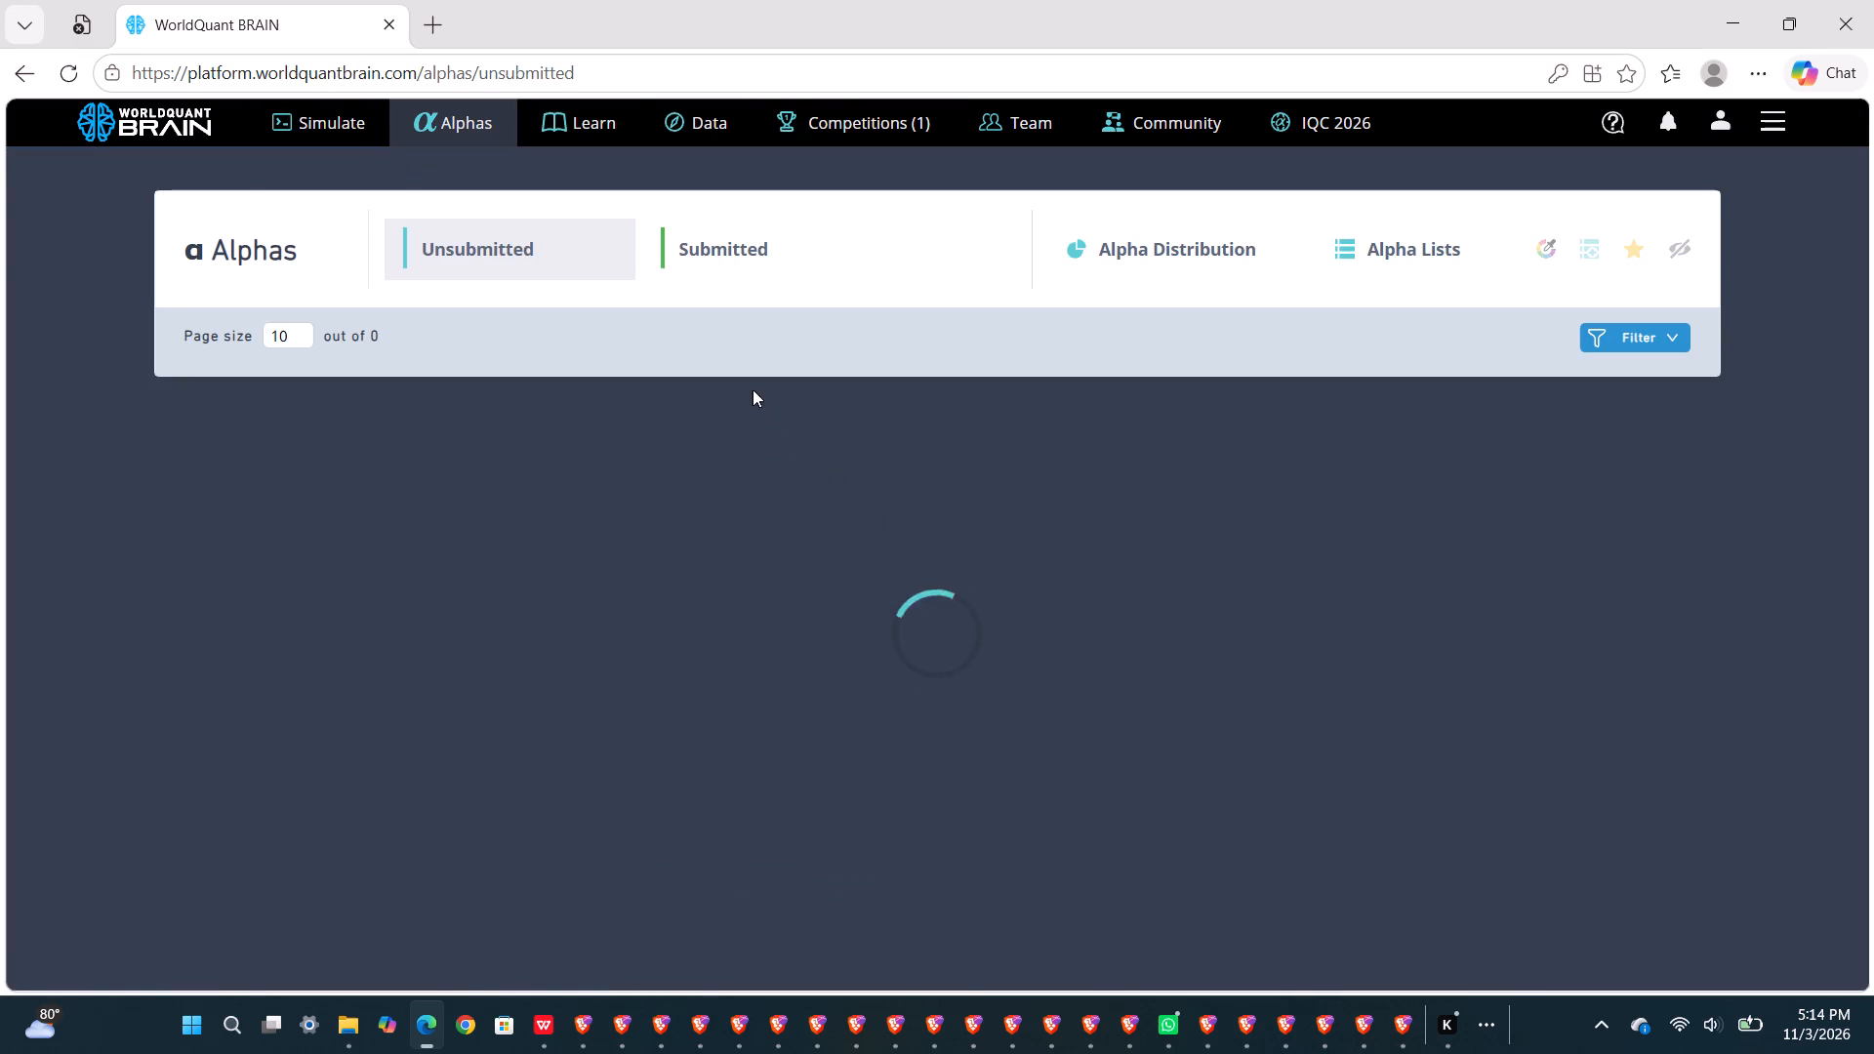
click(722, 259)
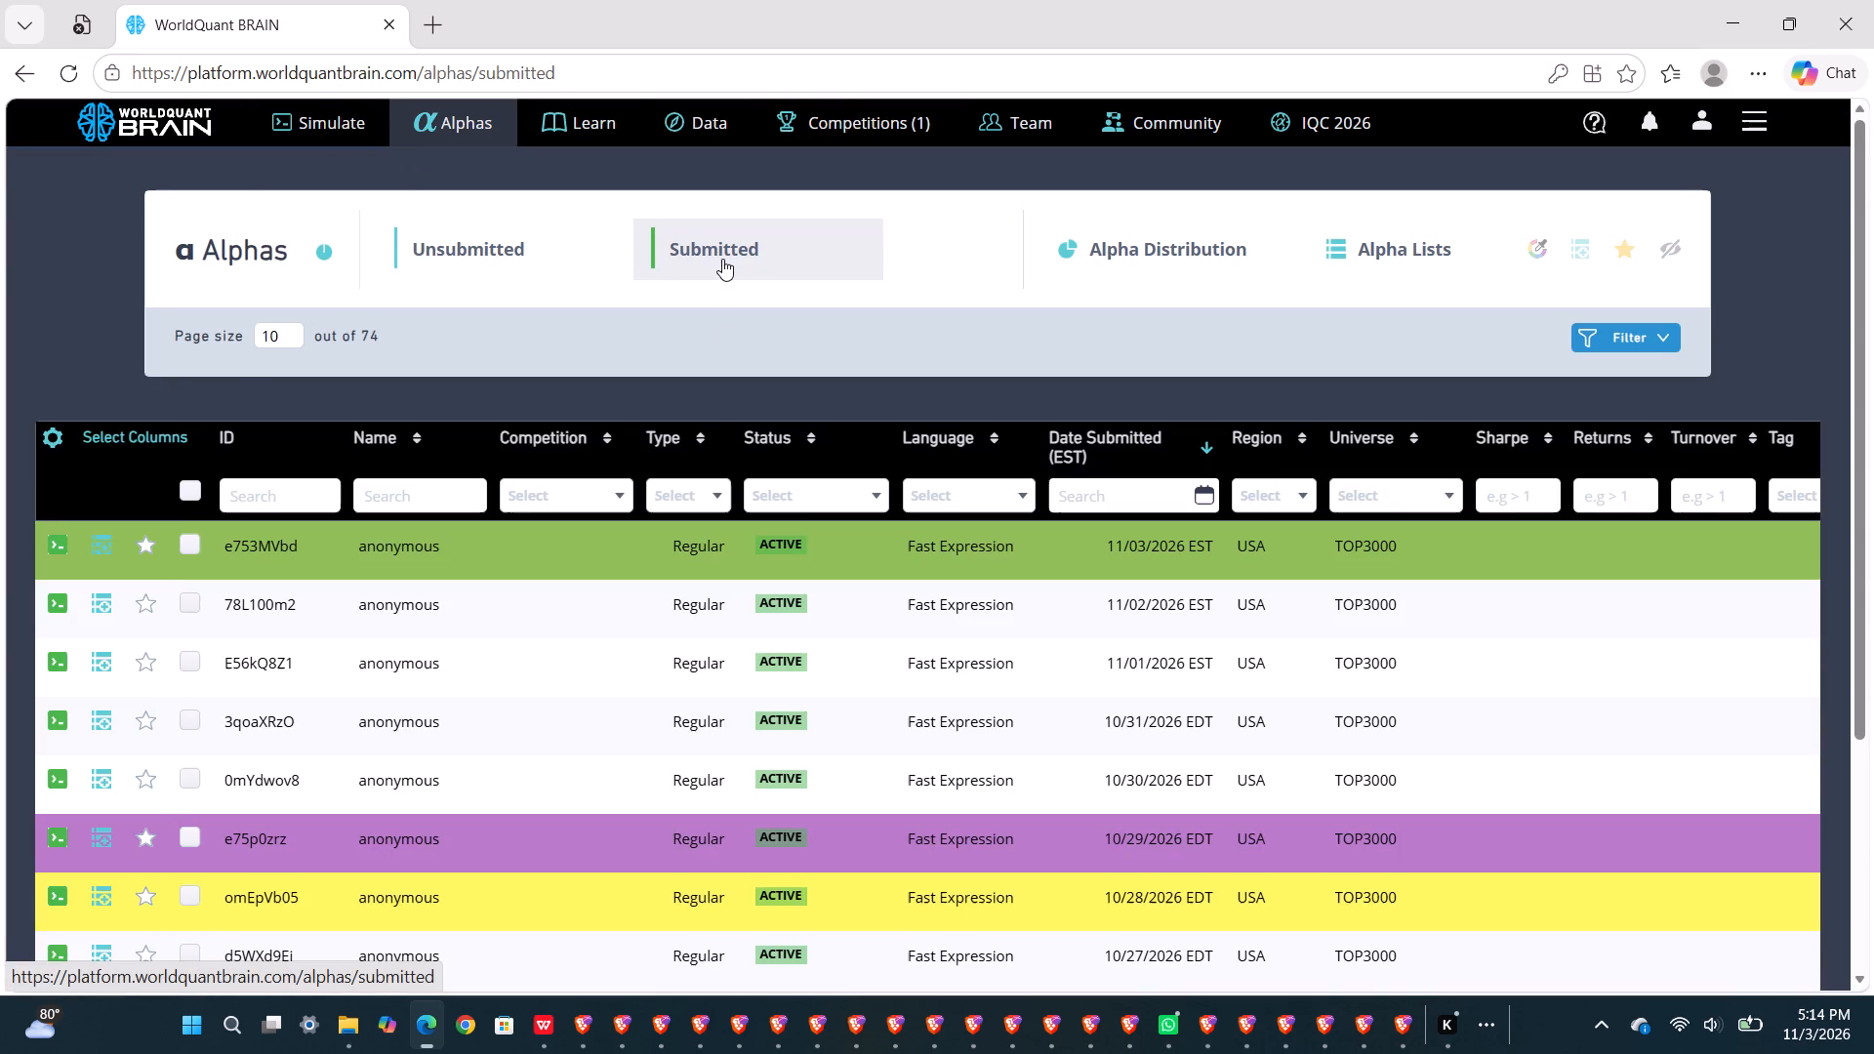
scroll(910, 628, down, 4)
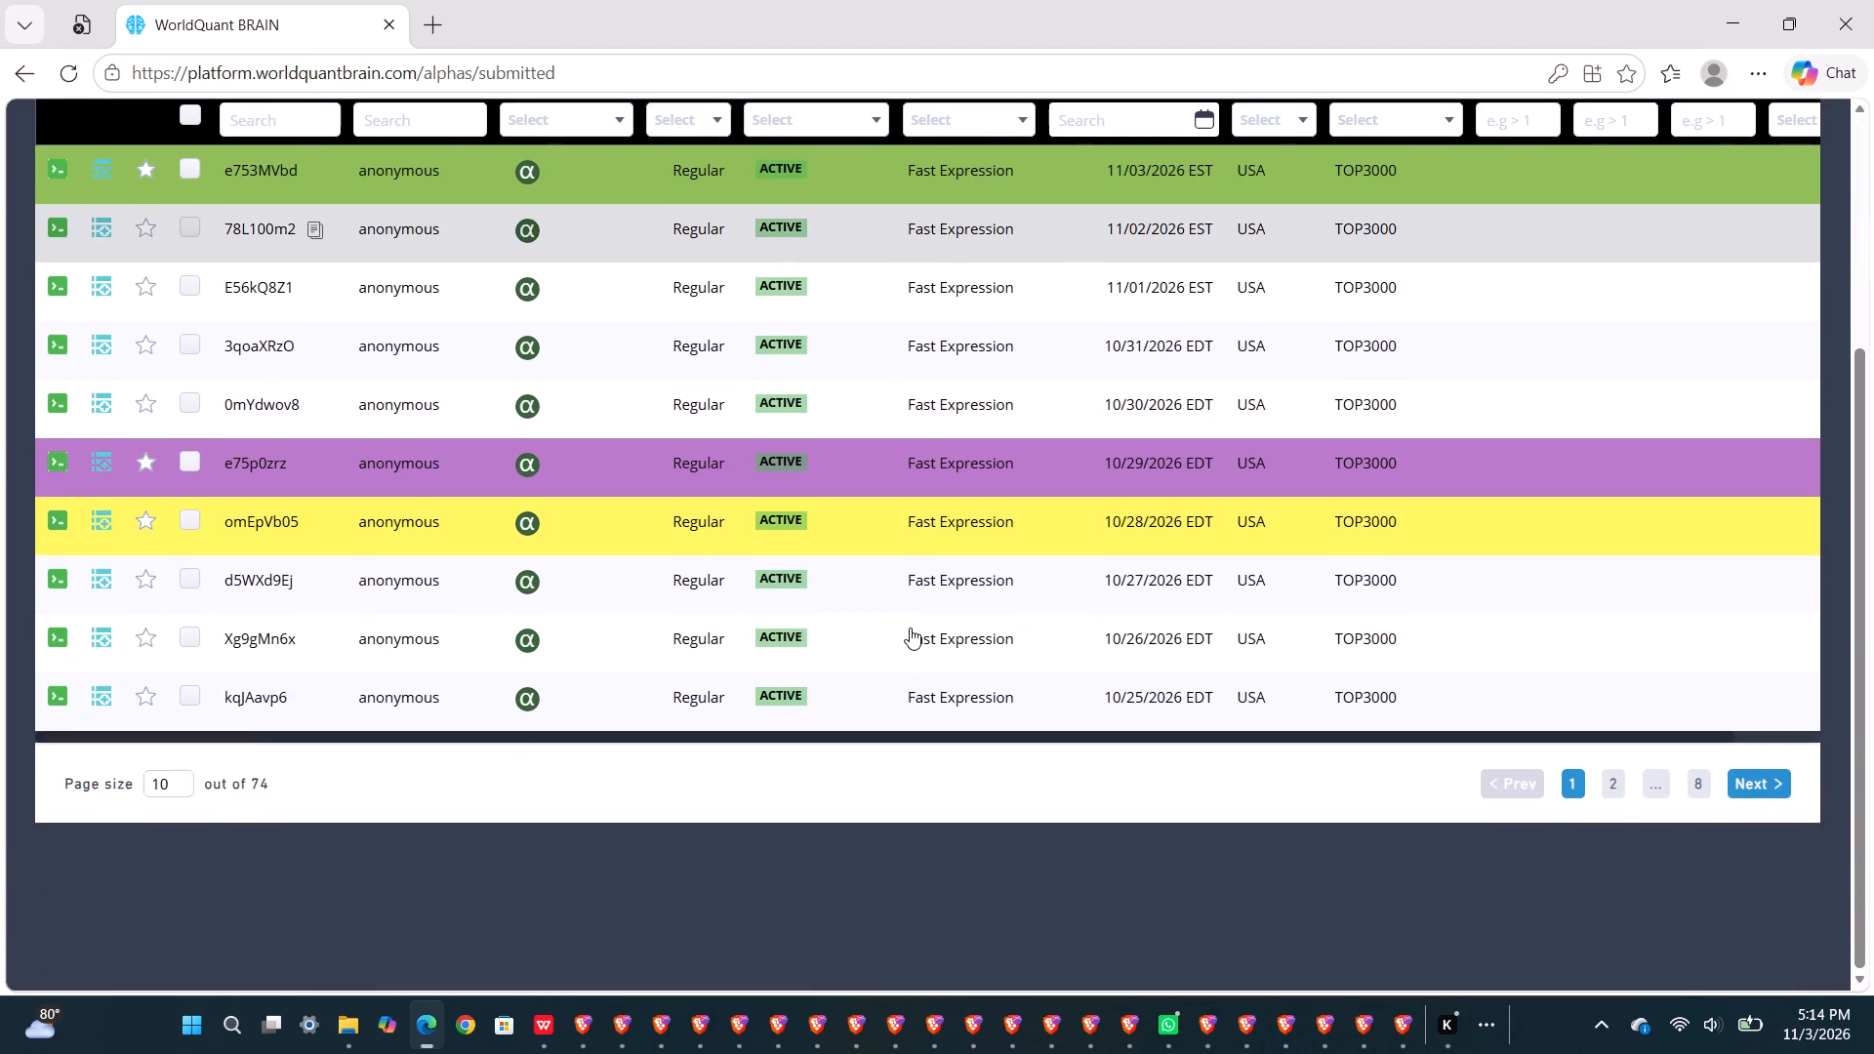
click(1619, 830)
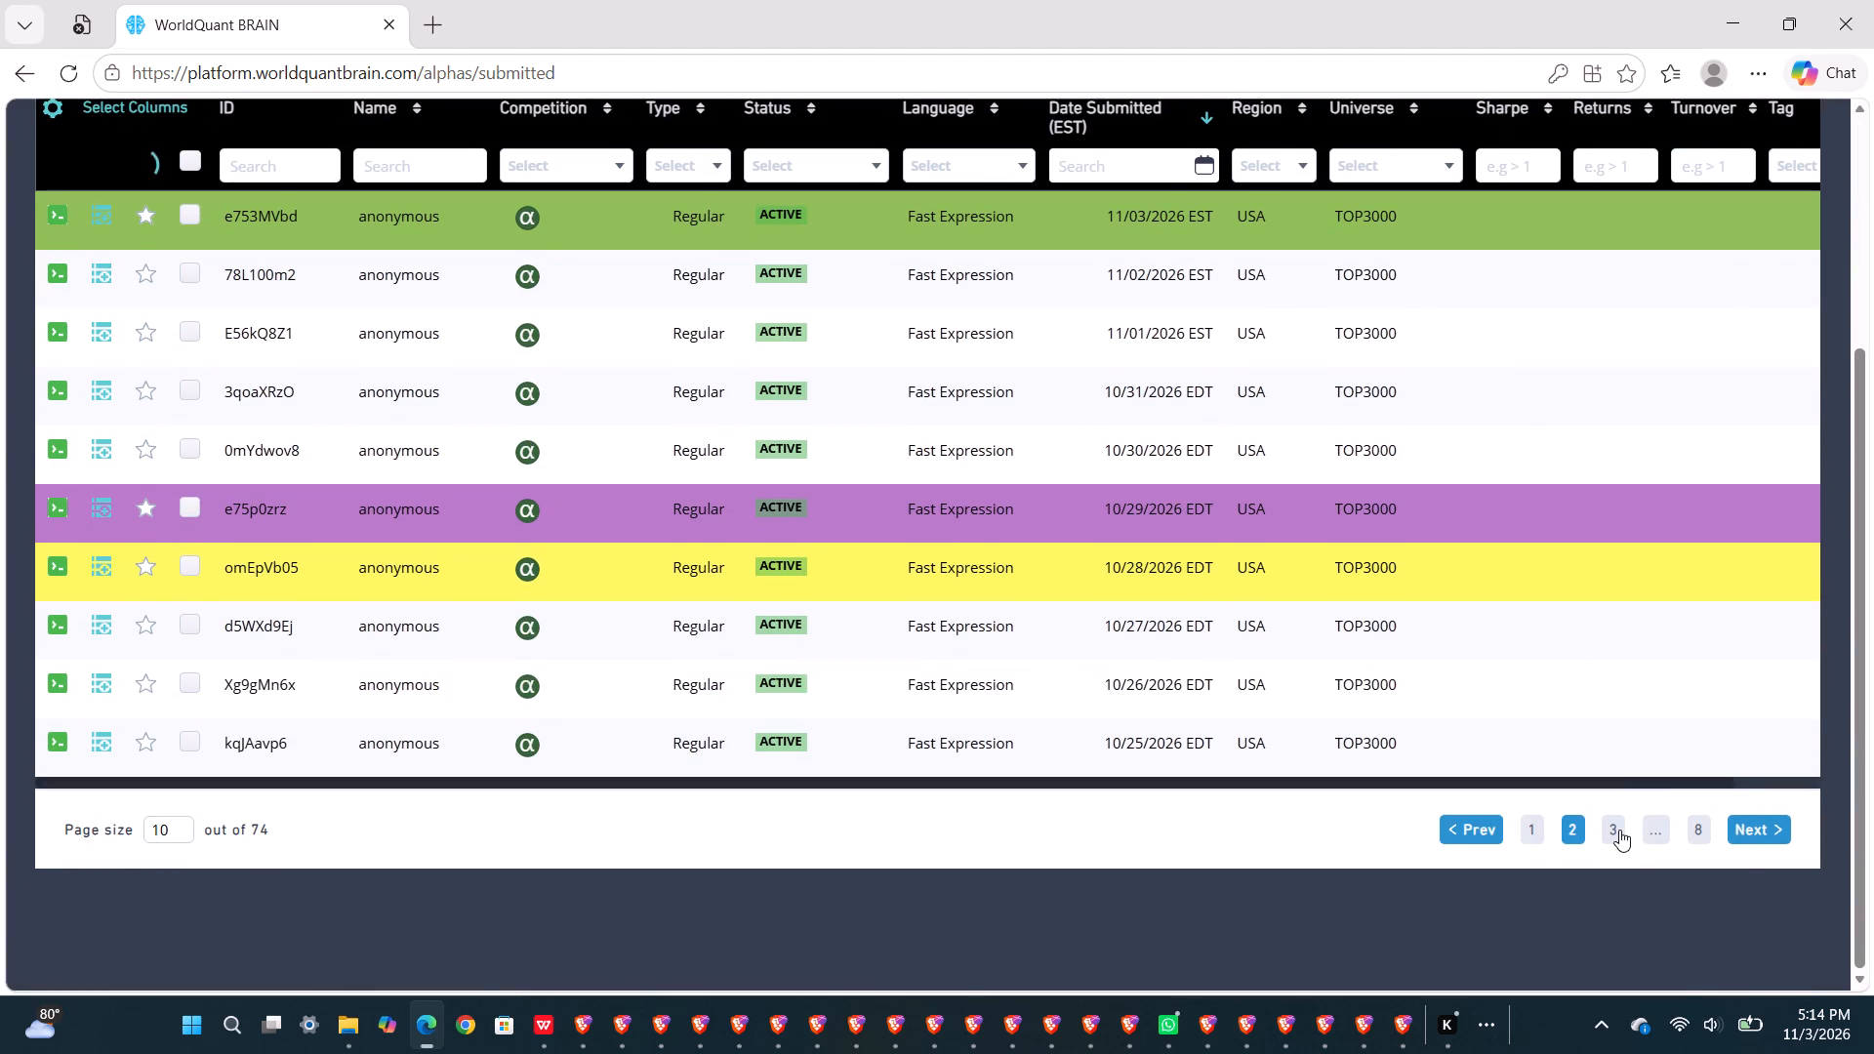
triple_click(1619, 830)
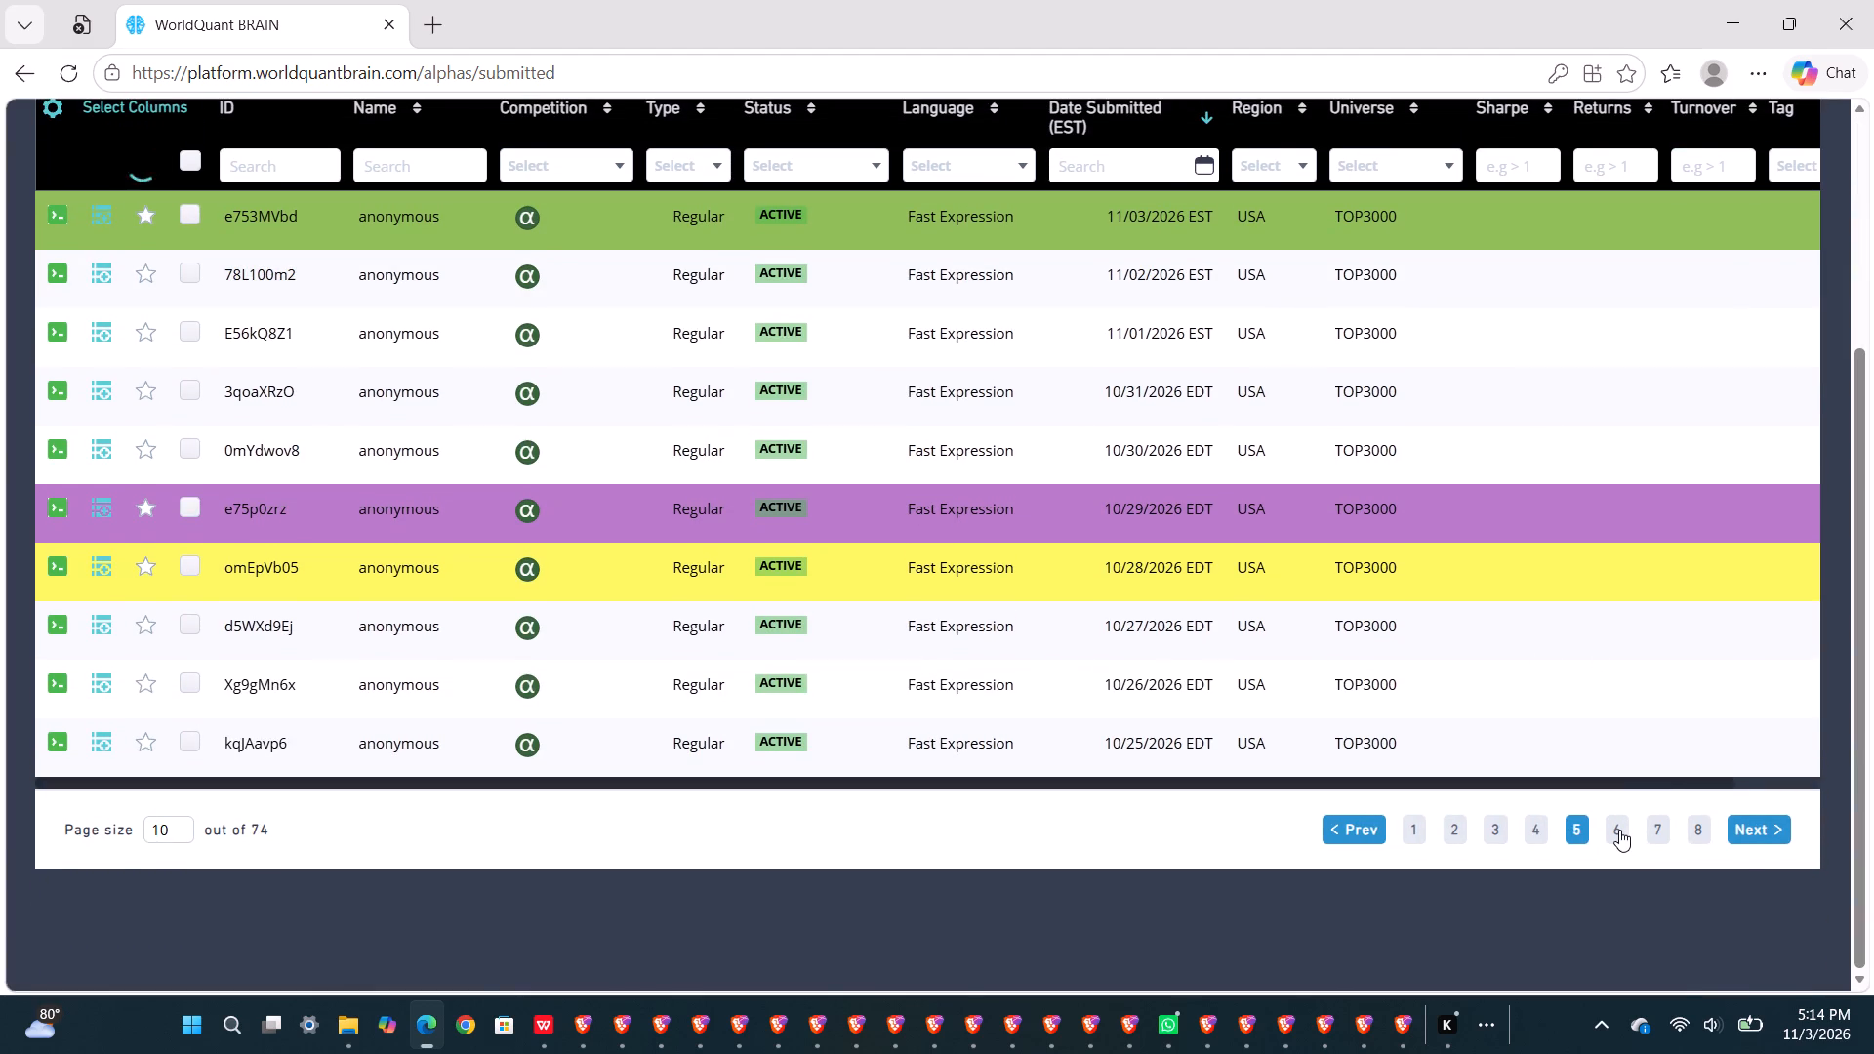
click(1619, 830)
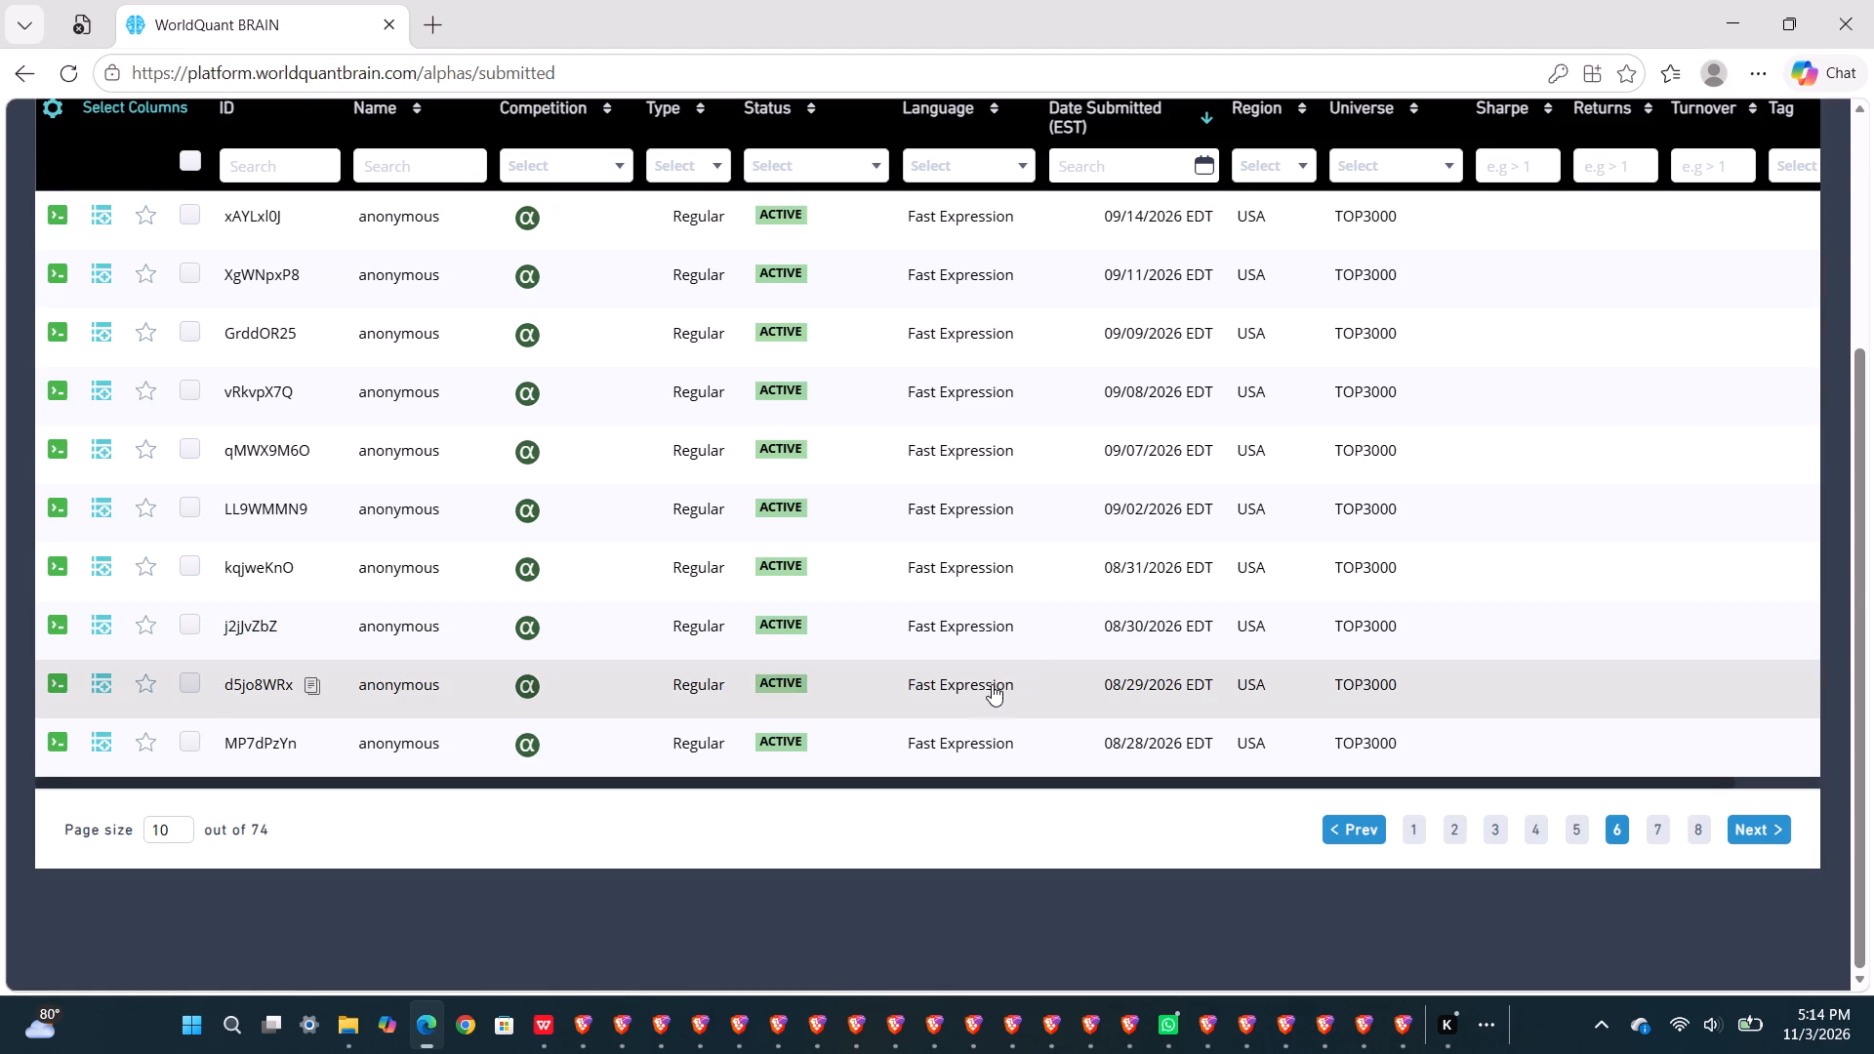
click(984, 684)
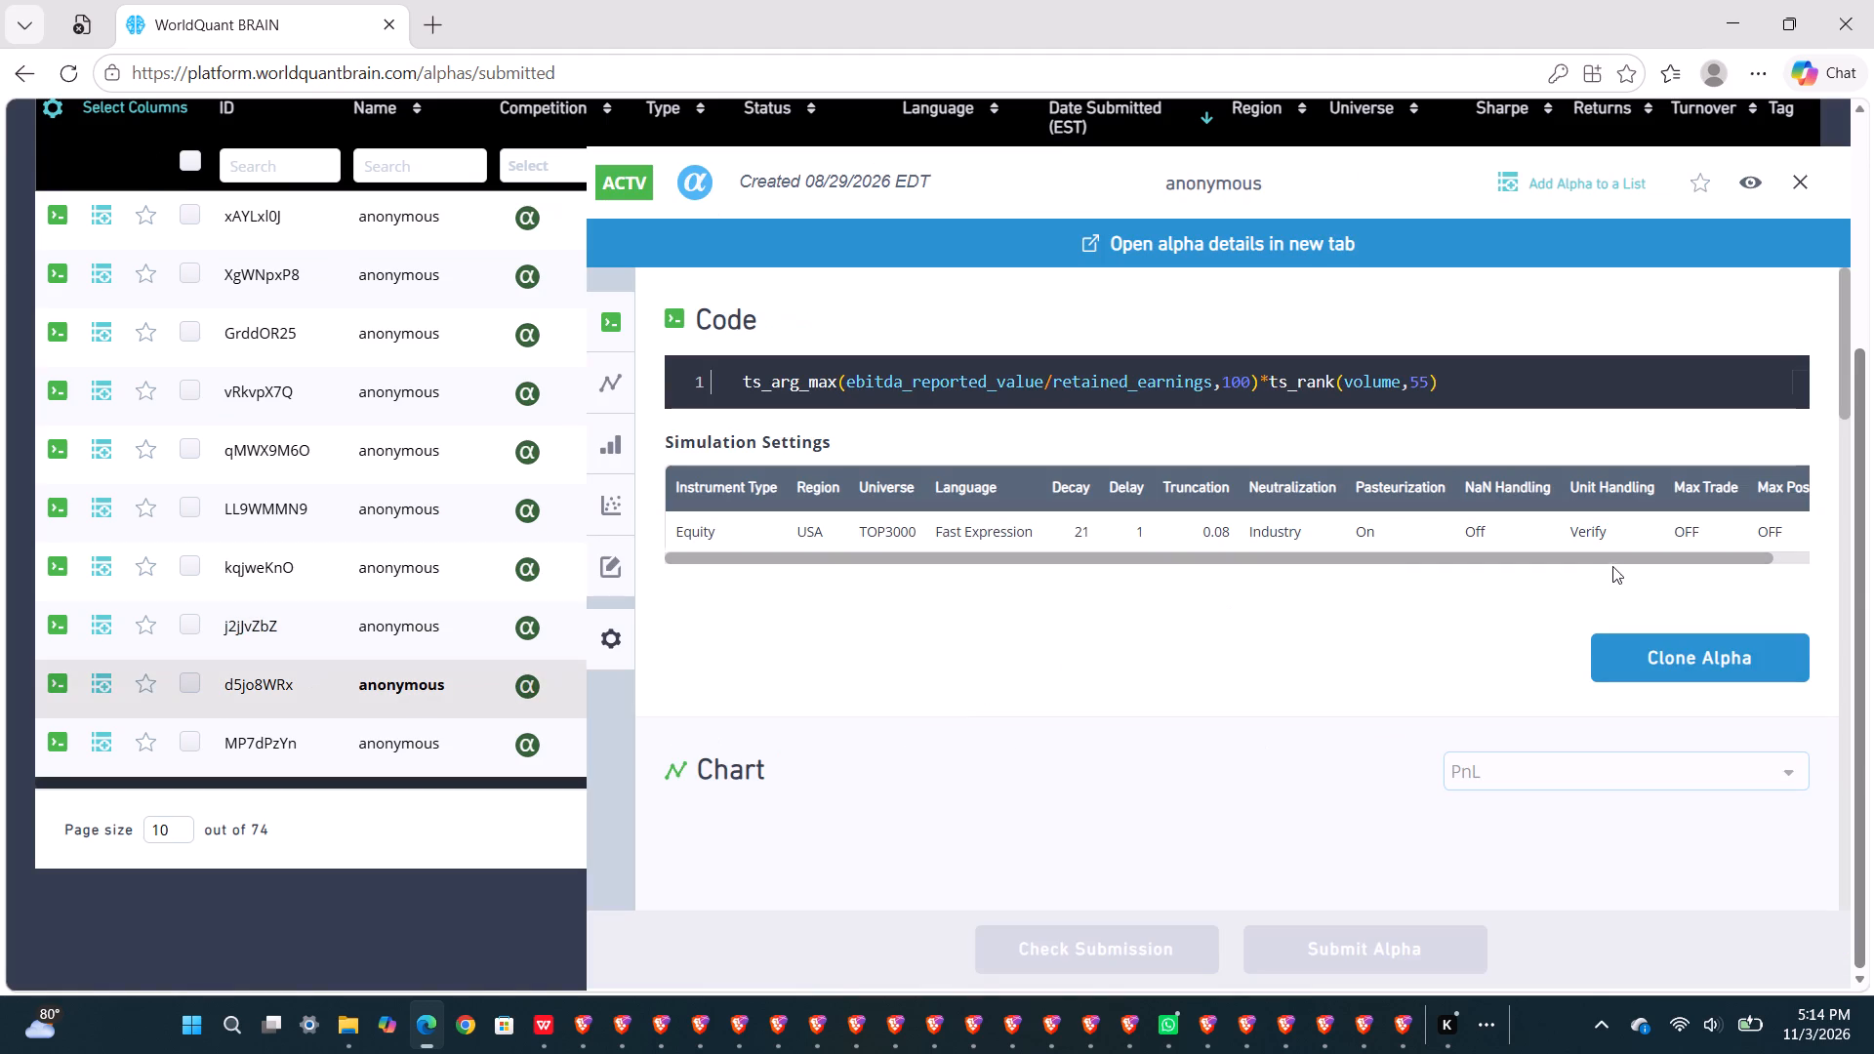
click(1671, 664)
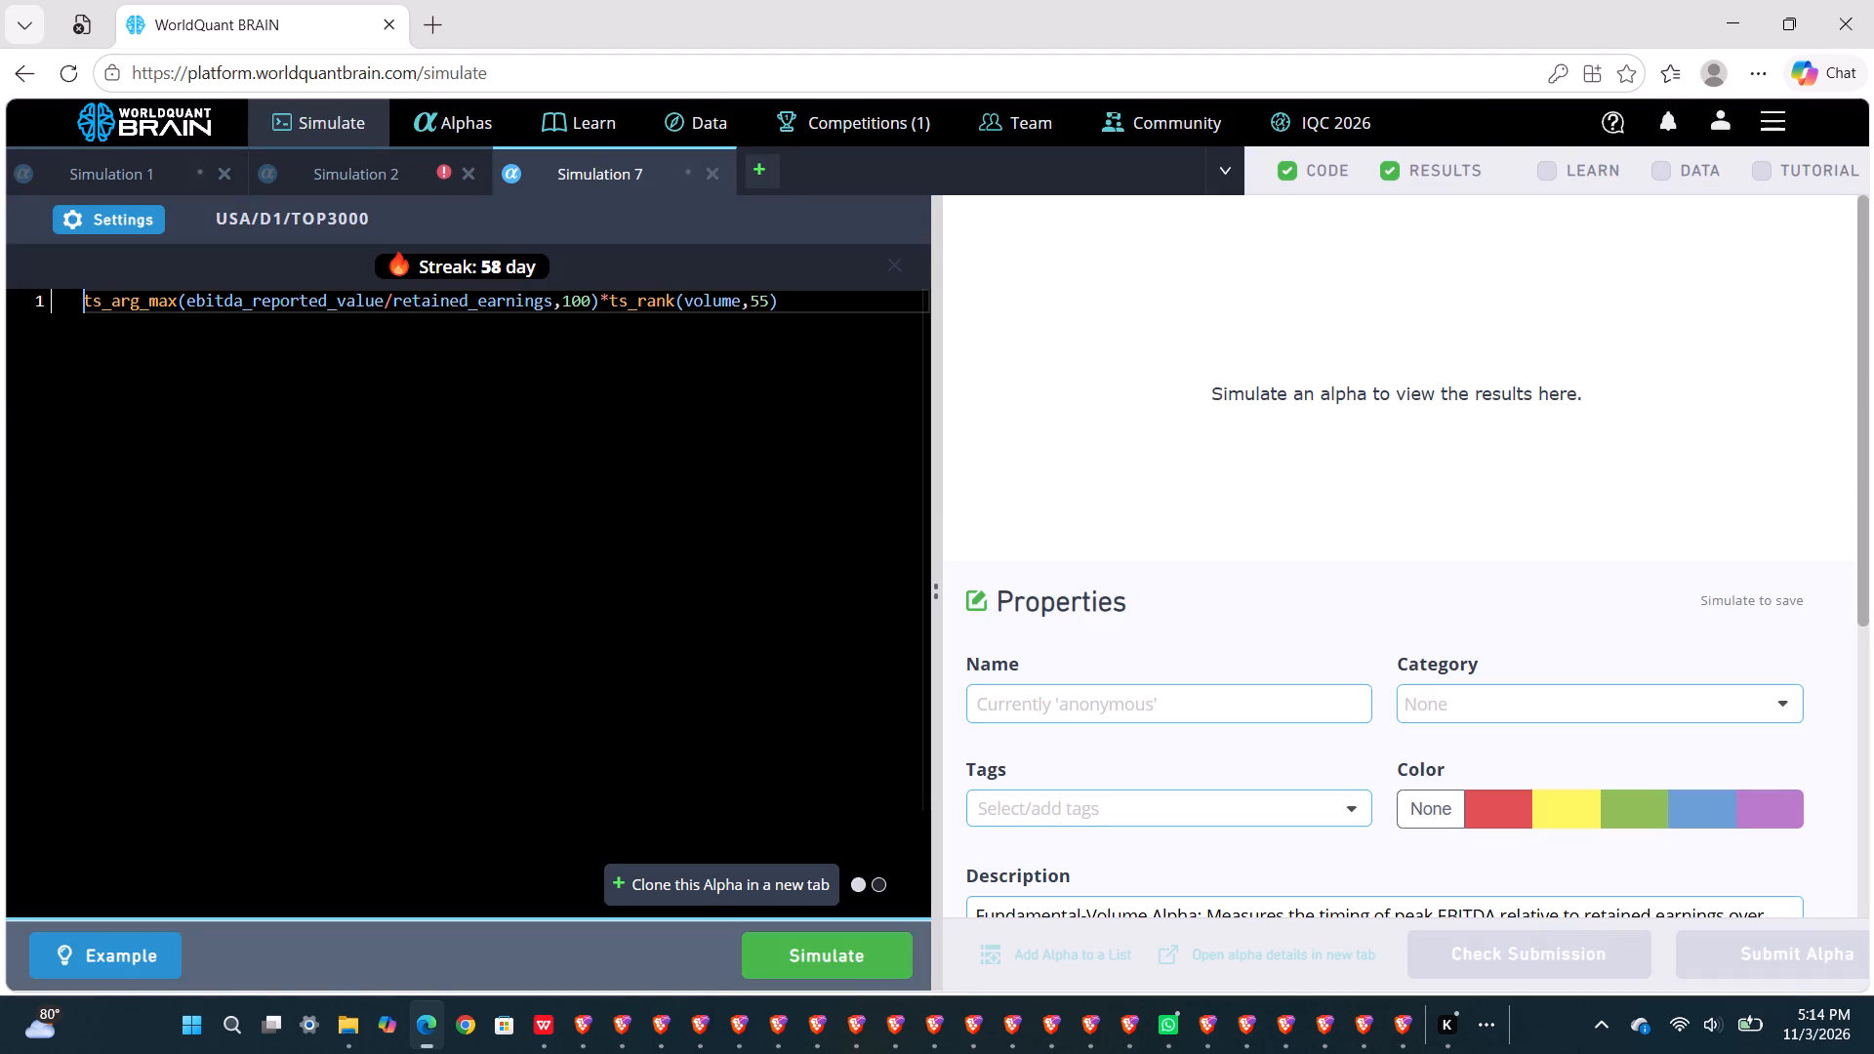
Replace retained_earnings with earnings_per_share_average in the cloned alpha's expression and run the simulation.
double_click(427, 302)
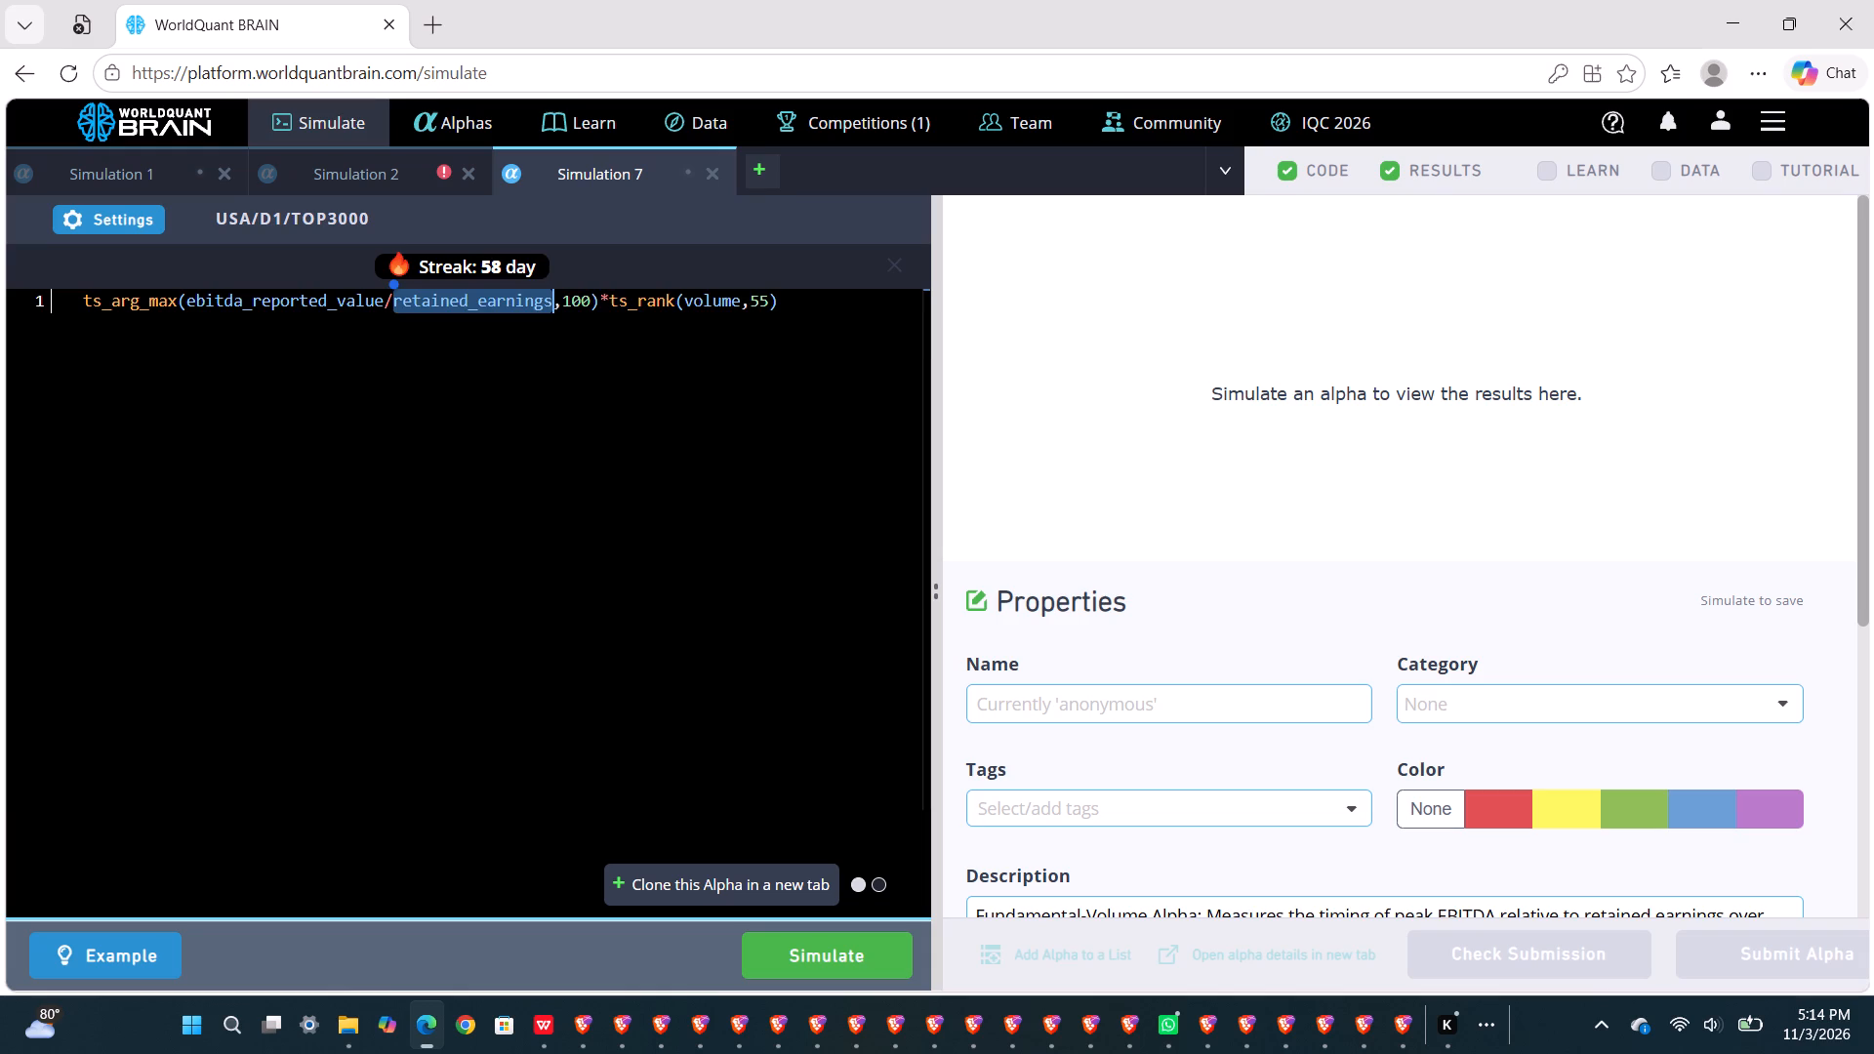
text(ear)
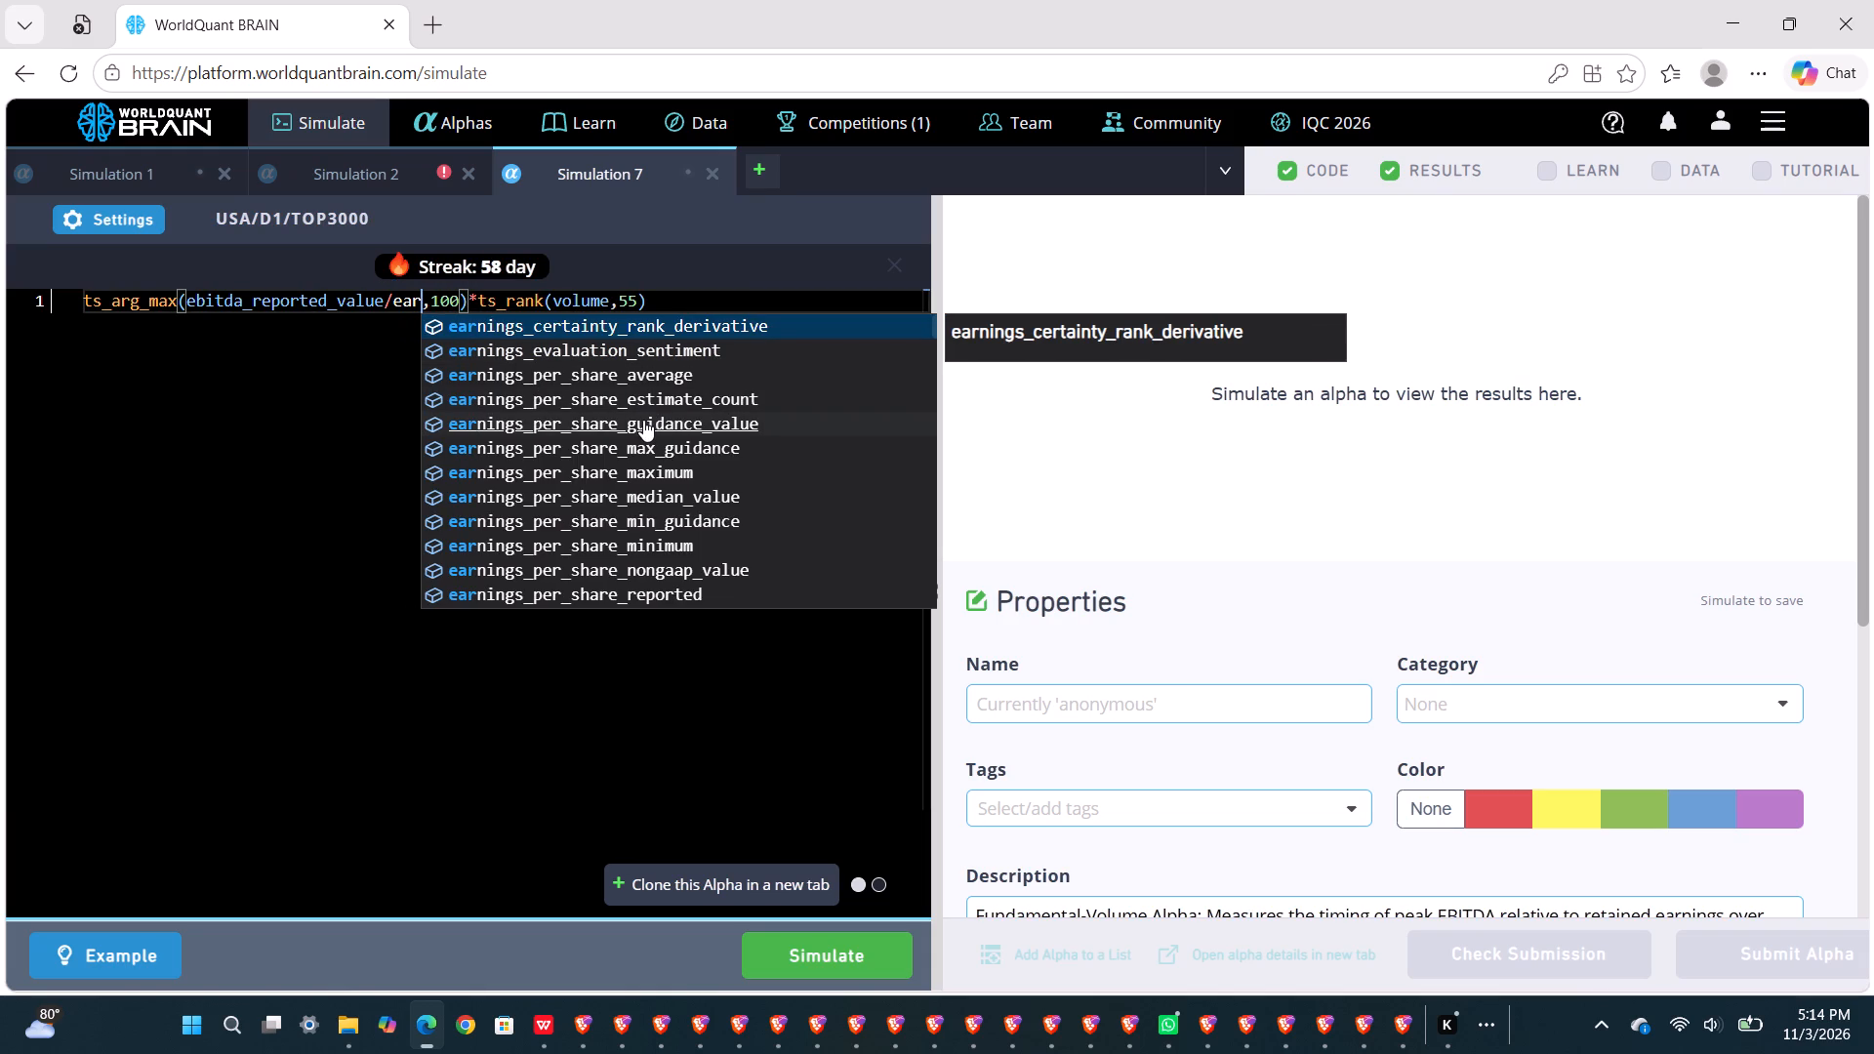
click(636, 381)
click(798, 943)
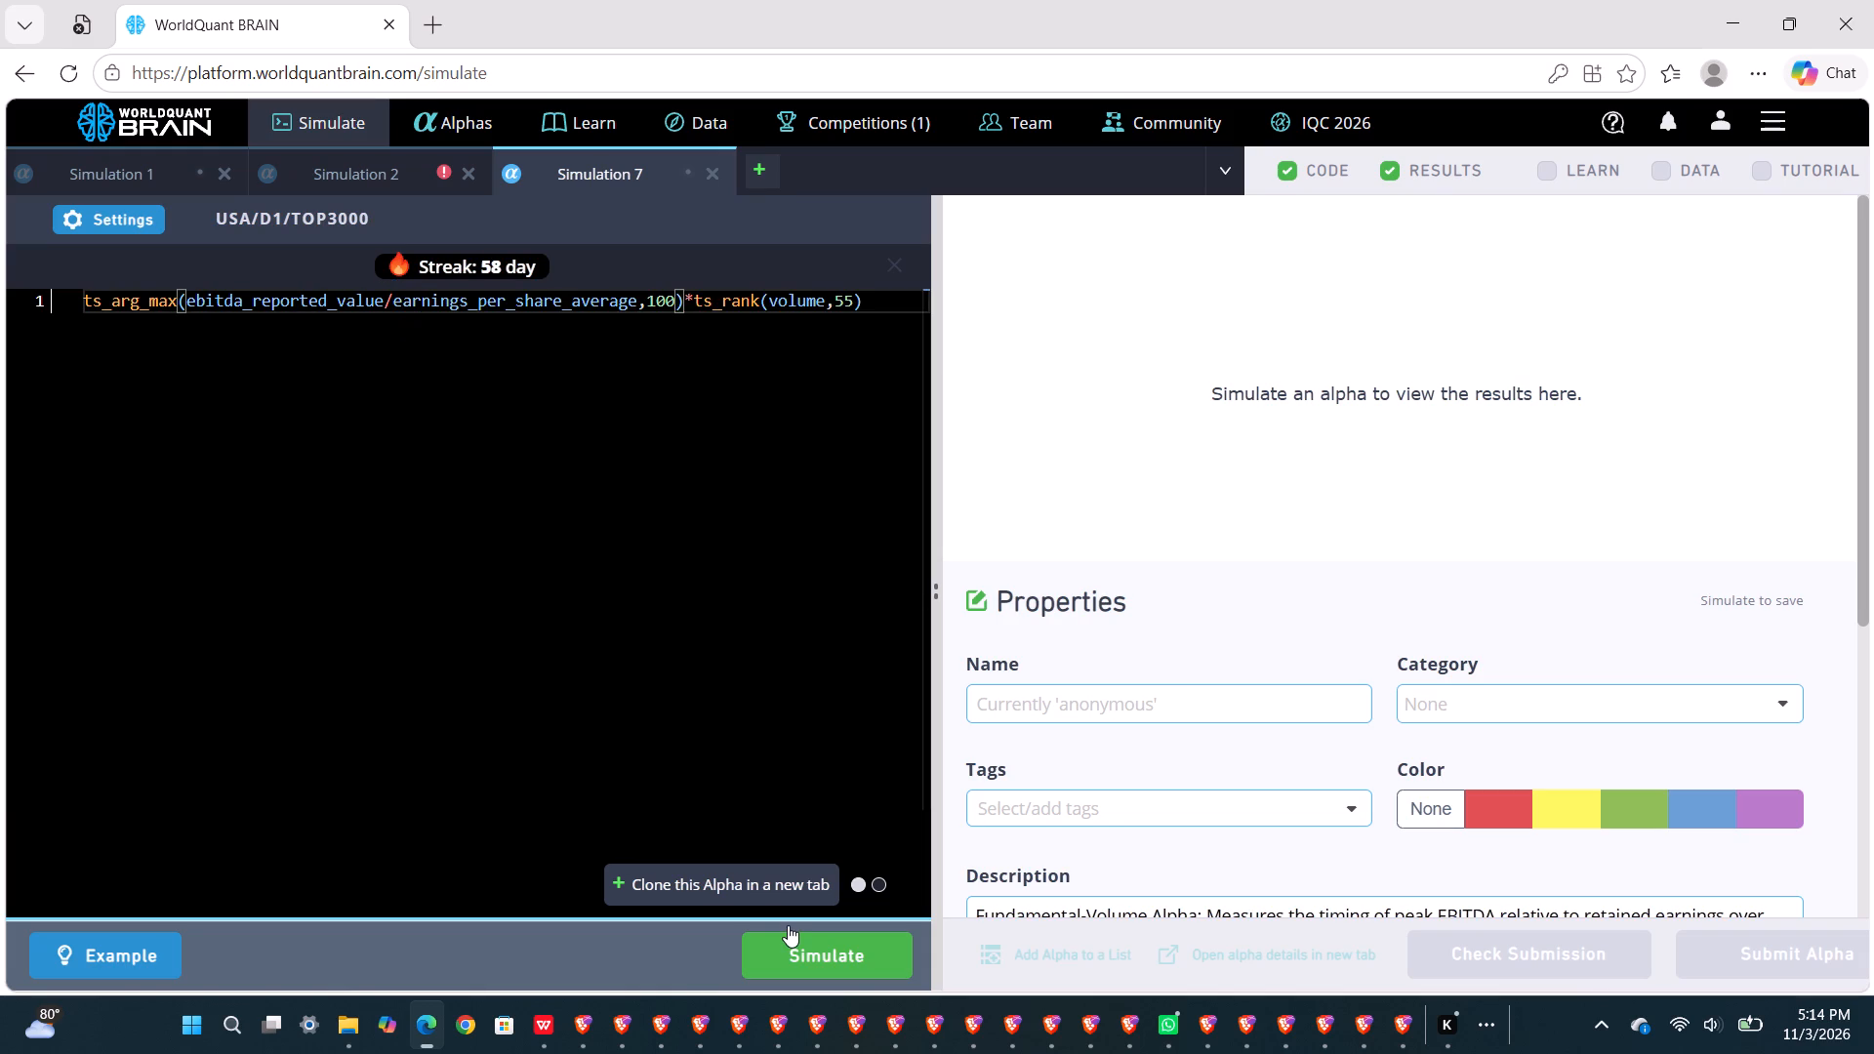
Switch to Simulation 2 and rerun its simulation.
click(365, 176)
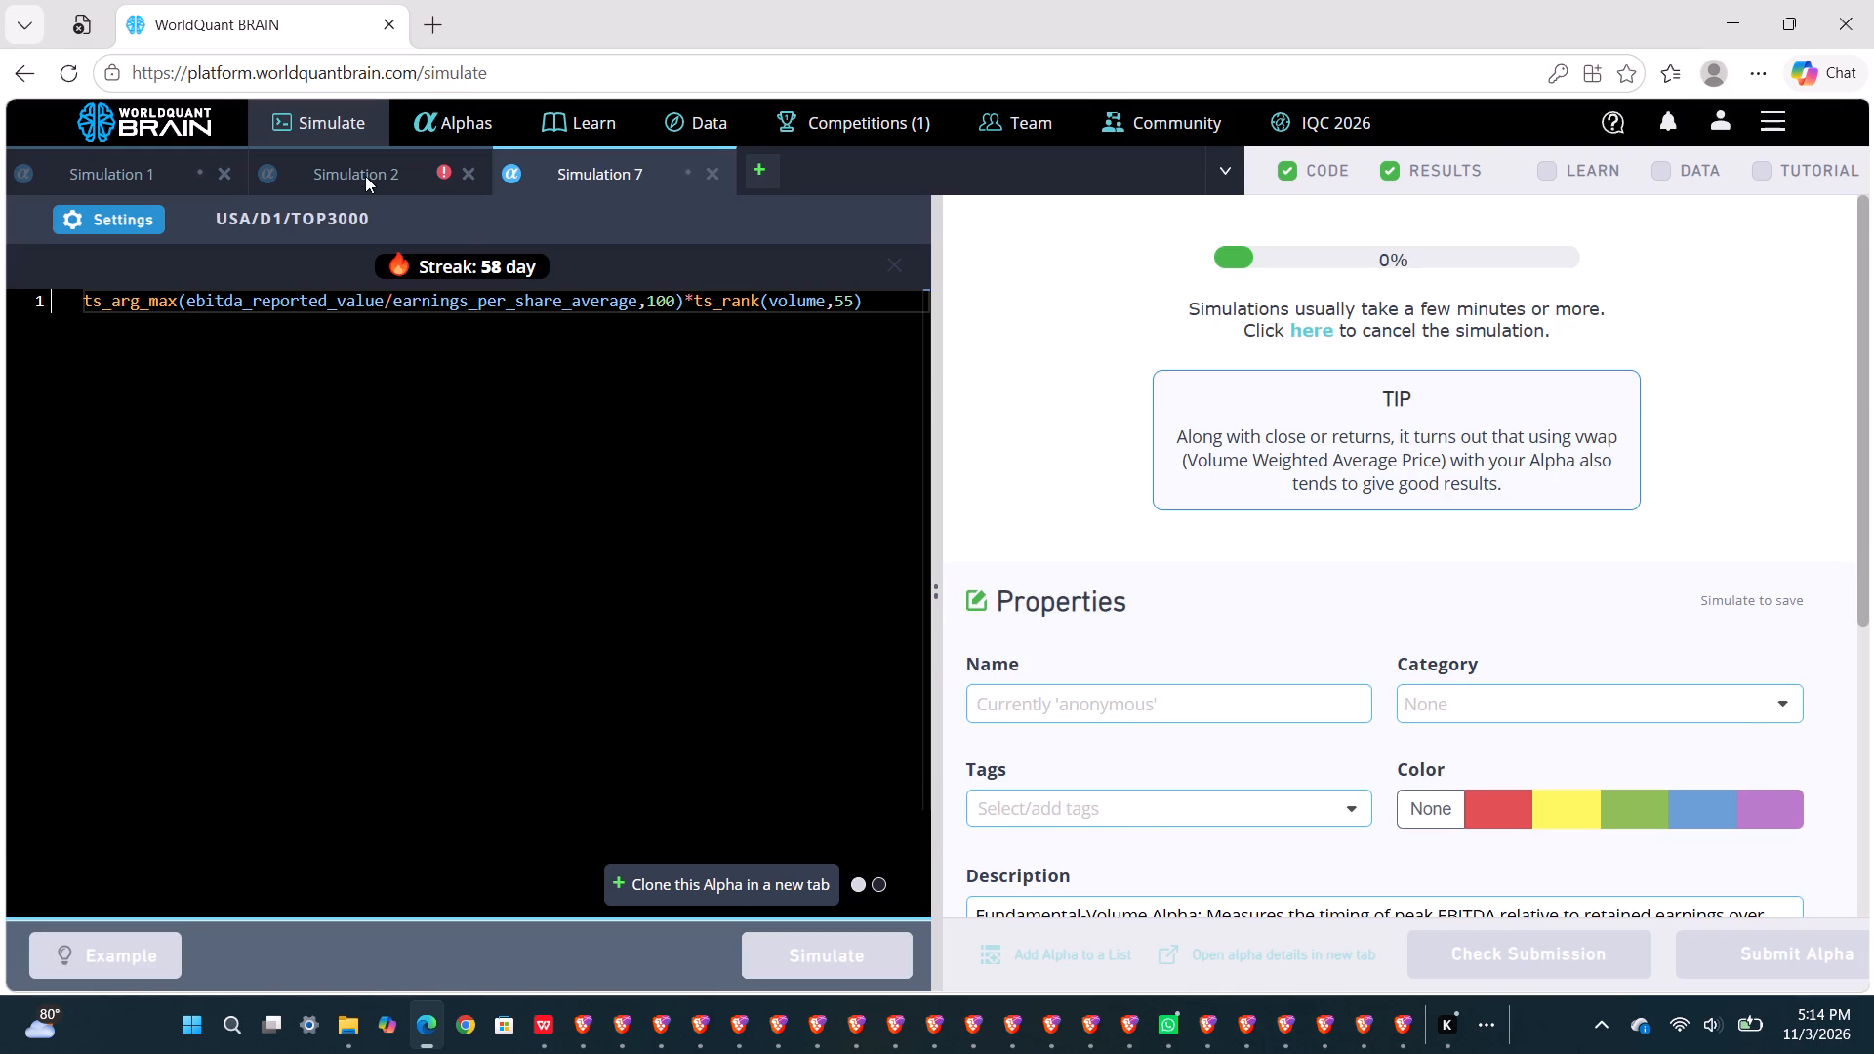
click(826, 969)
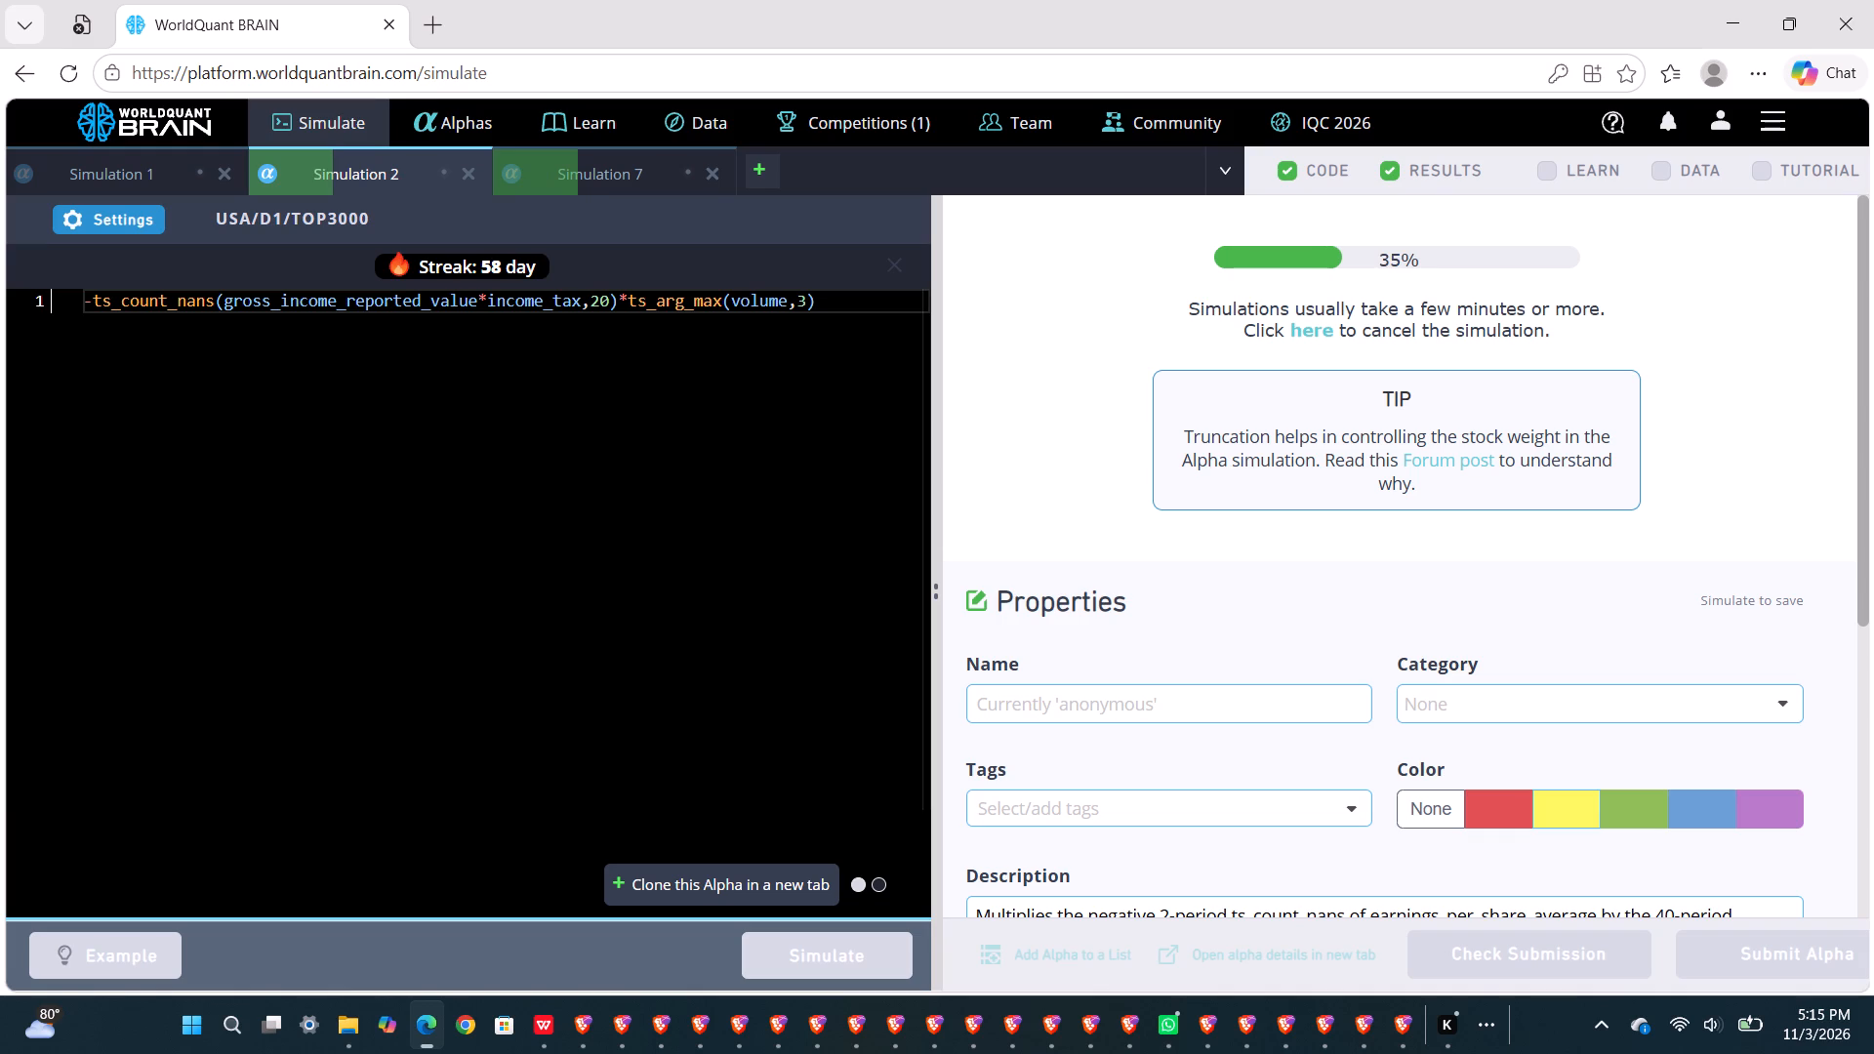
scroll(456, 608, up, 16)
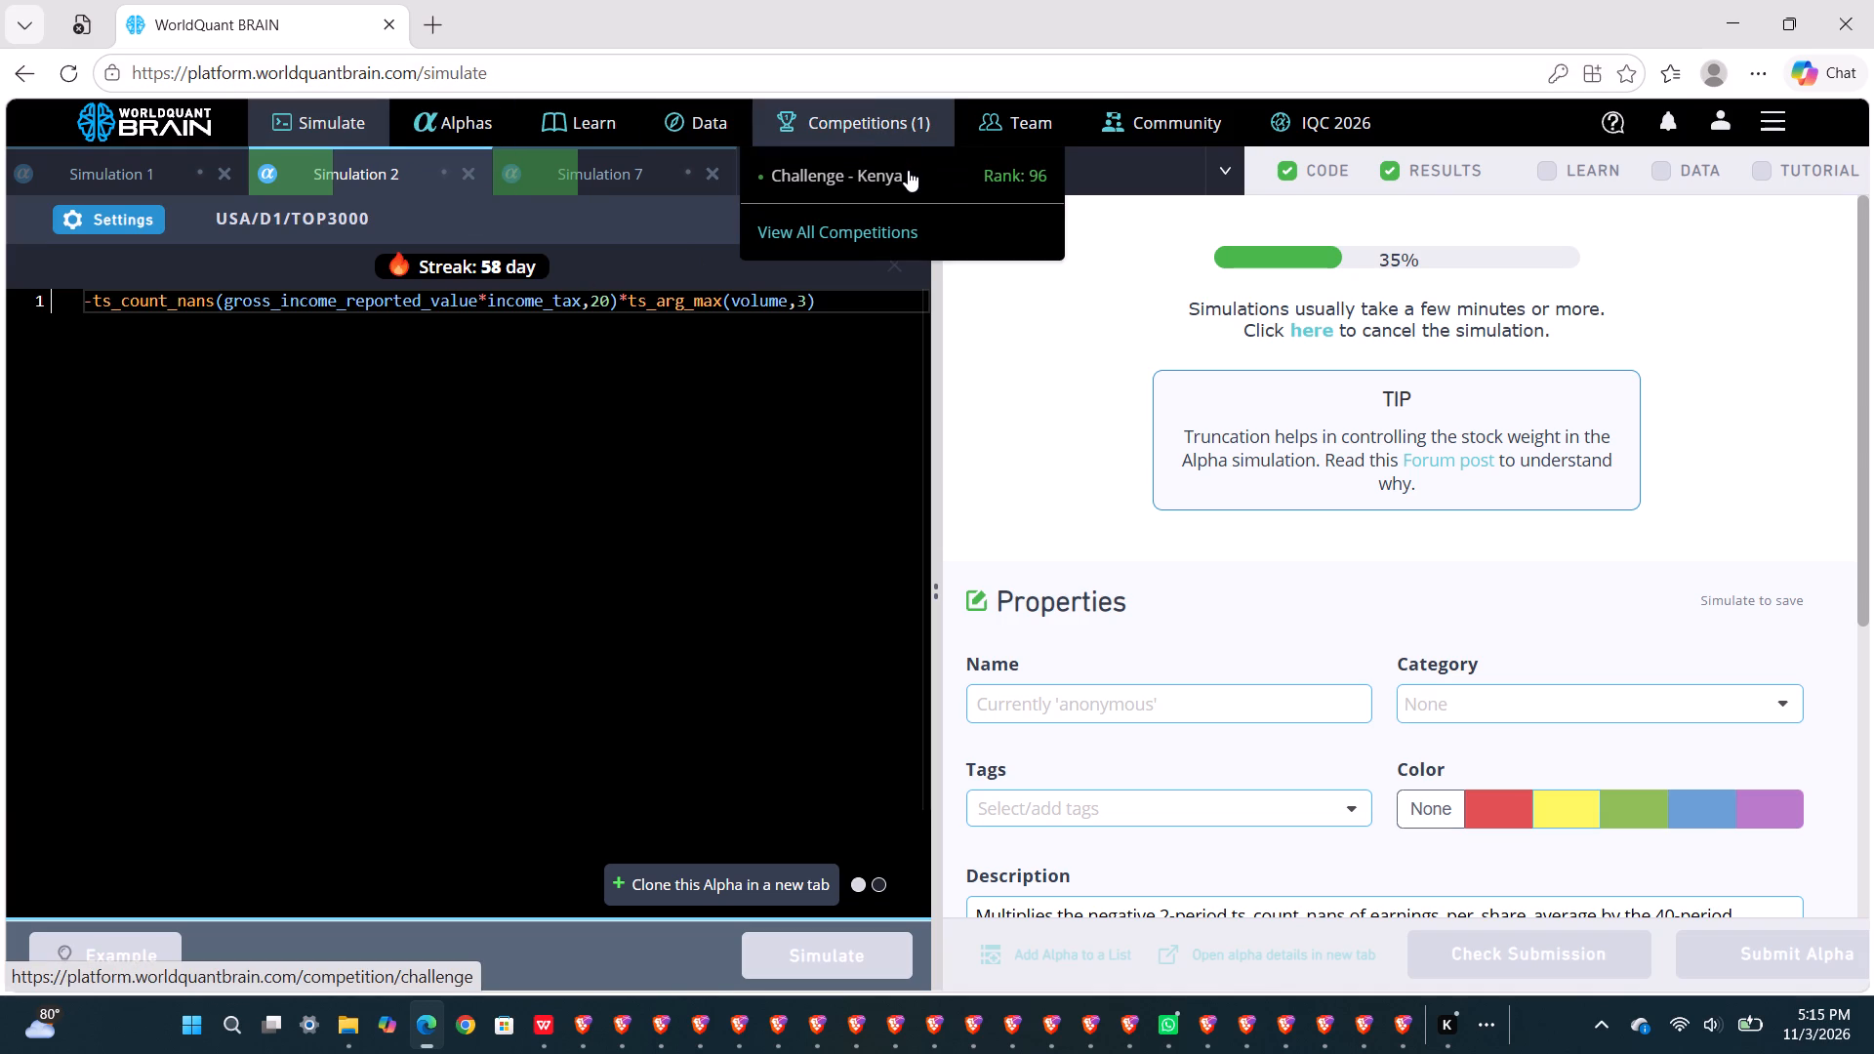
Open the Challenge - Kenya competition and examine the leaderboard's total scores, days of submission, IS scores and uniqueness values.
click(908, 170)
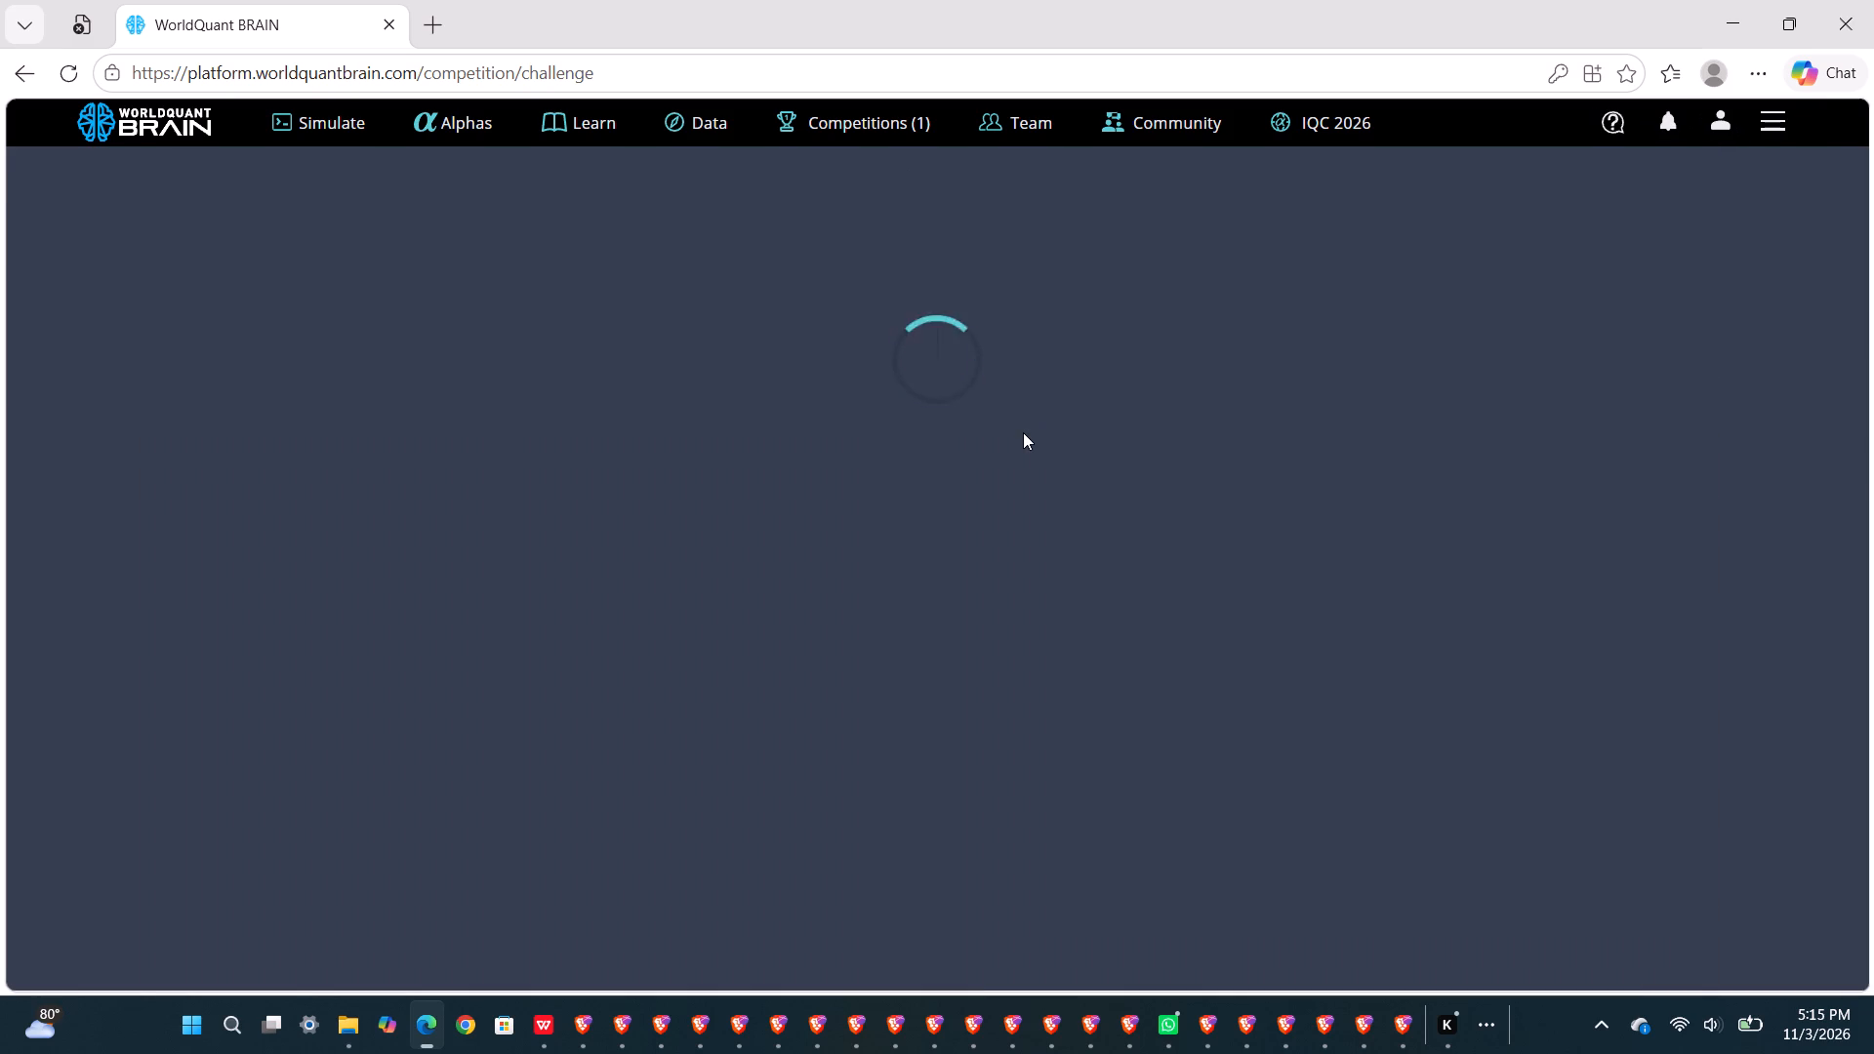
scroll(1023, 432, down, 1)
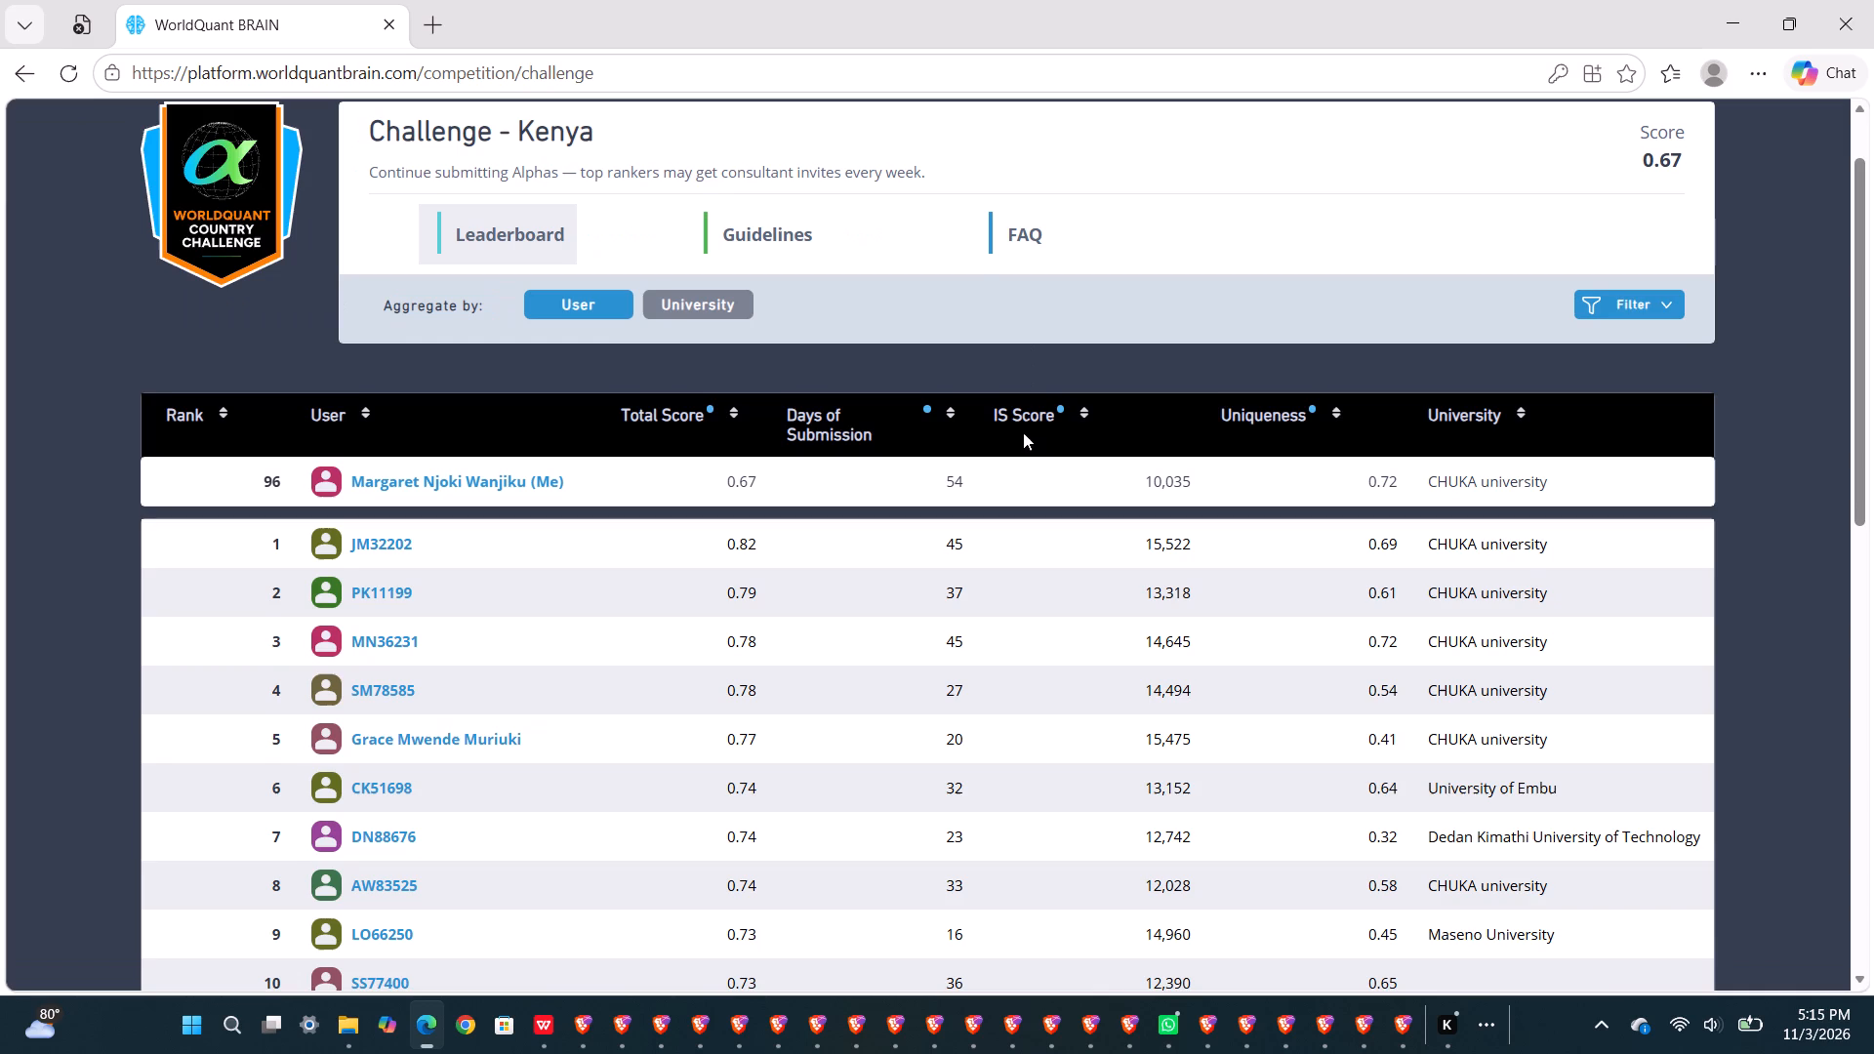
scroll(1023, 432, down, 1)
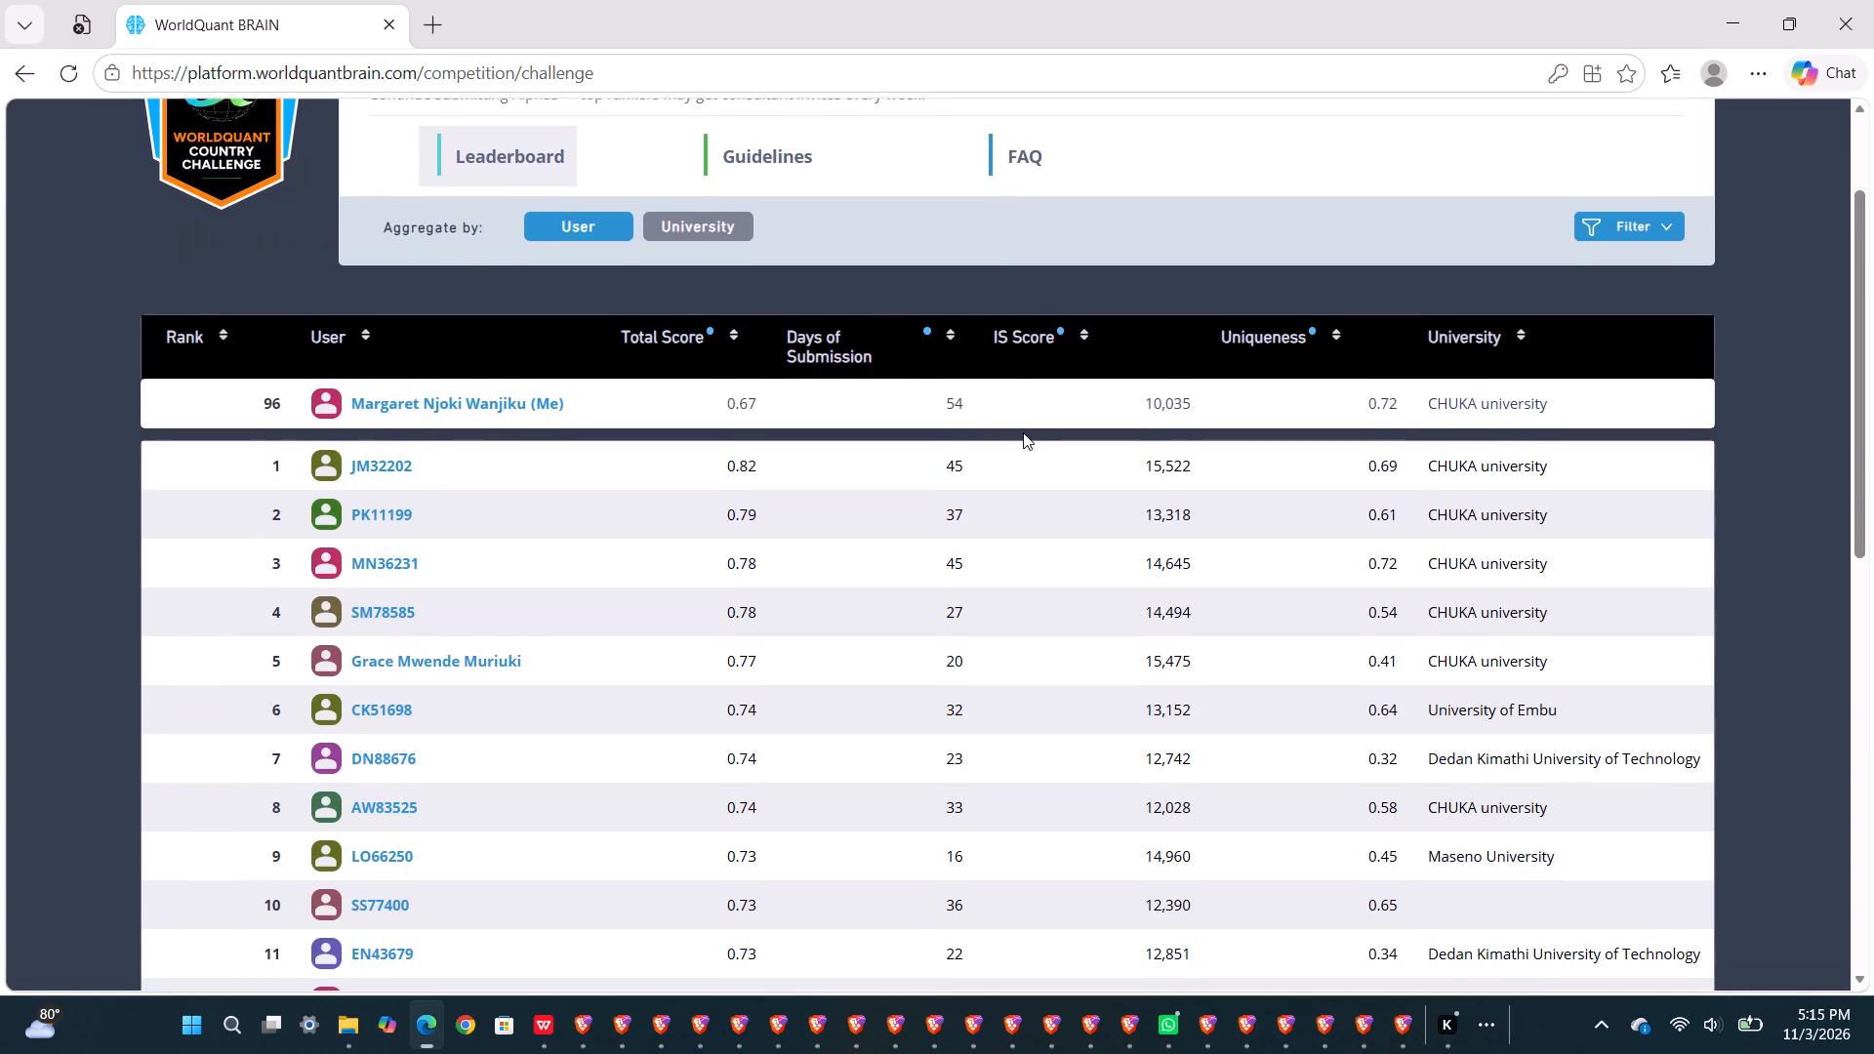
scroll(1023, 432, down, 1)
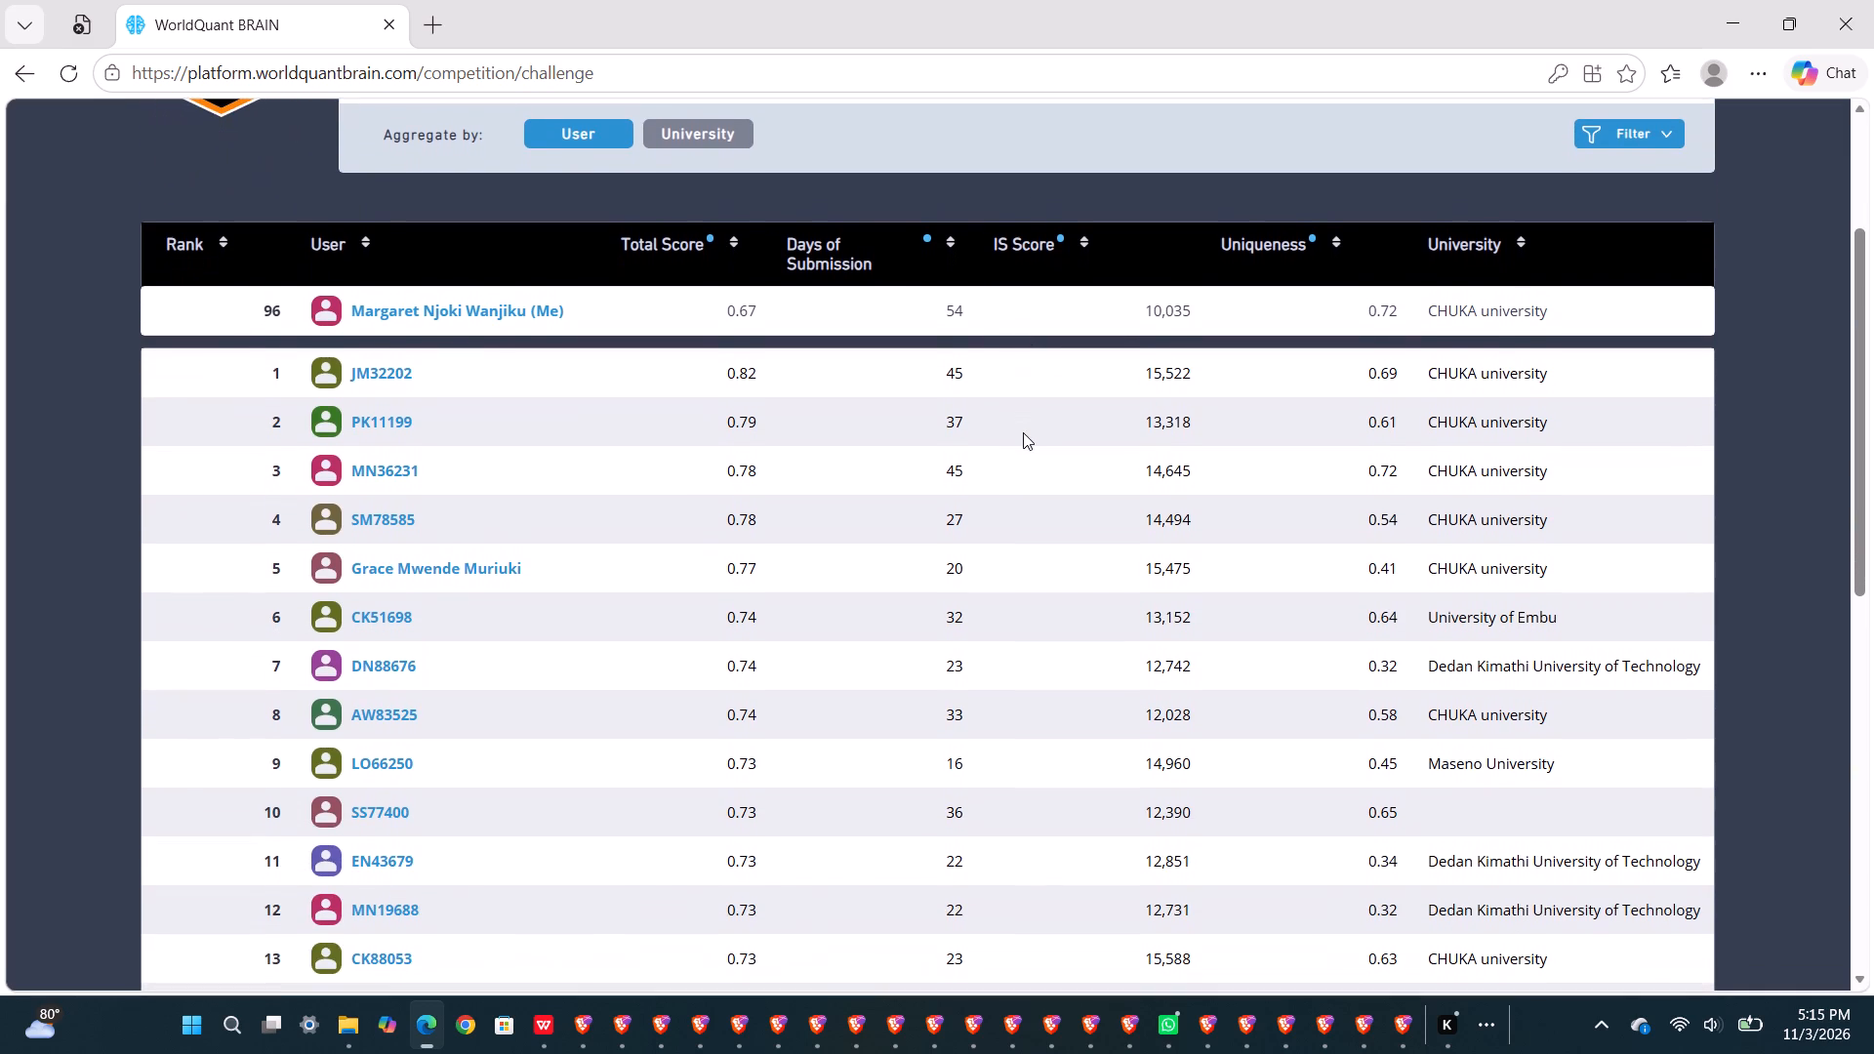
scroll(1023, 432, down, 3)
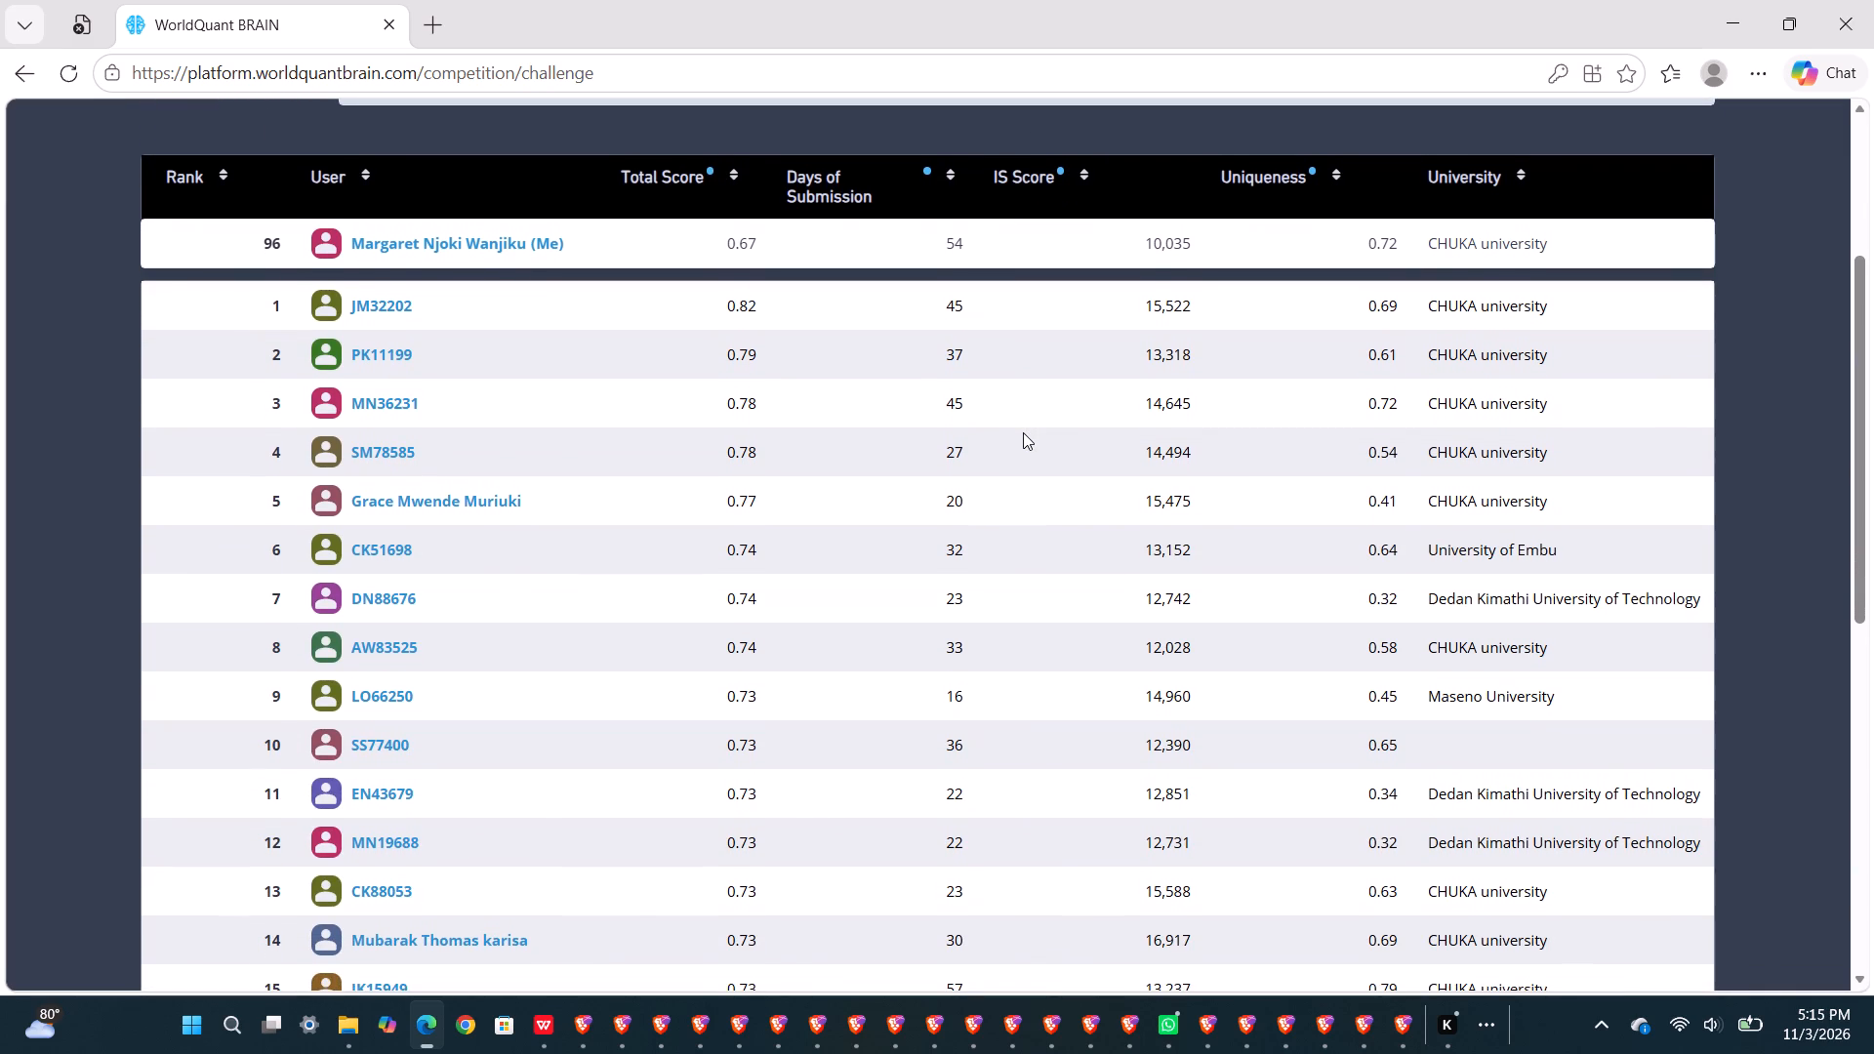
scroll(1023, 432, down, 1)
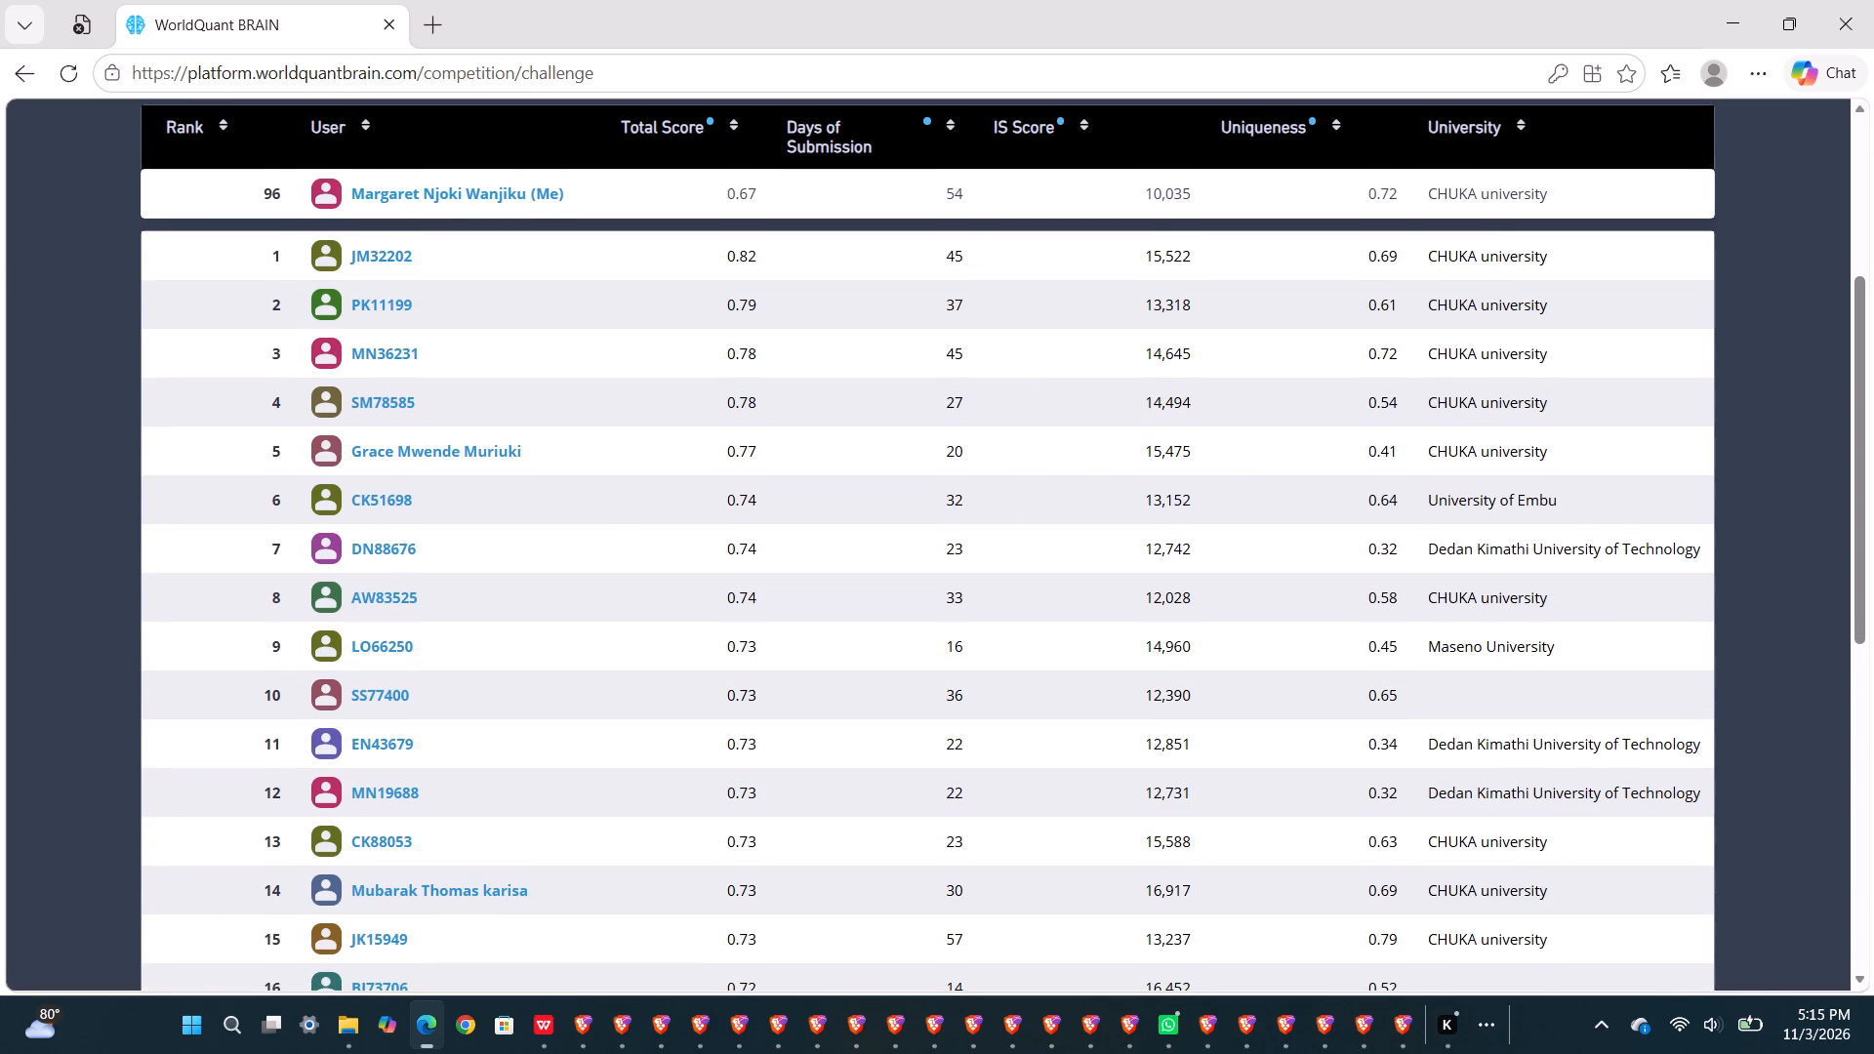
scroll(956, 499, down, 1)
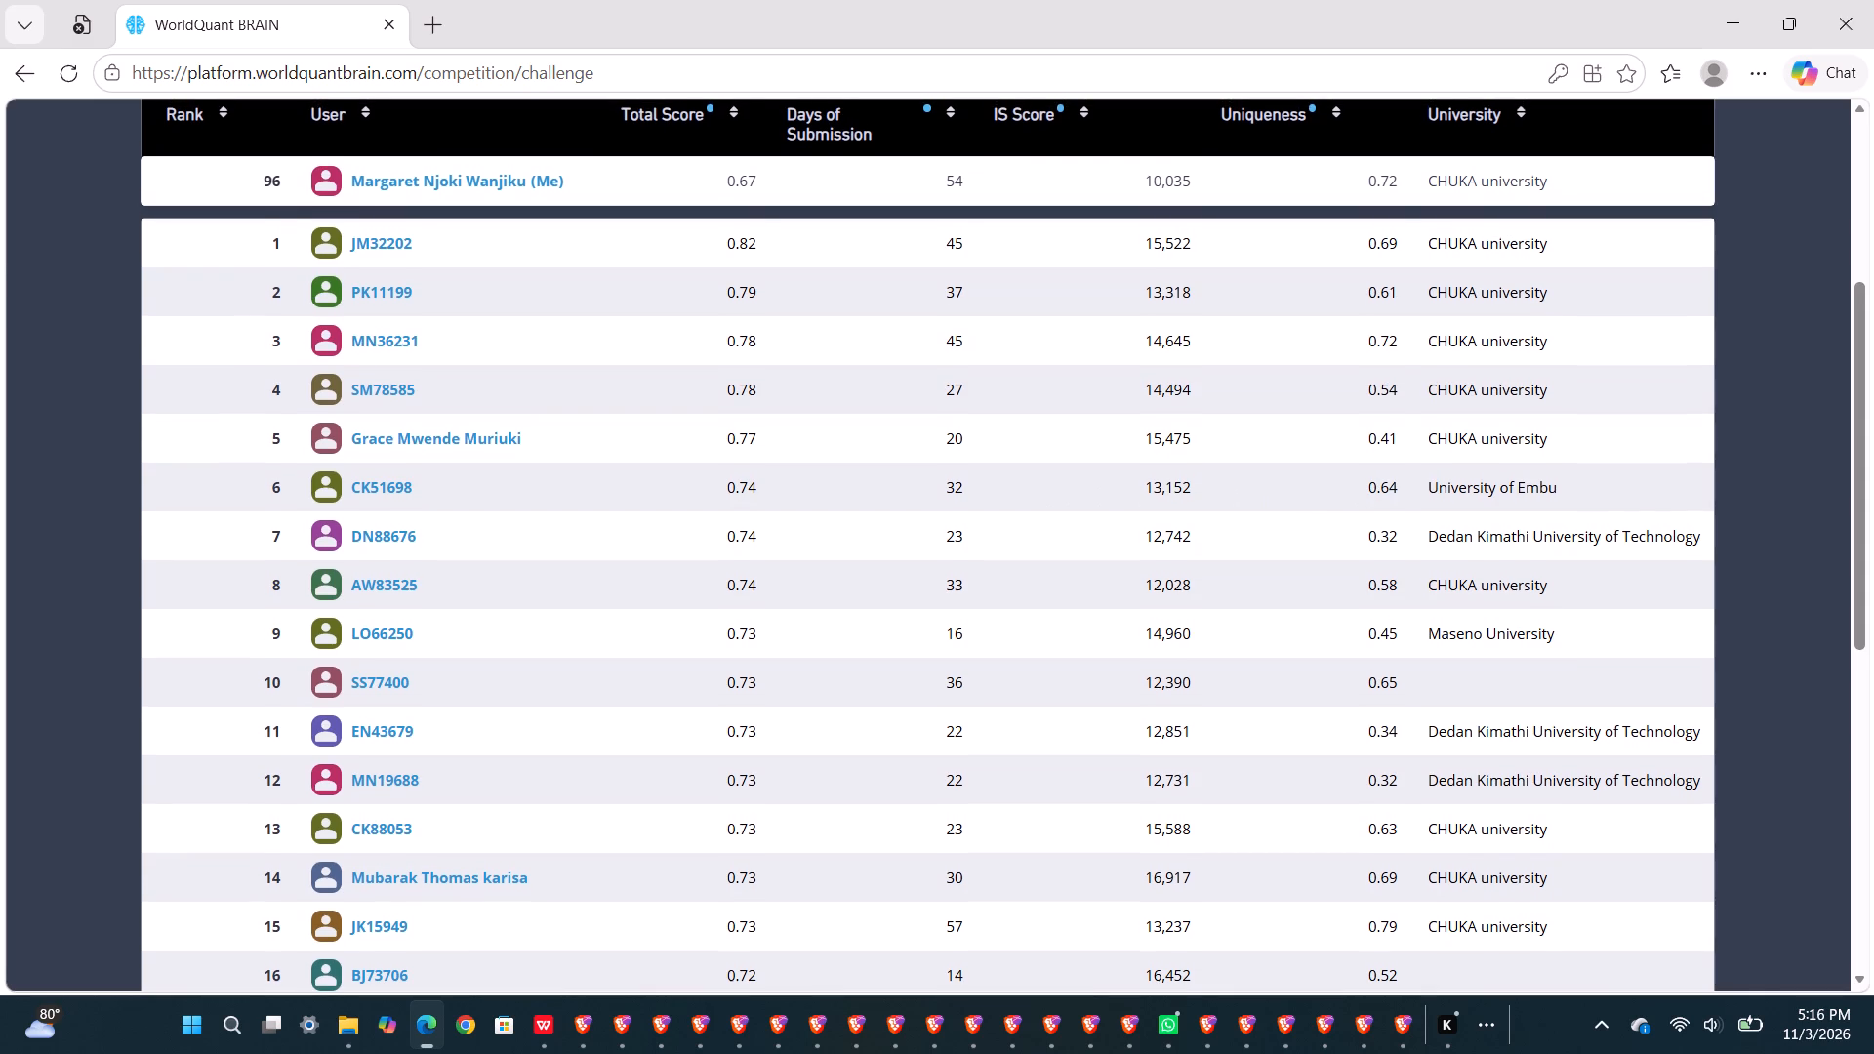
scroll(1379, 476, down, 1)
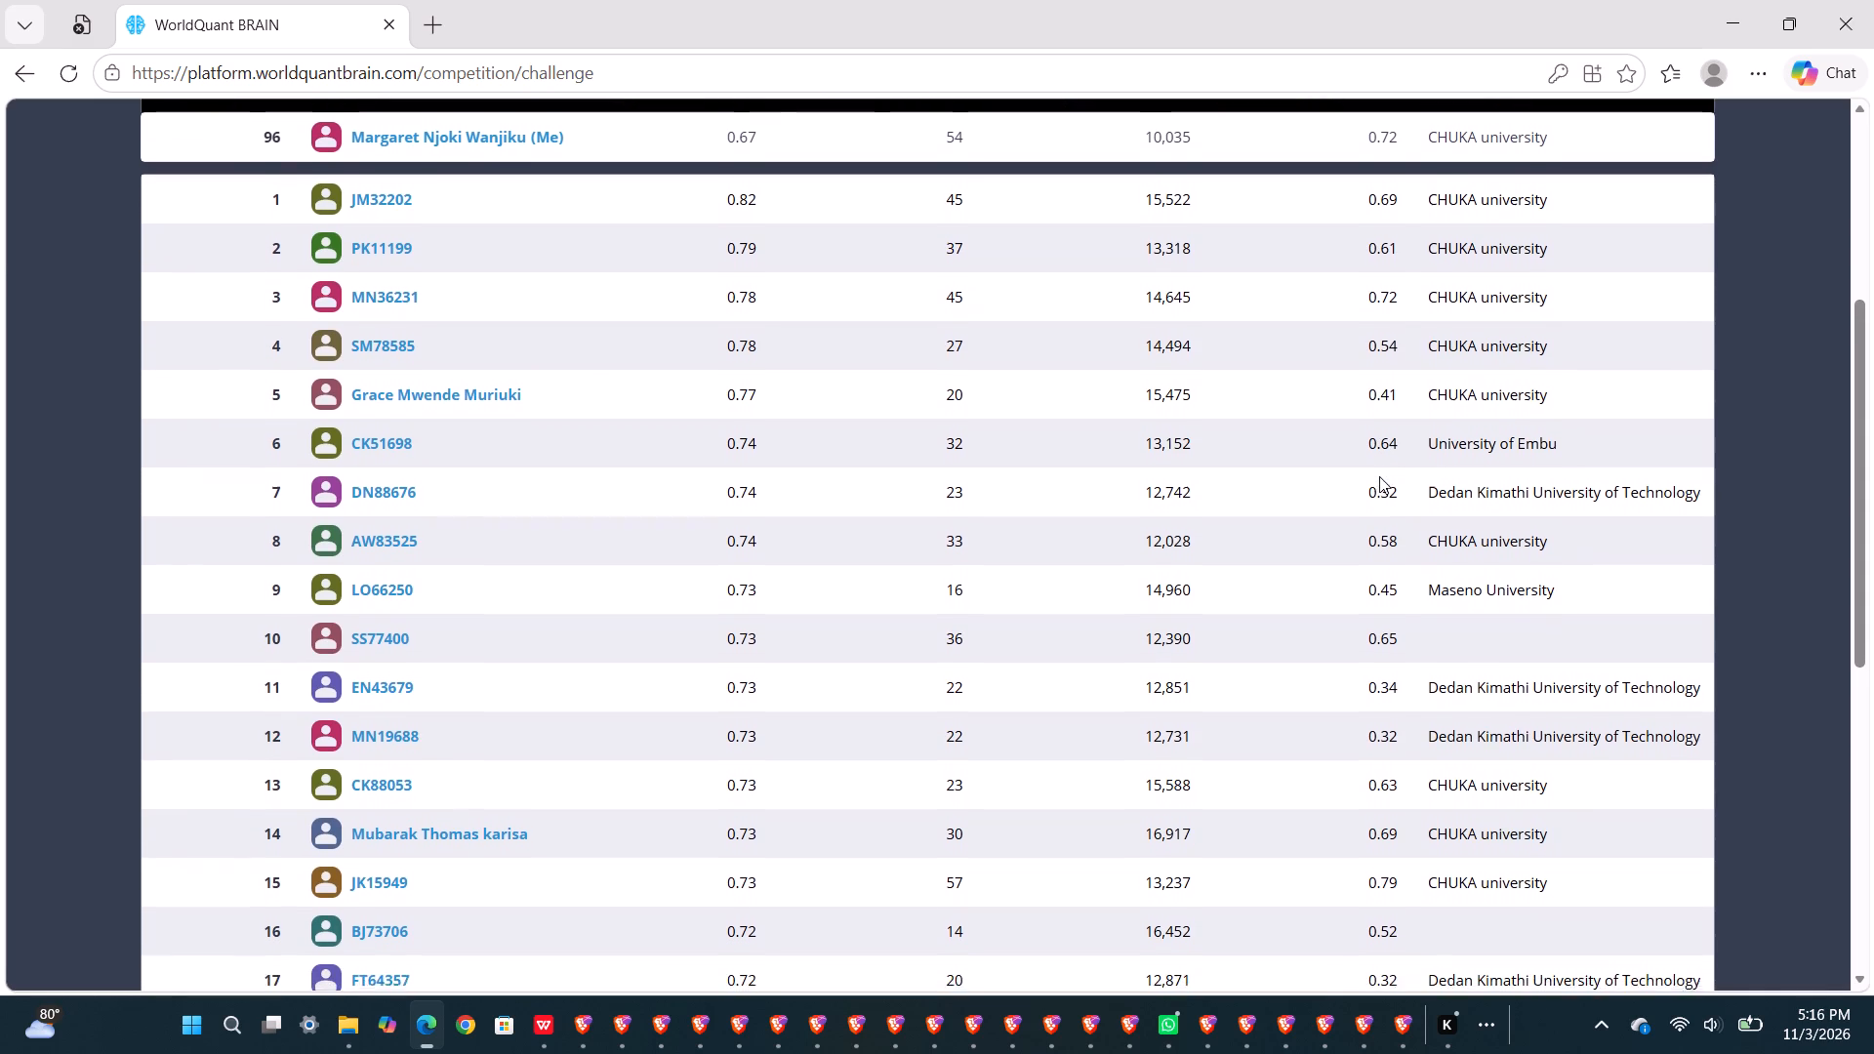
scroll(1379, 476, down, 1)
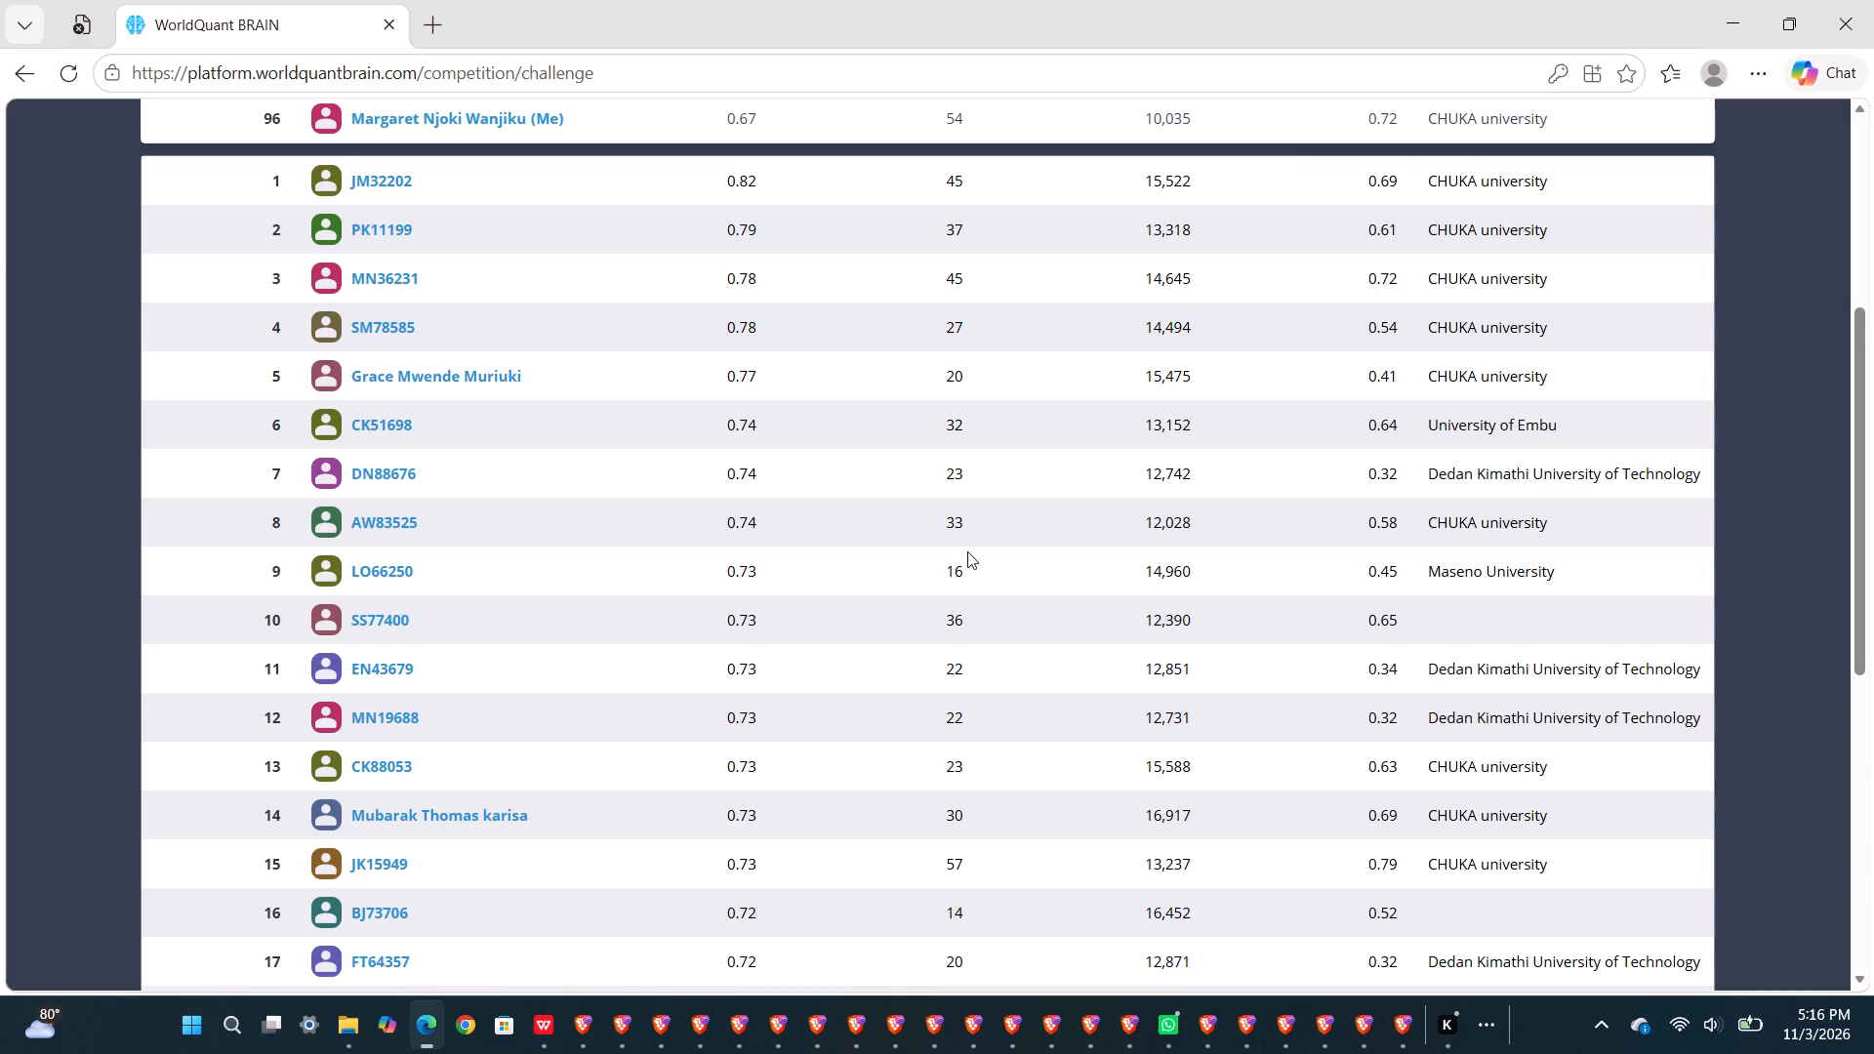
scroll(963, 624, down, 4)
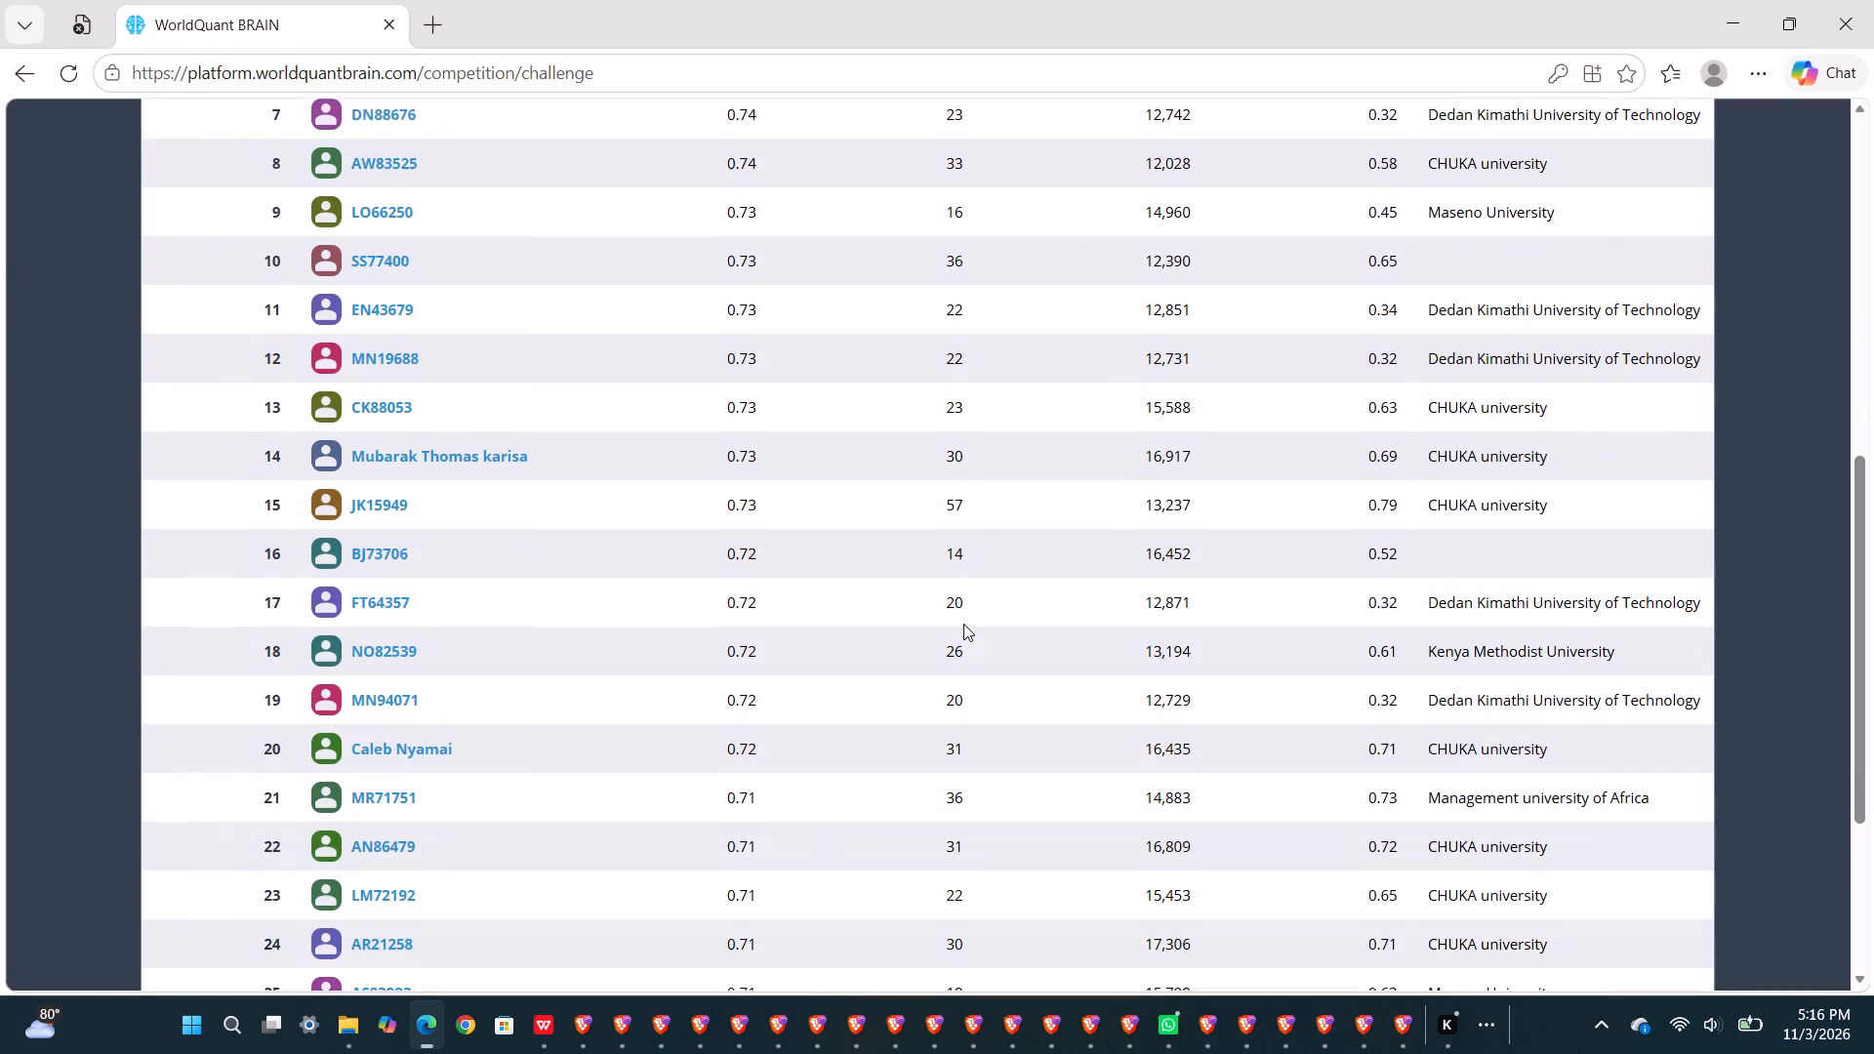
Examine the remaining first-page rankings on the Kenya challenge leaderboard and compare them with the user's own row.
scroll(963, 624, down, 3)
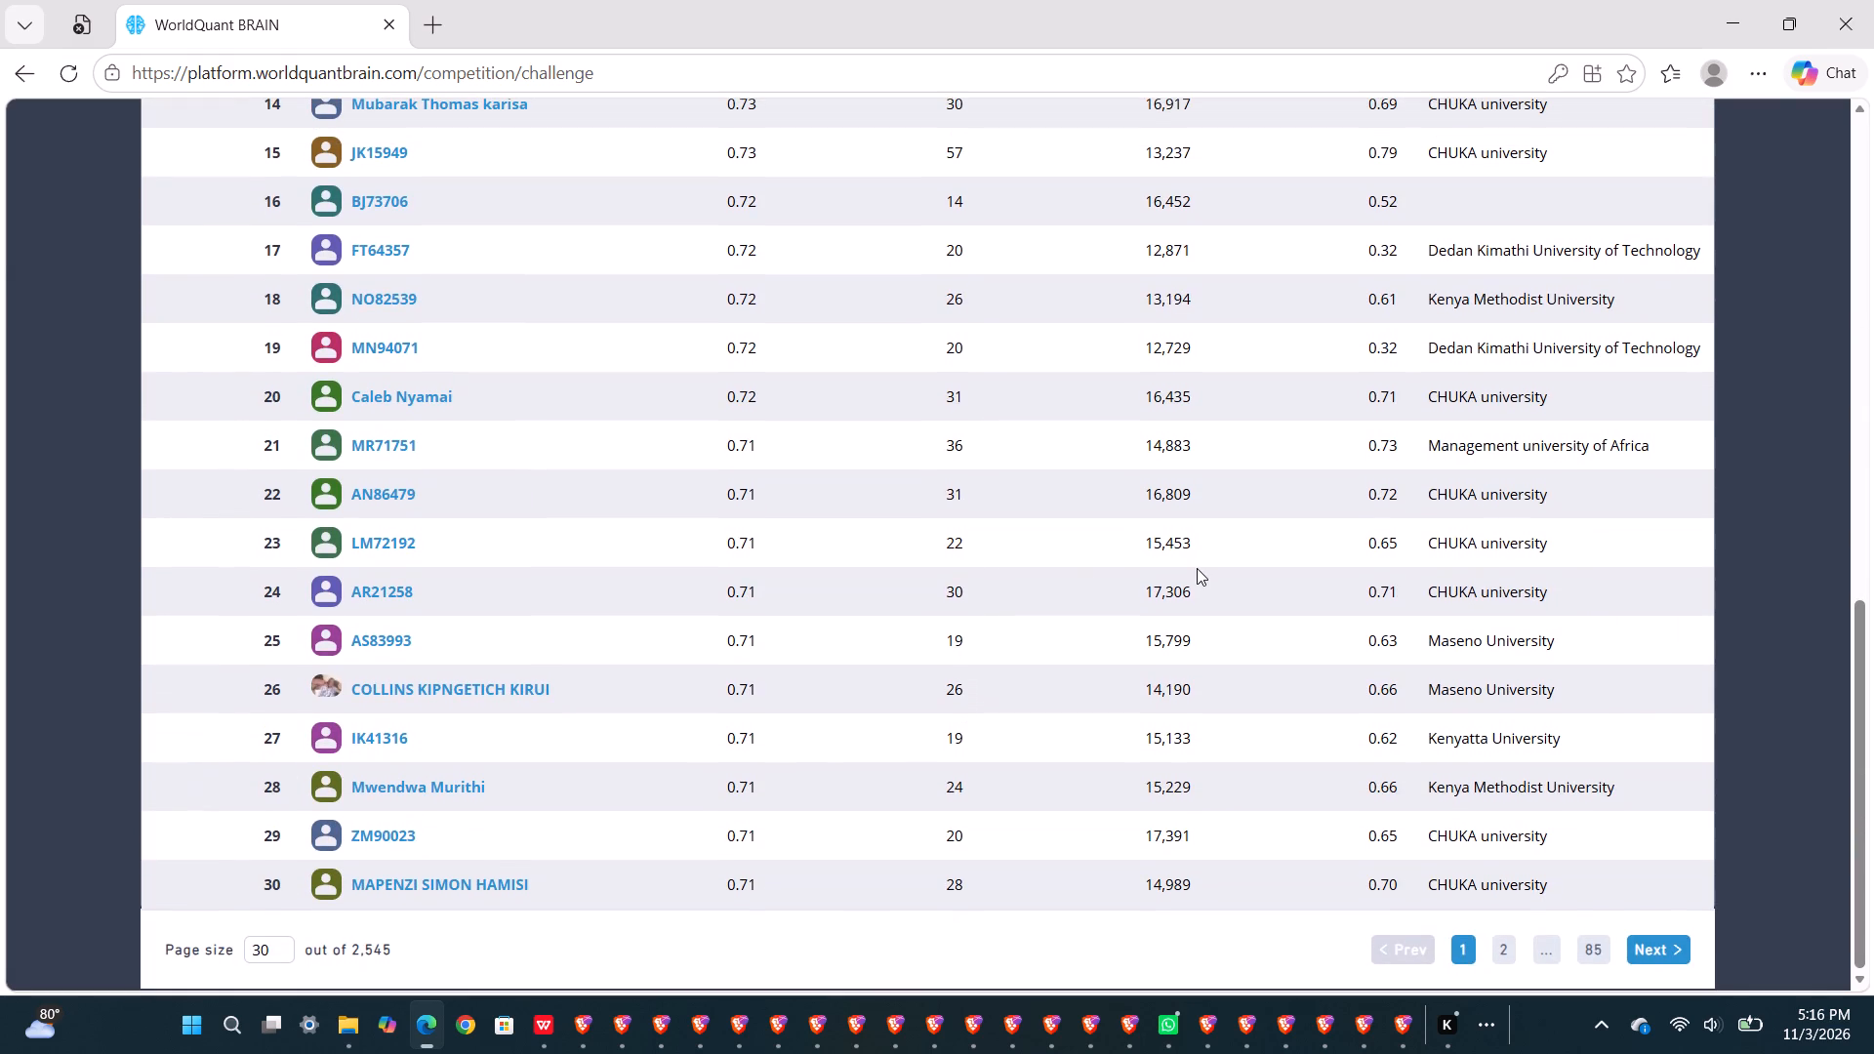
scroll(1197, 568, up, 6)
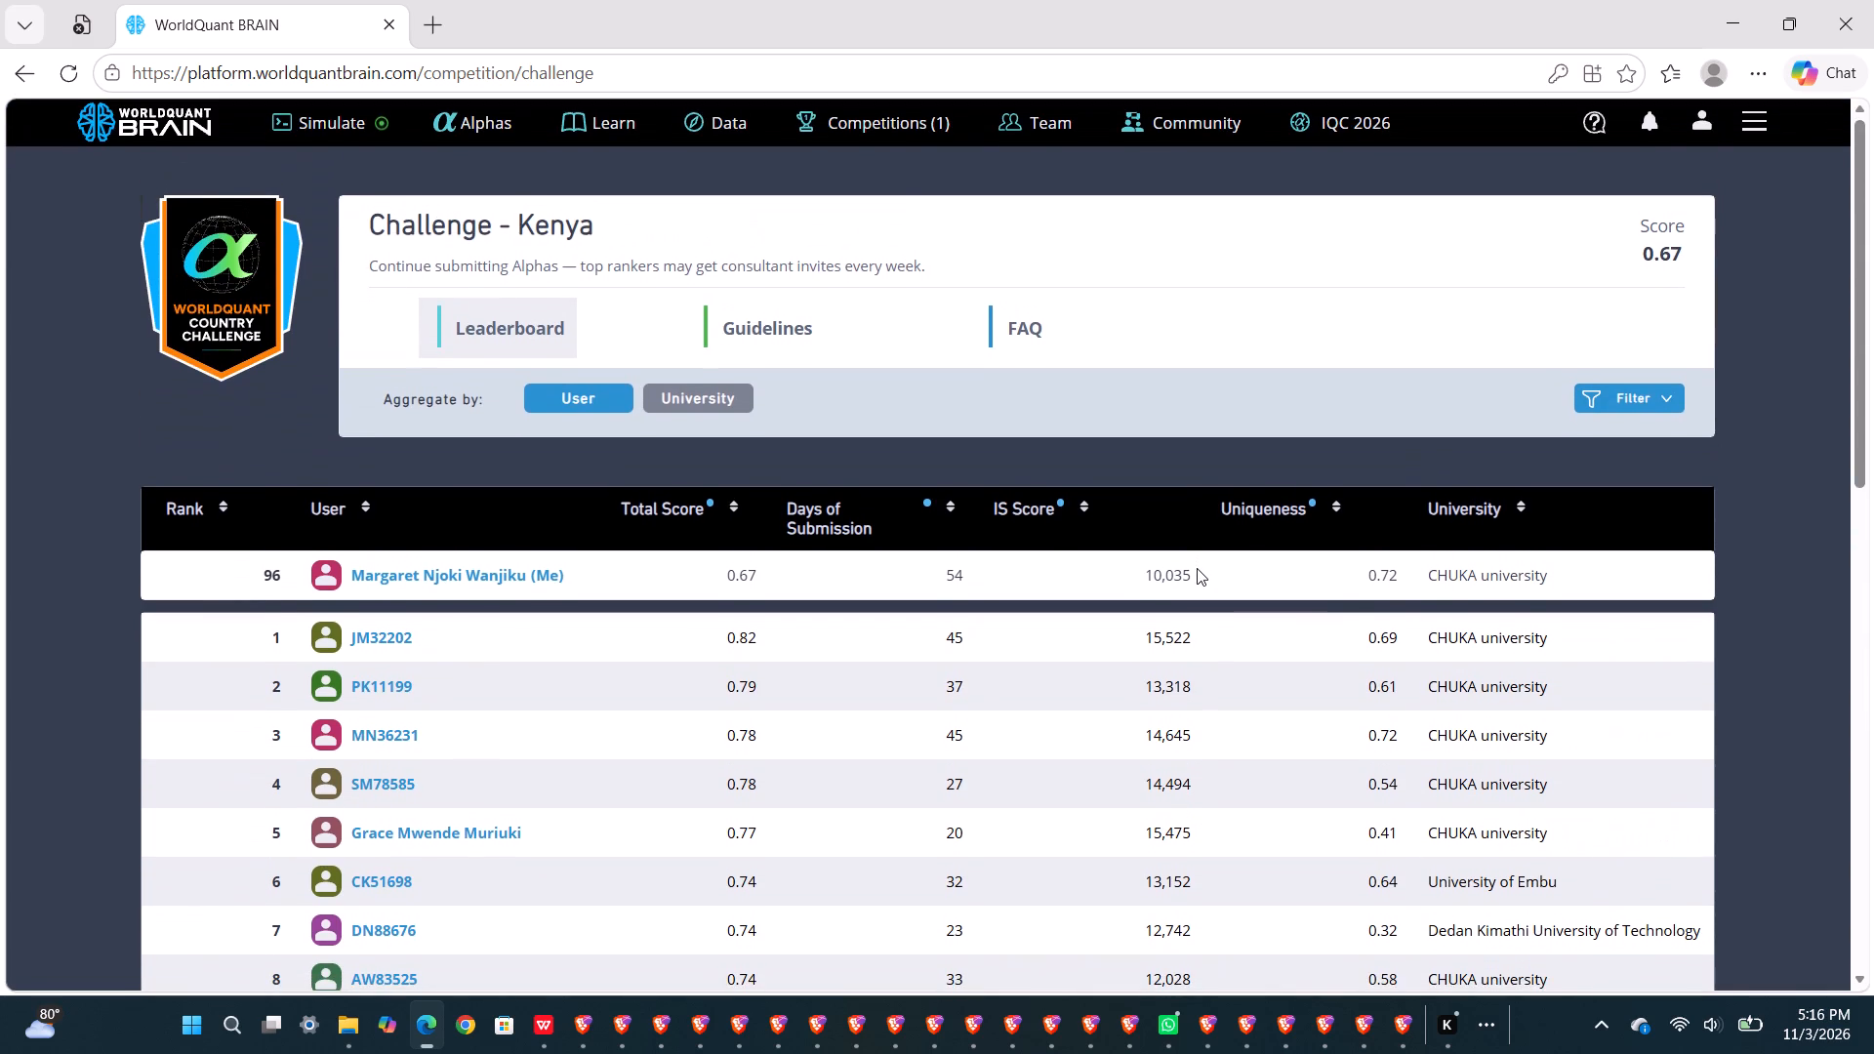
scroll(1197, 568, left, 1)
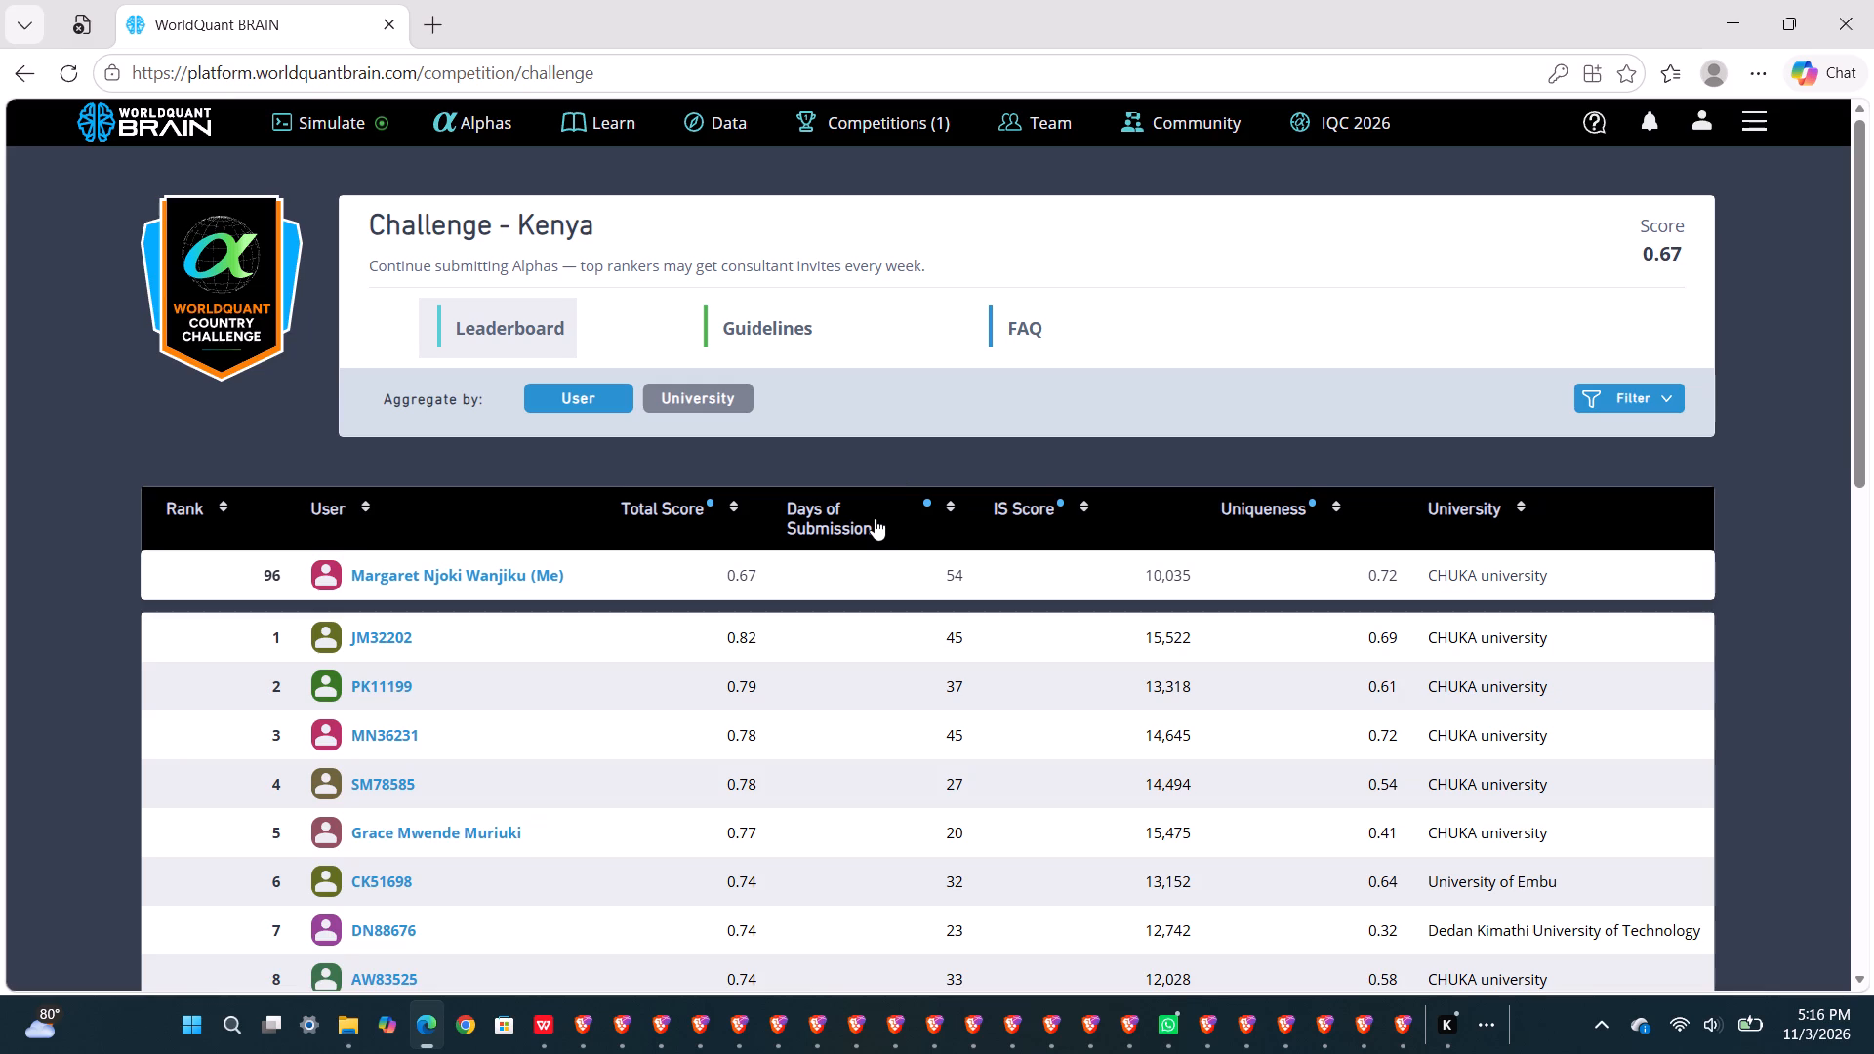
scroll(875, 518, down, 1)
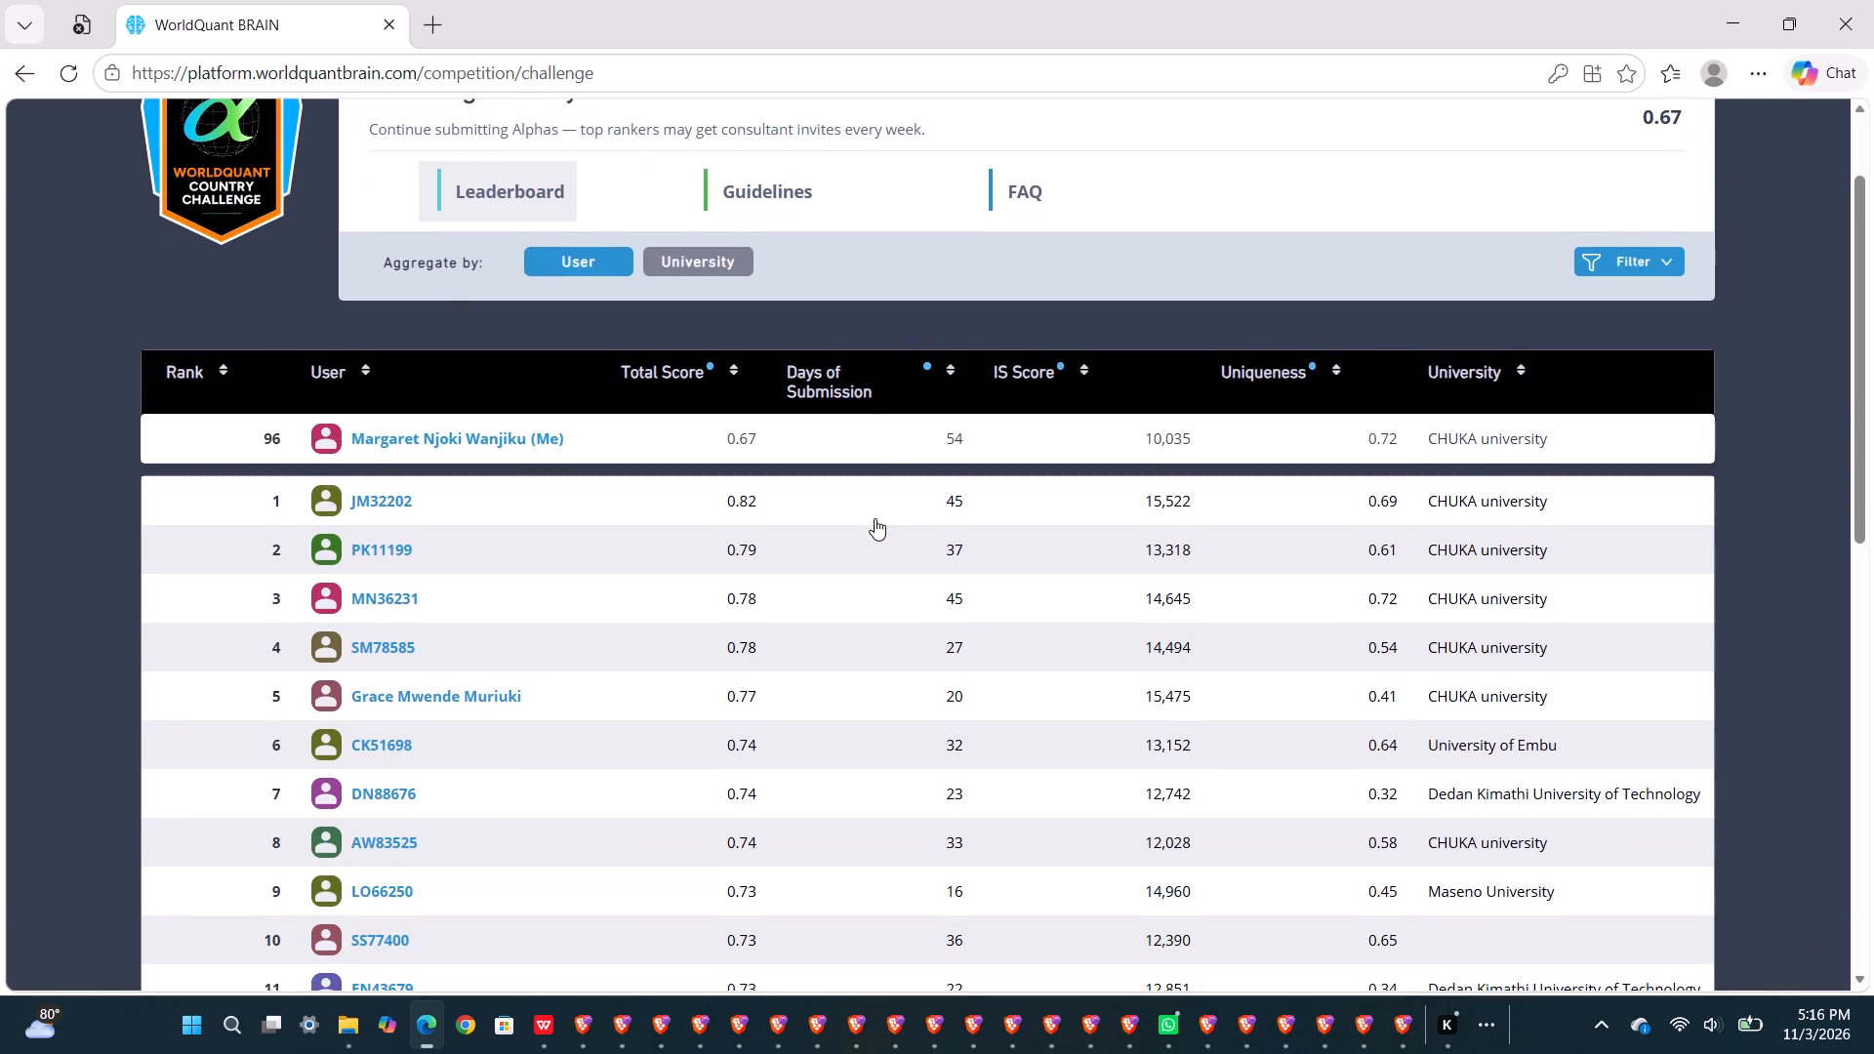
scroll(875, 518, down, 1)
scroll(850, 220, up, 4)
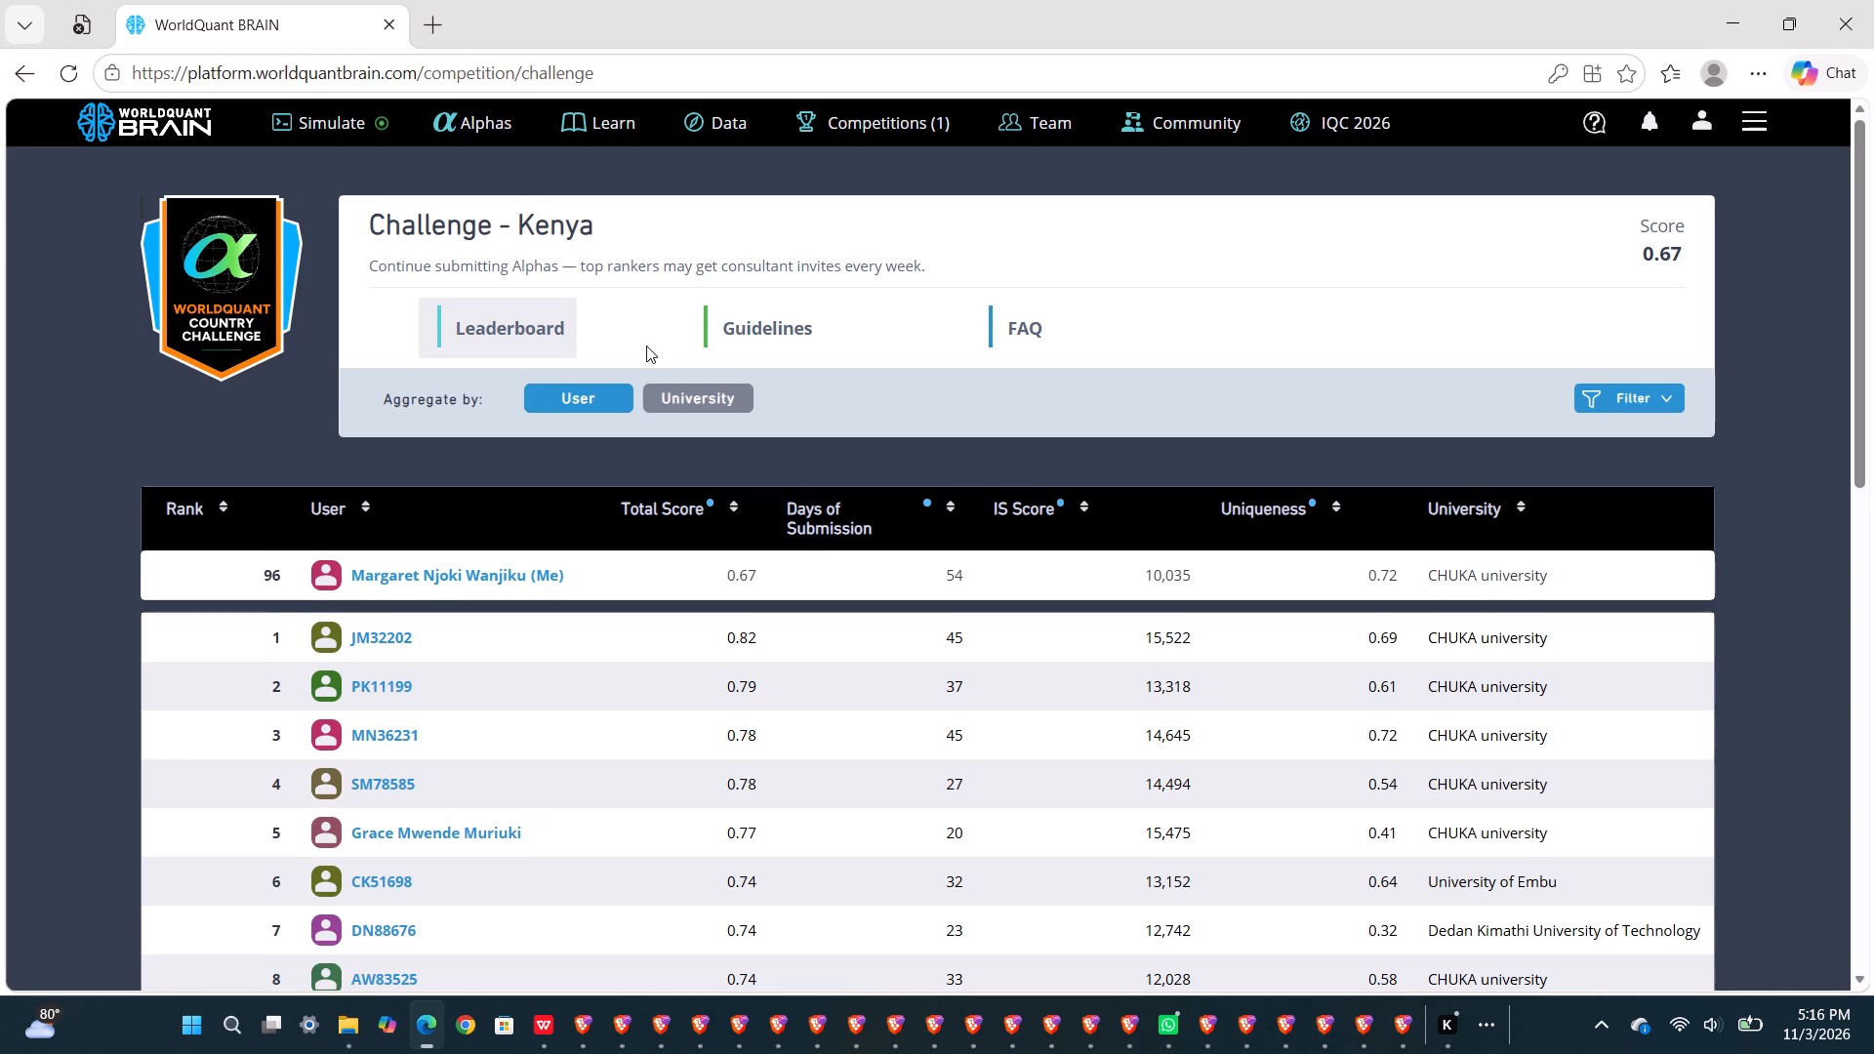
scroll(646, 345, up, 1)
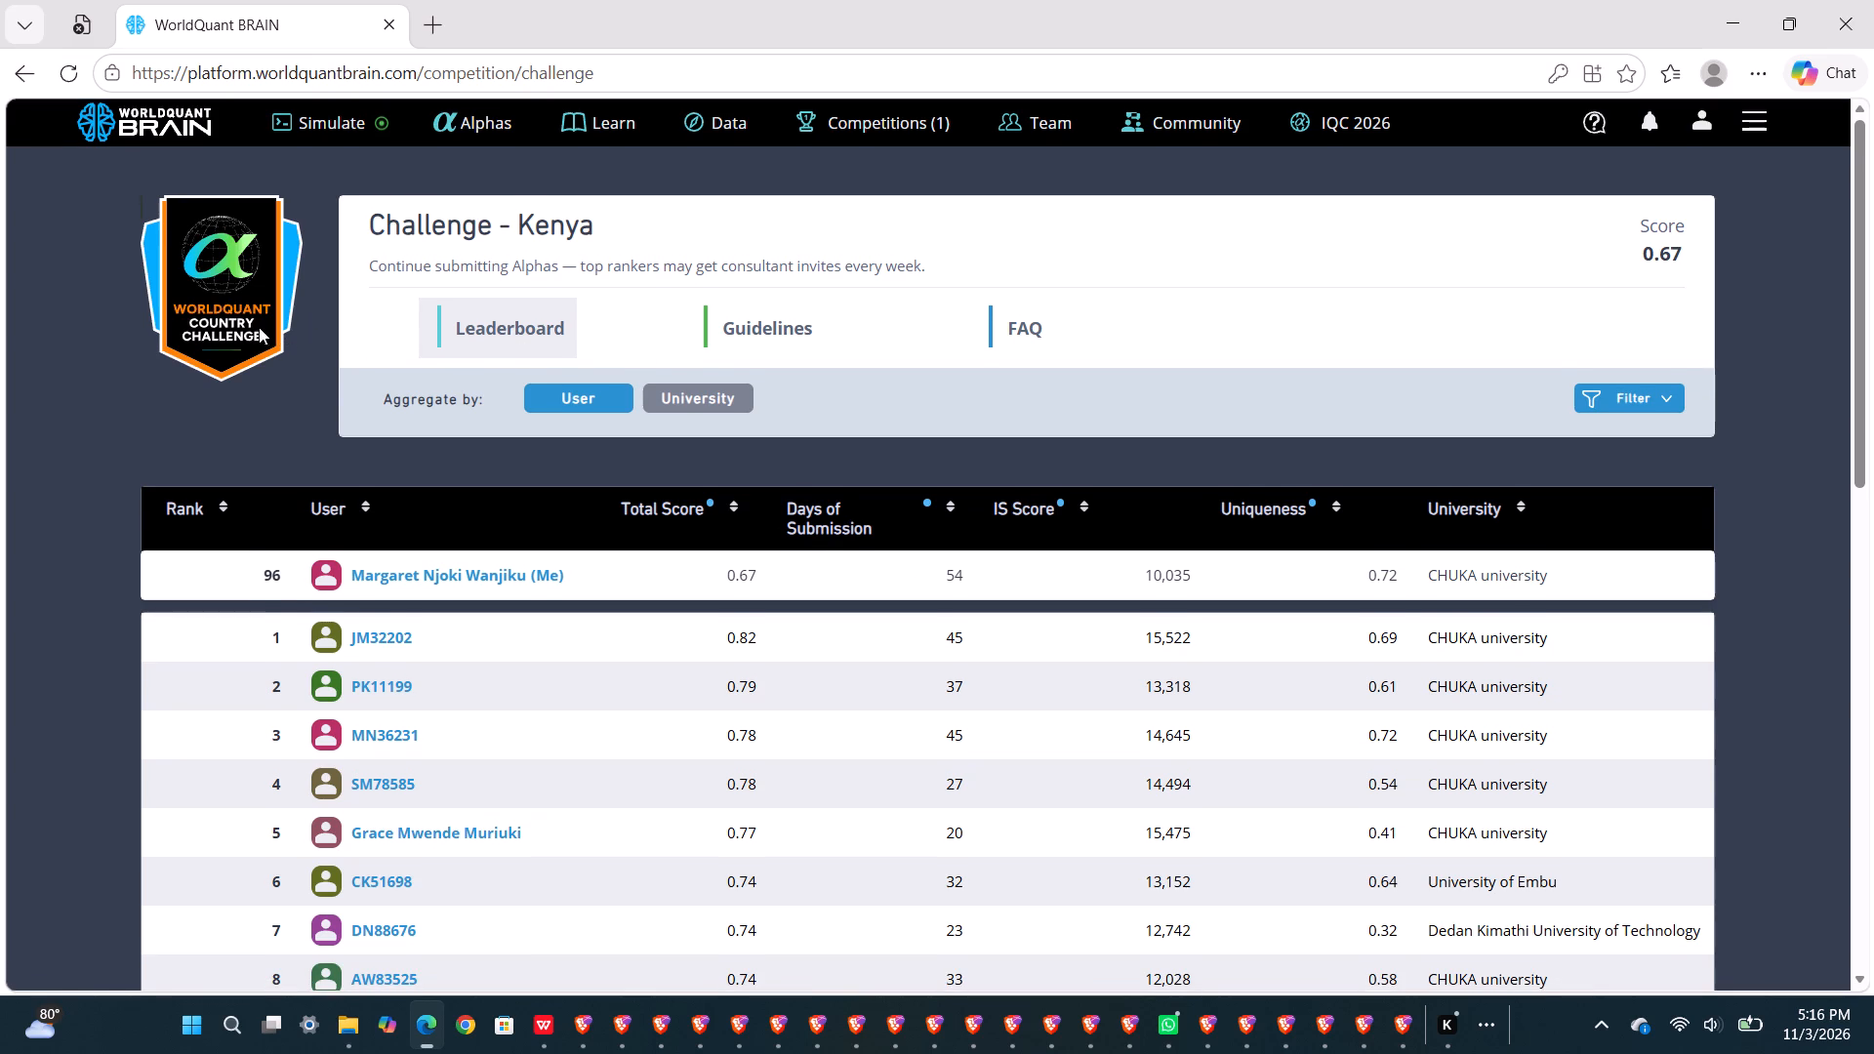
click(273, 343)
Review Simulation 2's test-period results, replace gross_income_reported_value with ebitda in its expression, and run the simulation.
click(329, 139)
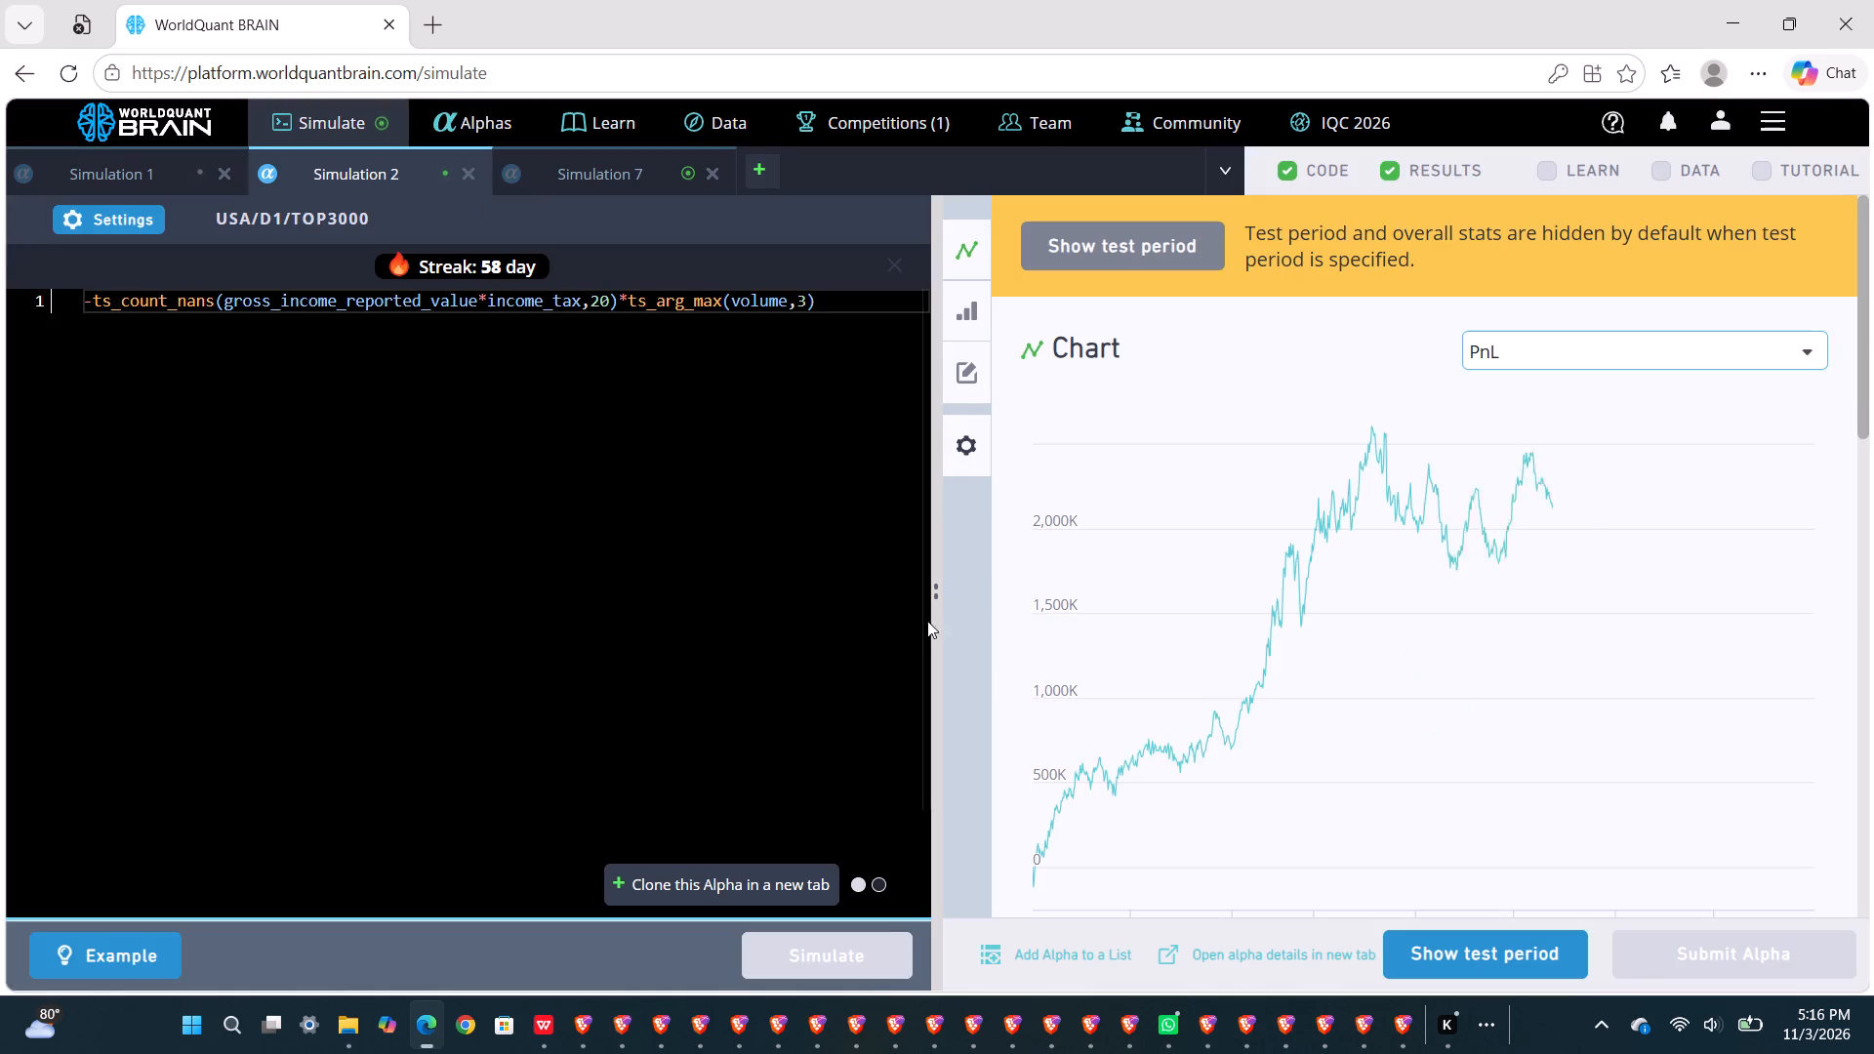
click(1423, 950)
scroll(1440, 735, down, 4)
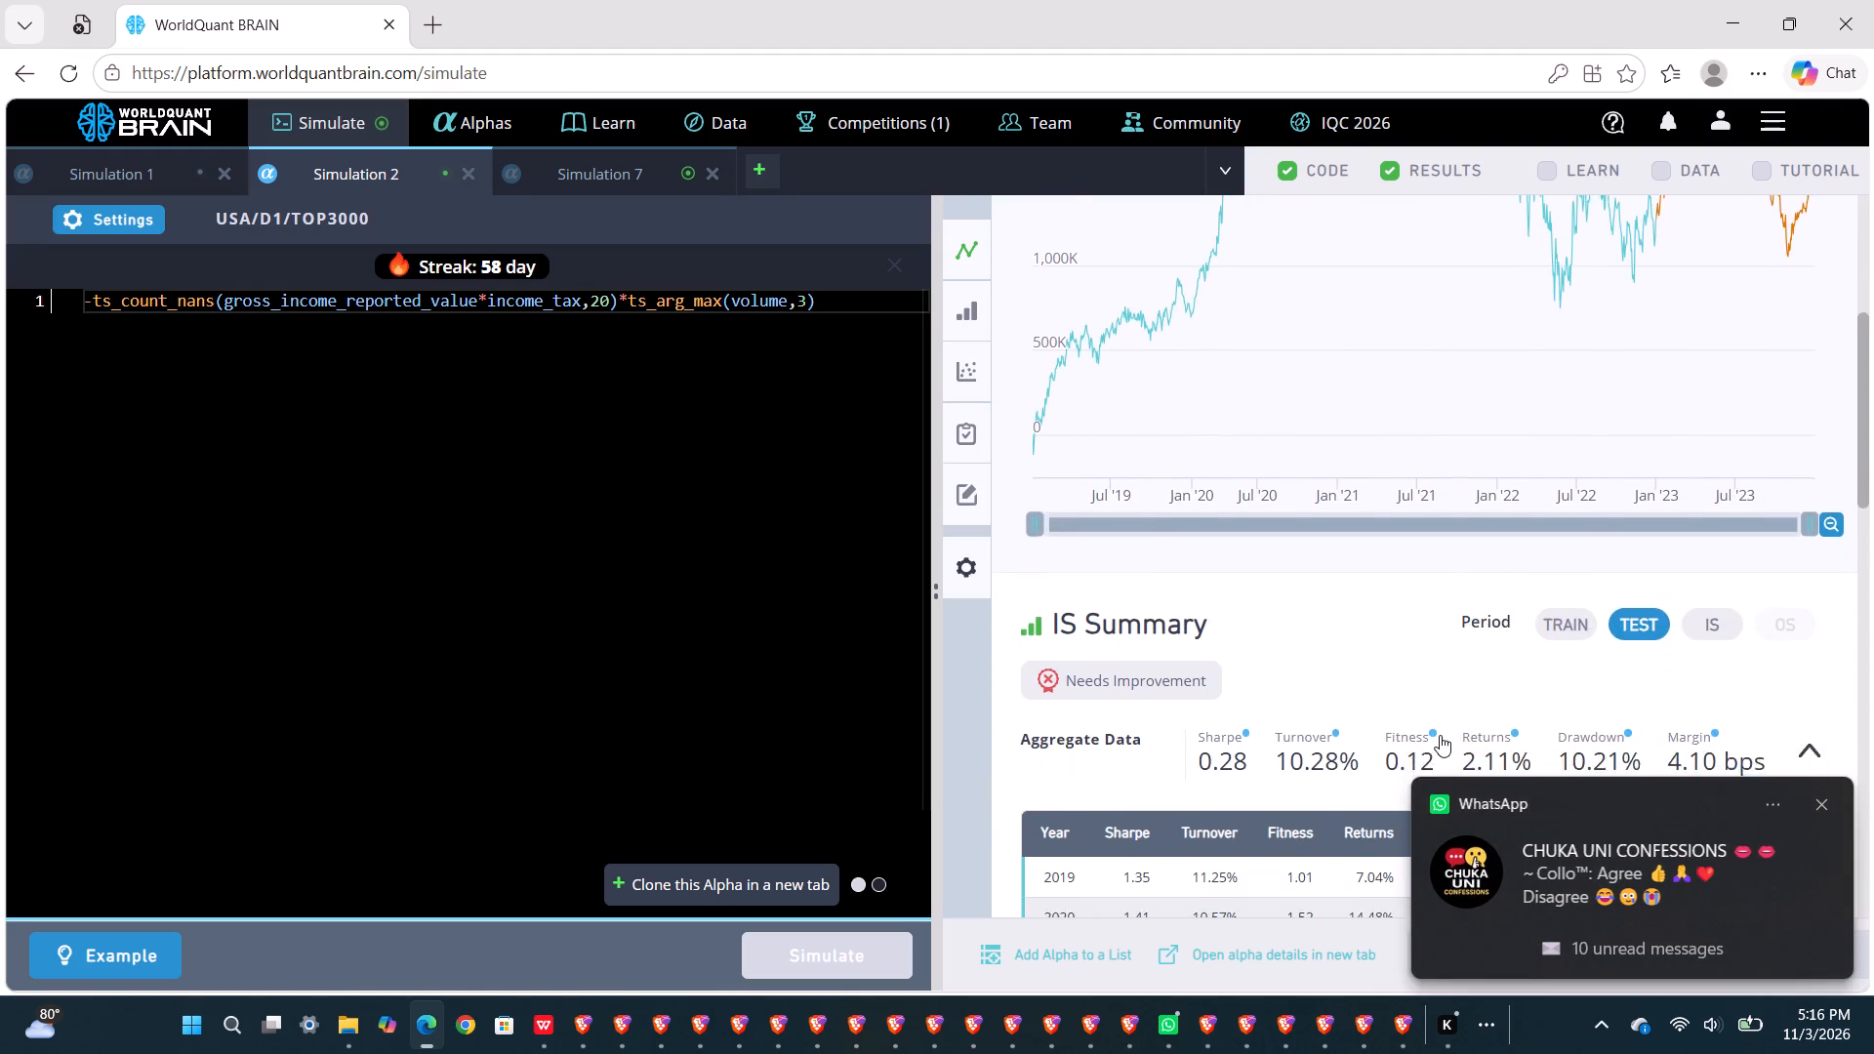
scroll(1440, 735, down, 2)
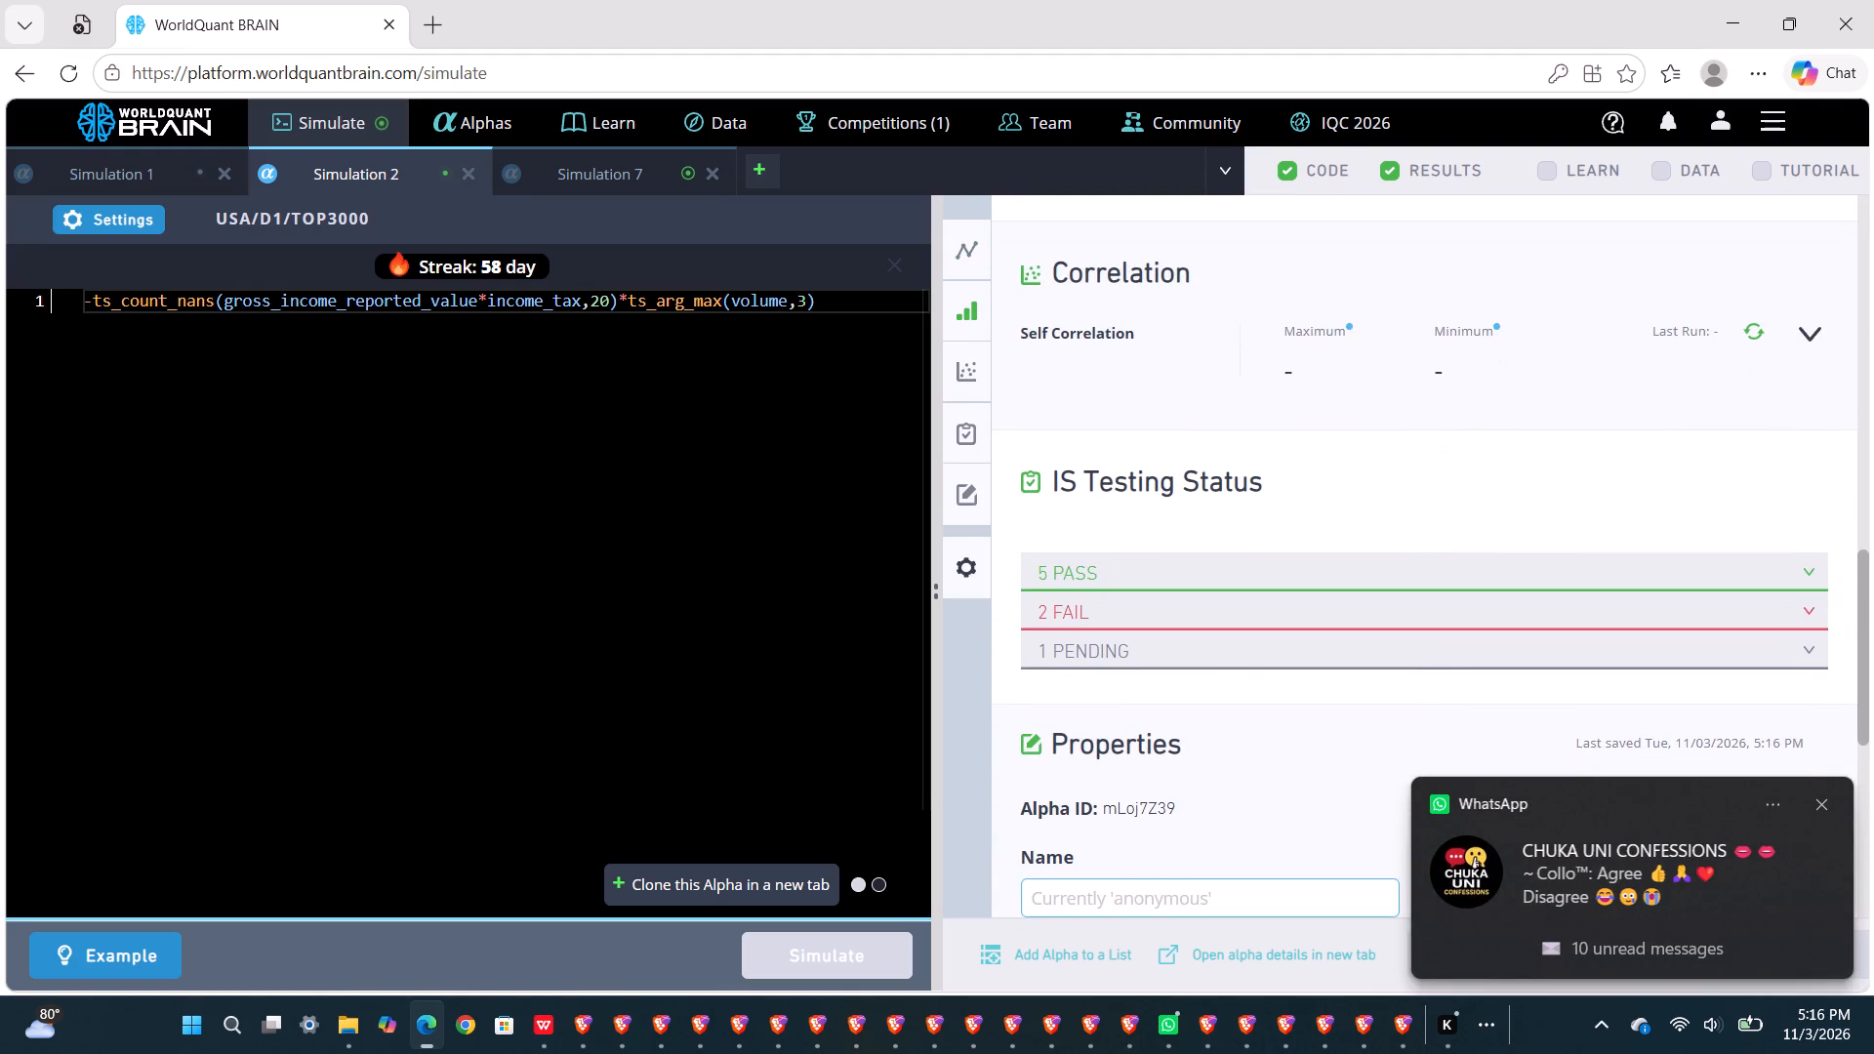
double_click(307, 305)
text(ebitda)
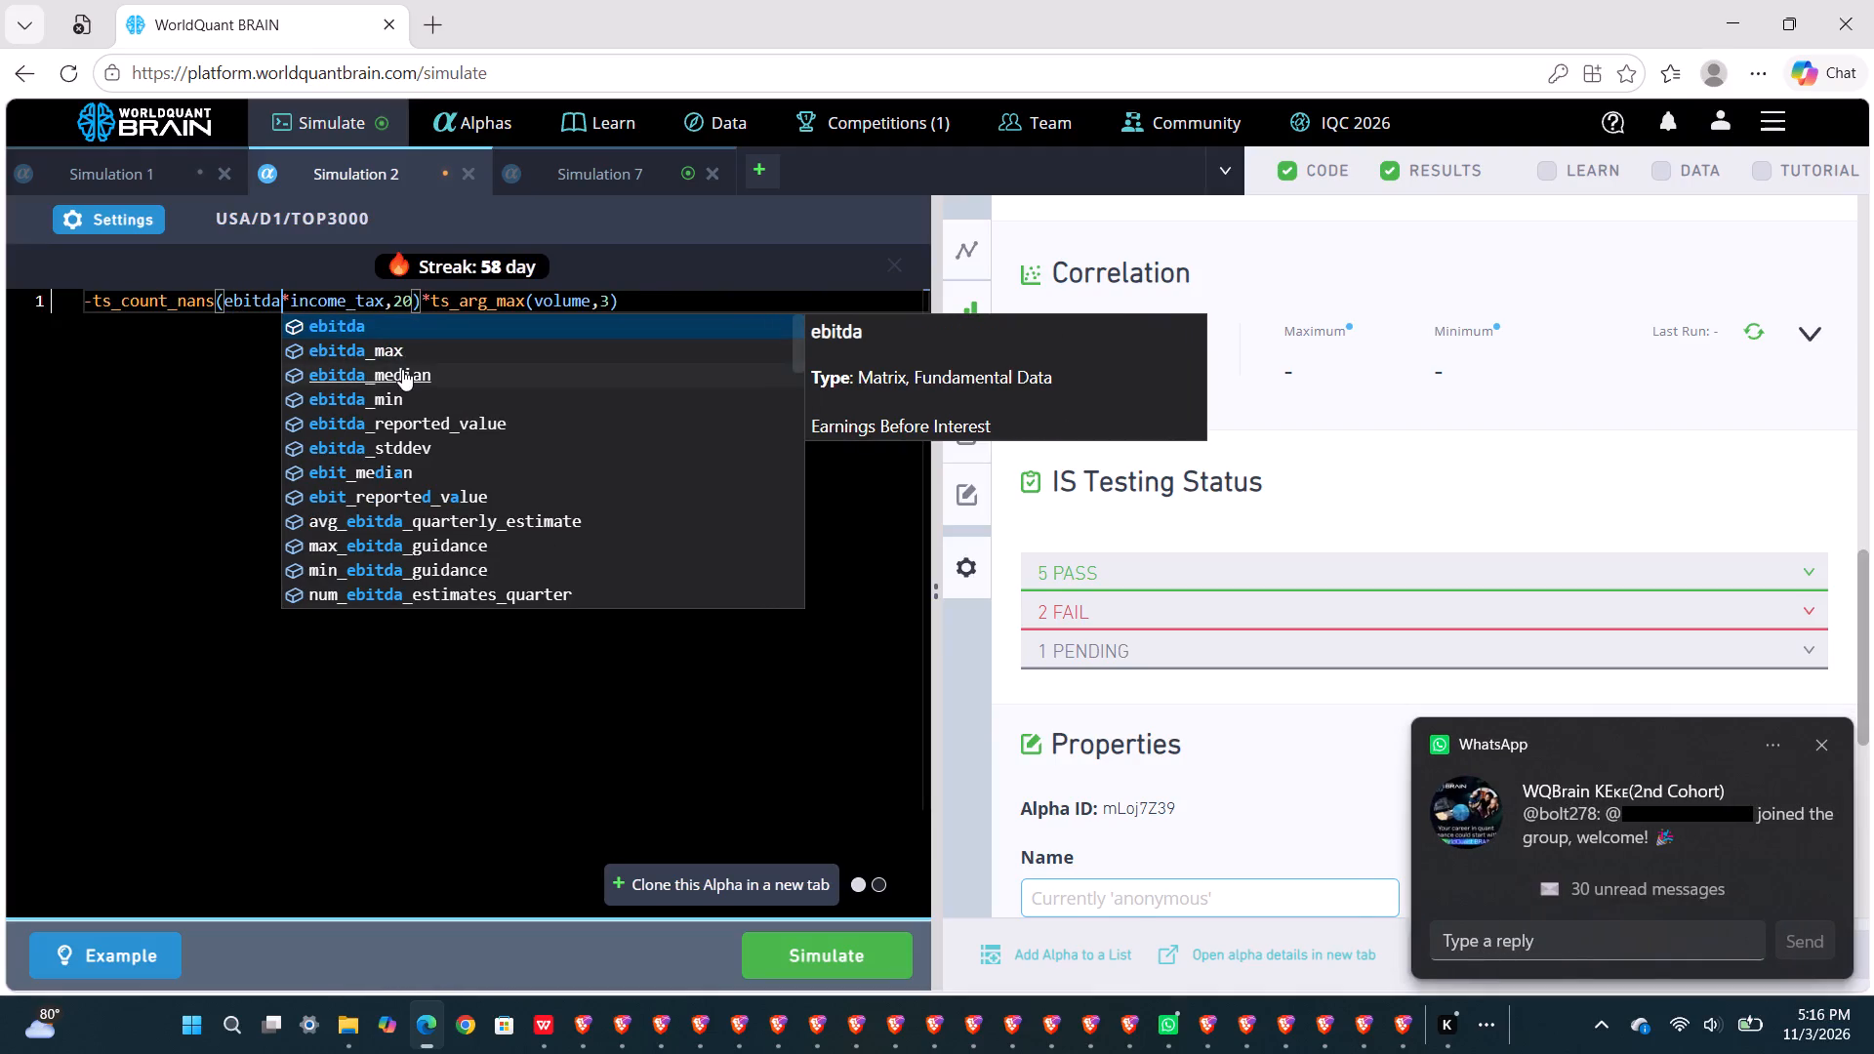
click(369, 333)
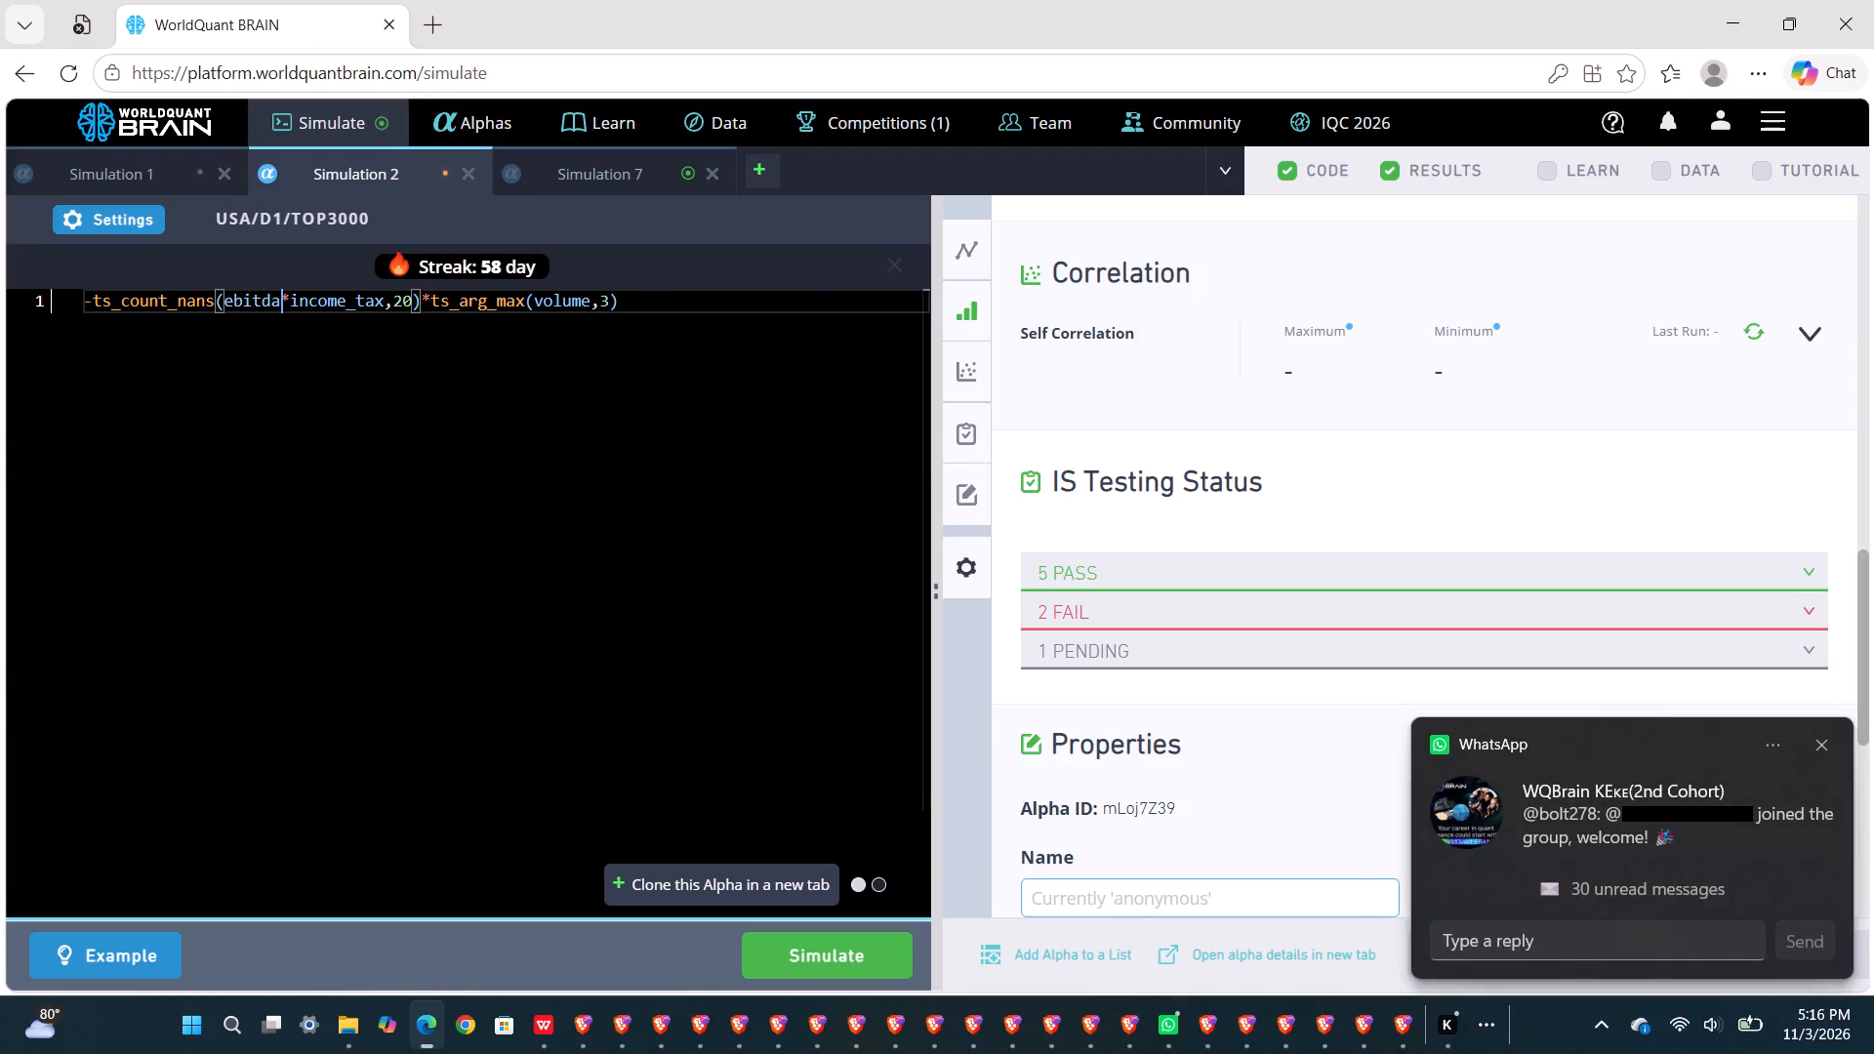
click(788, 960)
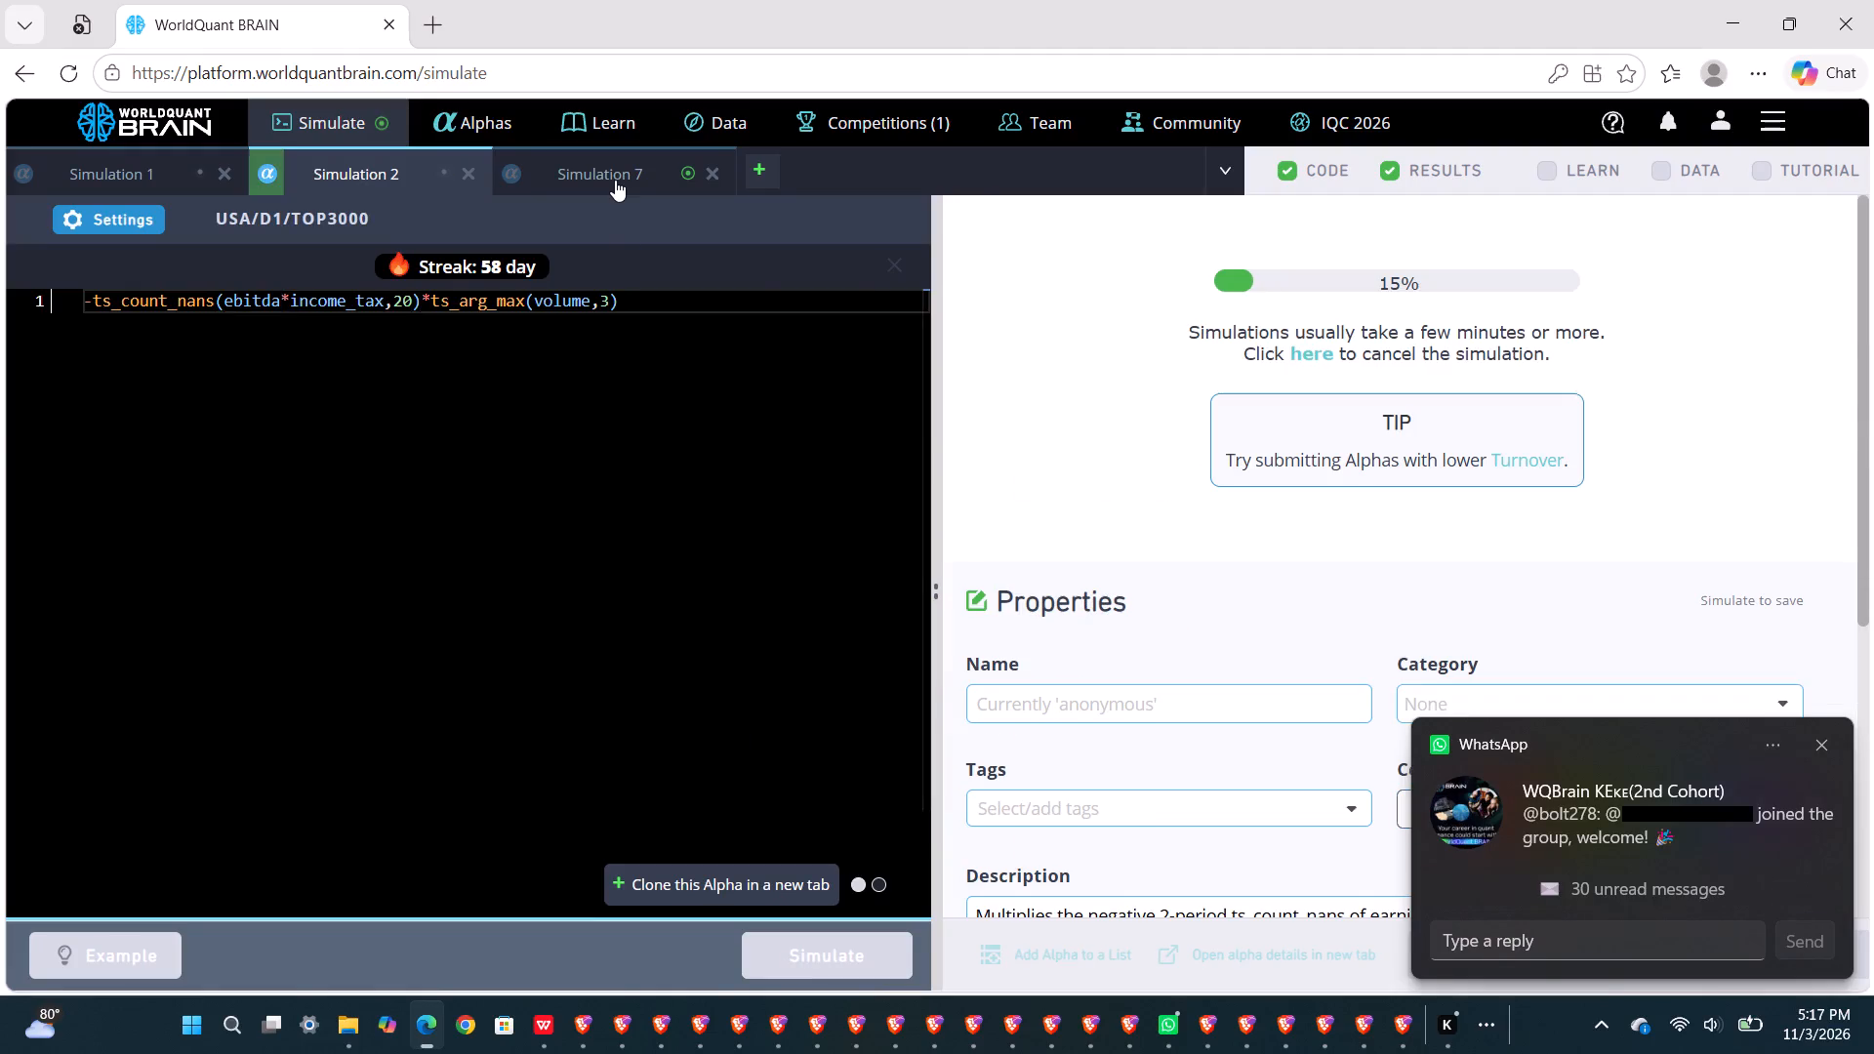
Review Simulation 7's test-period results, change the division before earnings_per_share_average to multiplication, and run the simulation.
click(615, 180)
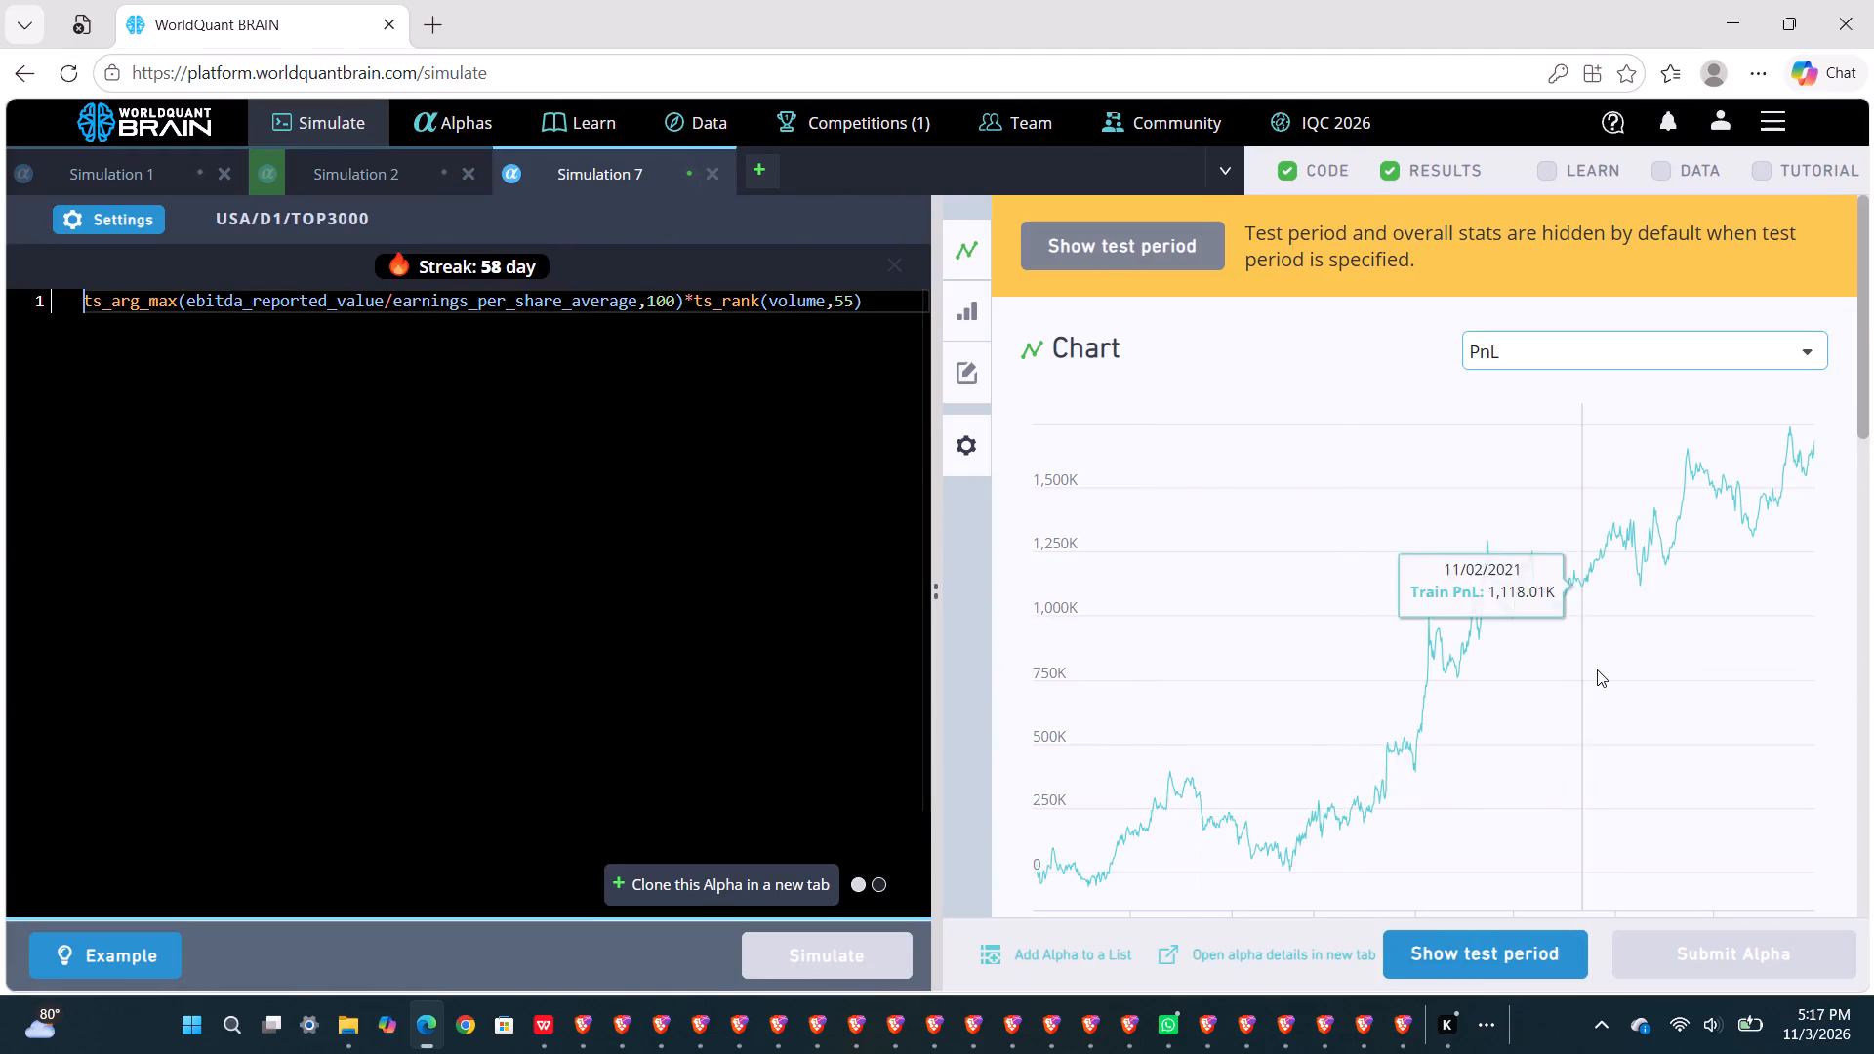
click(1487, 938)
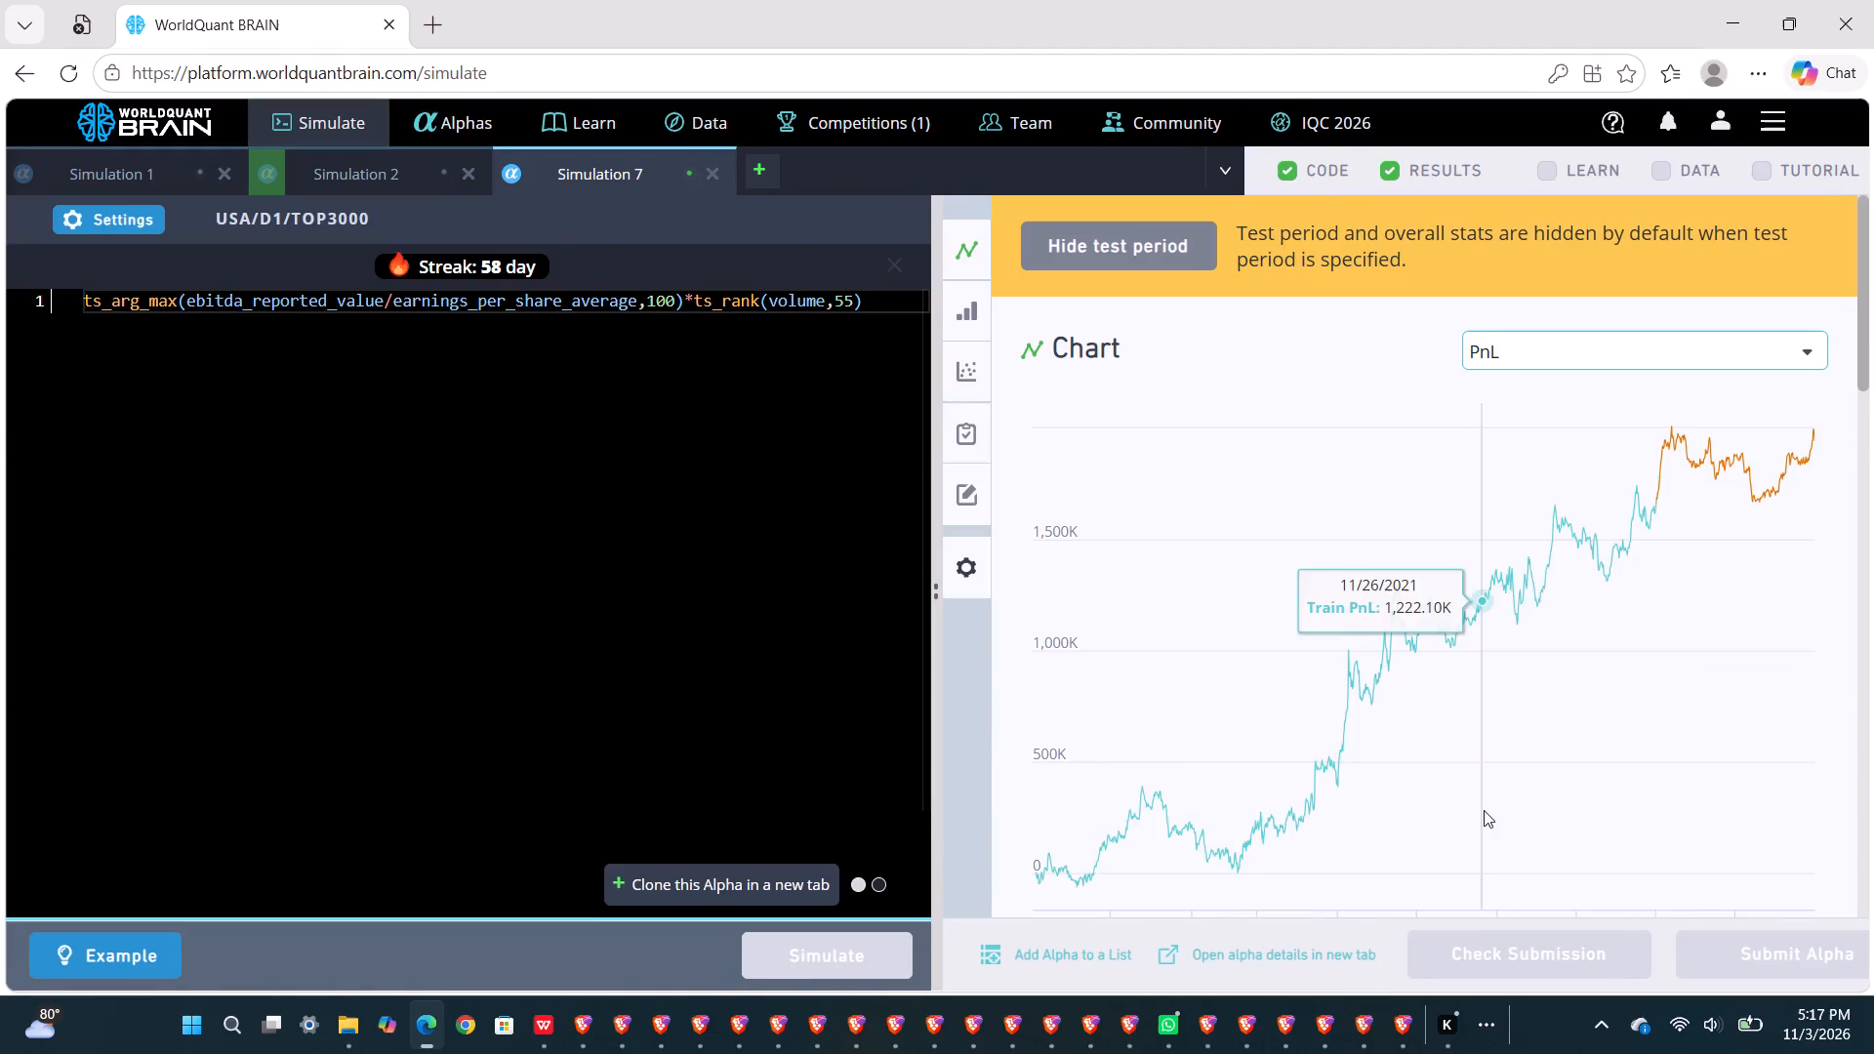
scroll(1484, 810, down, 6)
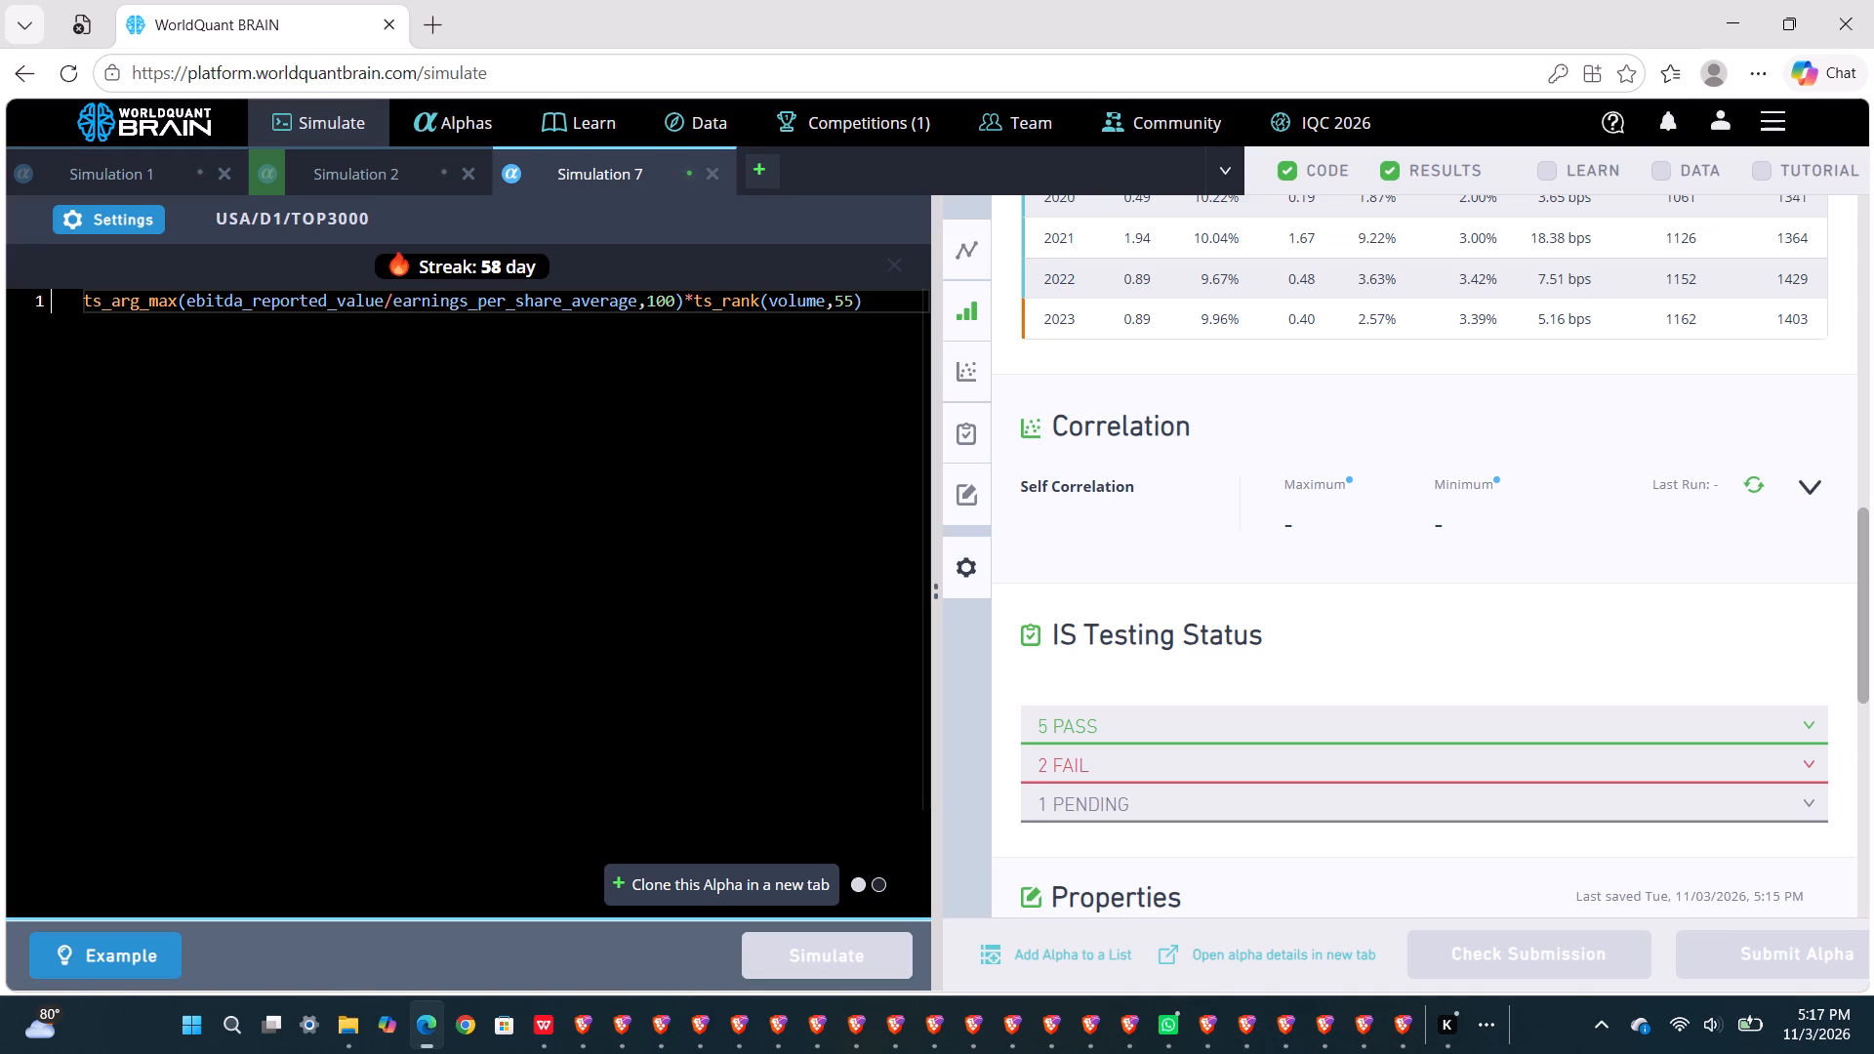
click(395, 304)
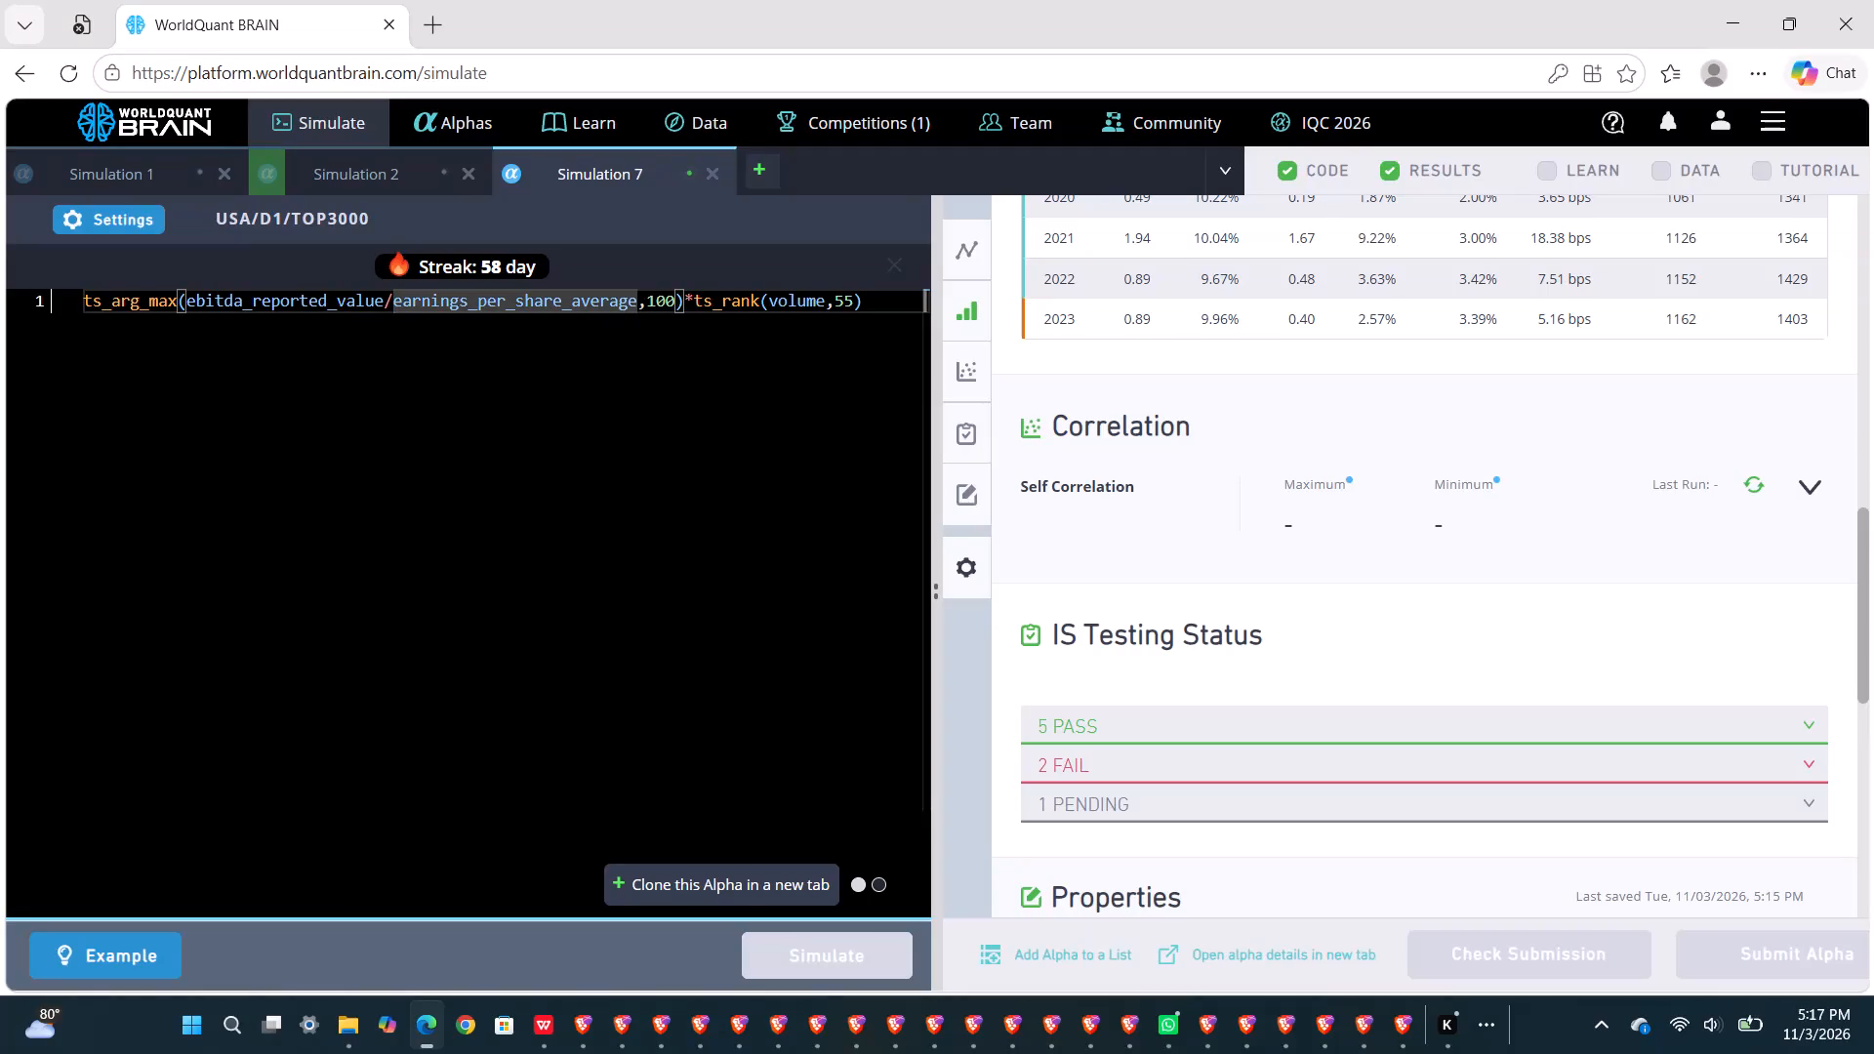
key(BackSpace)
key(shift+asterisk)
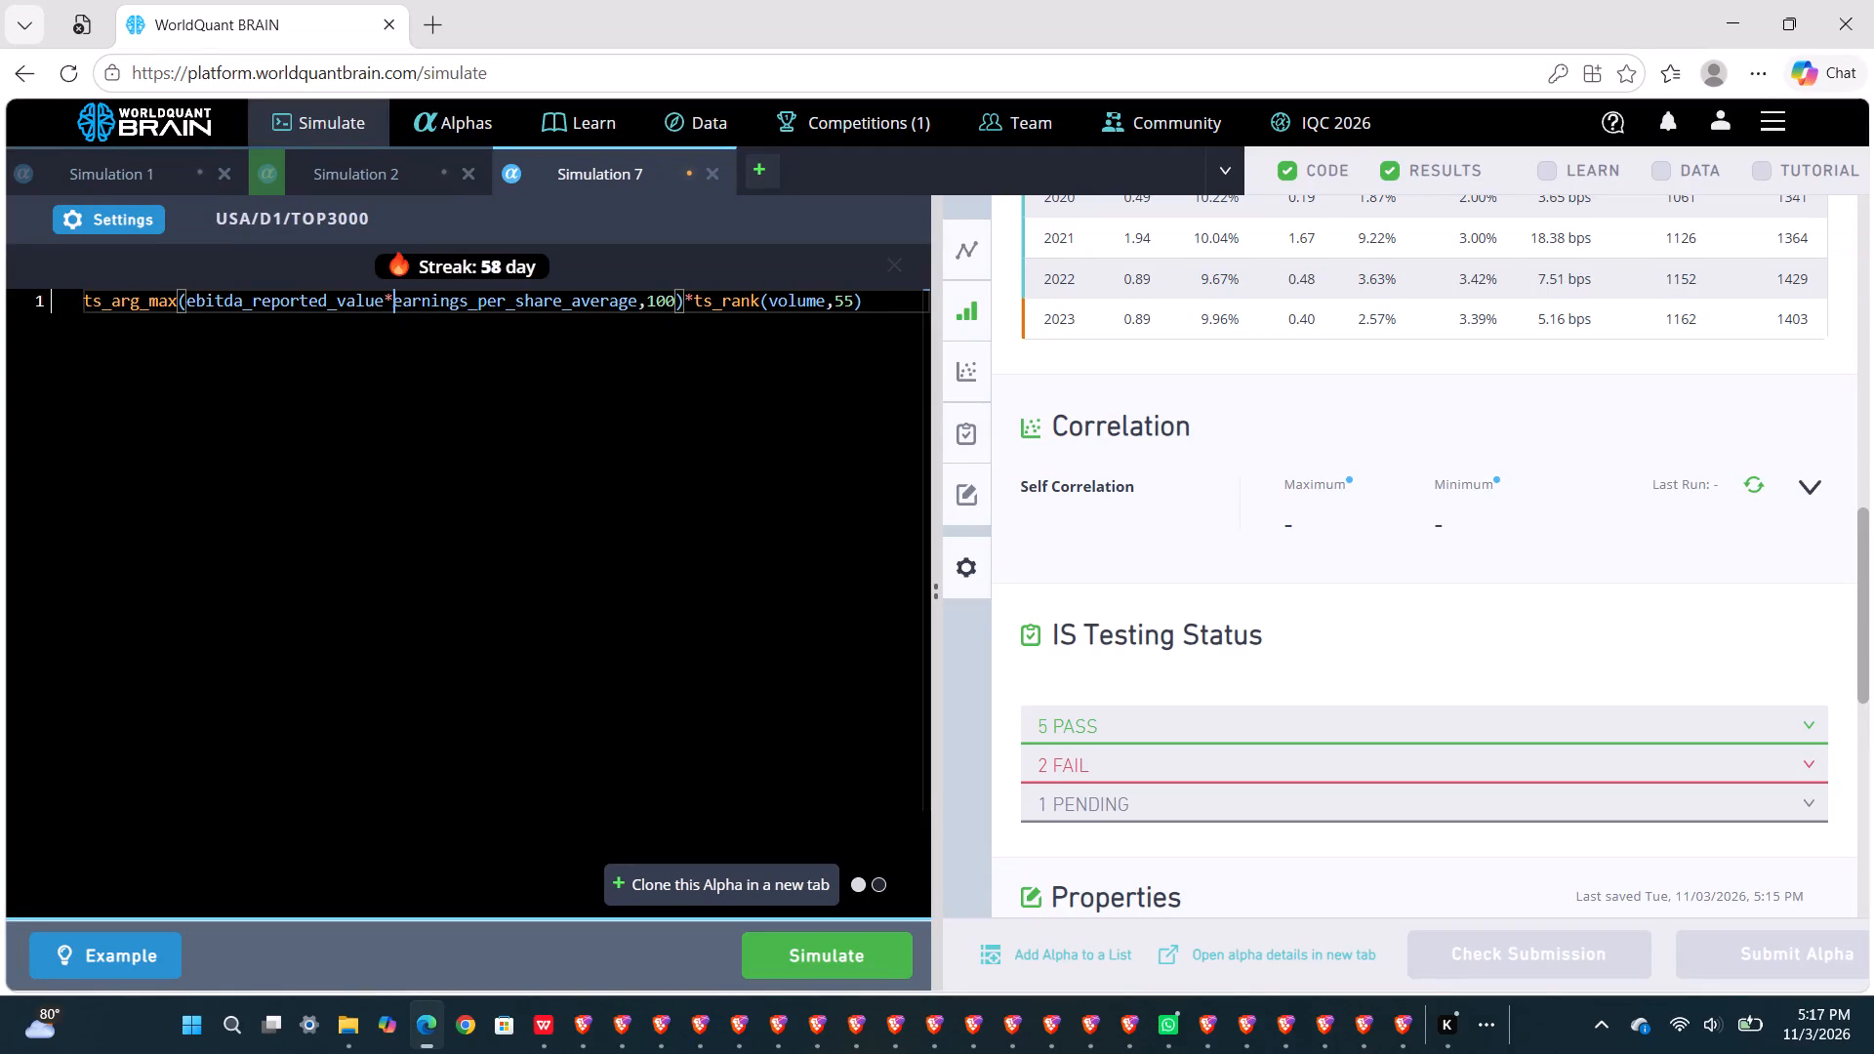
click(832, 956)
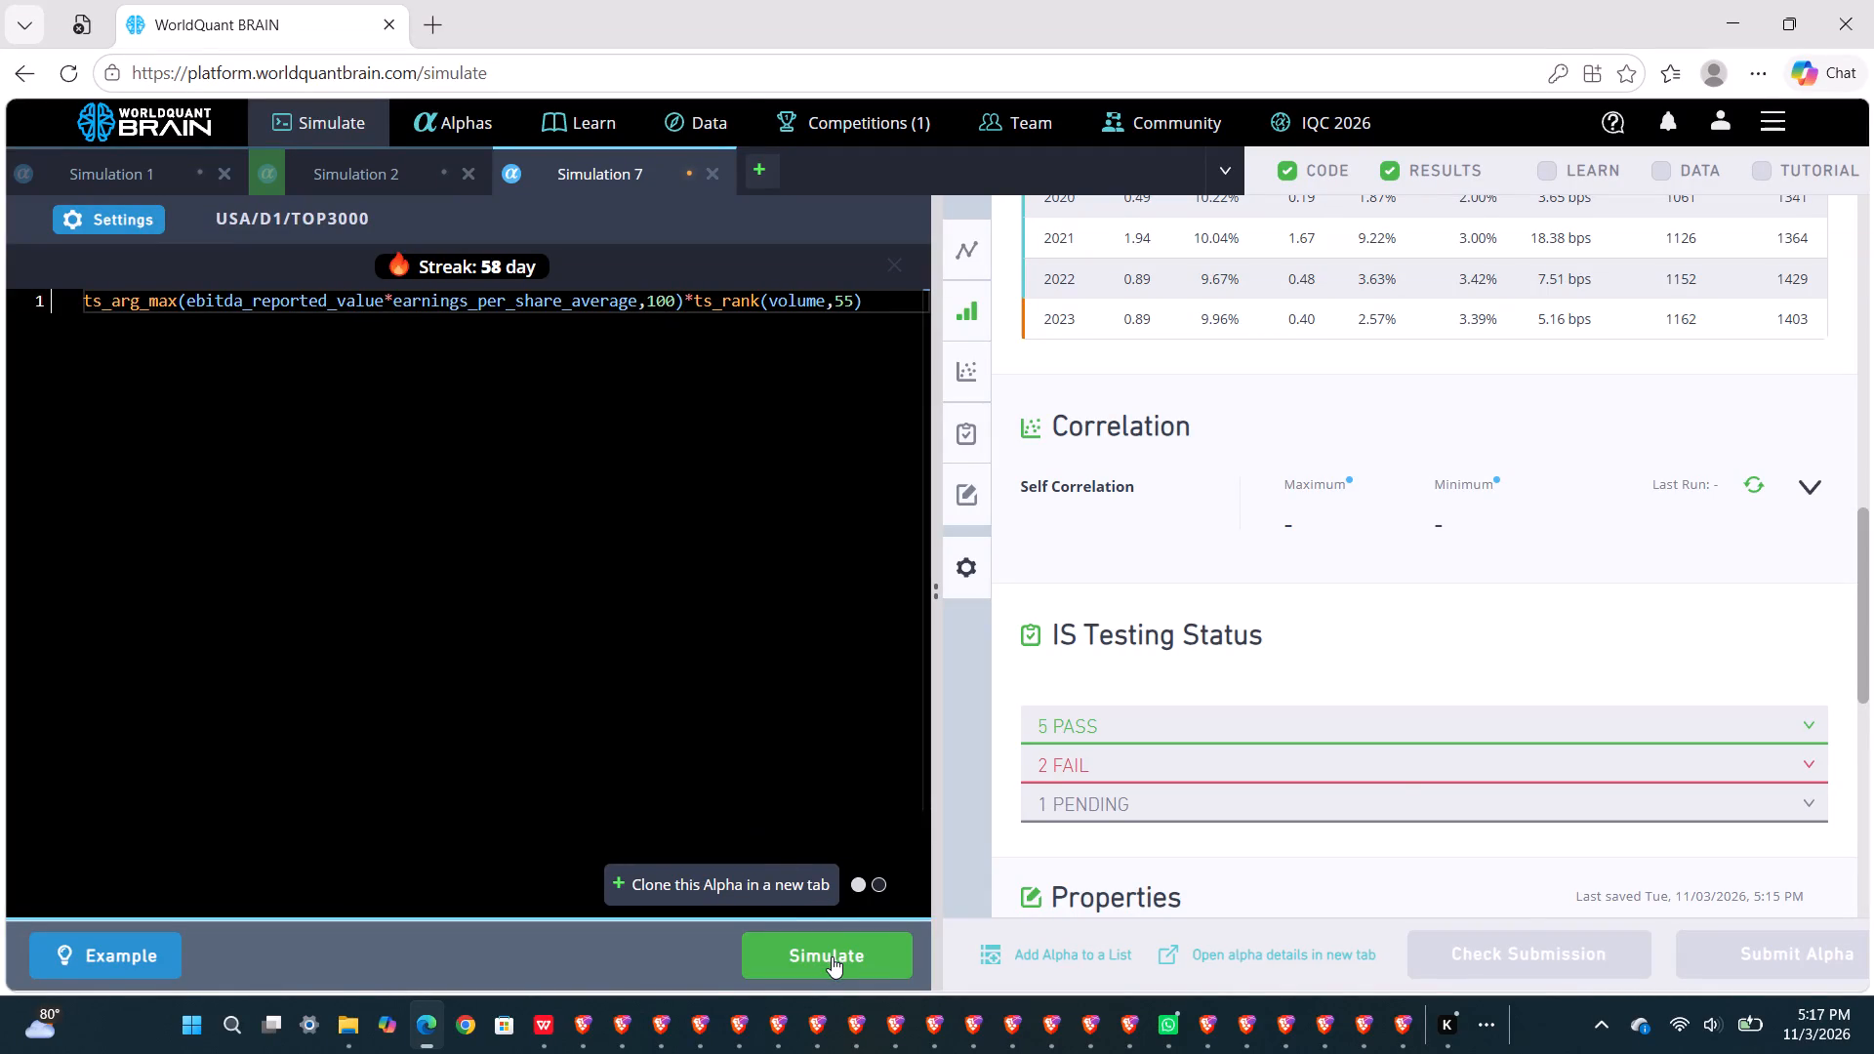
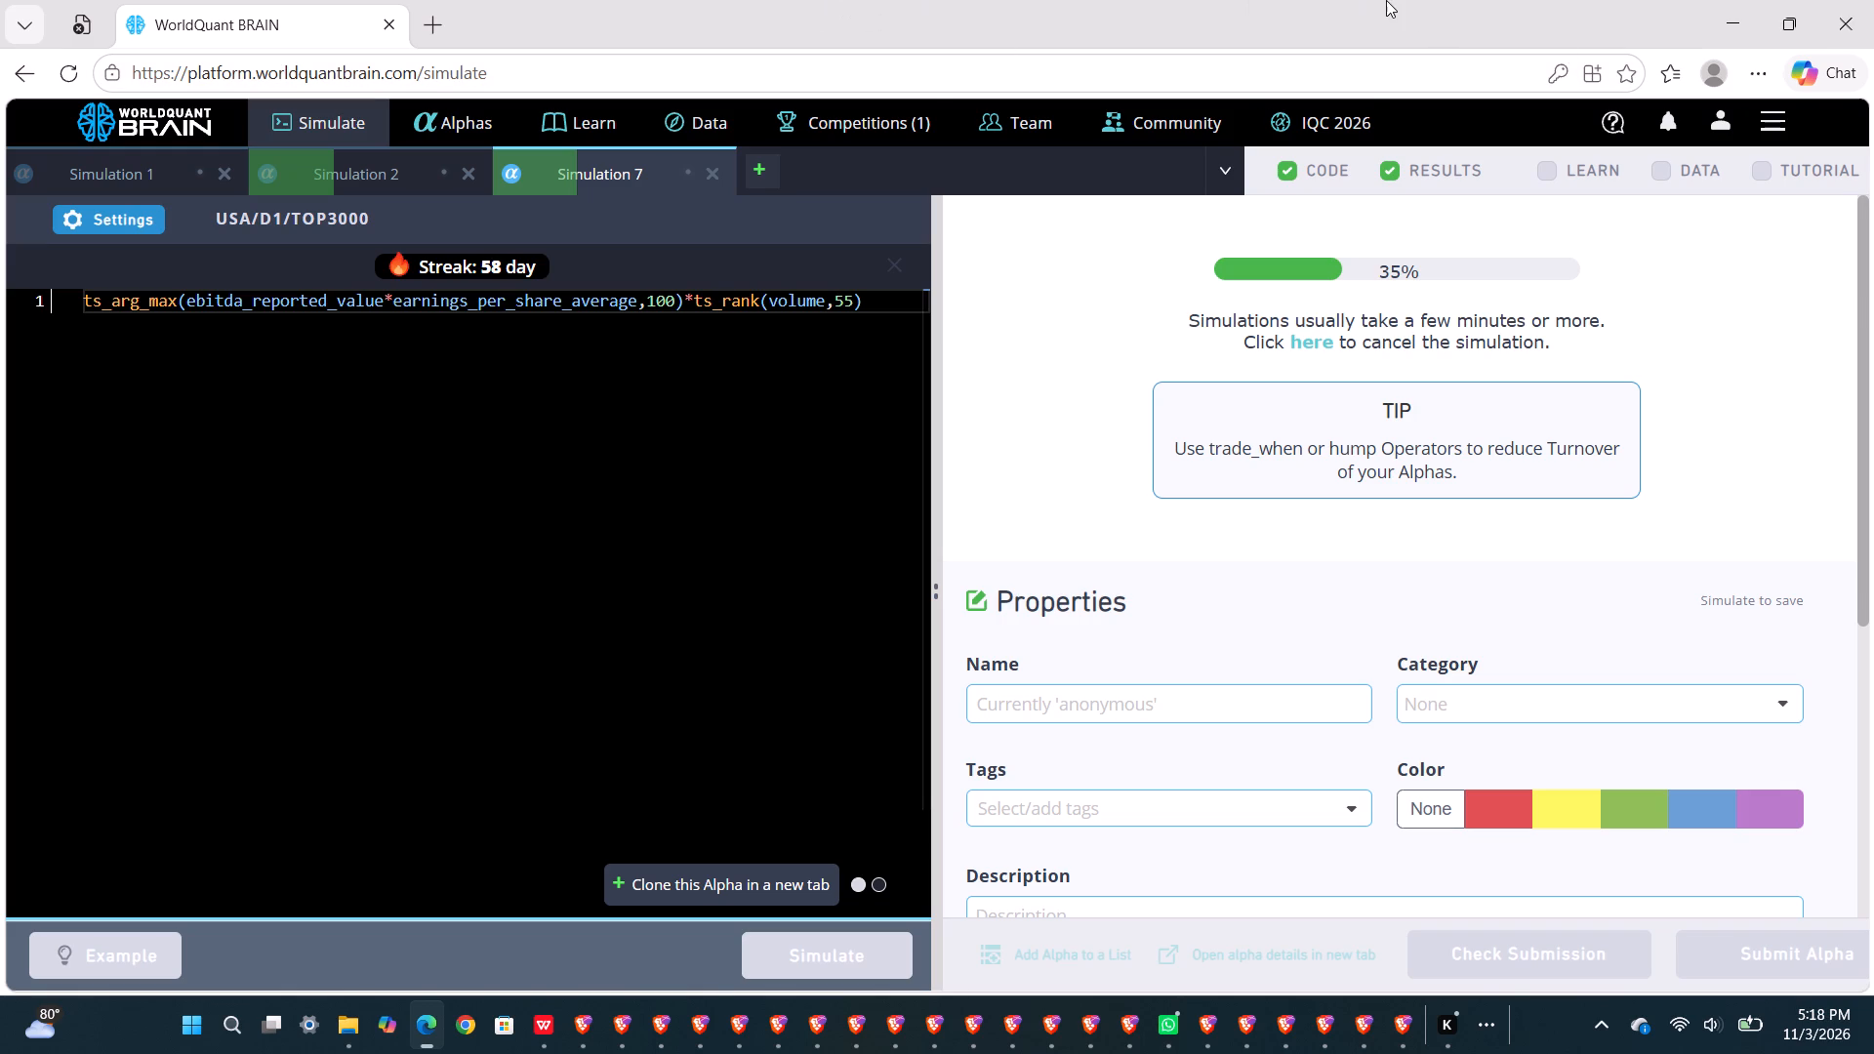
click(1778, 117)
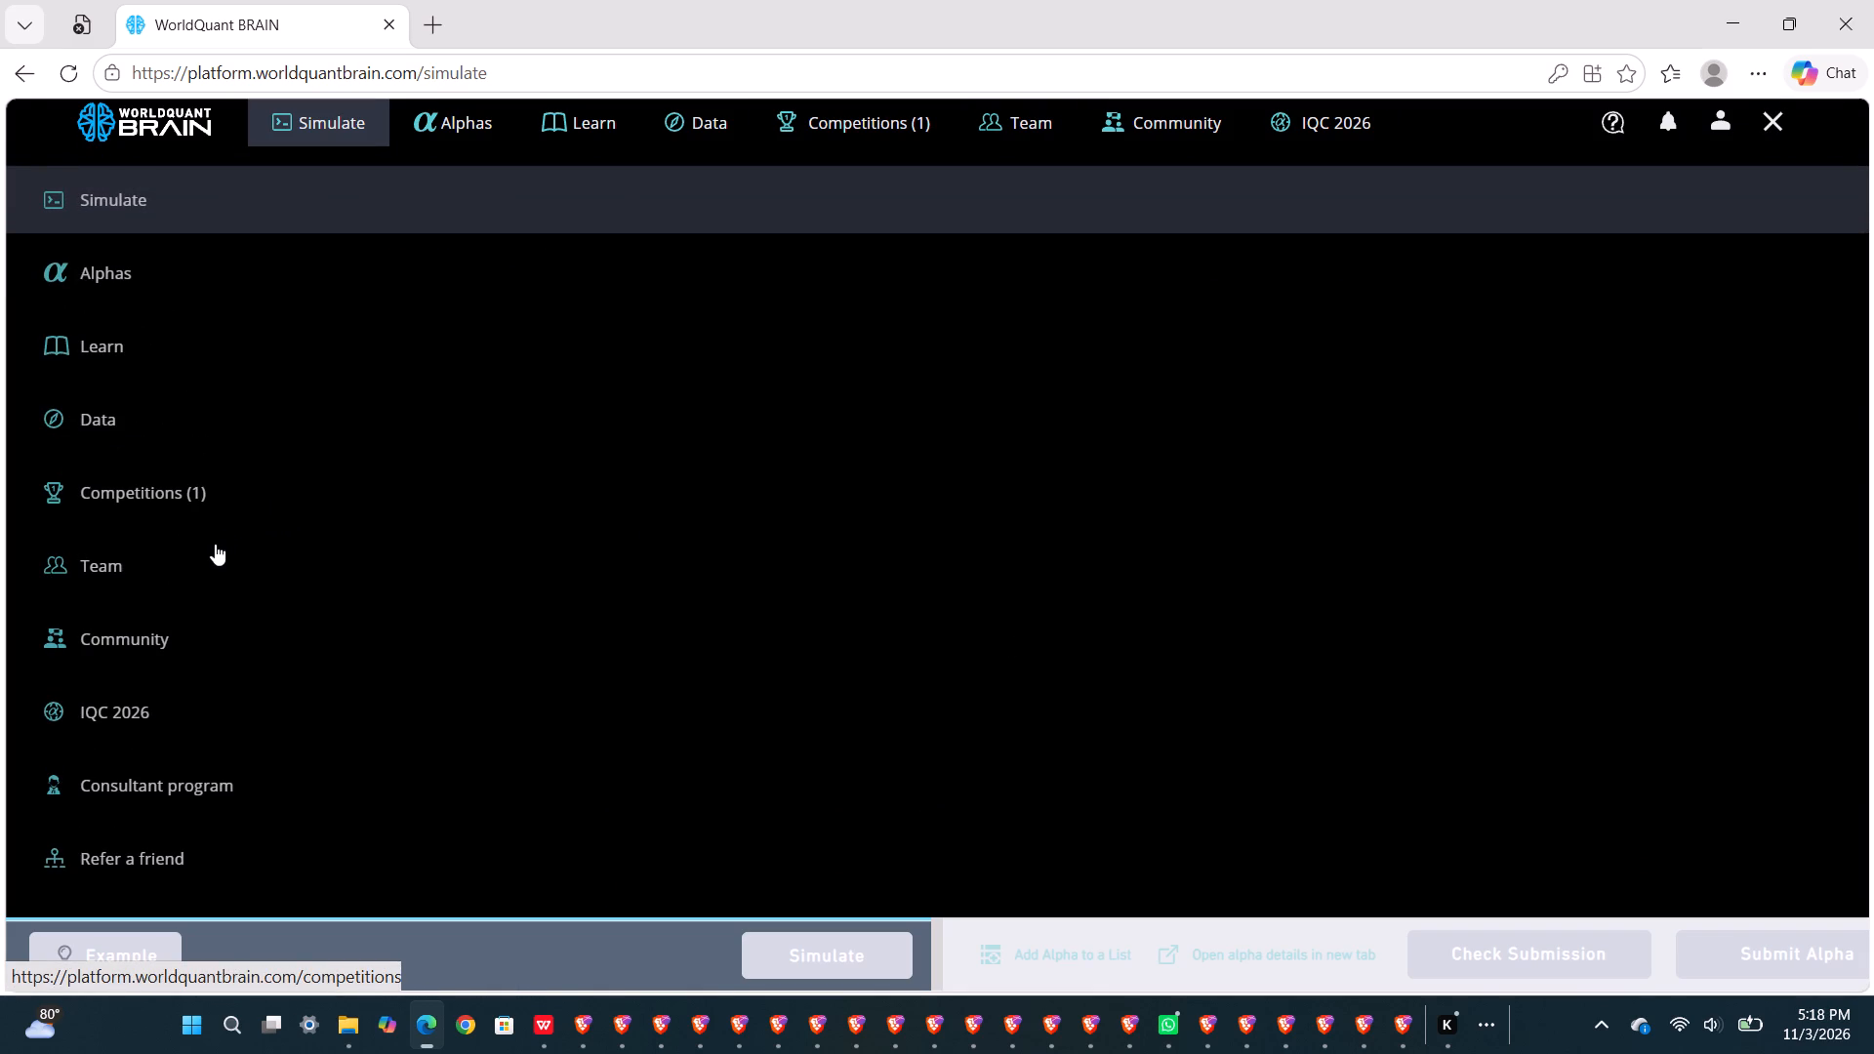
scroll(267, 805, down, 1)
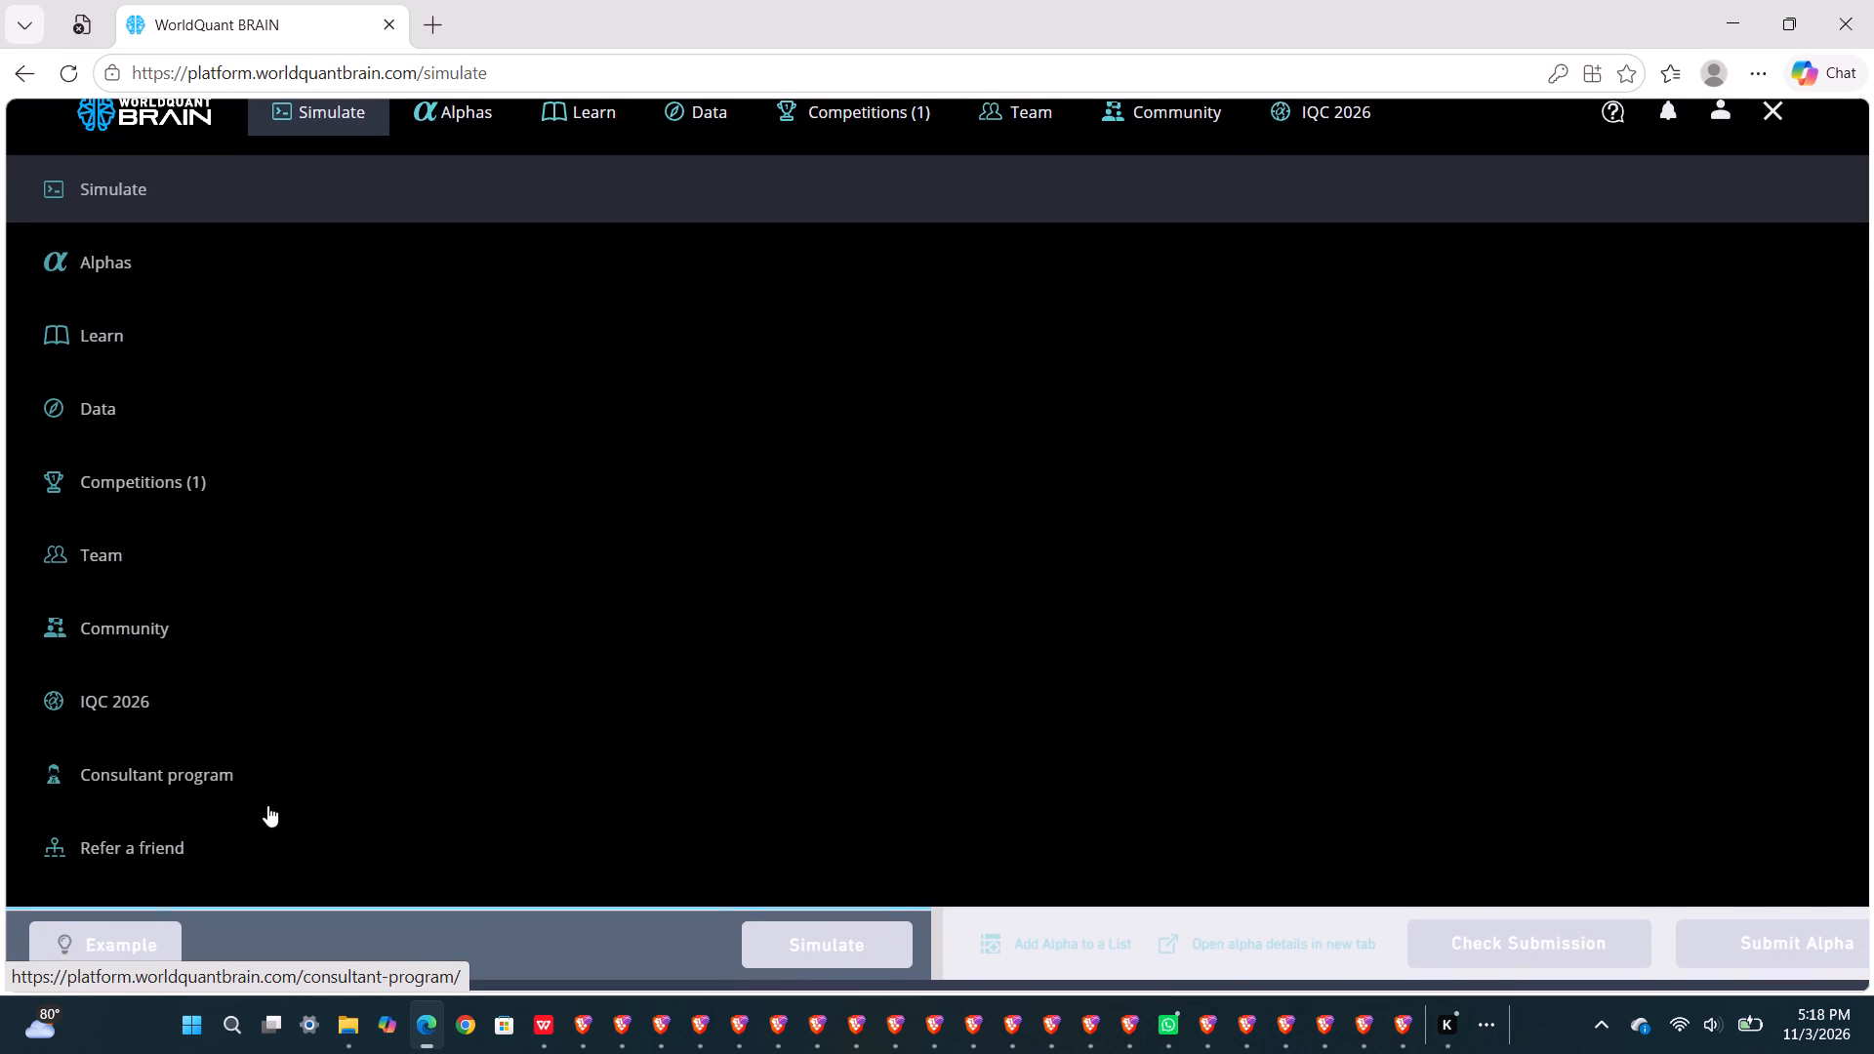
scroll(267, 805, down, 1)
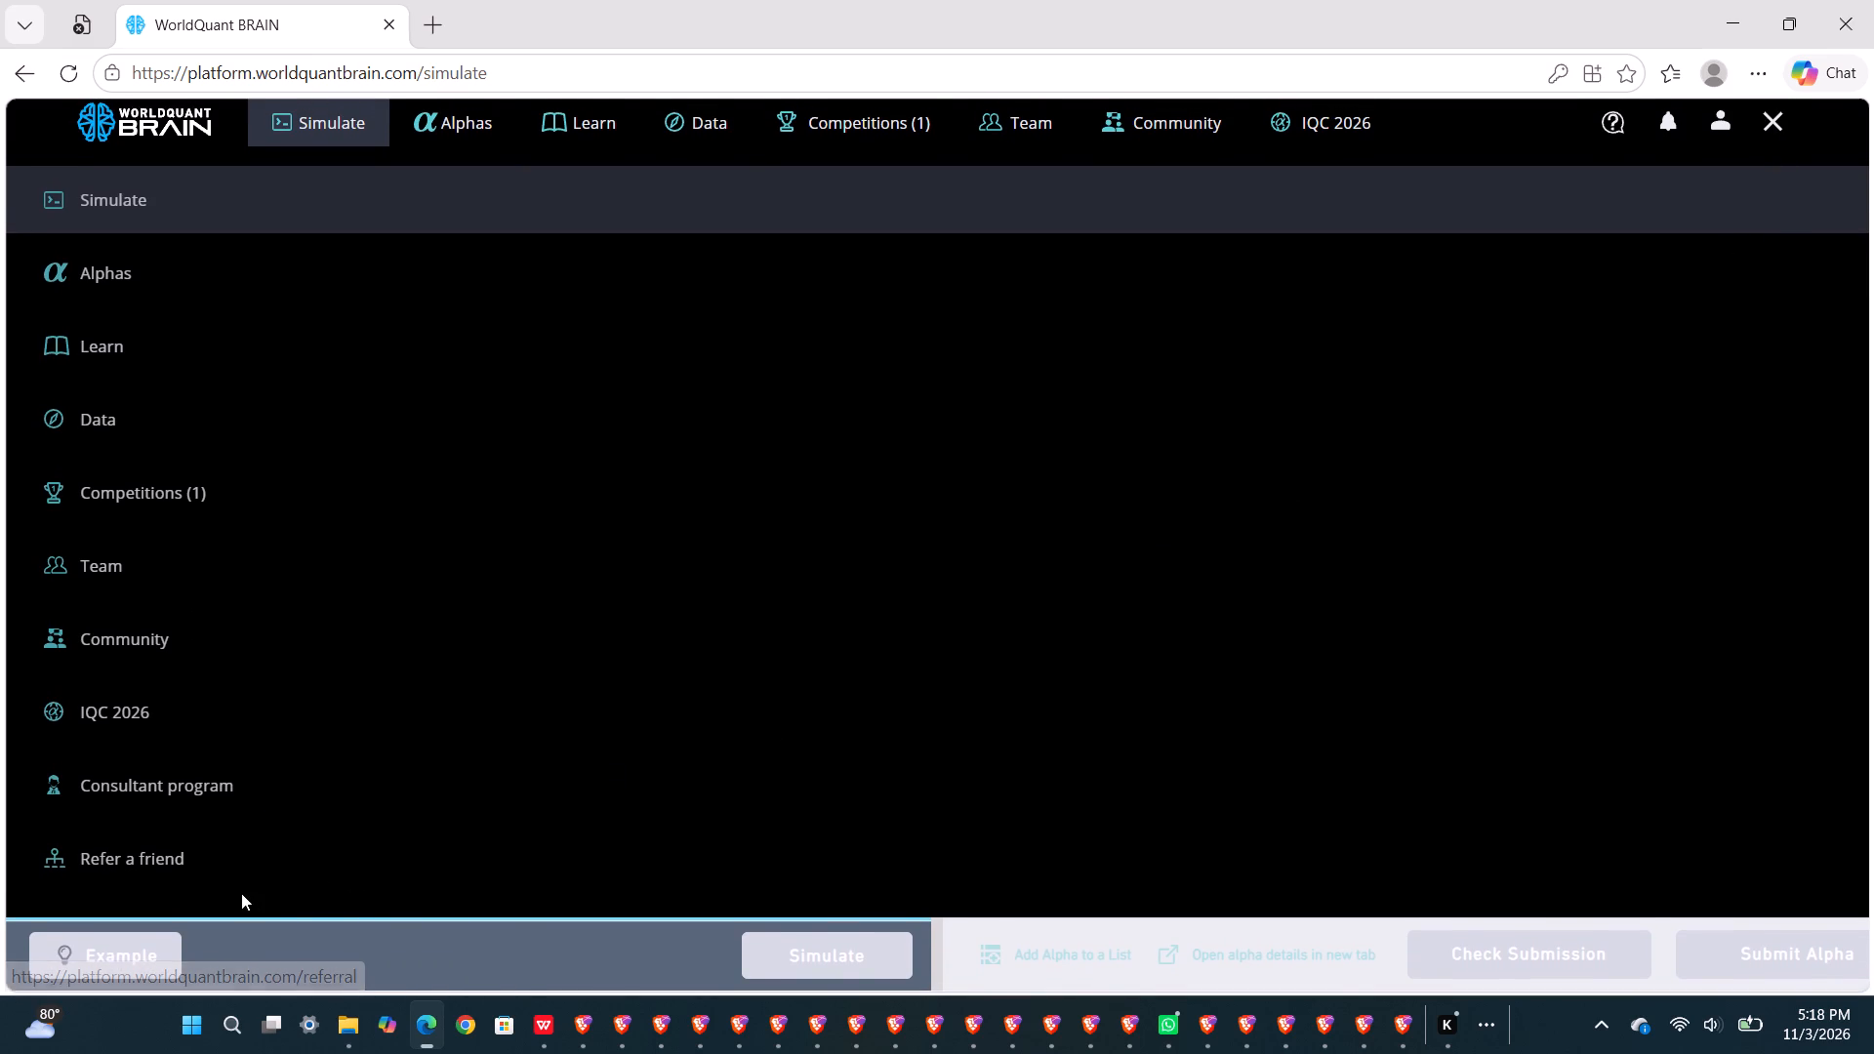
Open the Refer a friend page and read the Referral Program's offer, eligibility note and How it works section.
click(206, 877)
scroll(1078, 647, down, 1)
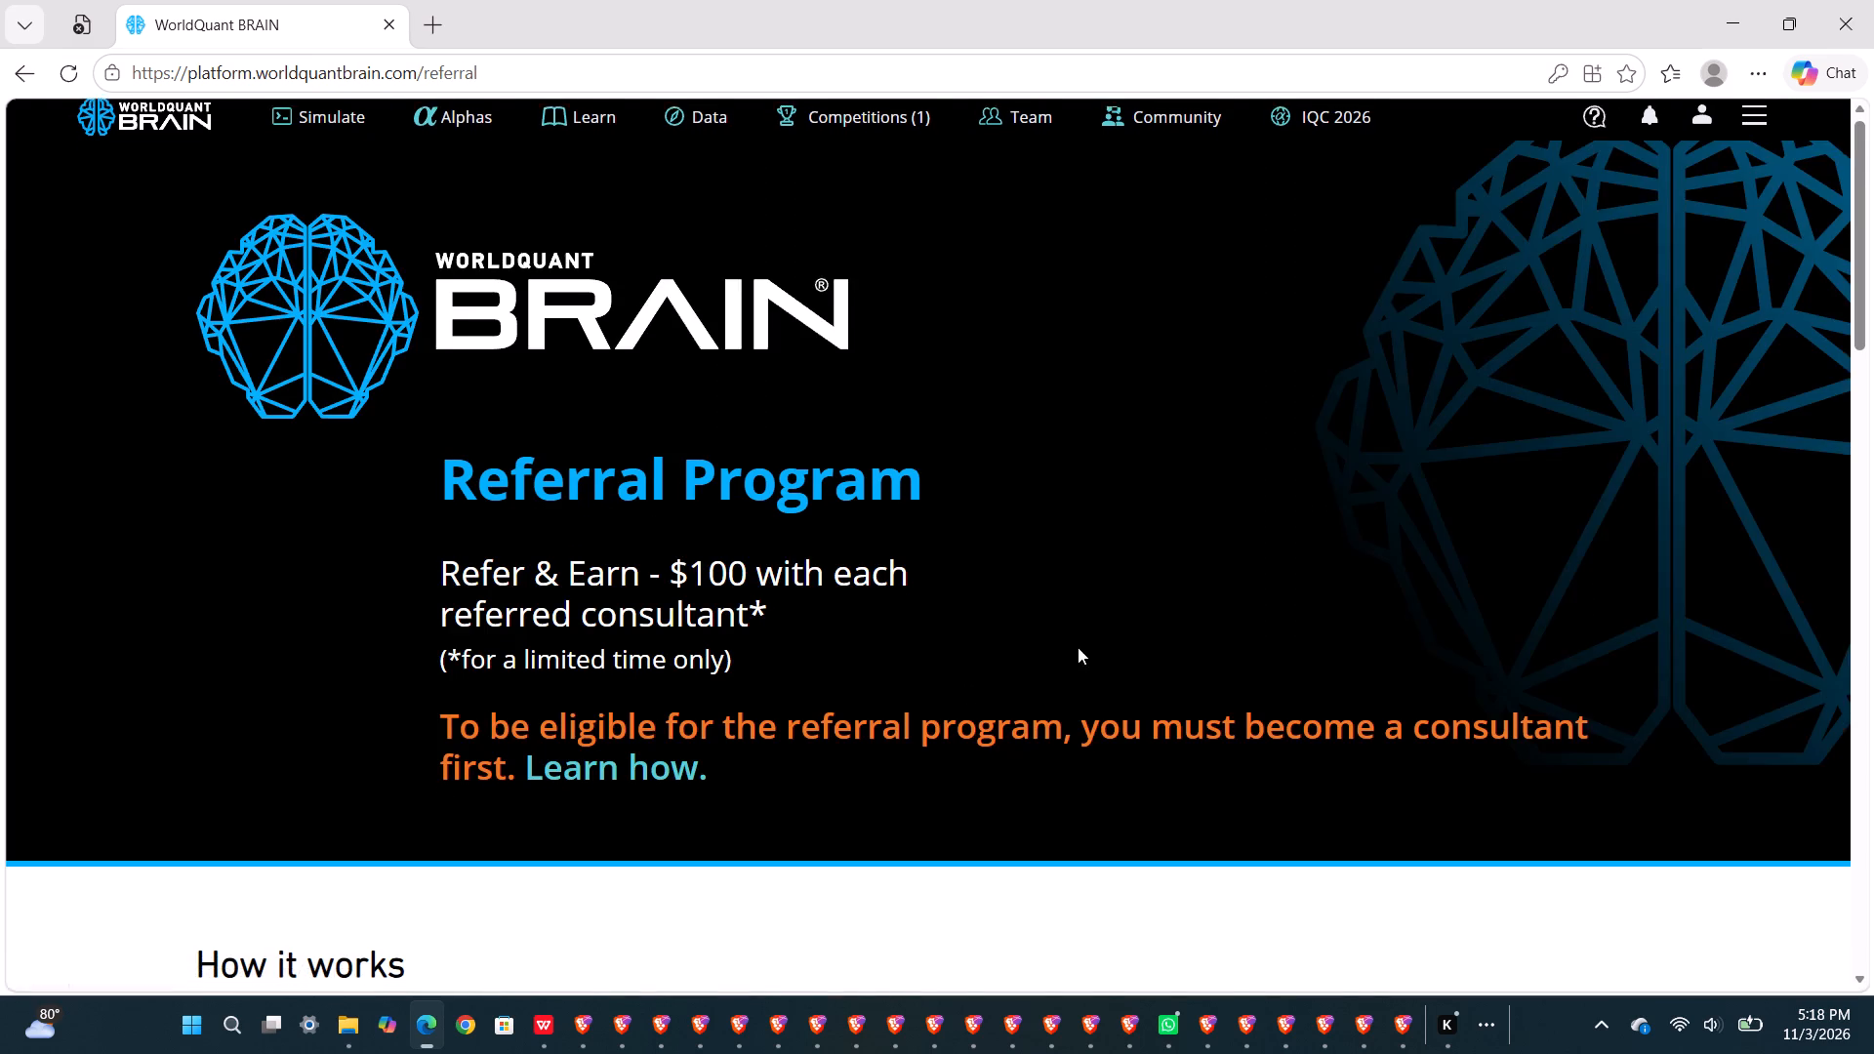
scroll(1078, 647, down, 2)
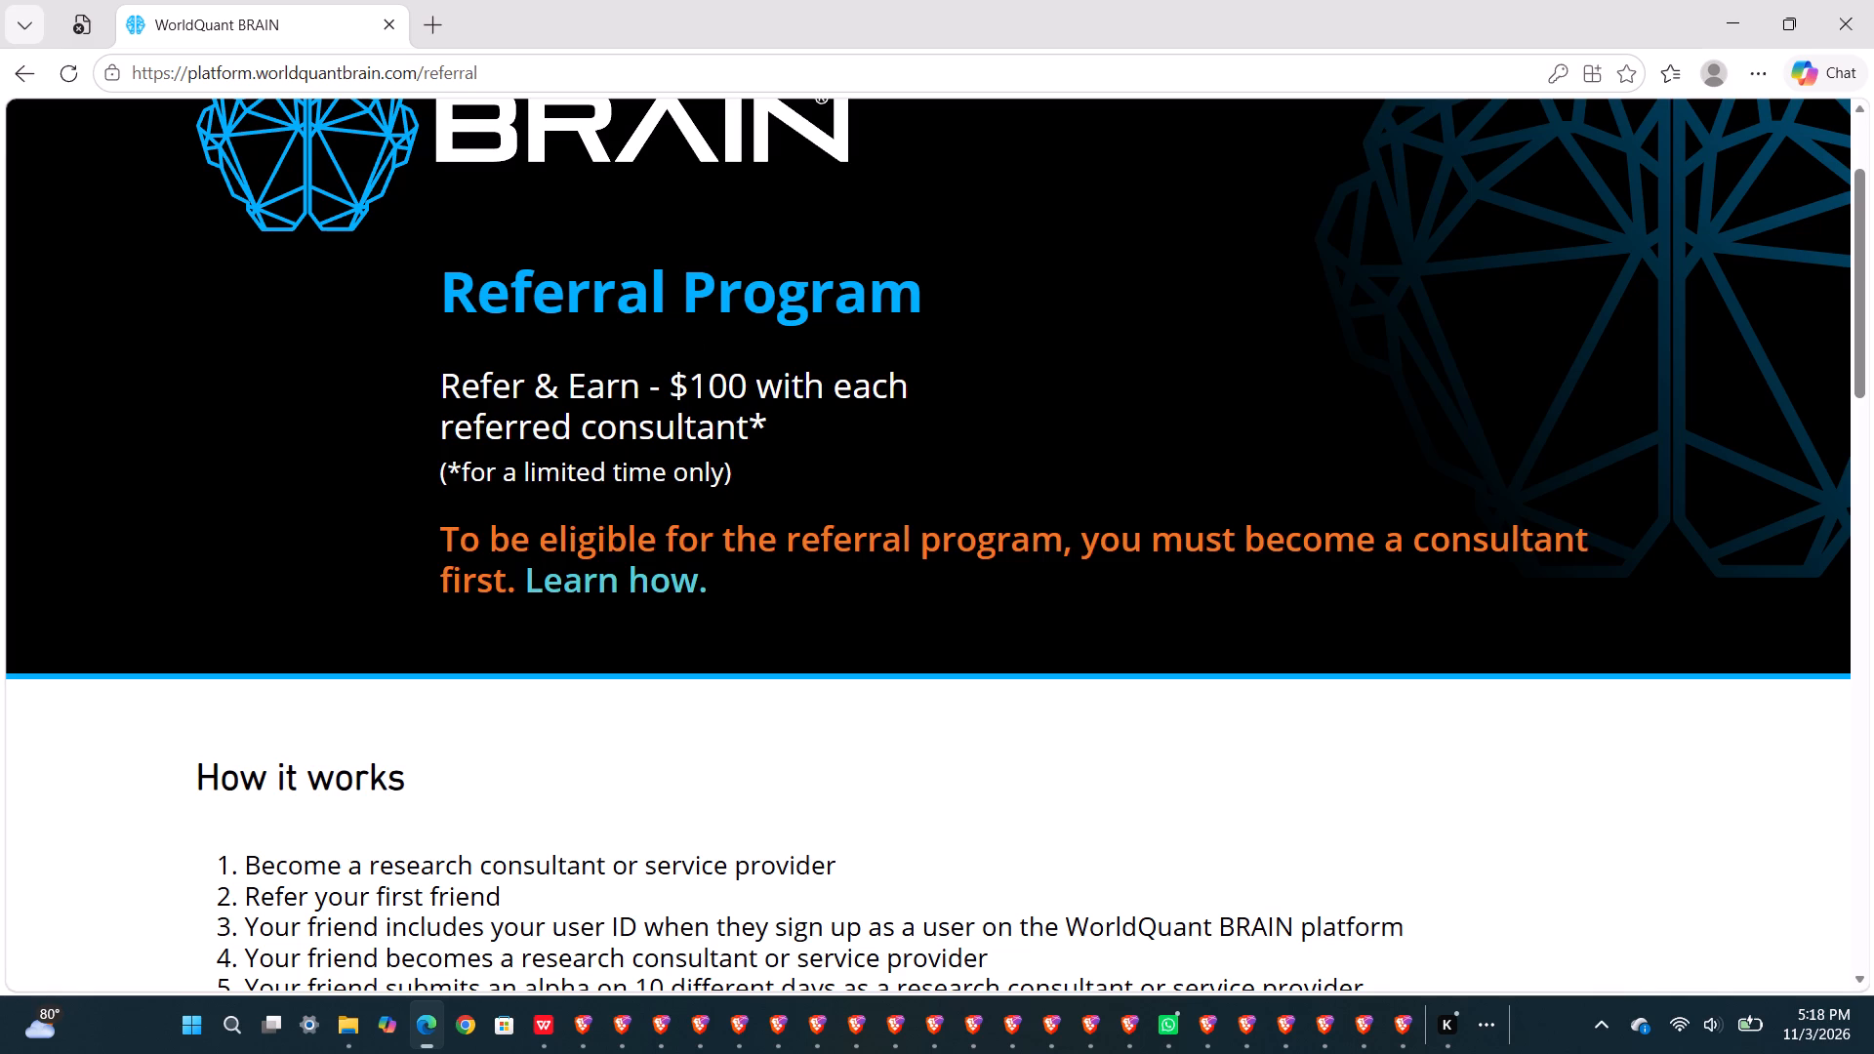
scroll(851, 368, up, 1)
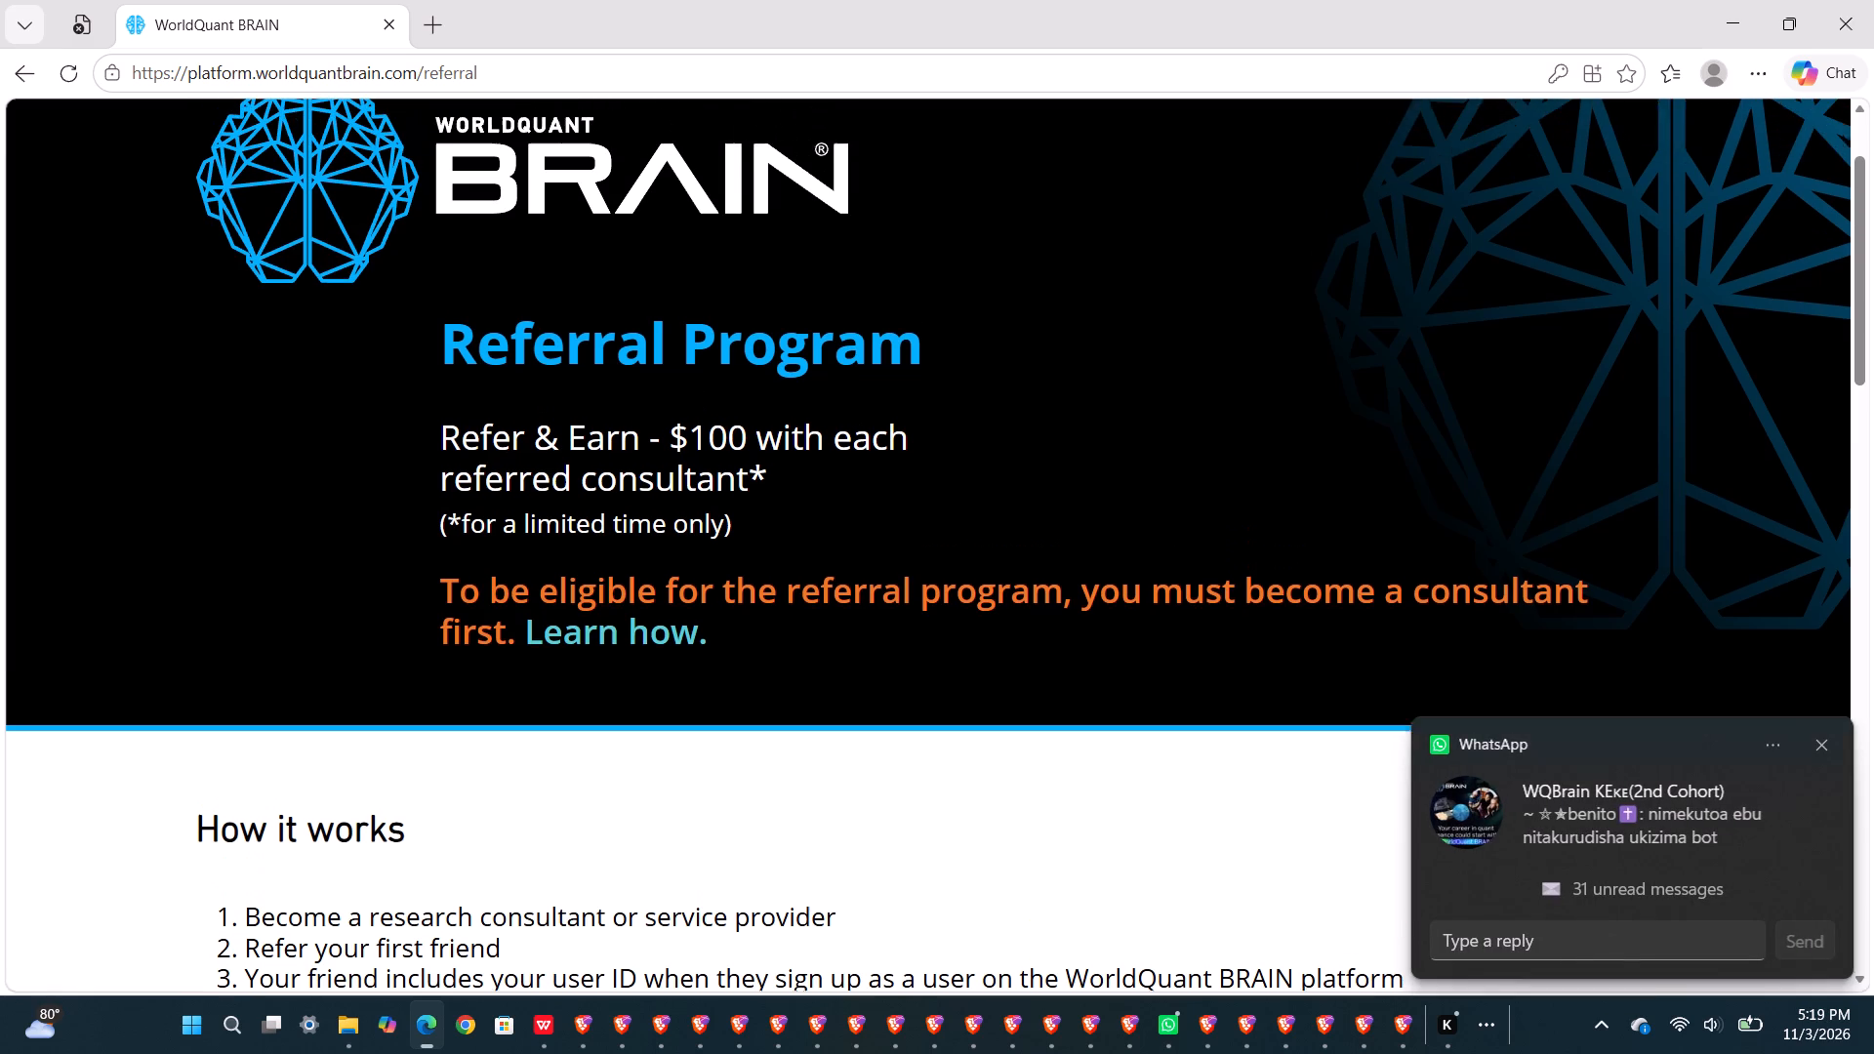
scroll(851, 368, up, 1)
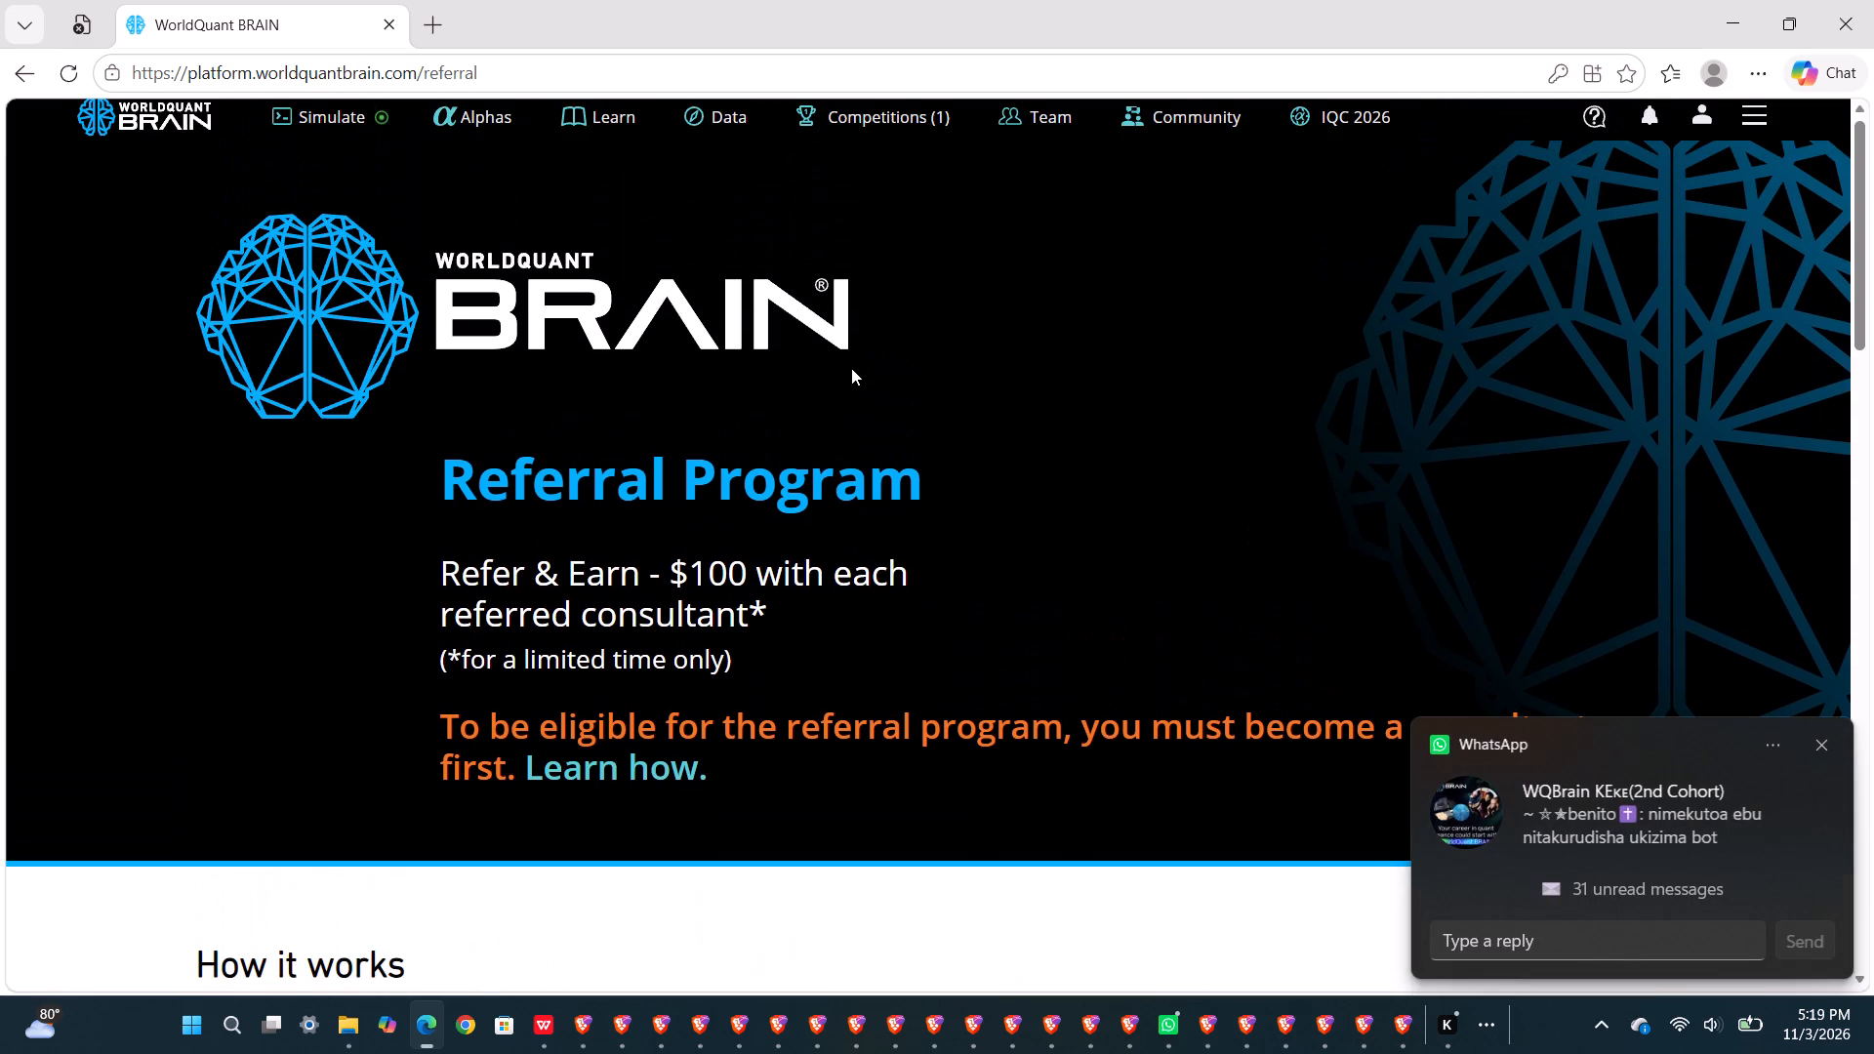
scroll(851, 368, up, 1)
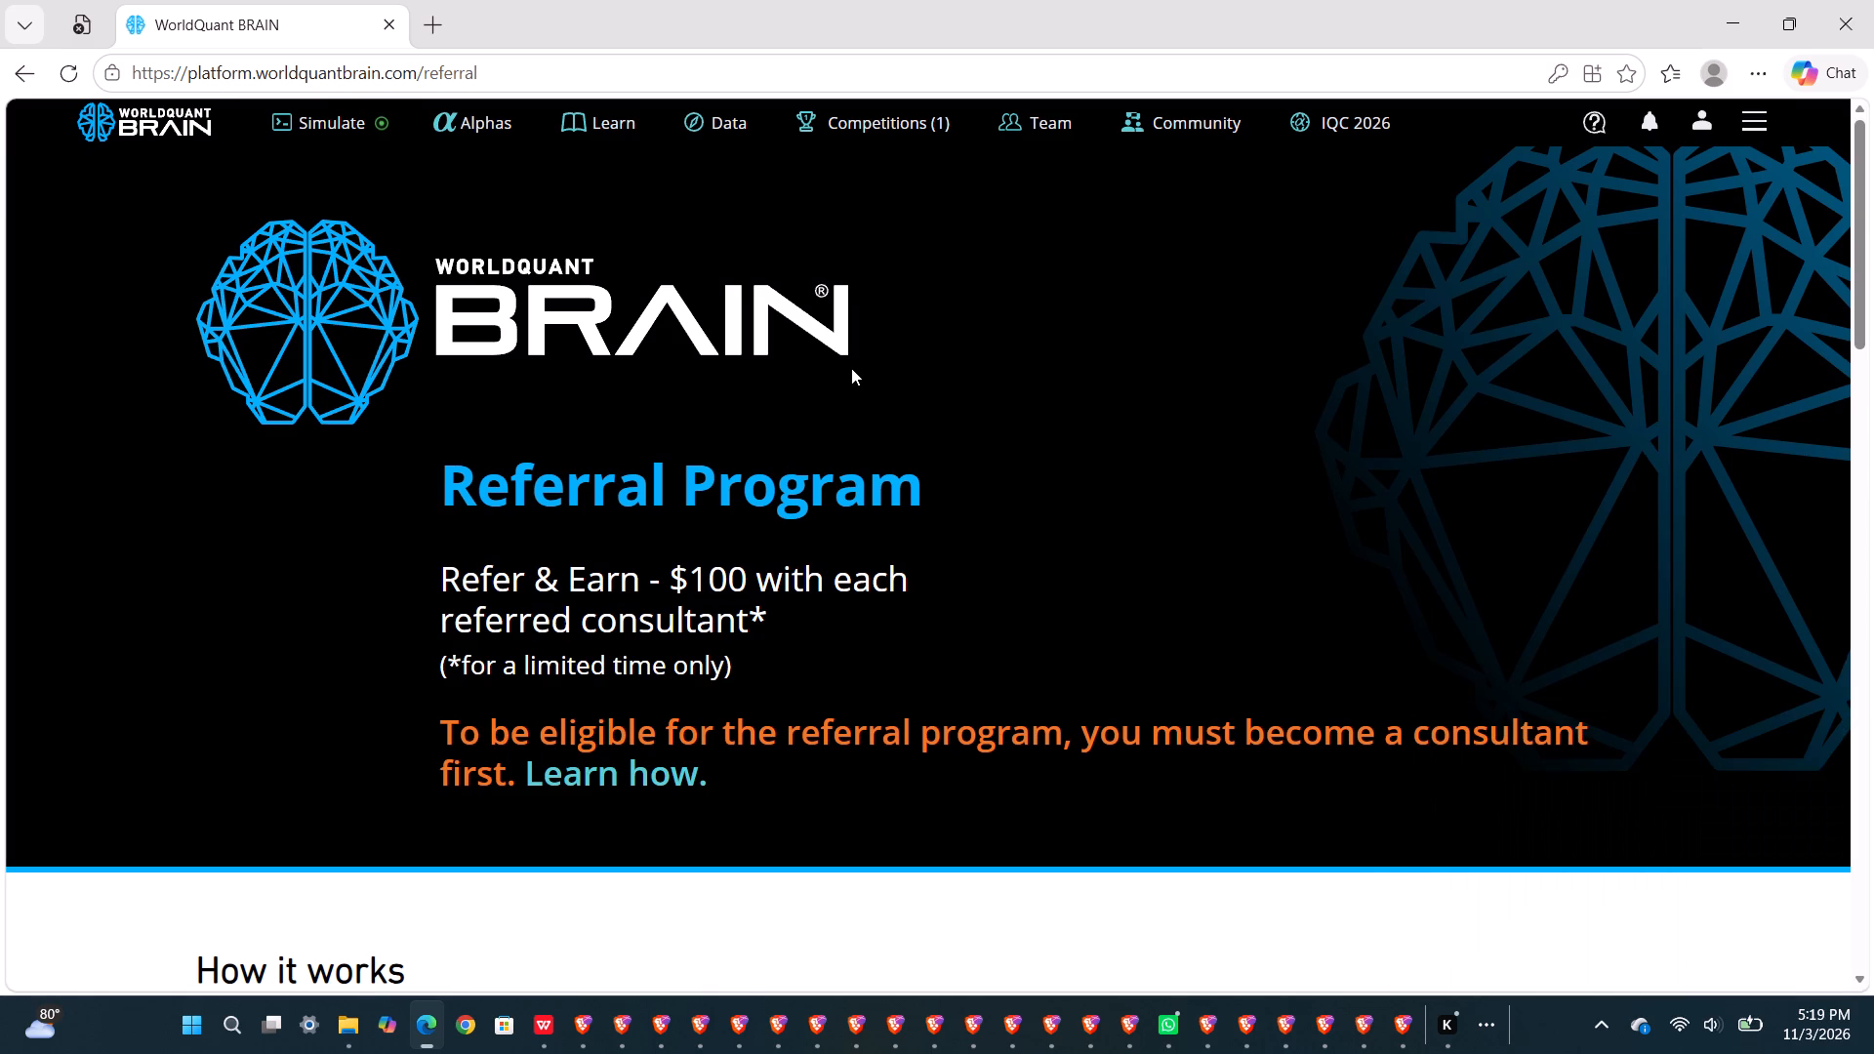
scroll(851, 368, up, 1)
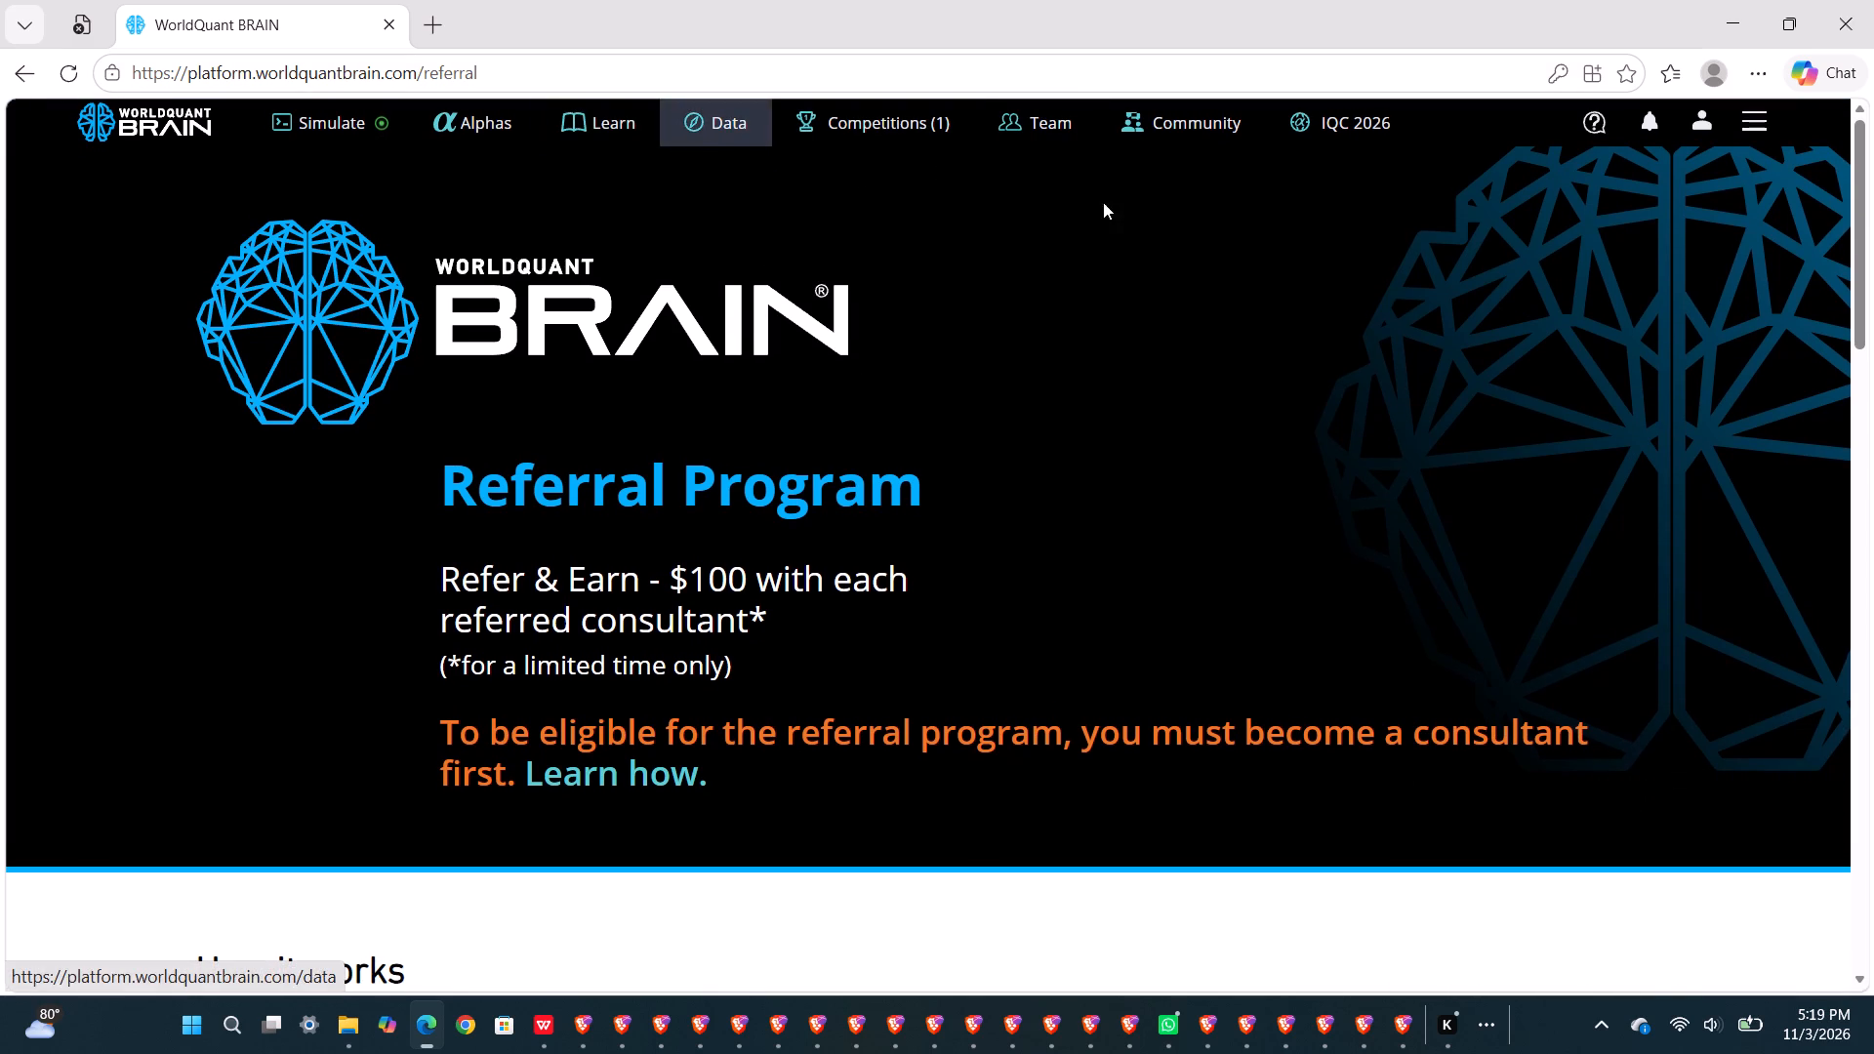
Return to the simulation workspace and open Simulation 2 to check its PnL chart.
click(316, 126)
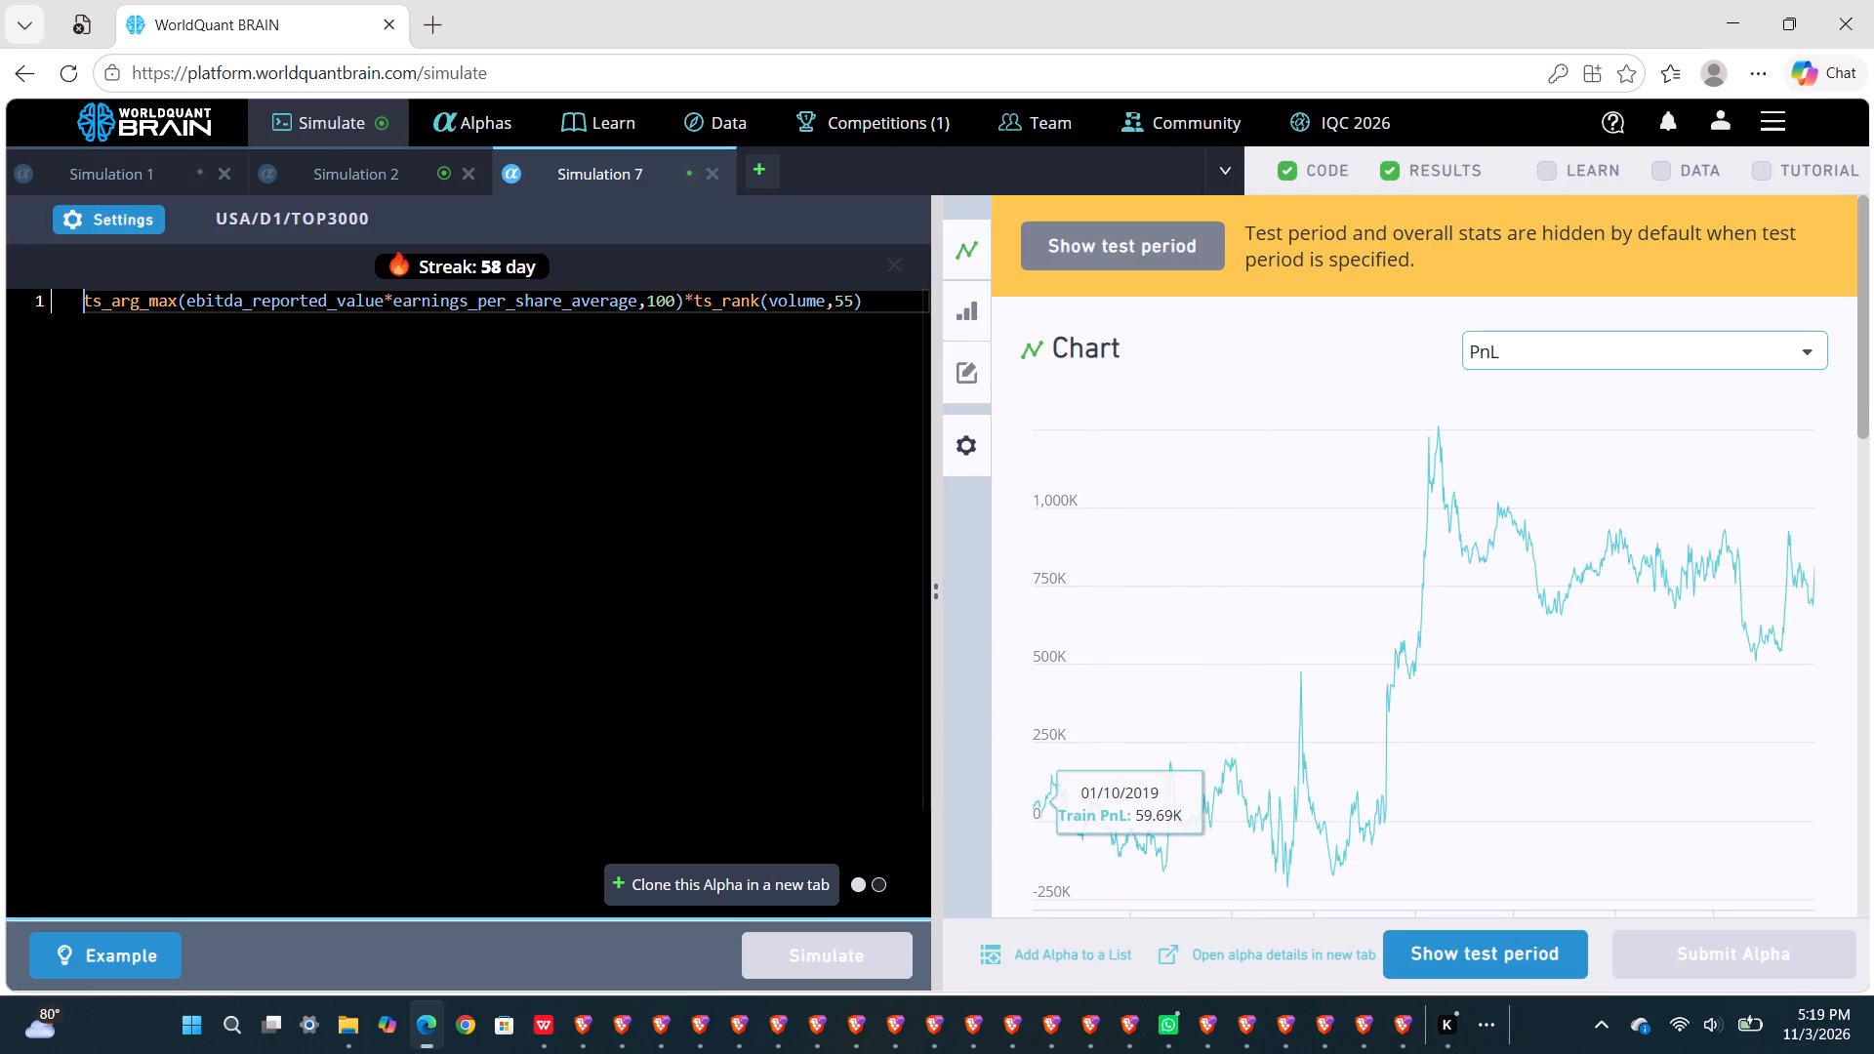
click(379, 181)
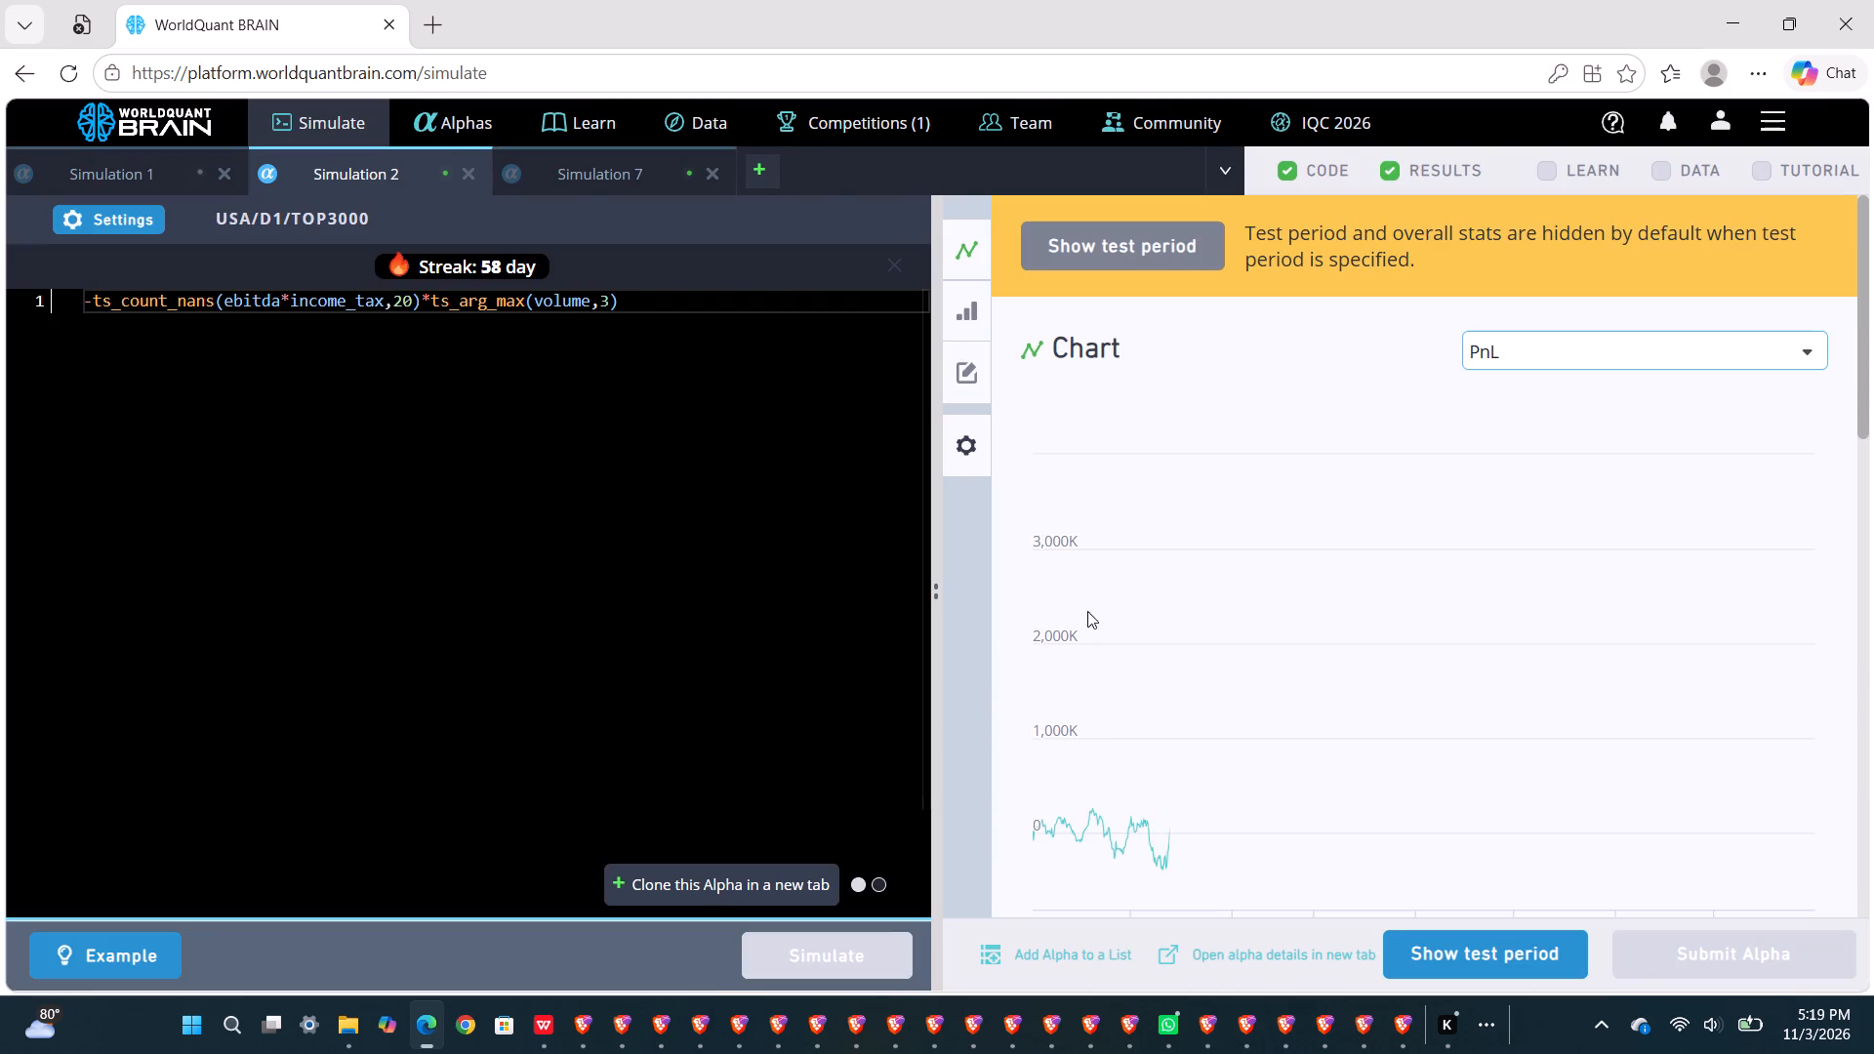
In Simulation 7, replace earnings_per_share_average with parkinson_volatility_10 in the expression and run the simulation.
click(591, 182)
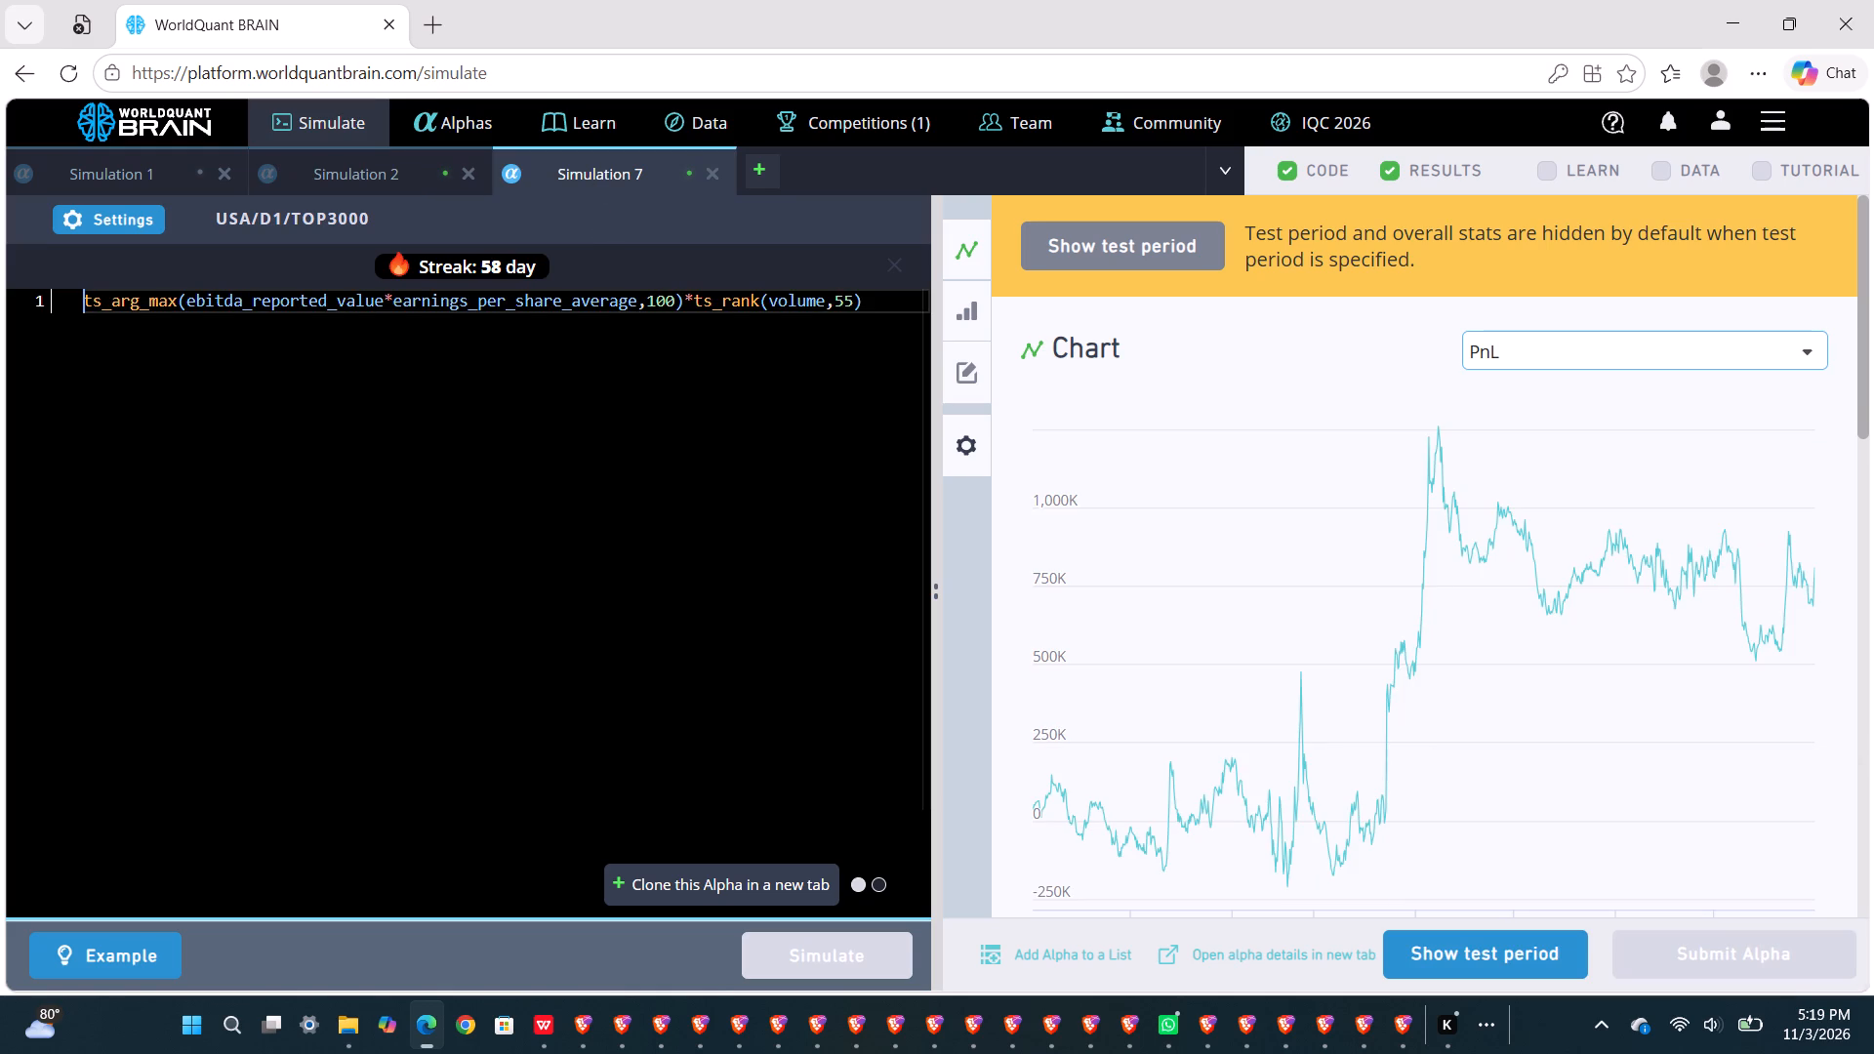
double_click(444, 302)
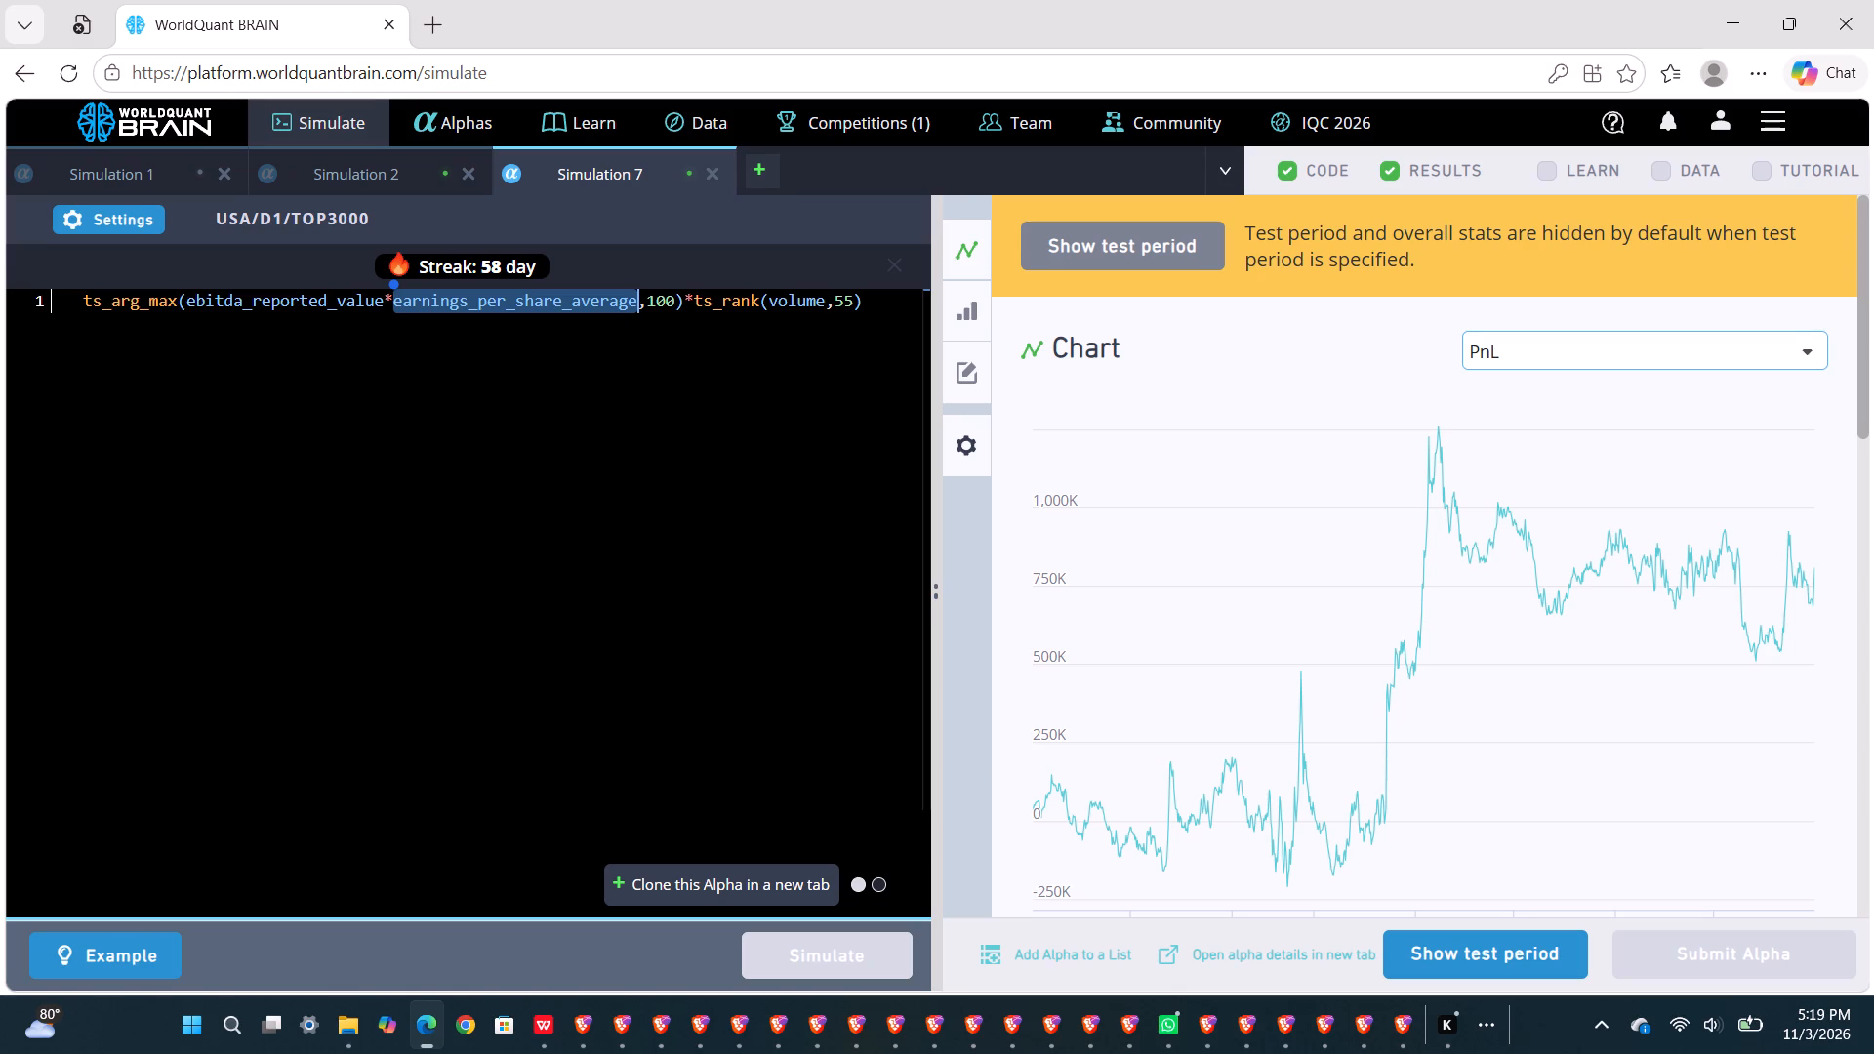
text(par)
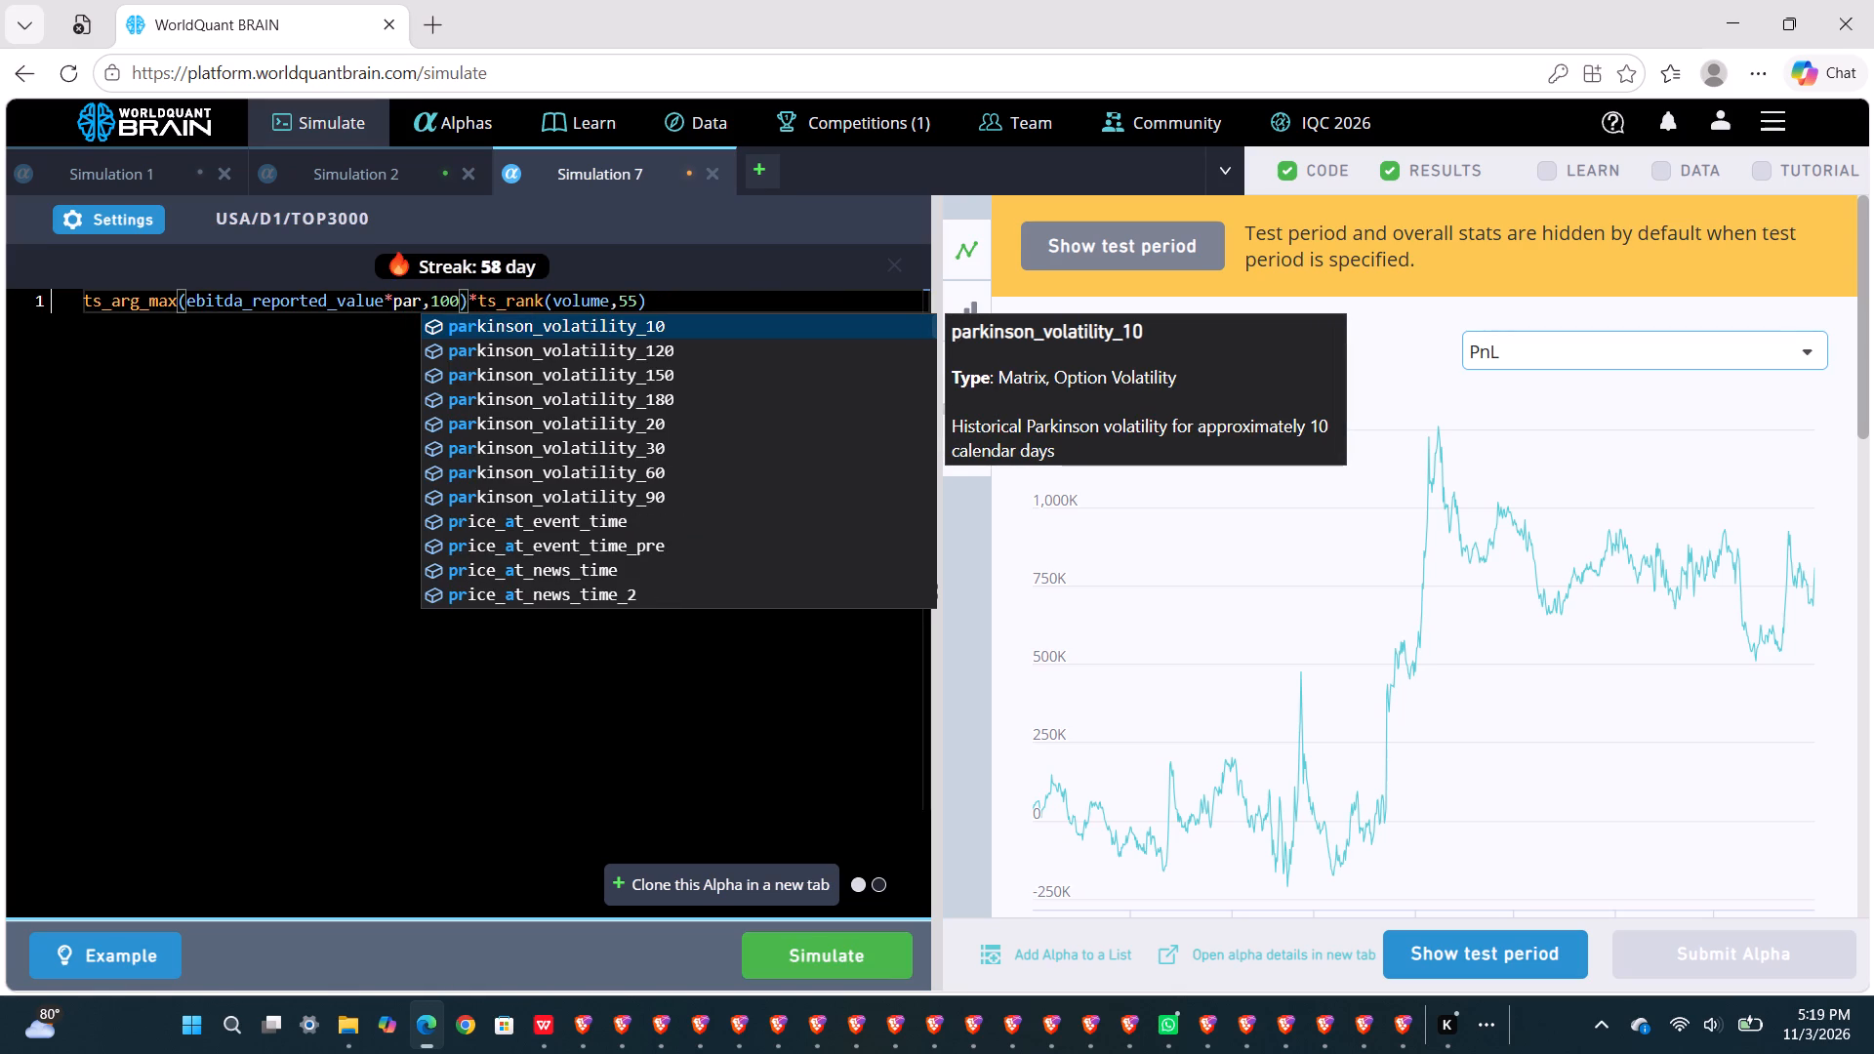
click(552, 323)
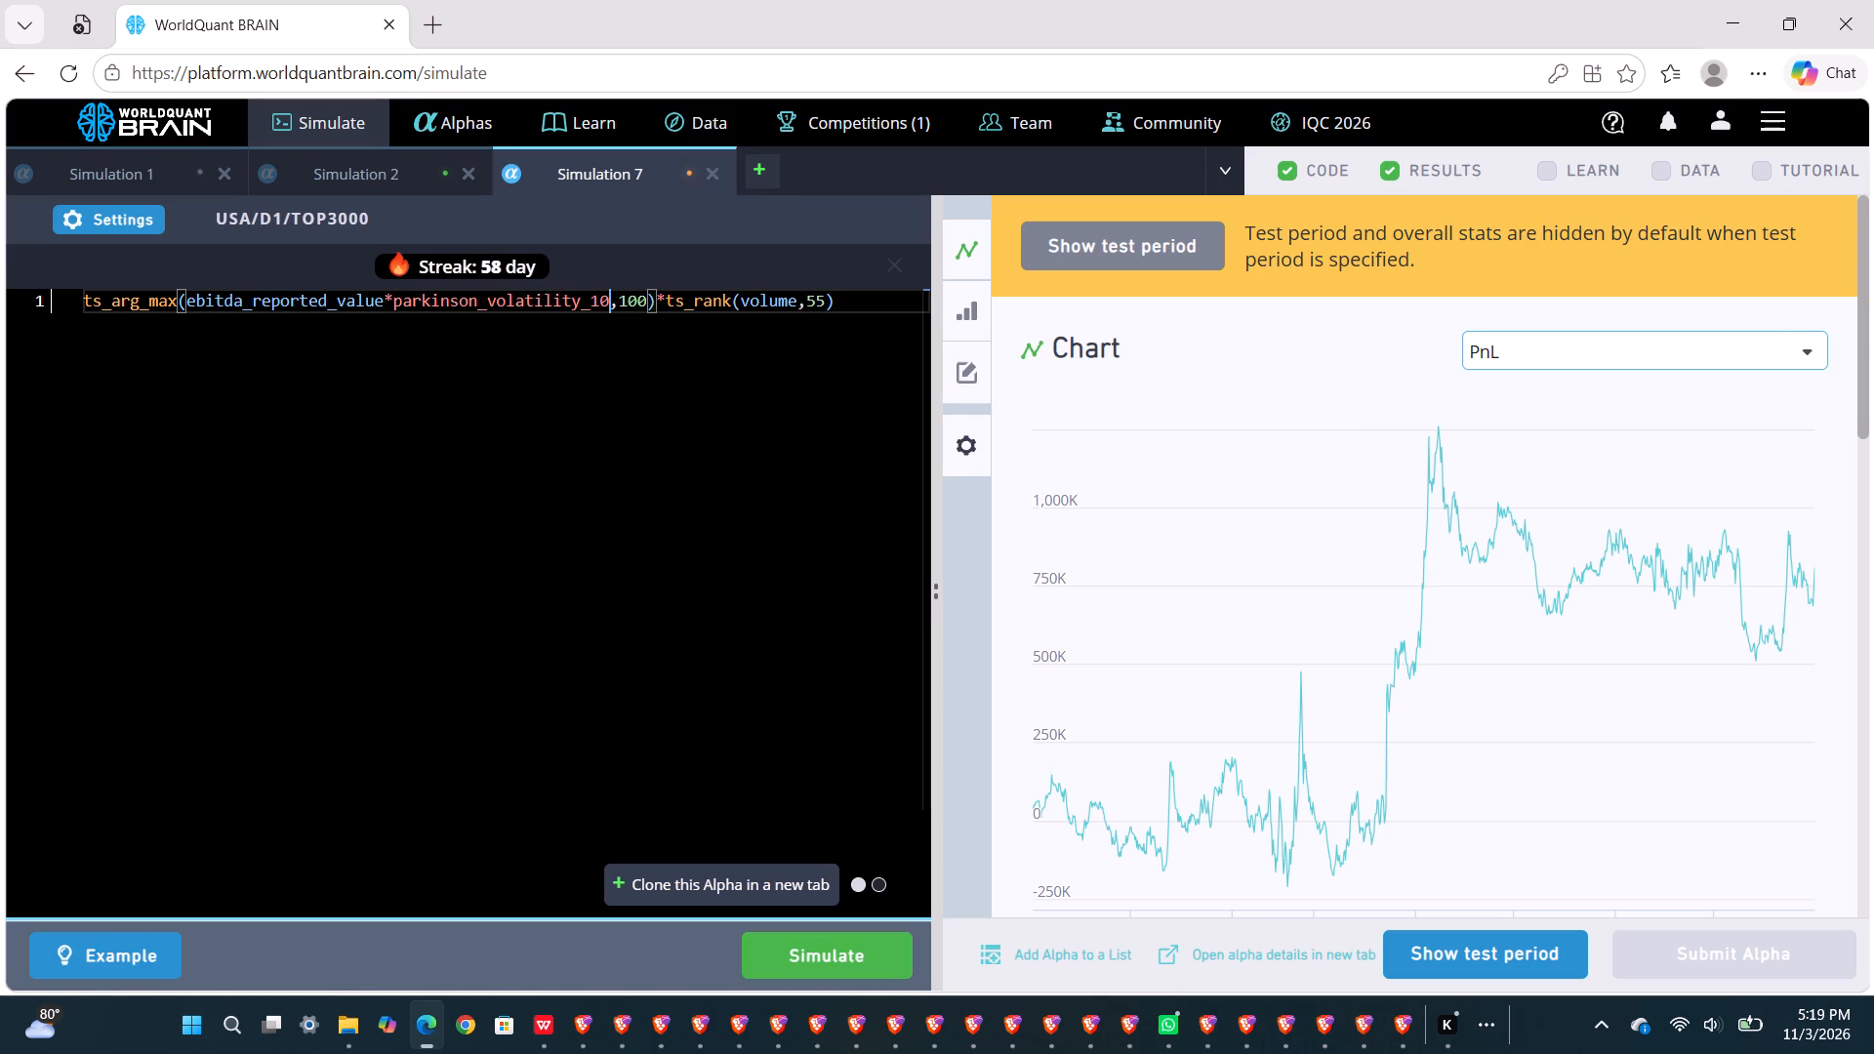
click(806, 949)
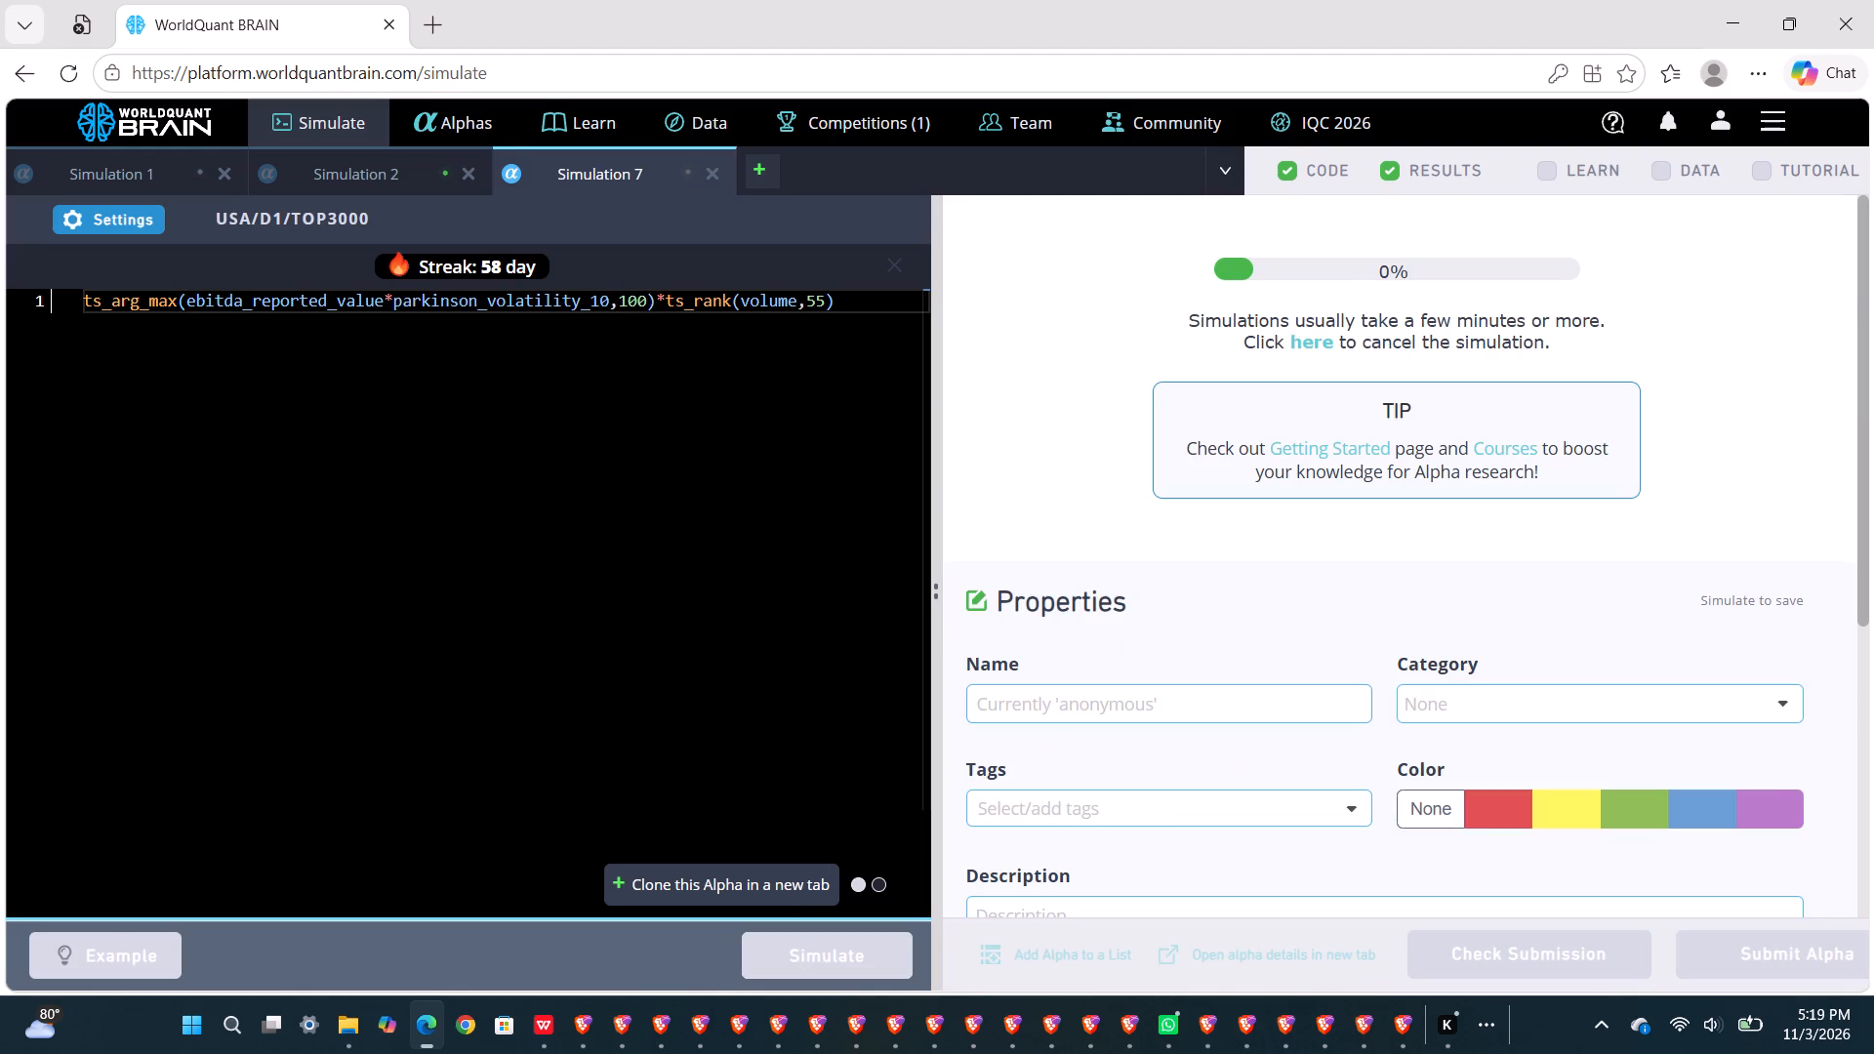
Review Simulation 2's test-period results and failed IS tests, and run its self-correlation check.
click(356, 174)
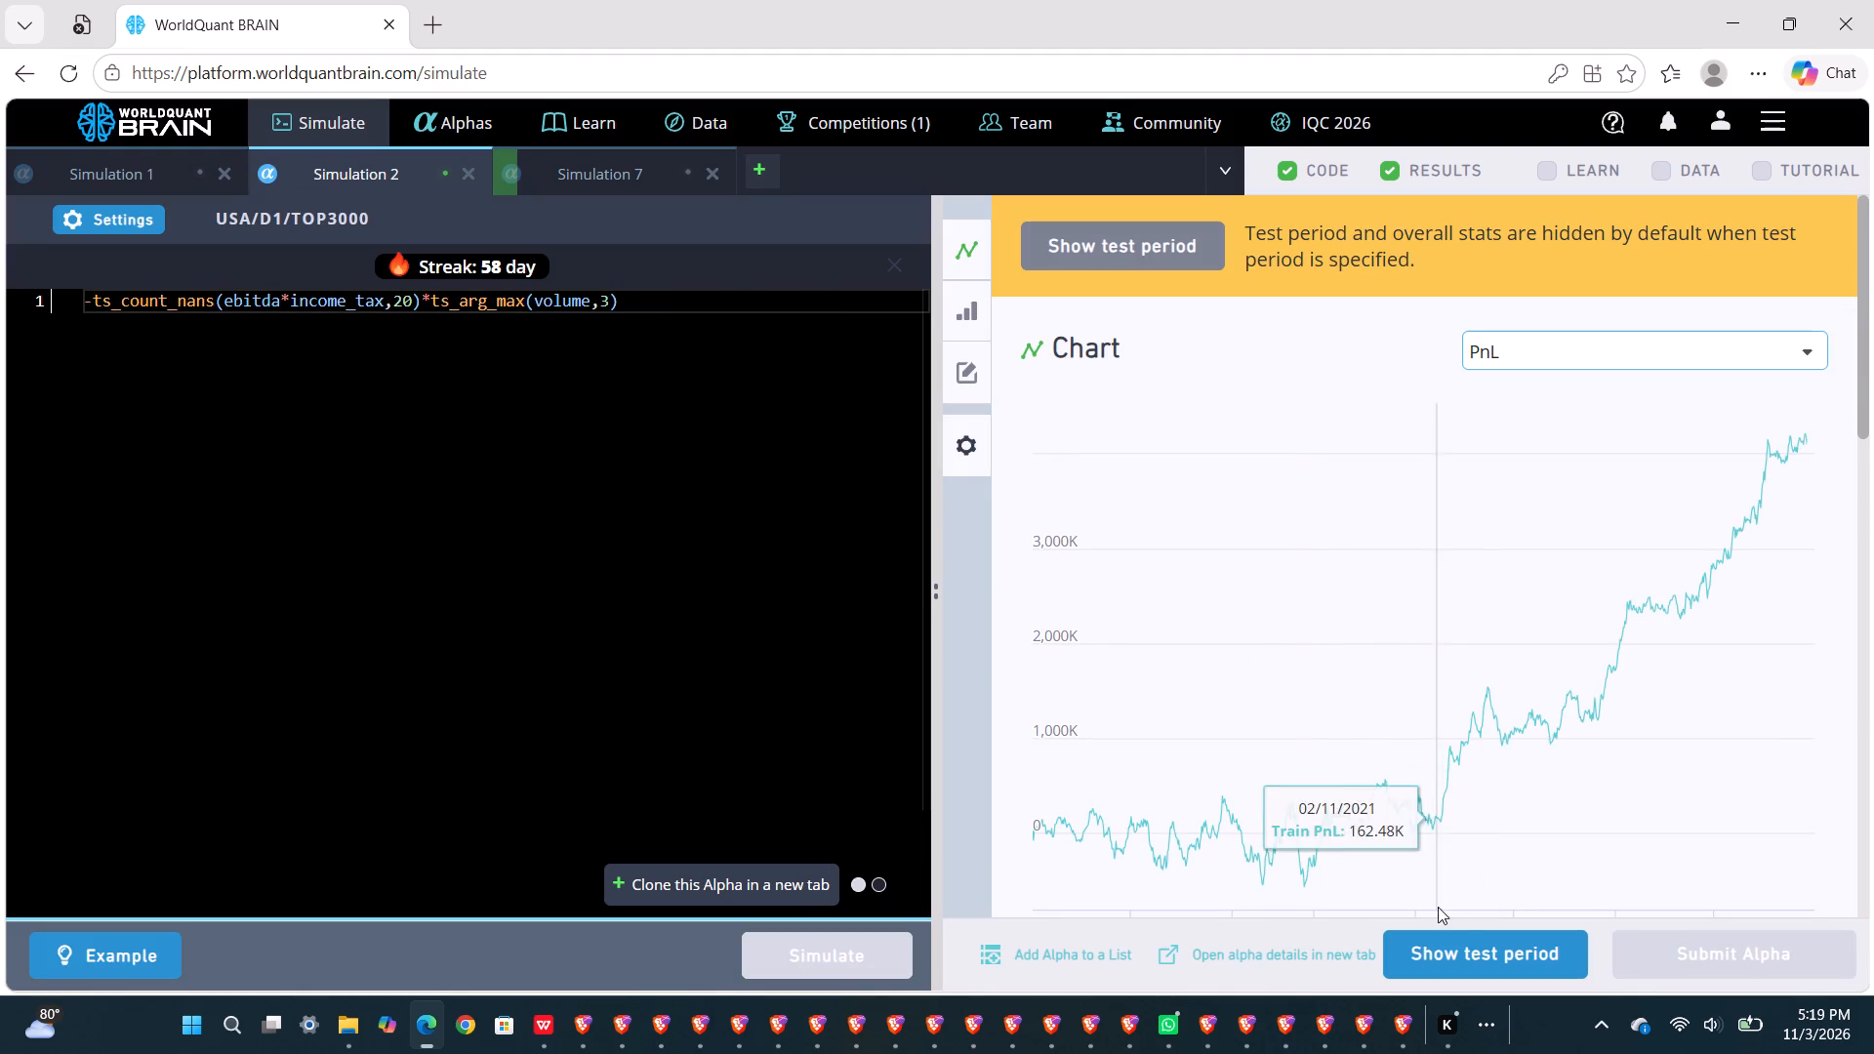
click(1465, 937)
scroll(1443, 784, down, 2)
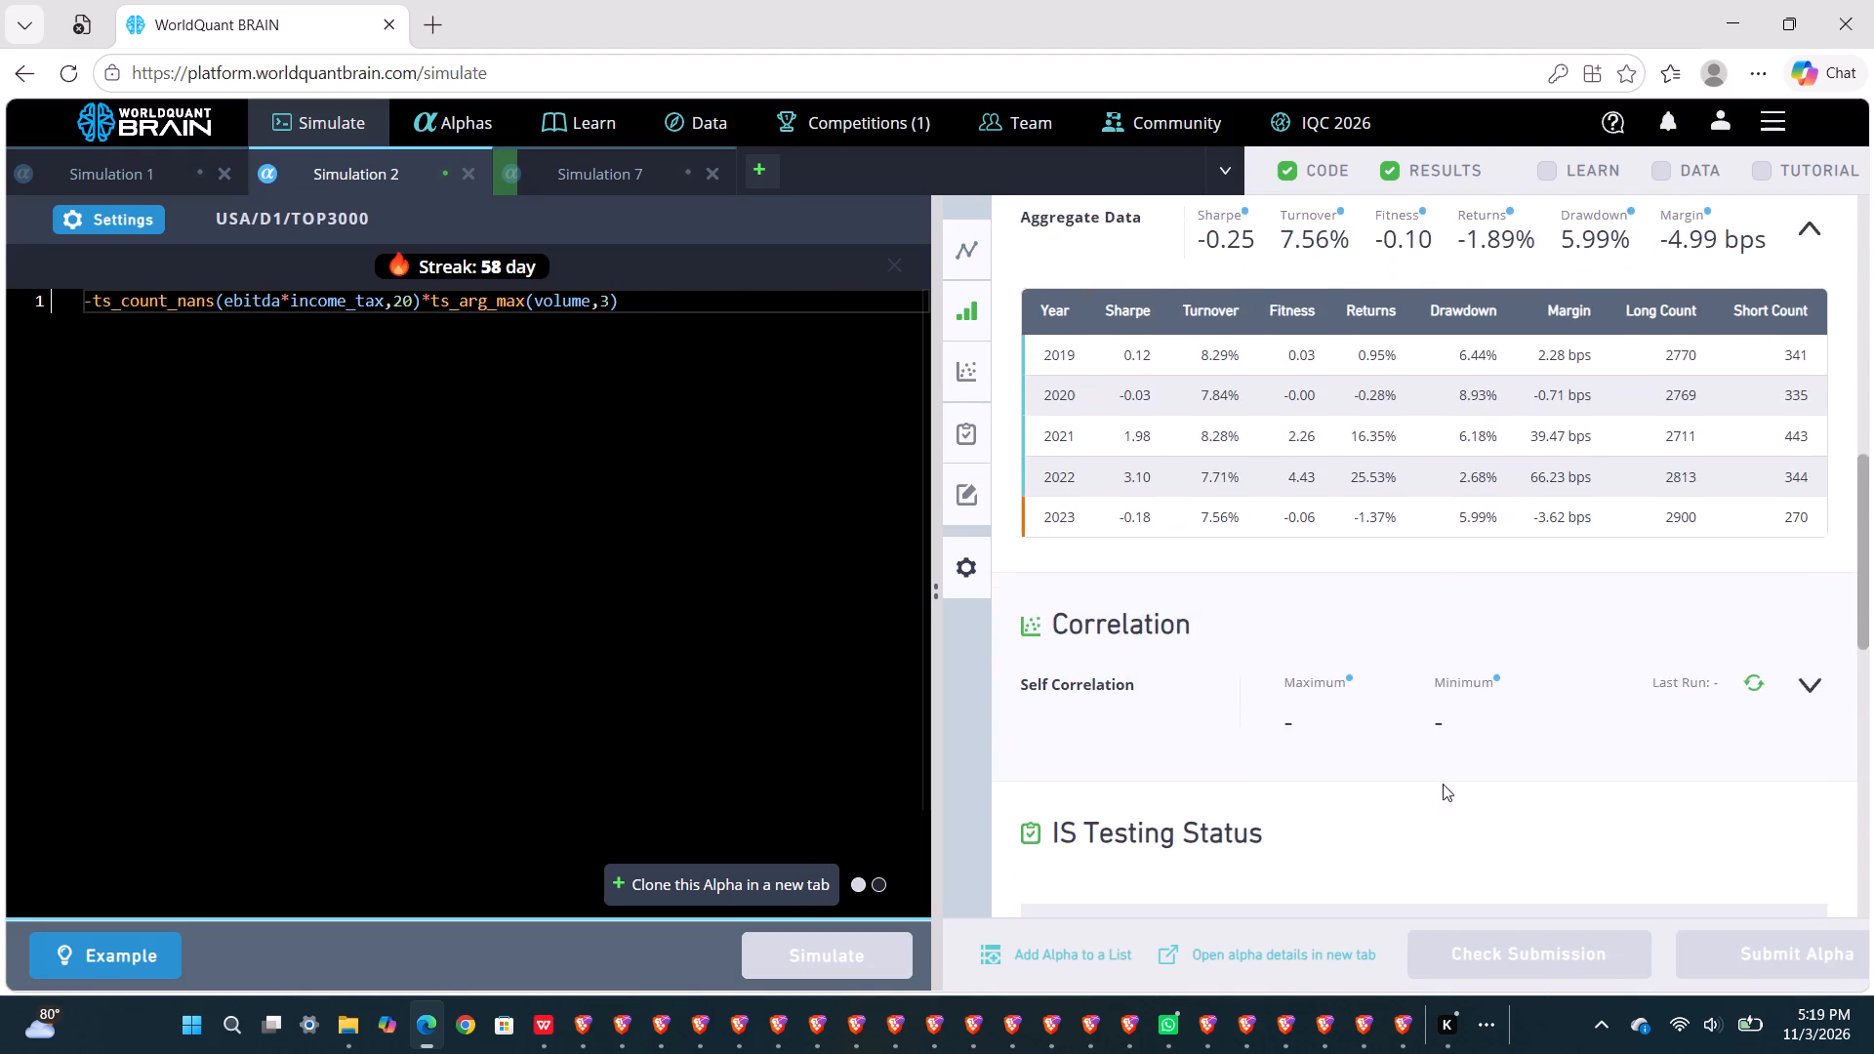
scroll(1443, 784, down, 3)
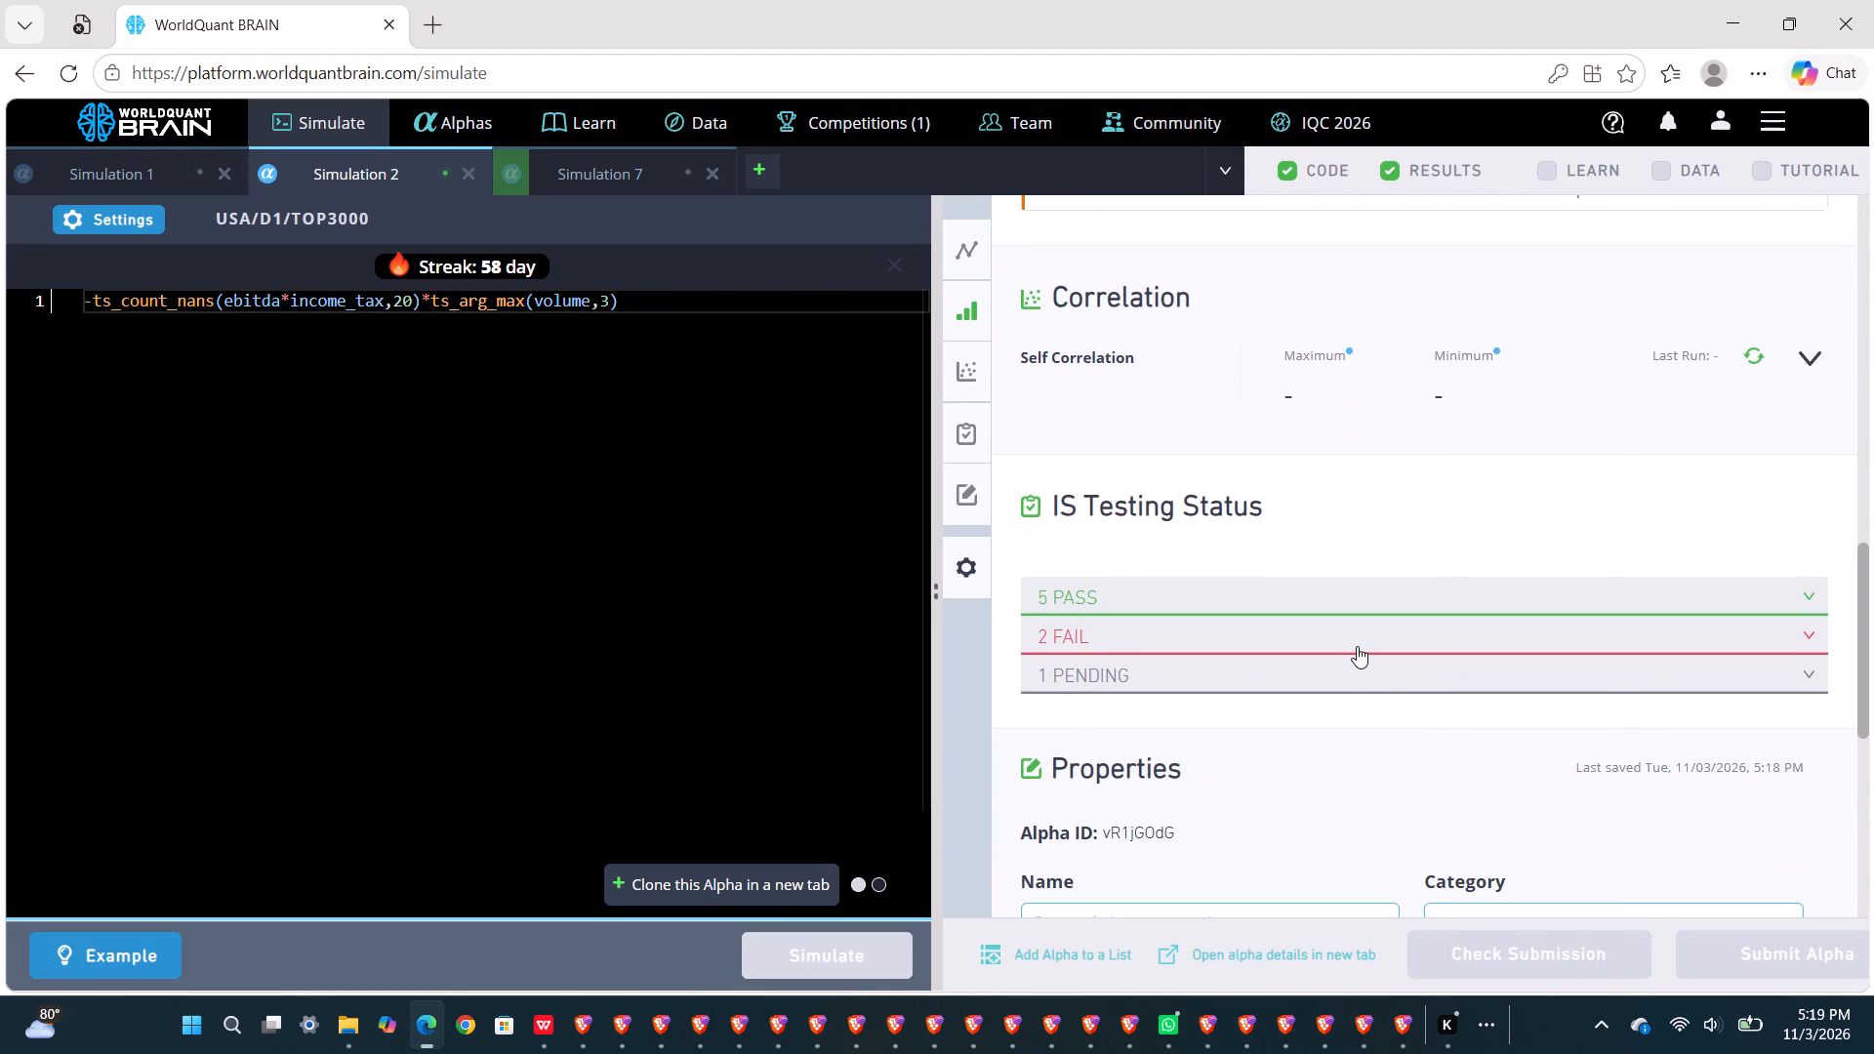
click(1357, 646)
click(1740, 368)
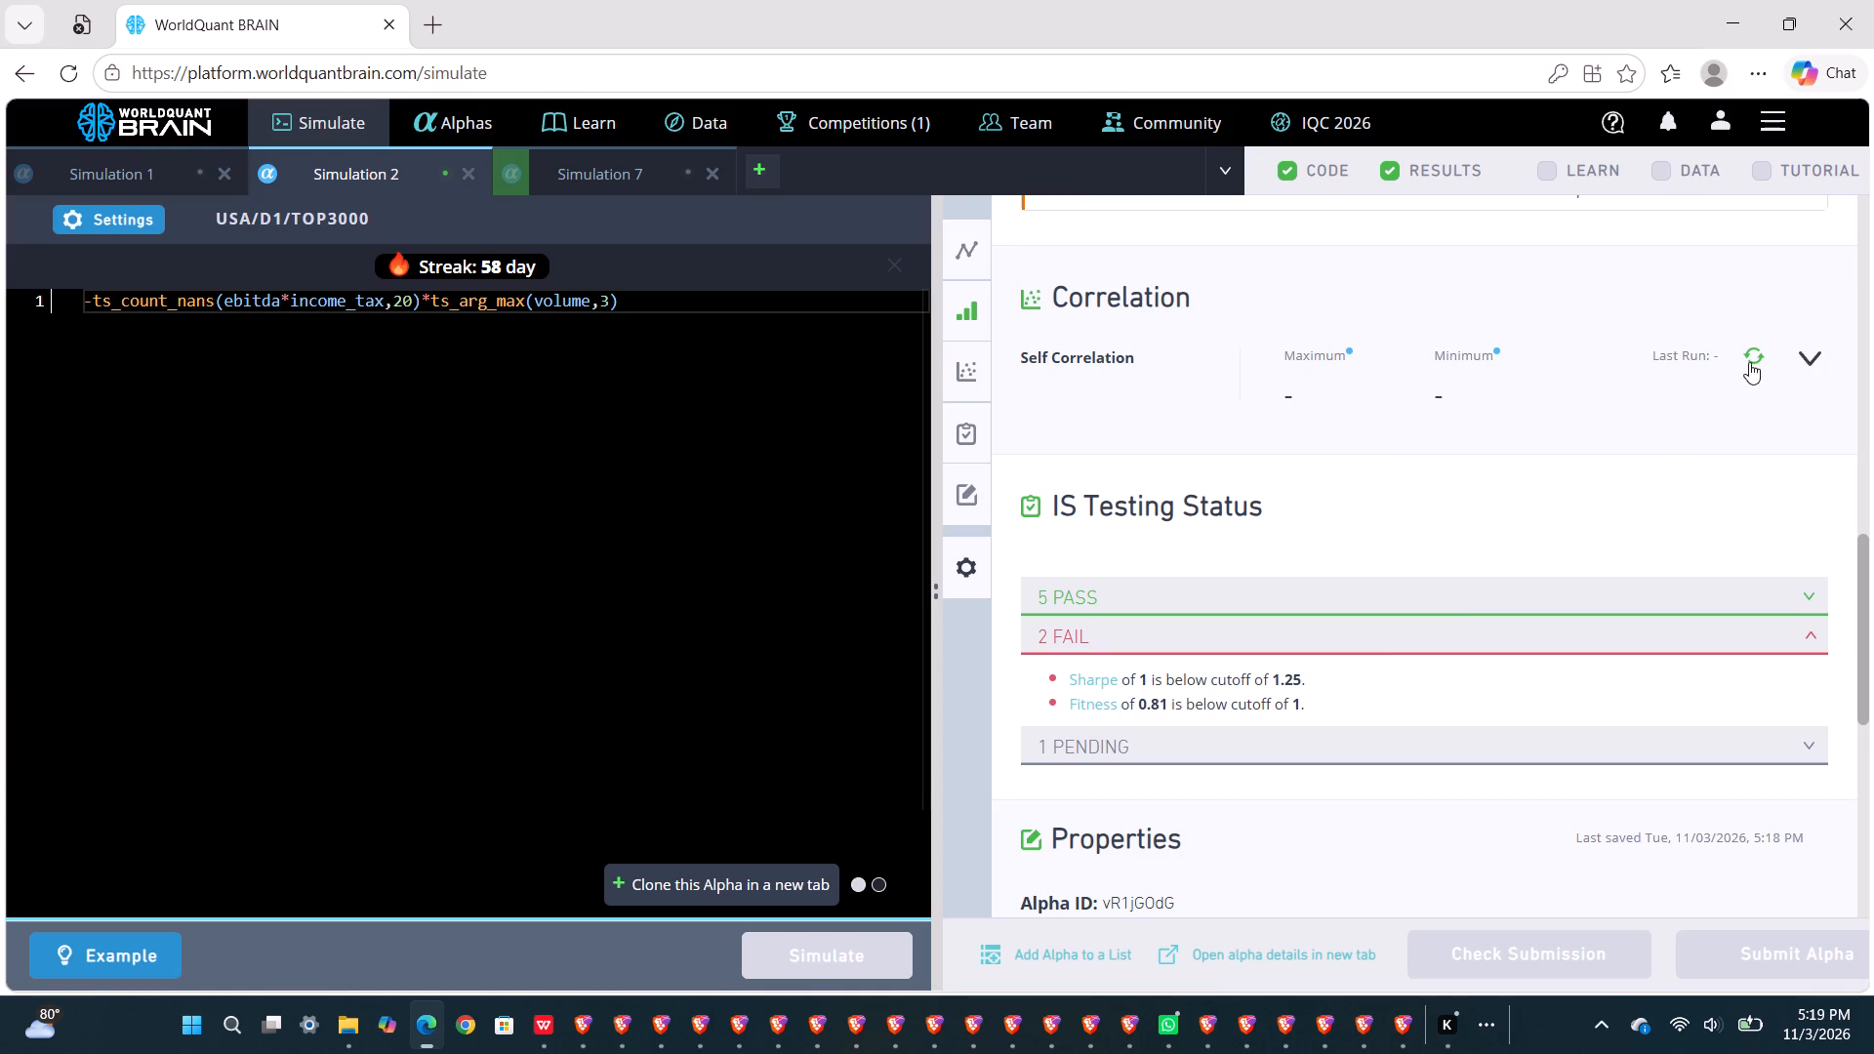
click(1756, 357)
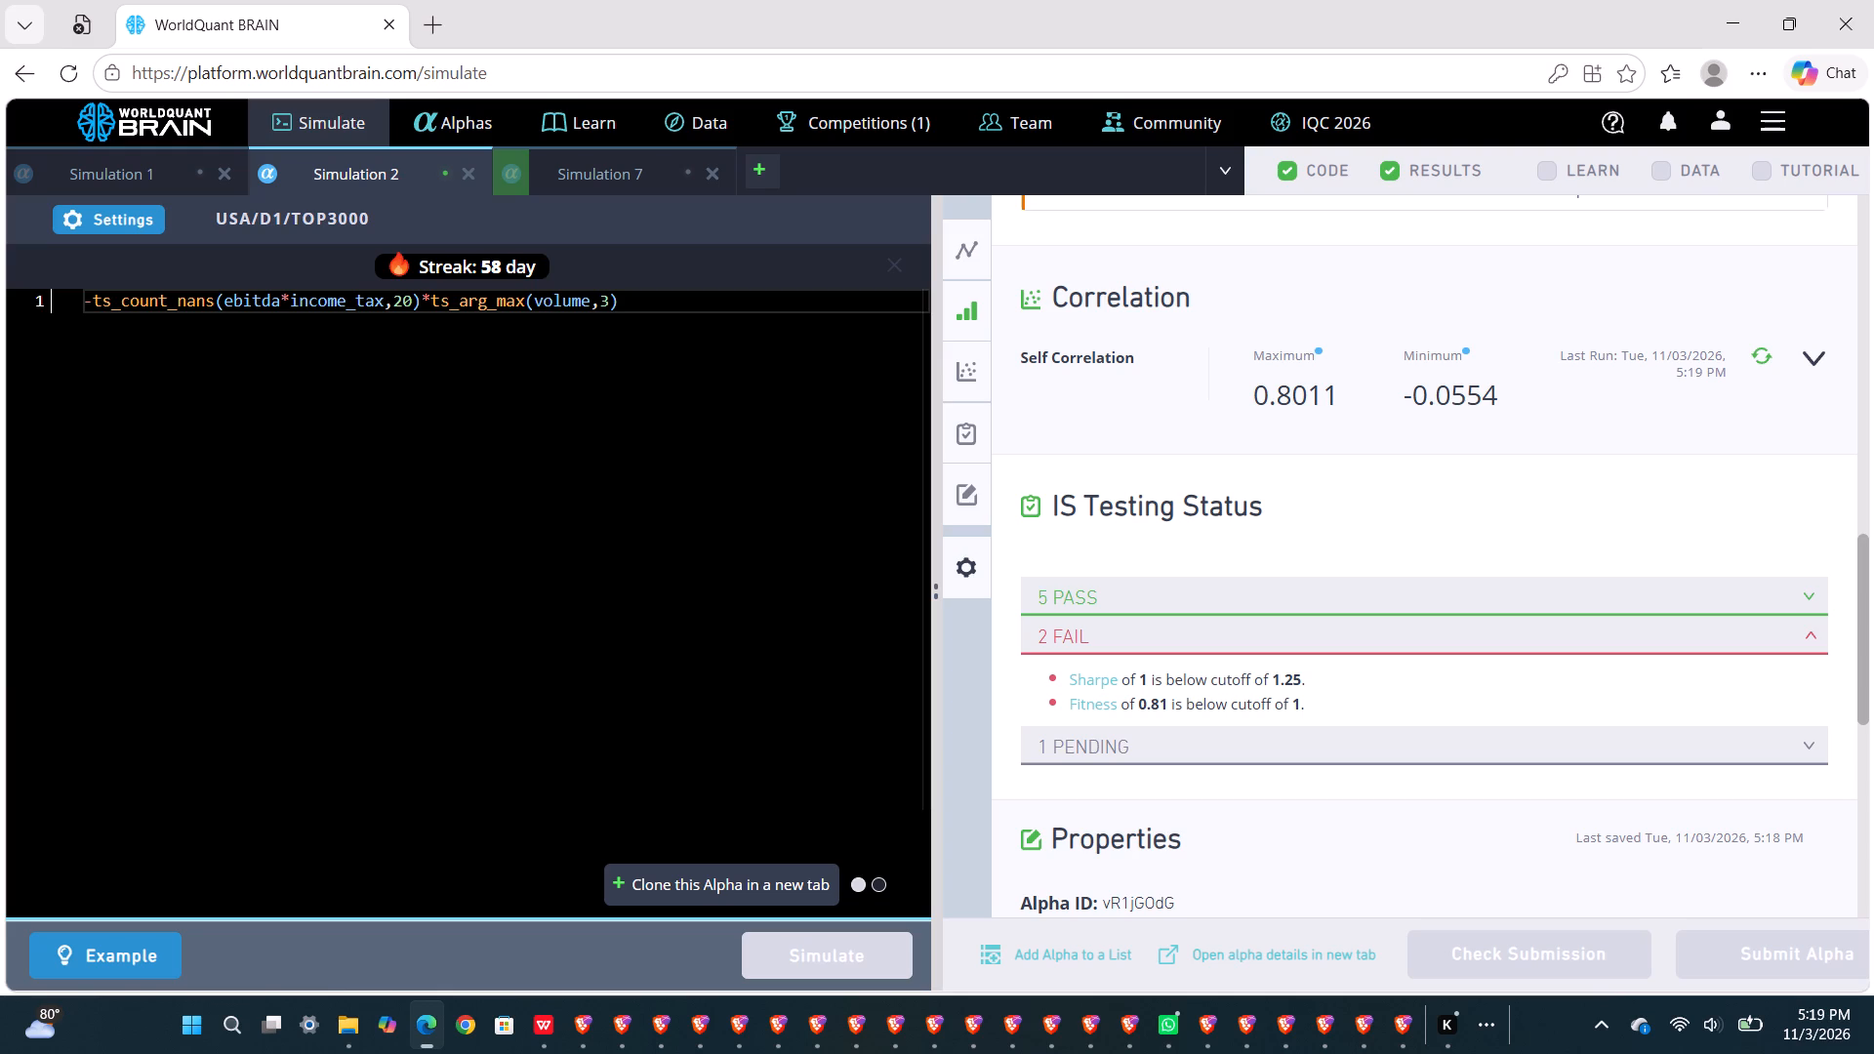
In Simulation 2, replace income_tax with parkinson_volatility_10 in the expression and run the simulation.
double_click(352, 299)
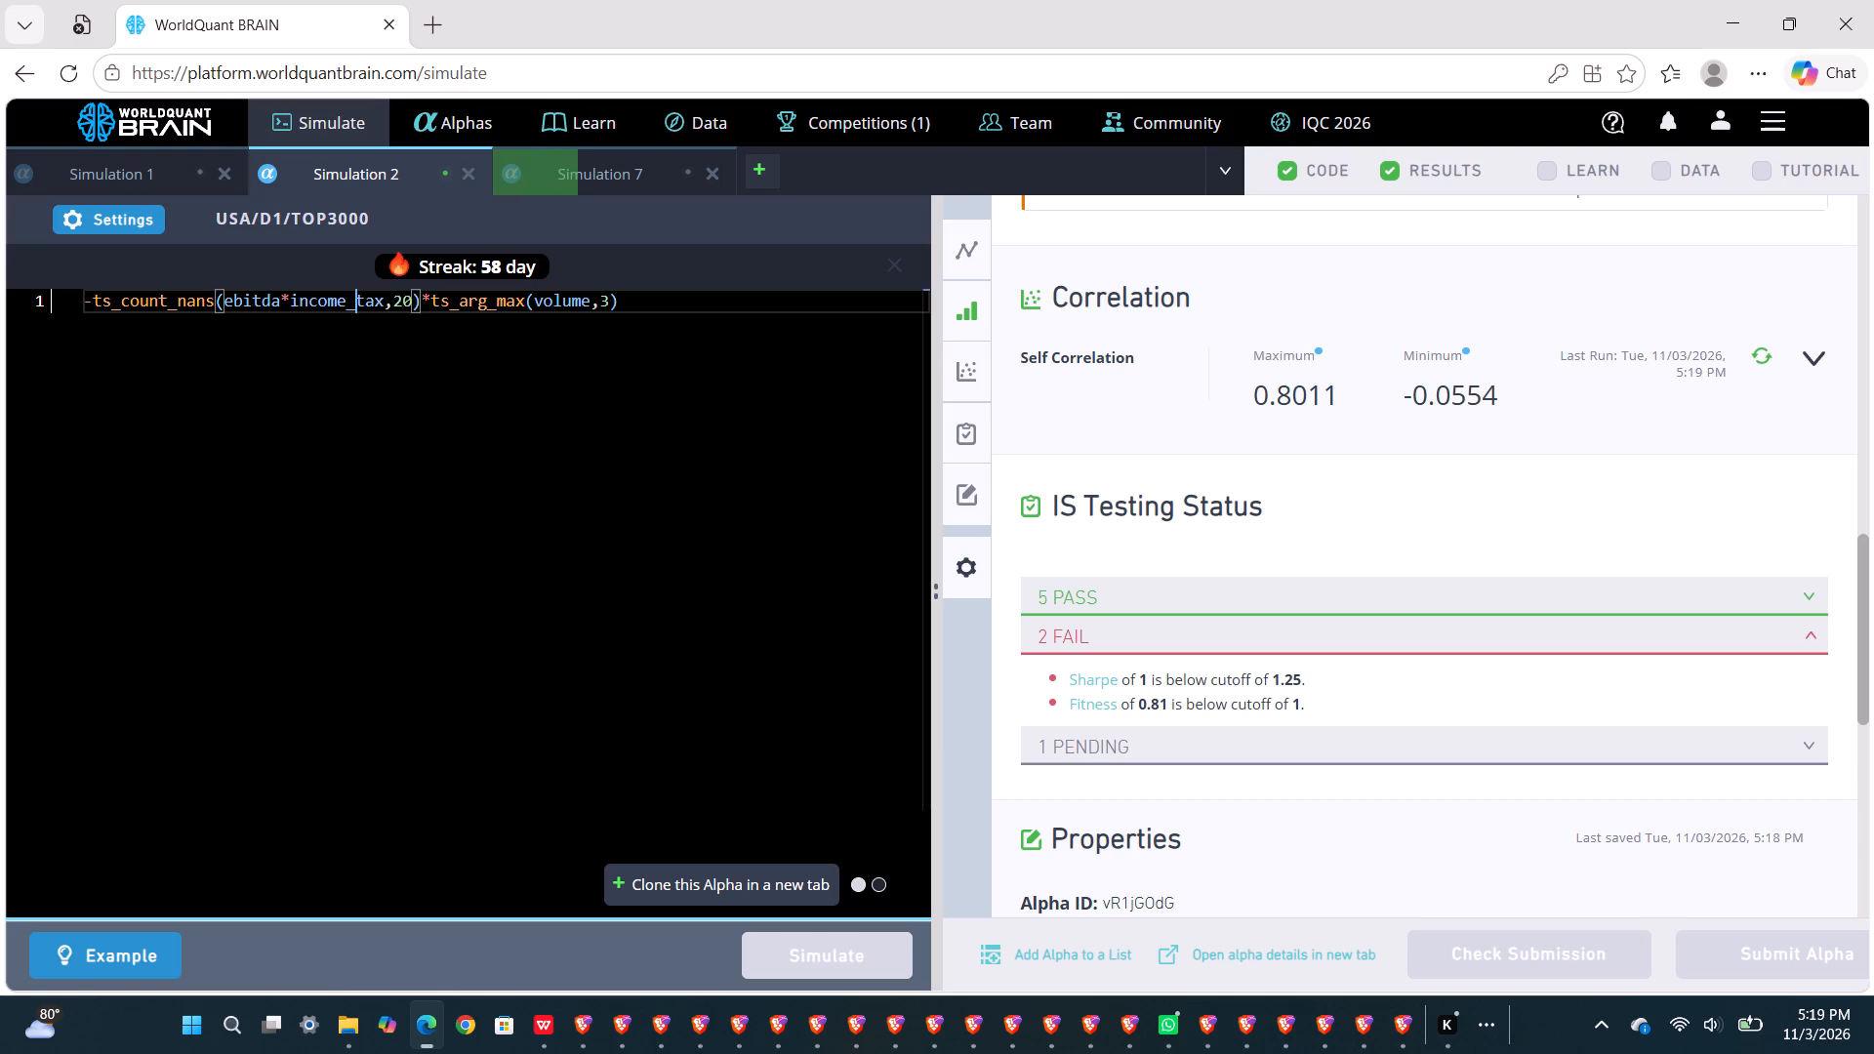
text(par)
click(490, 324)
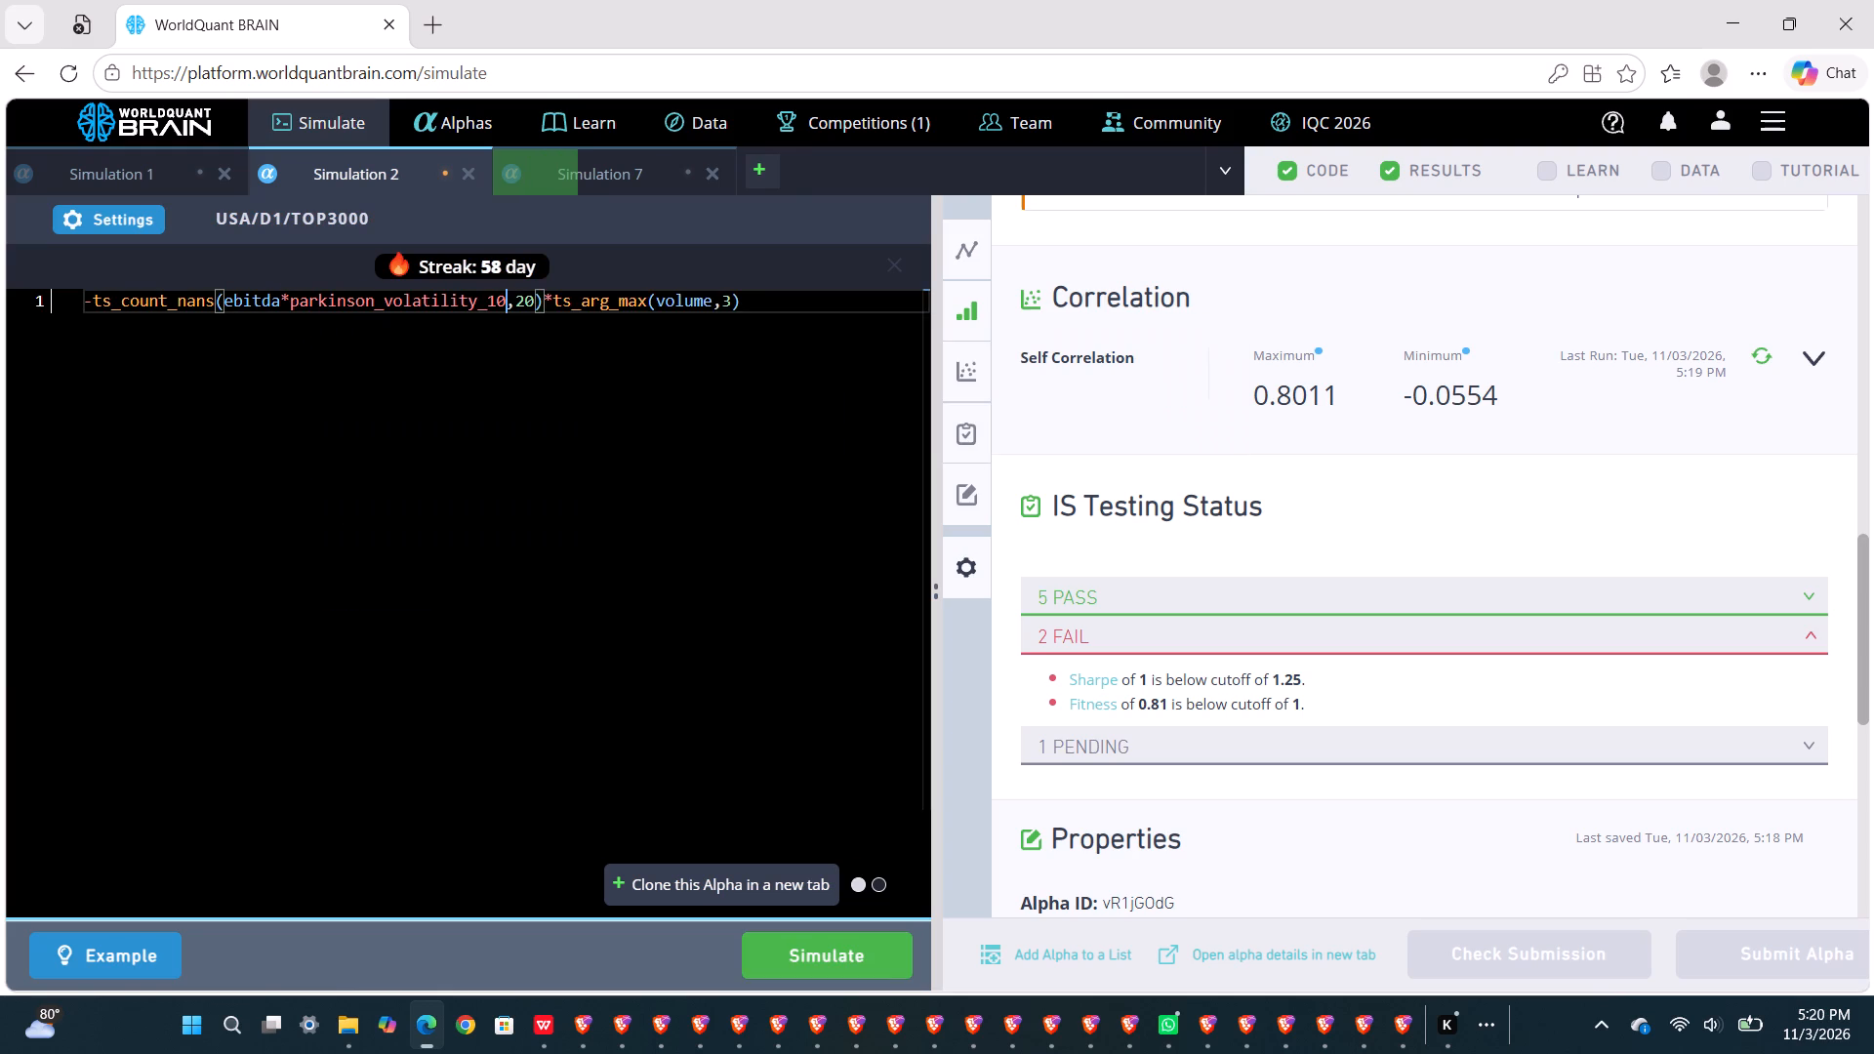
click(797, 965)
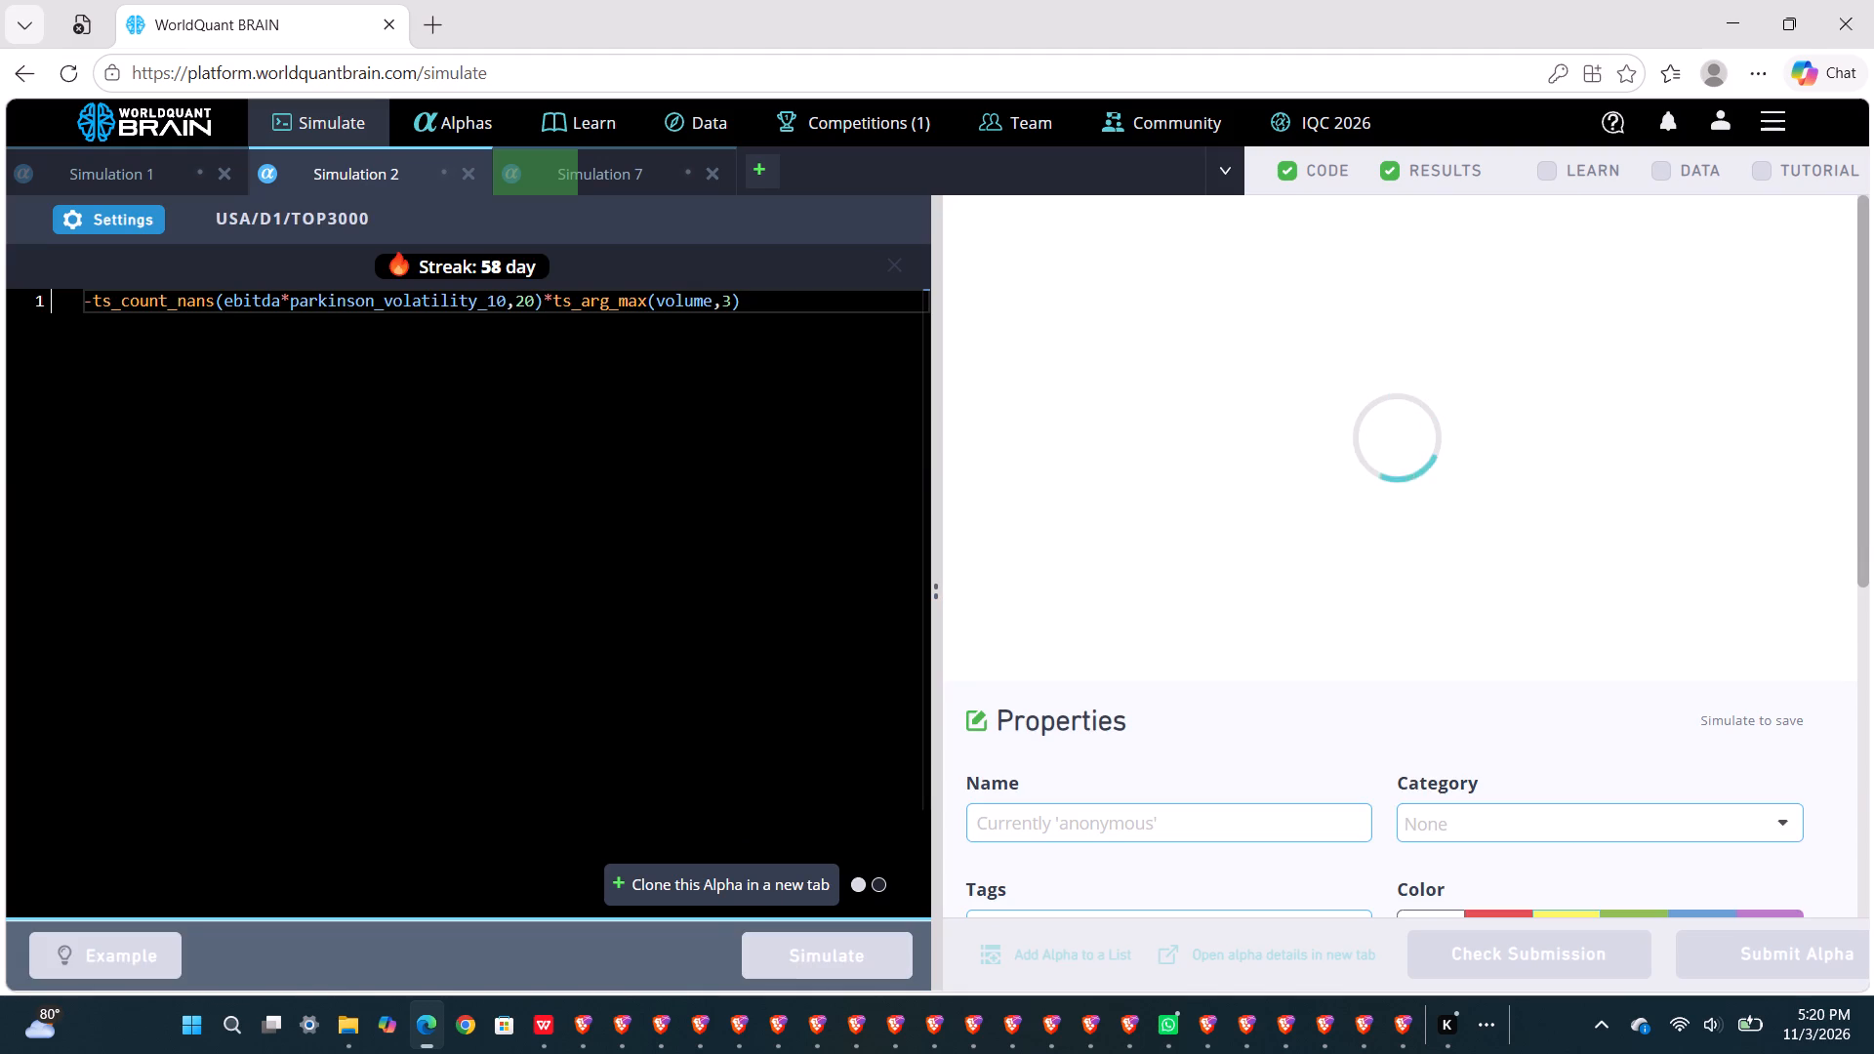
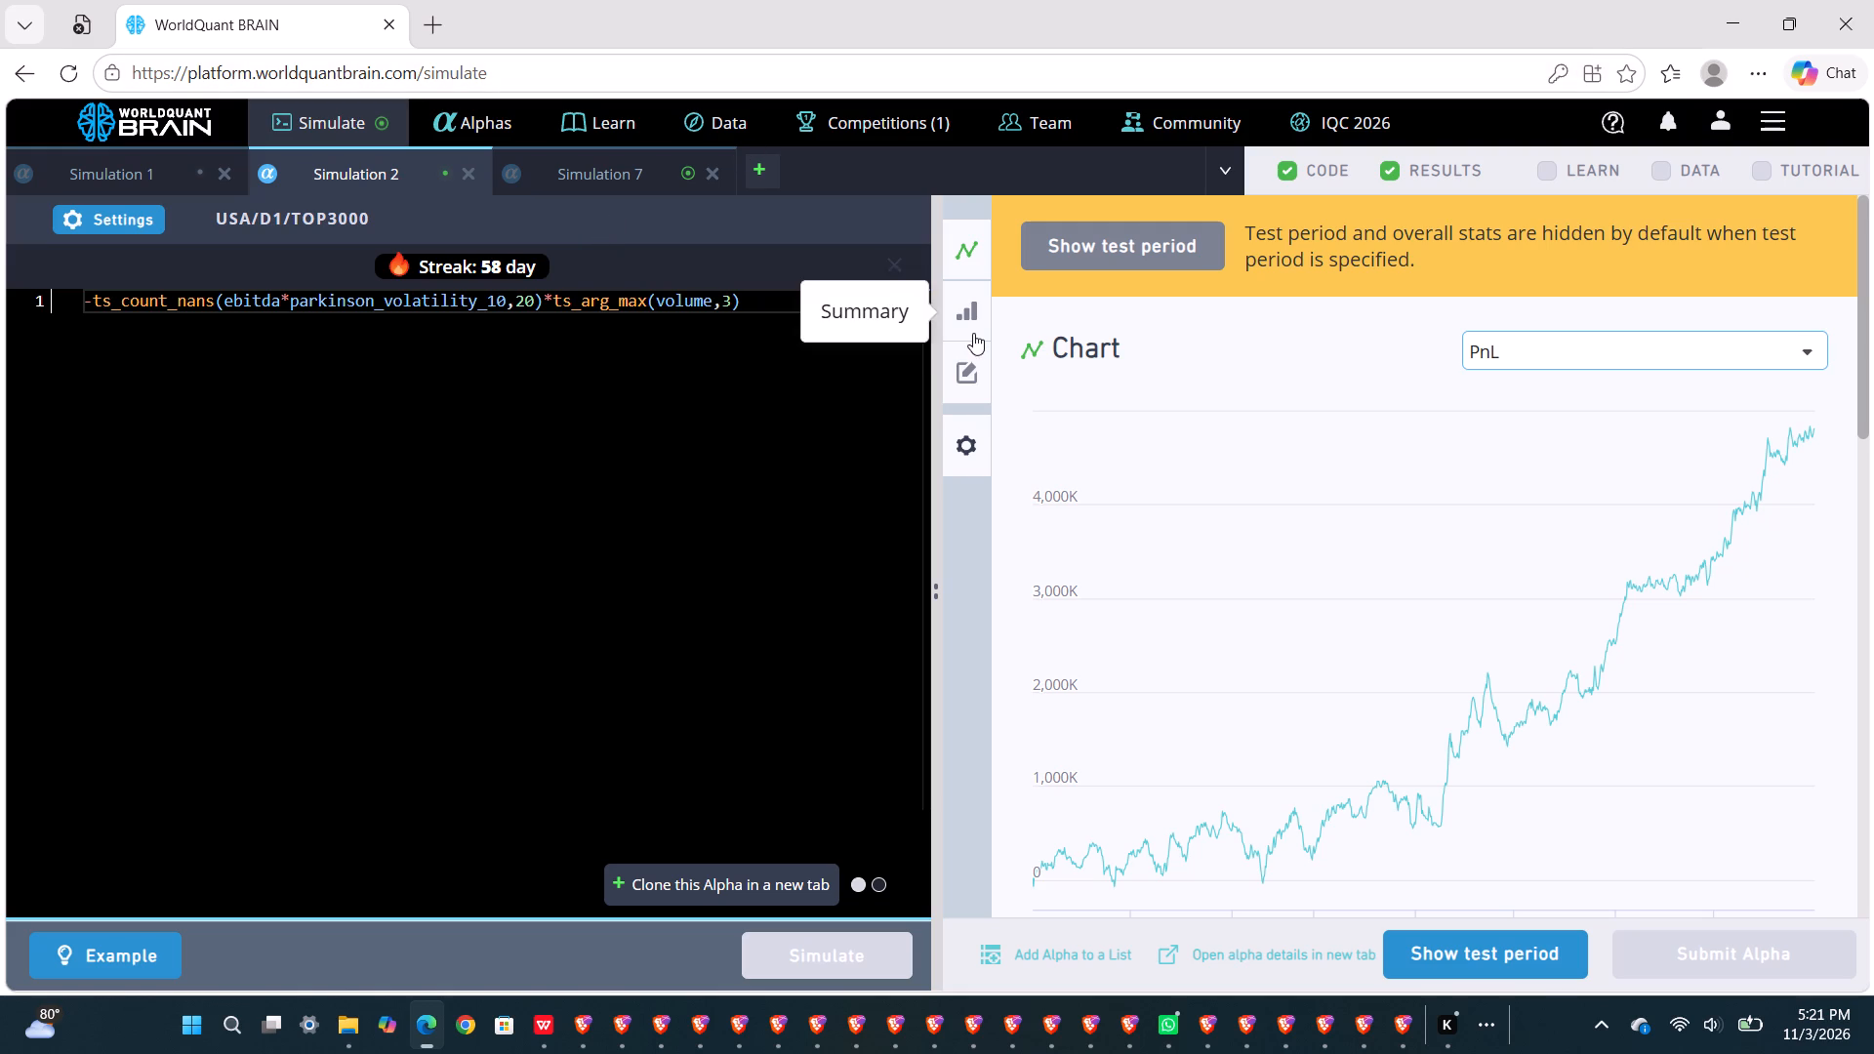
Reveal the test-period results for Simulation 2 and review its PnL chart.
click(1451, 966)
scroll(1427, 808, down, 1)
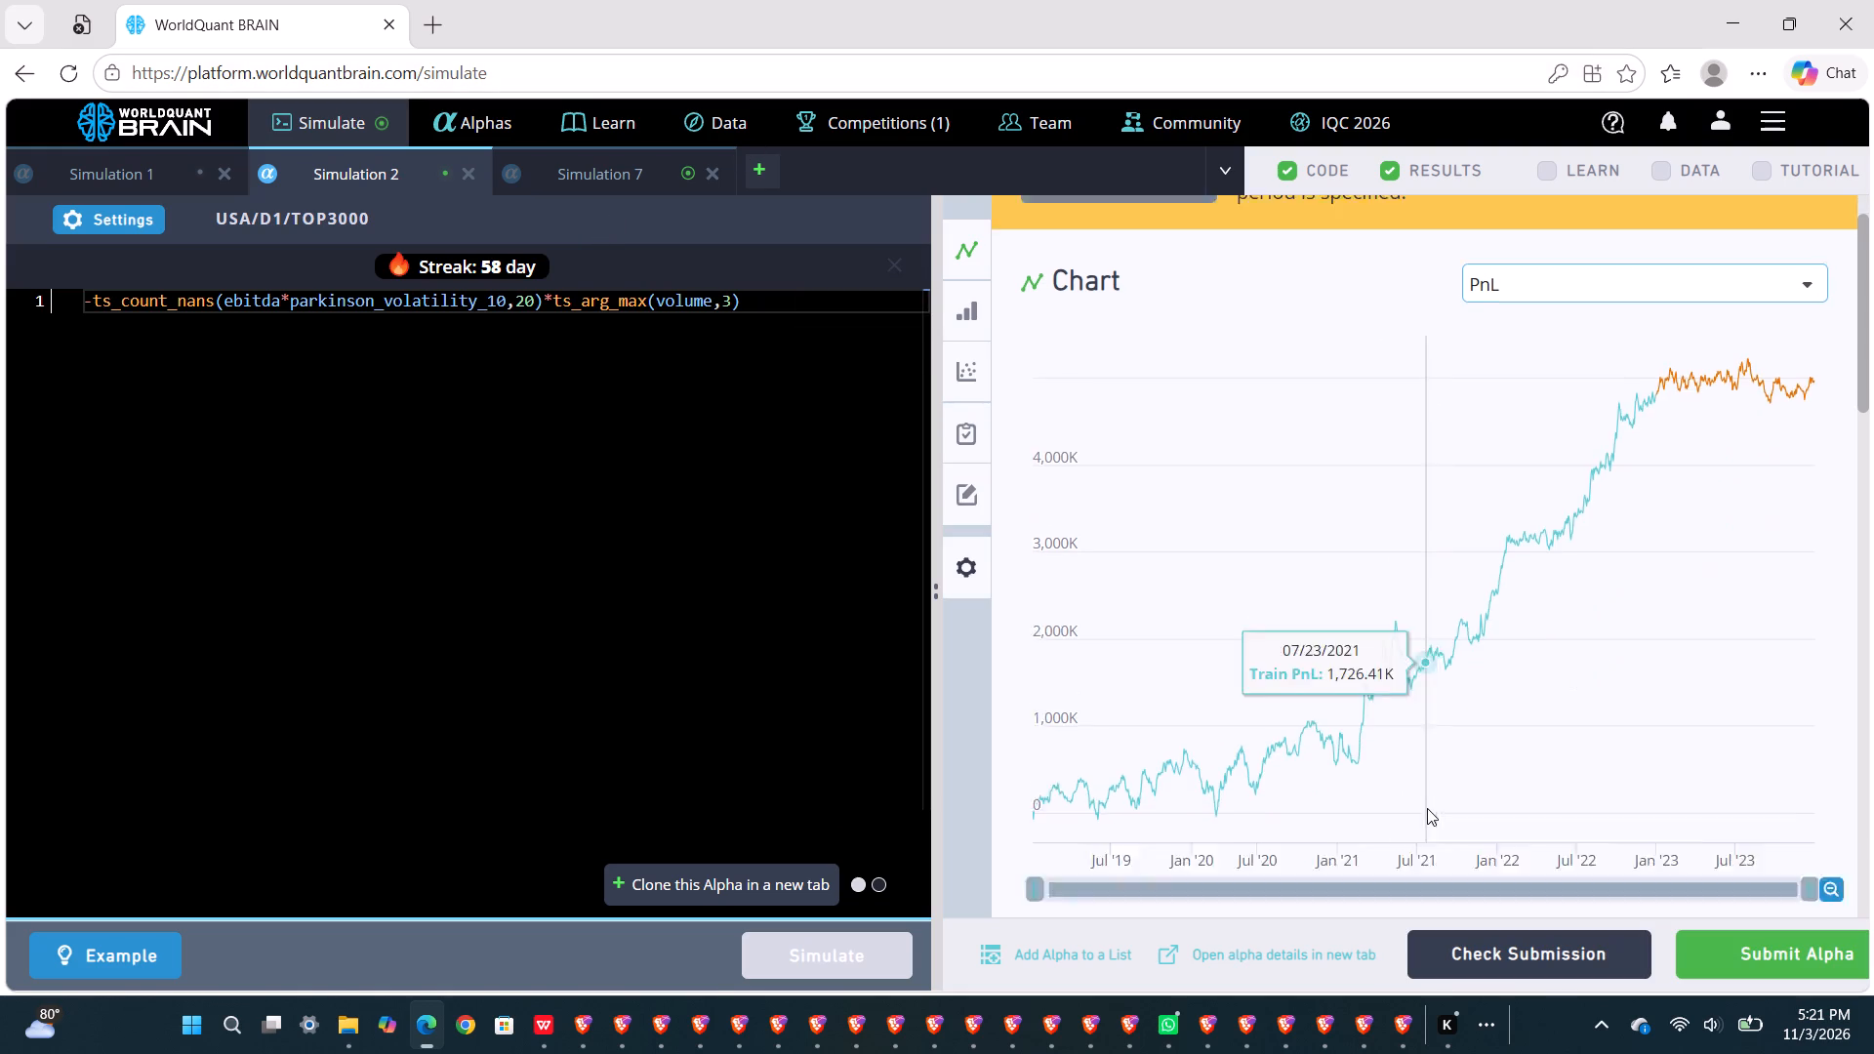
Run the self-correlation check on Simulation 2's parkinson_volatility_10 alpha.
scroll(1427, 808, down, 4)
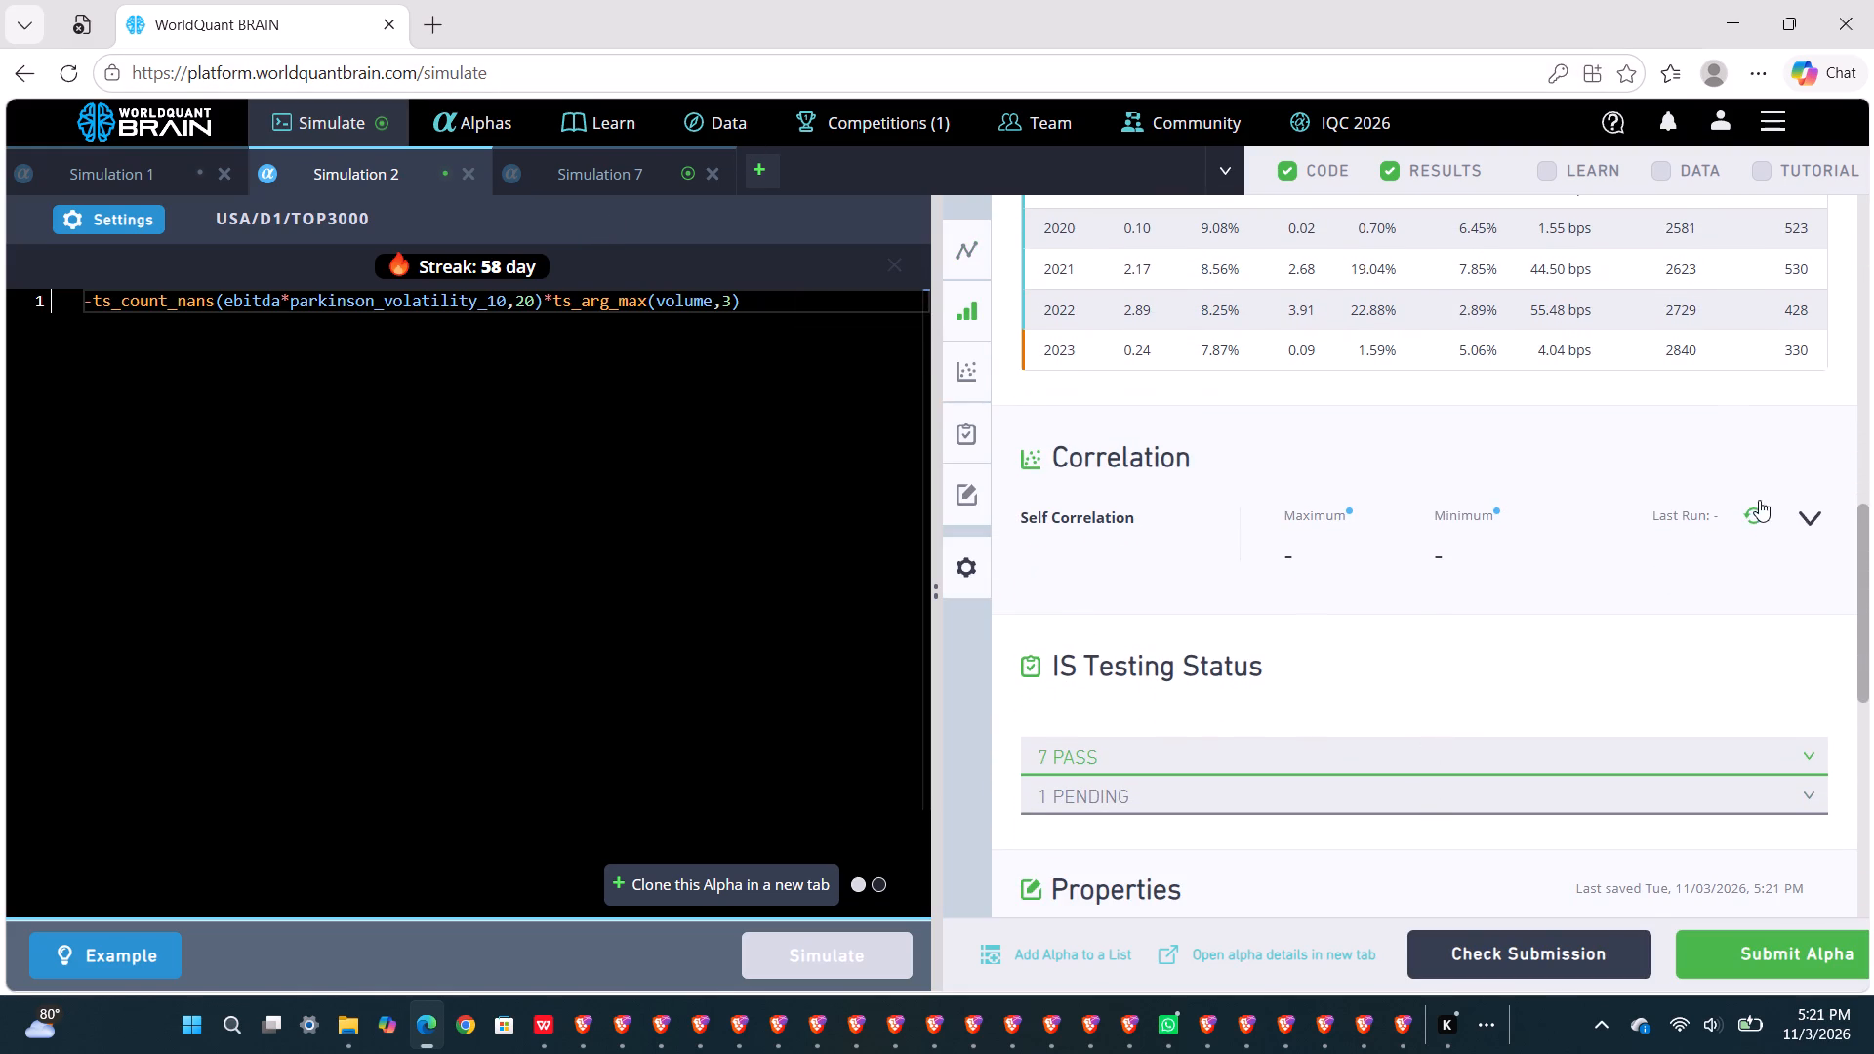
click(1747, 519)
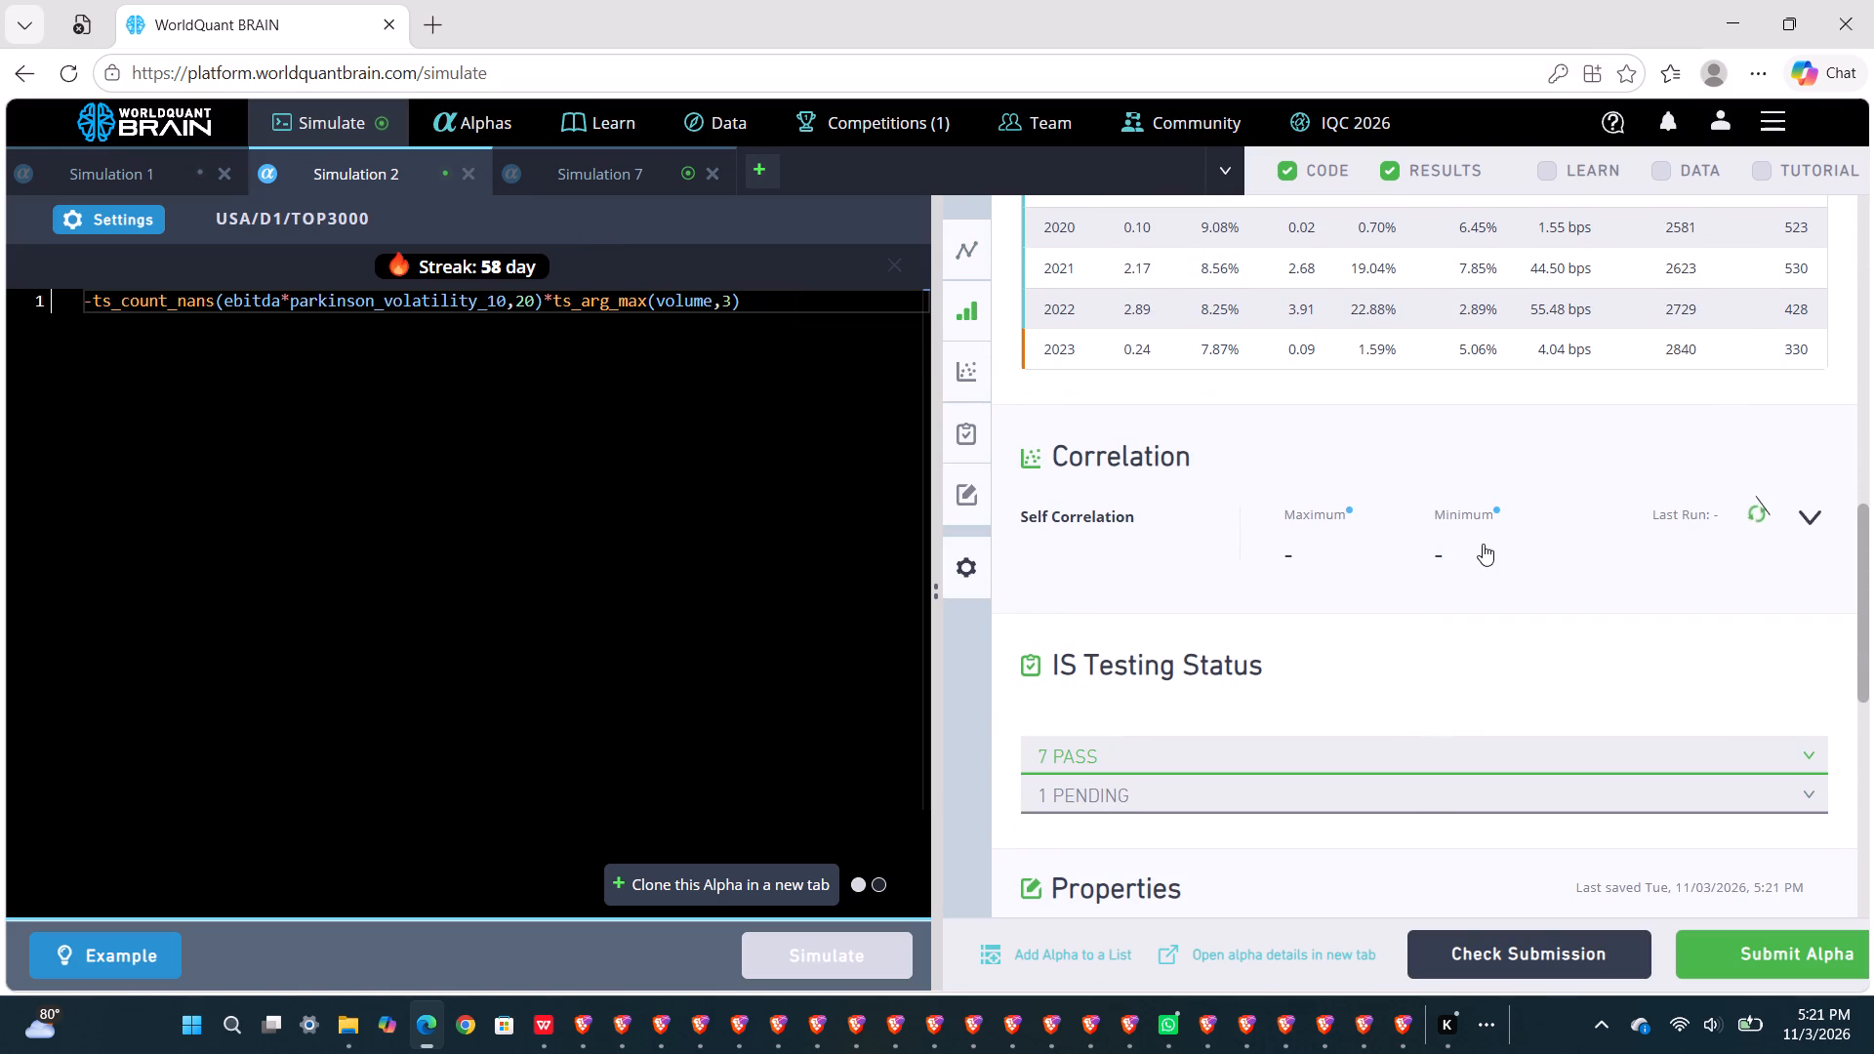
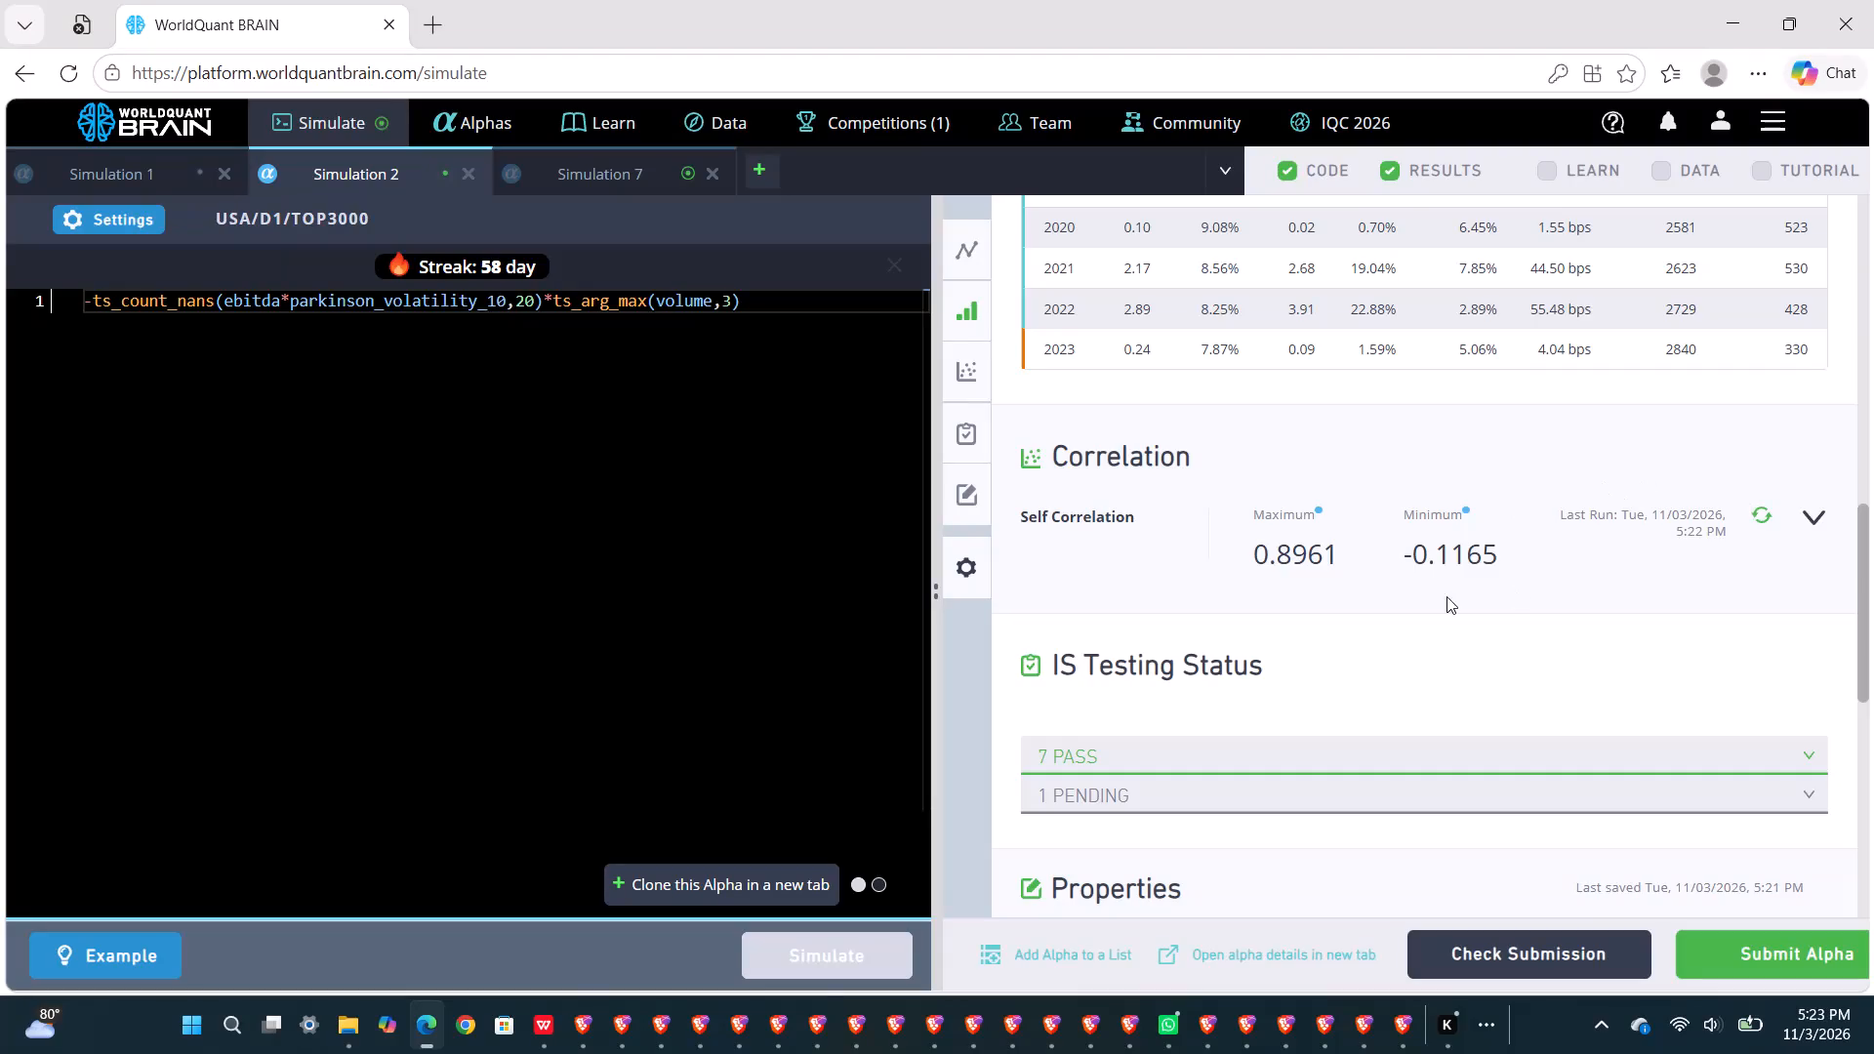
In Simulation 2, set the ts_count_nans lookback to 5 in the parkinson_volatility_10 expression and run the simulation.
click(522, 300)
key(BackSpace)
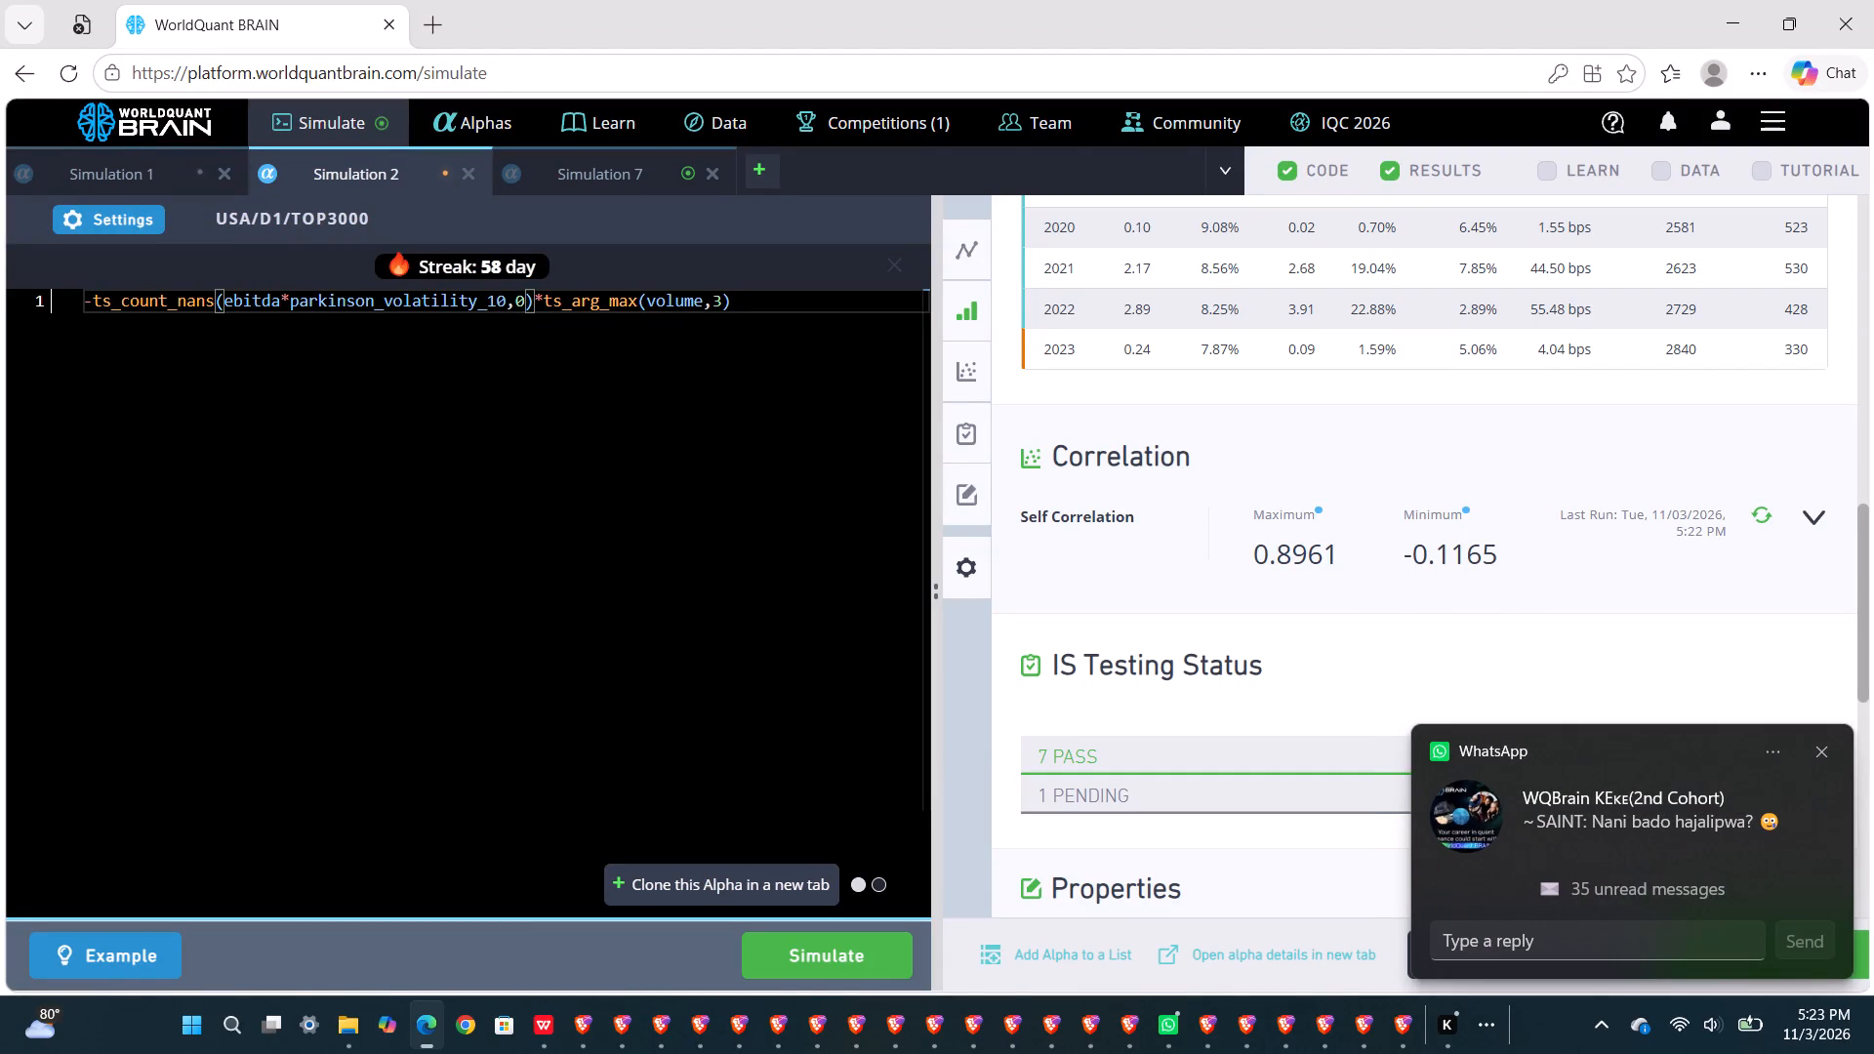
key(Delete)
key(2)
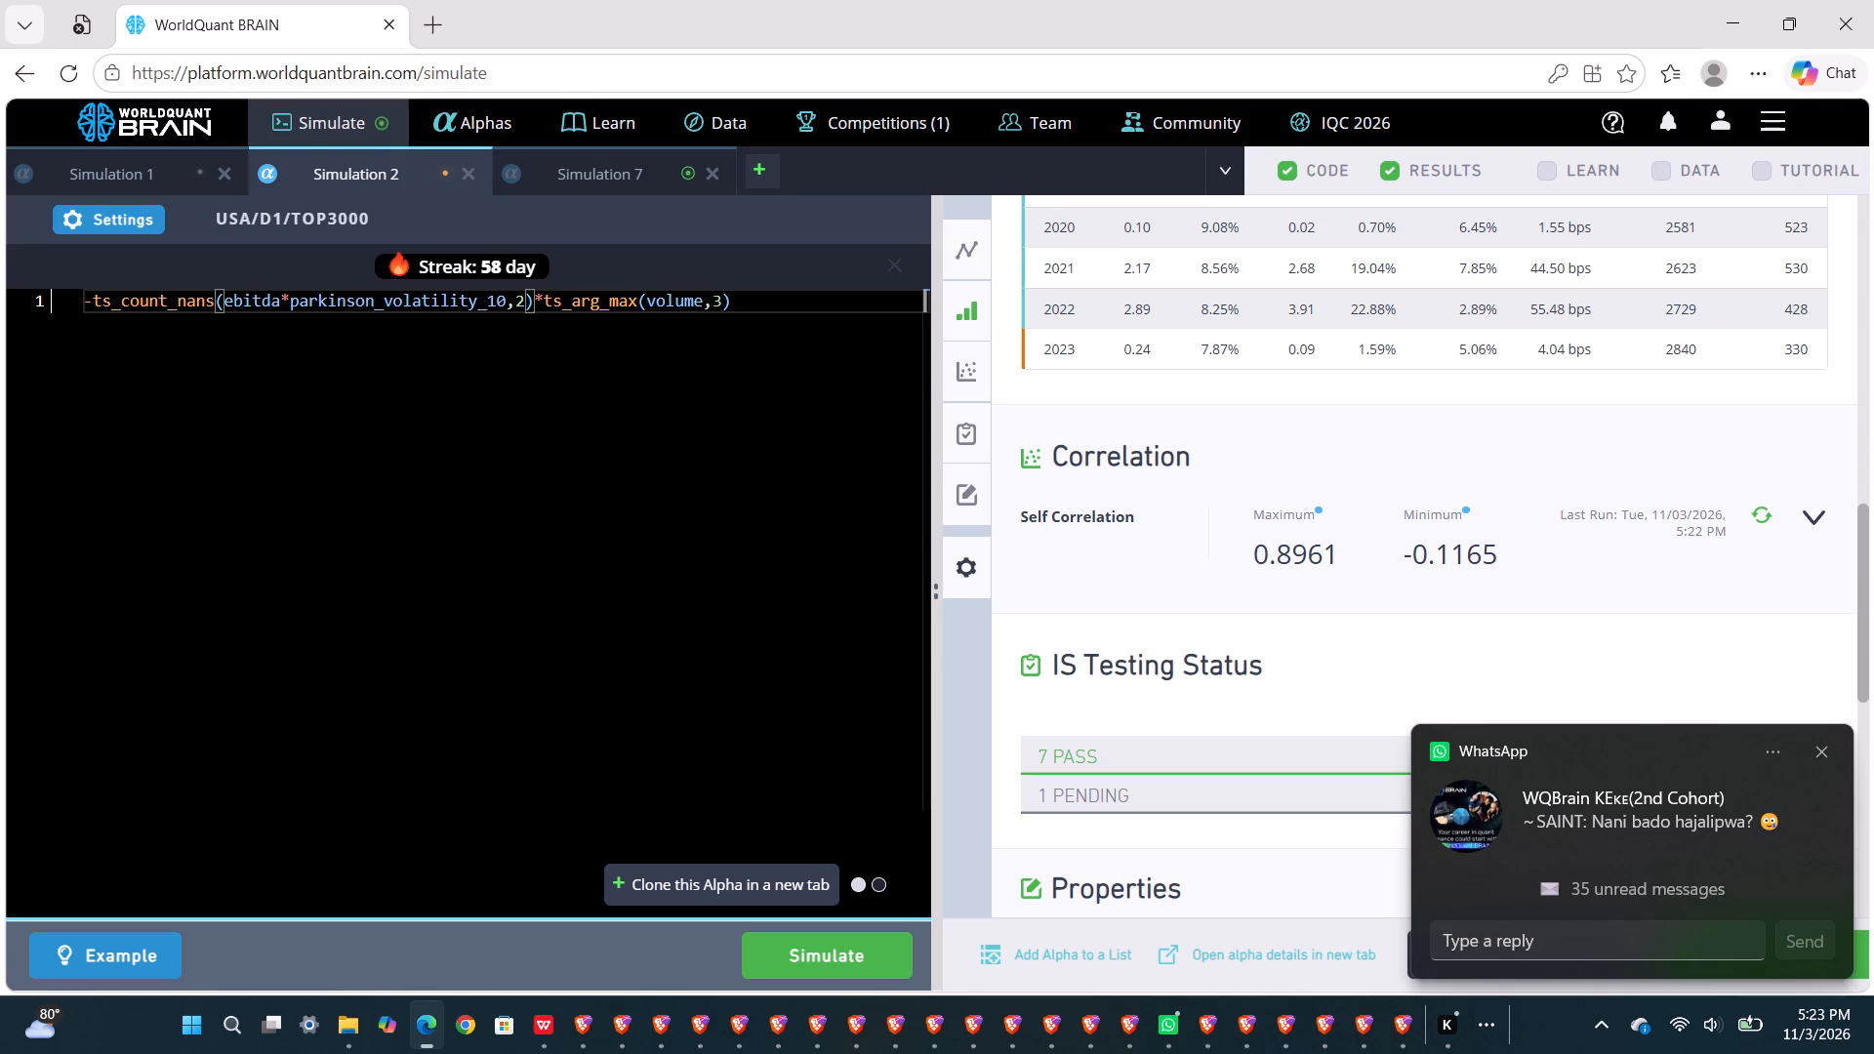
key(BackSpace)
click(522, 300)
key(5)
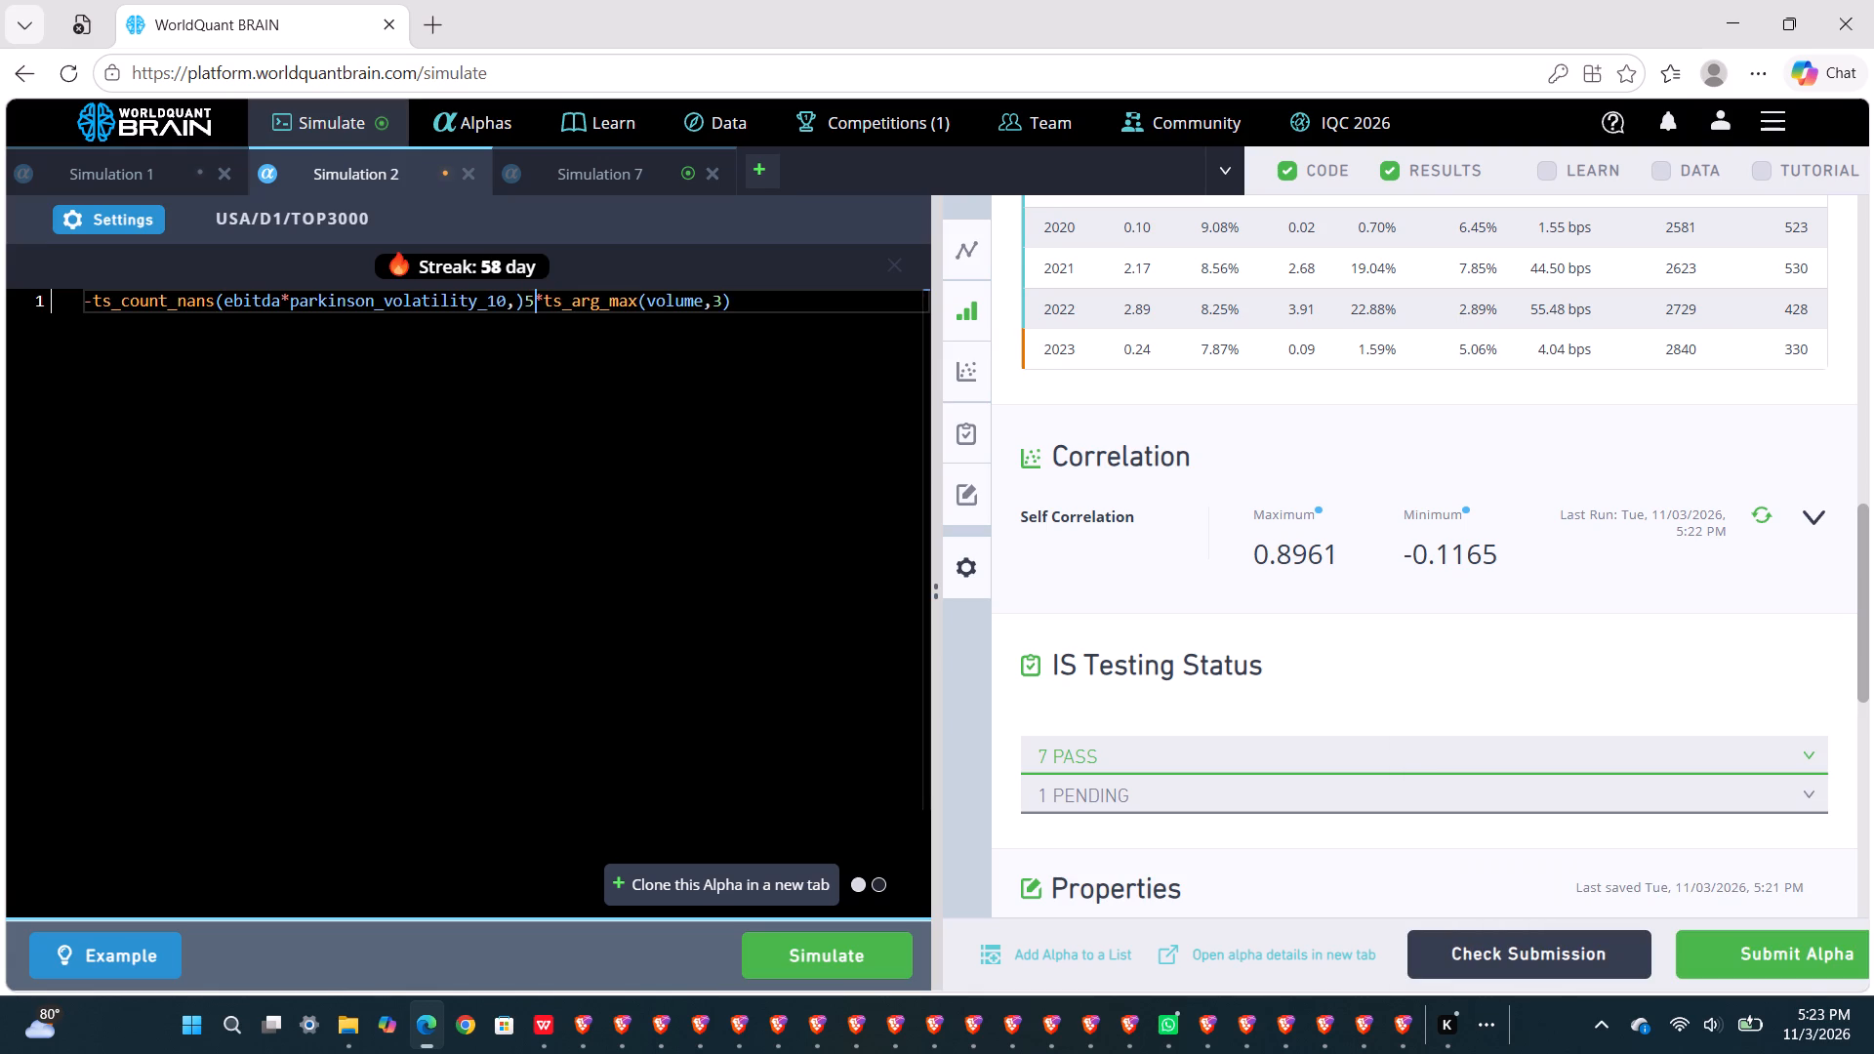
key(BackSpace)
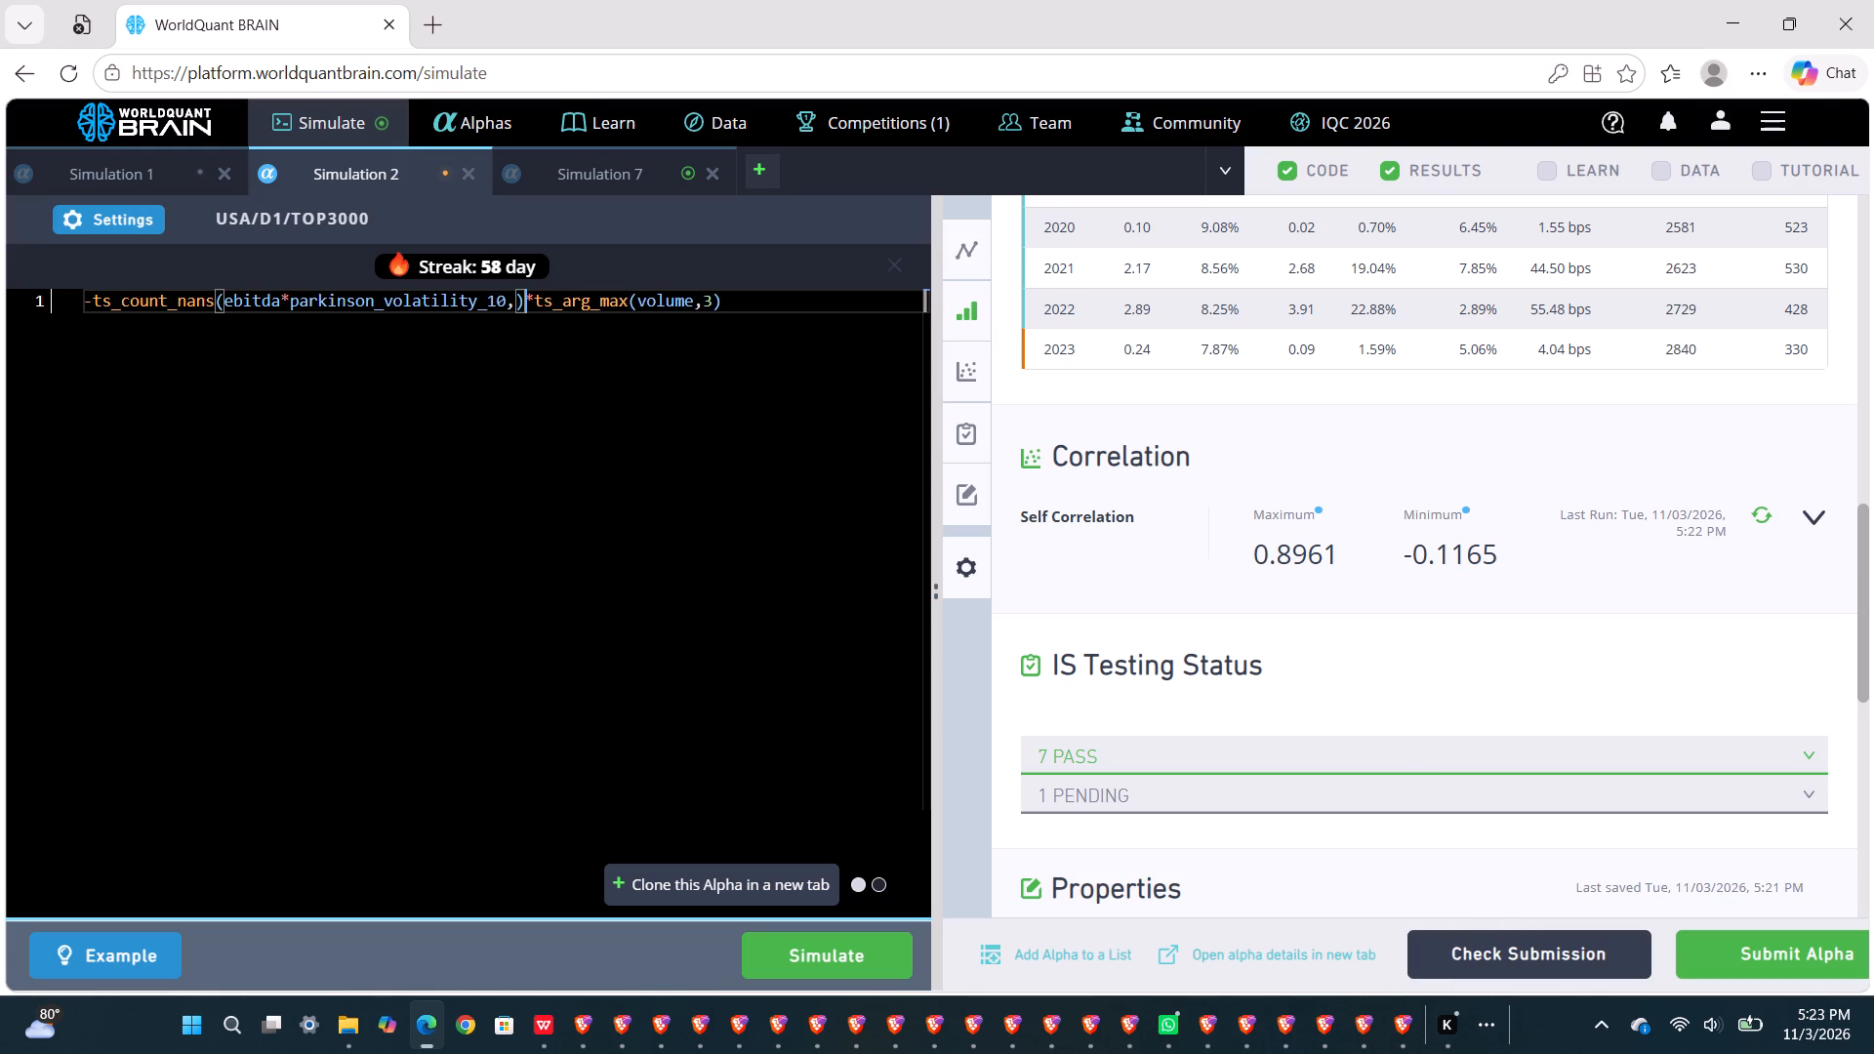
click(518, 303)
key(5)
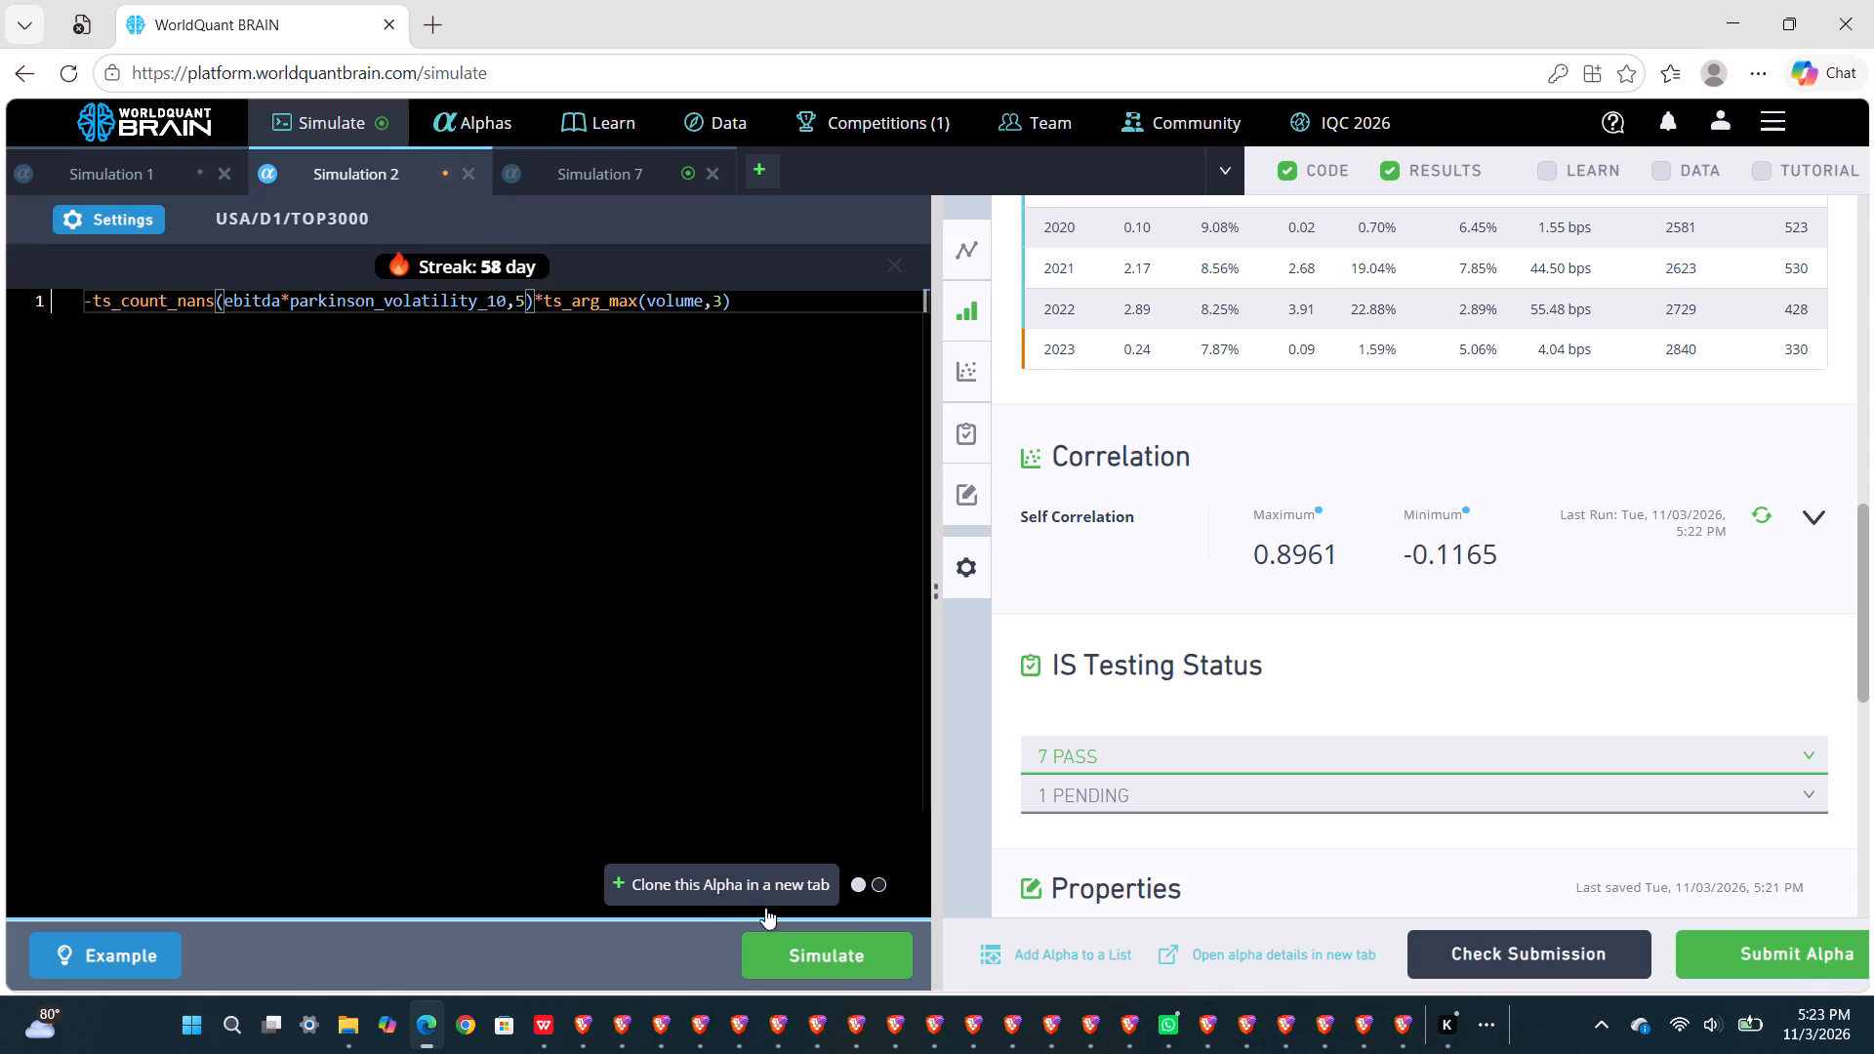
click(804, 953)
Open Simulation 7's results for the parkinson_volatility_10 expression and reveal its test period.
click(622, 180)
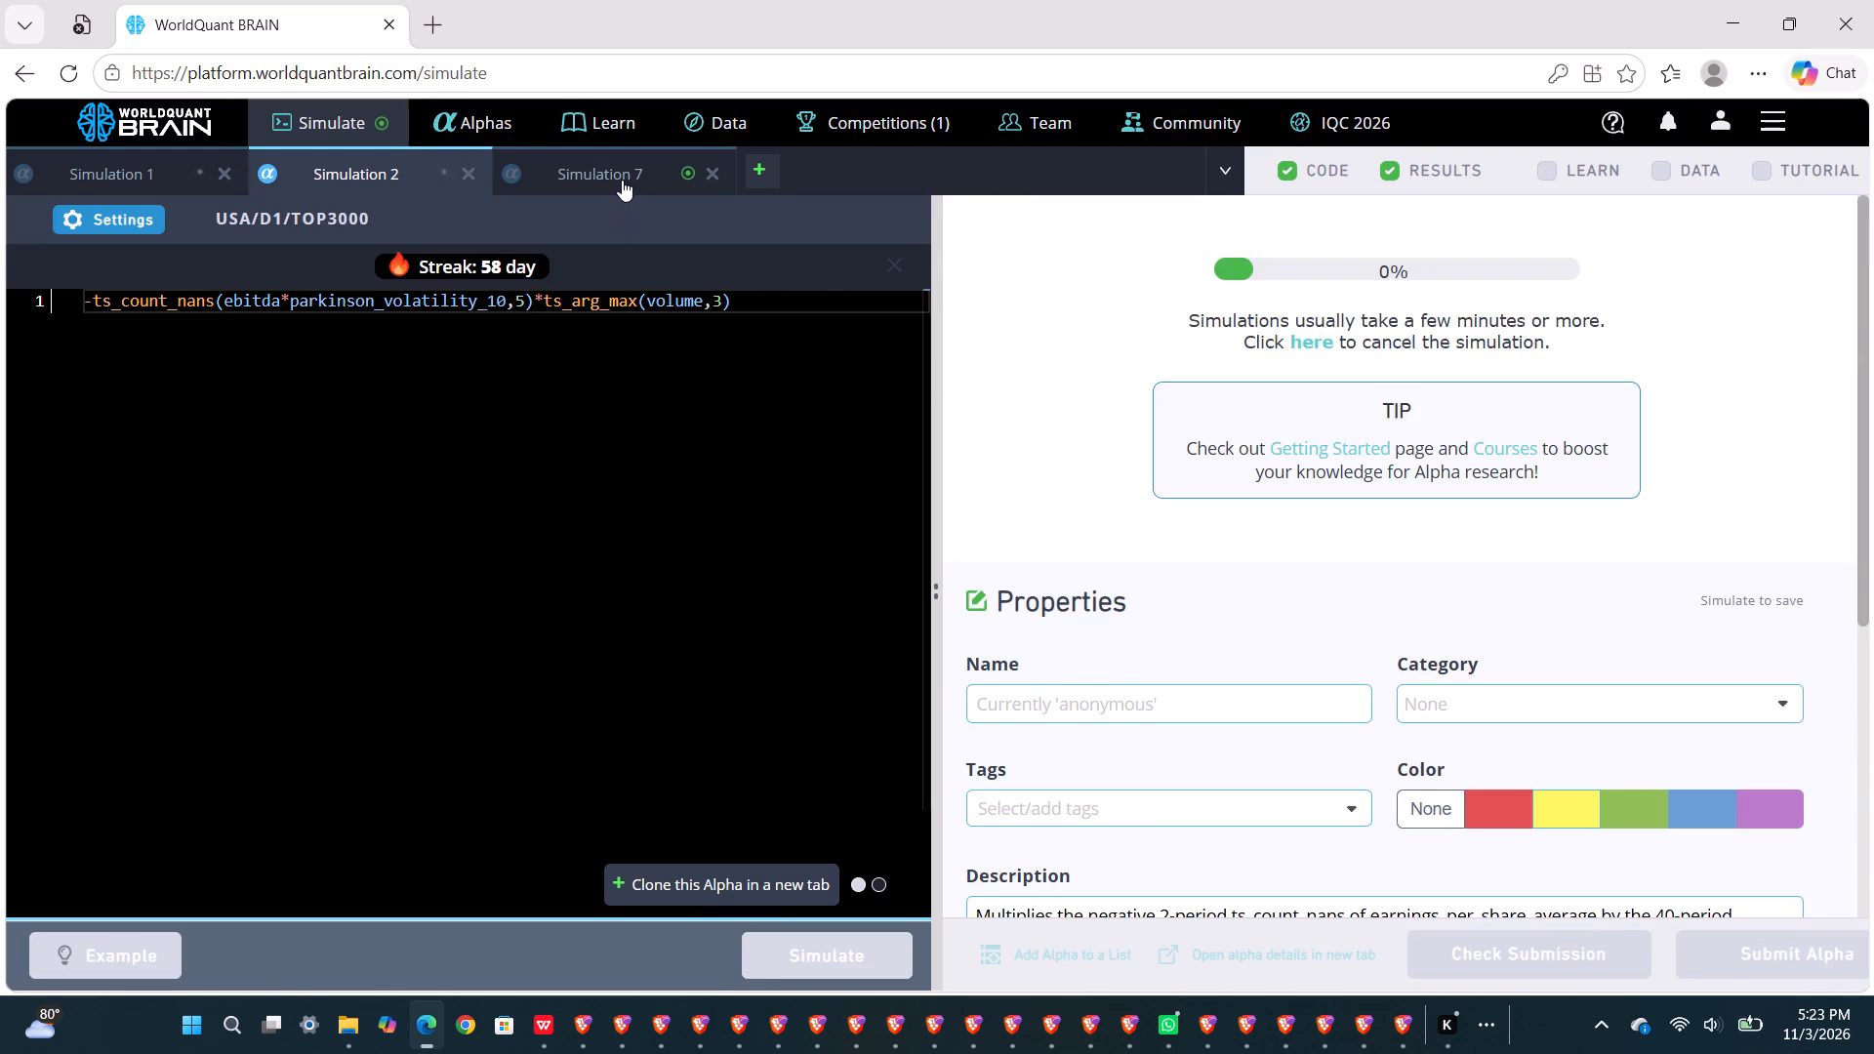
click(1436, 953)
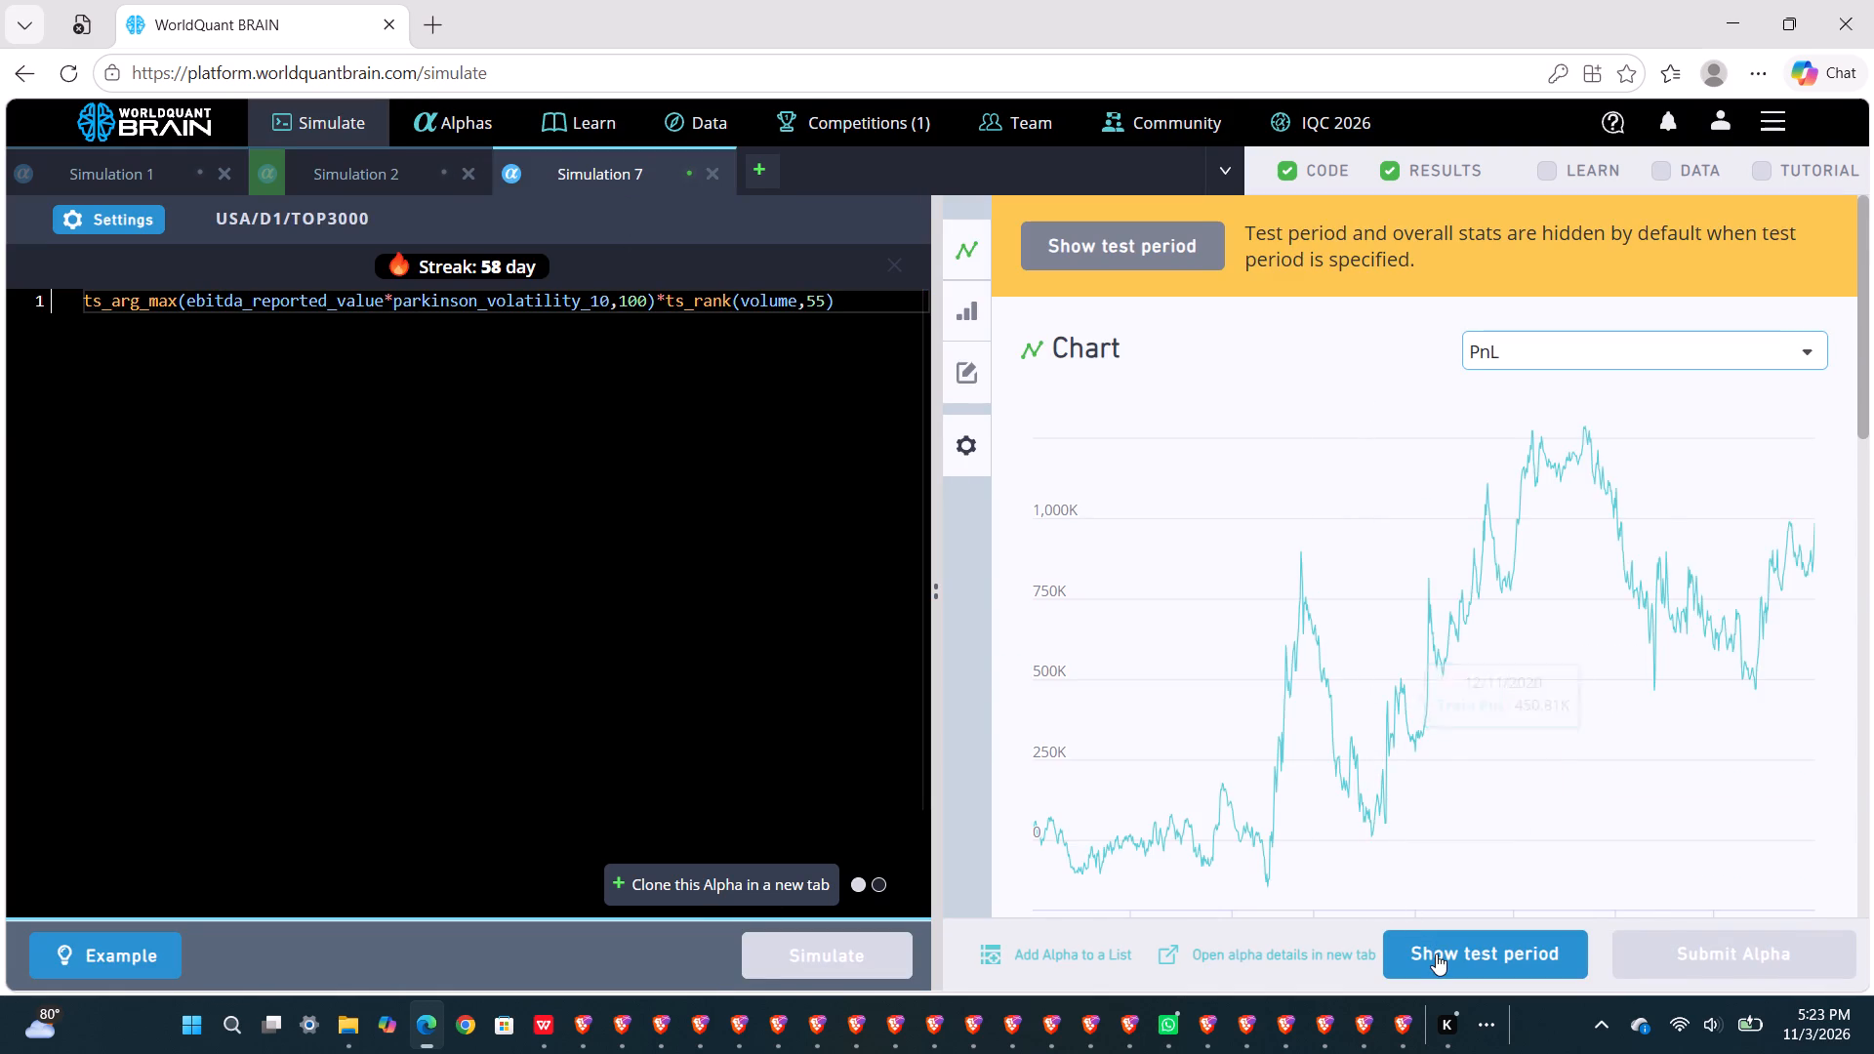
Examine the failed IS tests of Simulation 7's ebitda_reported_value*parkinson_volatility_10 alpha.
scroll(1462, 748, down, 6)
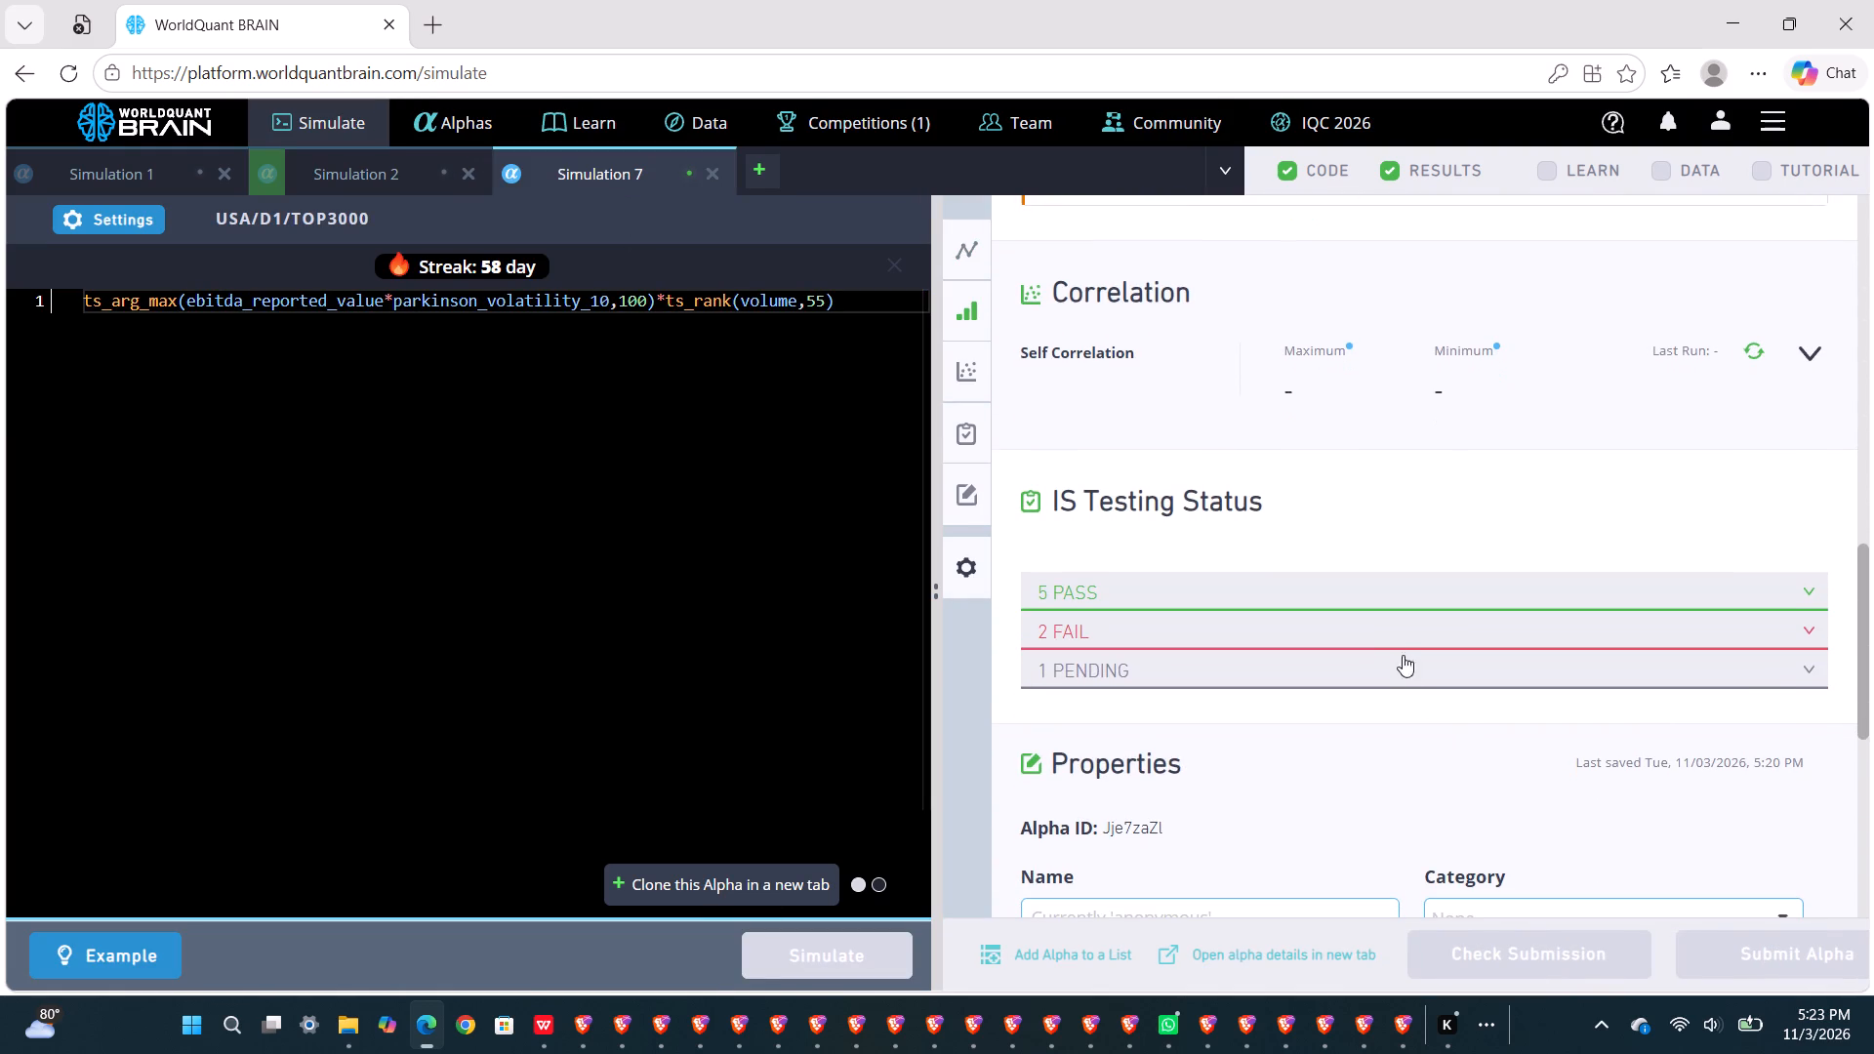
click(1392, 628)
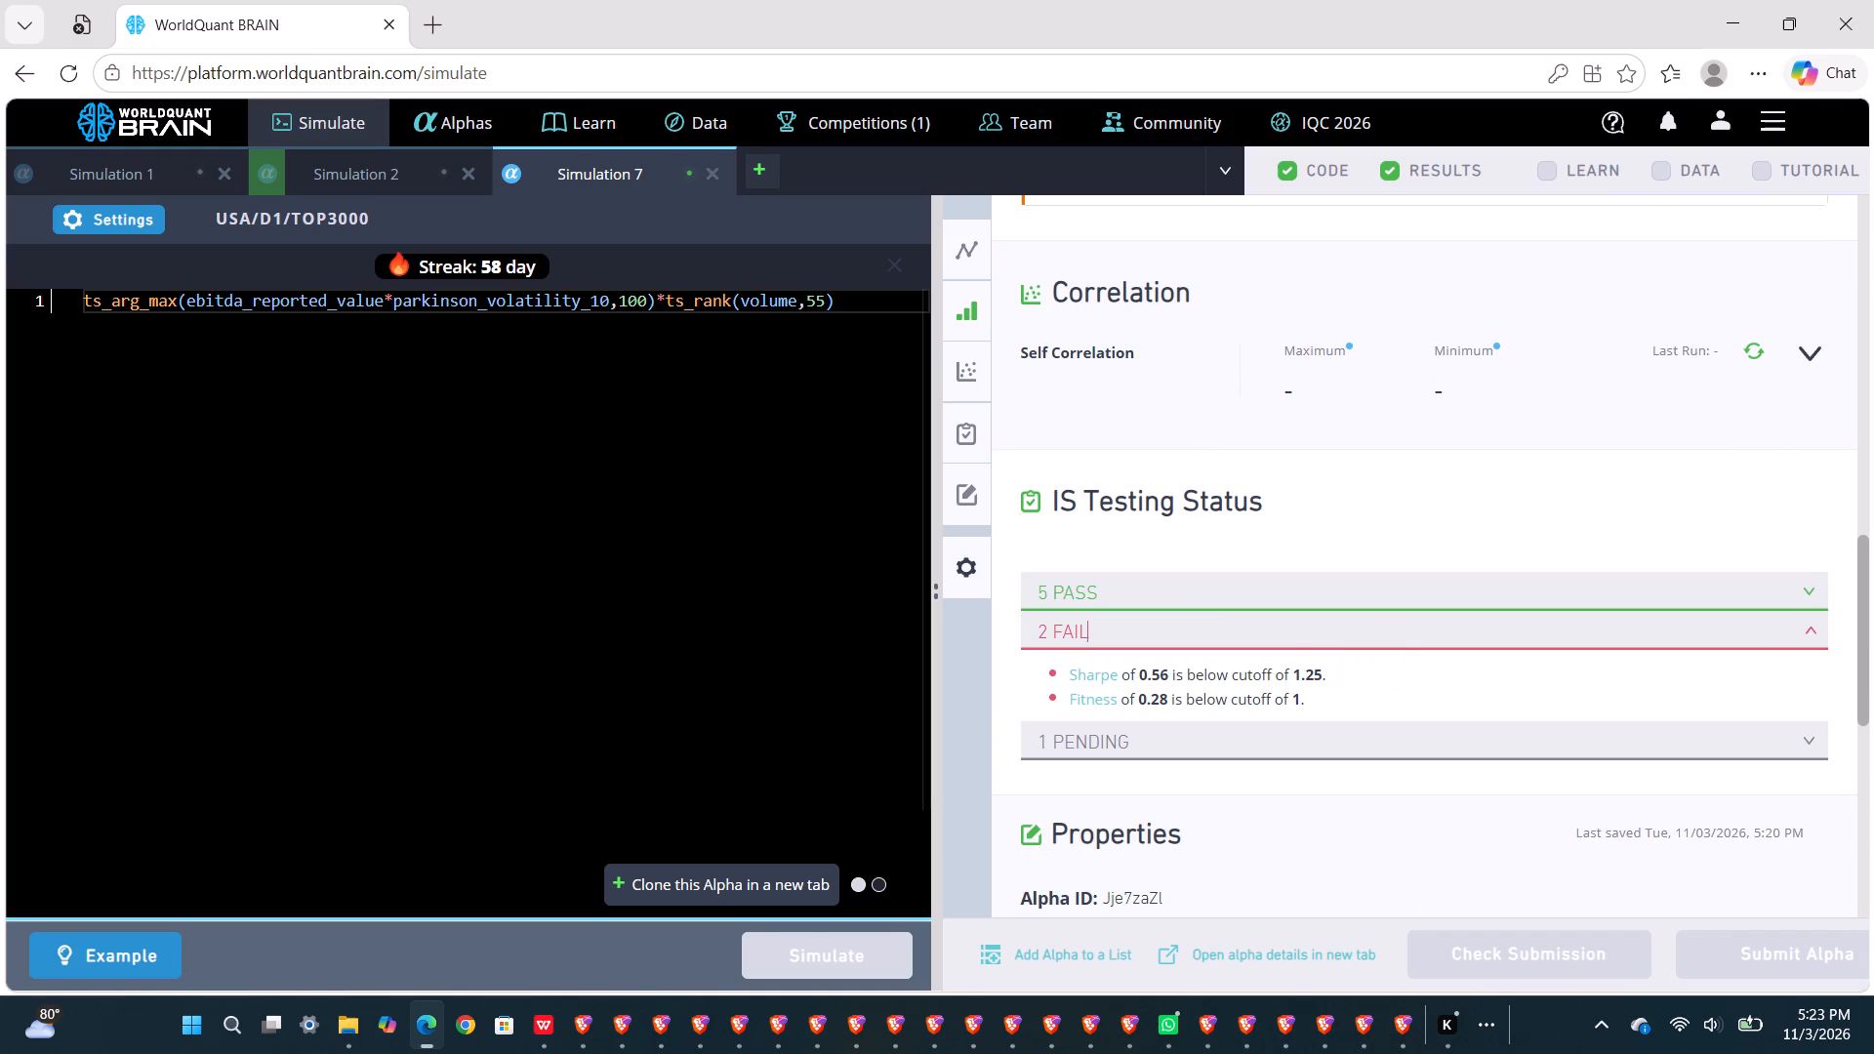
Set the ts_arg_max lookback in Simulation 7's expression to 10 and simulate the alpha.
click(645, 304)
key(BackSpace)
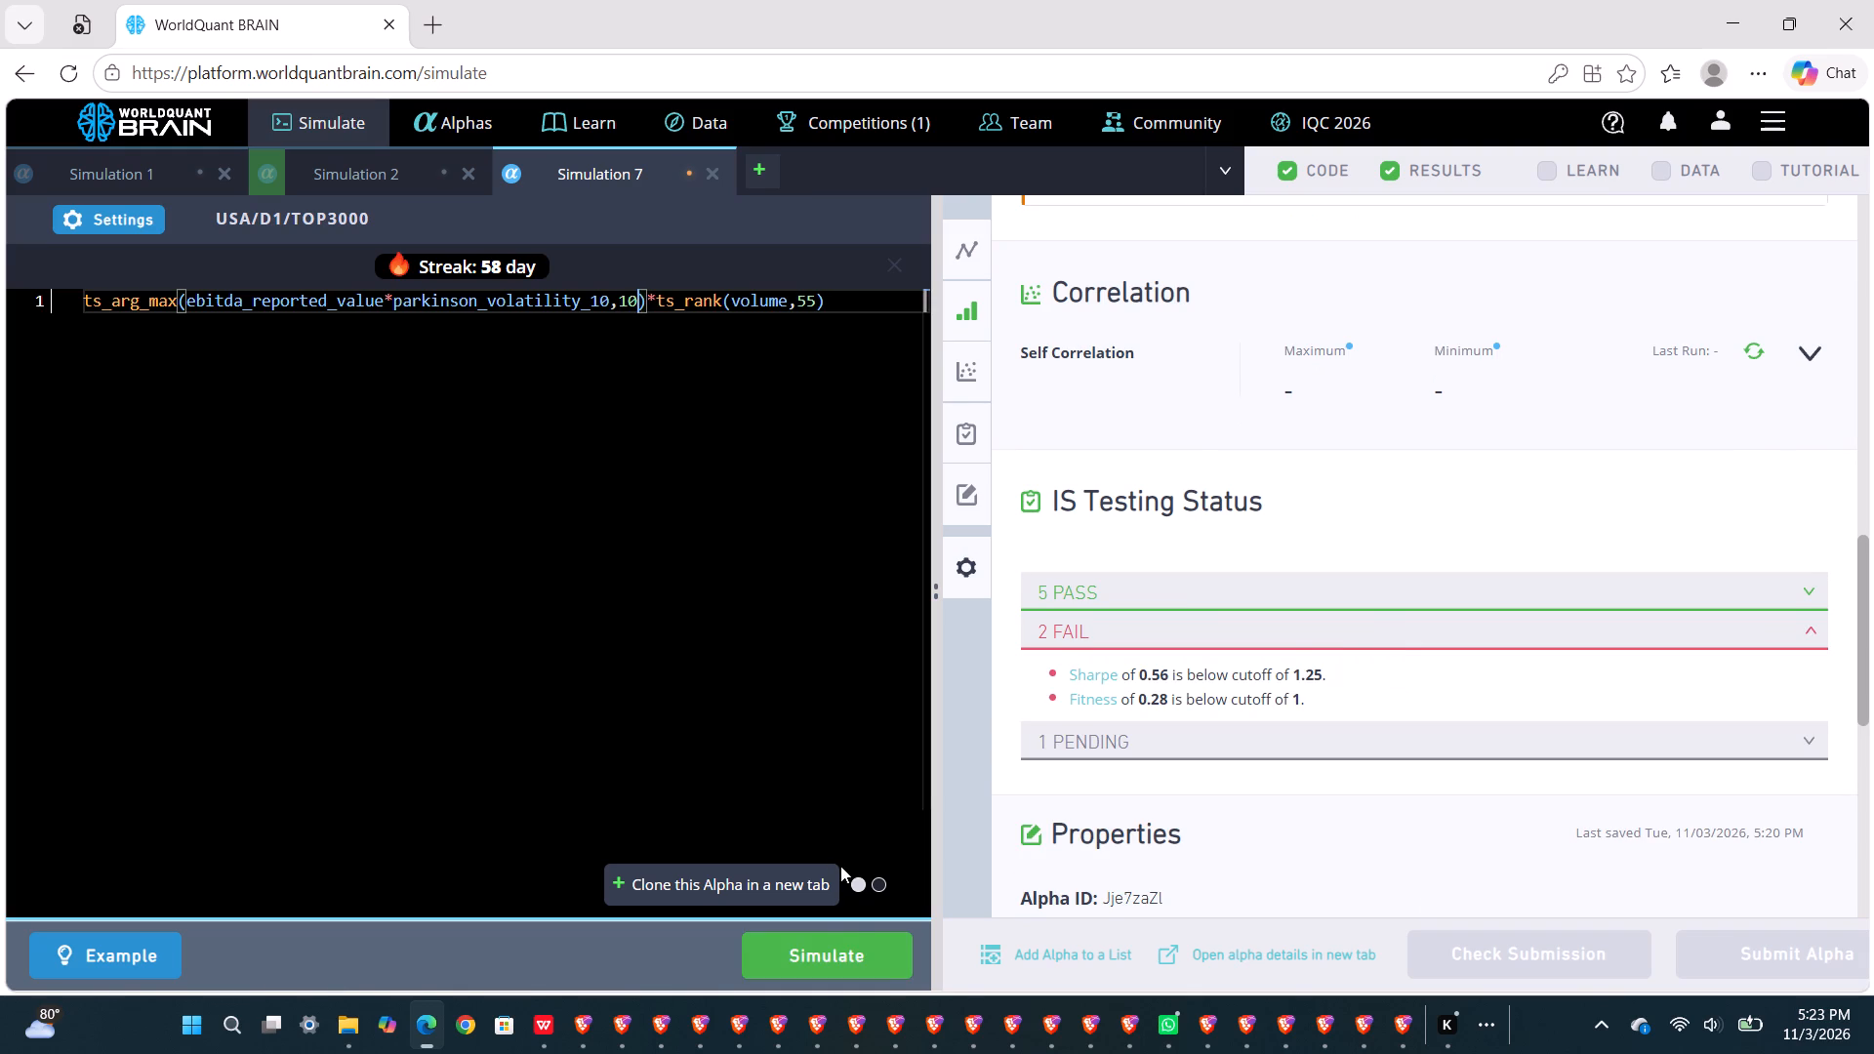
click(848, 930)
click(847, 958)
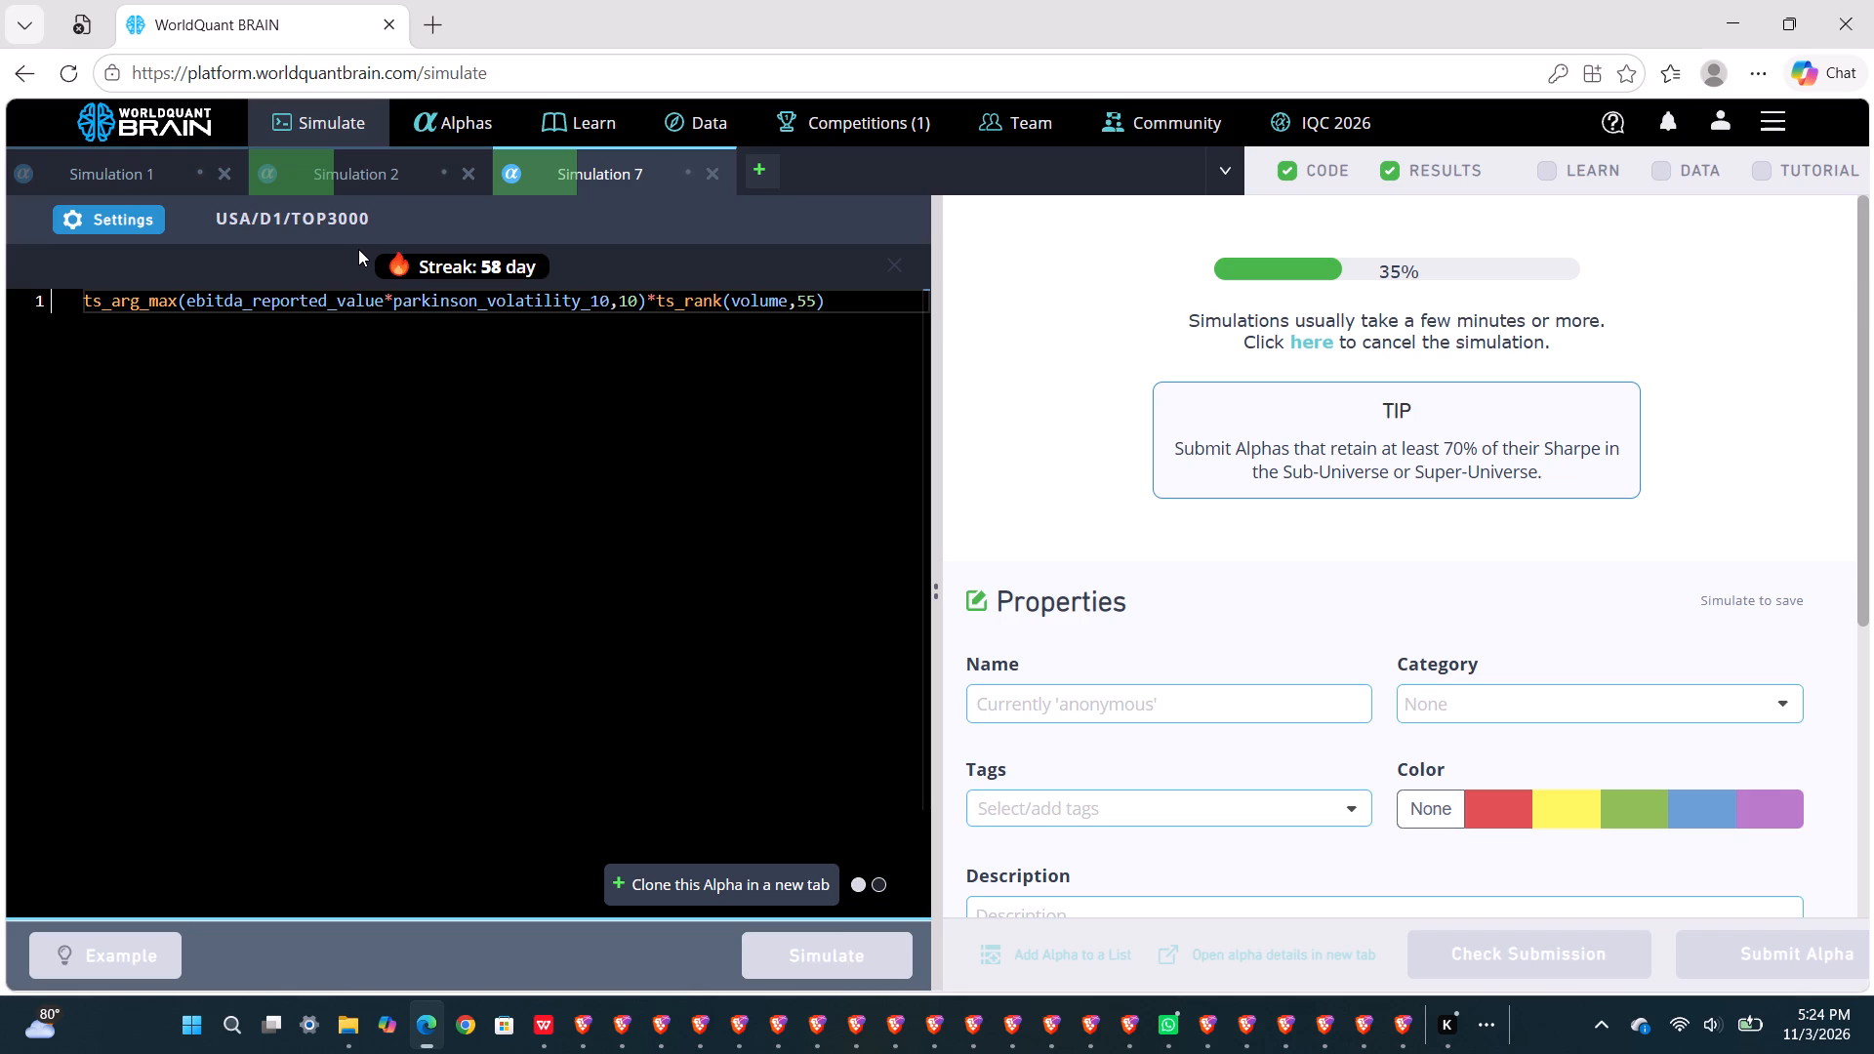
Reveal the test period results of Simulation 2's ts_count_nans alpha and run its self-correlation check.
click(342, 182)
click(612, 159)
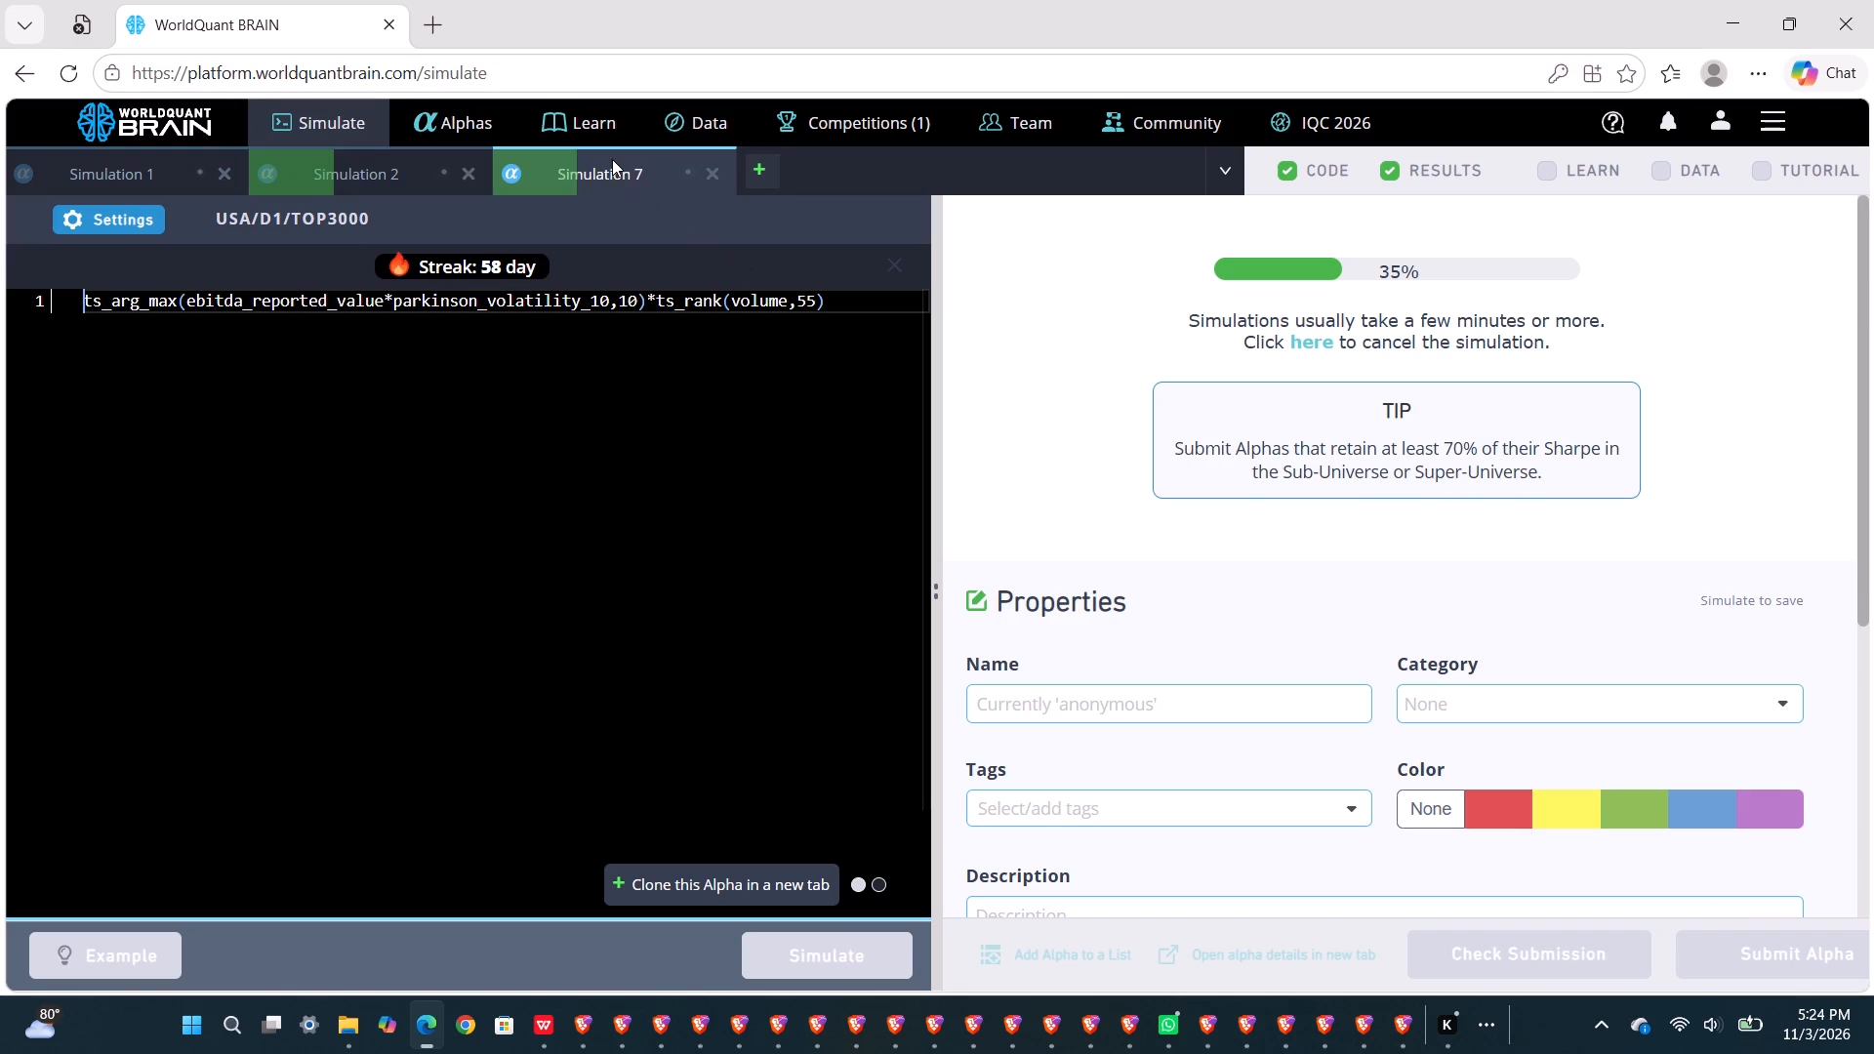
click(389, 175)
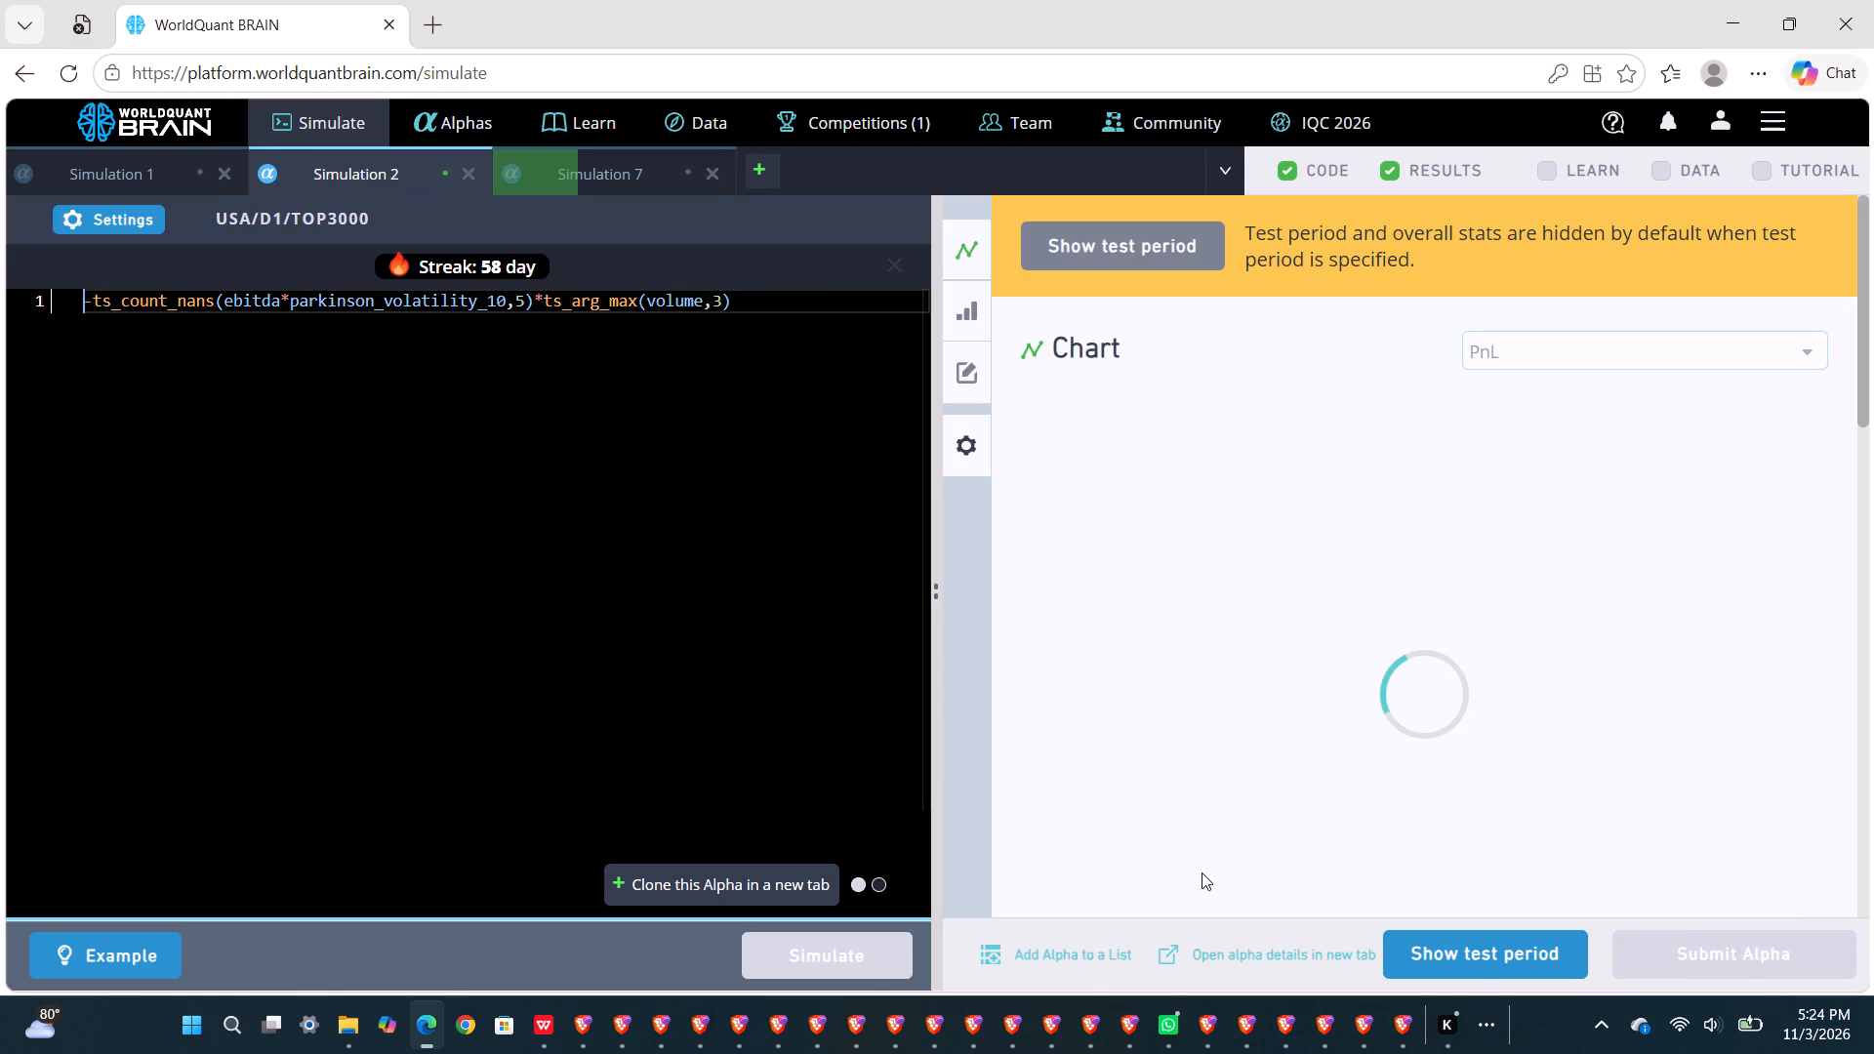
click(1472, 963)
scroll(1478, 826, down, 5)
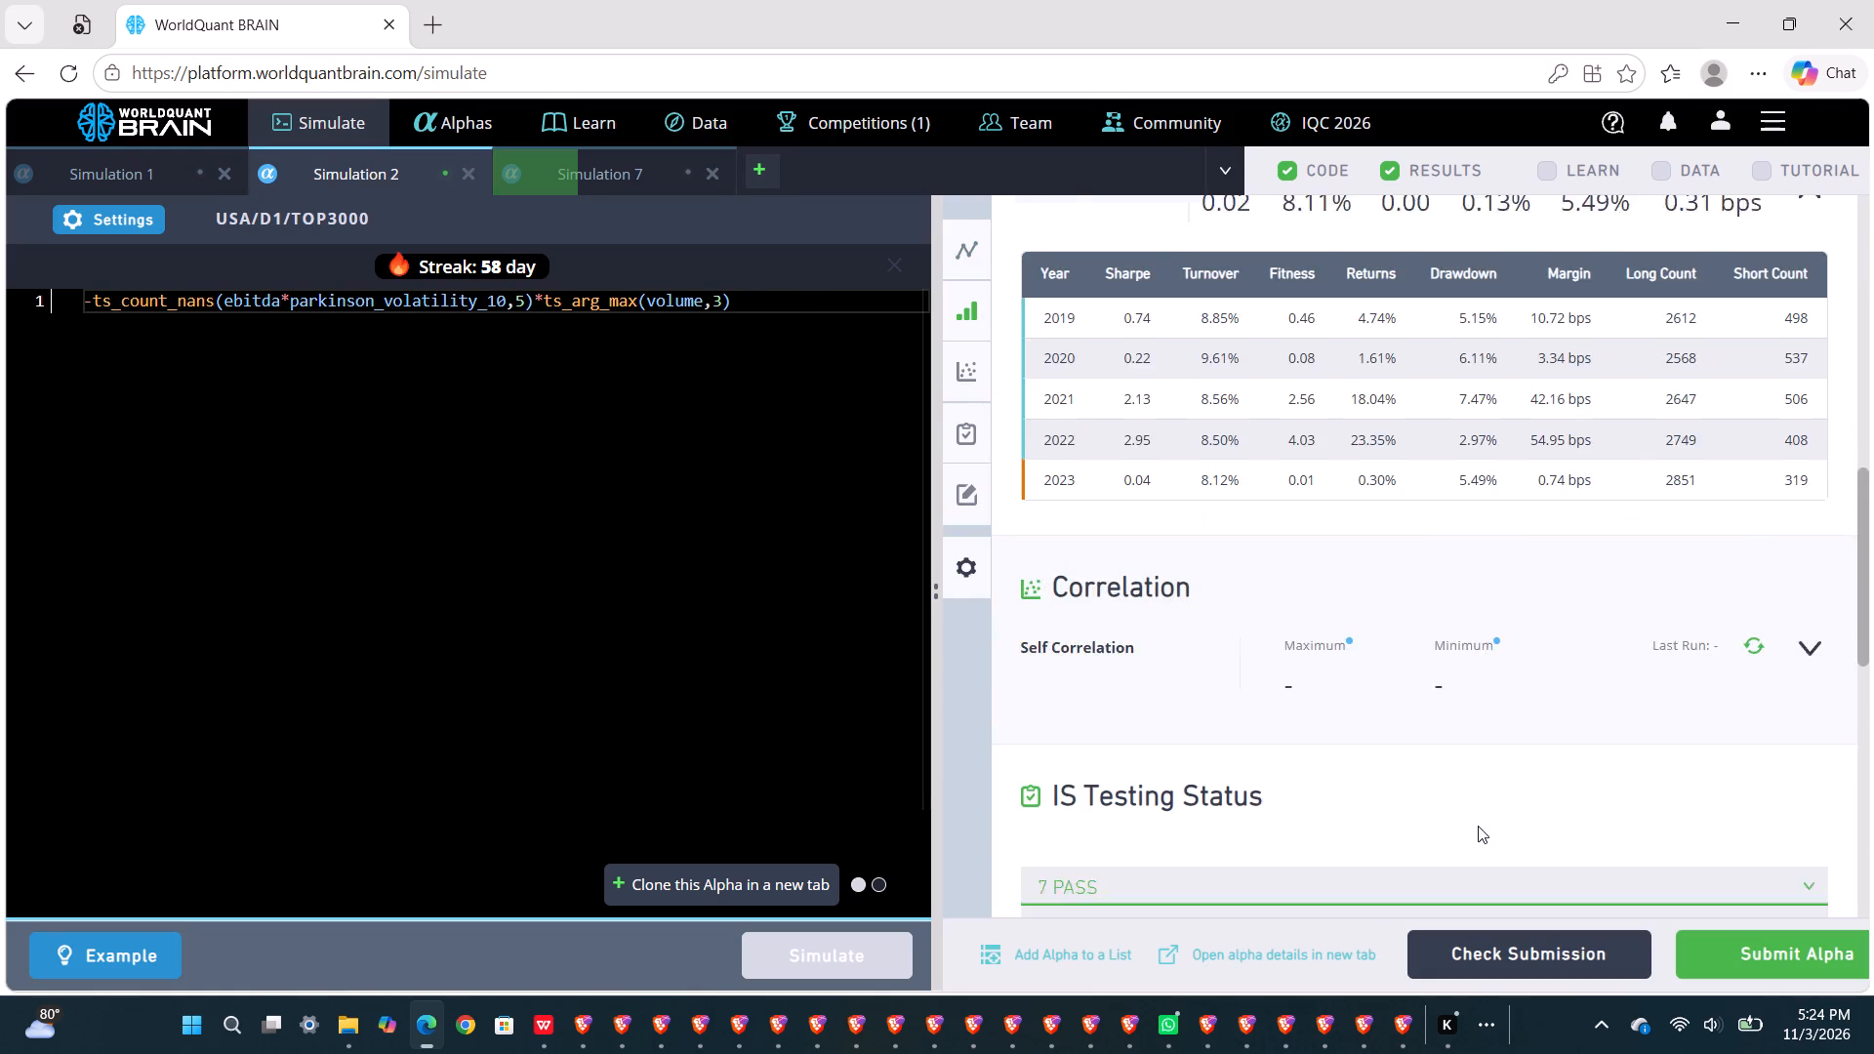
click(1753, 581)
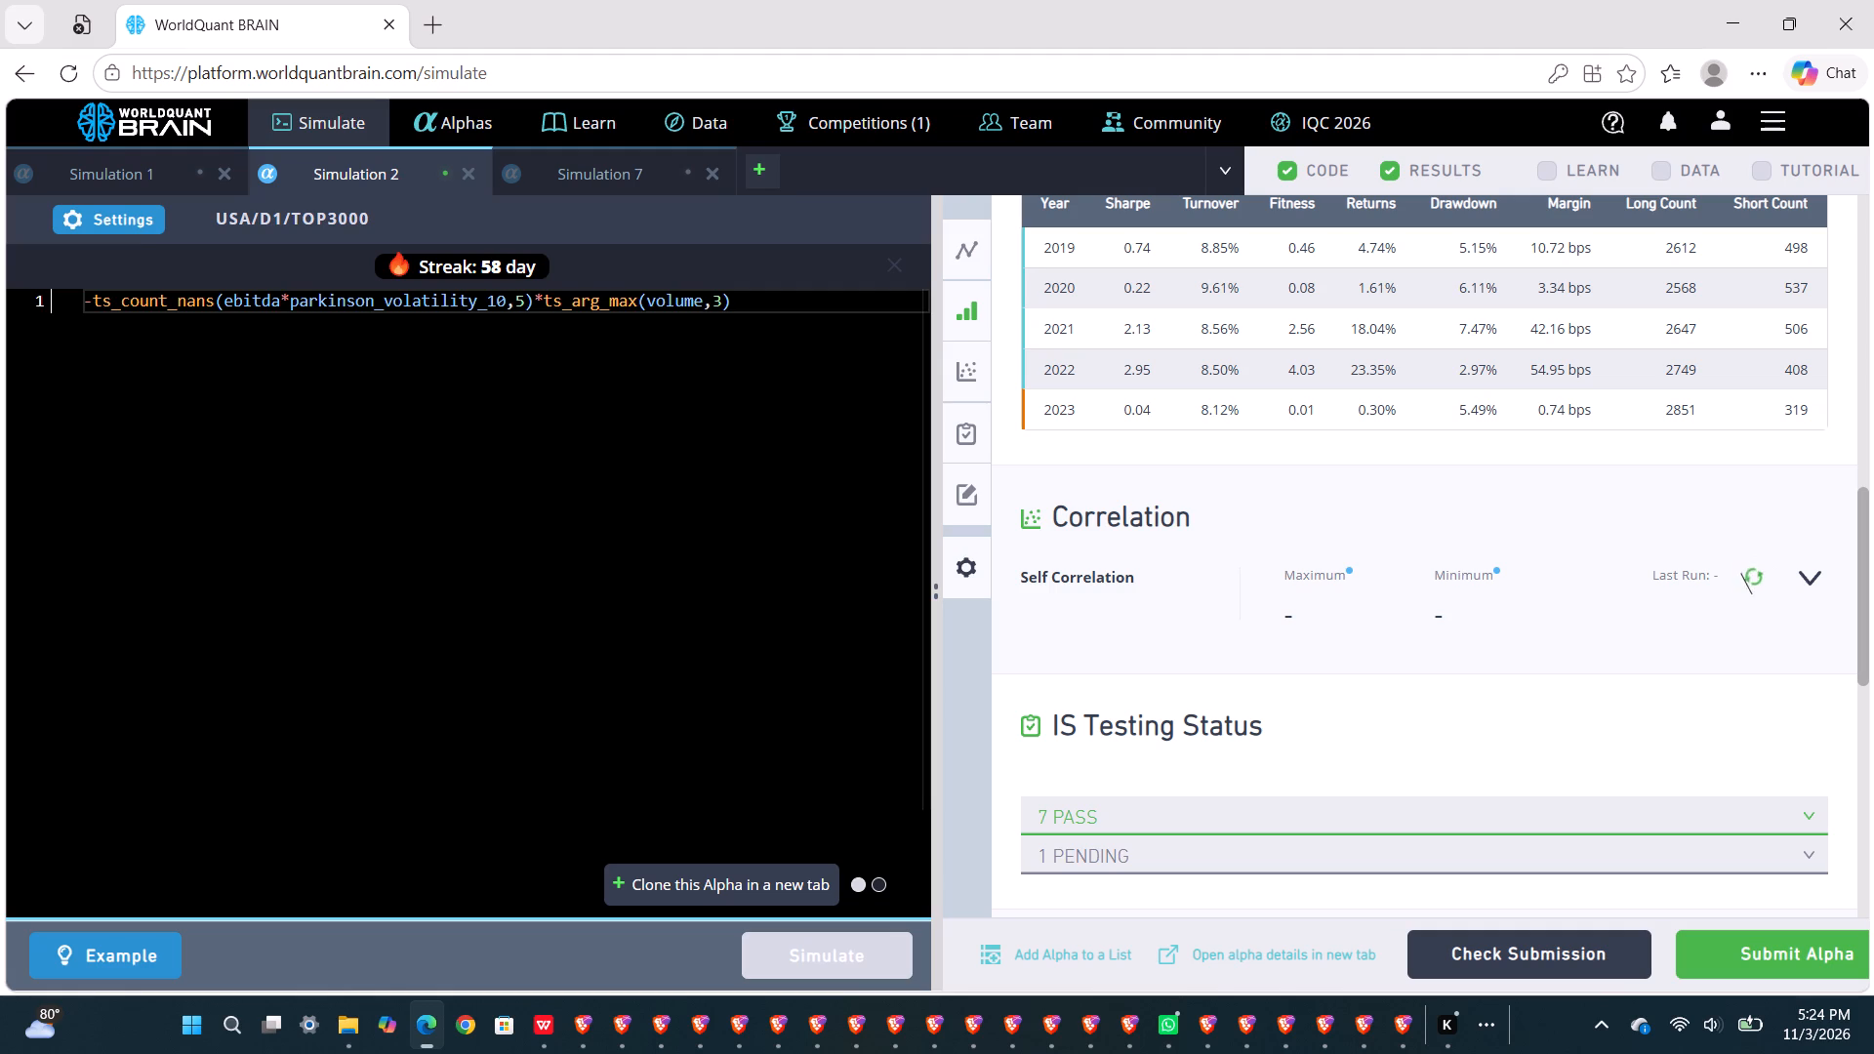
Set Simulation 2's neutralization to Sector and decay to 5, apply the settings and simulate the alpha again.
click(131, 228)
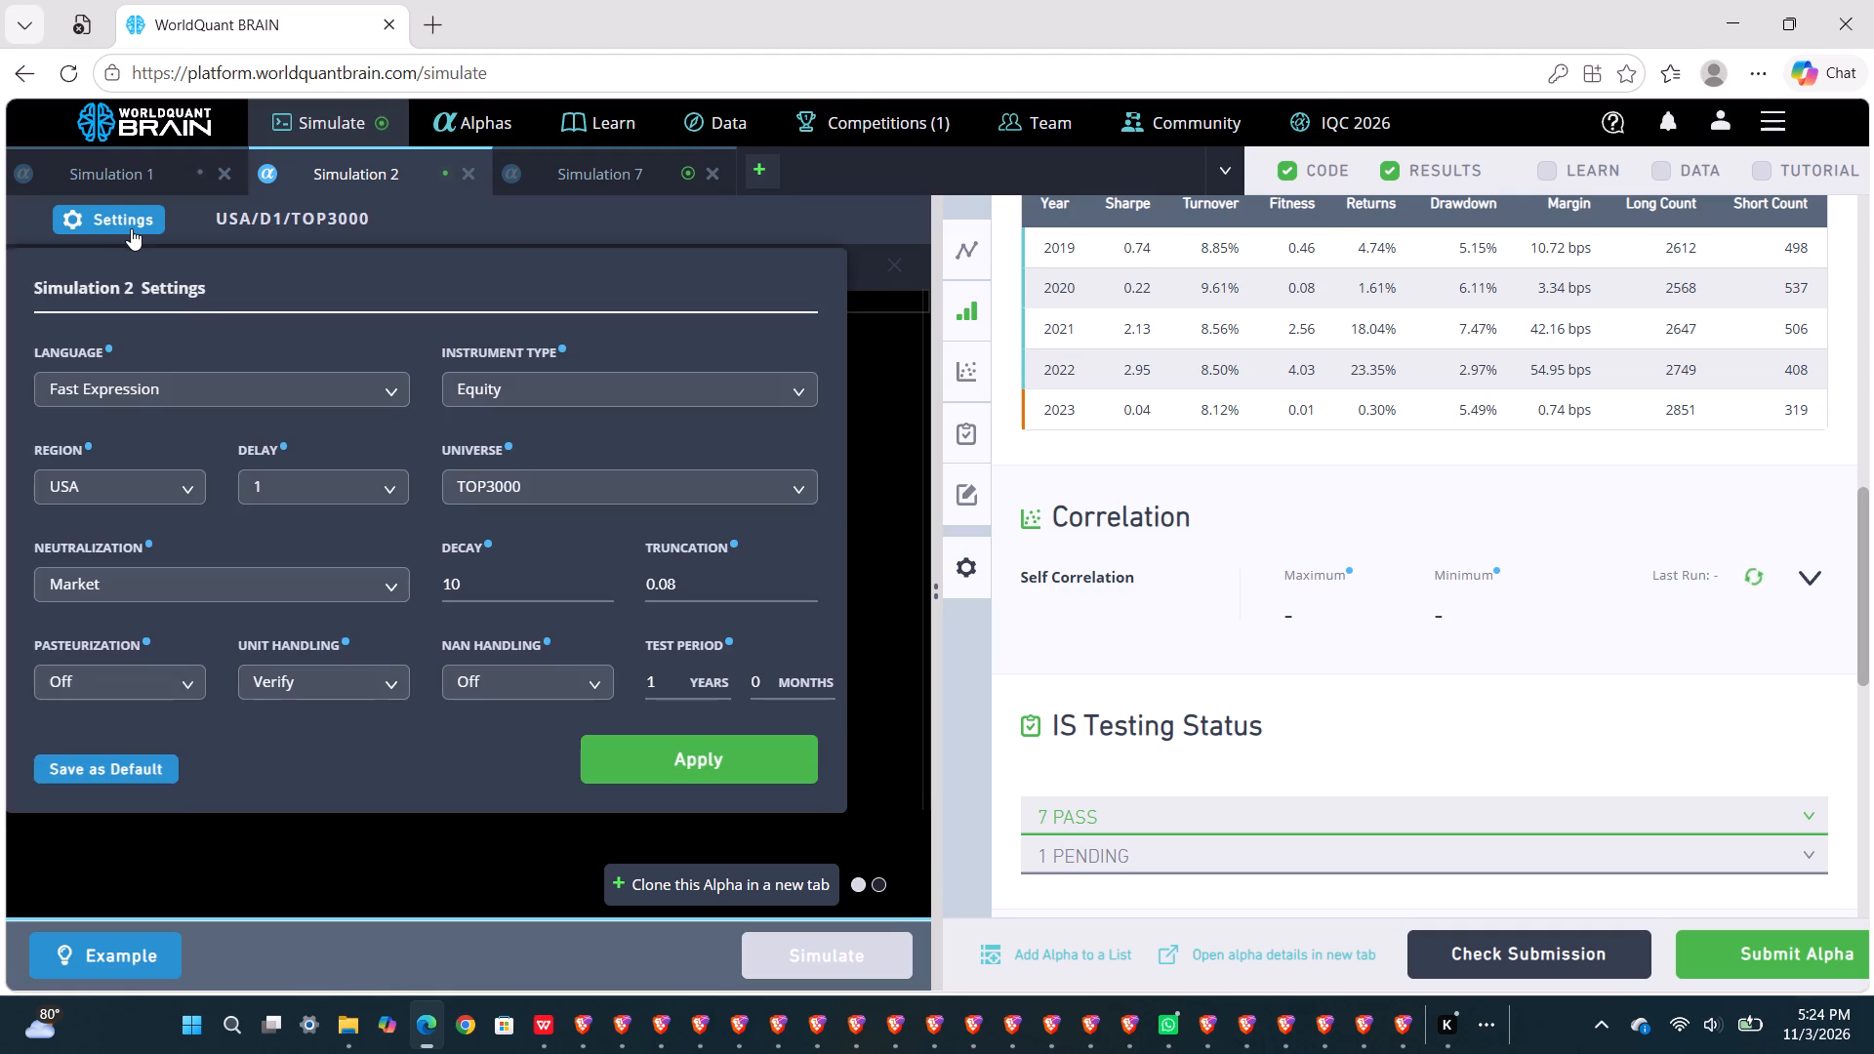
click(157, 573)
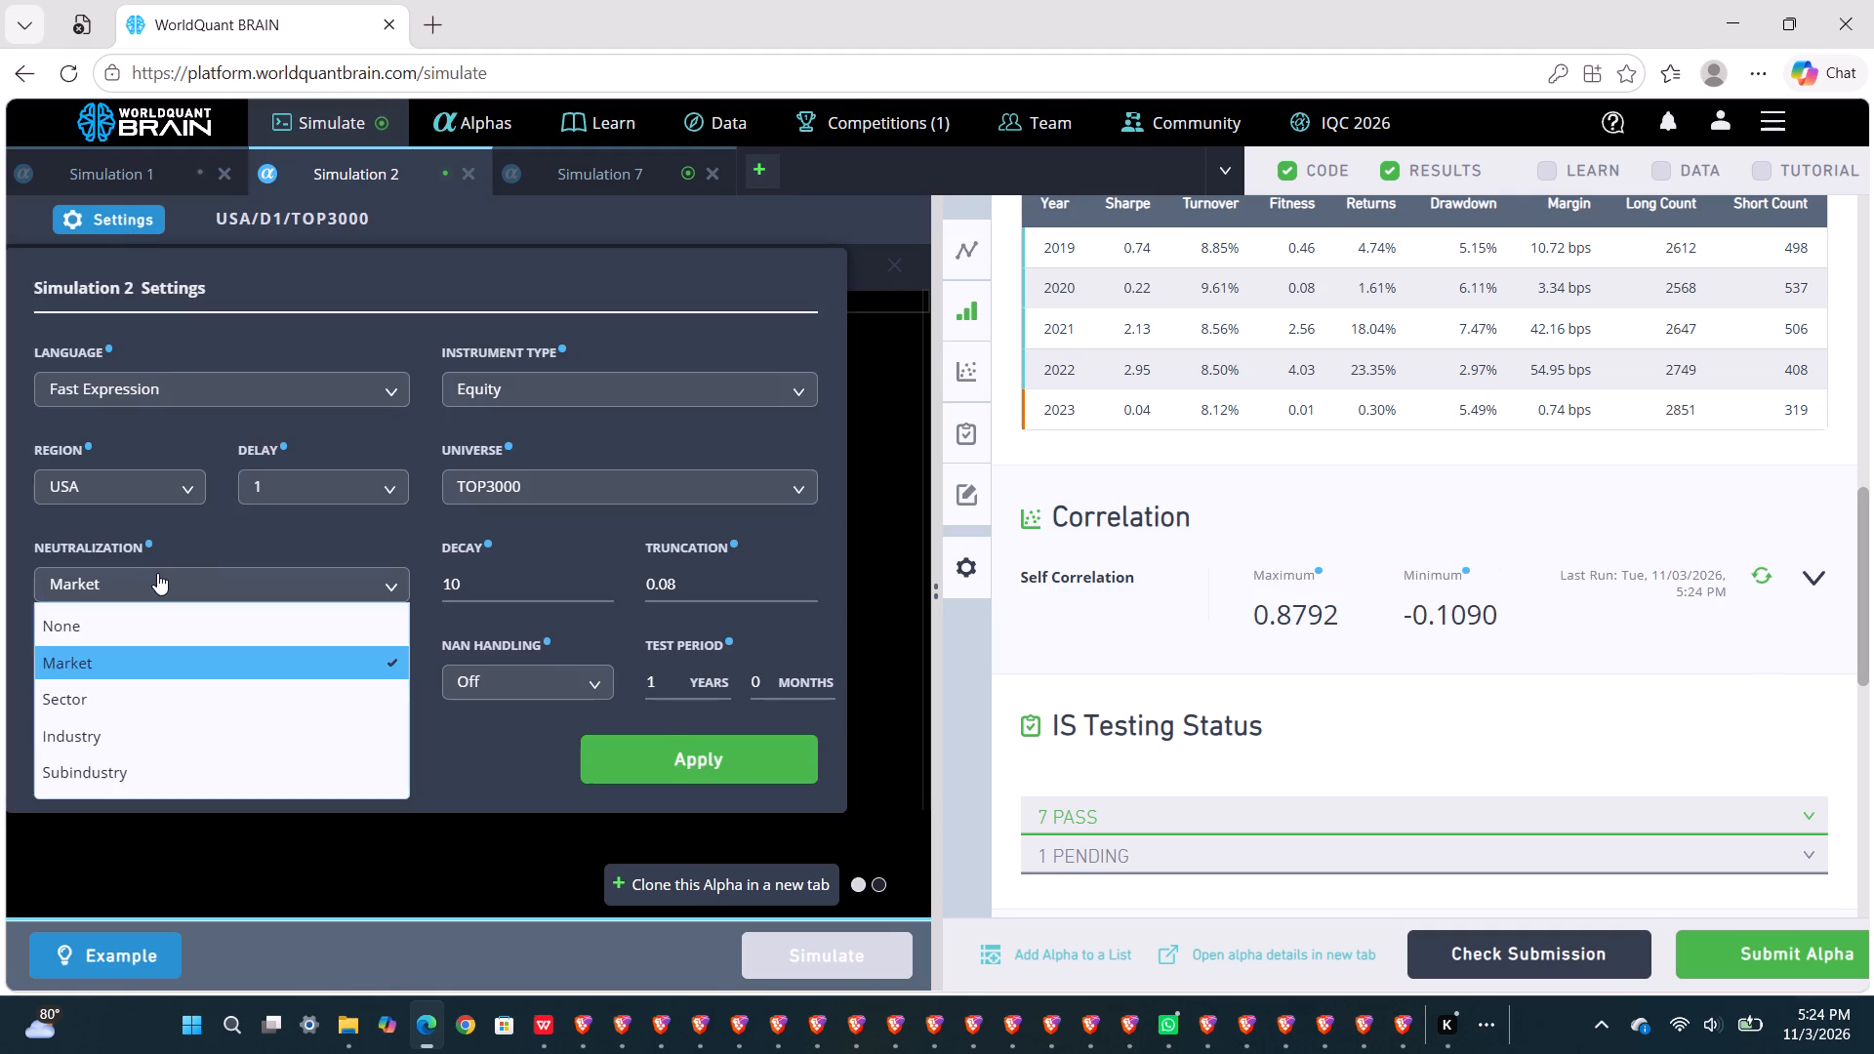
click(103, 708)
click(491, 591)
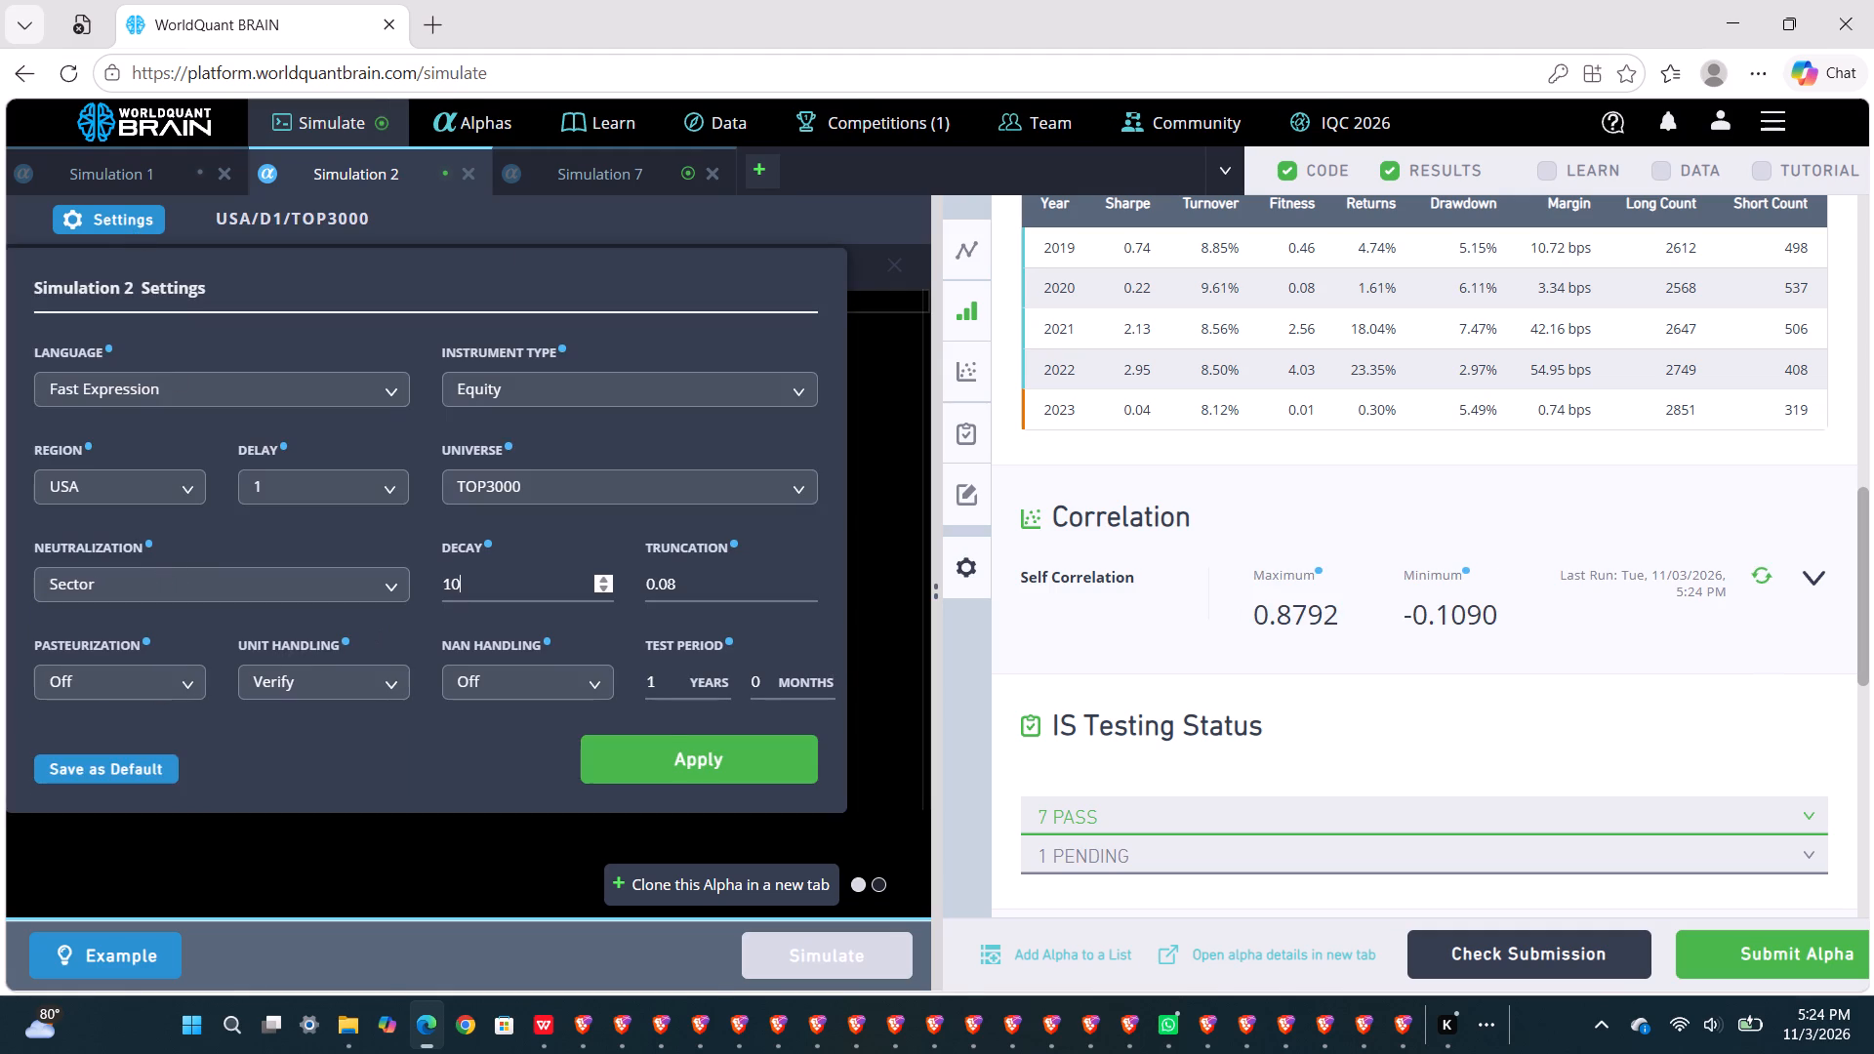
key(BackSpace)
key(BackSpace)
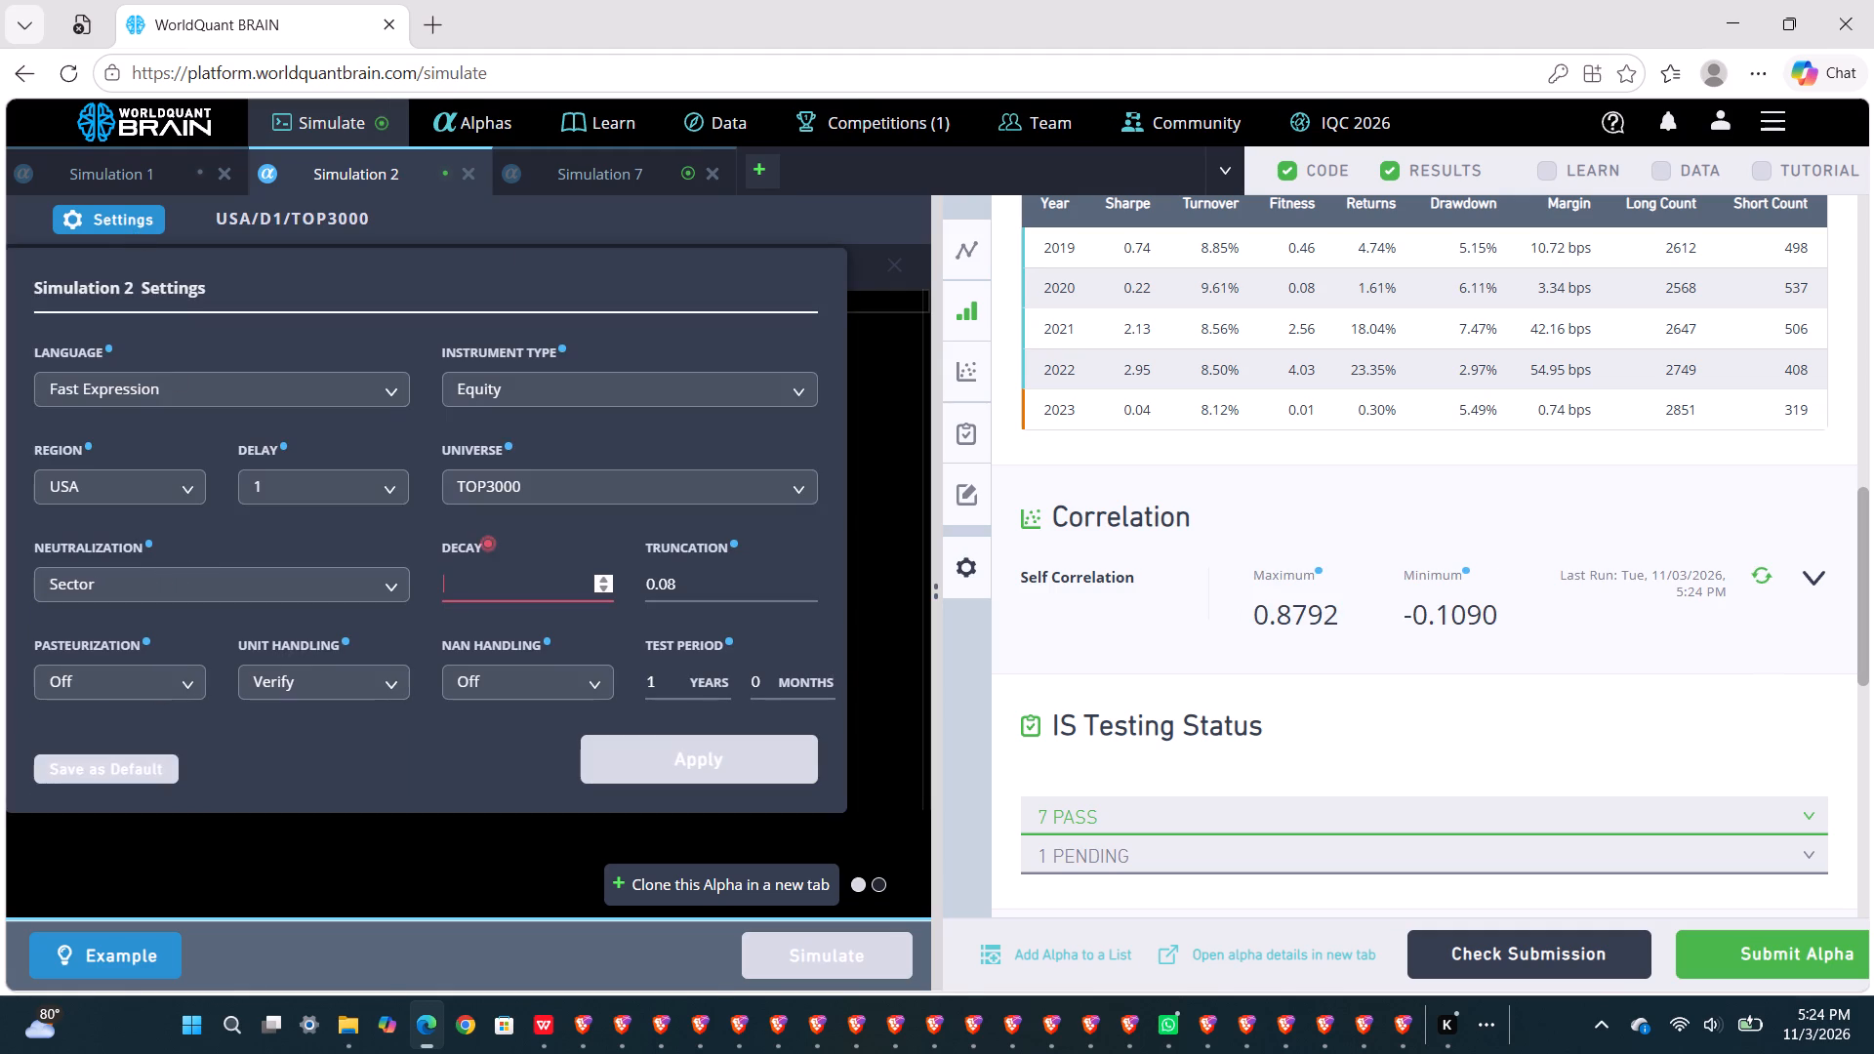
key(5)
click(743, 781)
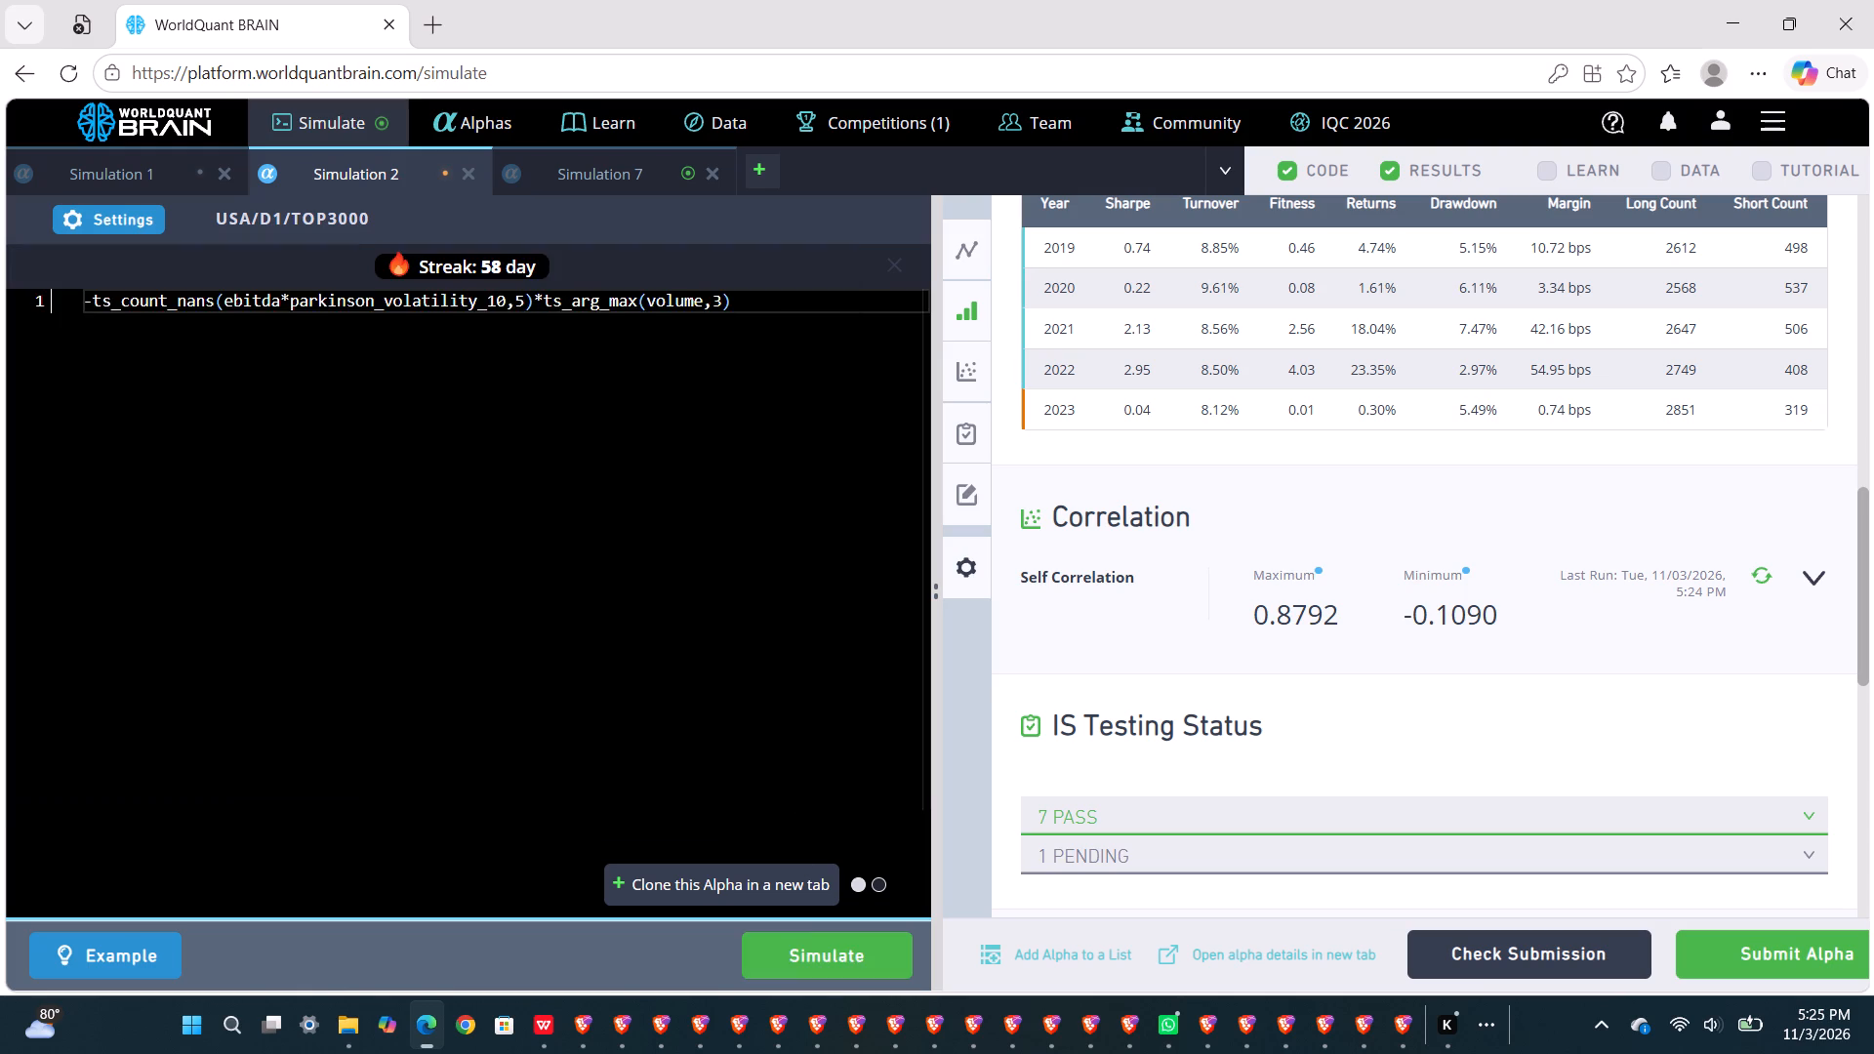
click(815, 979)
click(818, 969)
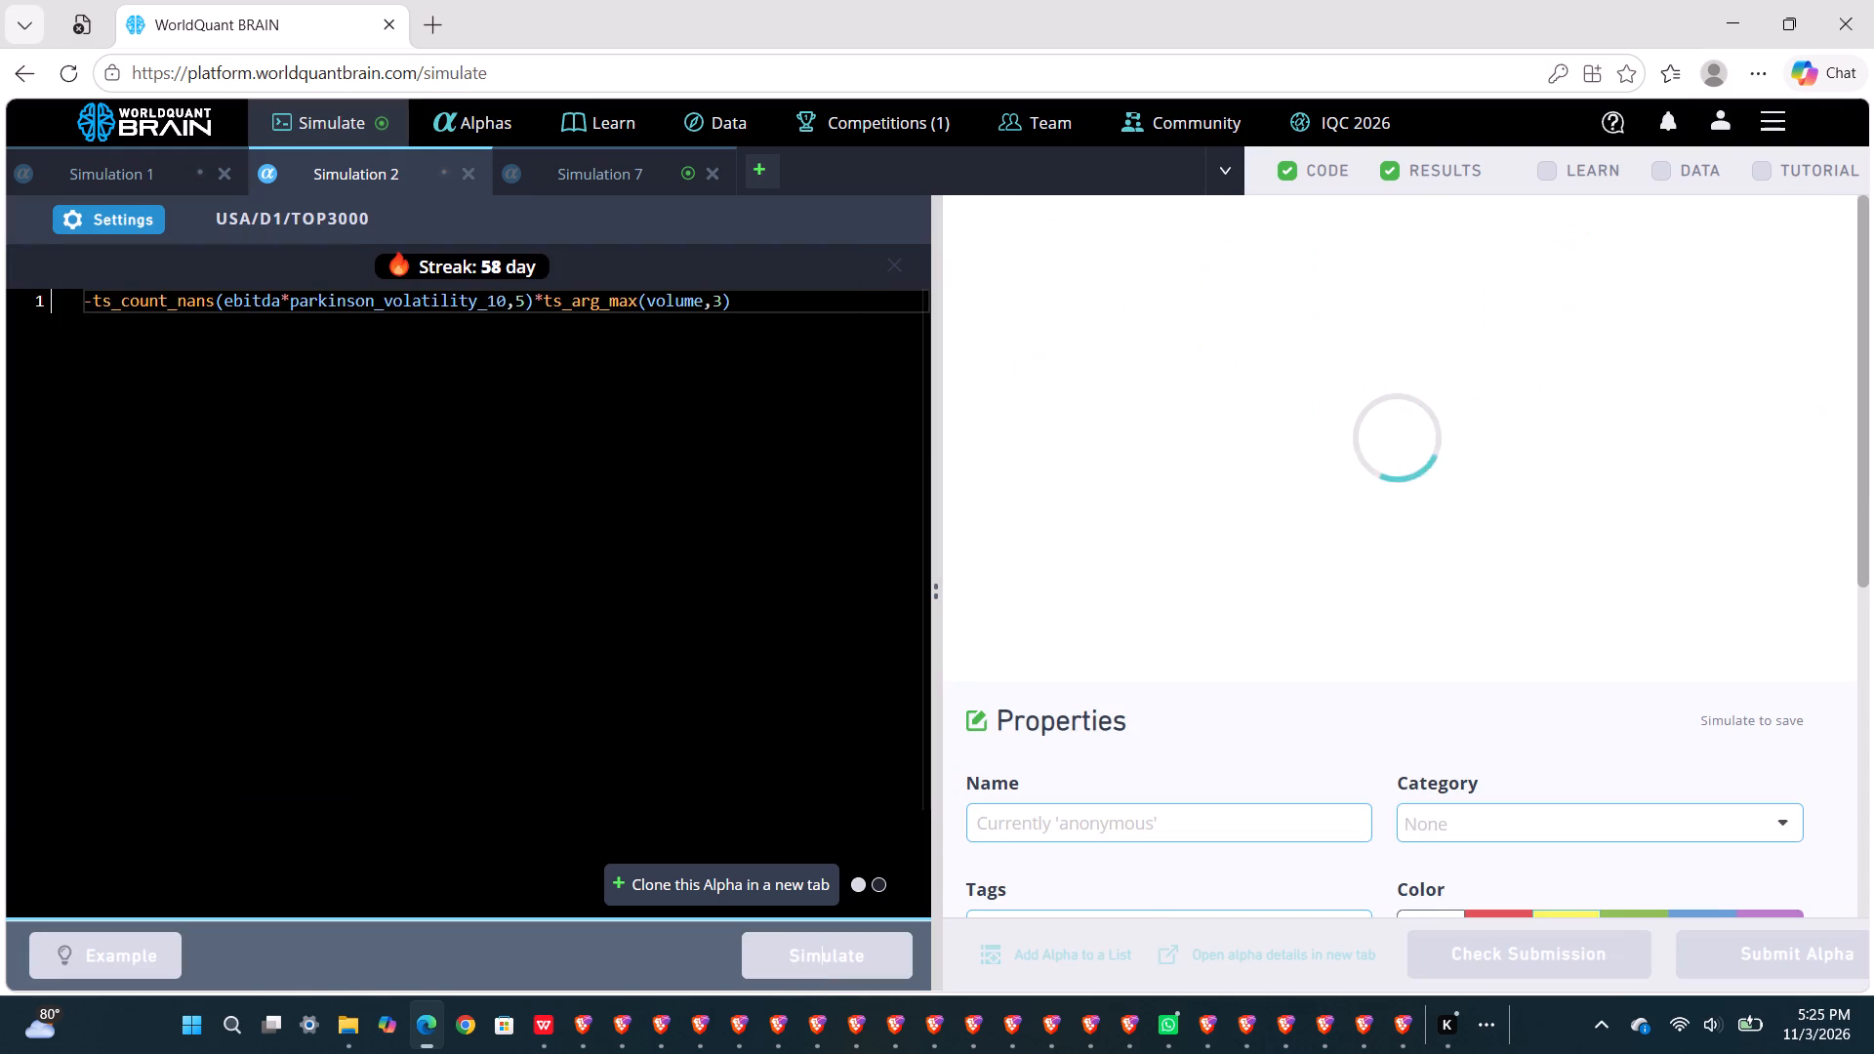
Reveal Simulation 7's test period, run its self-correlation check, and examine its IS summary and failed tests.
click(576, 188)
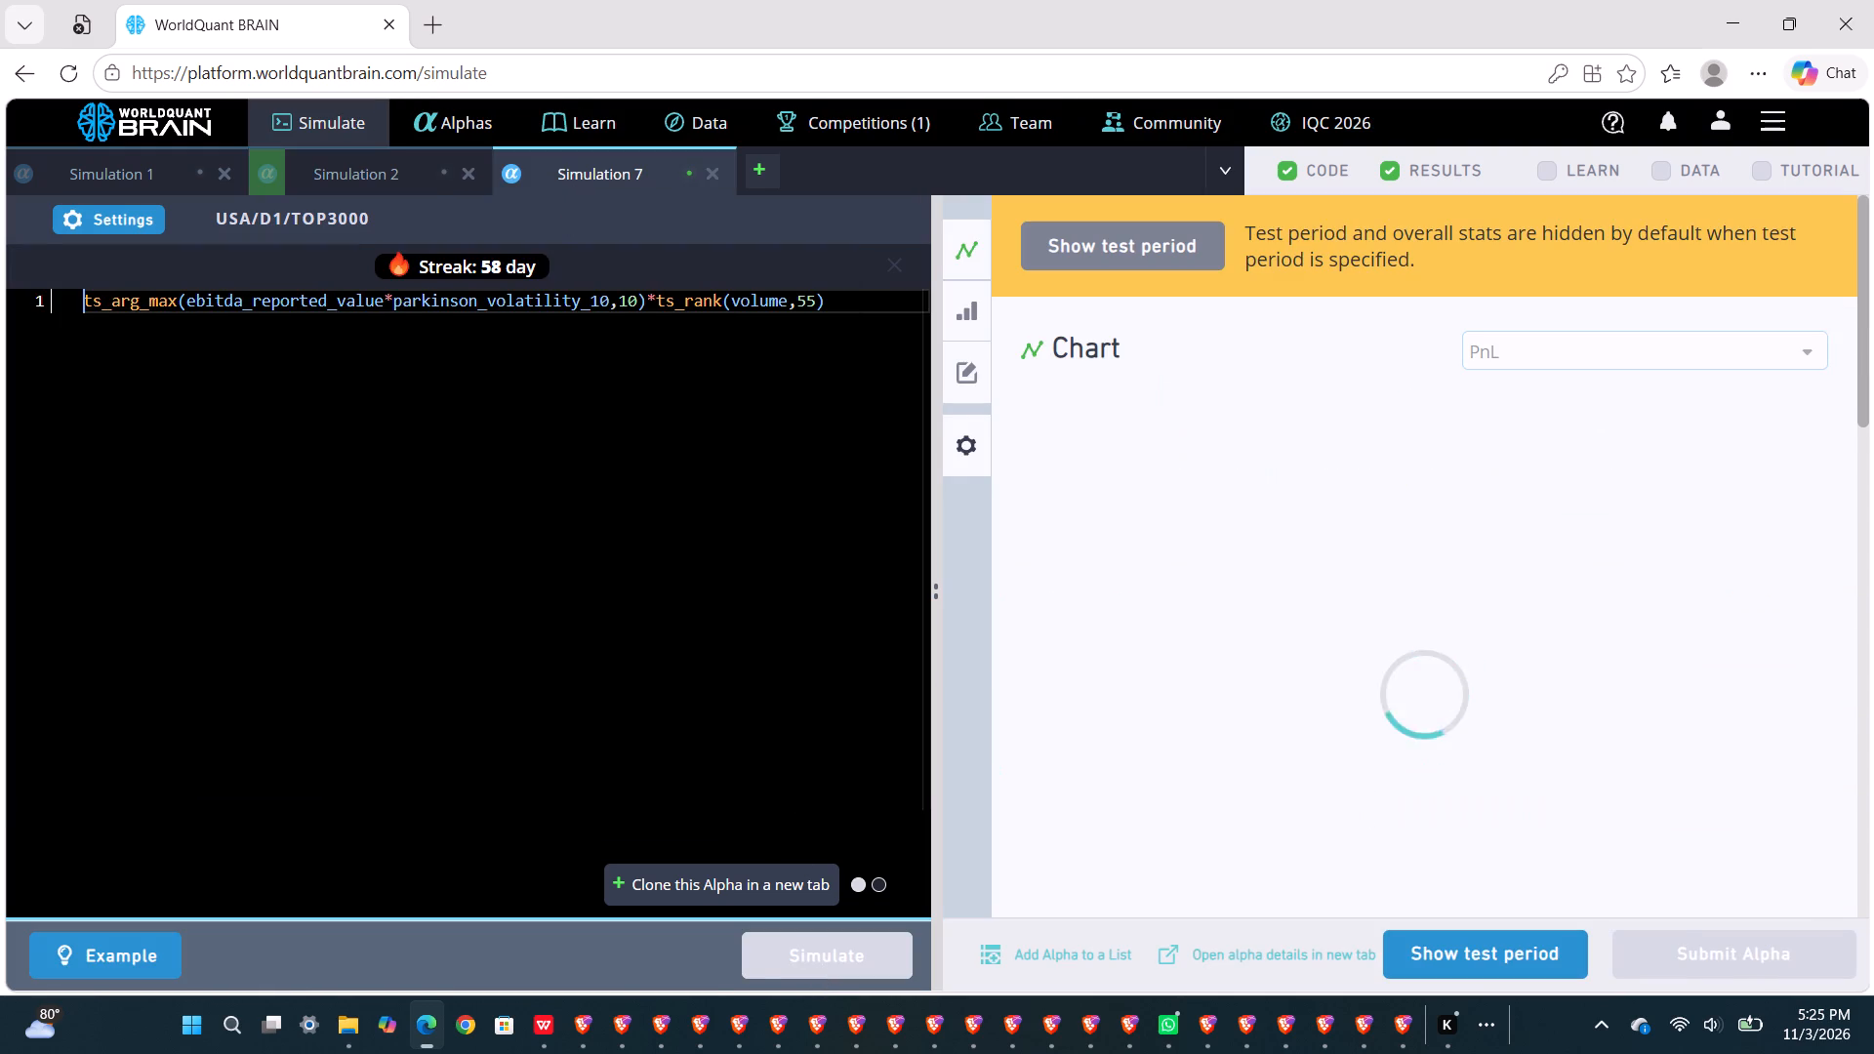
click(1419, 949)
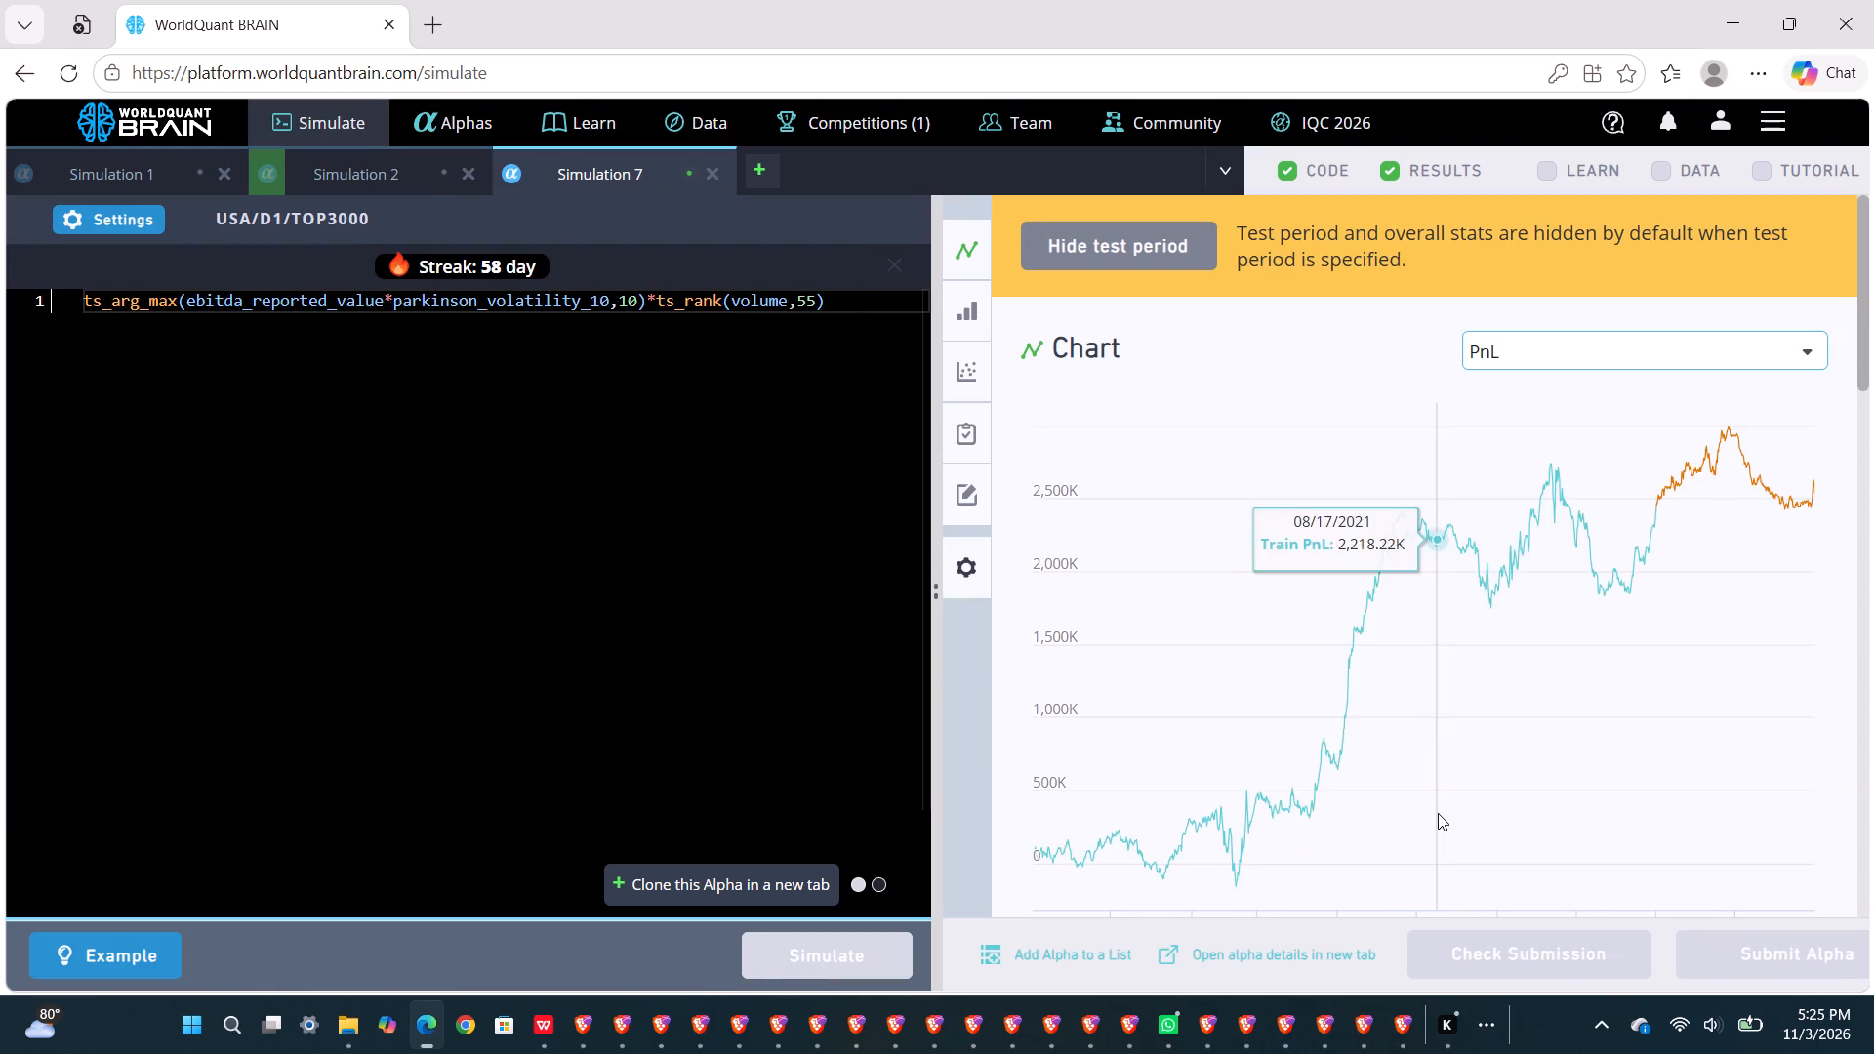
scroll(1438, 813, down, 6)
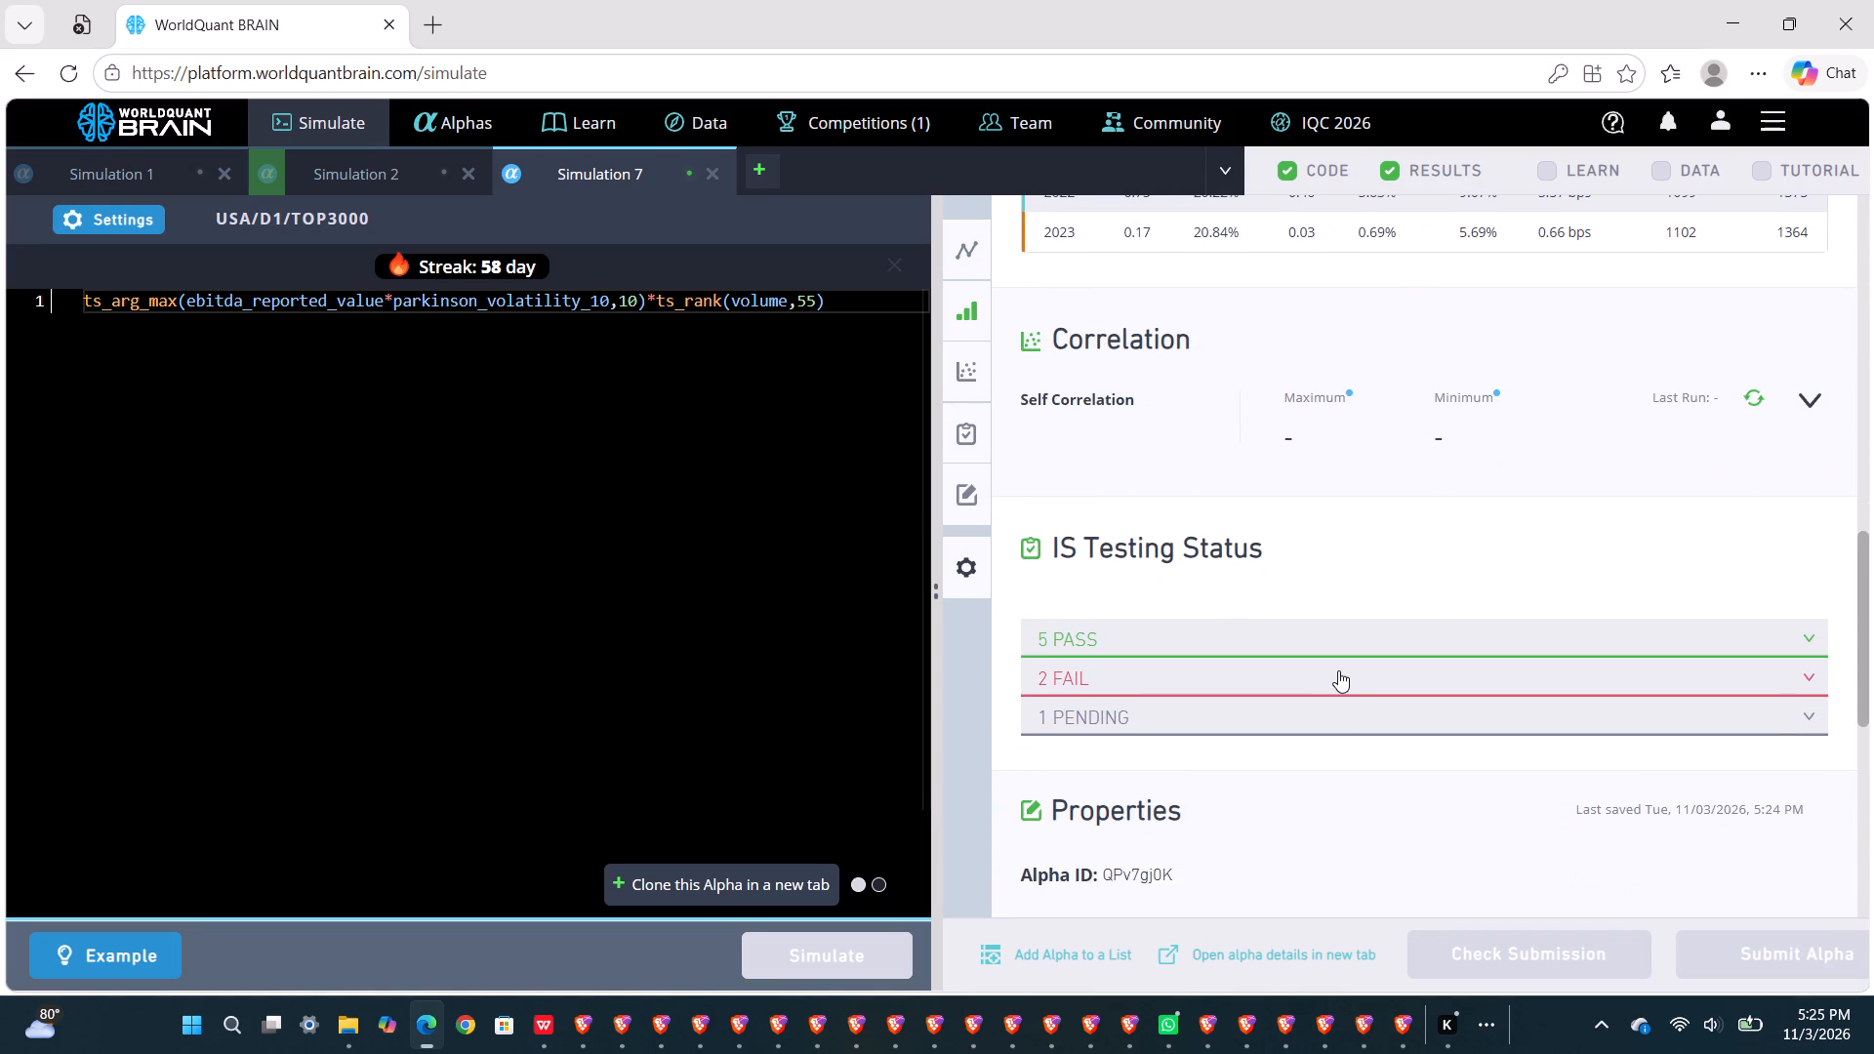
click(1338, 670)
click(1758, 397)
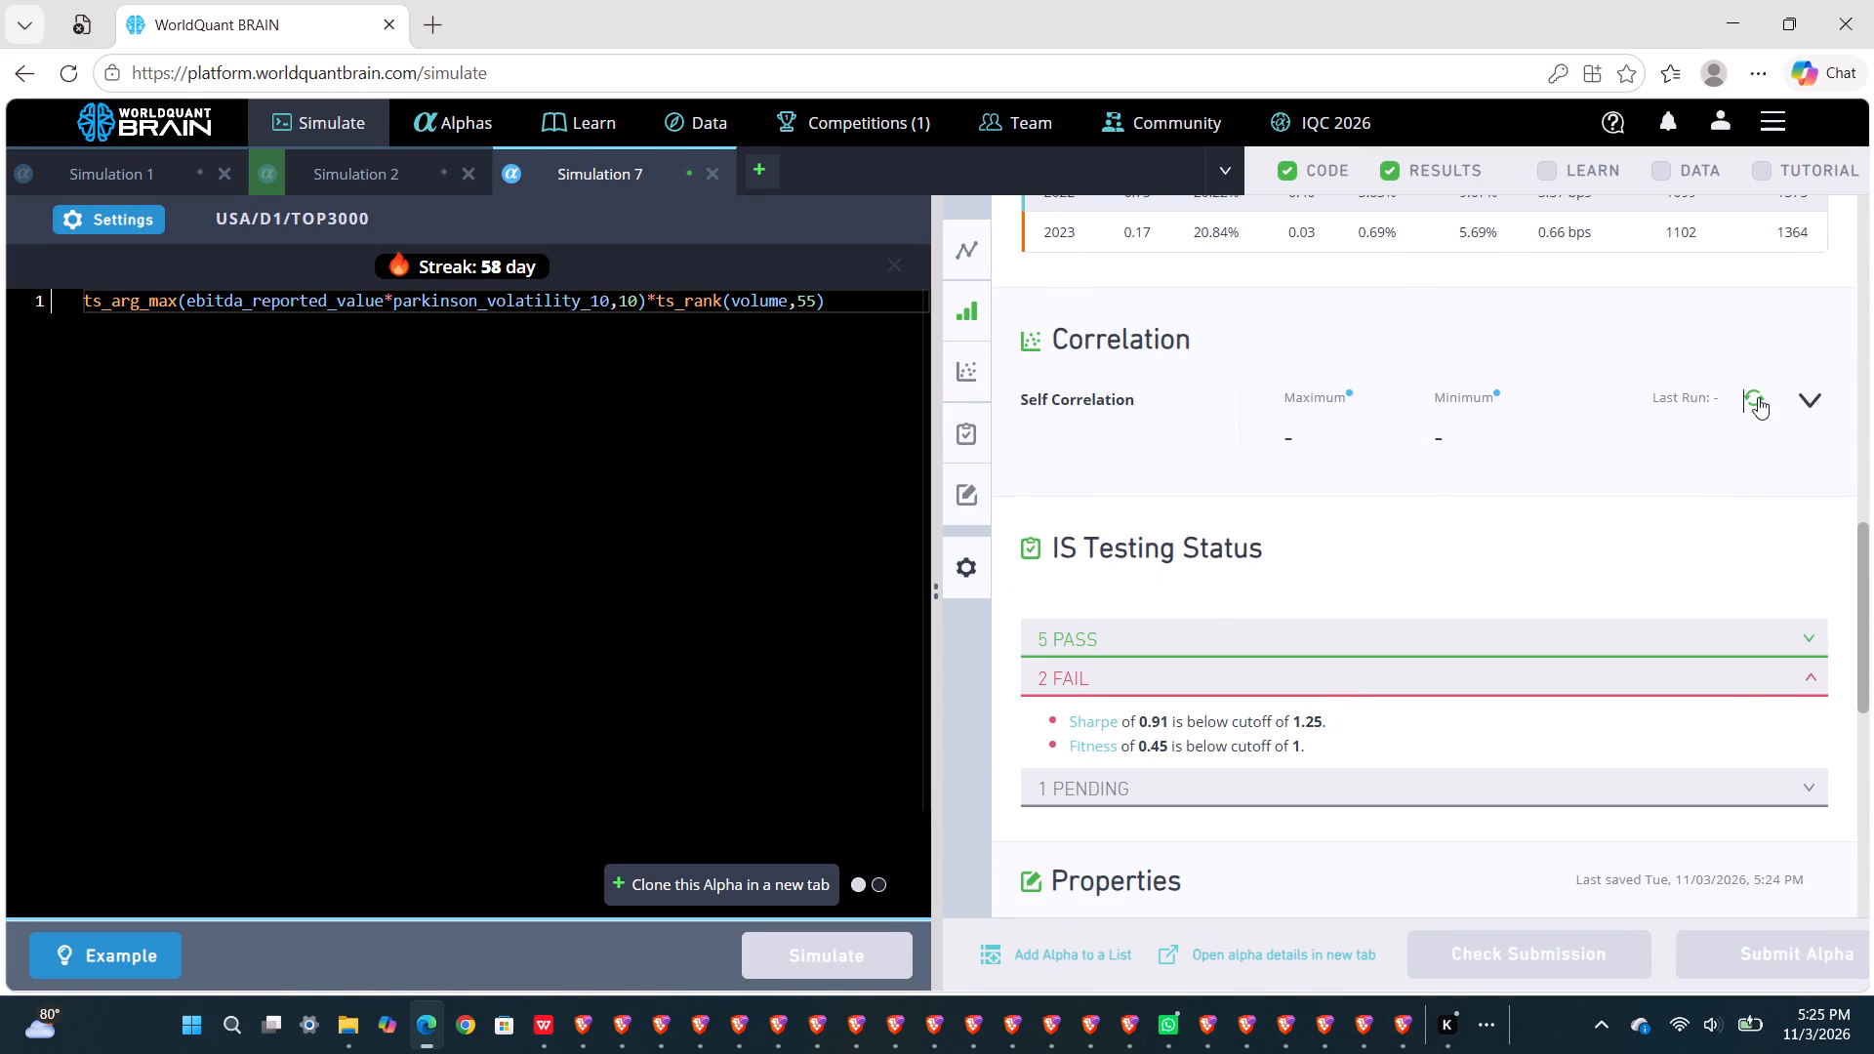
scroll(1592, 494, down, 1)
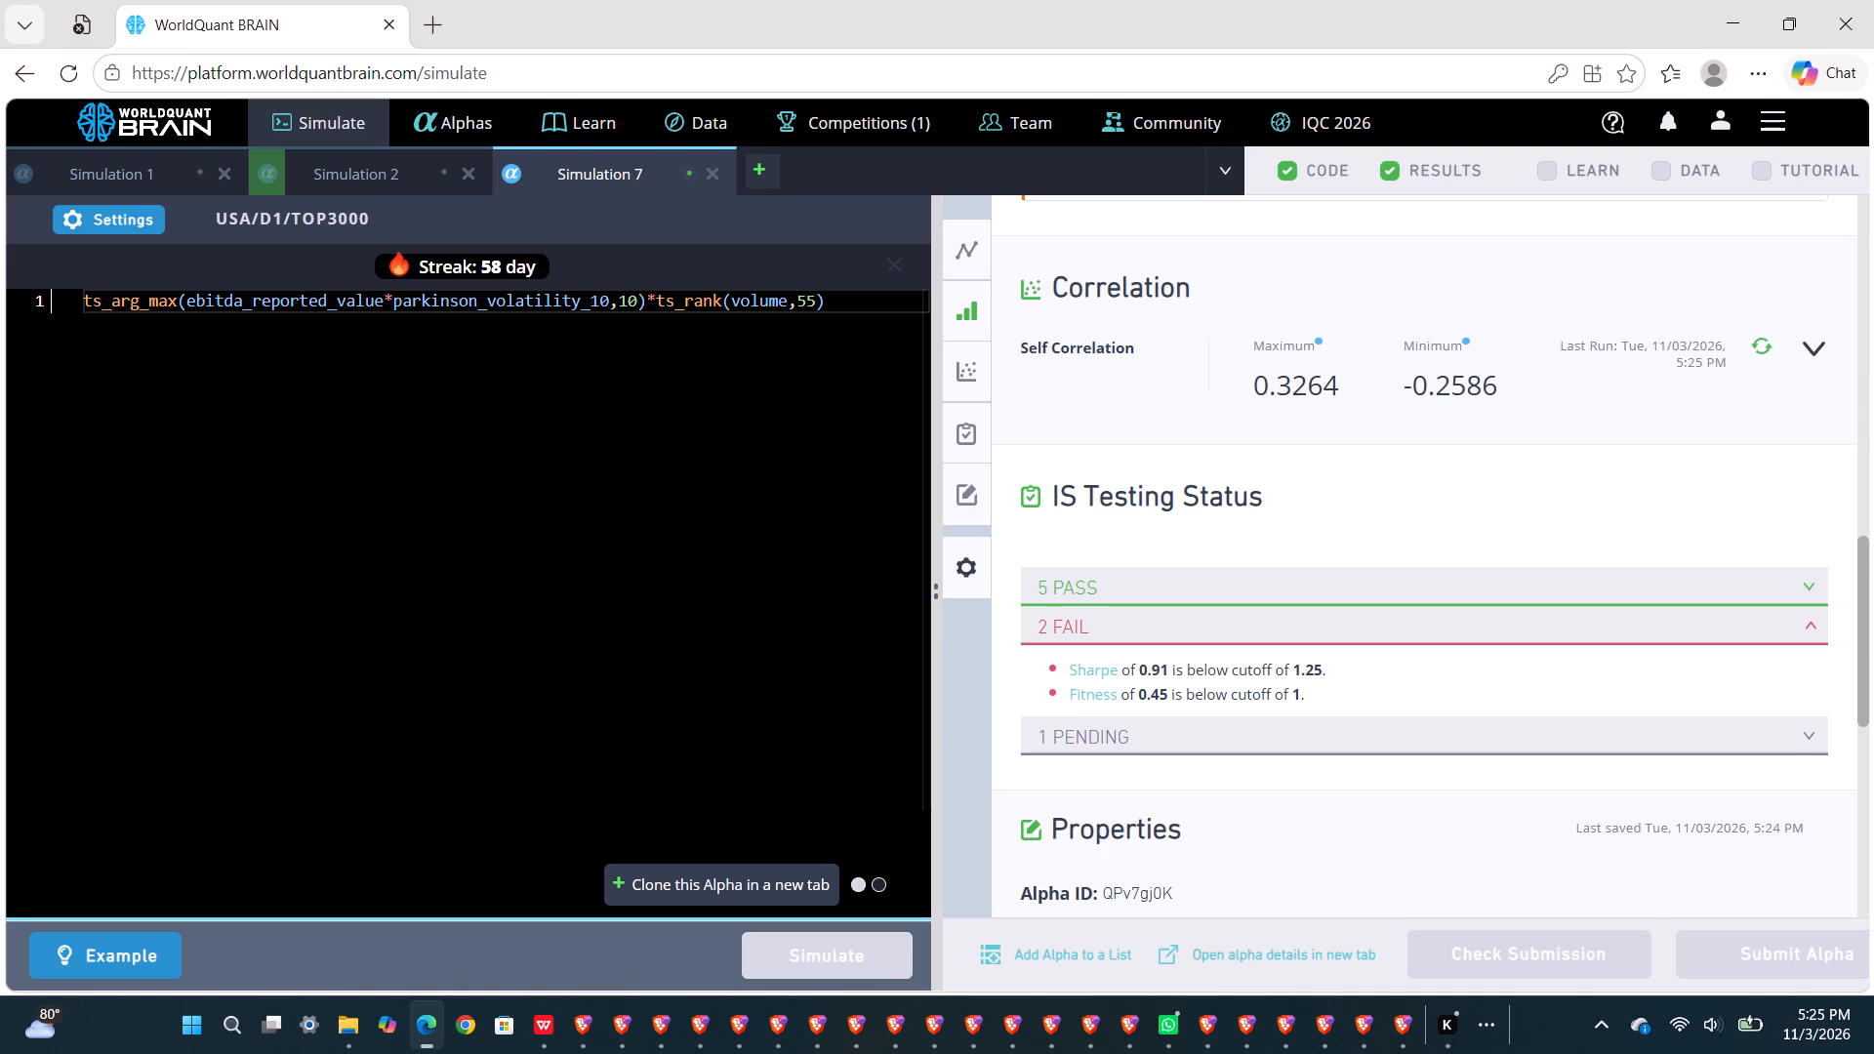
scroll(1231, 444, up, 4)
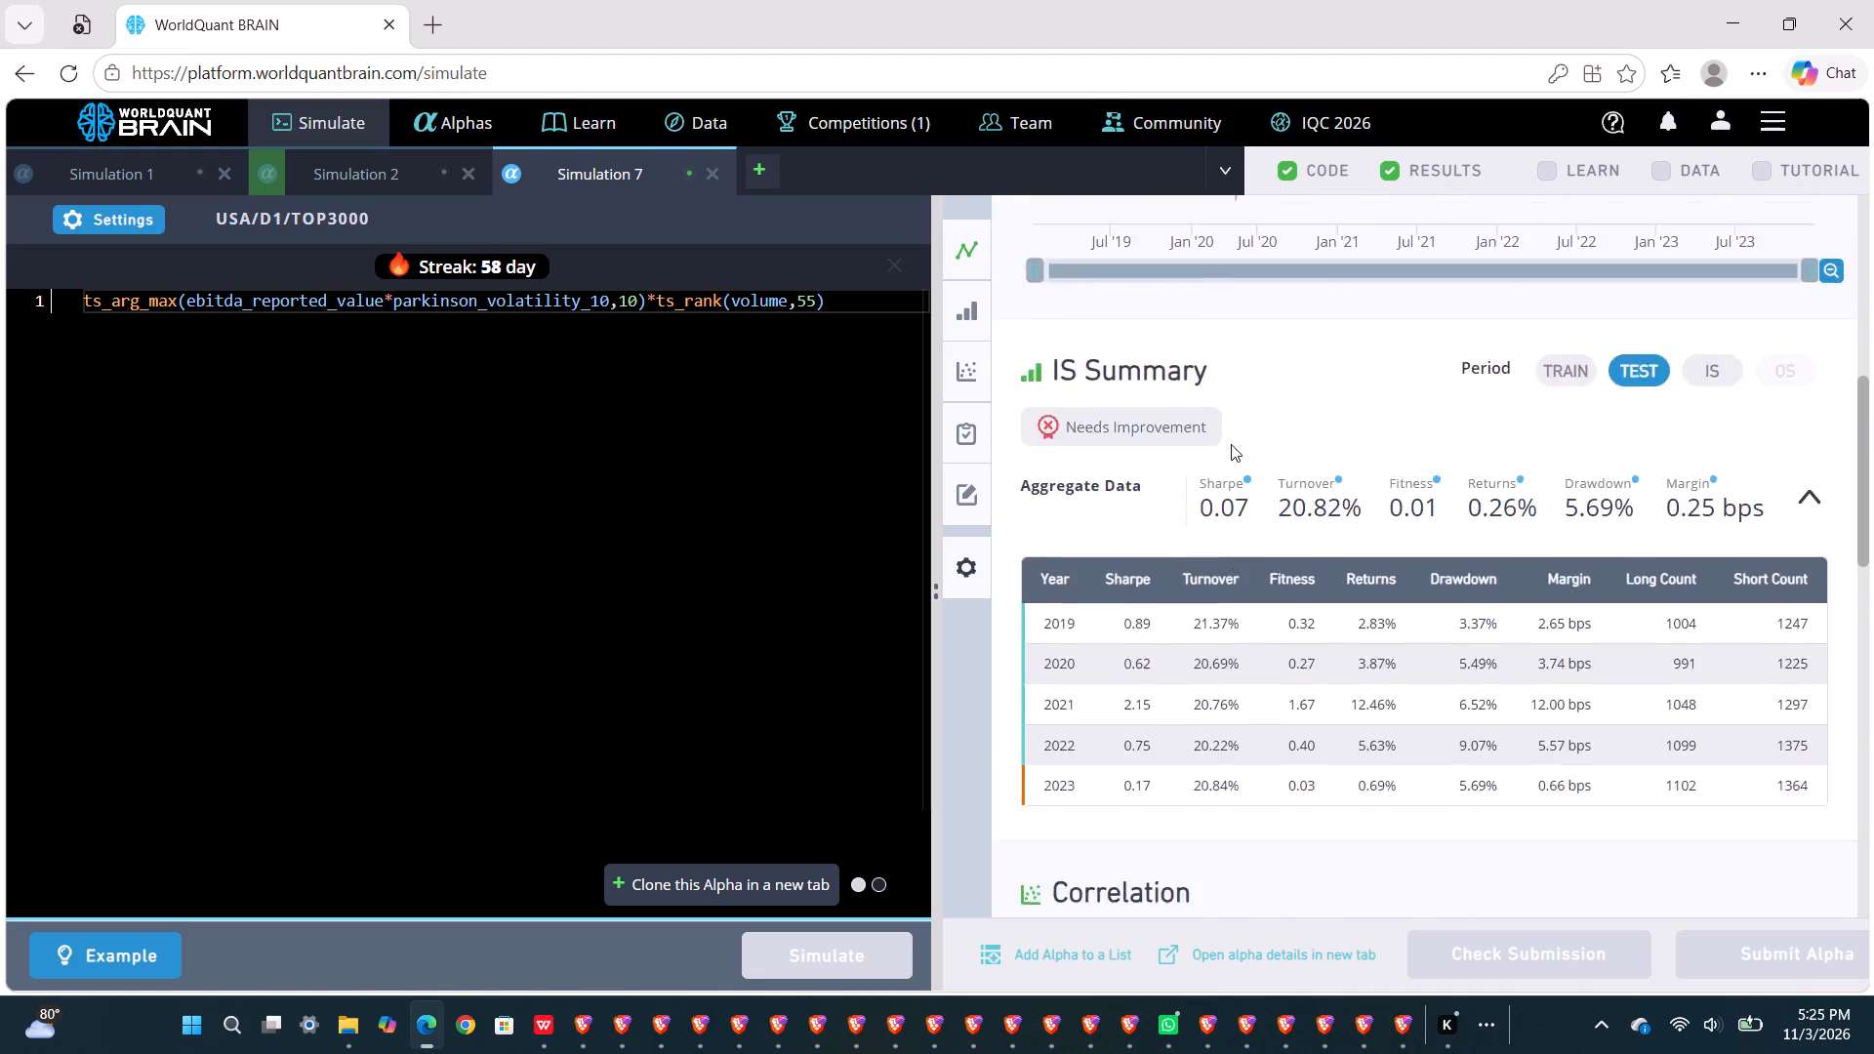
scroll(1231, 444, right, 1)
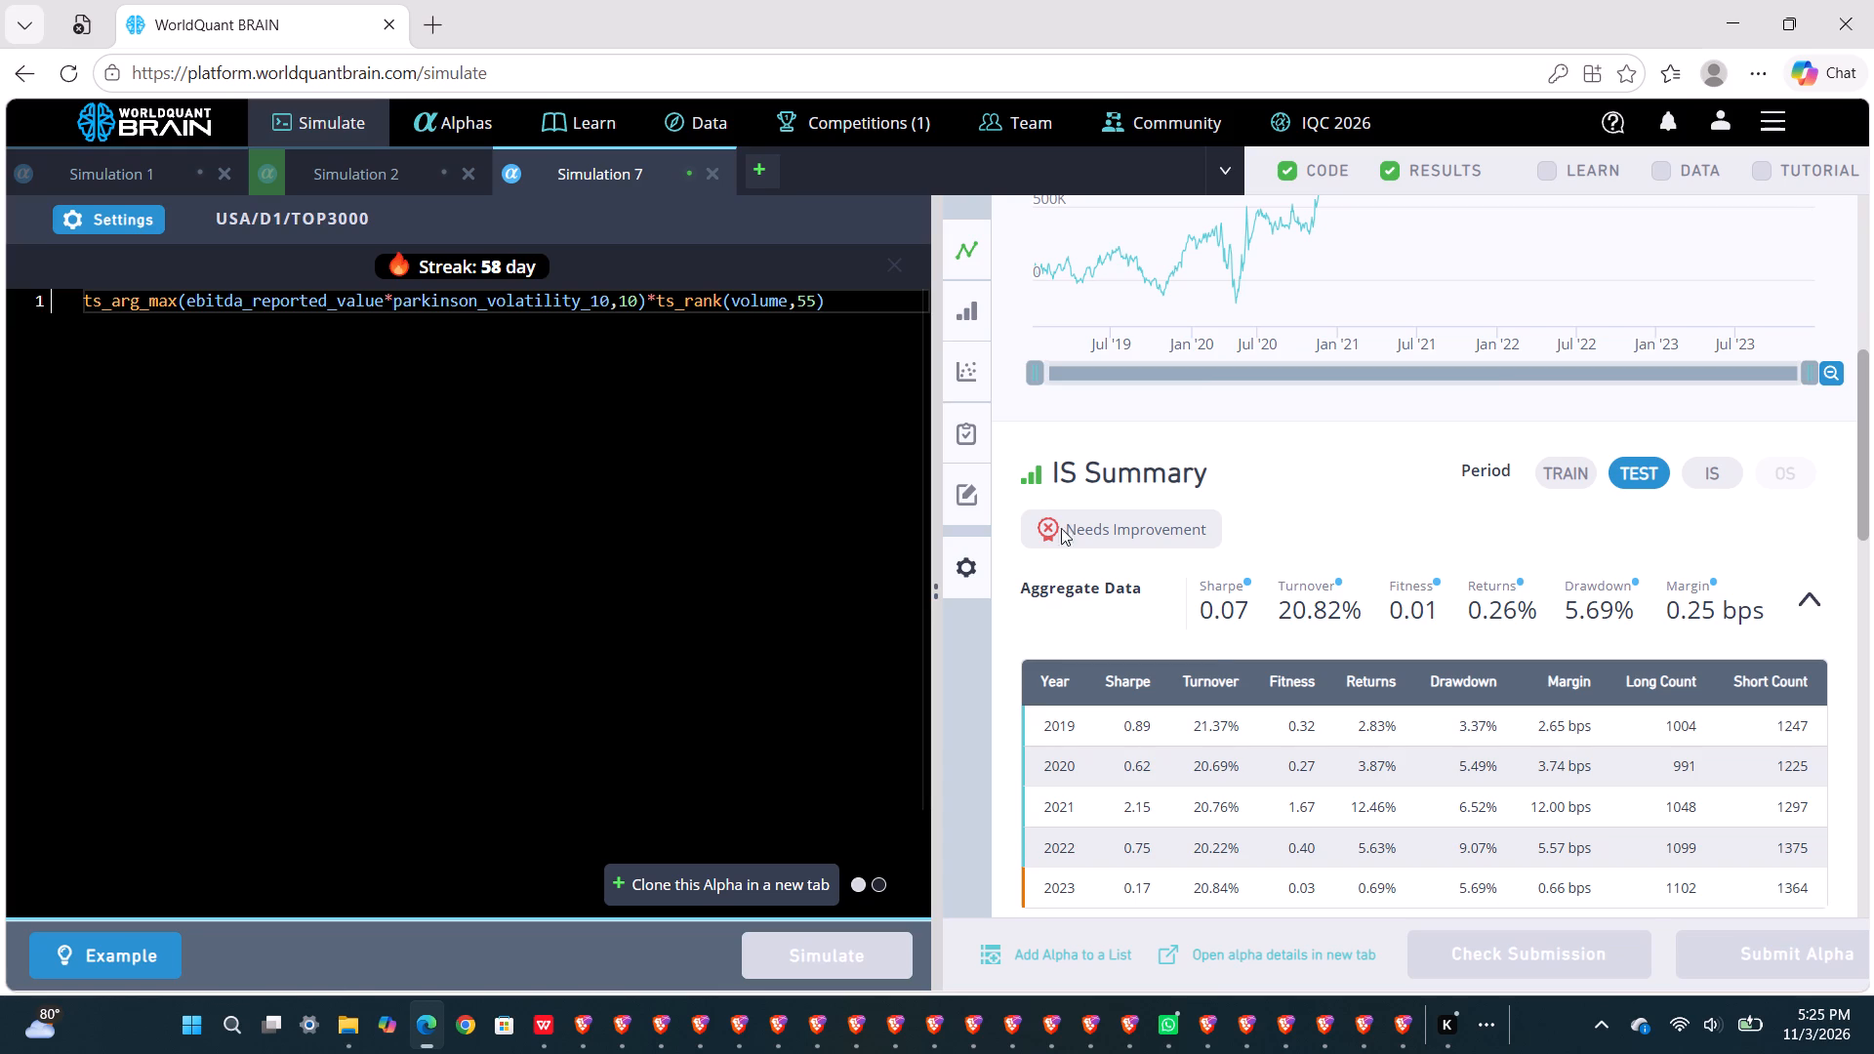
scroll(1205, 659, down, 5)
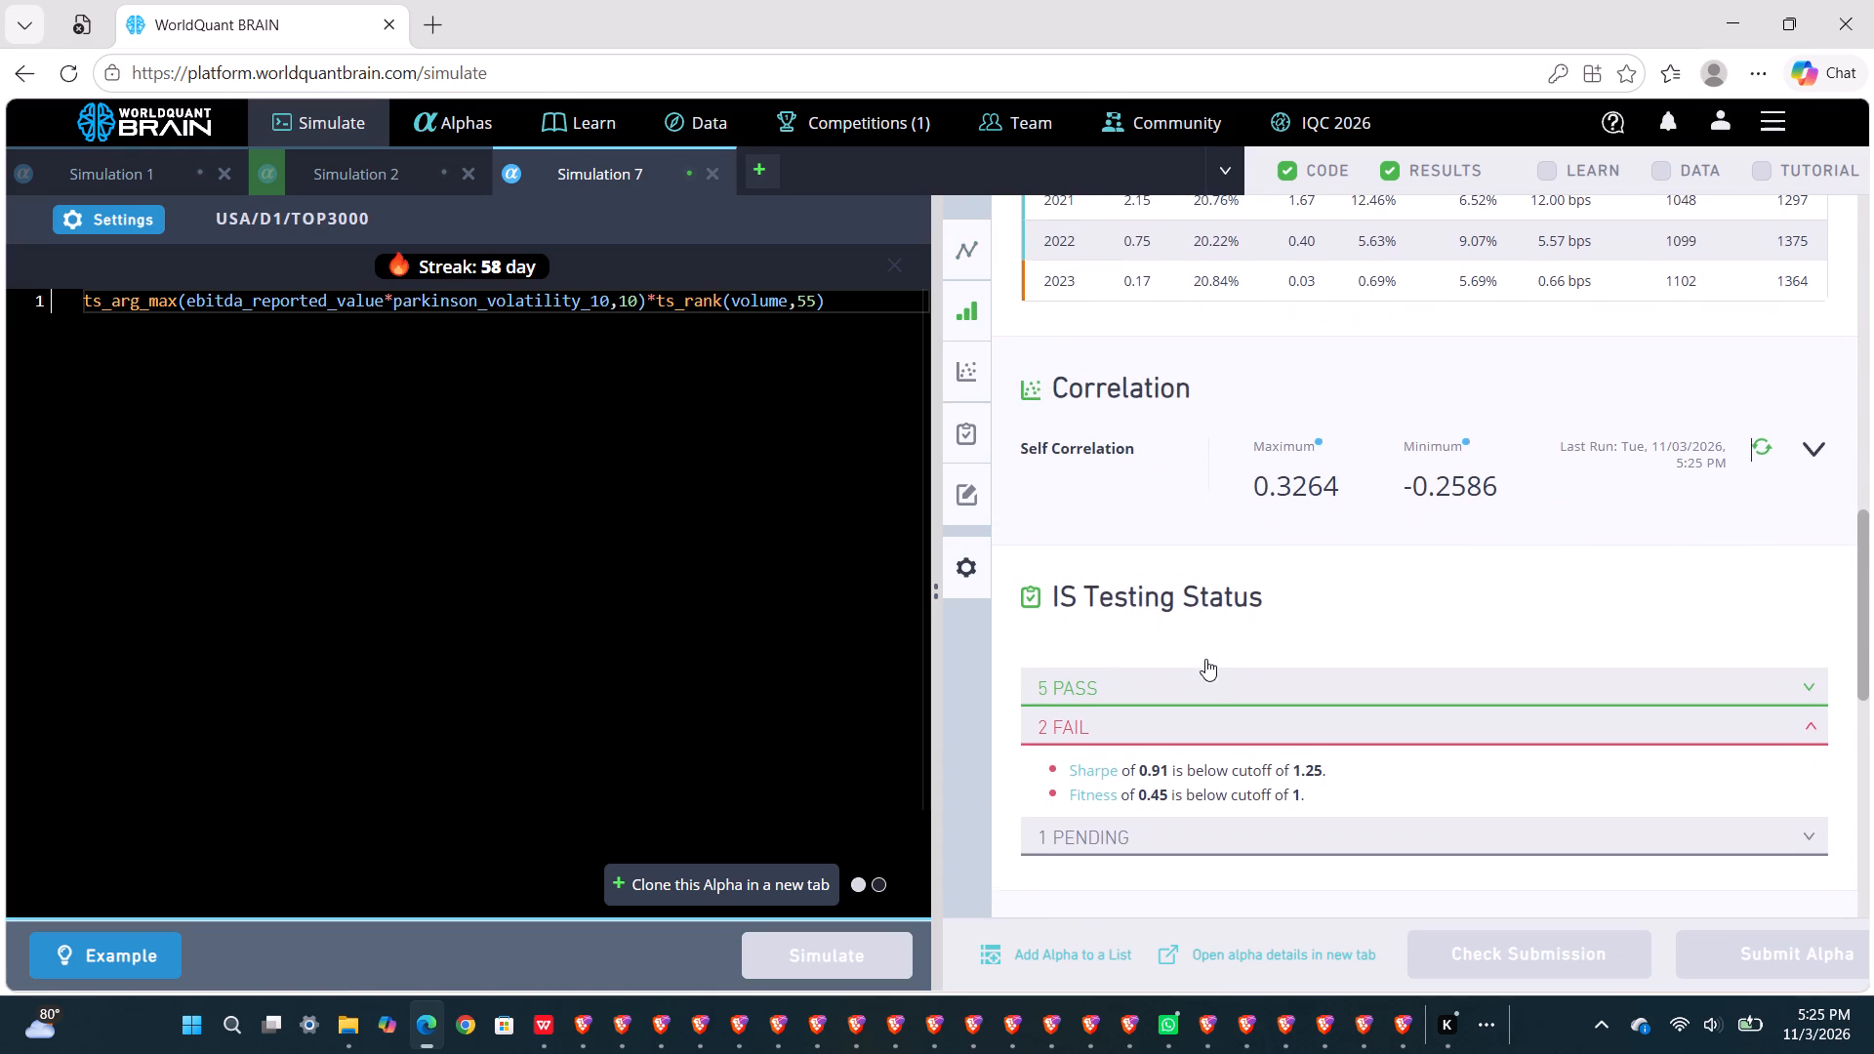
Set Simulation 7's decay to 10, apply the settings and simulate the alpha again.
click(151, 218)
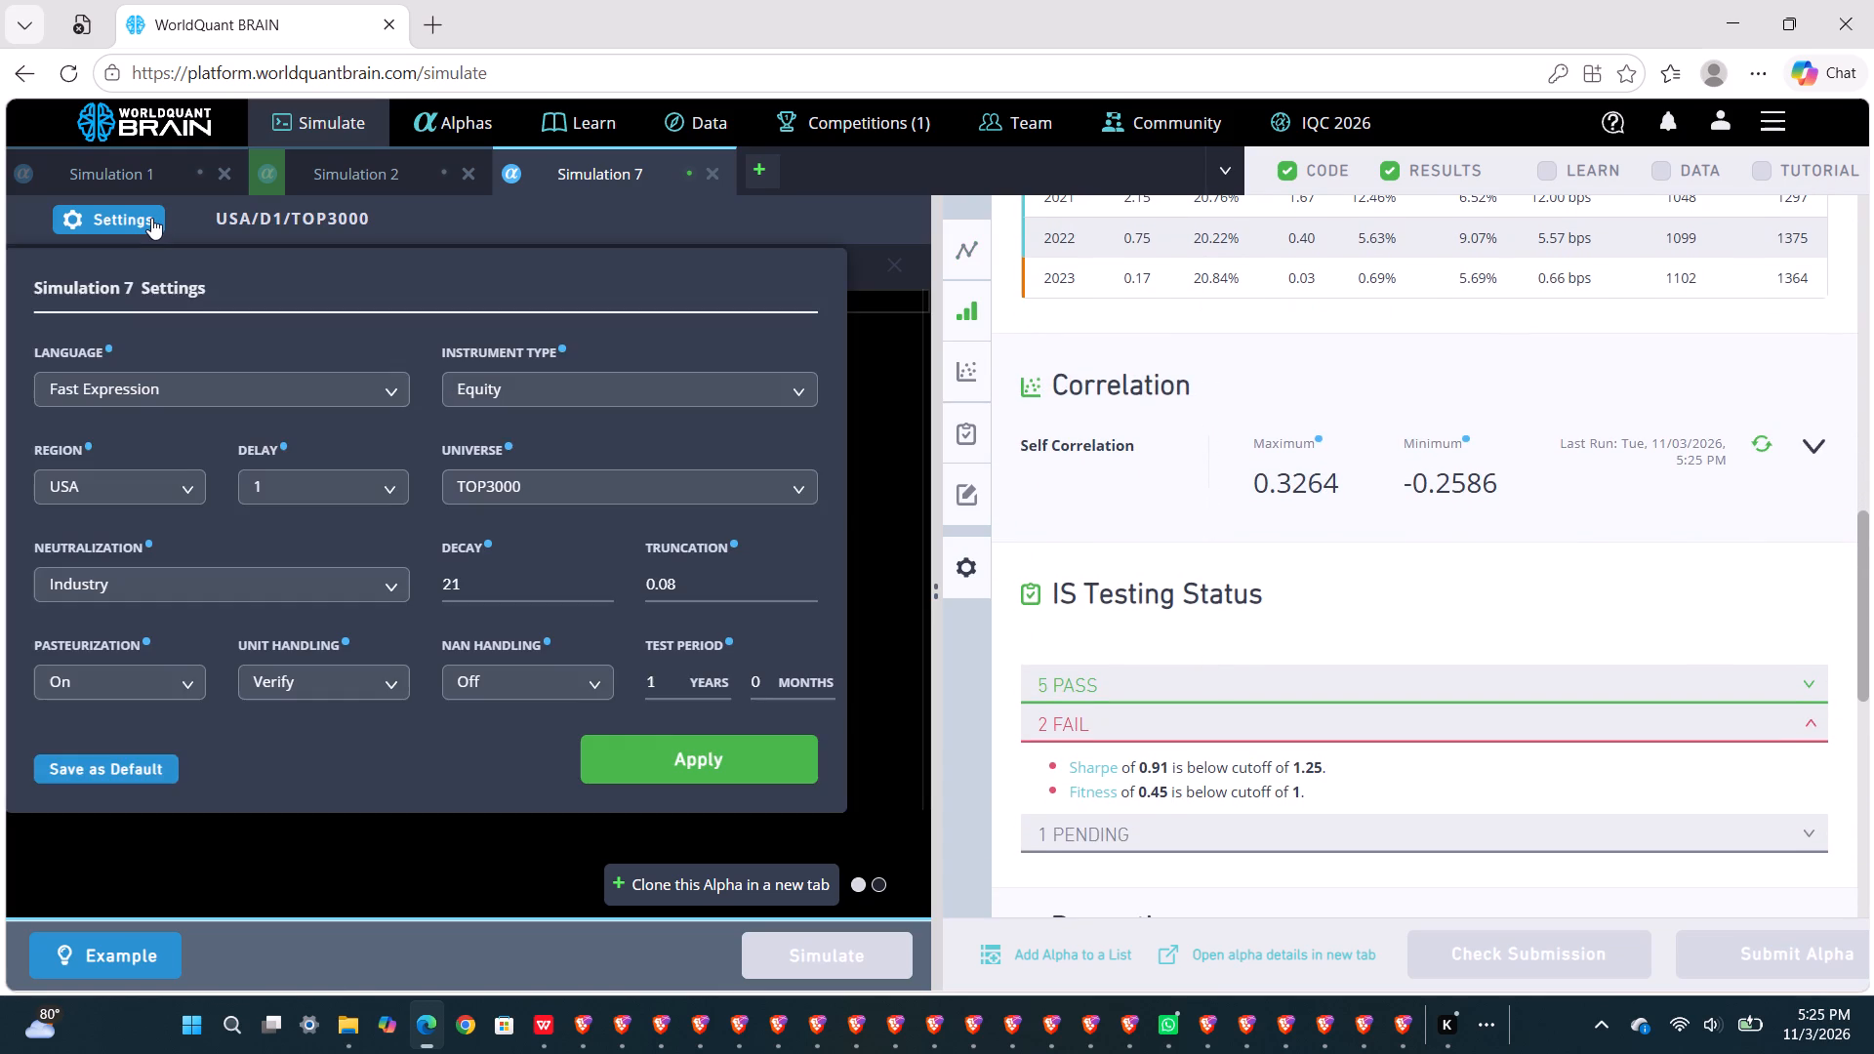
click(479, 583)
key(BackSpace)
key(BackSpace)
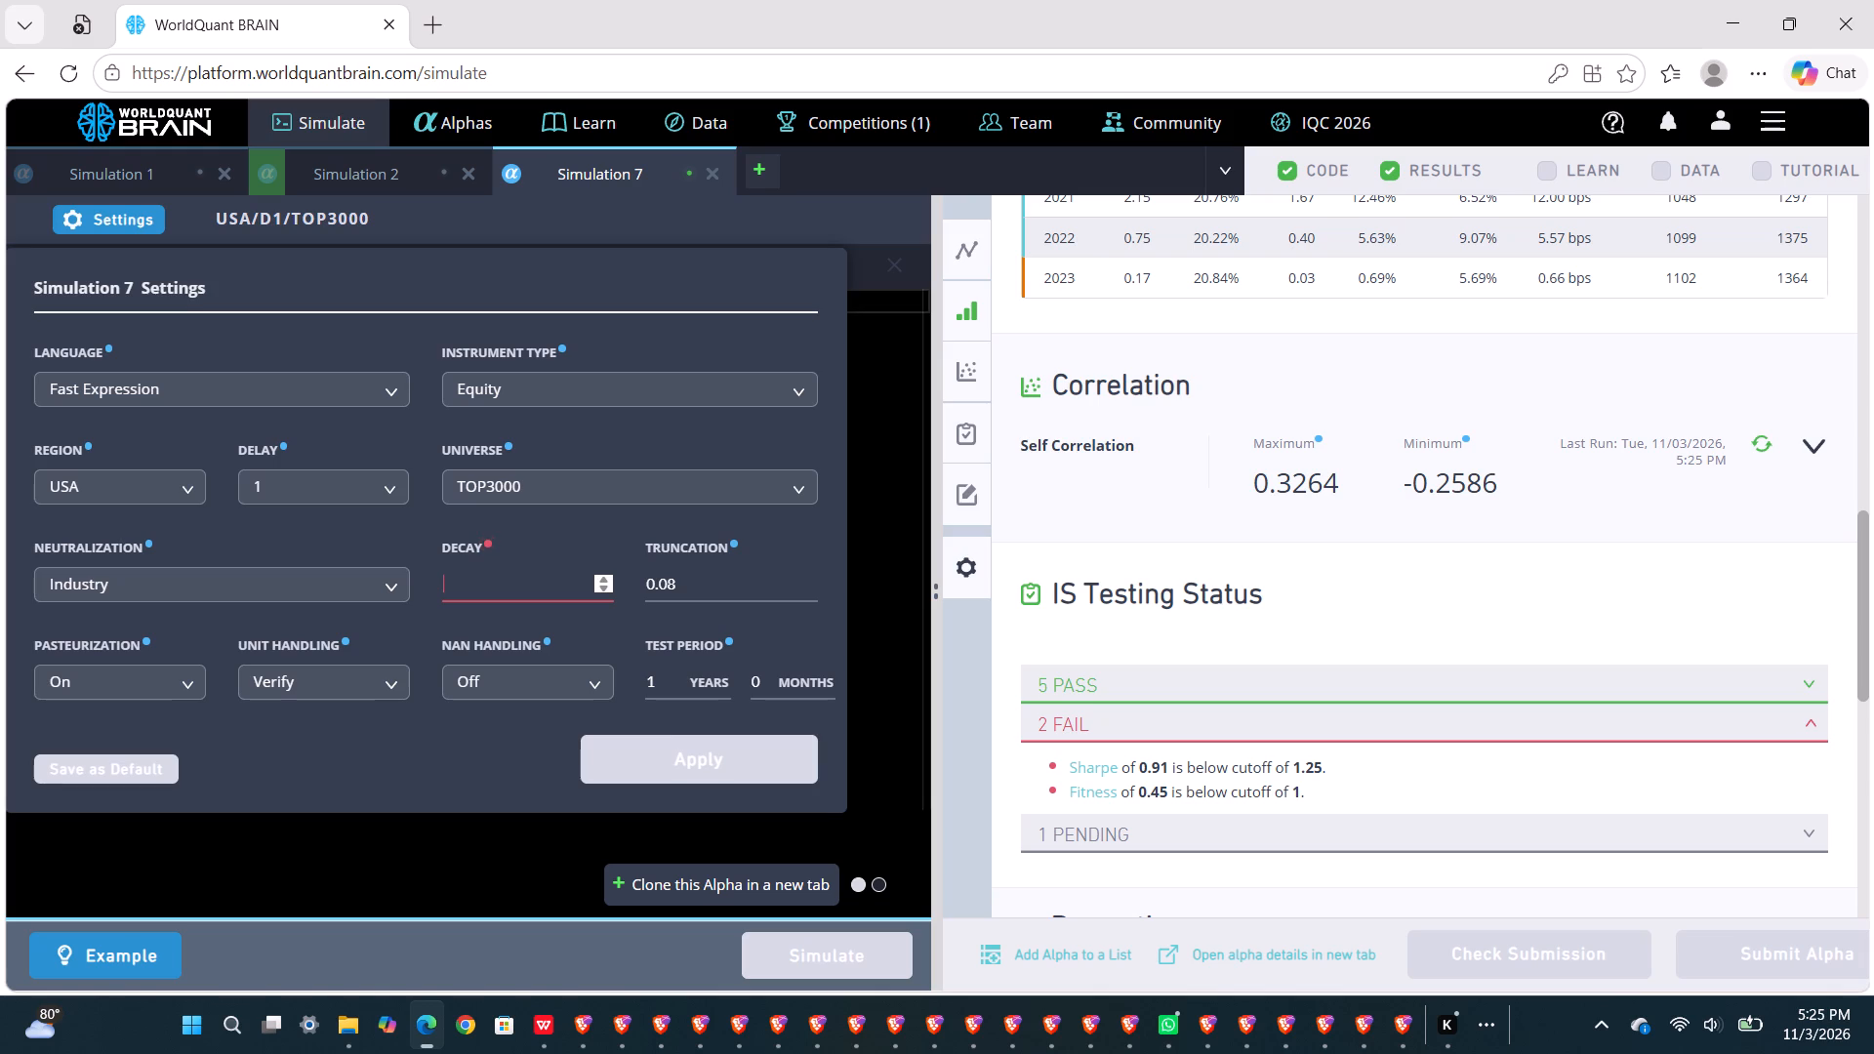
text(10)
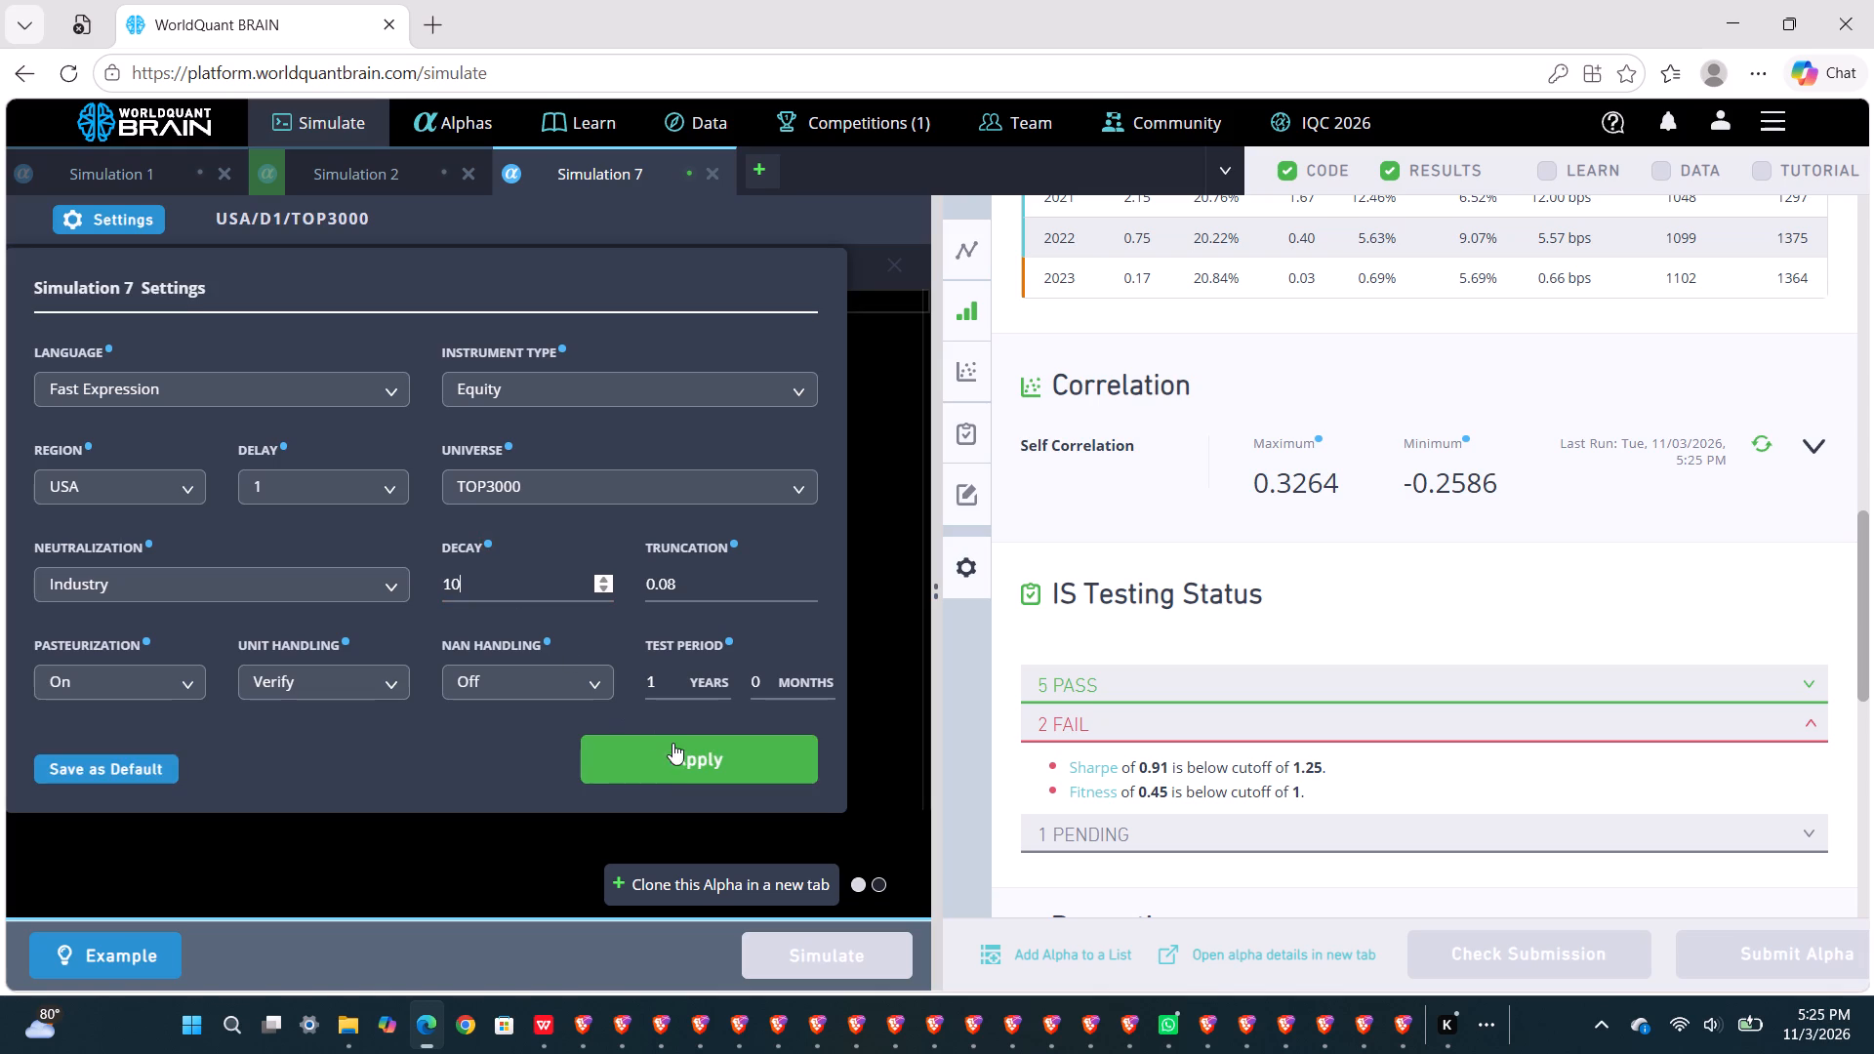
click(681, 754)
click(818, 931)
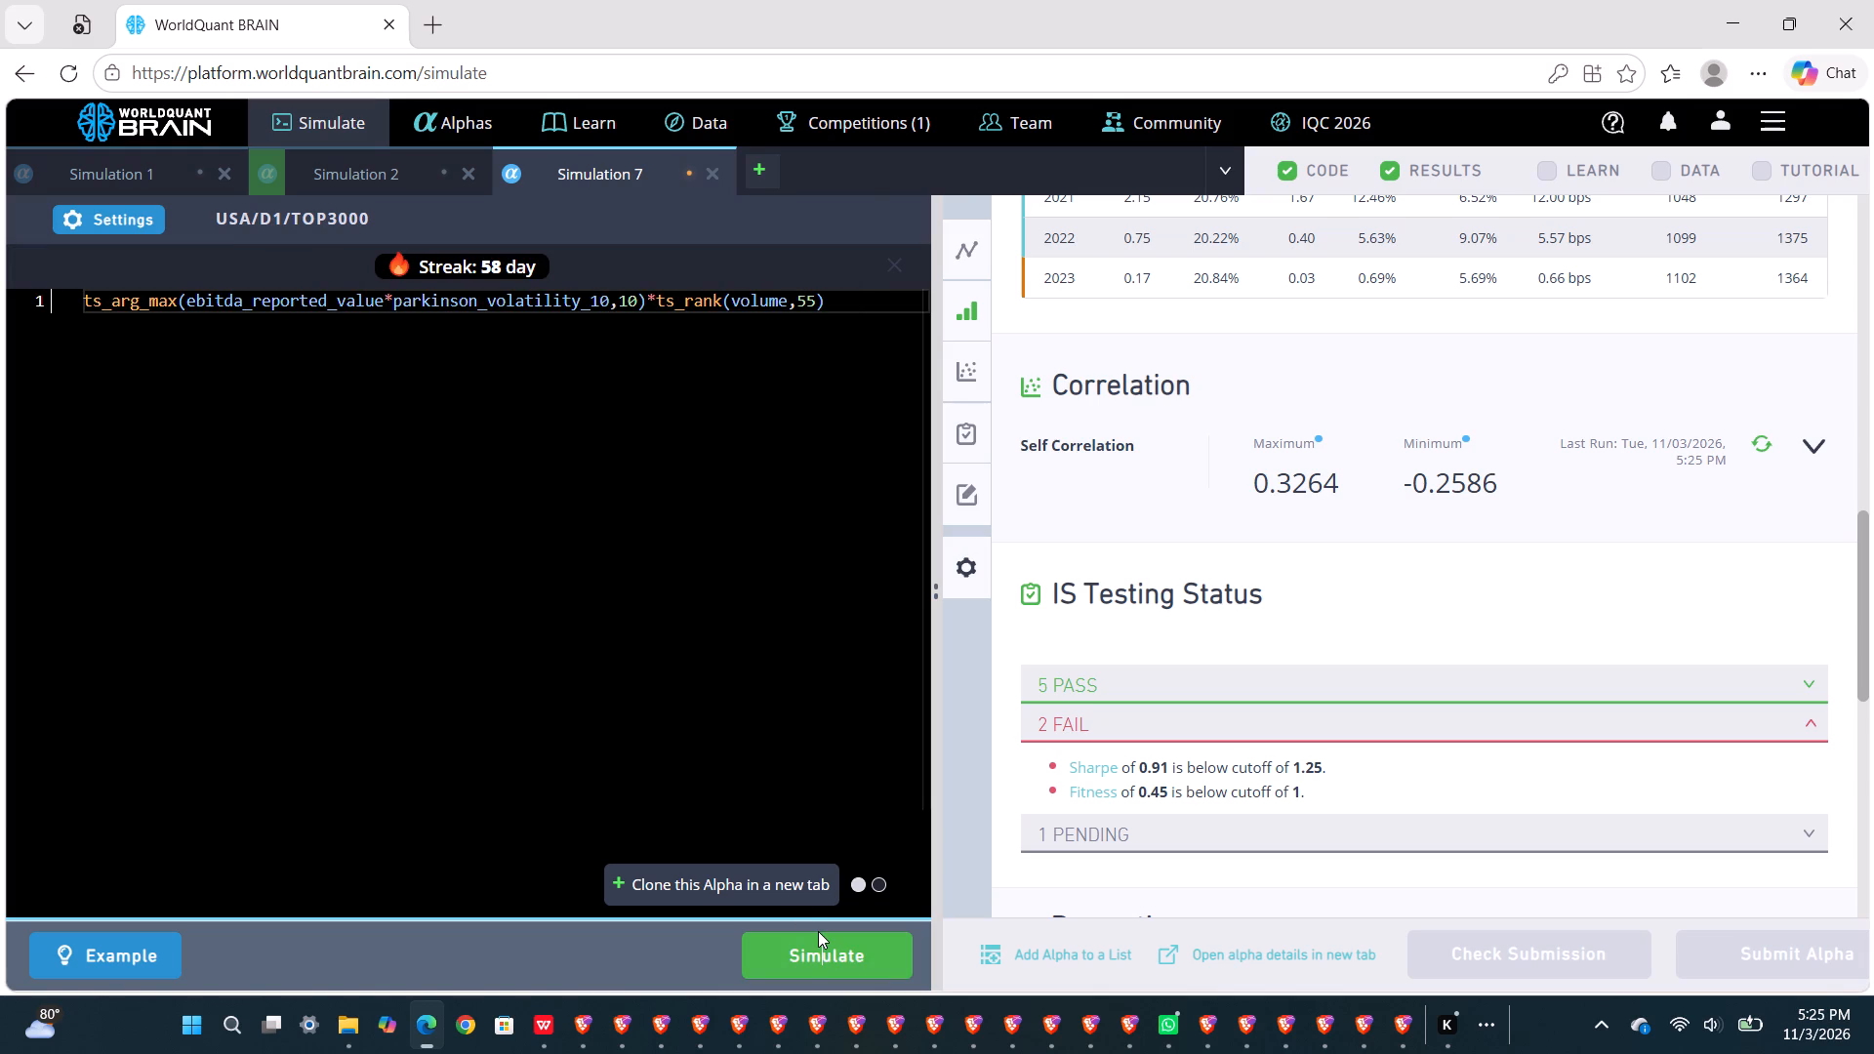
click(806, 951)
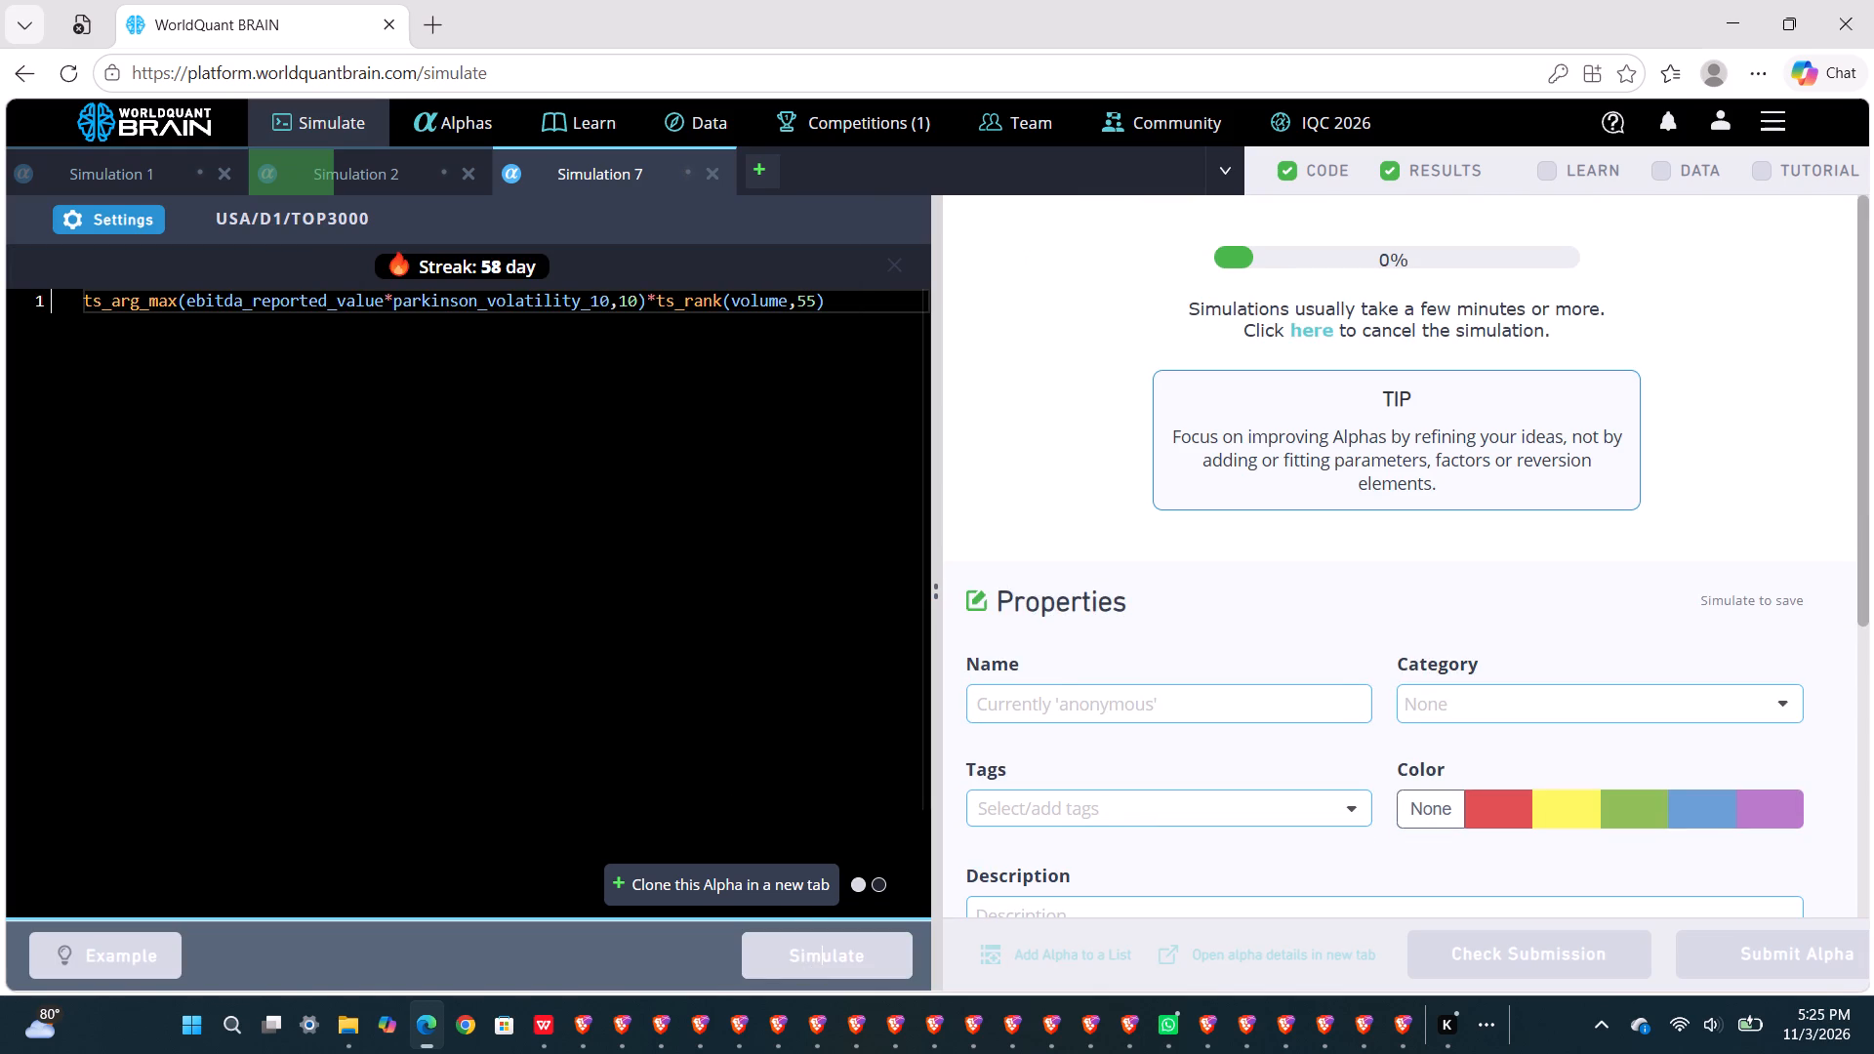
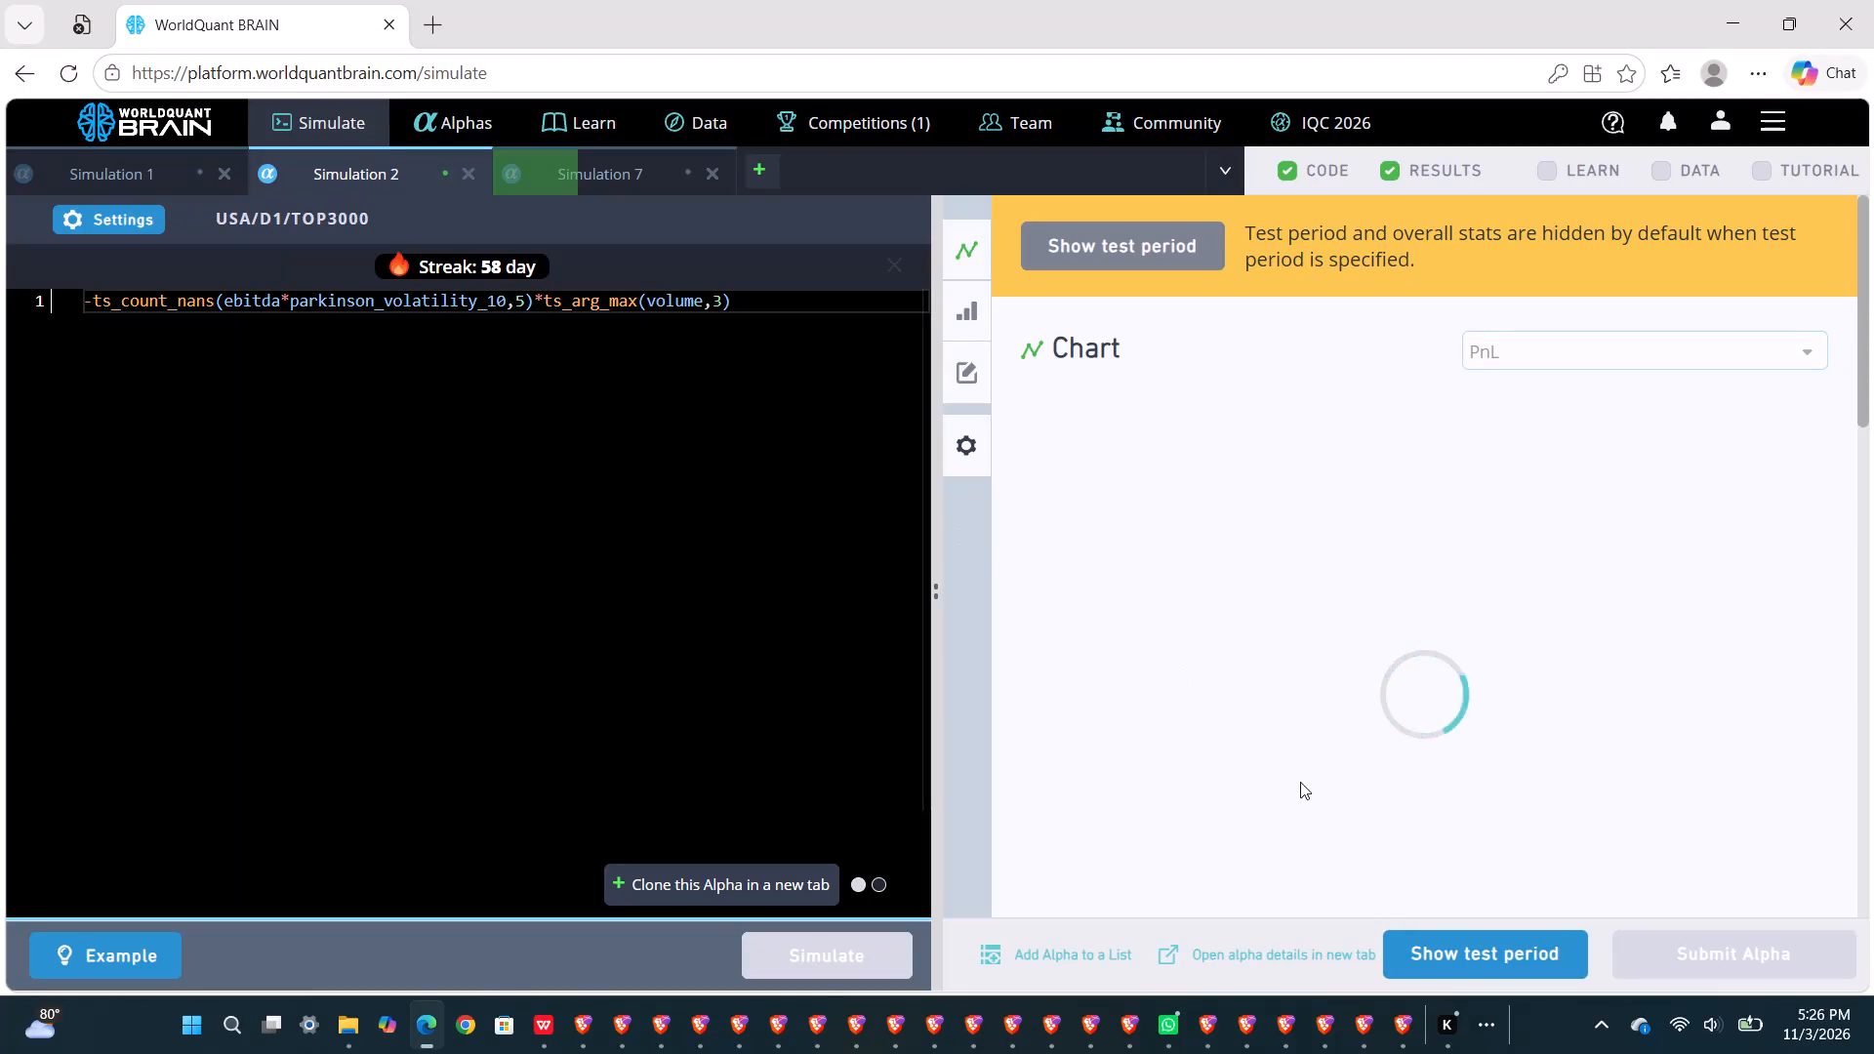
Reveal Simulation 2's test period, examine its failed IS tests, and run its self-correlation check.
click(1457, 957)
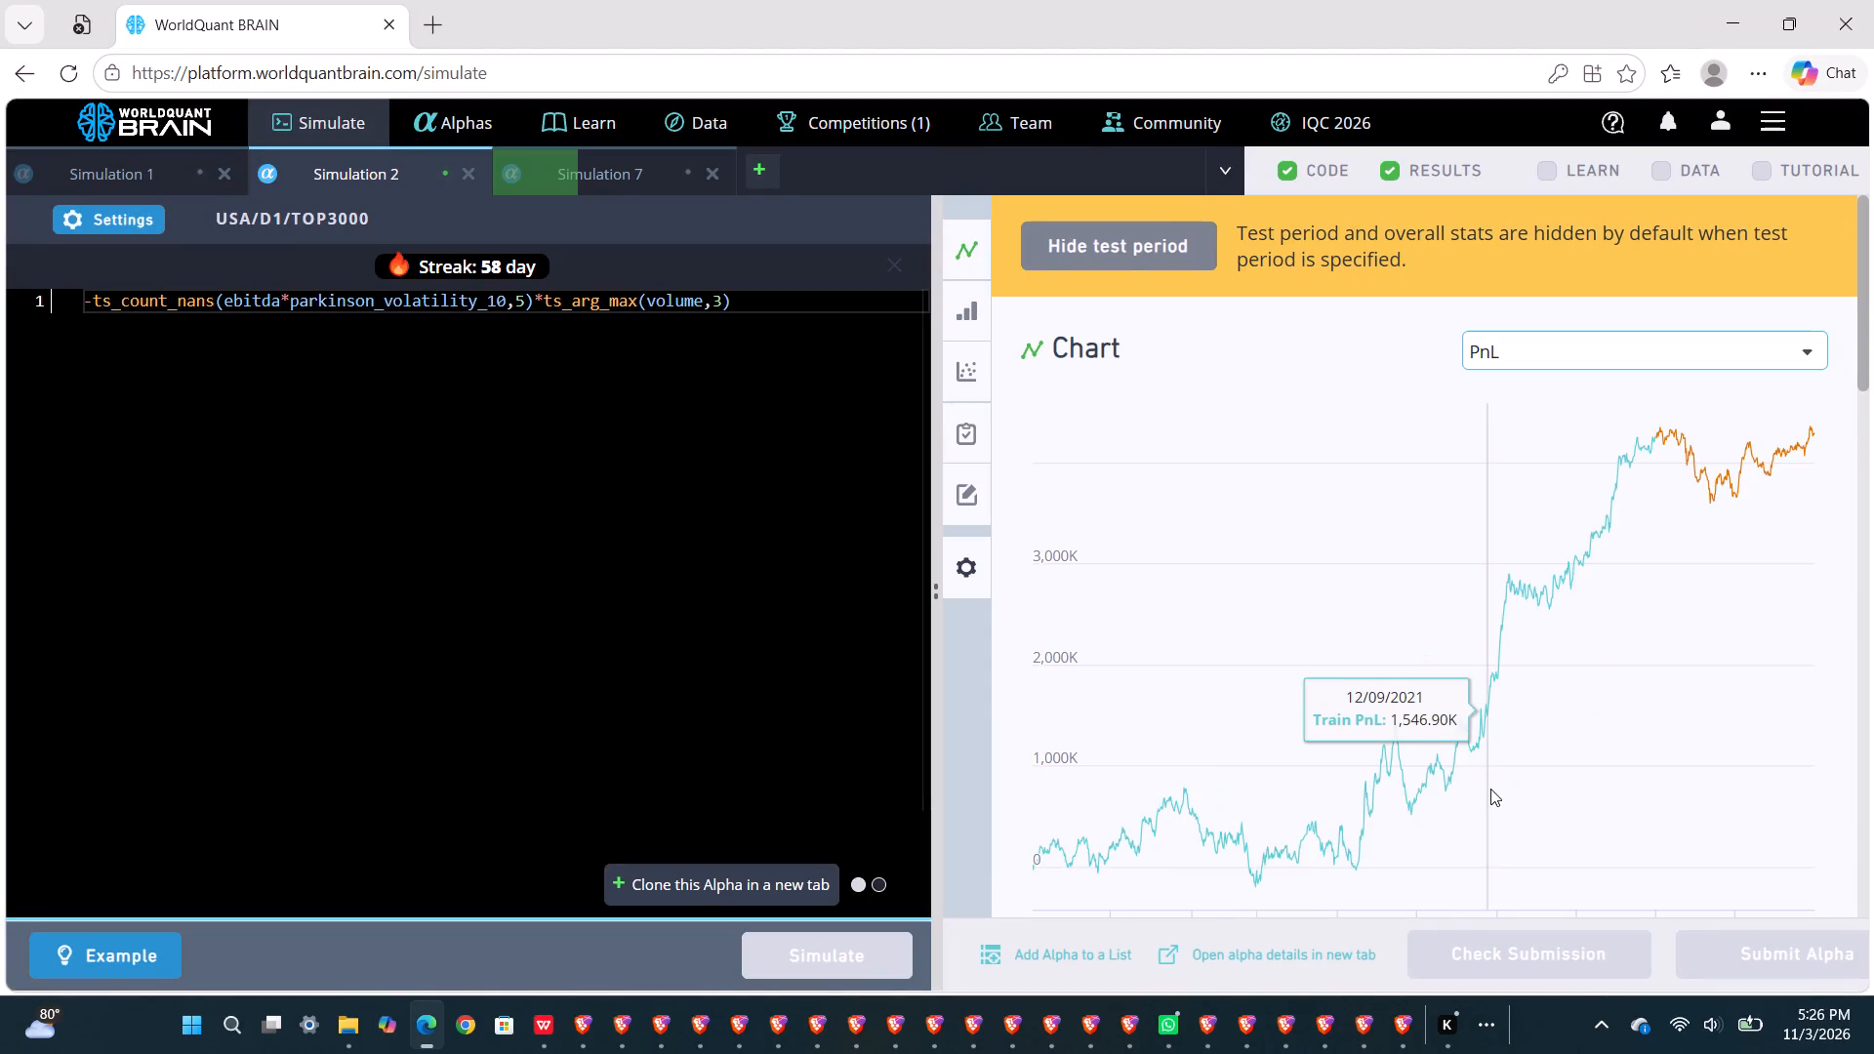
scroll(1490, 789, down, 5)
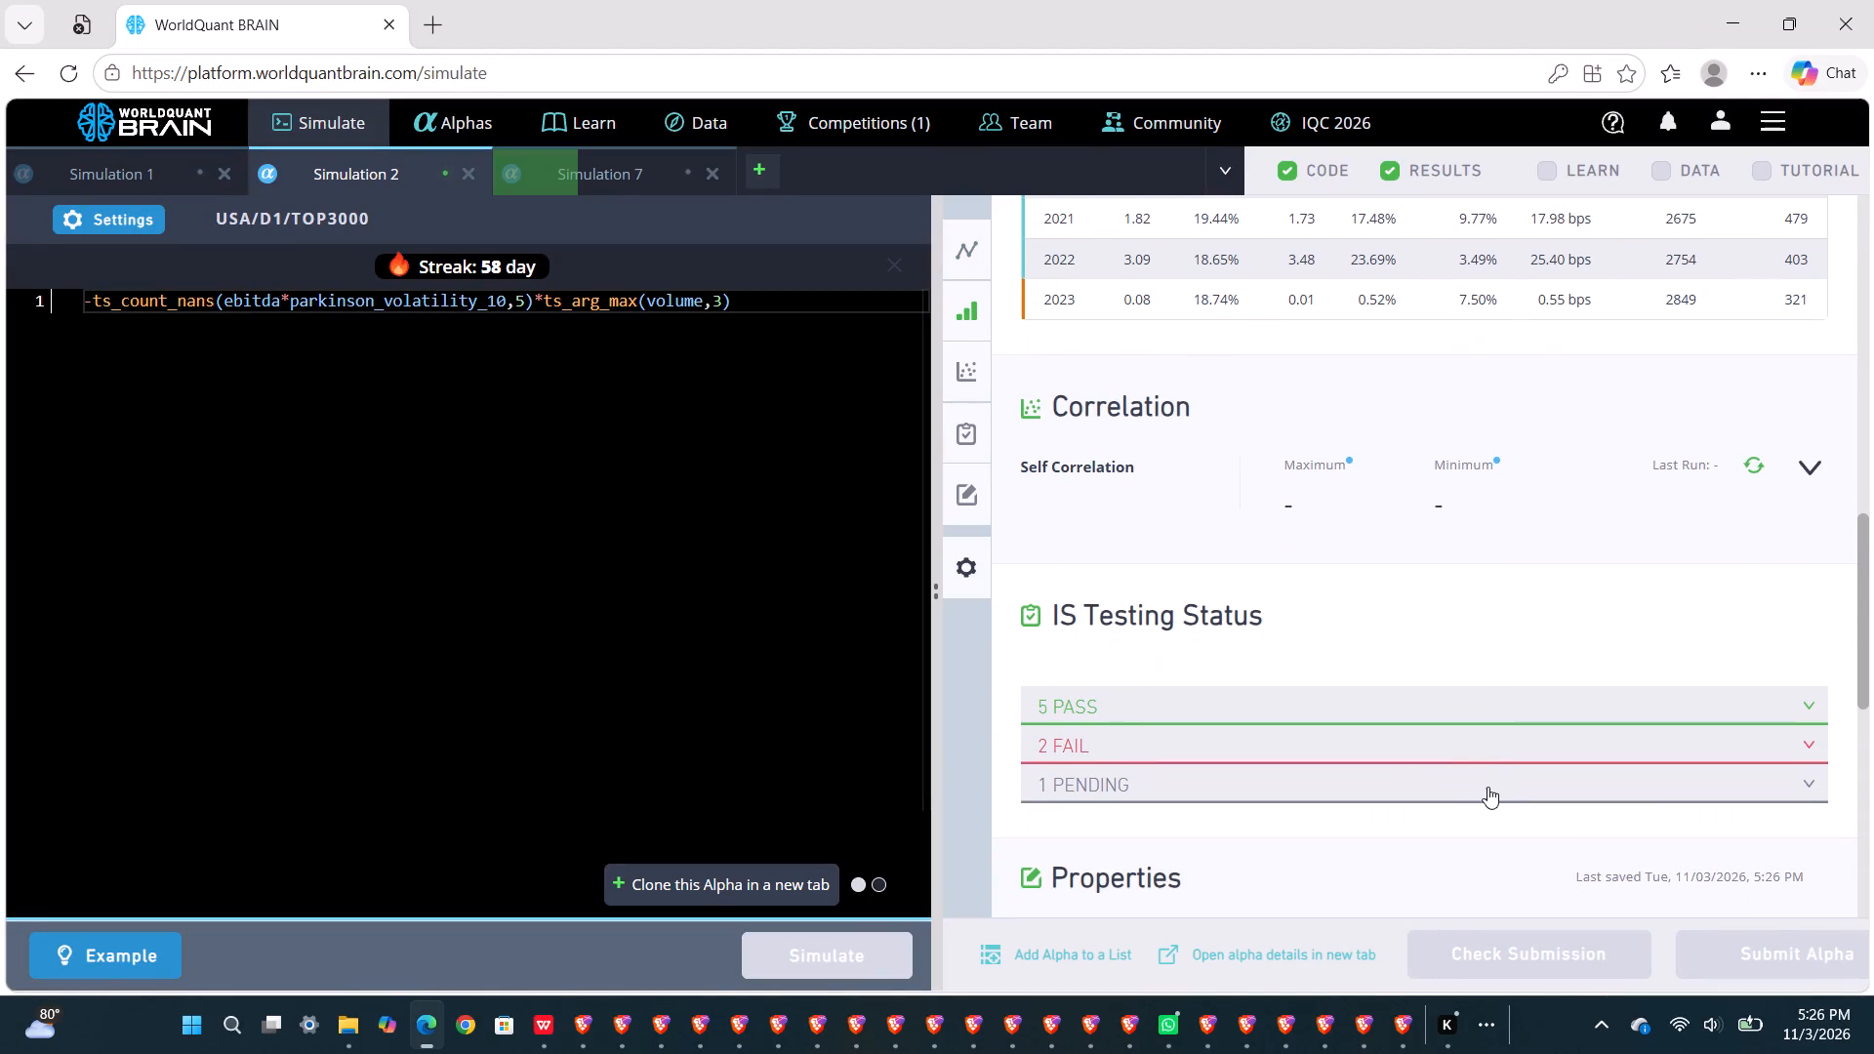
click(1455, 763)
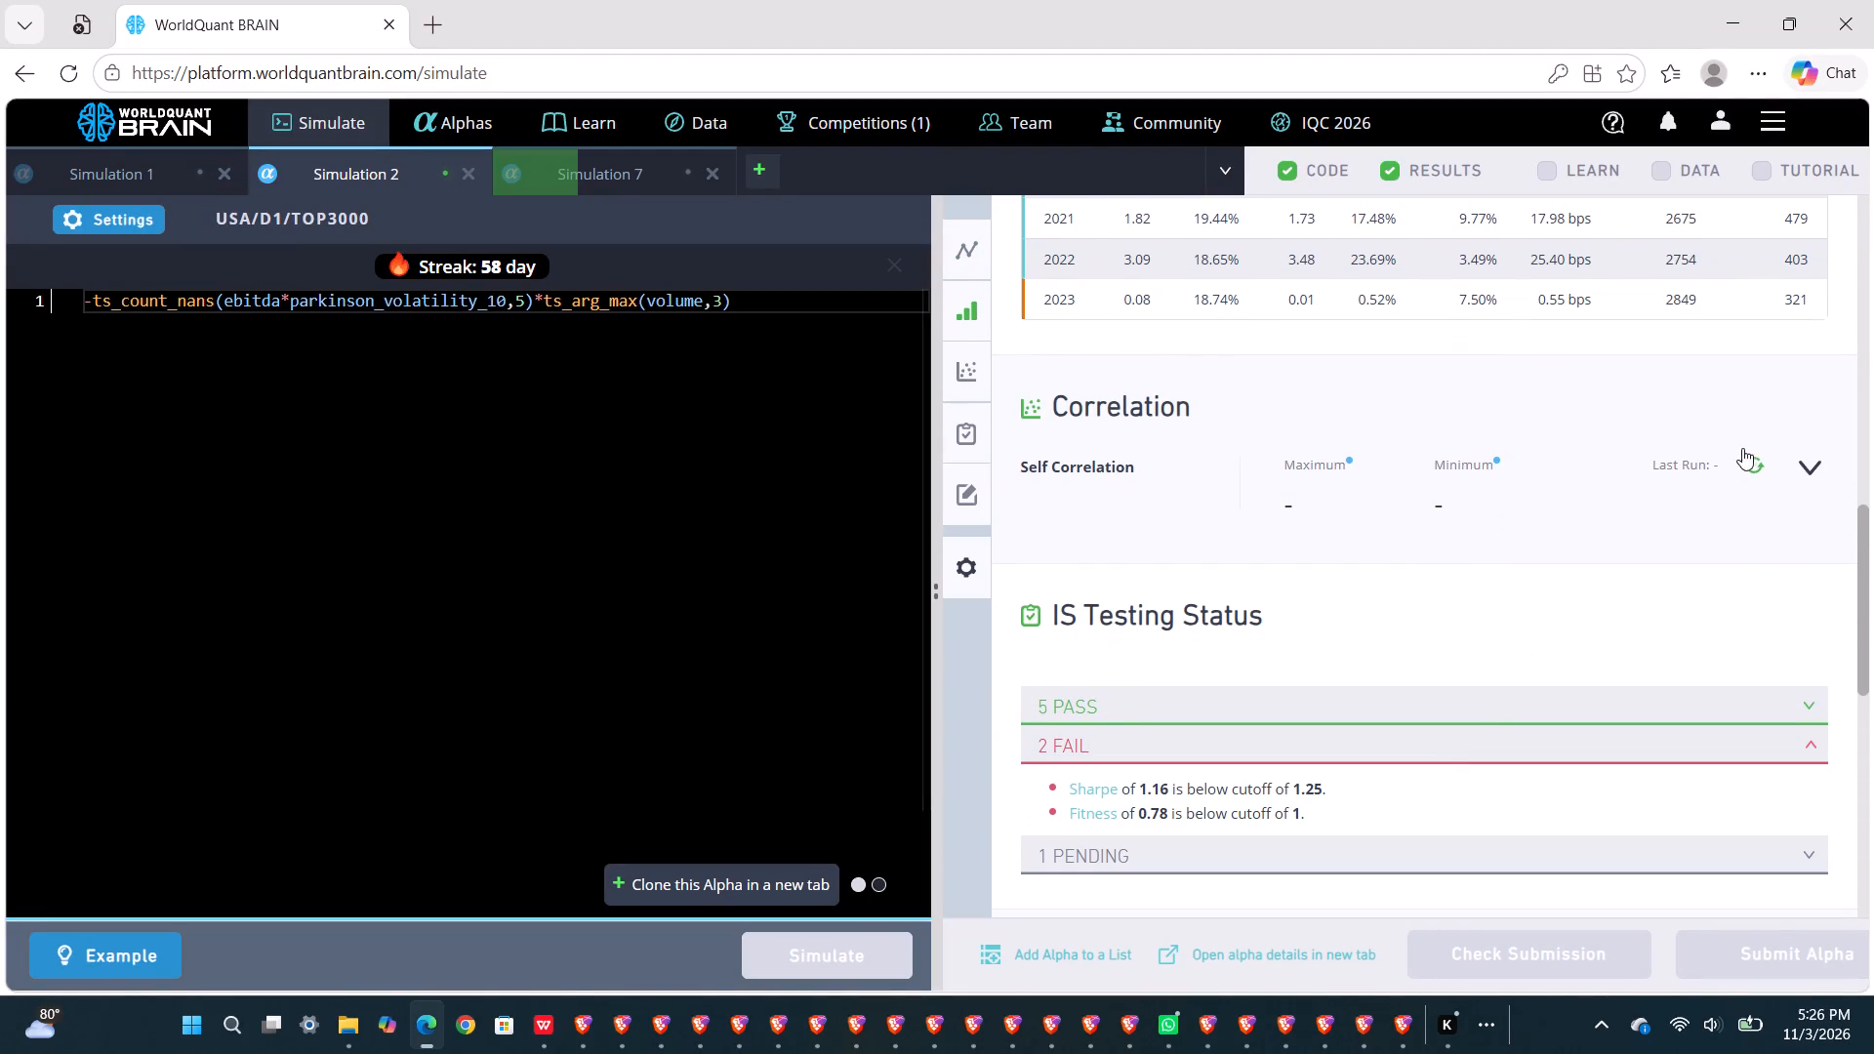
click(1757, 469)
scroll(1557, 411, down, 1)
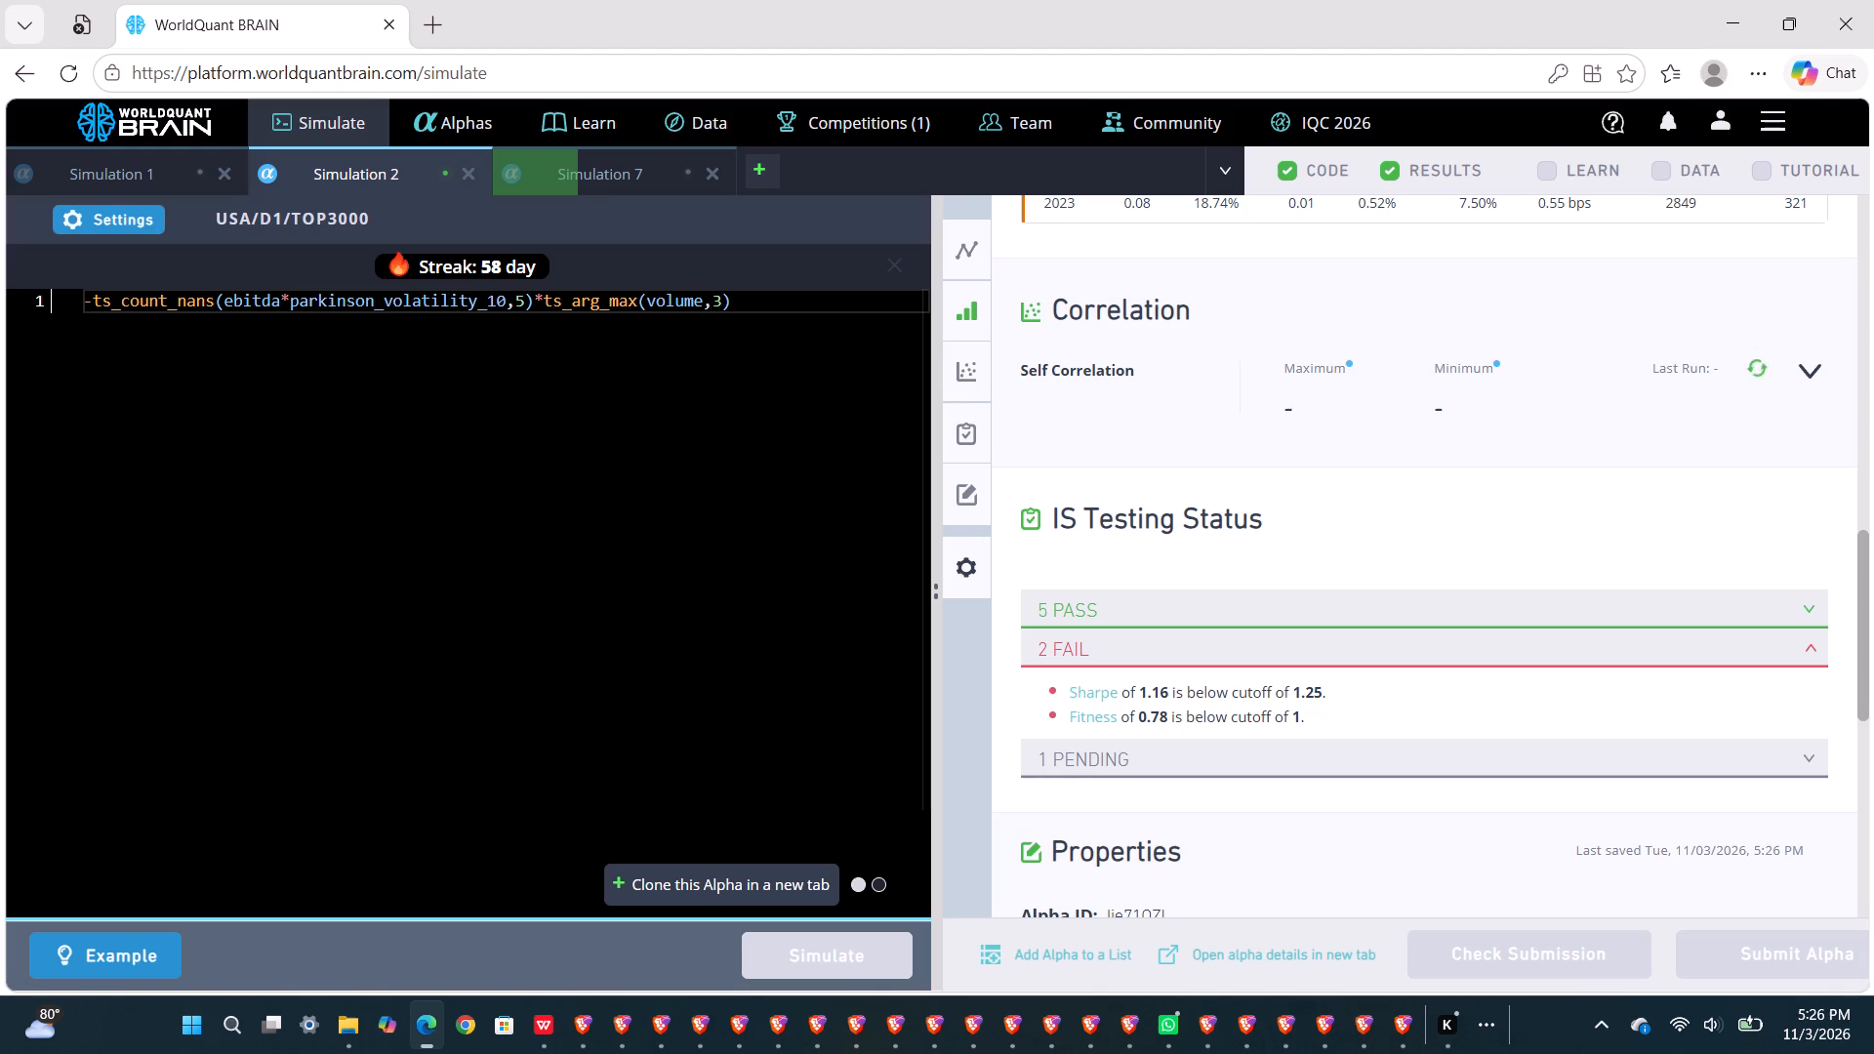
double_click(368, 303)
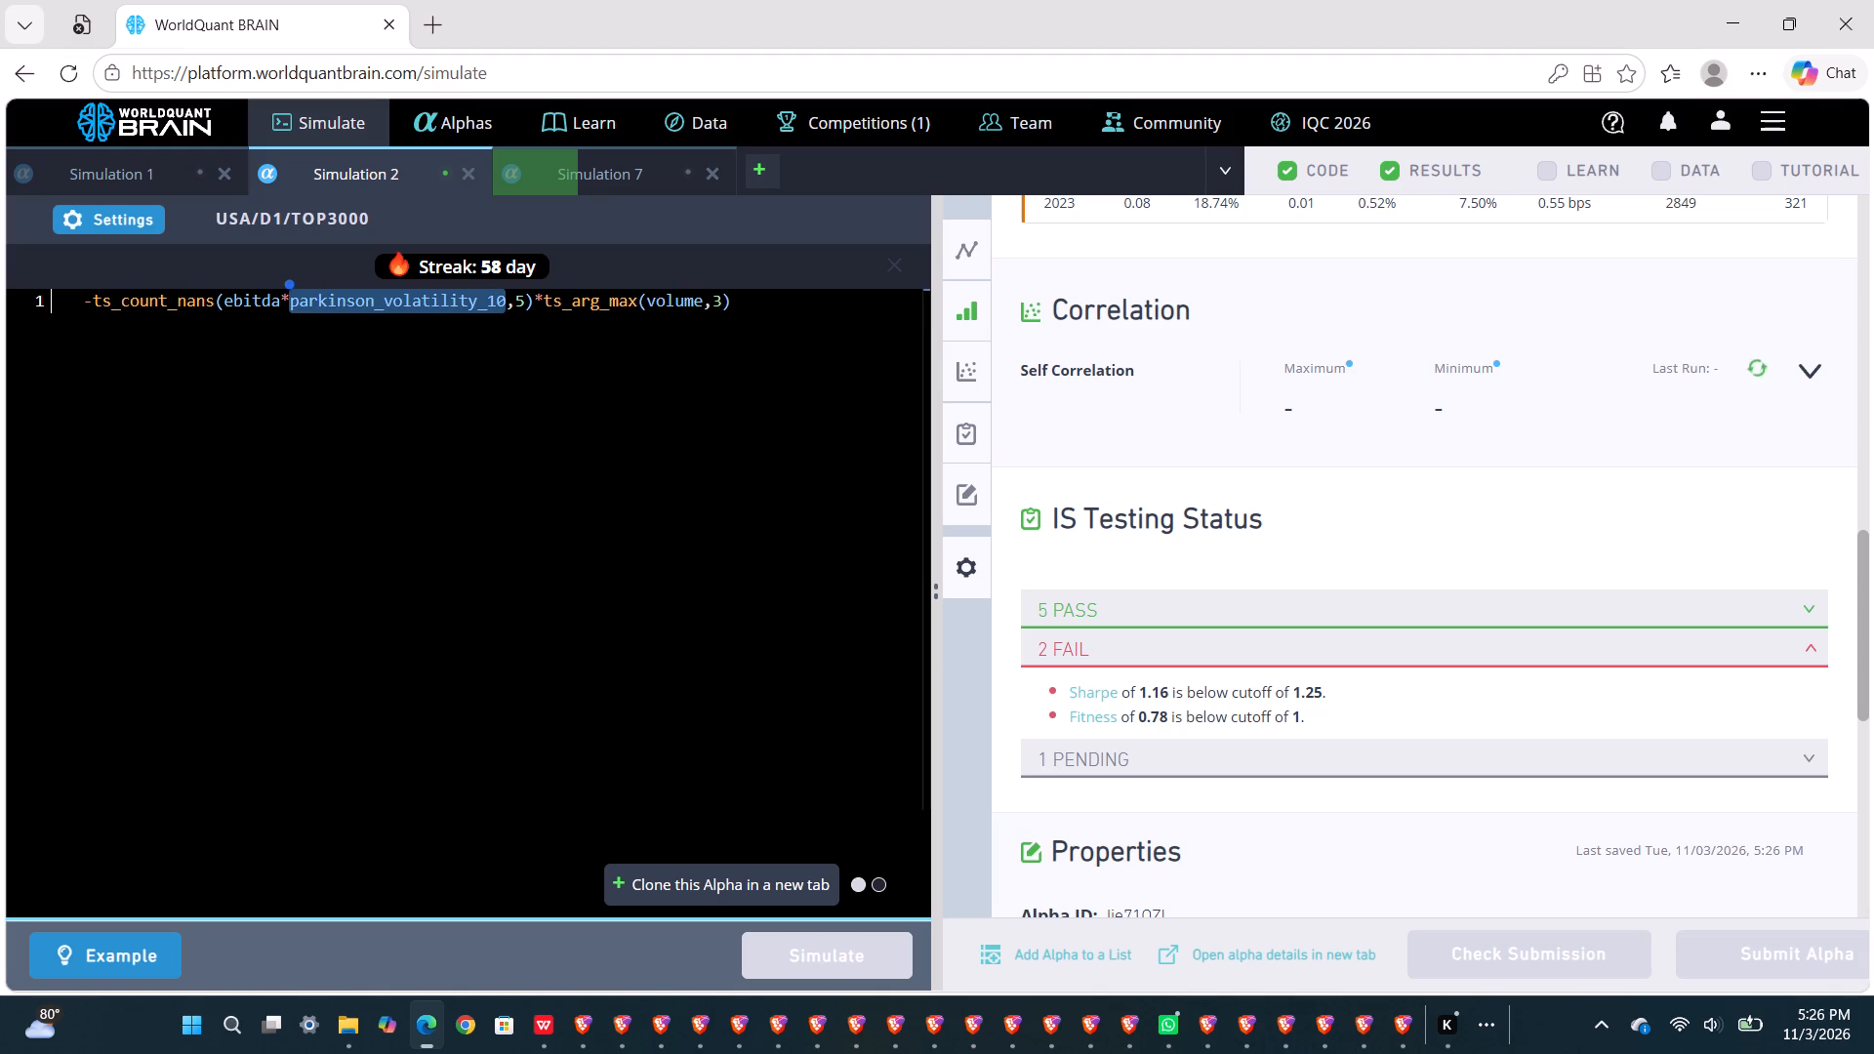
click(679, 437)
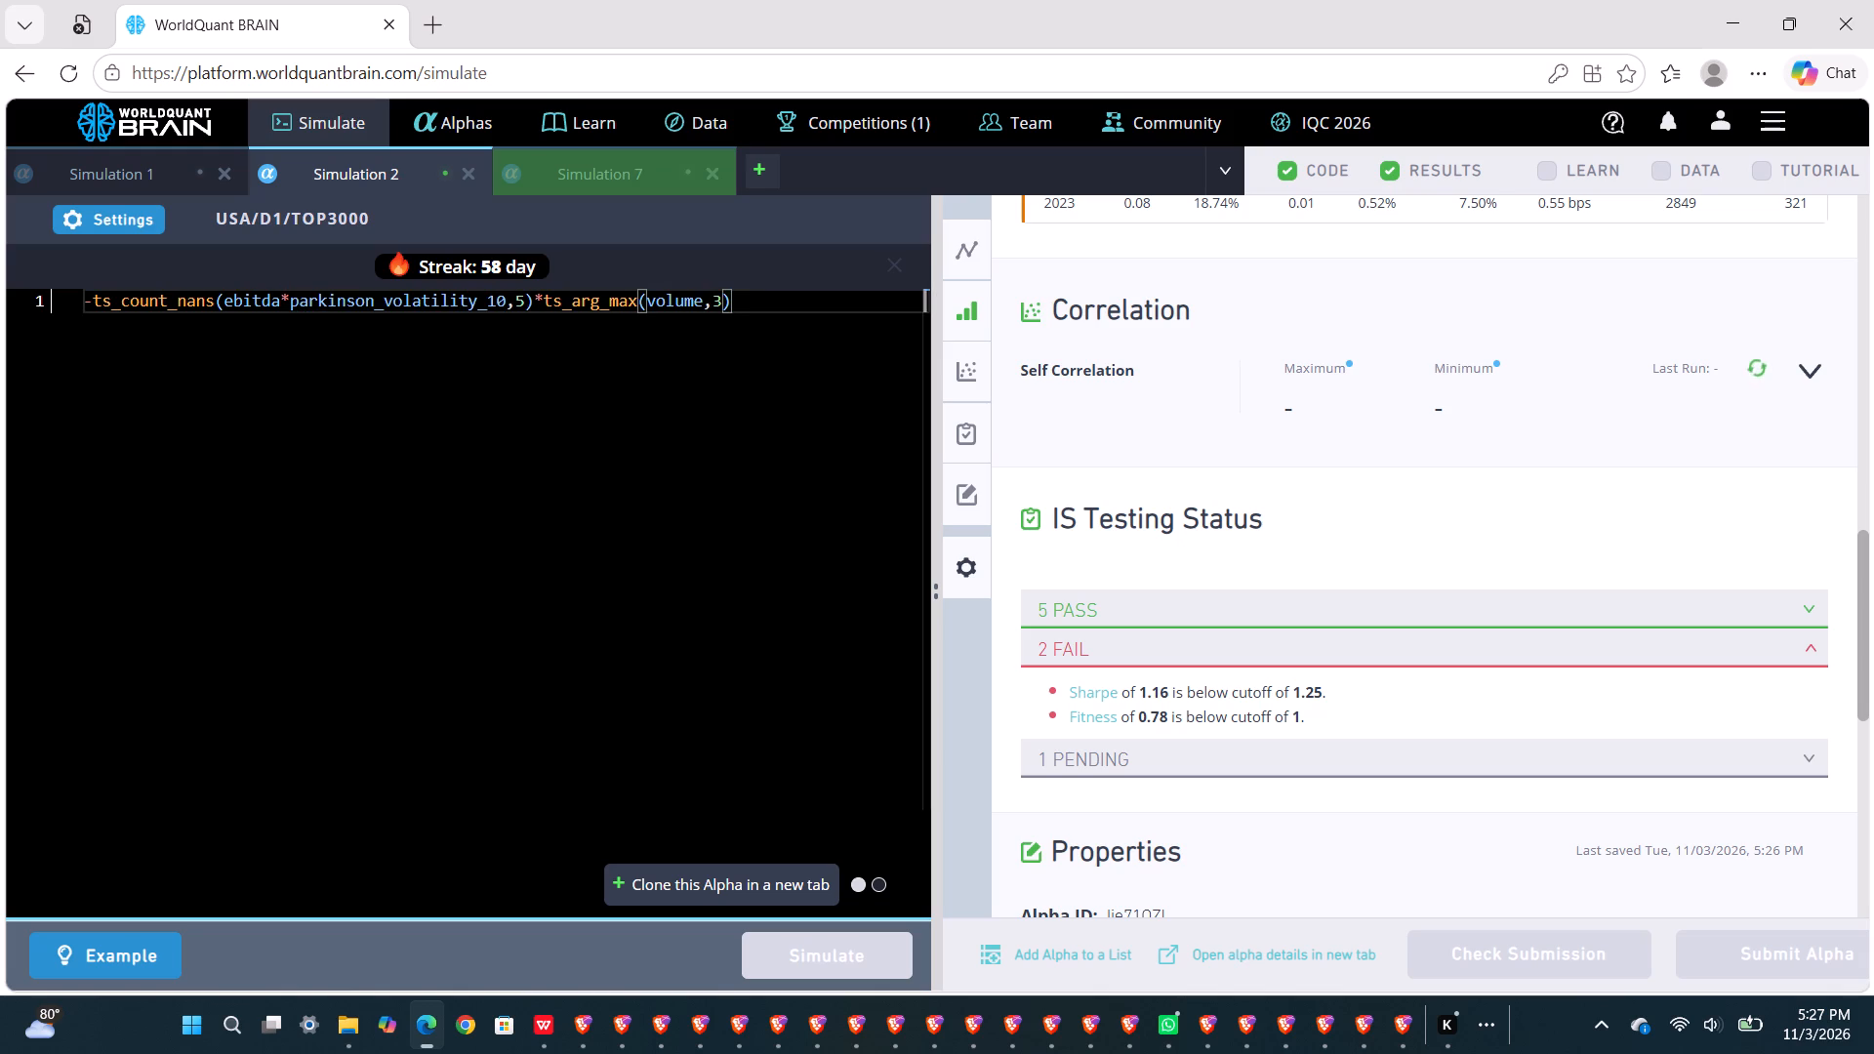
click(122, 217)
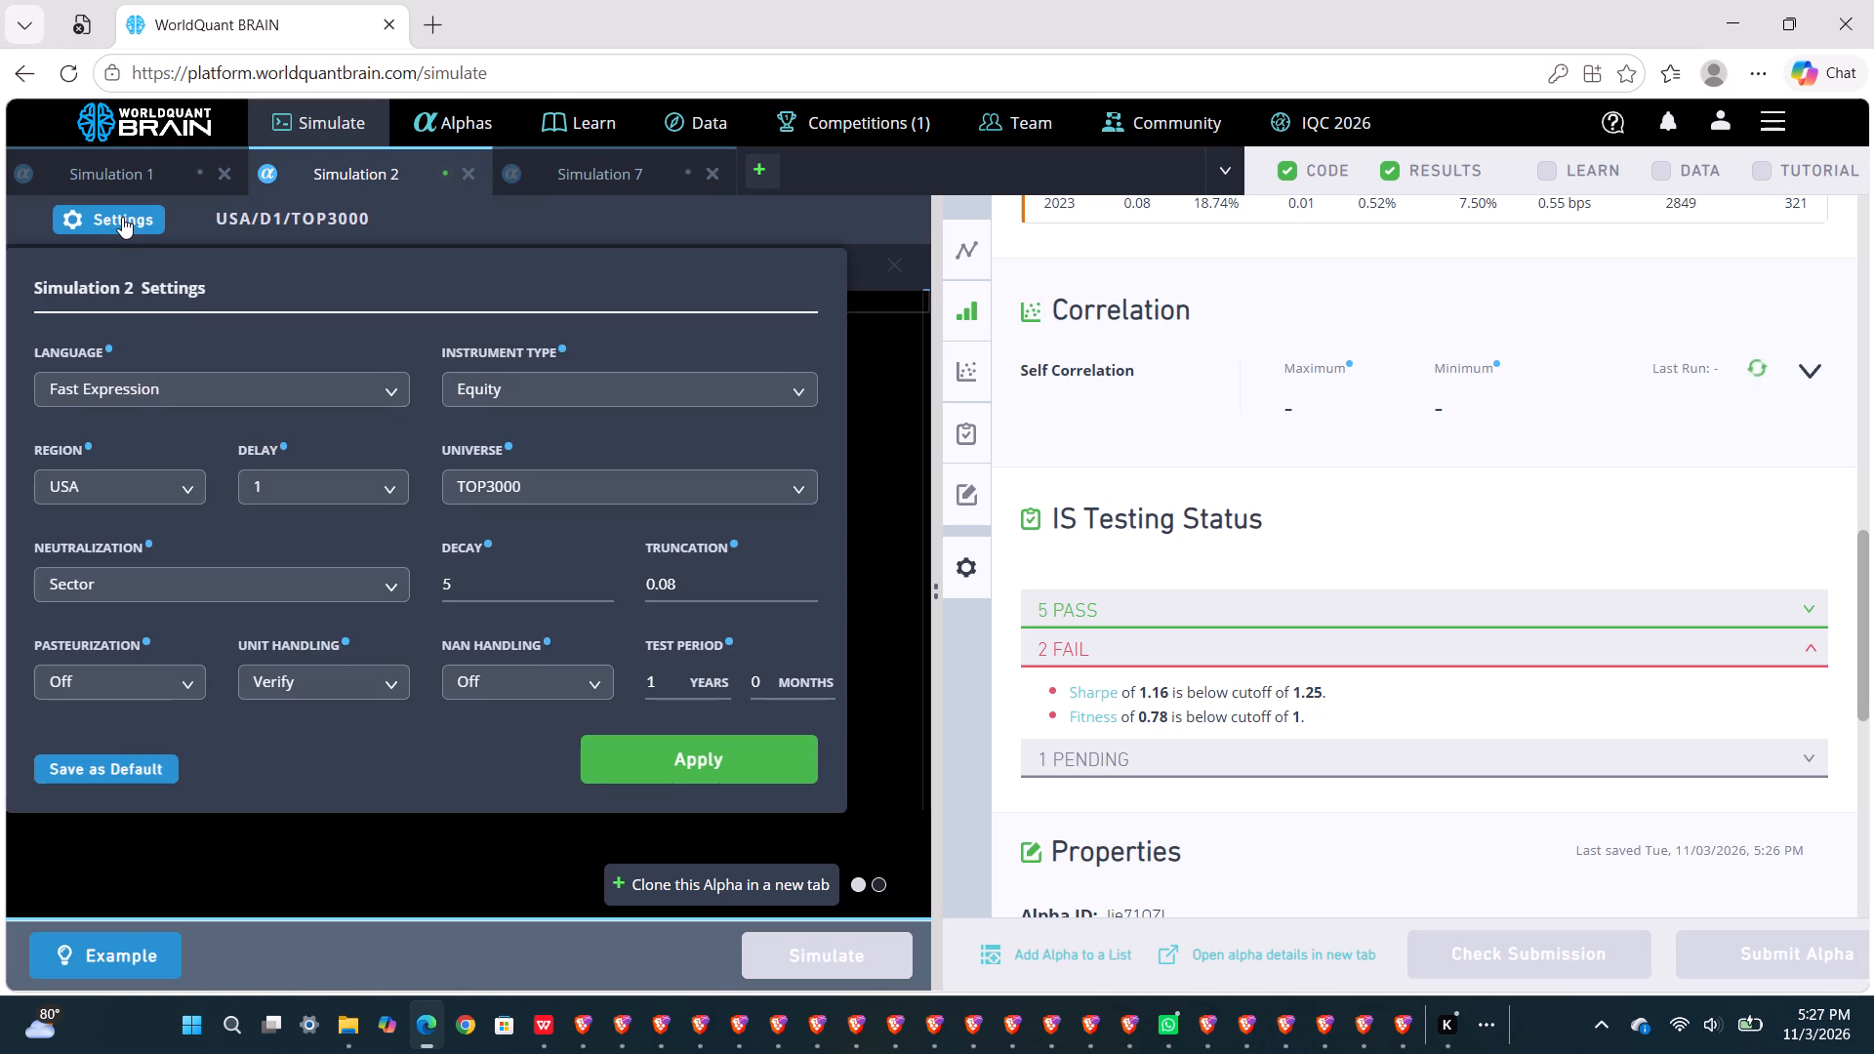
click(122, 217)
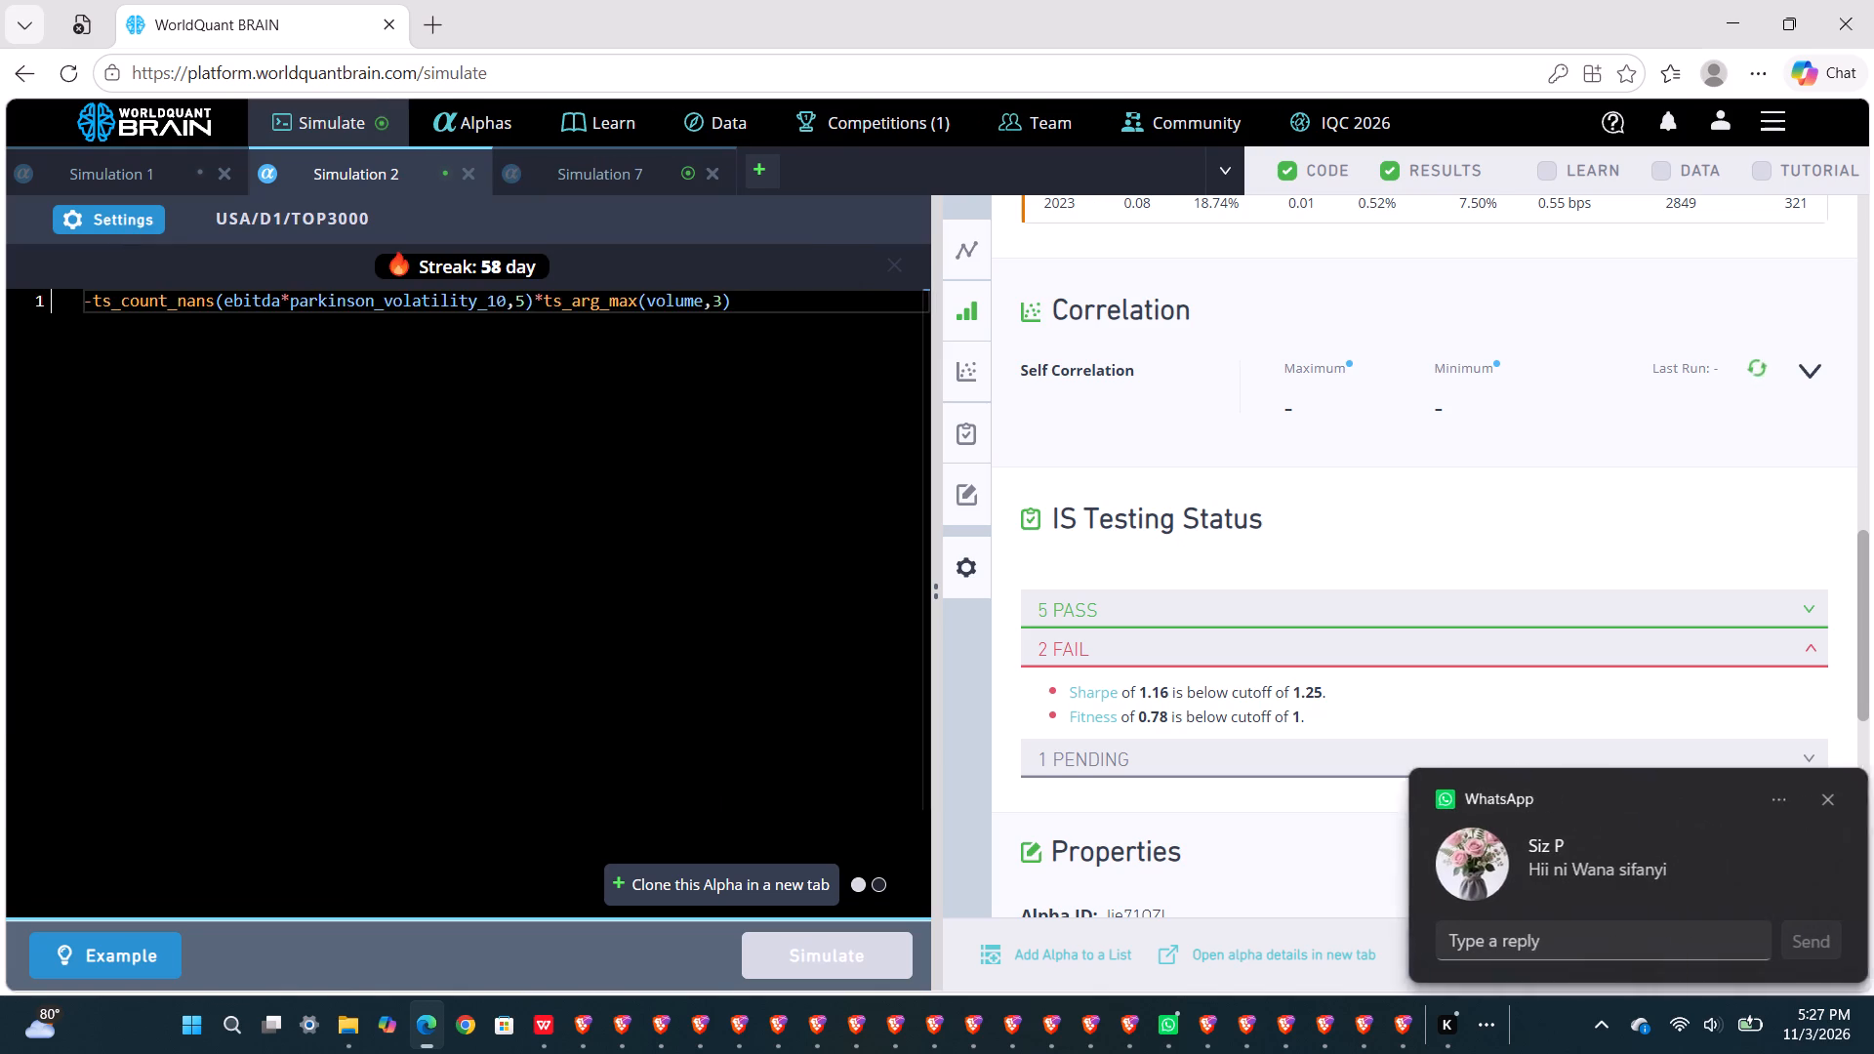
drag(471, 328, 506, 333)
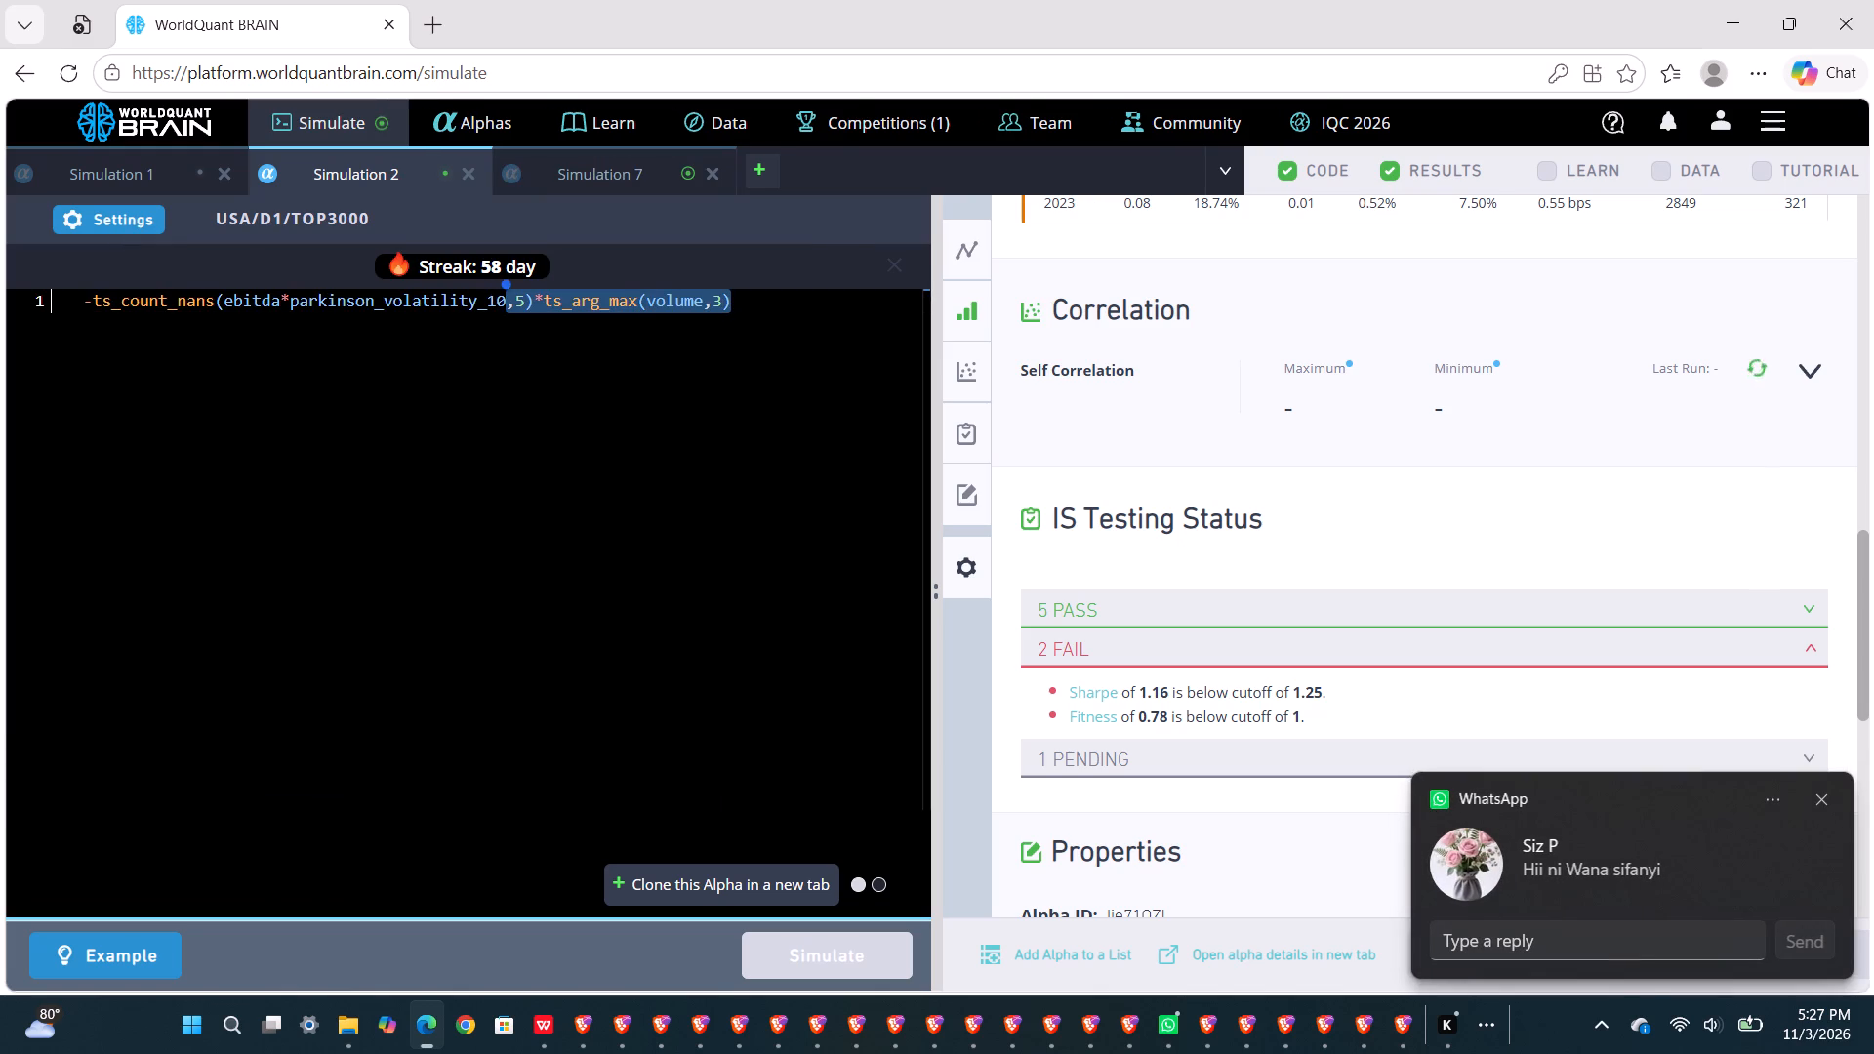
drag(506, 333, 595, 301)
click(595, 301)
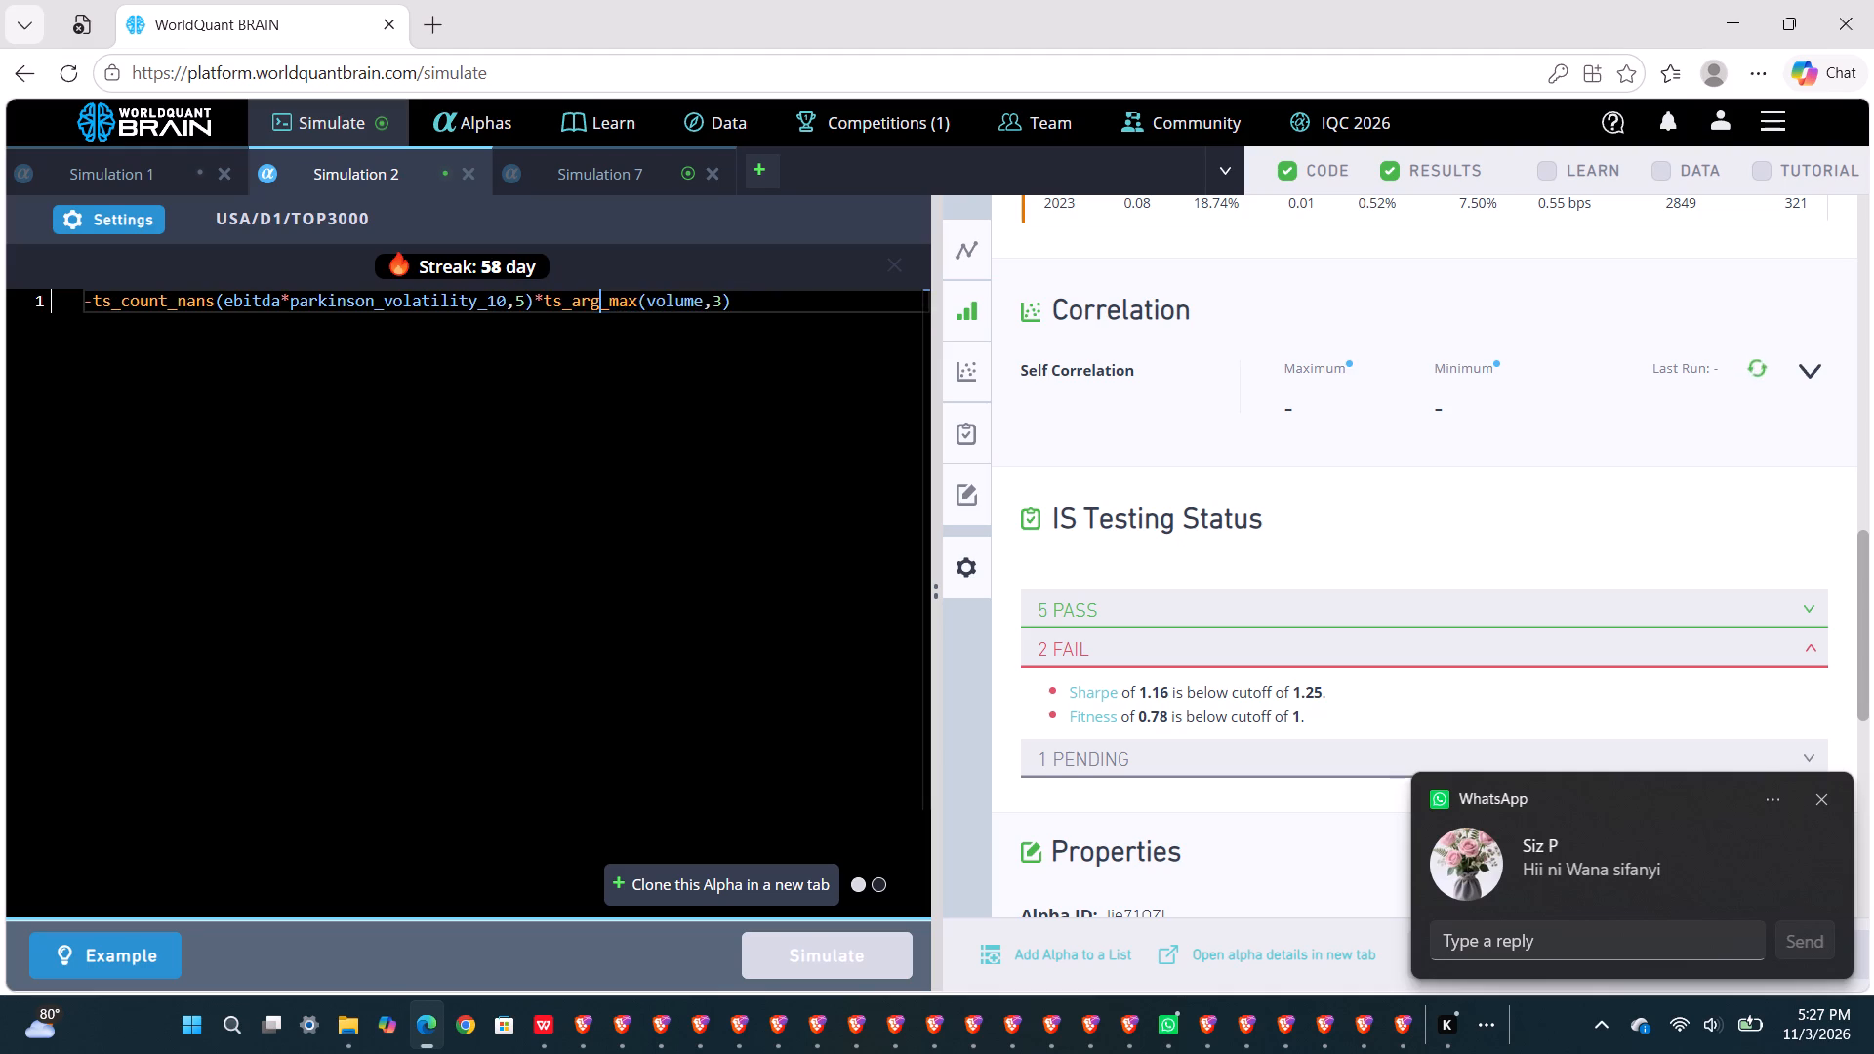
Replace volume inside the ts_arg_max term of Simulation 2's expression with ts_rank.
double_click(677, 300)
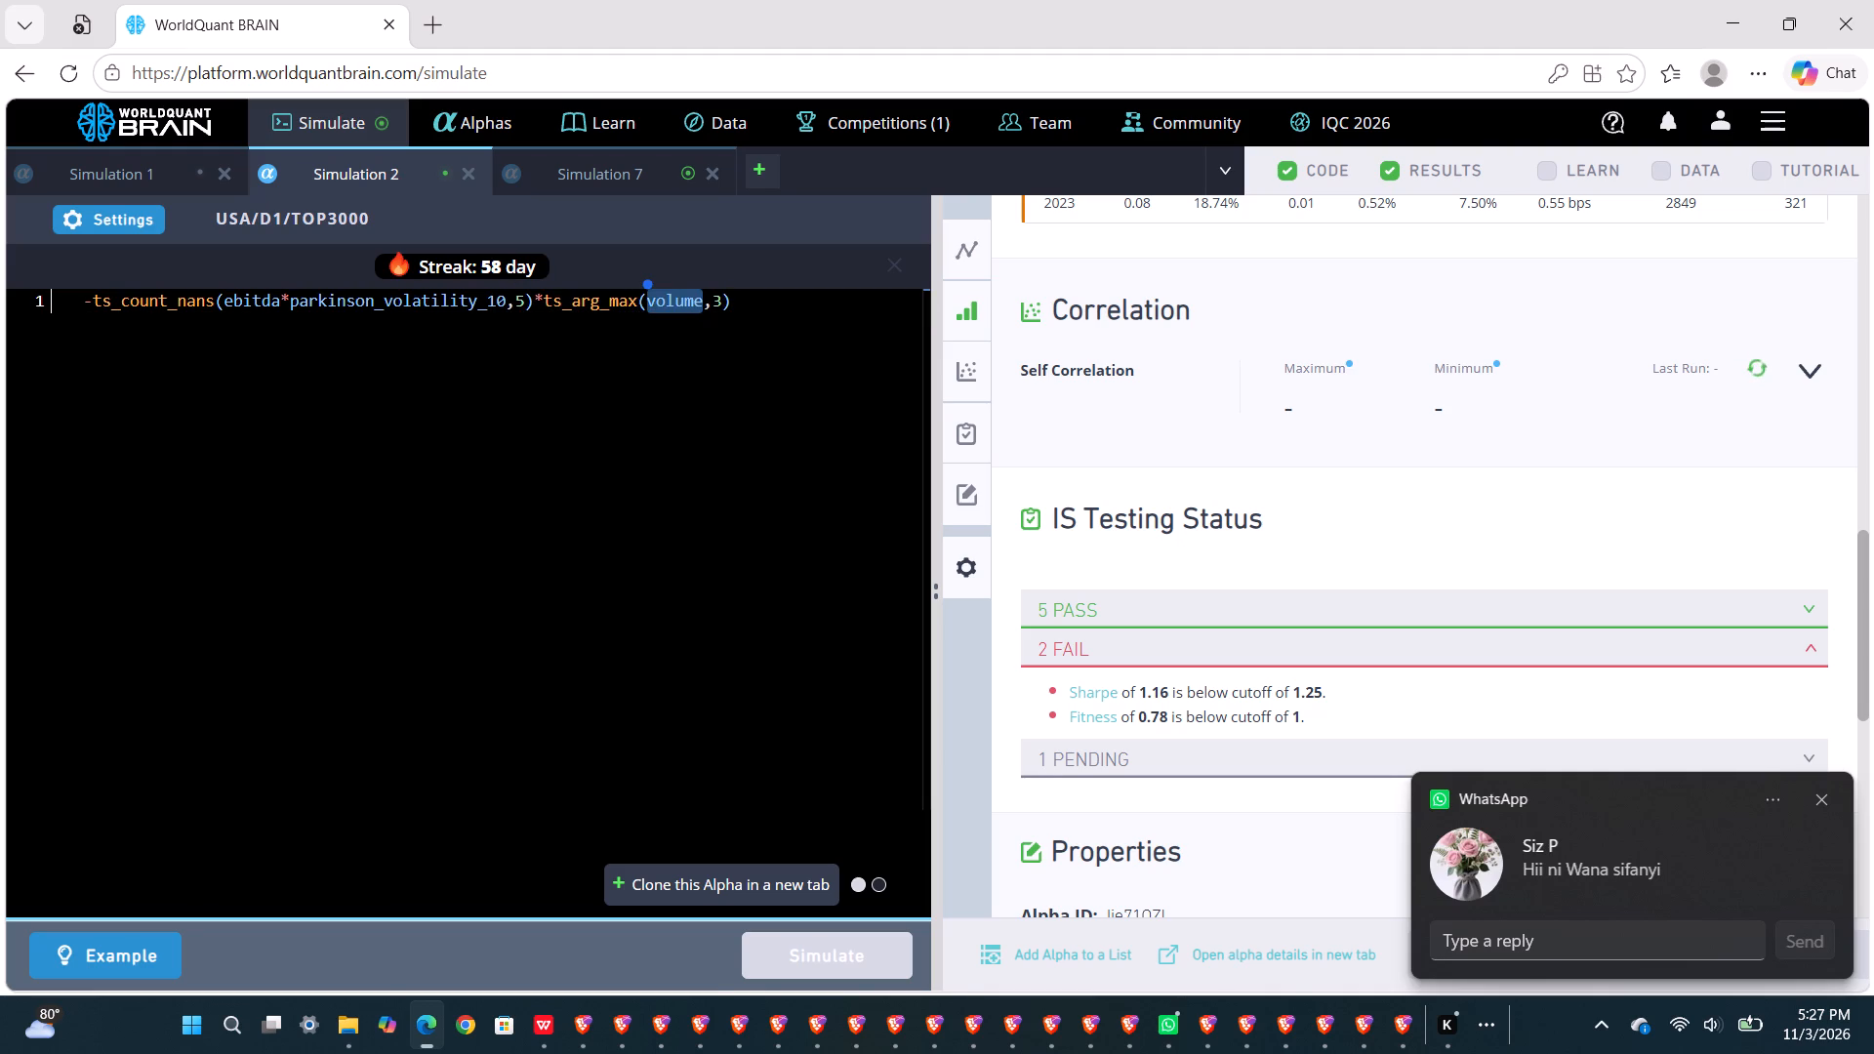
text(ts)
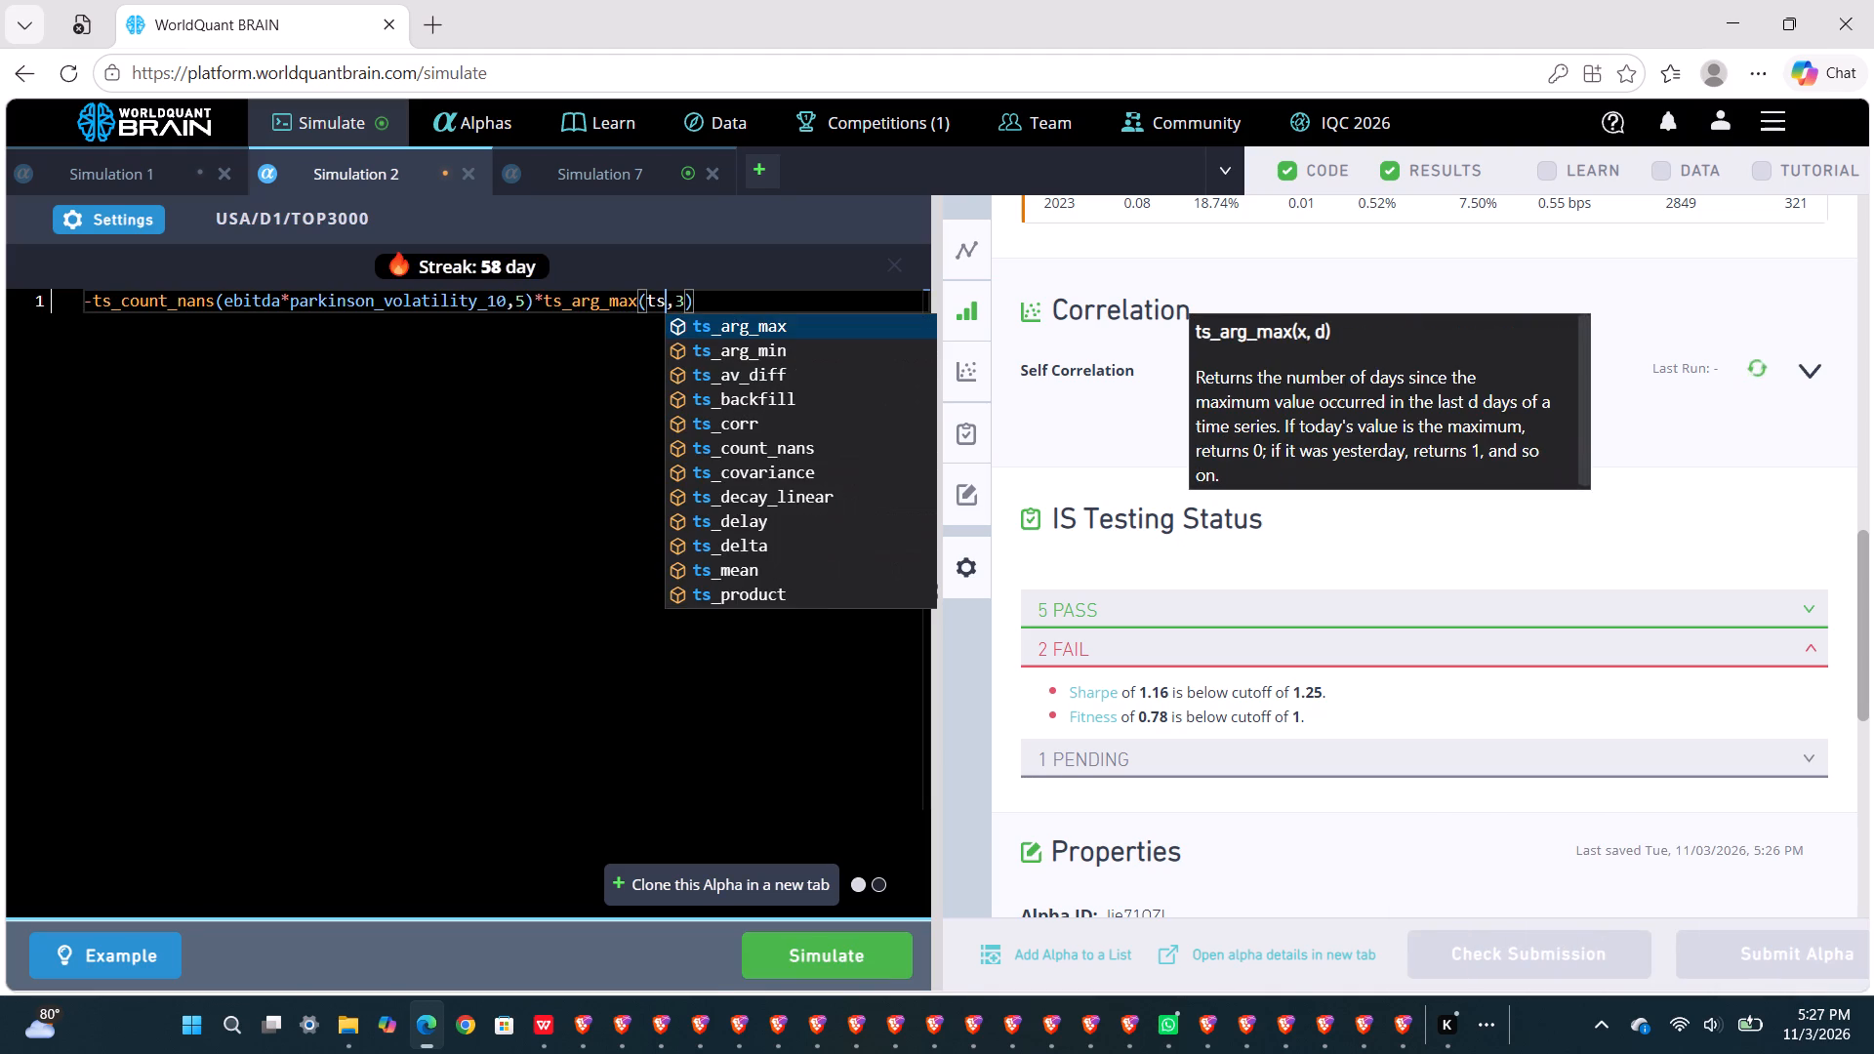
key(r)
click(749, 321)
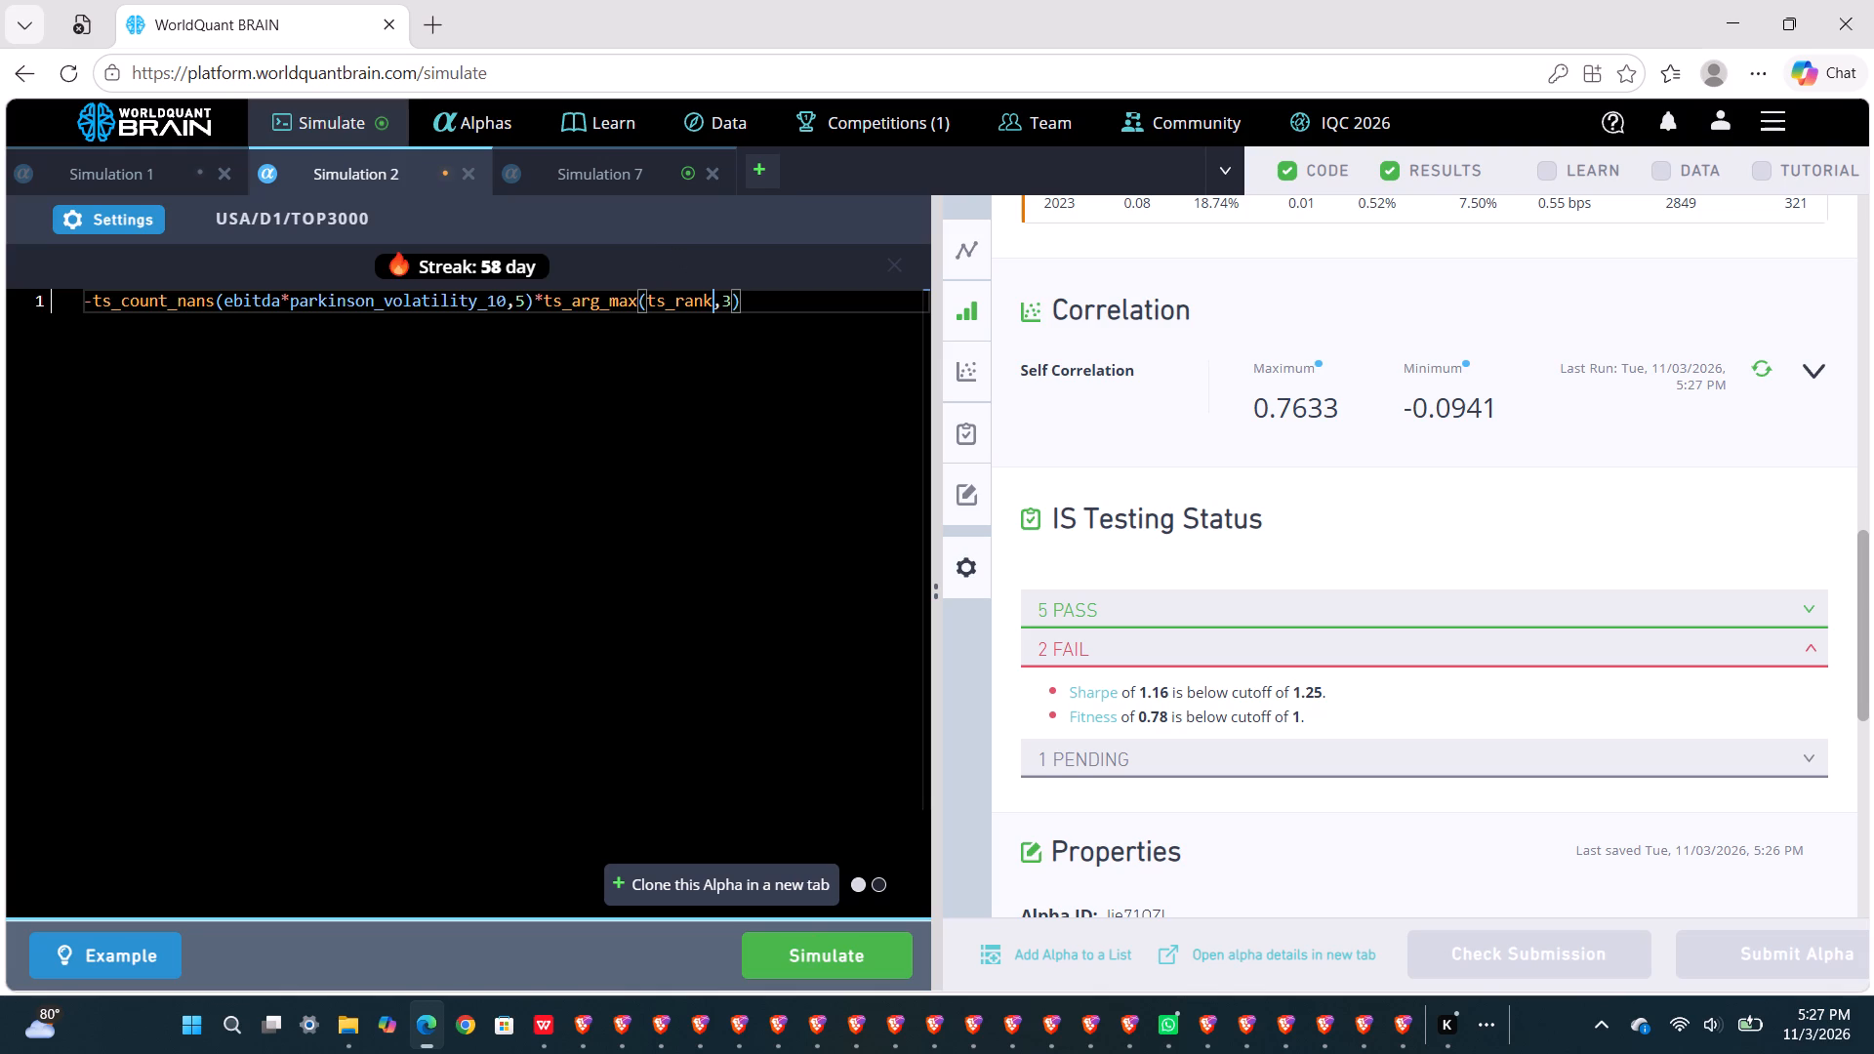
Make ebitda the first argument of ts_arg_max in Simulation 2's expression and simulate the alpha again.
double_click(672, 300)
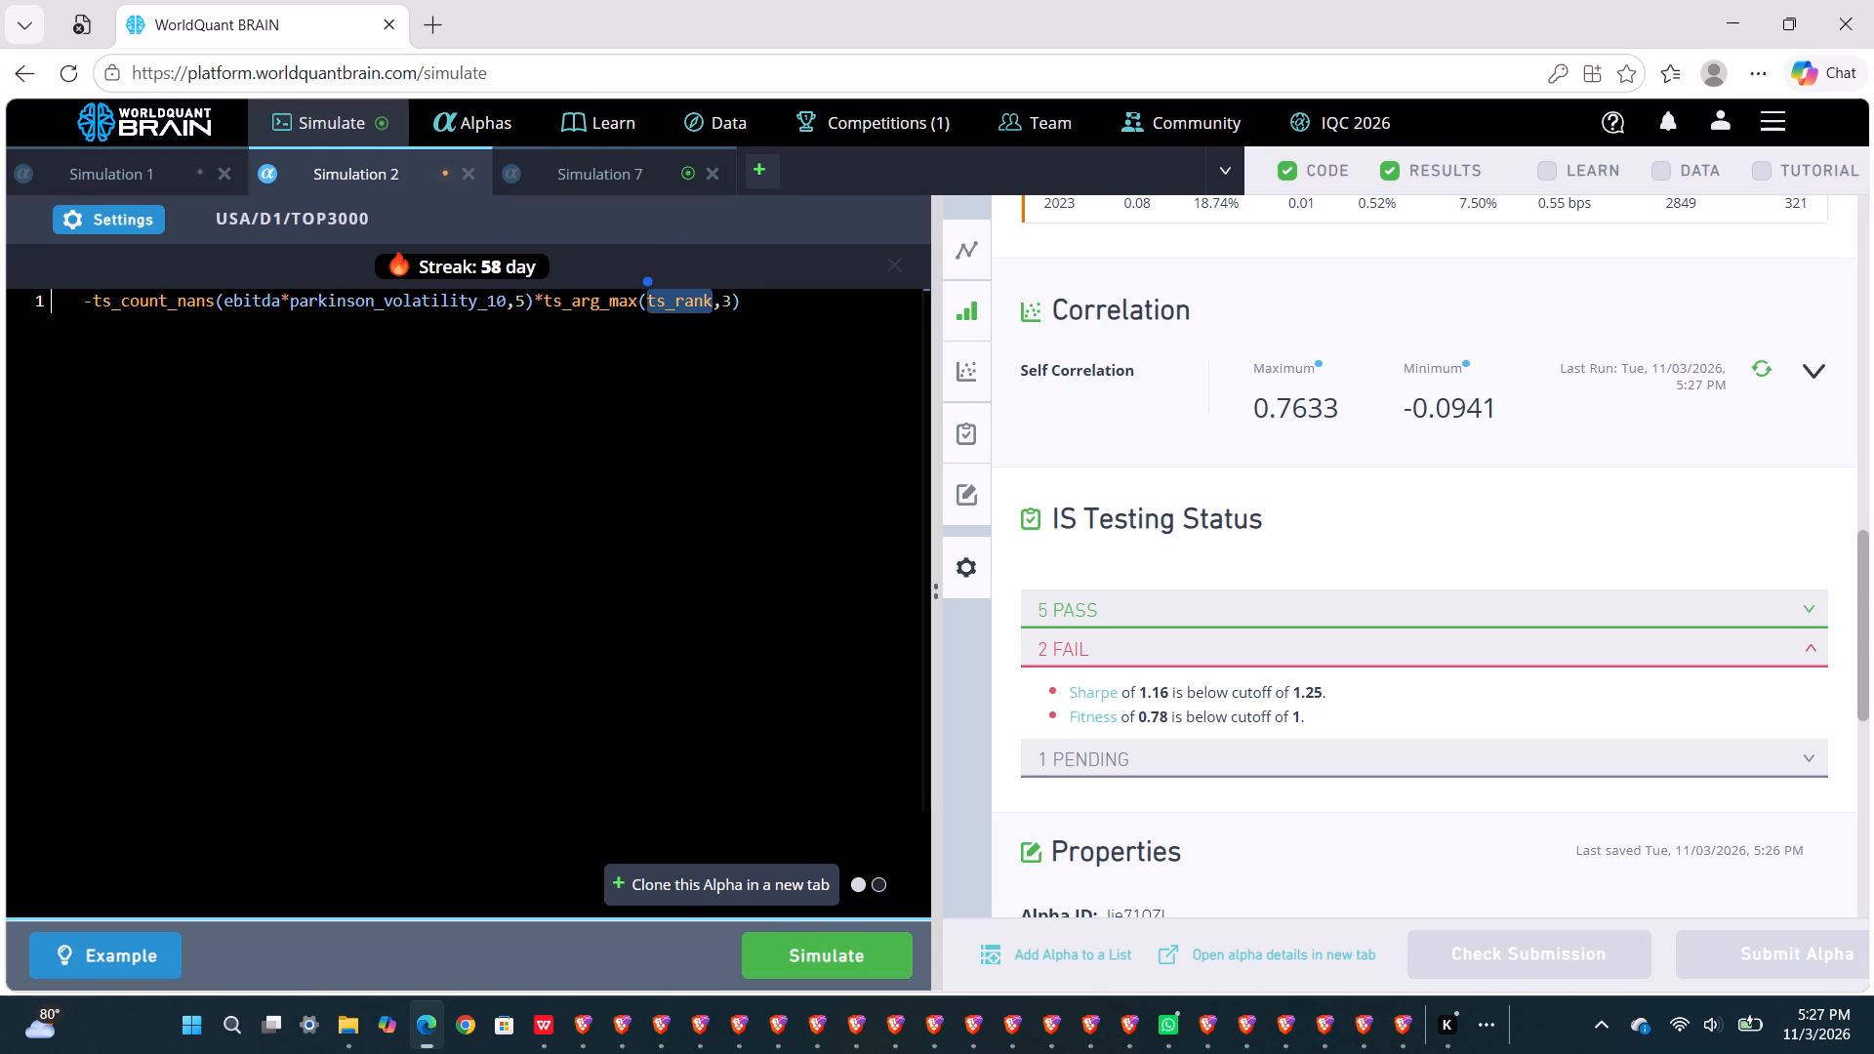
key(a)
key(BackSpace)
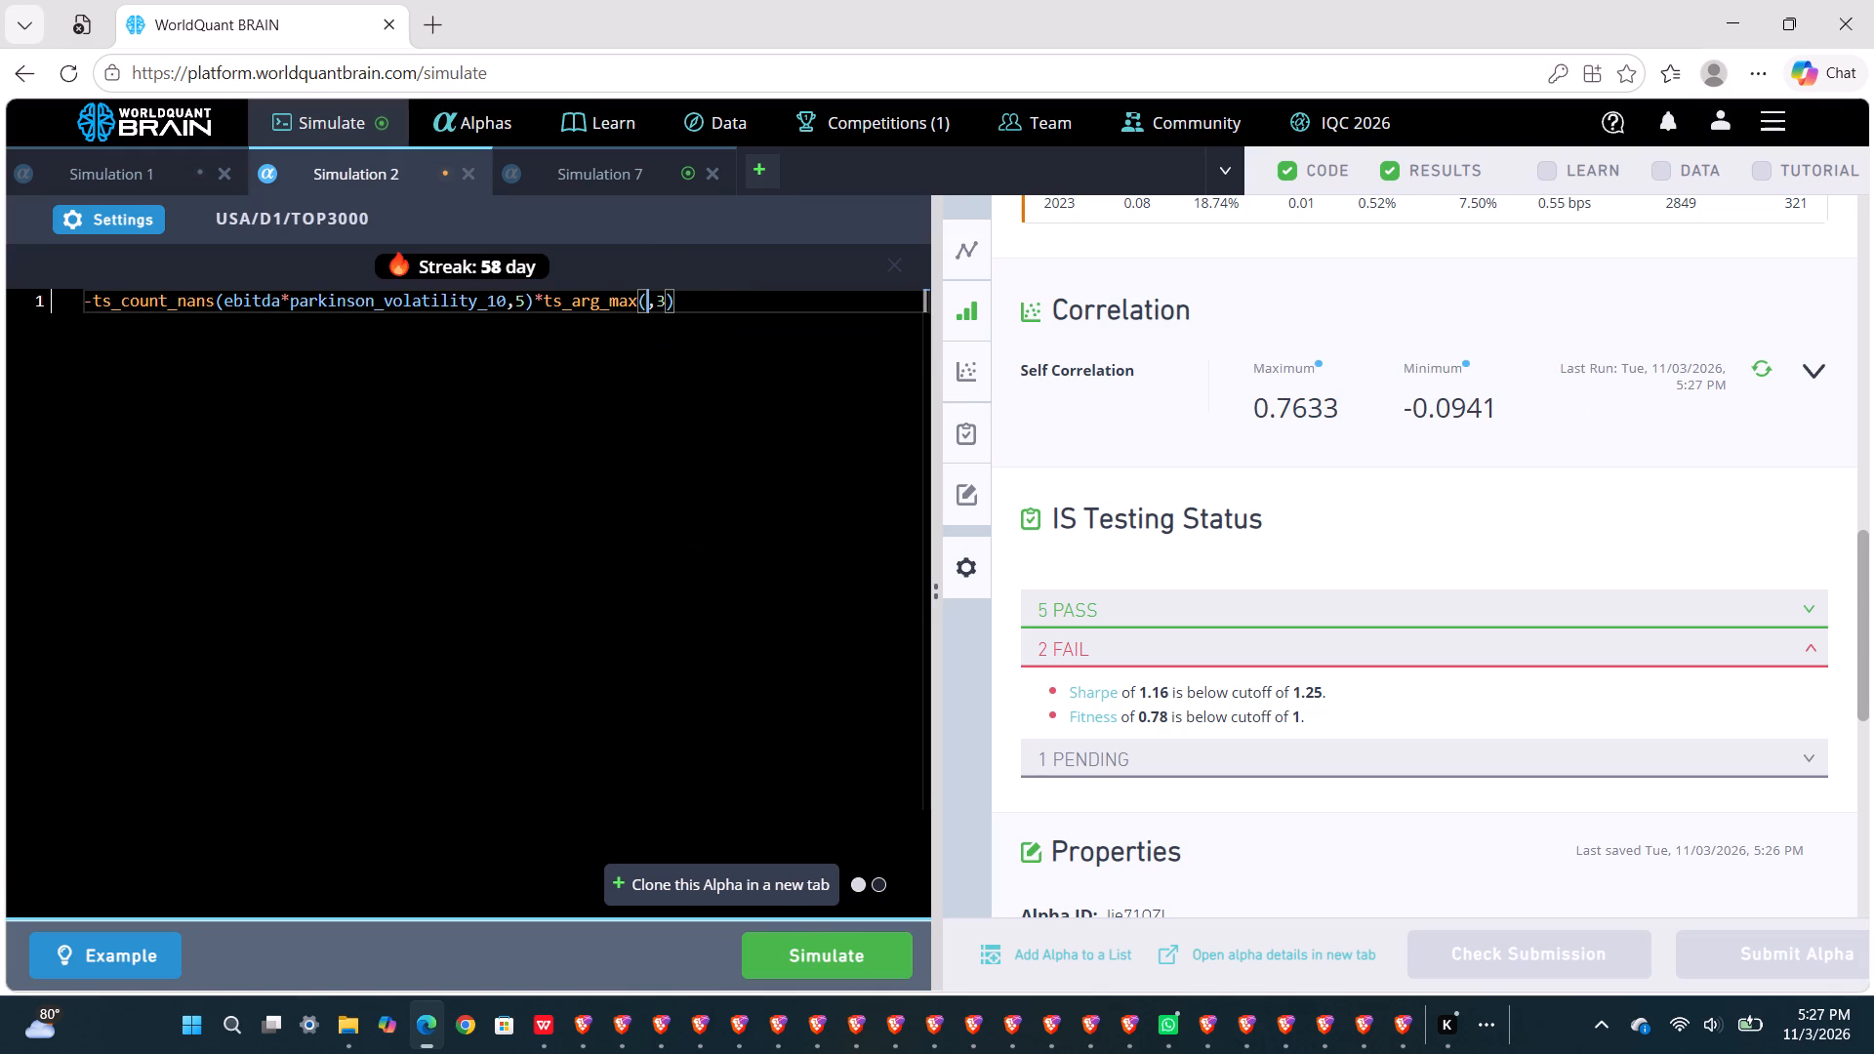
key(e)
text(bitda)
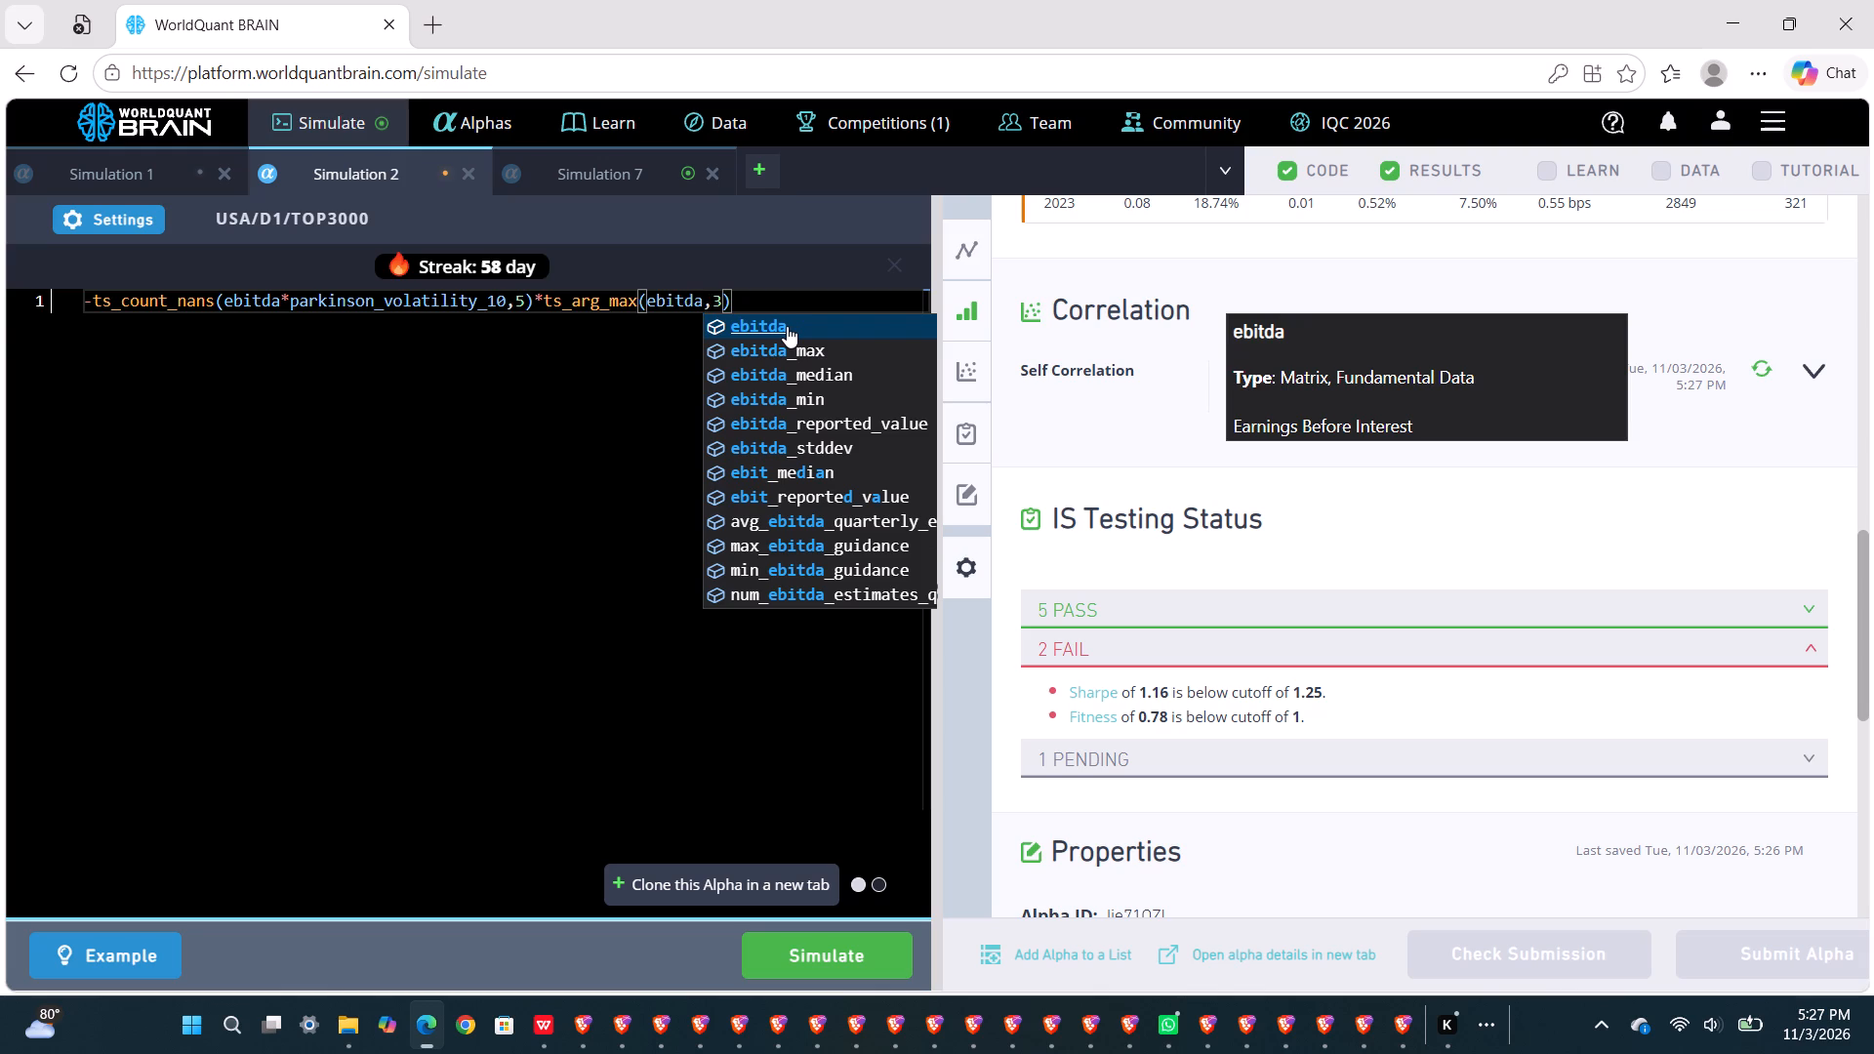
click(787, 326)
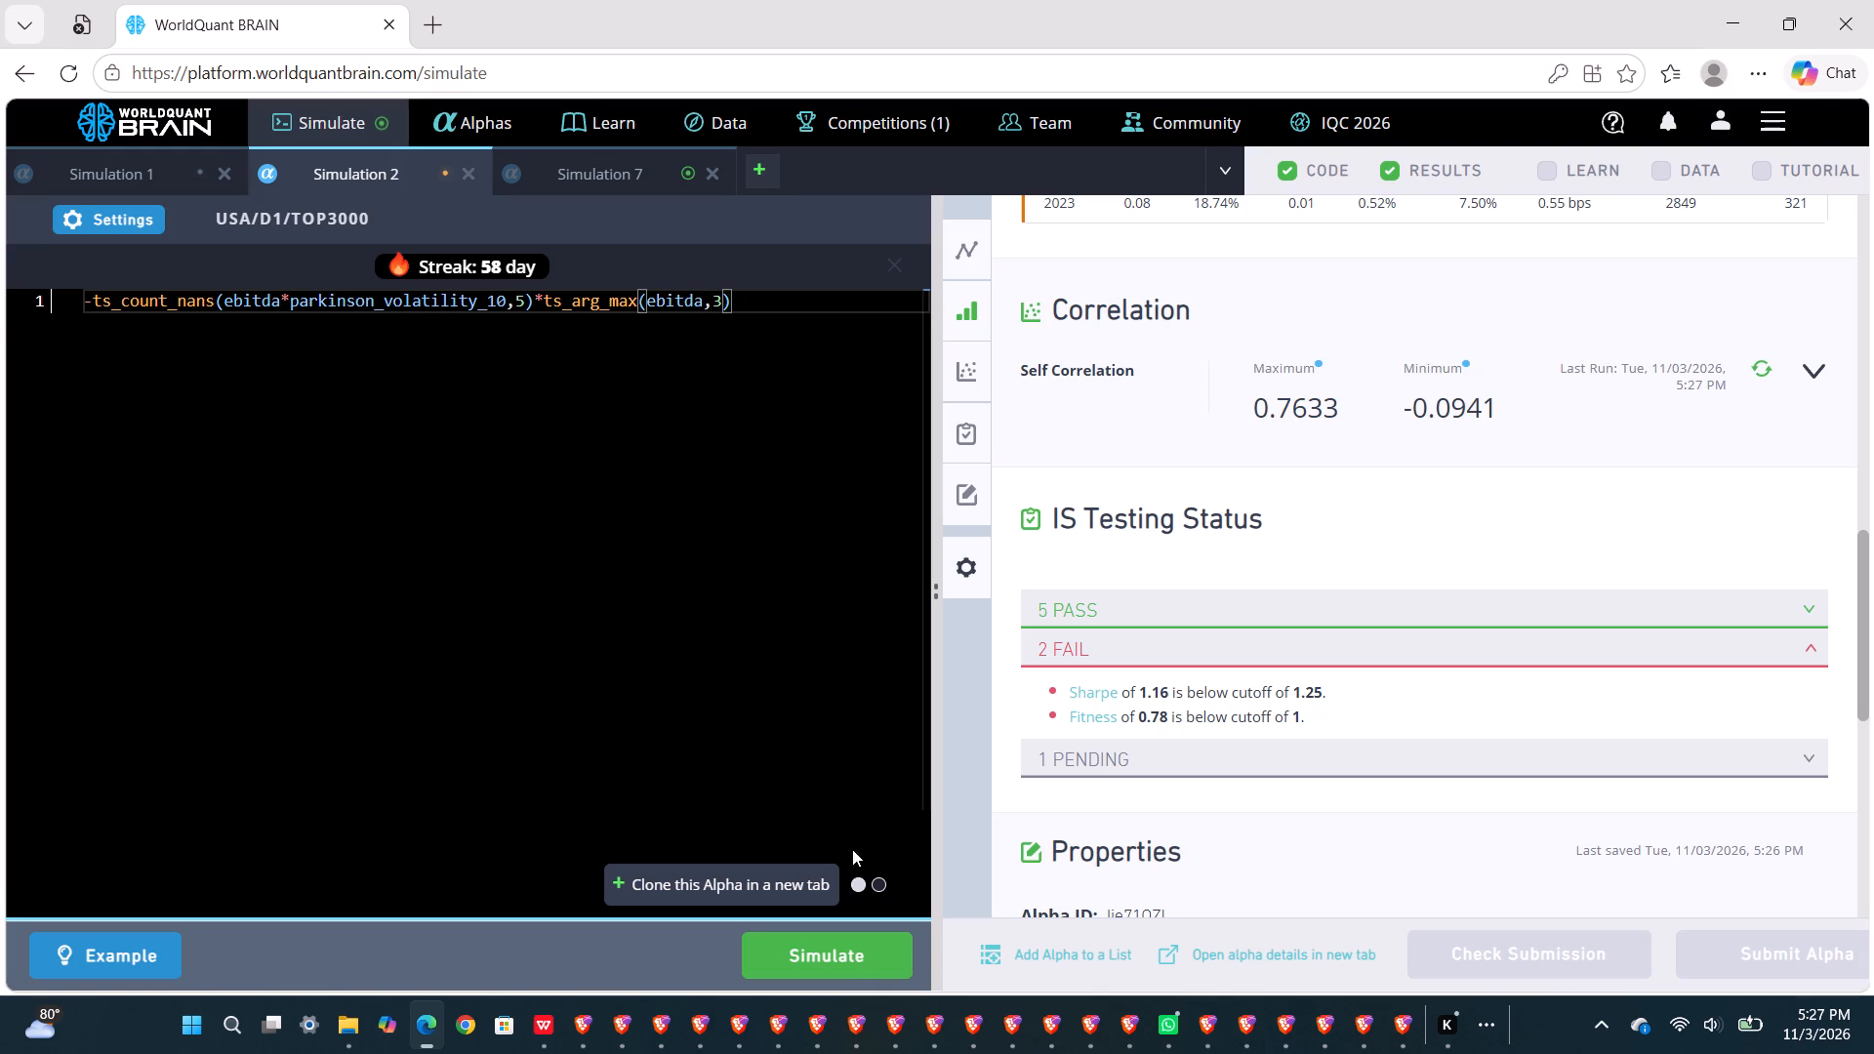
click(855, 955)
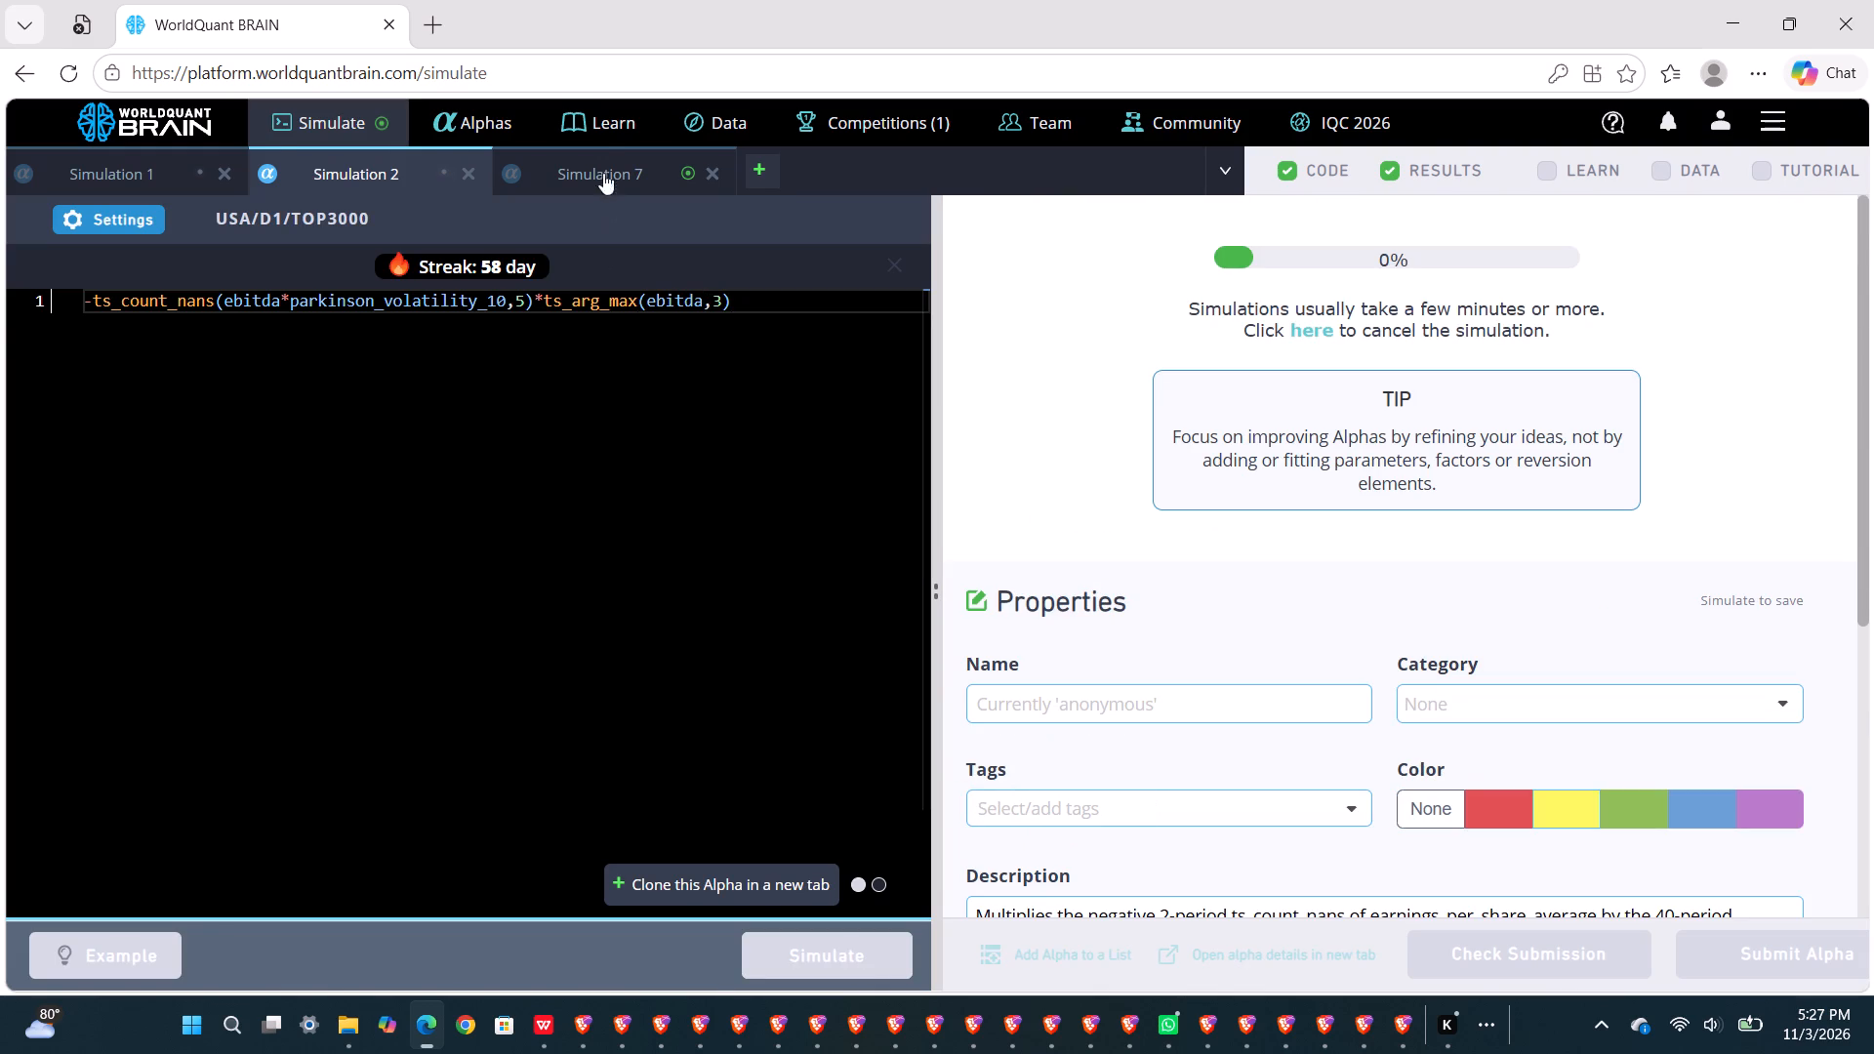
Reveal Simulation 7's test period, examine its IS summary and failed tests, and run its self-correlation check.
click(604, 155)
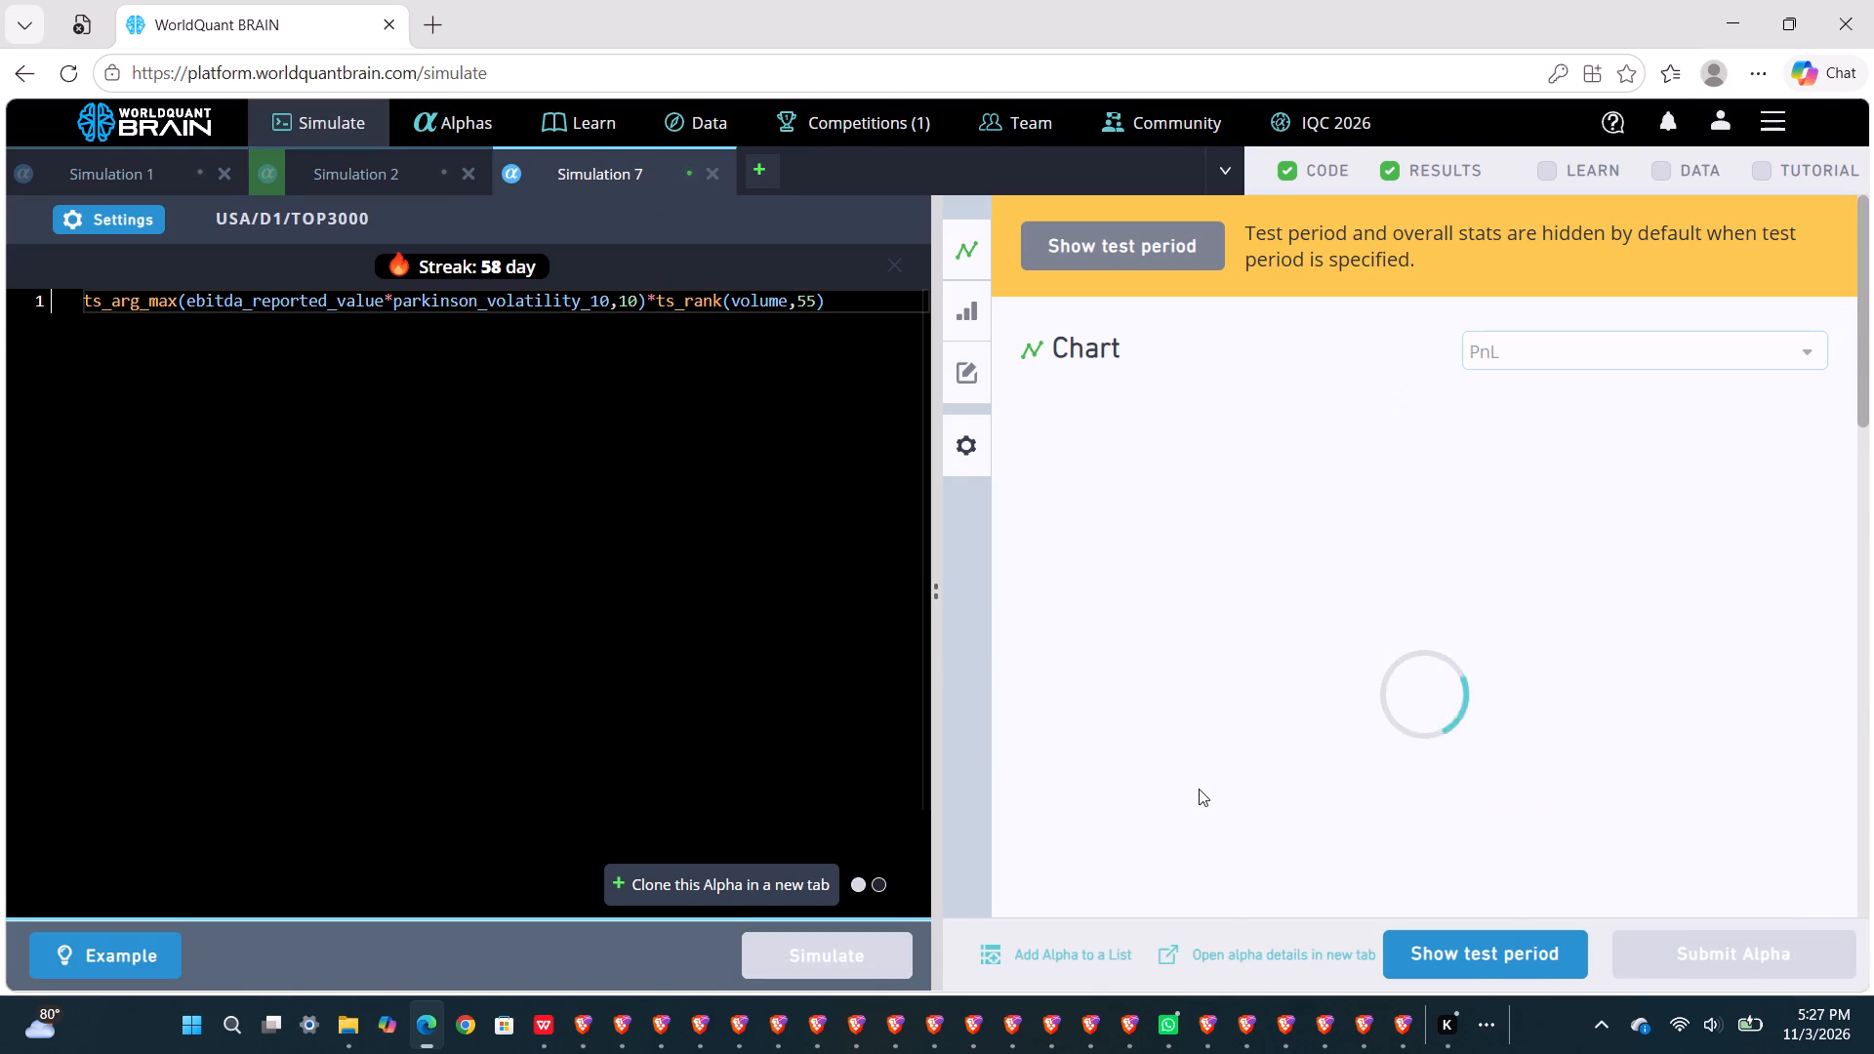
click(1479, 972)
scroll(1459, 723, down, 2)
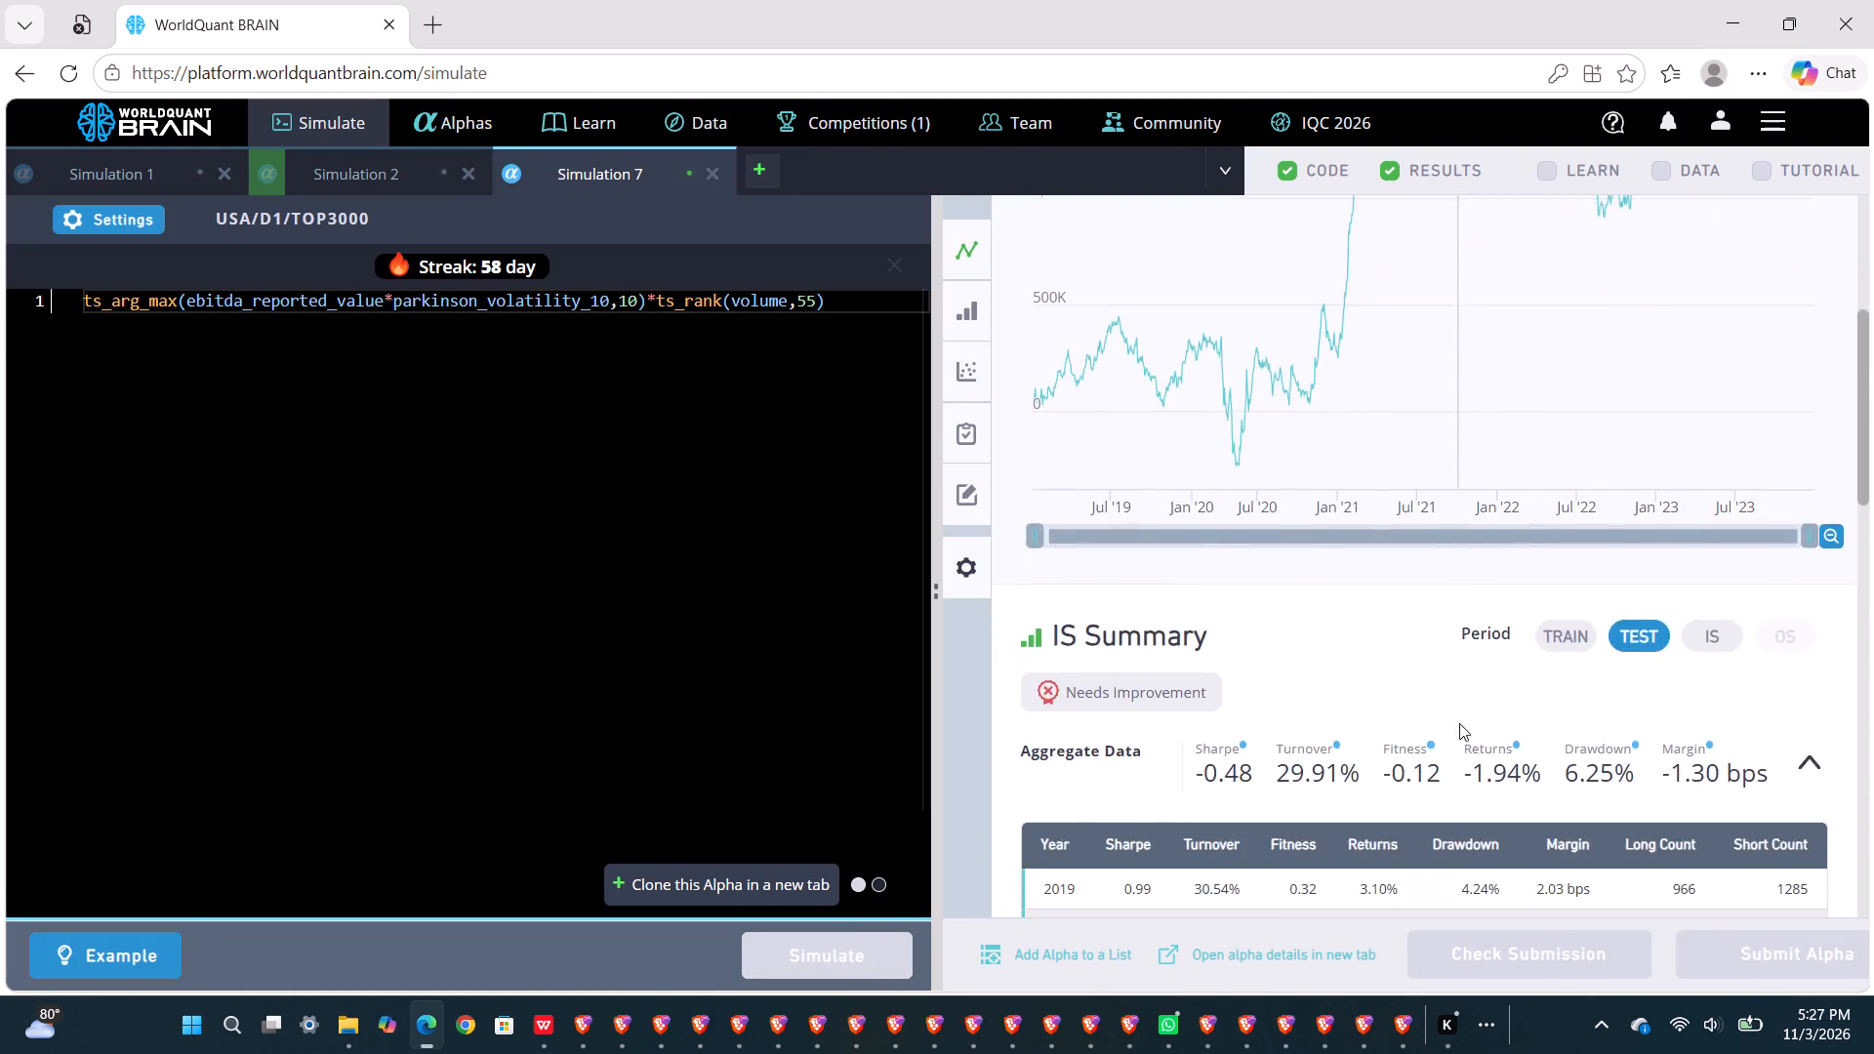
scroll(1459, 723, down, 3)
click(1377, 725)
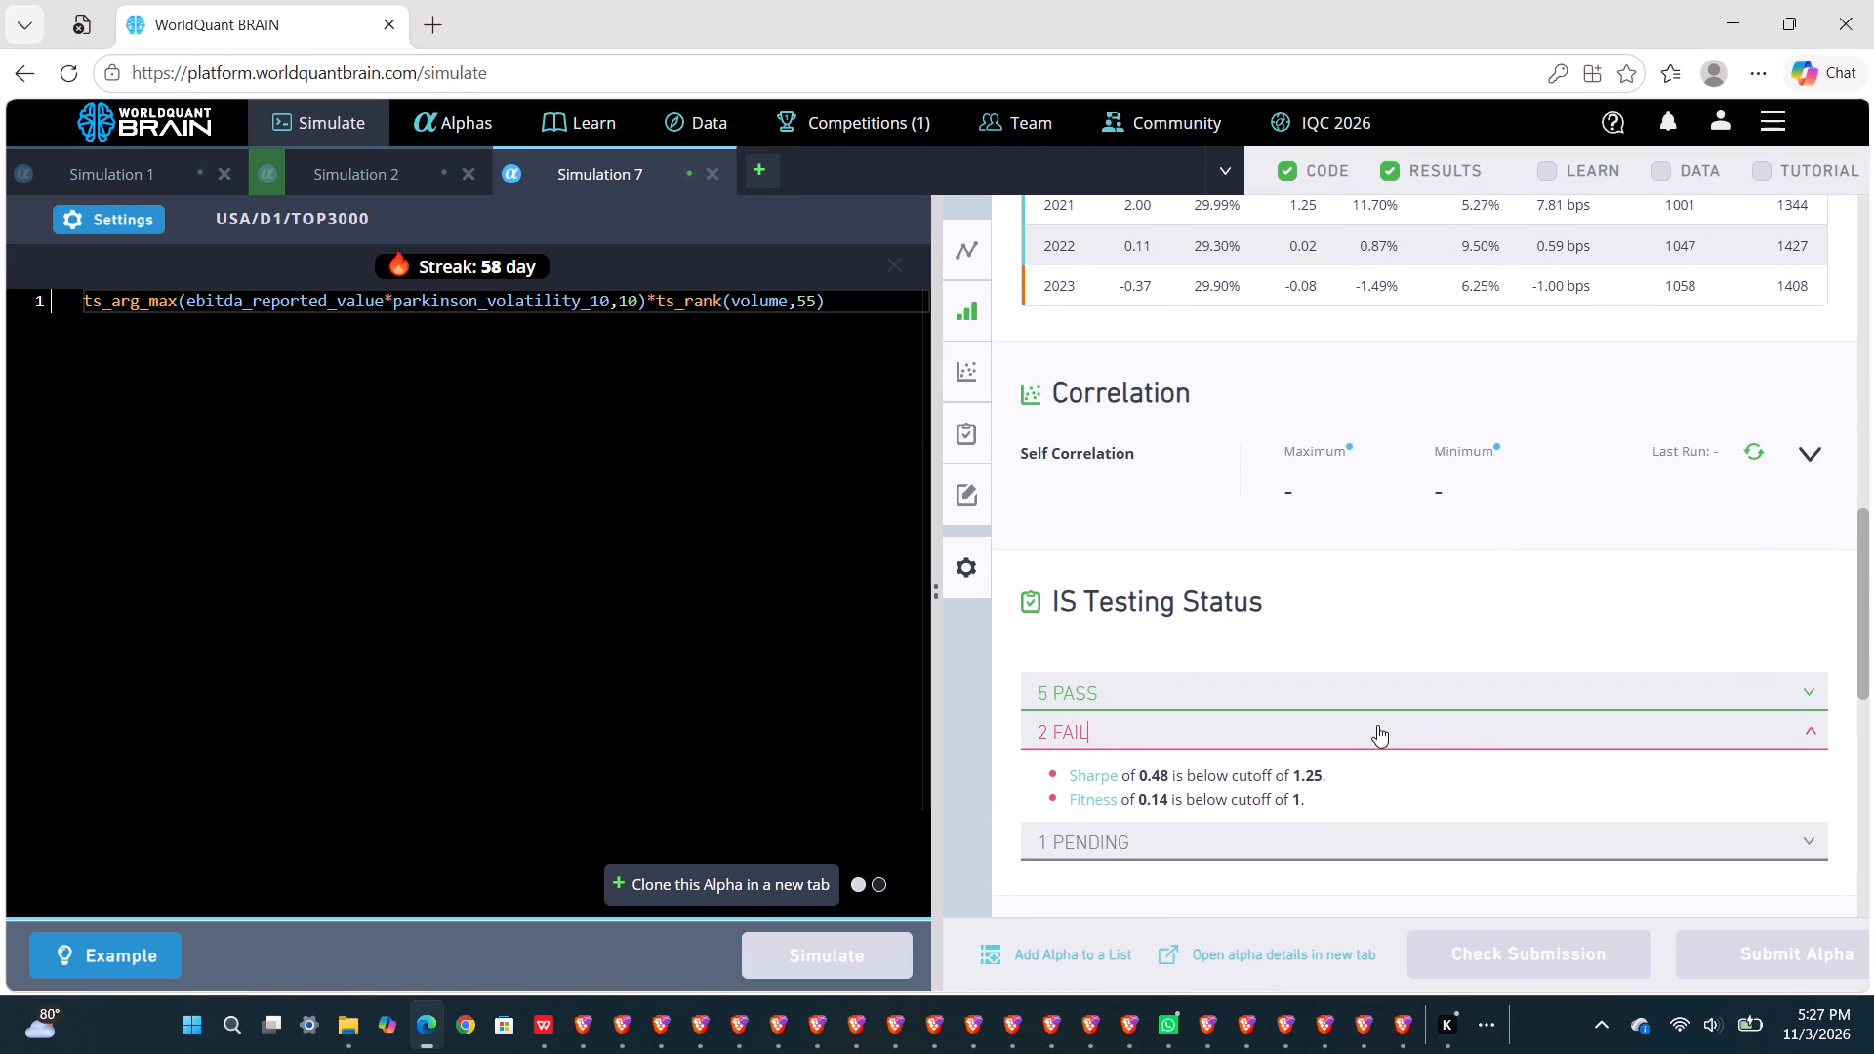
scroll(1377, 725, down, 1)
click(1751, 401)
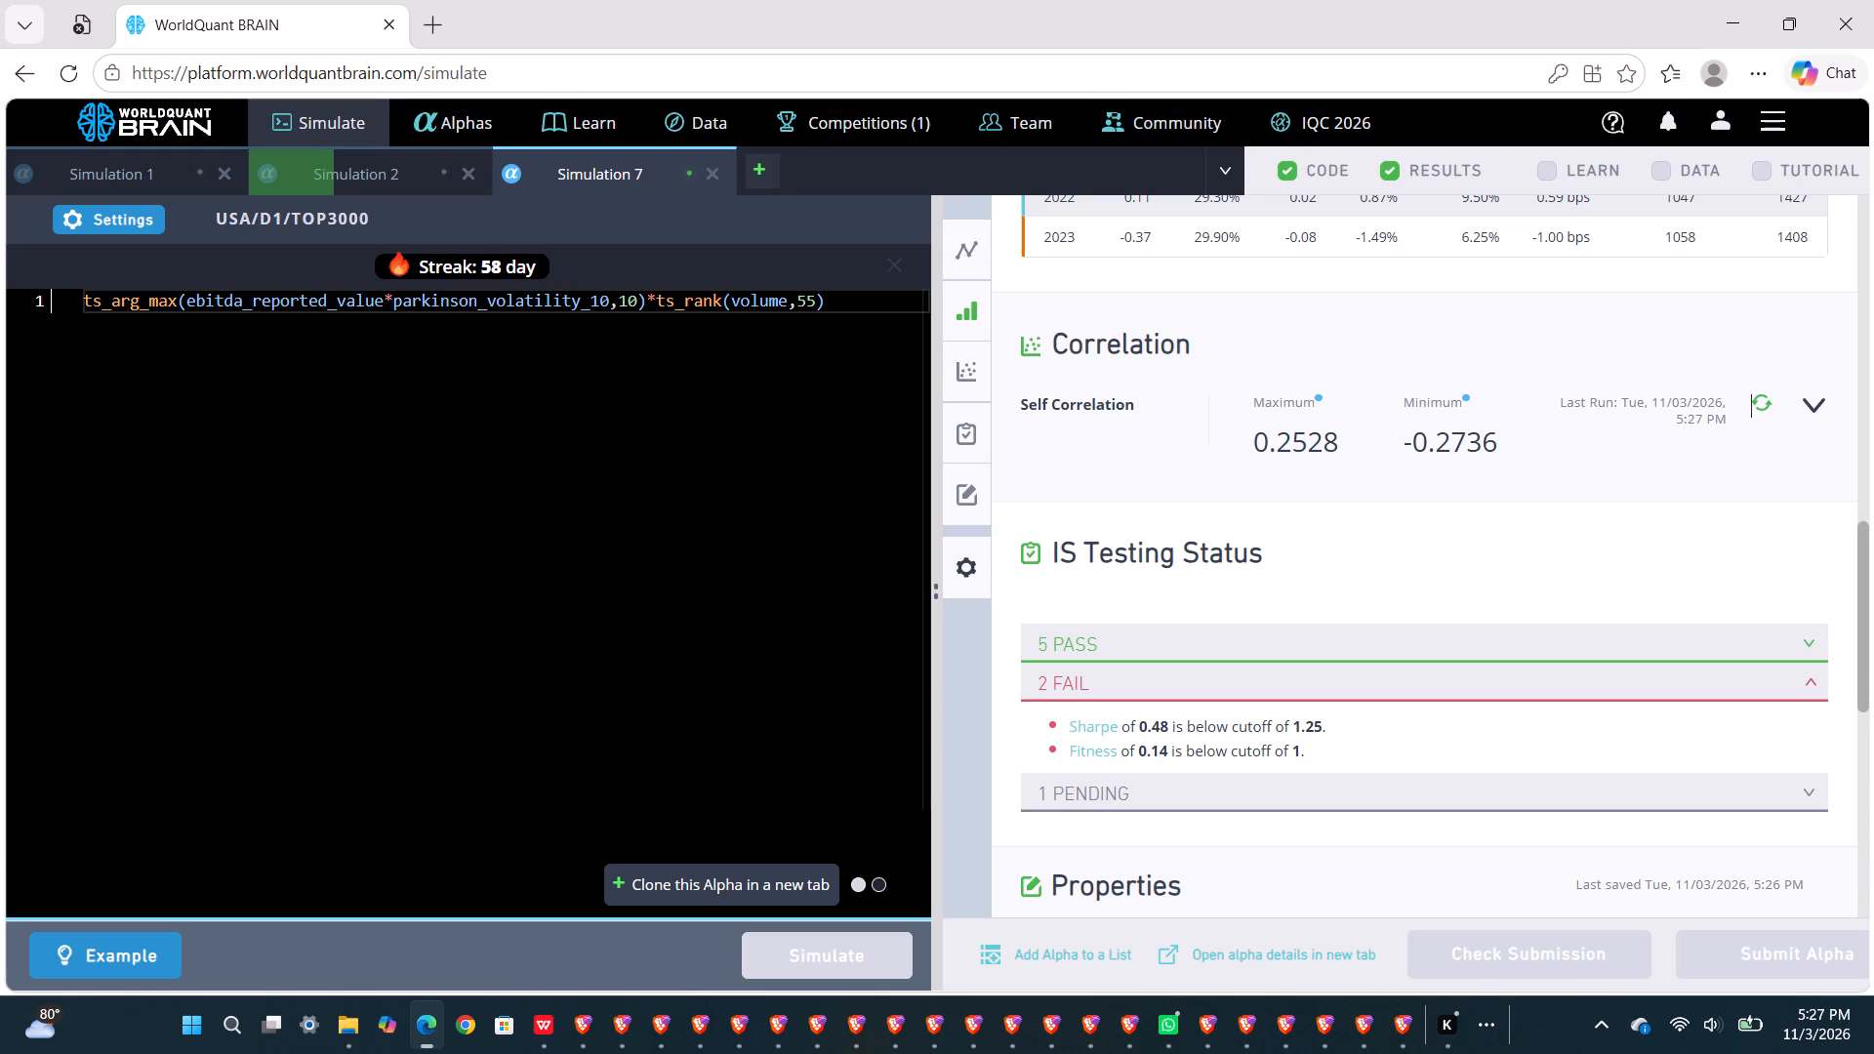
scroll(1319, 465, down, 1)
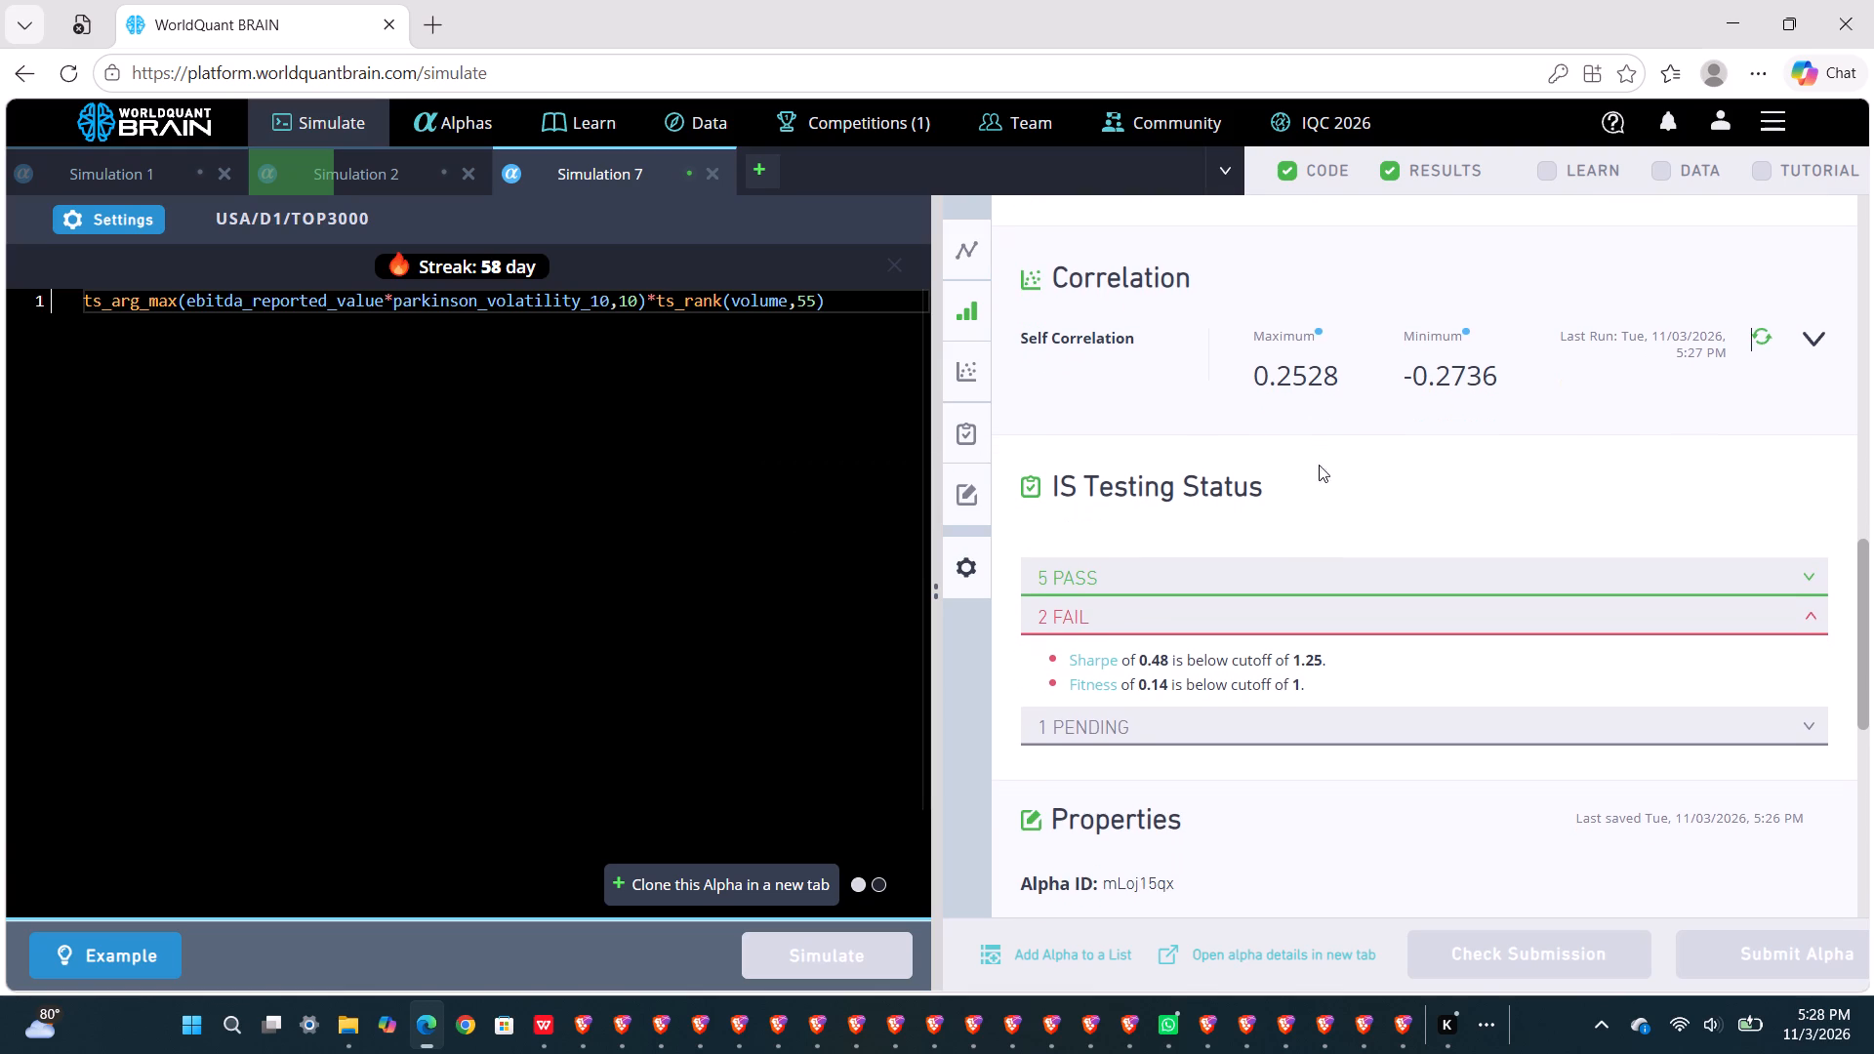
Set the ts_rank volume lookback in Simulation 7's expression to 155 and simulate the alpha again.
click(811, 304)
key(BackSpace)
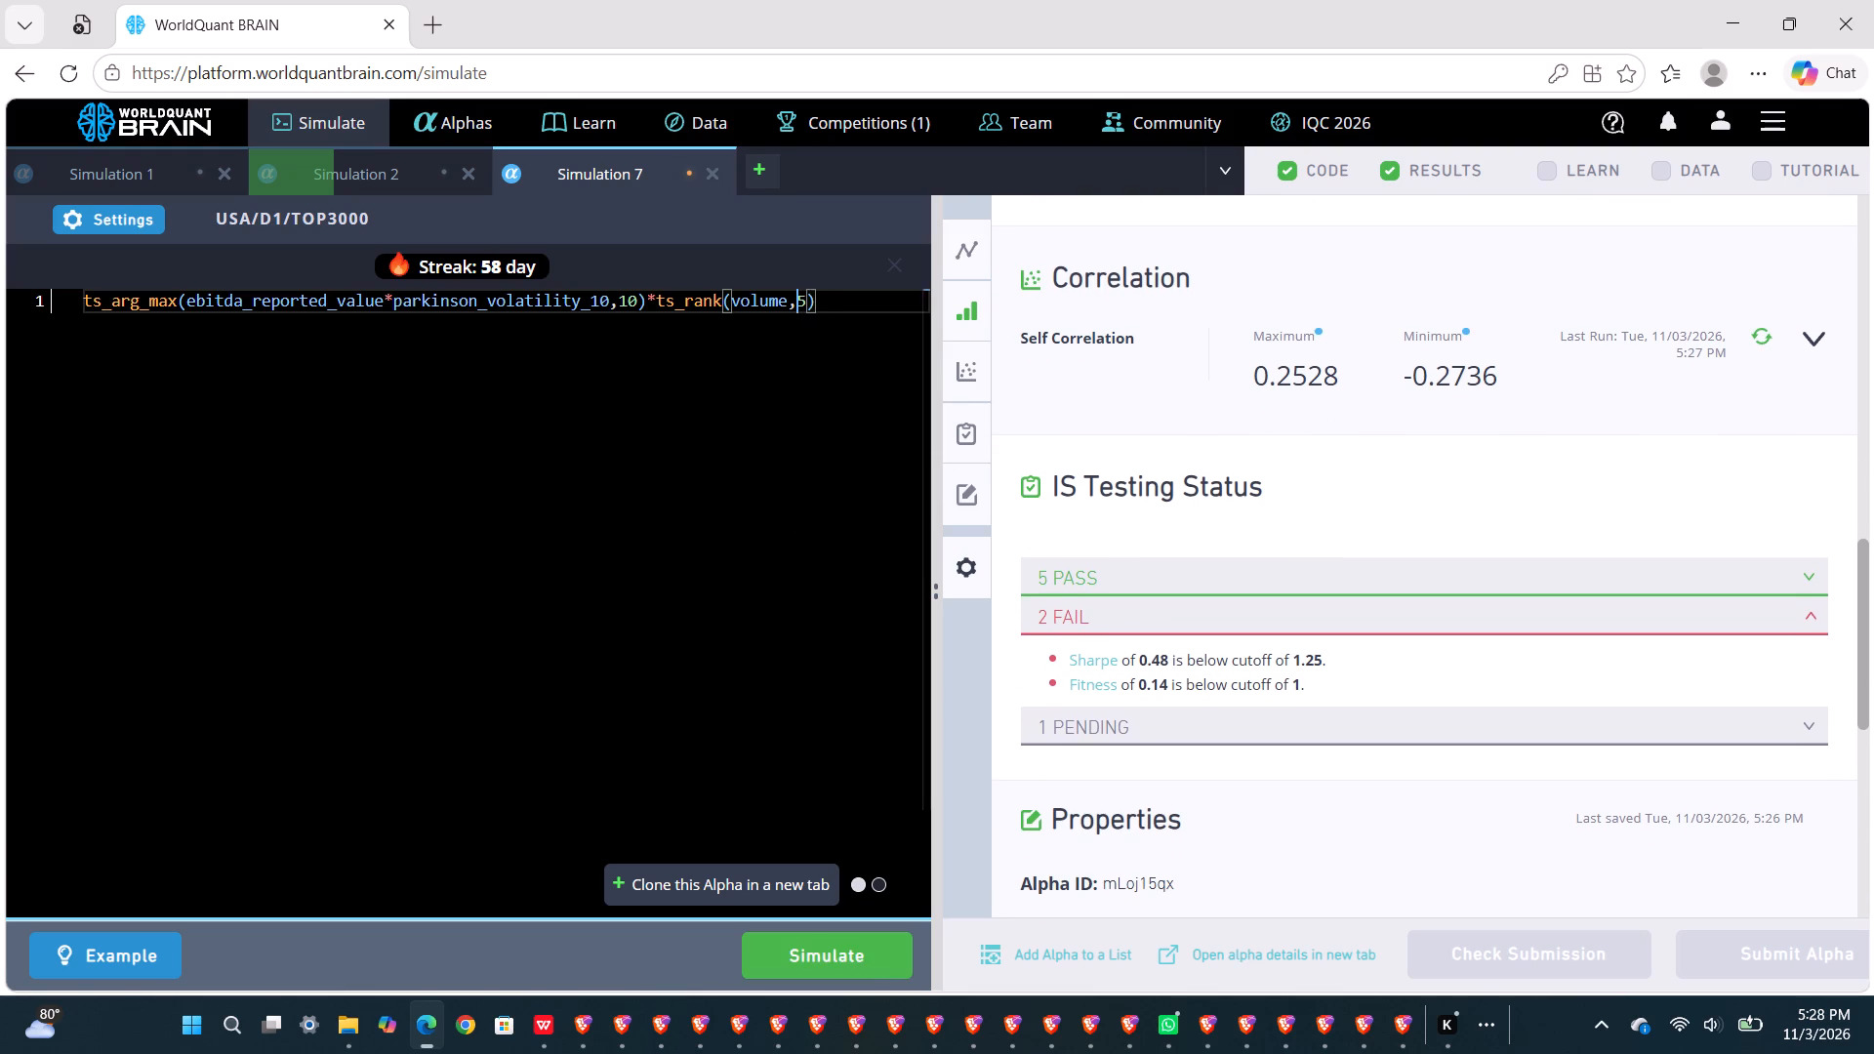
key(1)
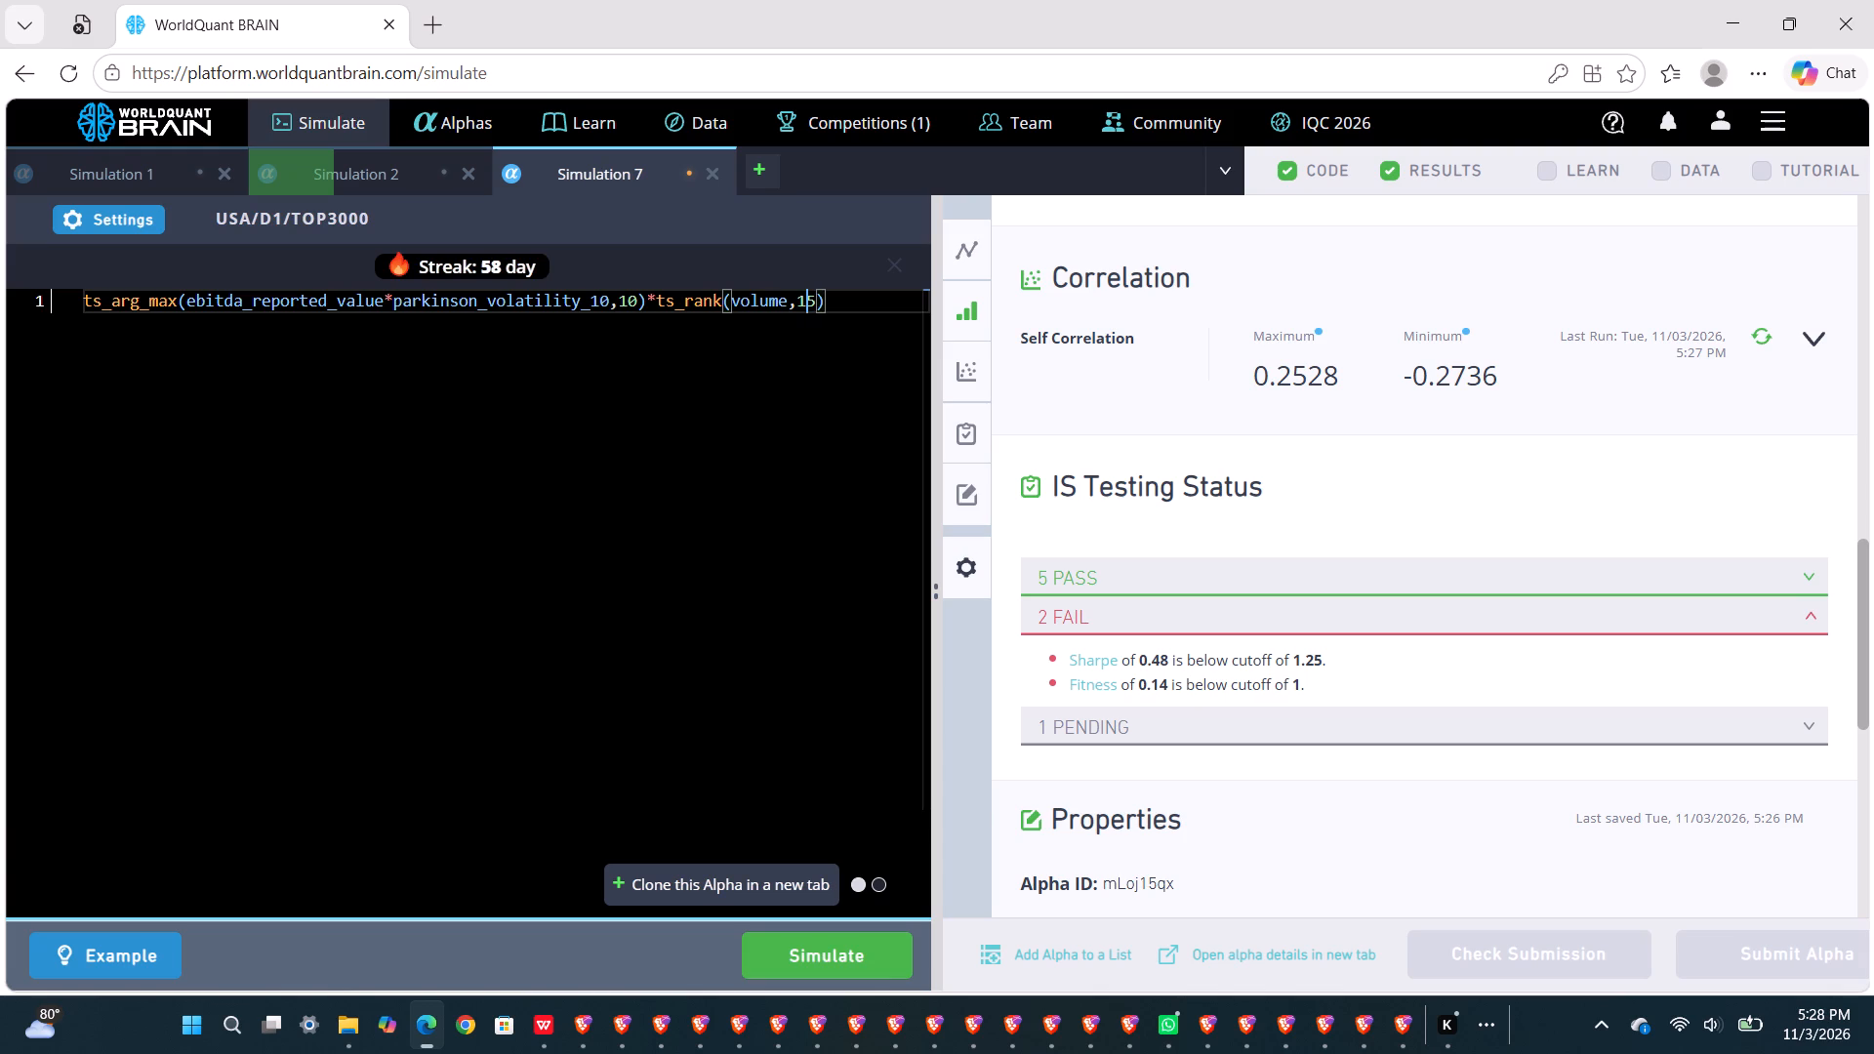
key(5)
click(811, 951)
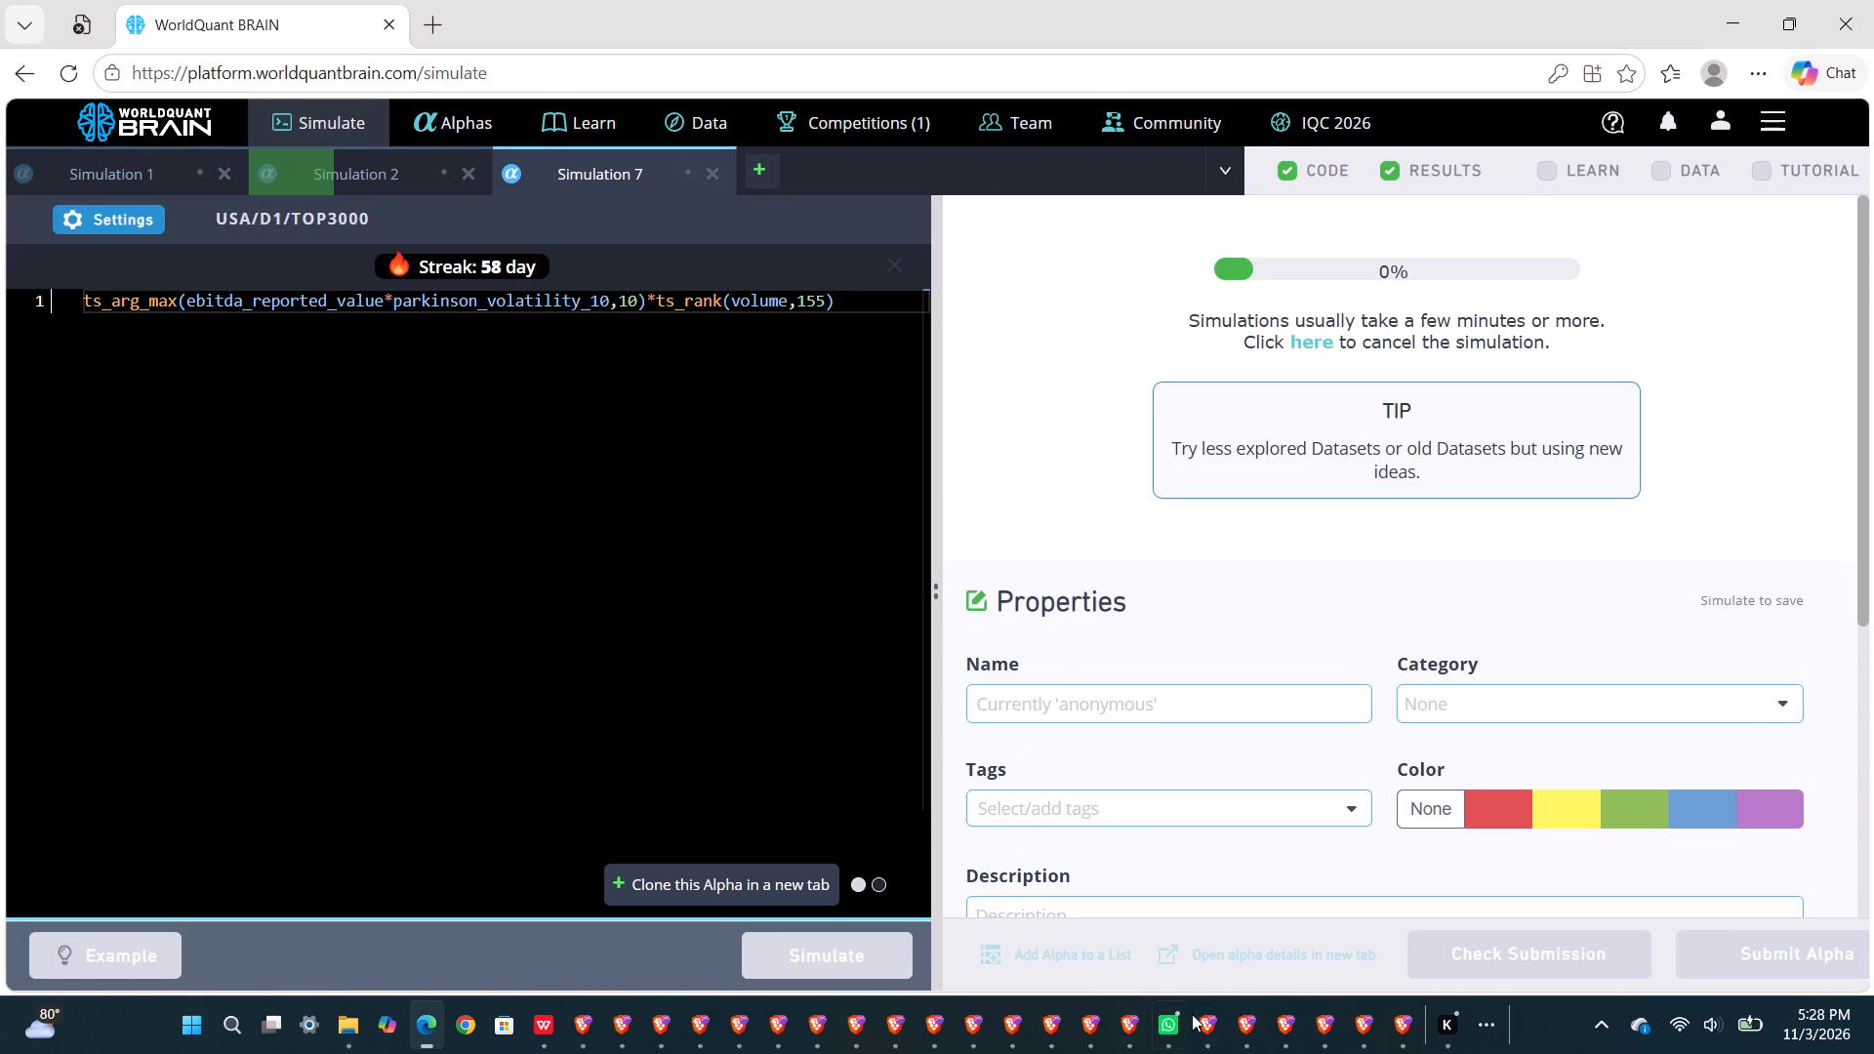
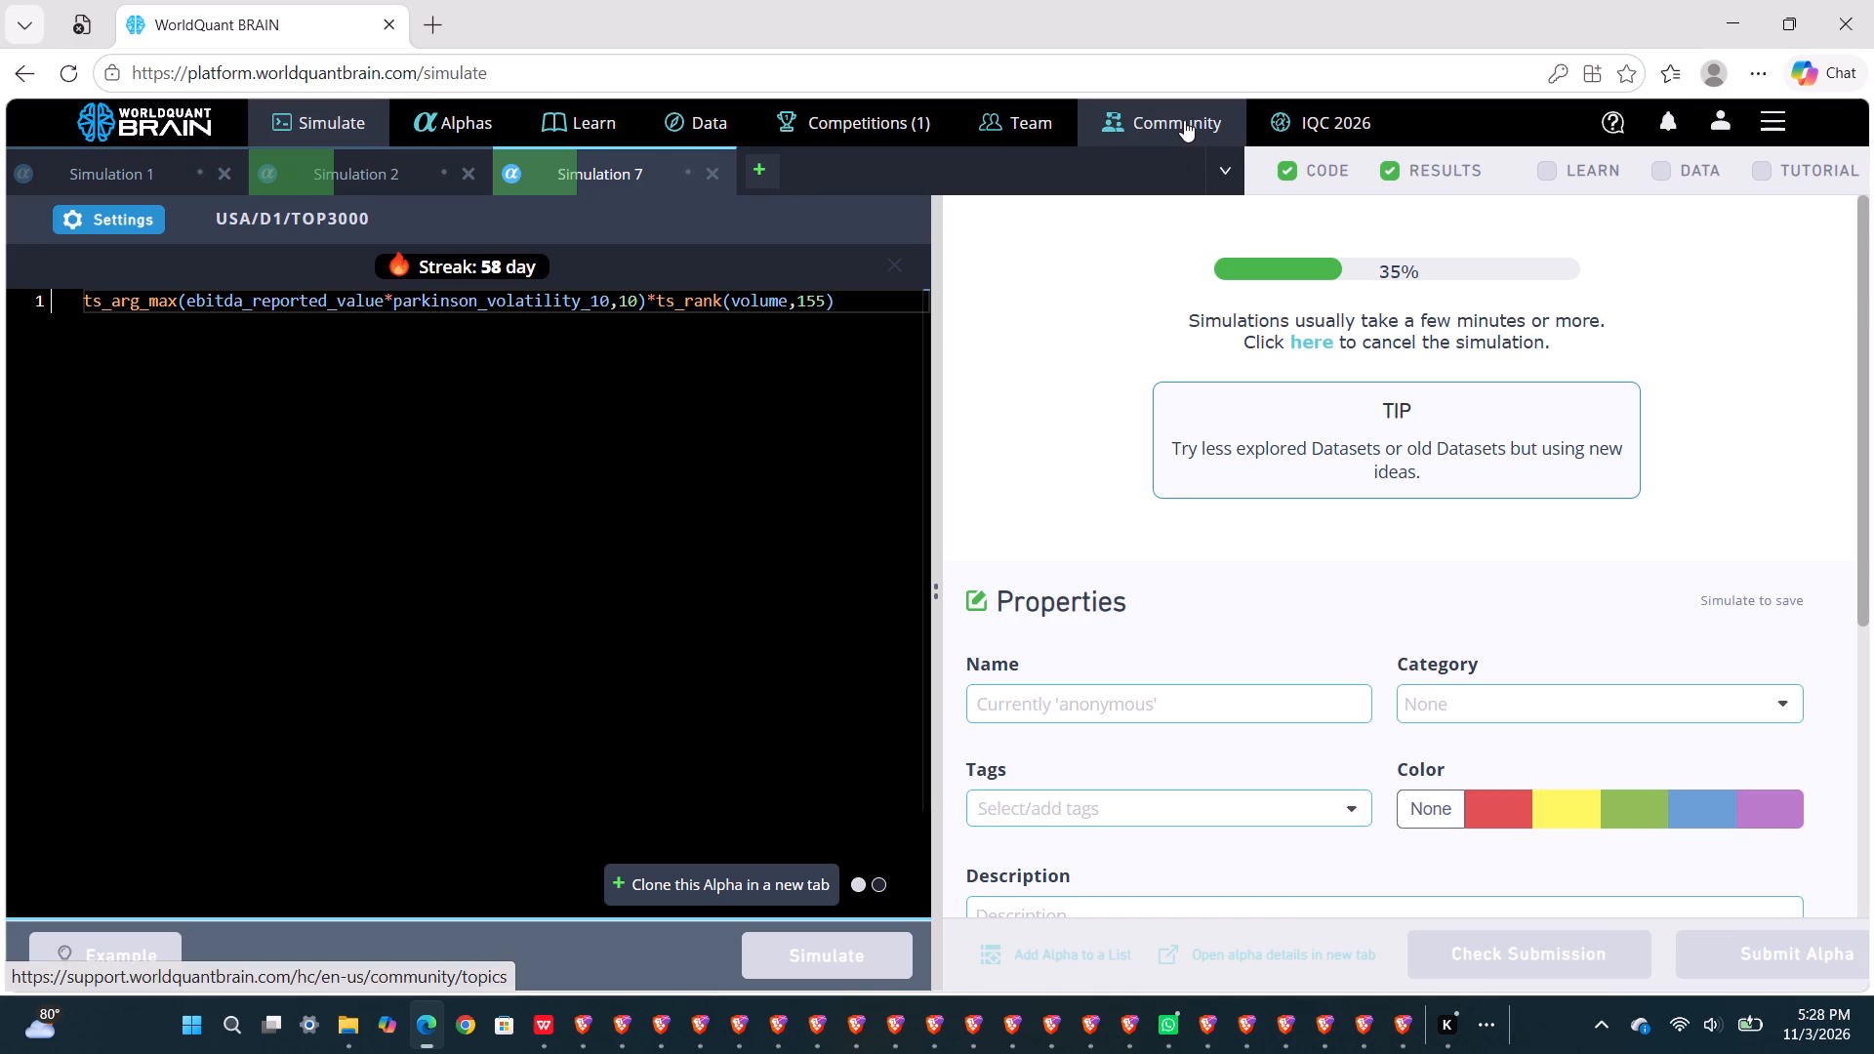
Reveal Simulation 2's test period and examine the failed tests in its IS testing status.
click(403, 180)
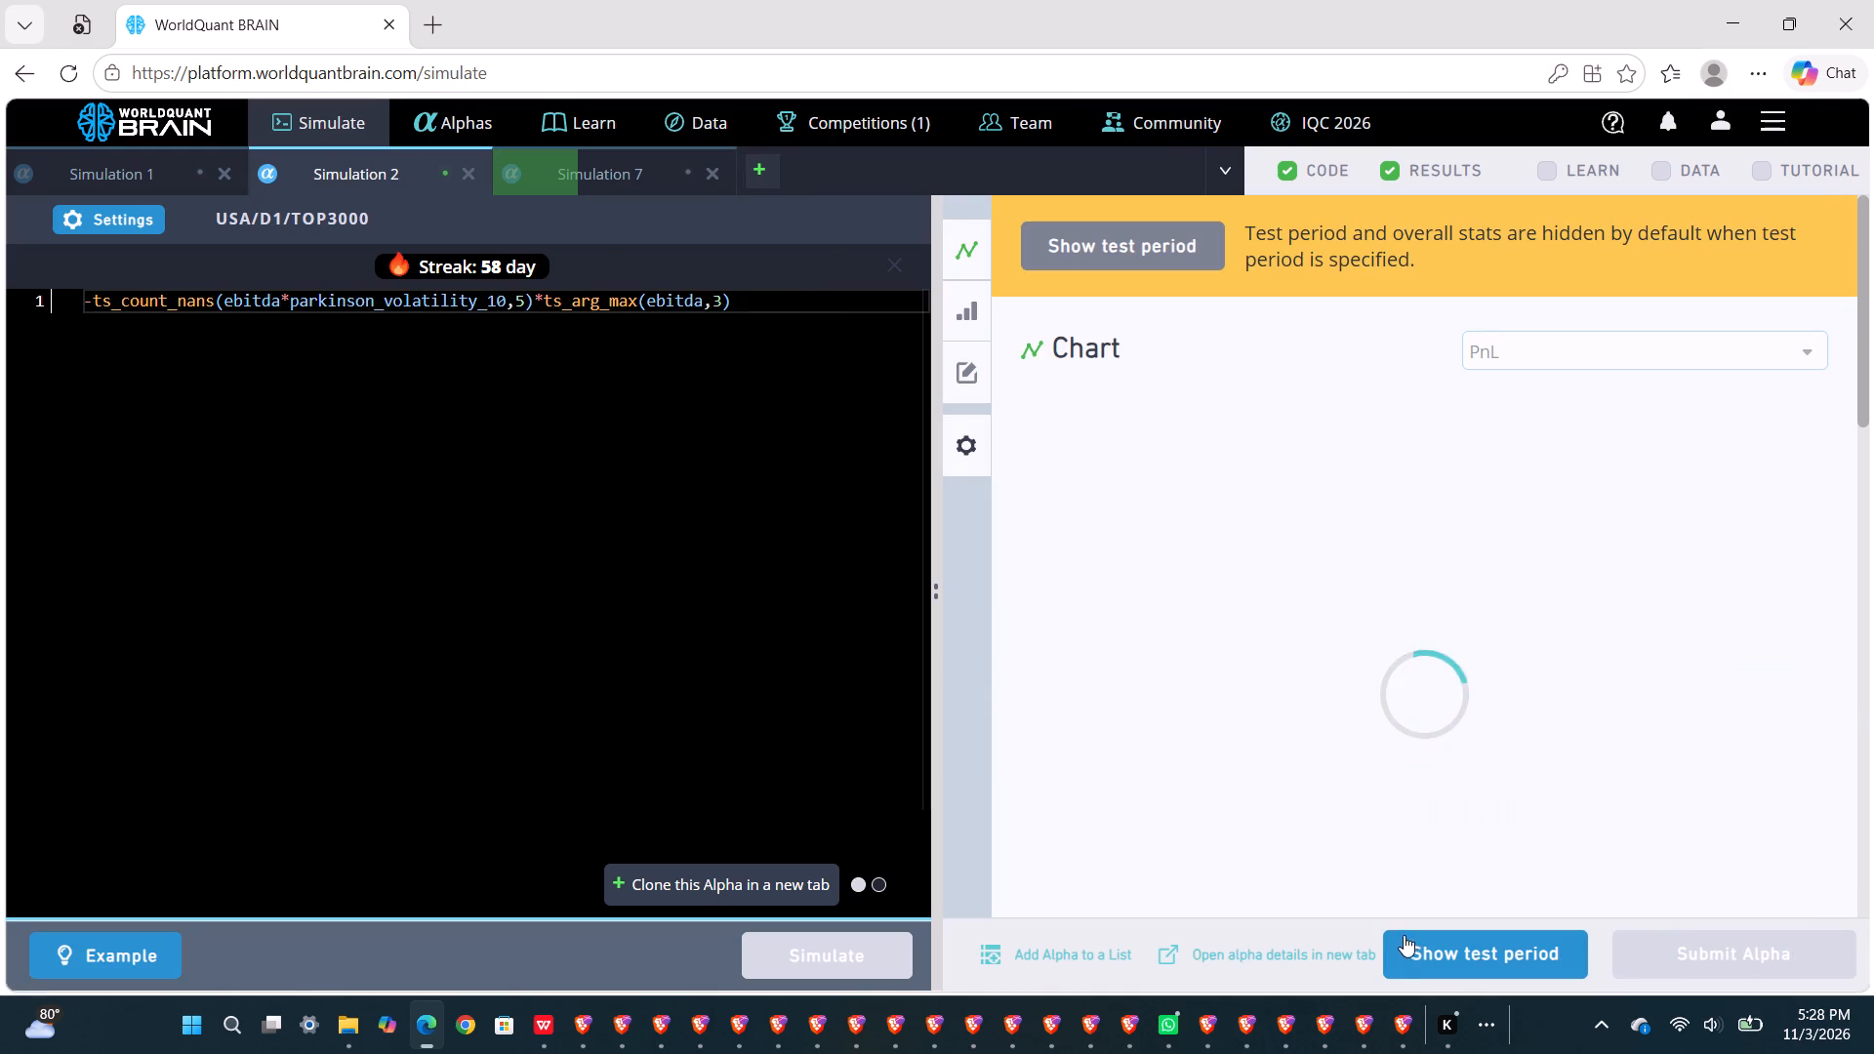
click(1473, 967)
scroll(1504, 805, down, 5)
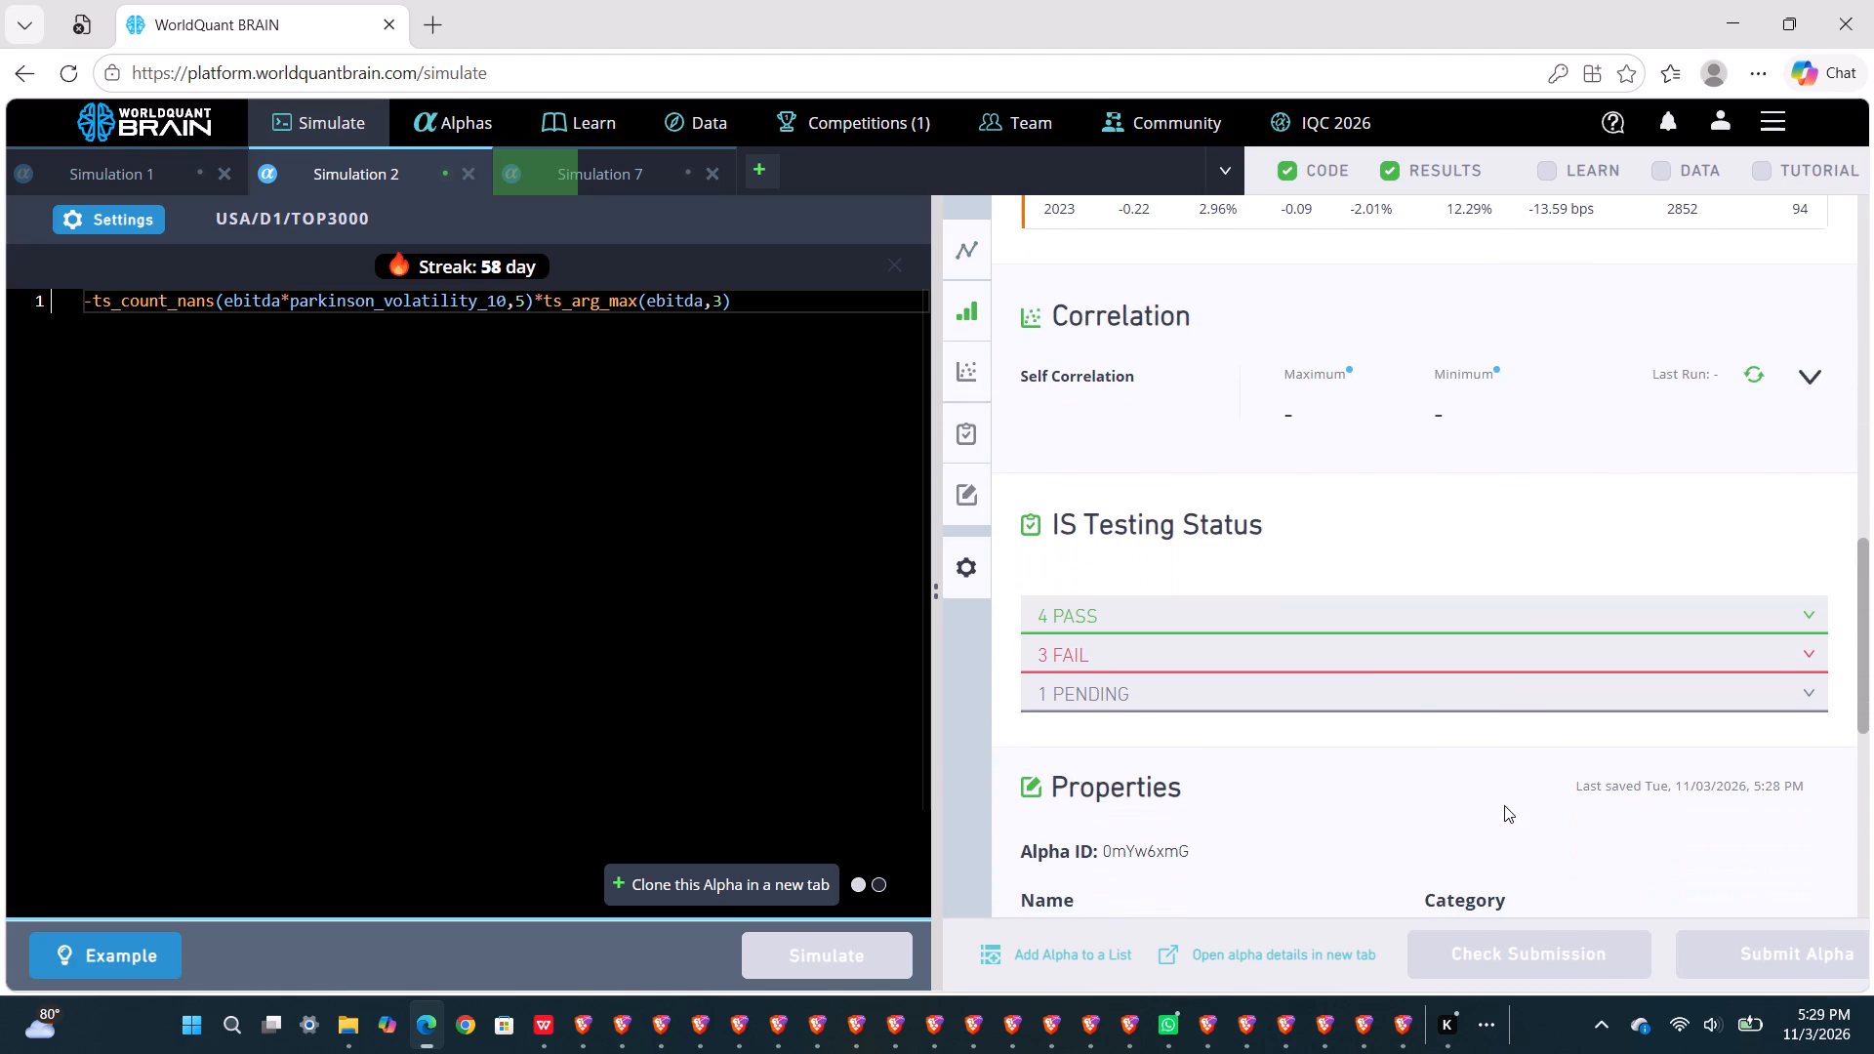
click(1391, 649)
scroll(1391, 649, down, 2)
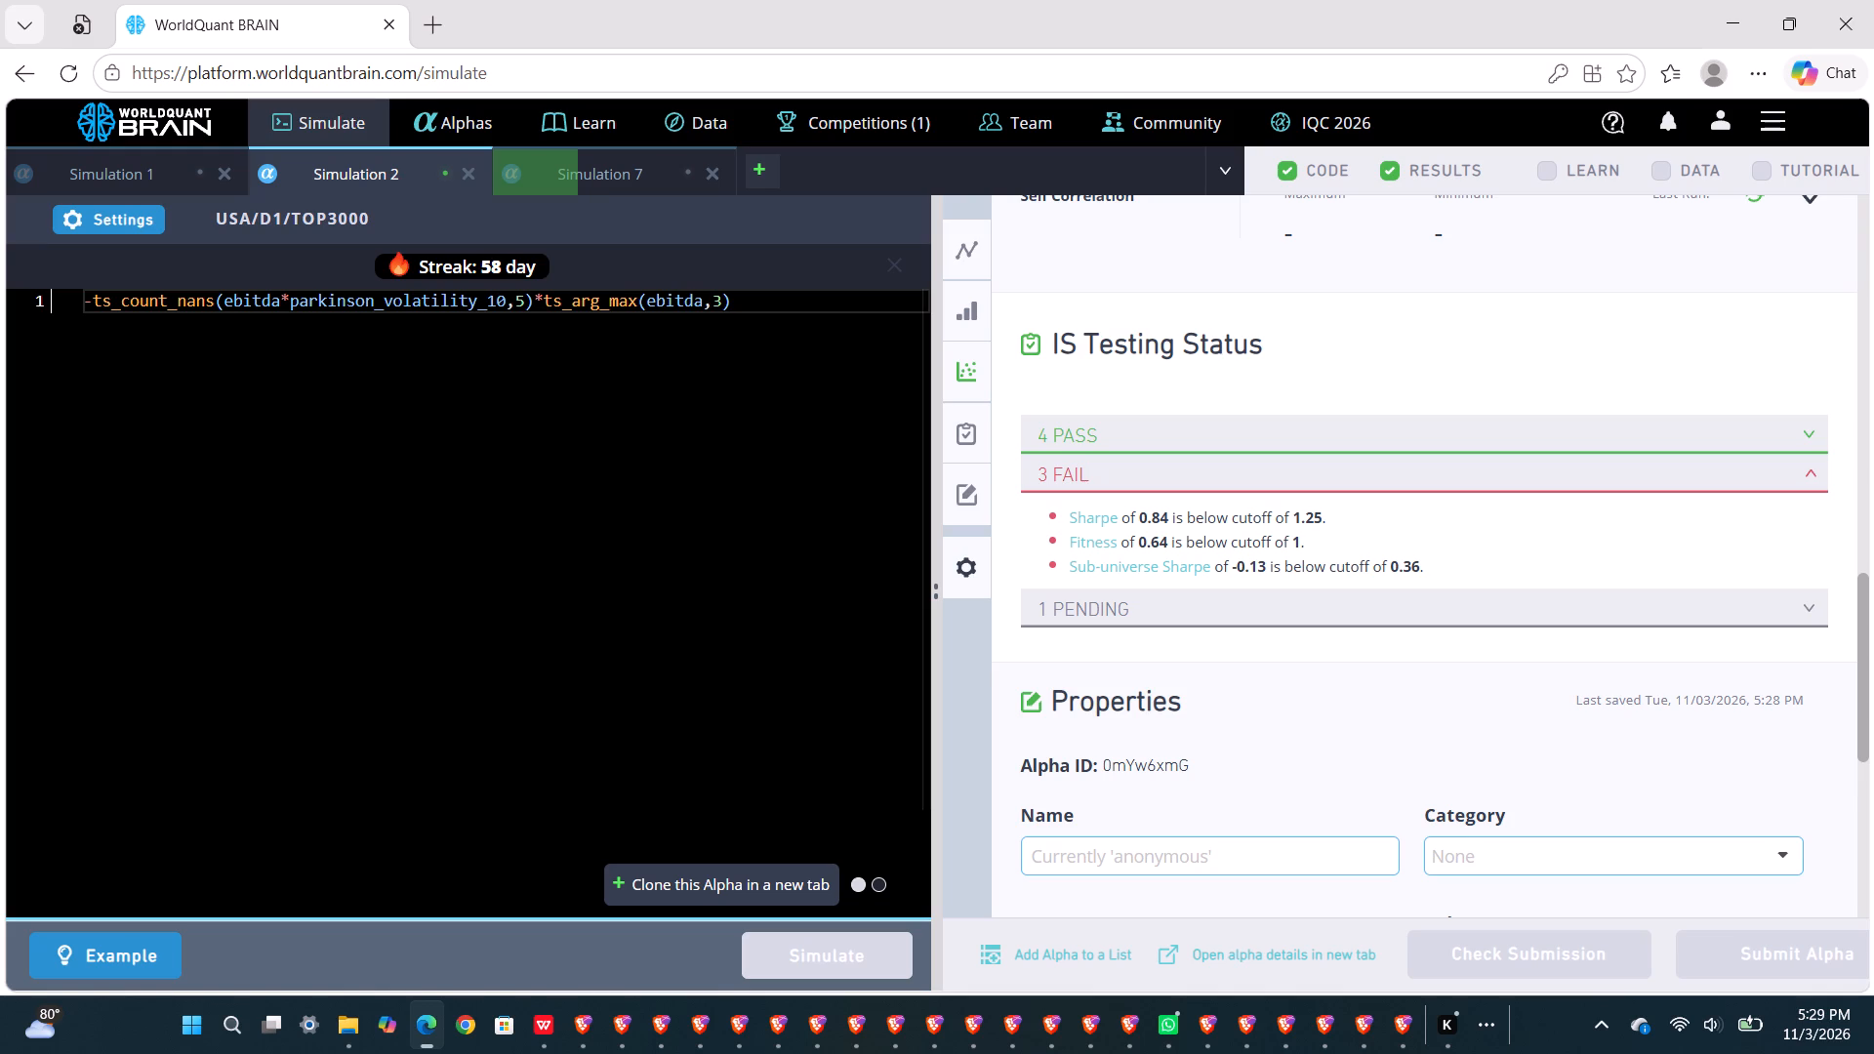
Set the ts_count_nans lookback in Simulation 2's expression to 50 and simulate the alpha again.
click(524, 305)
key(0)
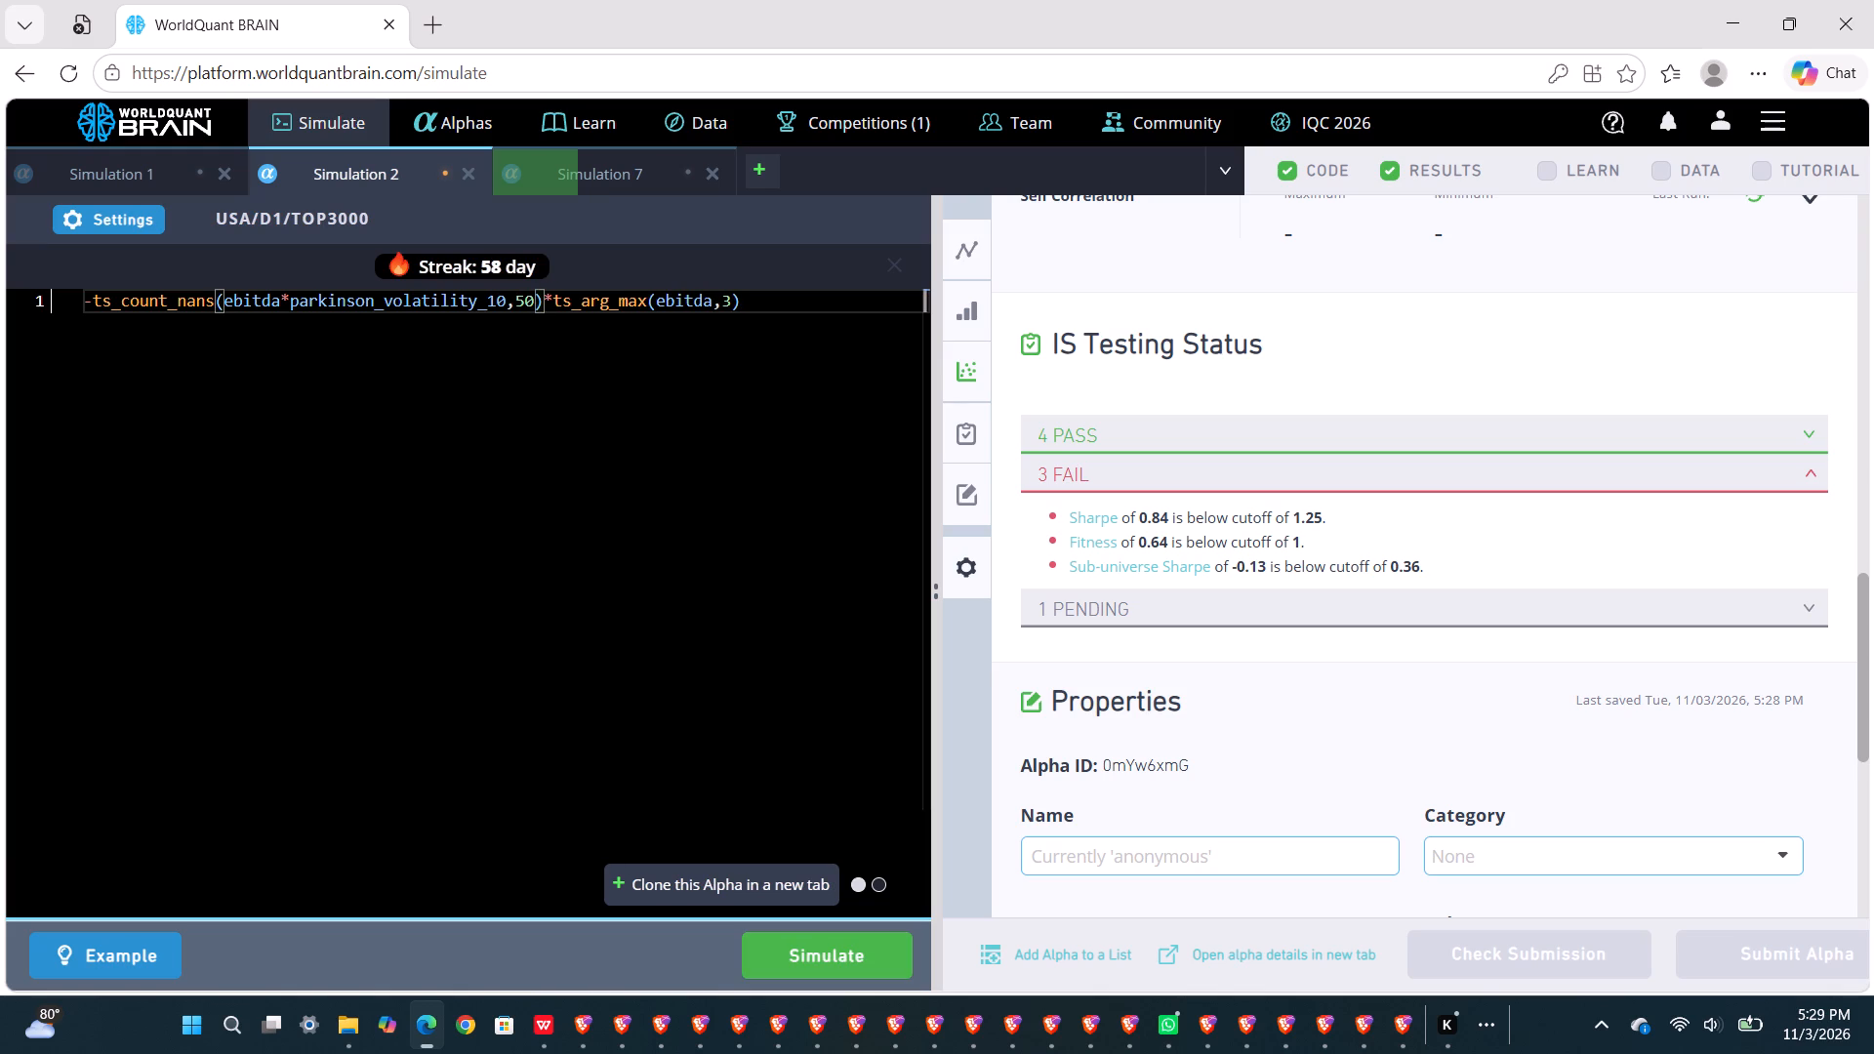
click(817, 935)
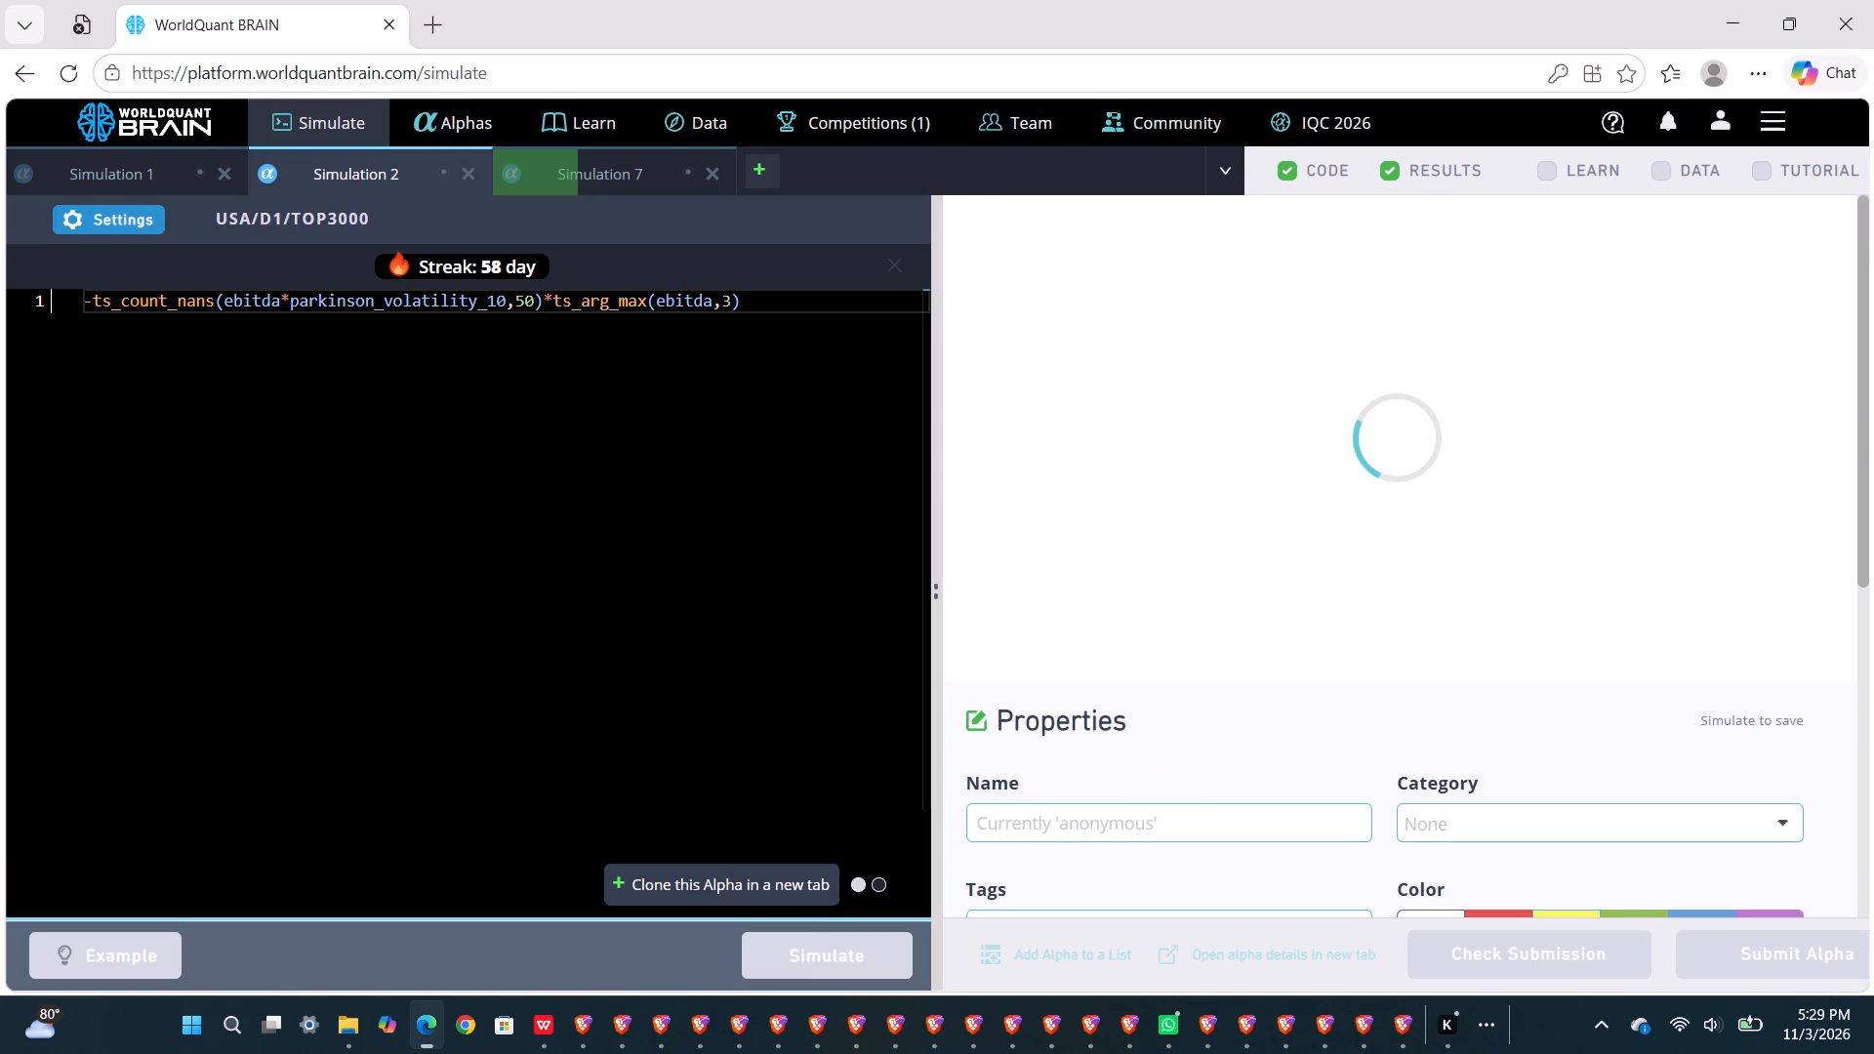
Review Simulation 2's simulation settings without changing them.
click(108, 223)
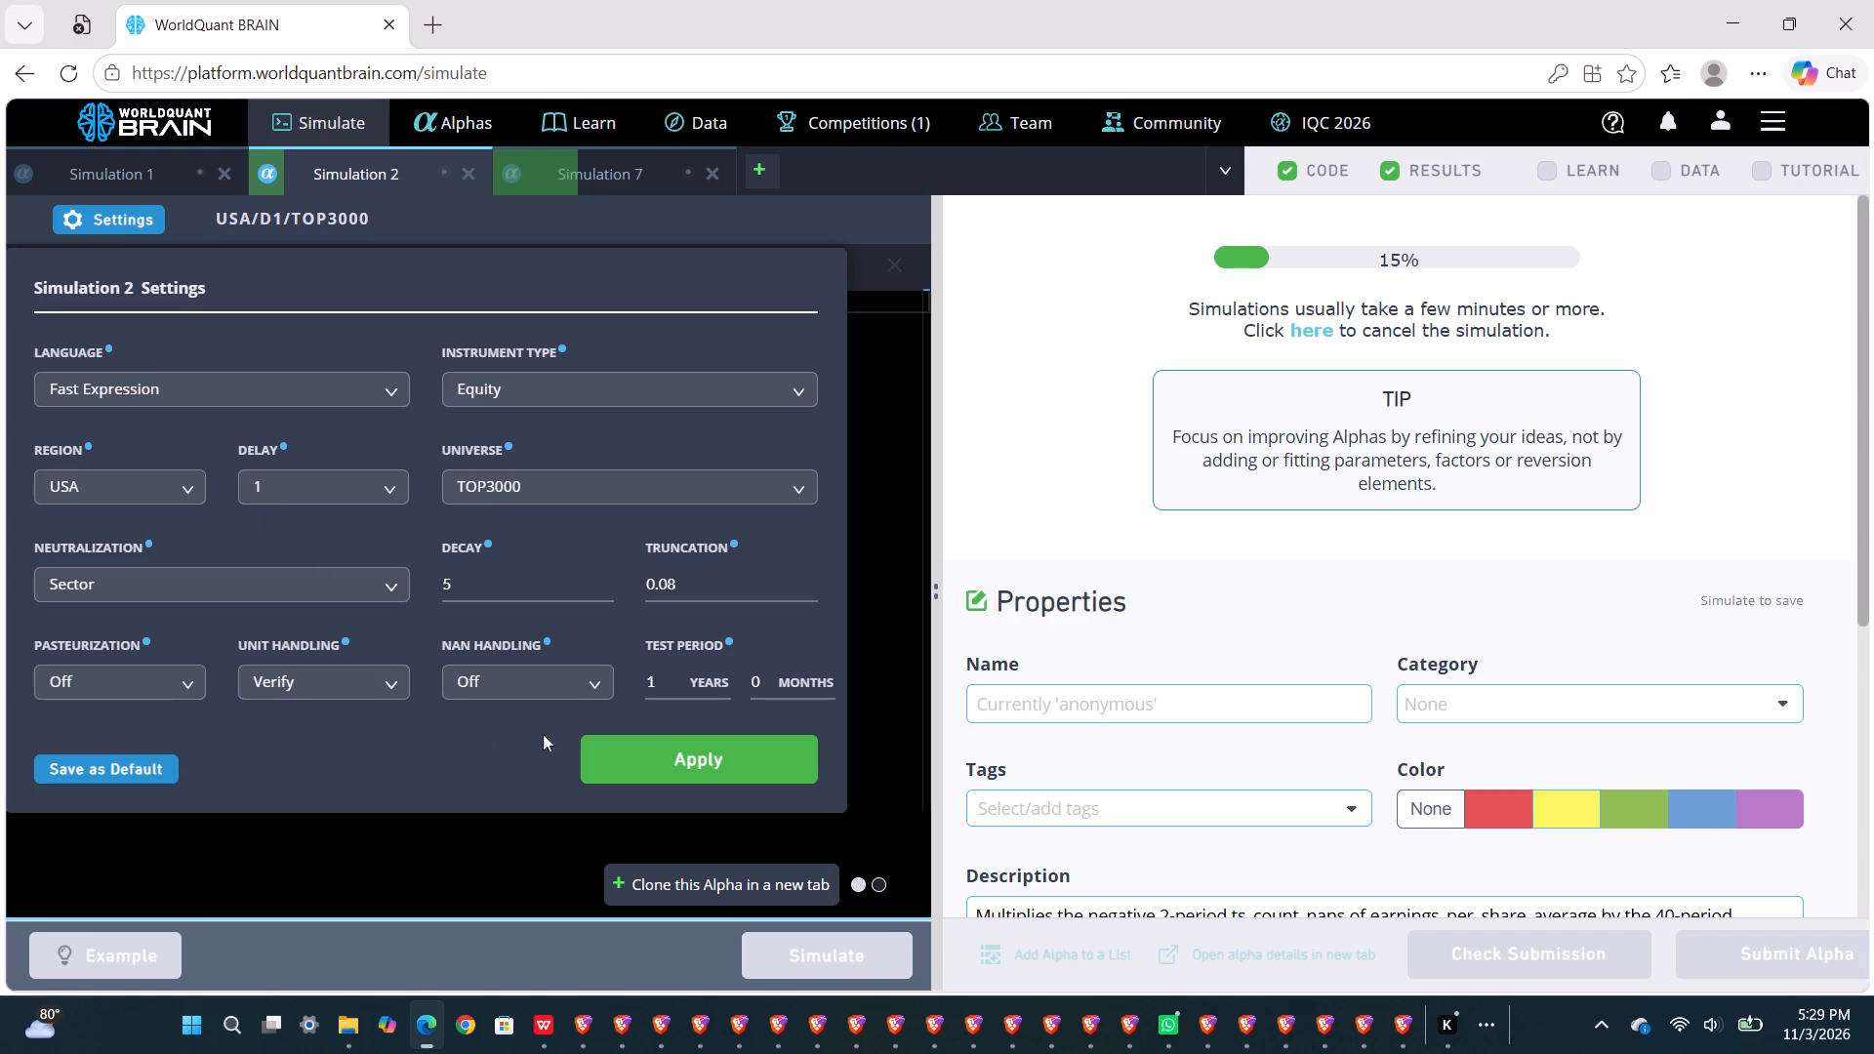
click(898, 812)
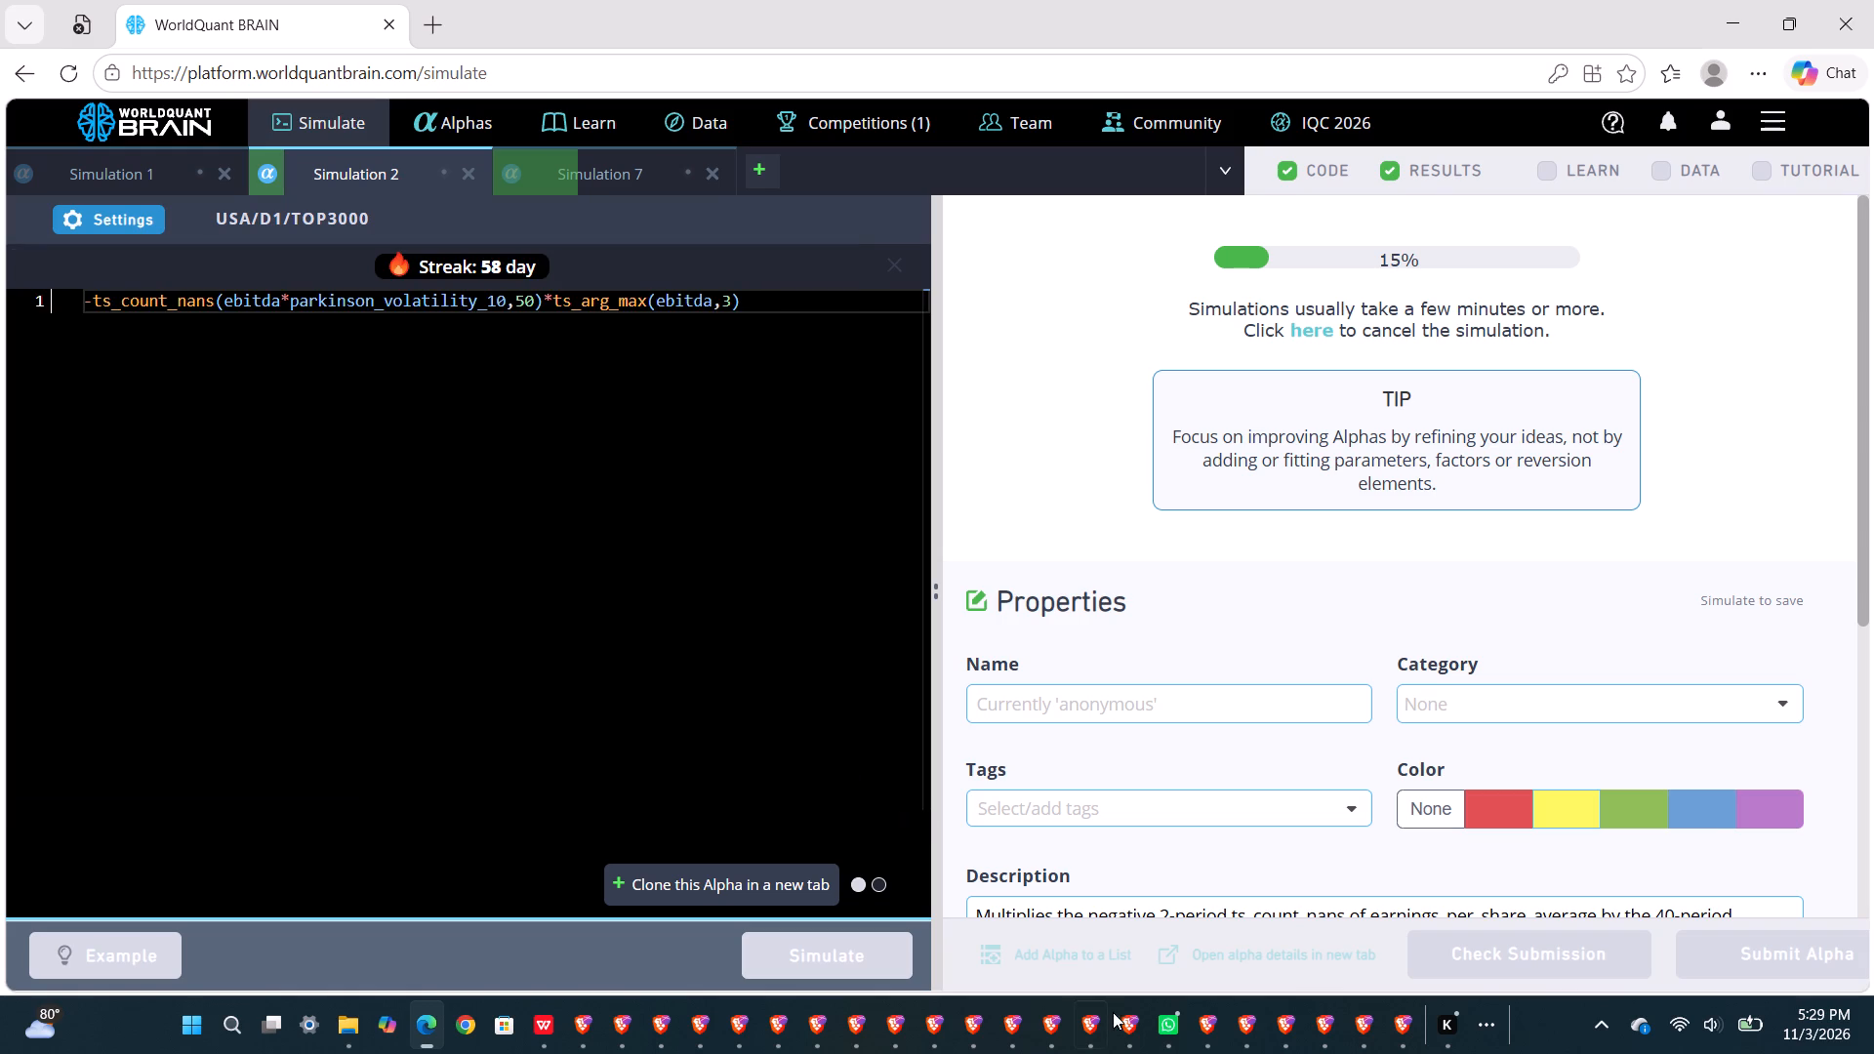
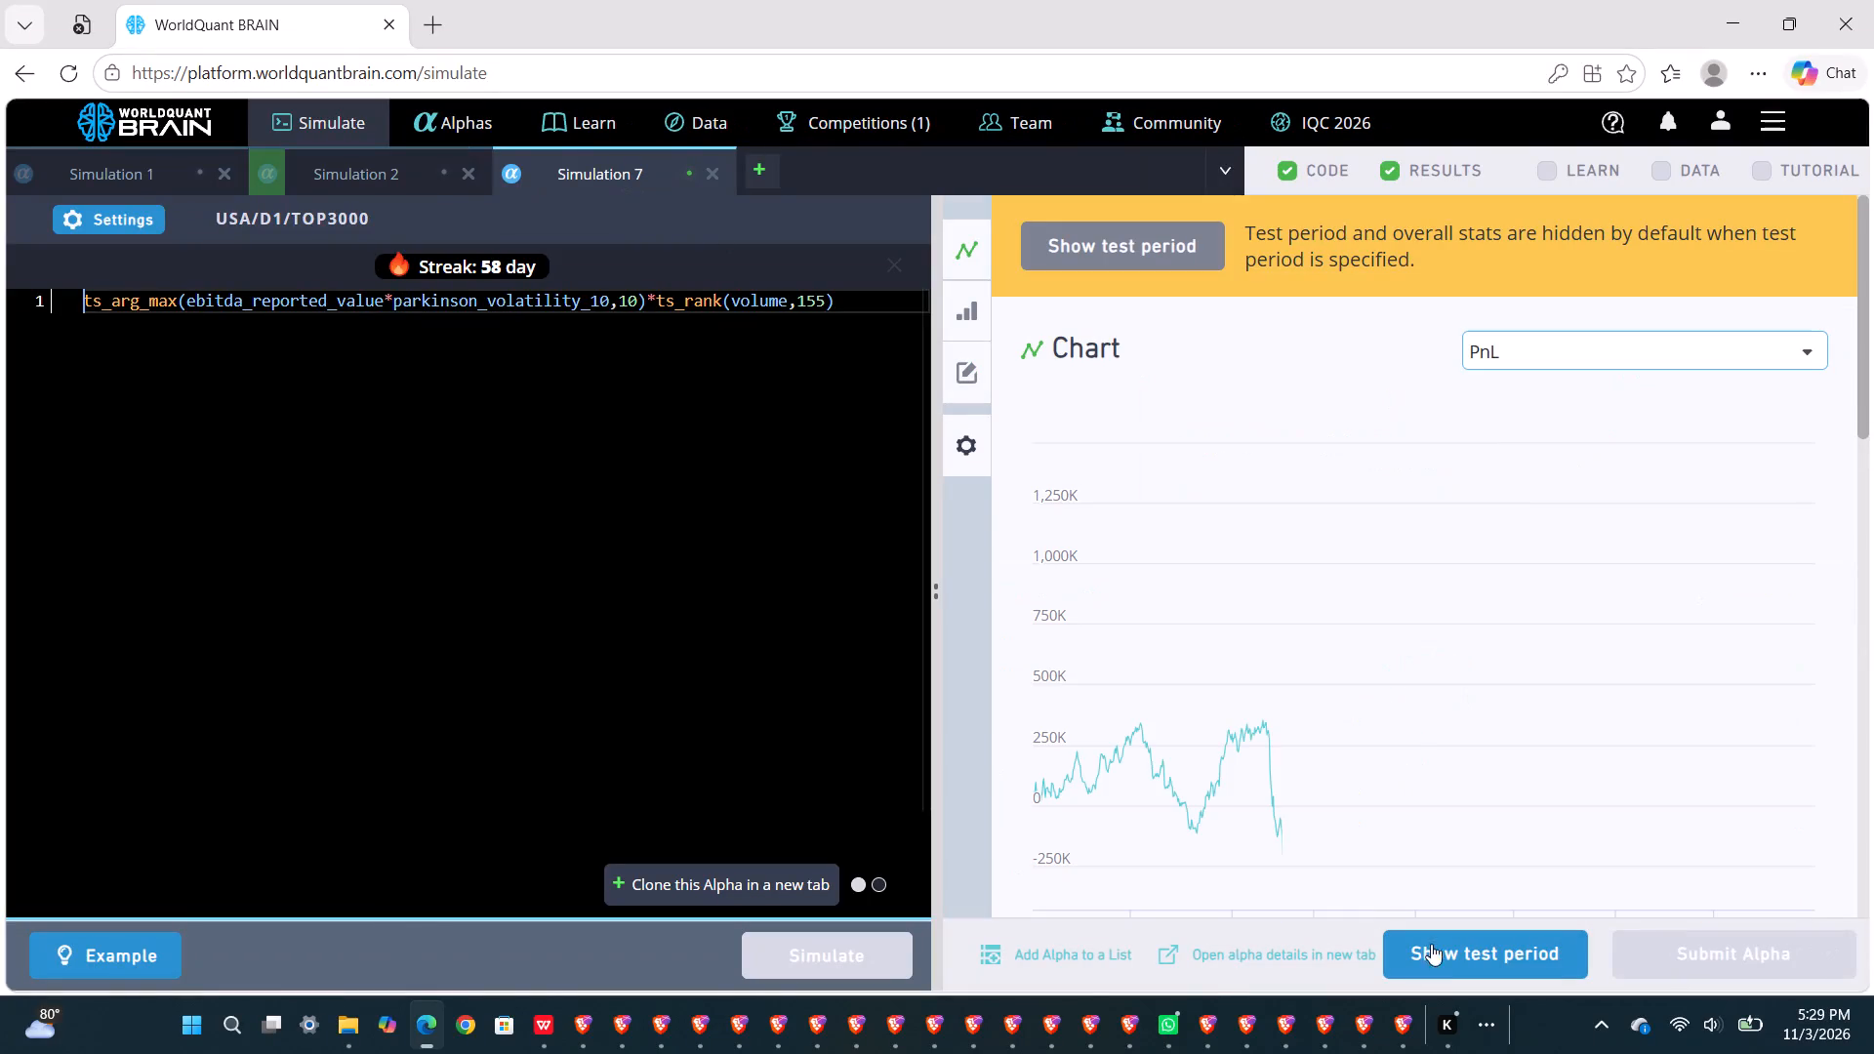
Reveal Simulation 7's test period and examine the failed tests in its IS testing status.
click(1454, 953)
scroll(1521, 701, down, 4)
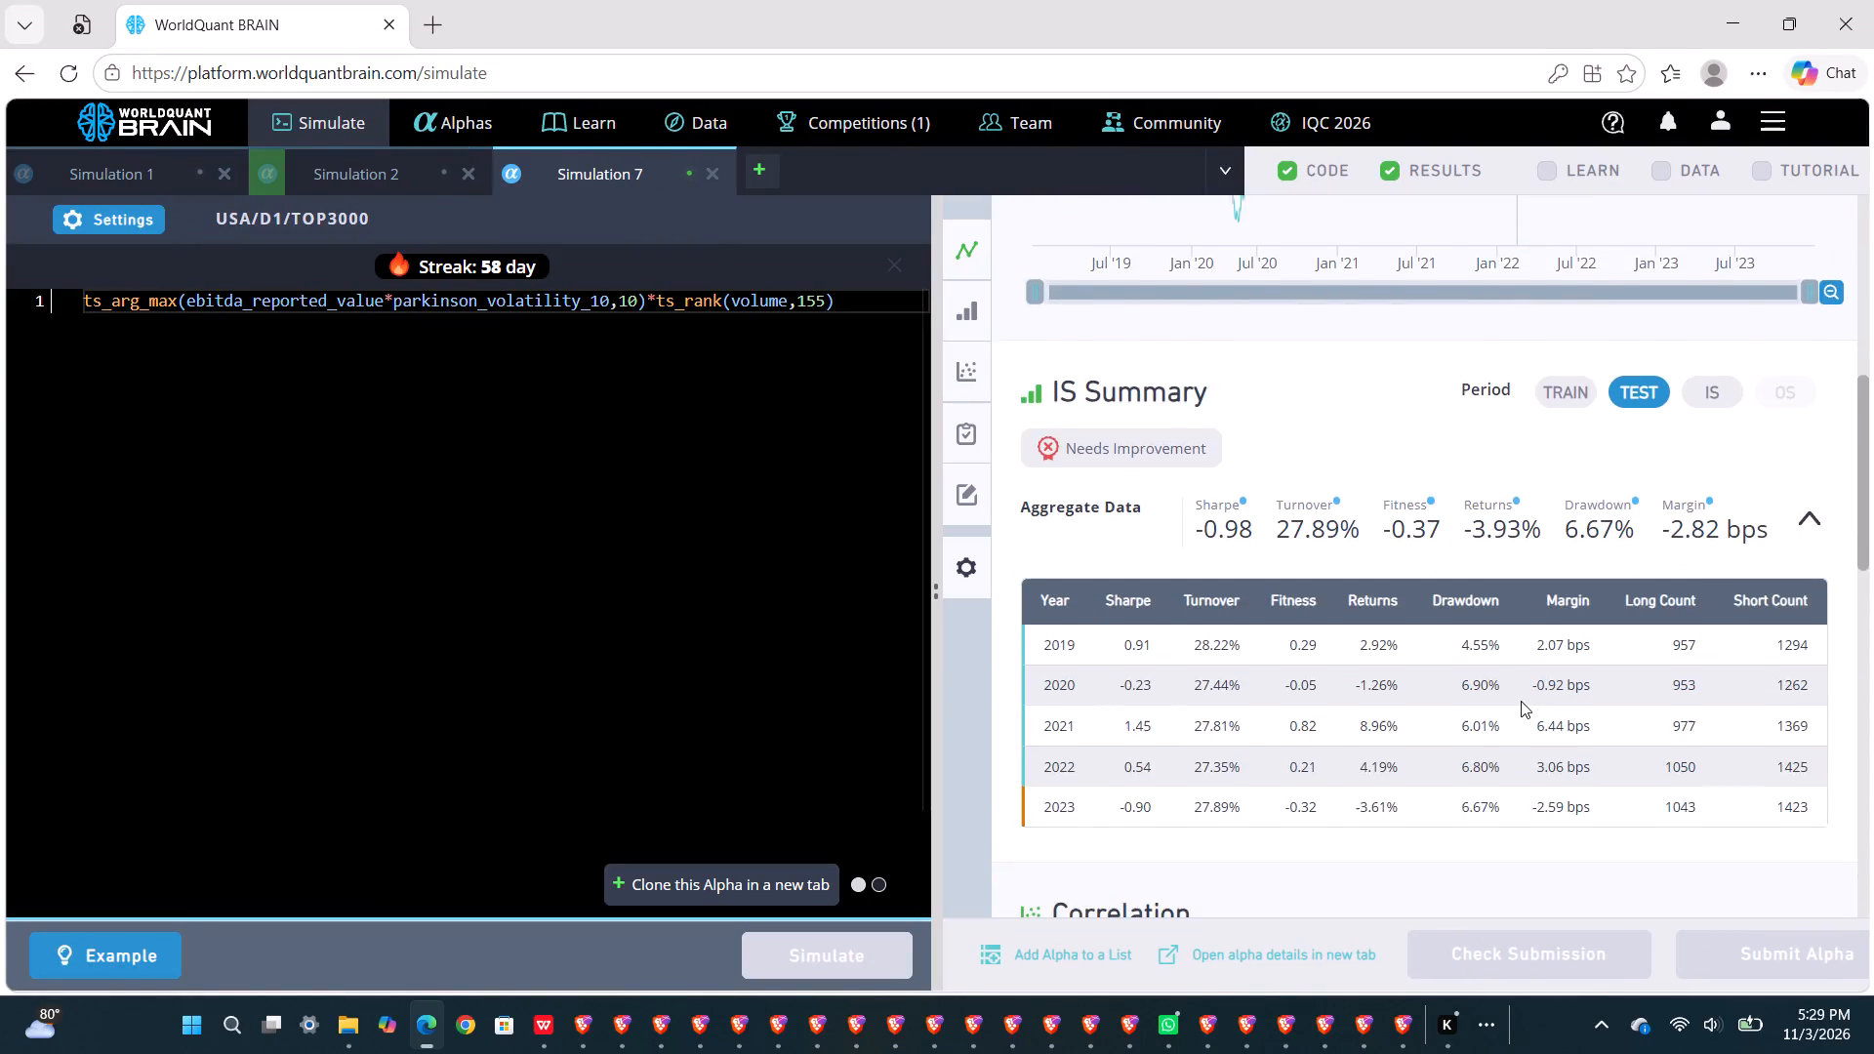
scroll(1521, 701, down, 2)
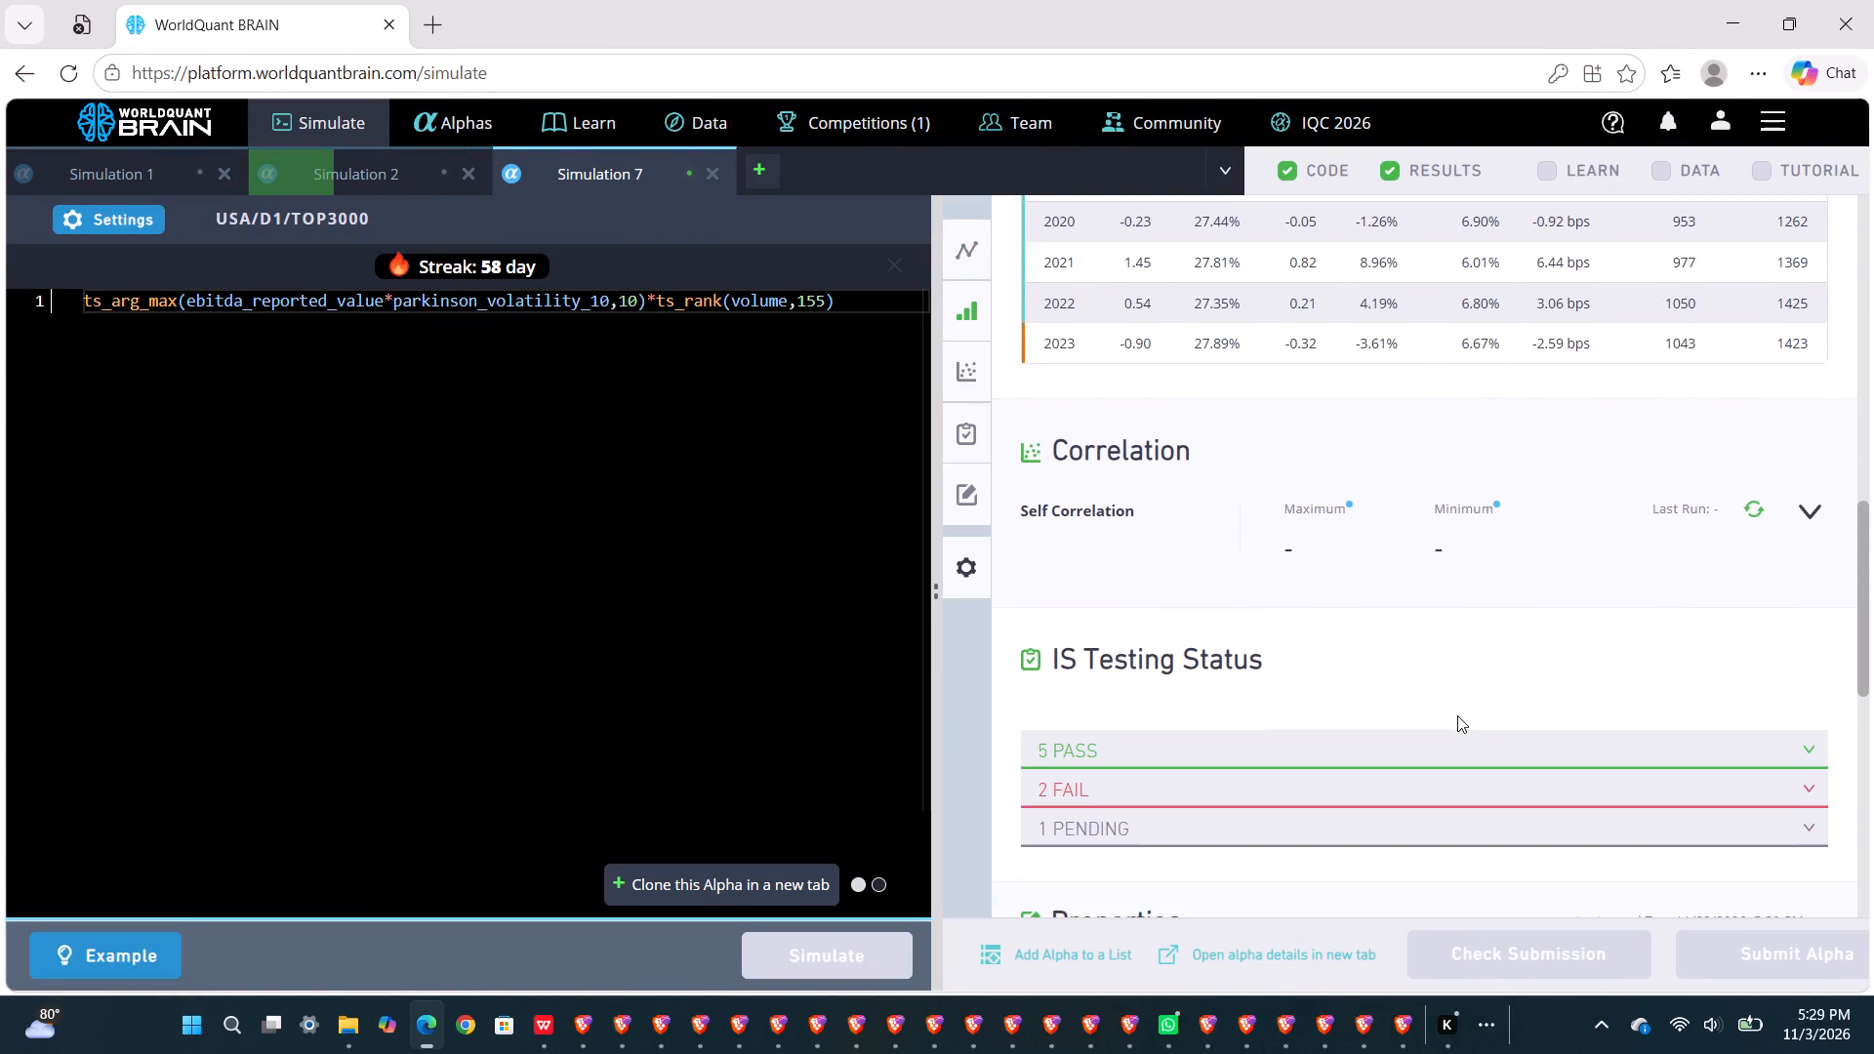
scroll(1457, 715, down, 1)
click(1381, 754)
scroll(1381, 754, down, 1)
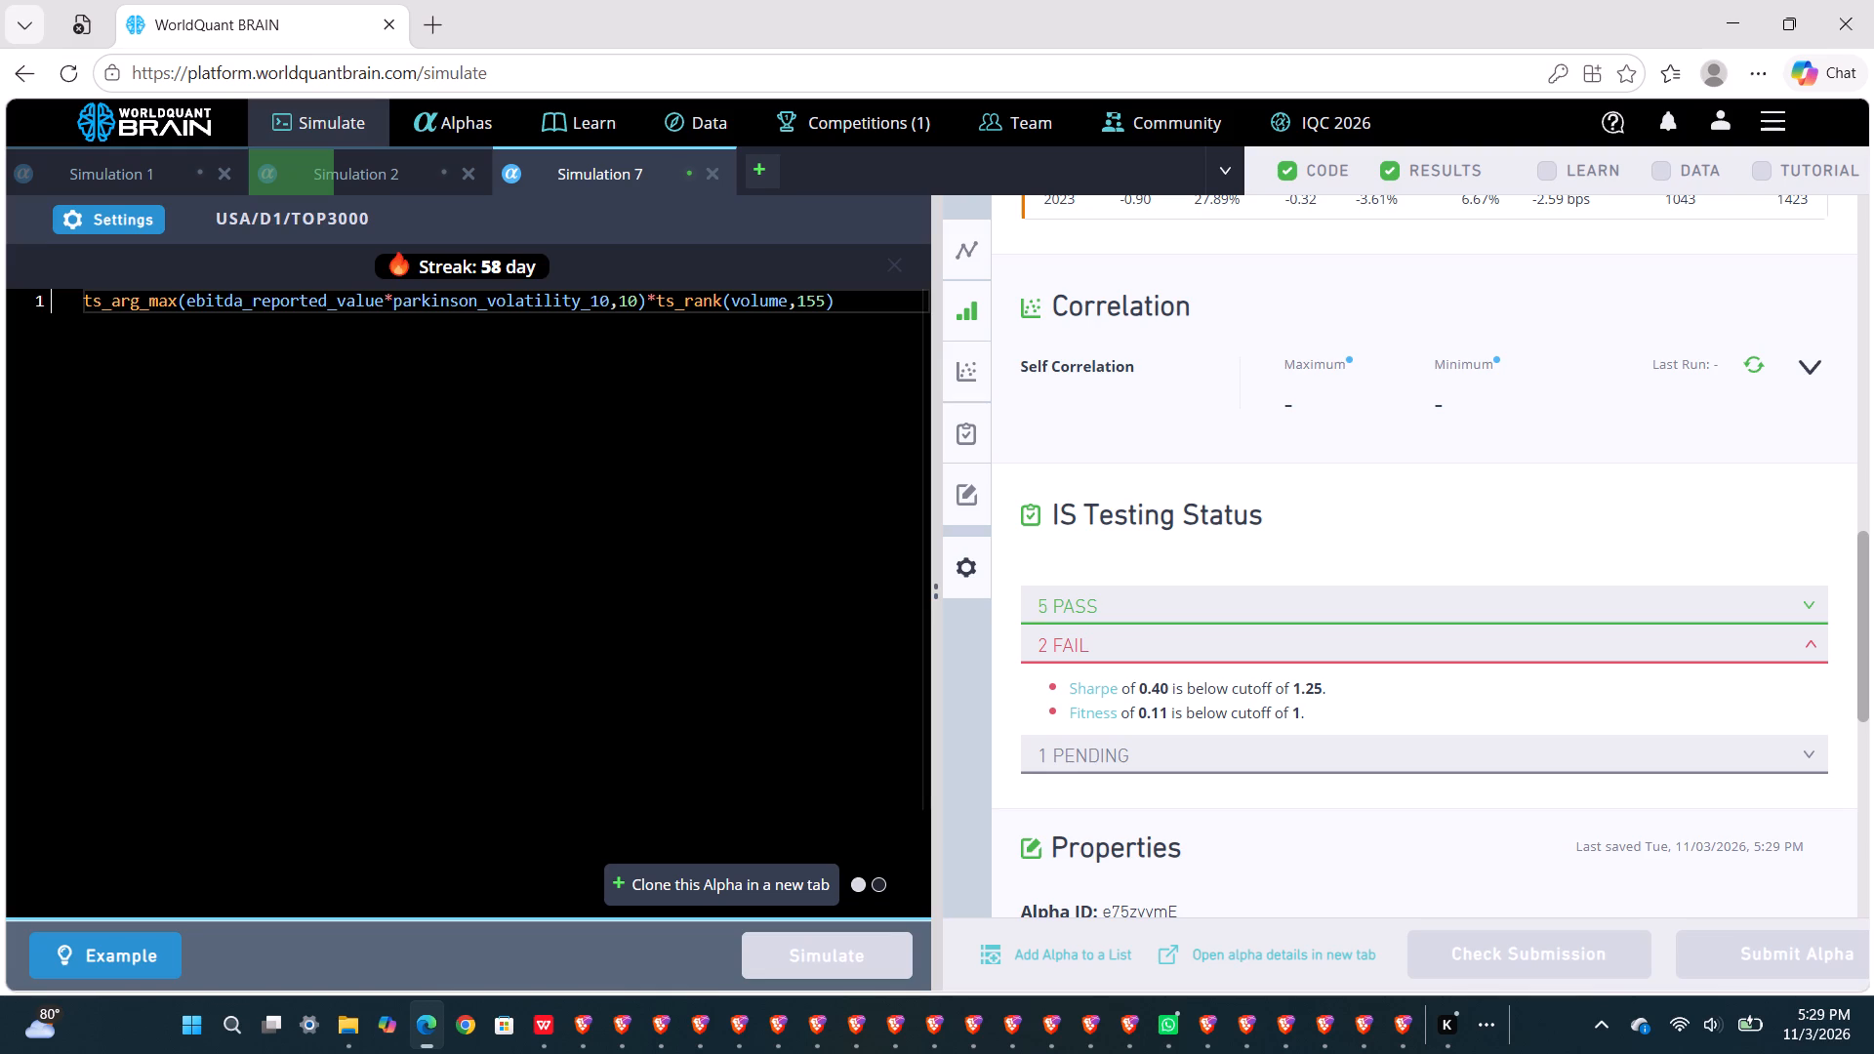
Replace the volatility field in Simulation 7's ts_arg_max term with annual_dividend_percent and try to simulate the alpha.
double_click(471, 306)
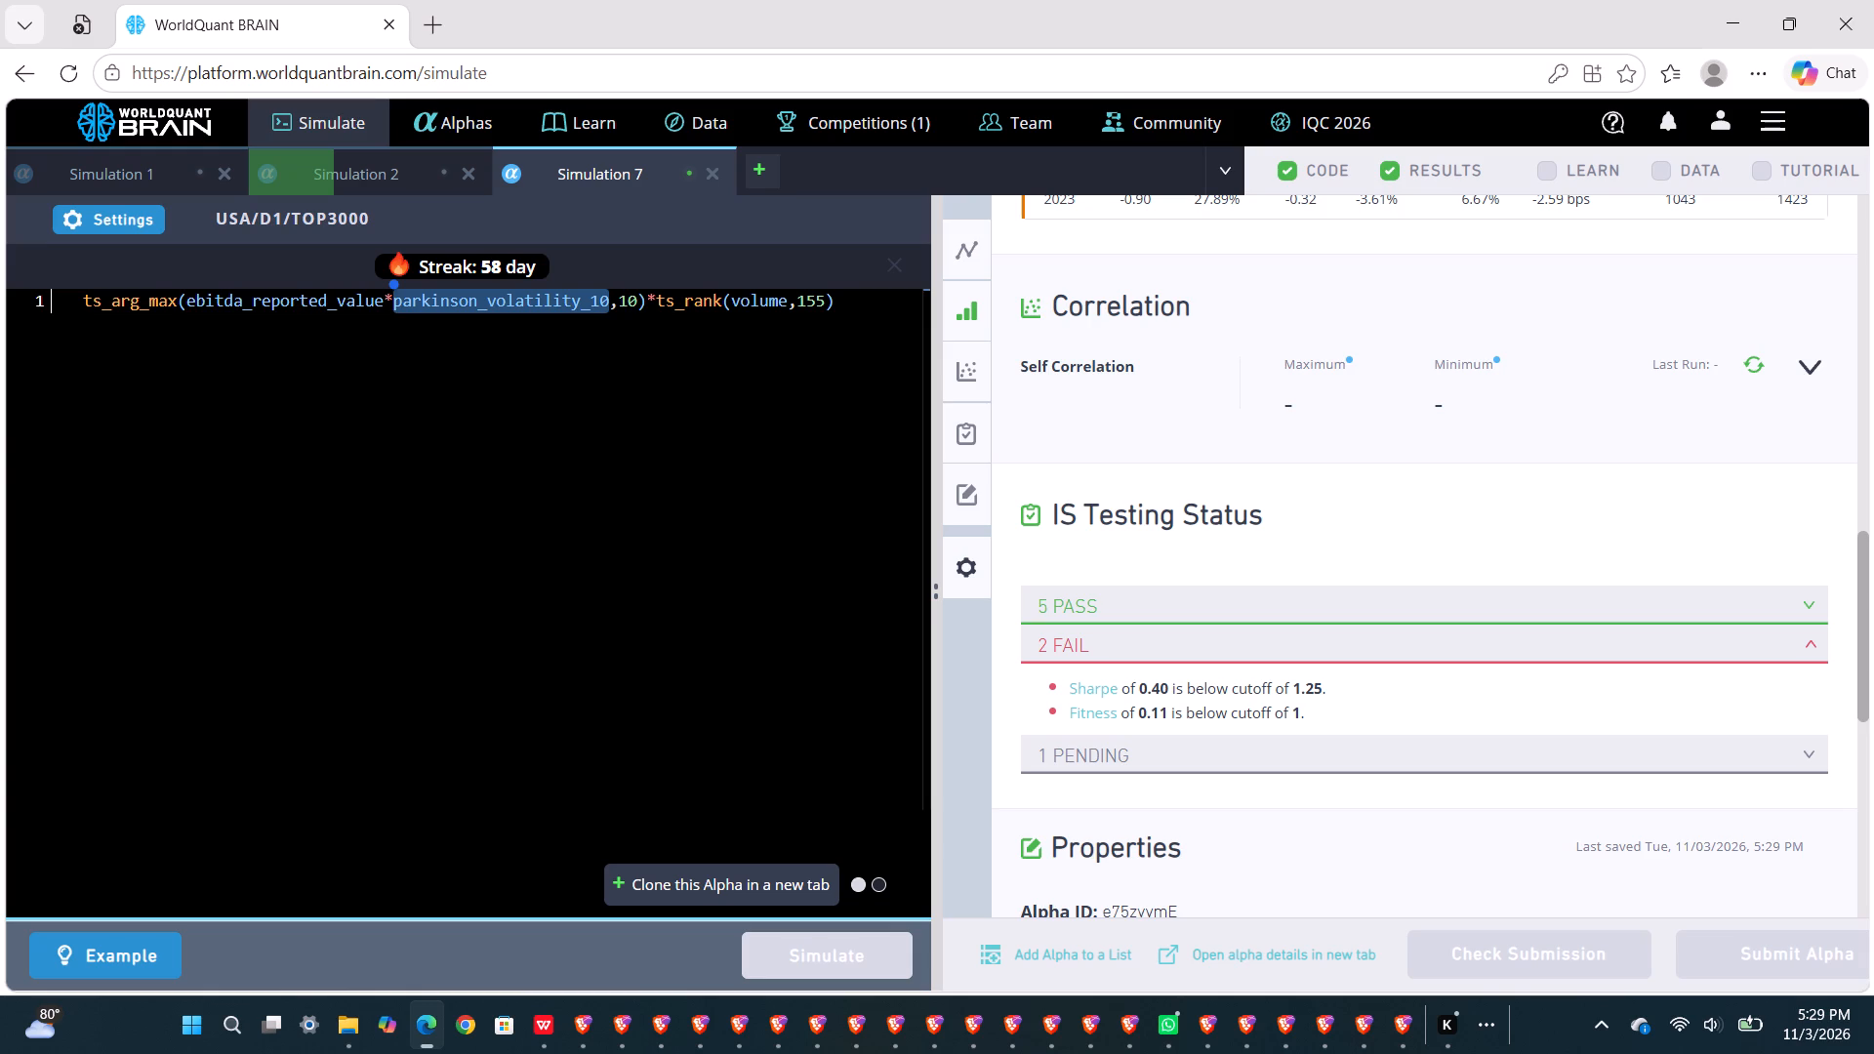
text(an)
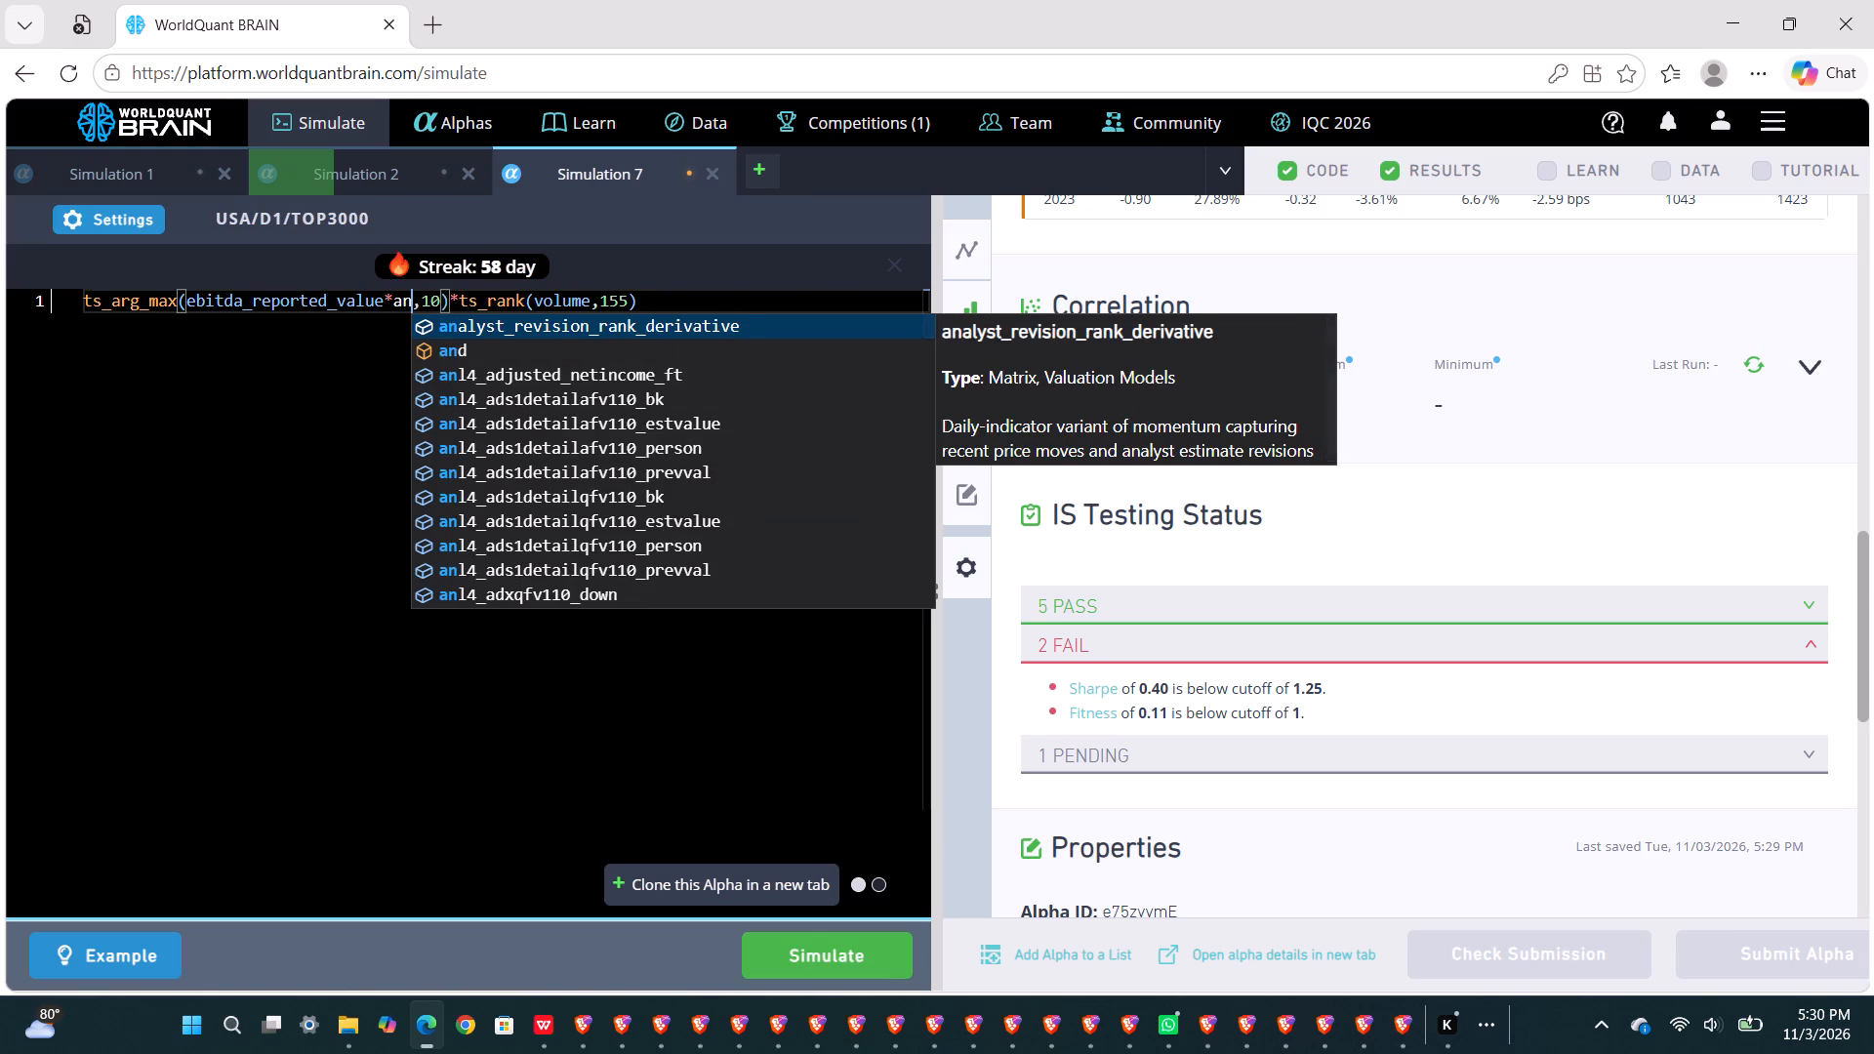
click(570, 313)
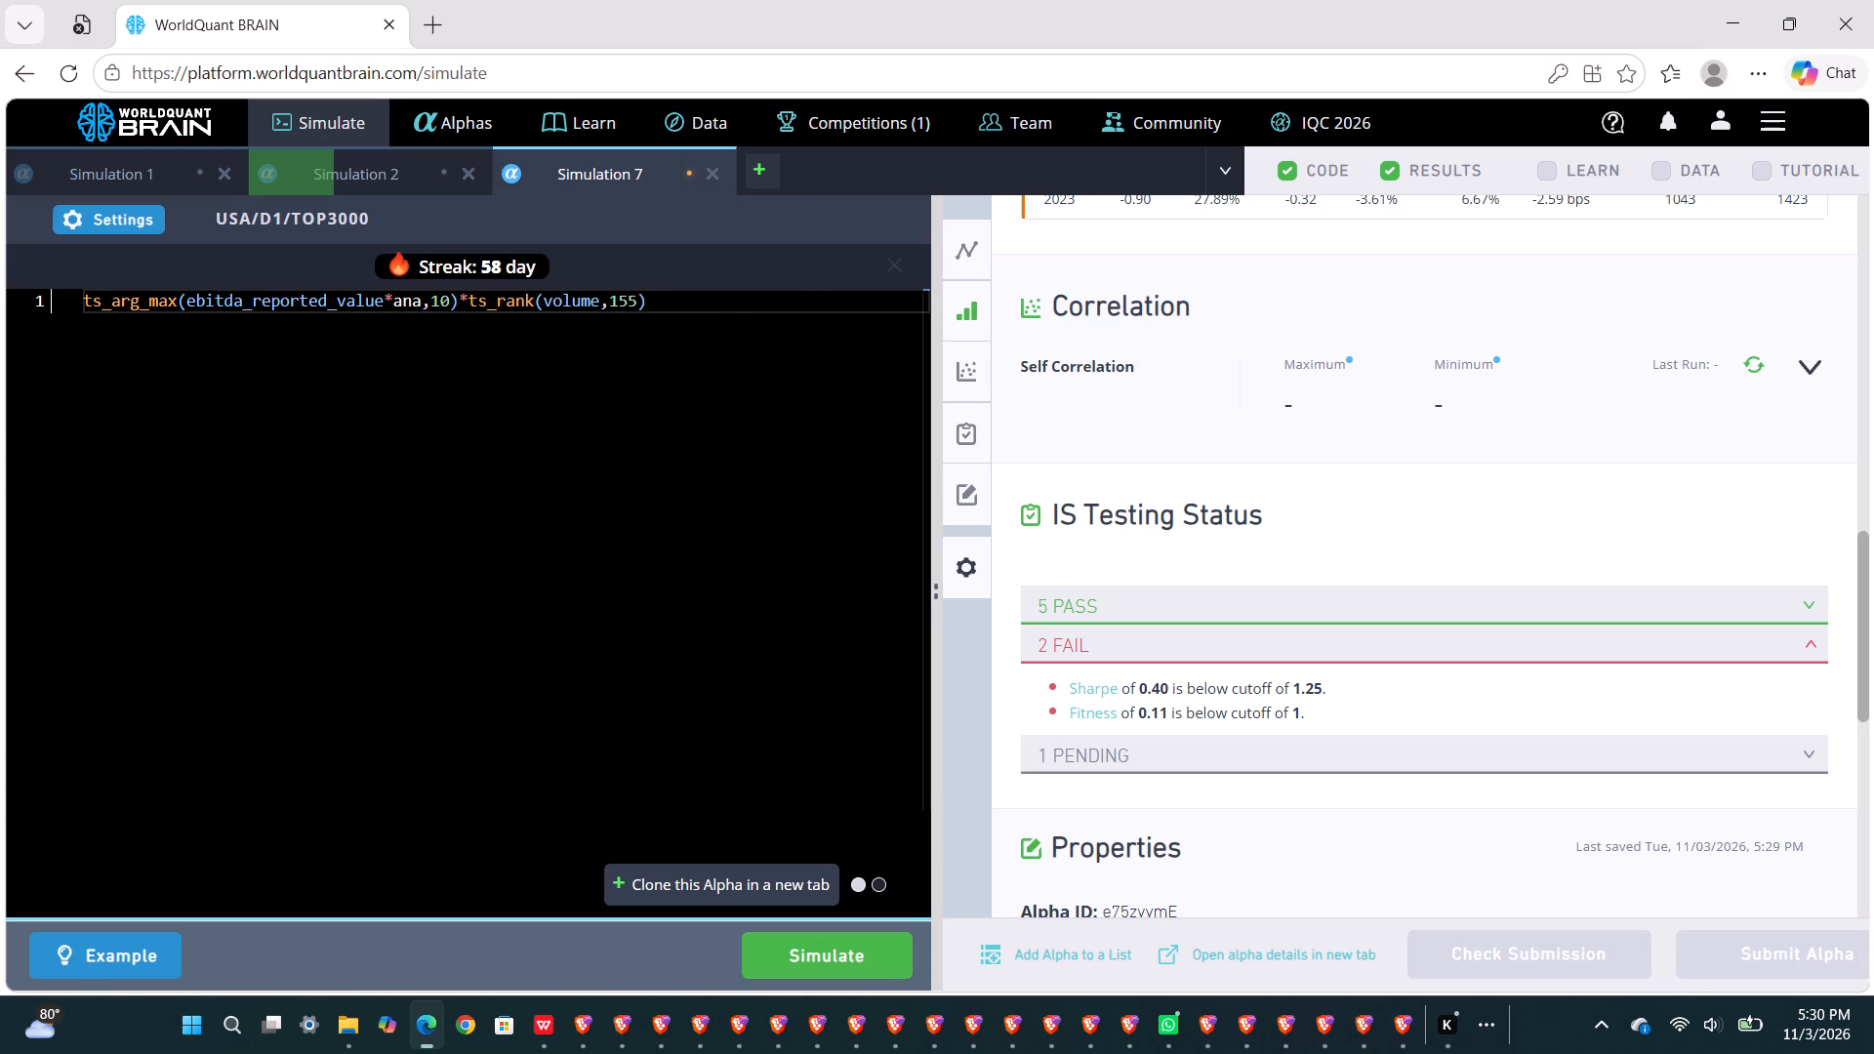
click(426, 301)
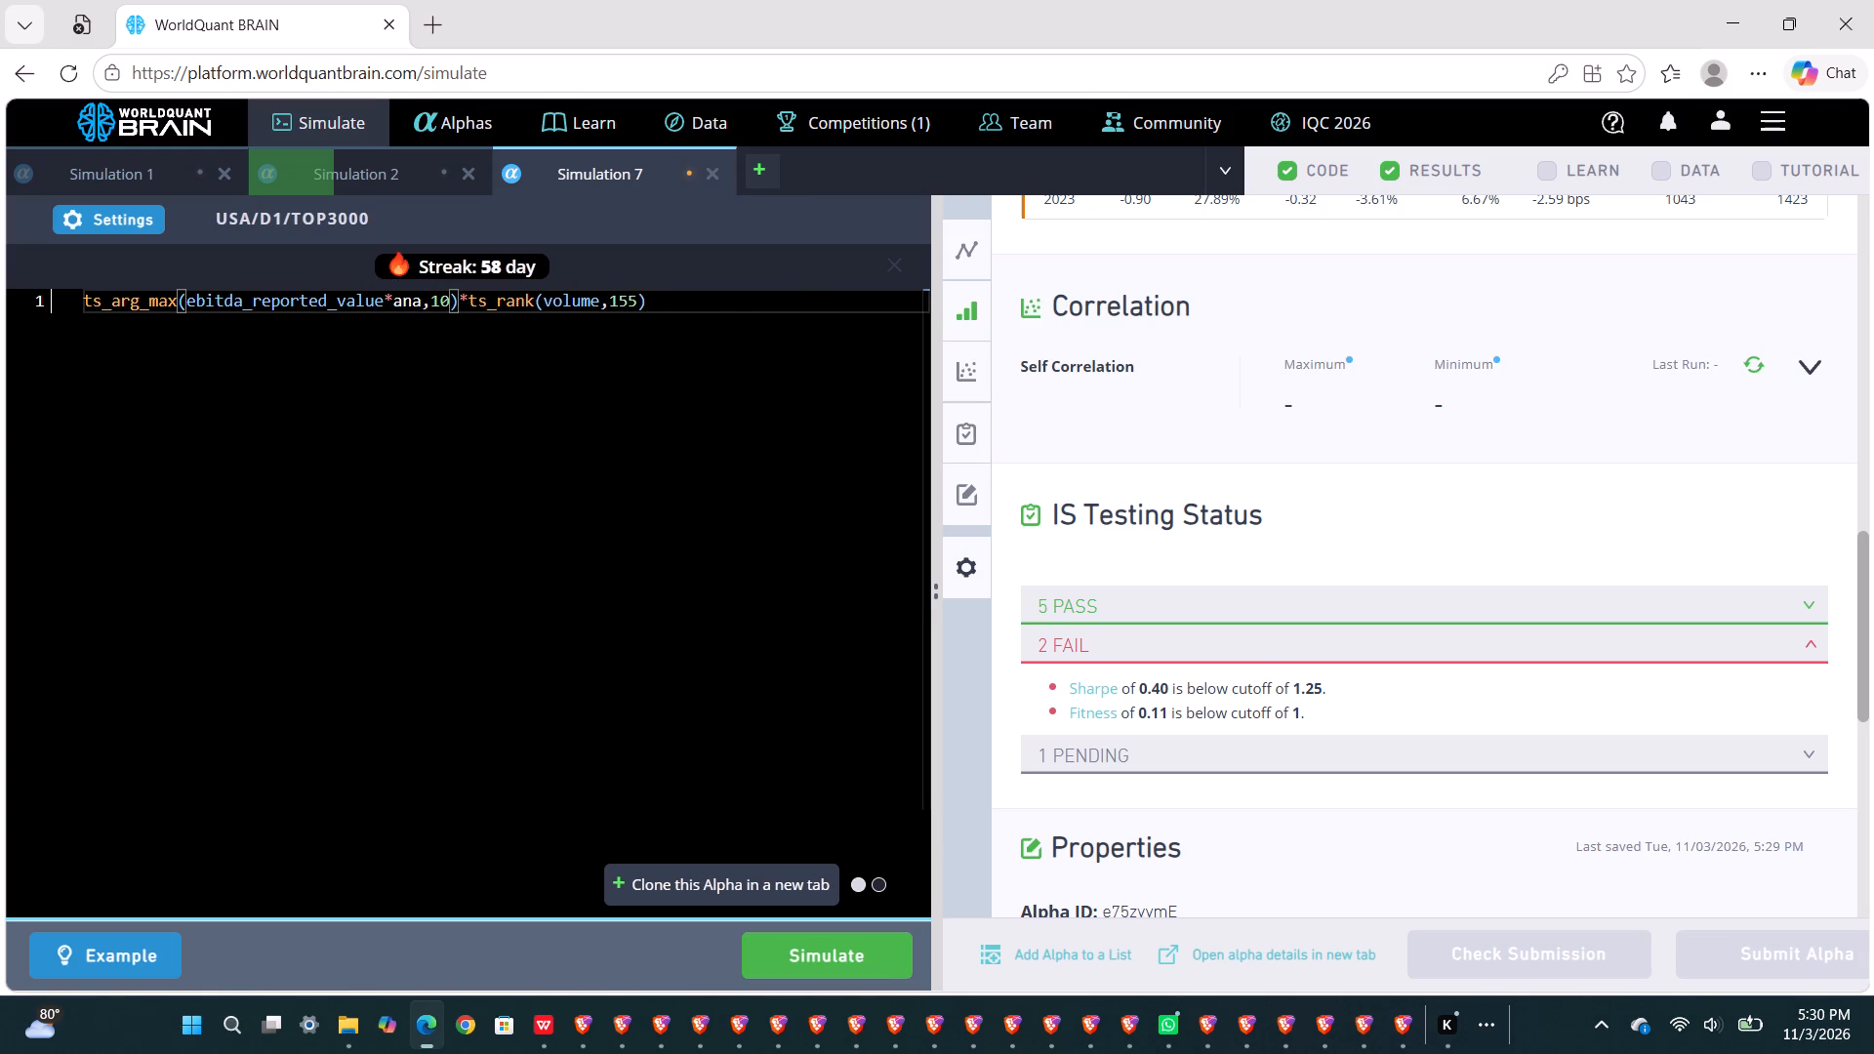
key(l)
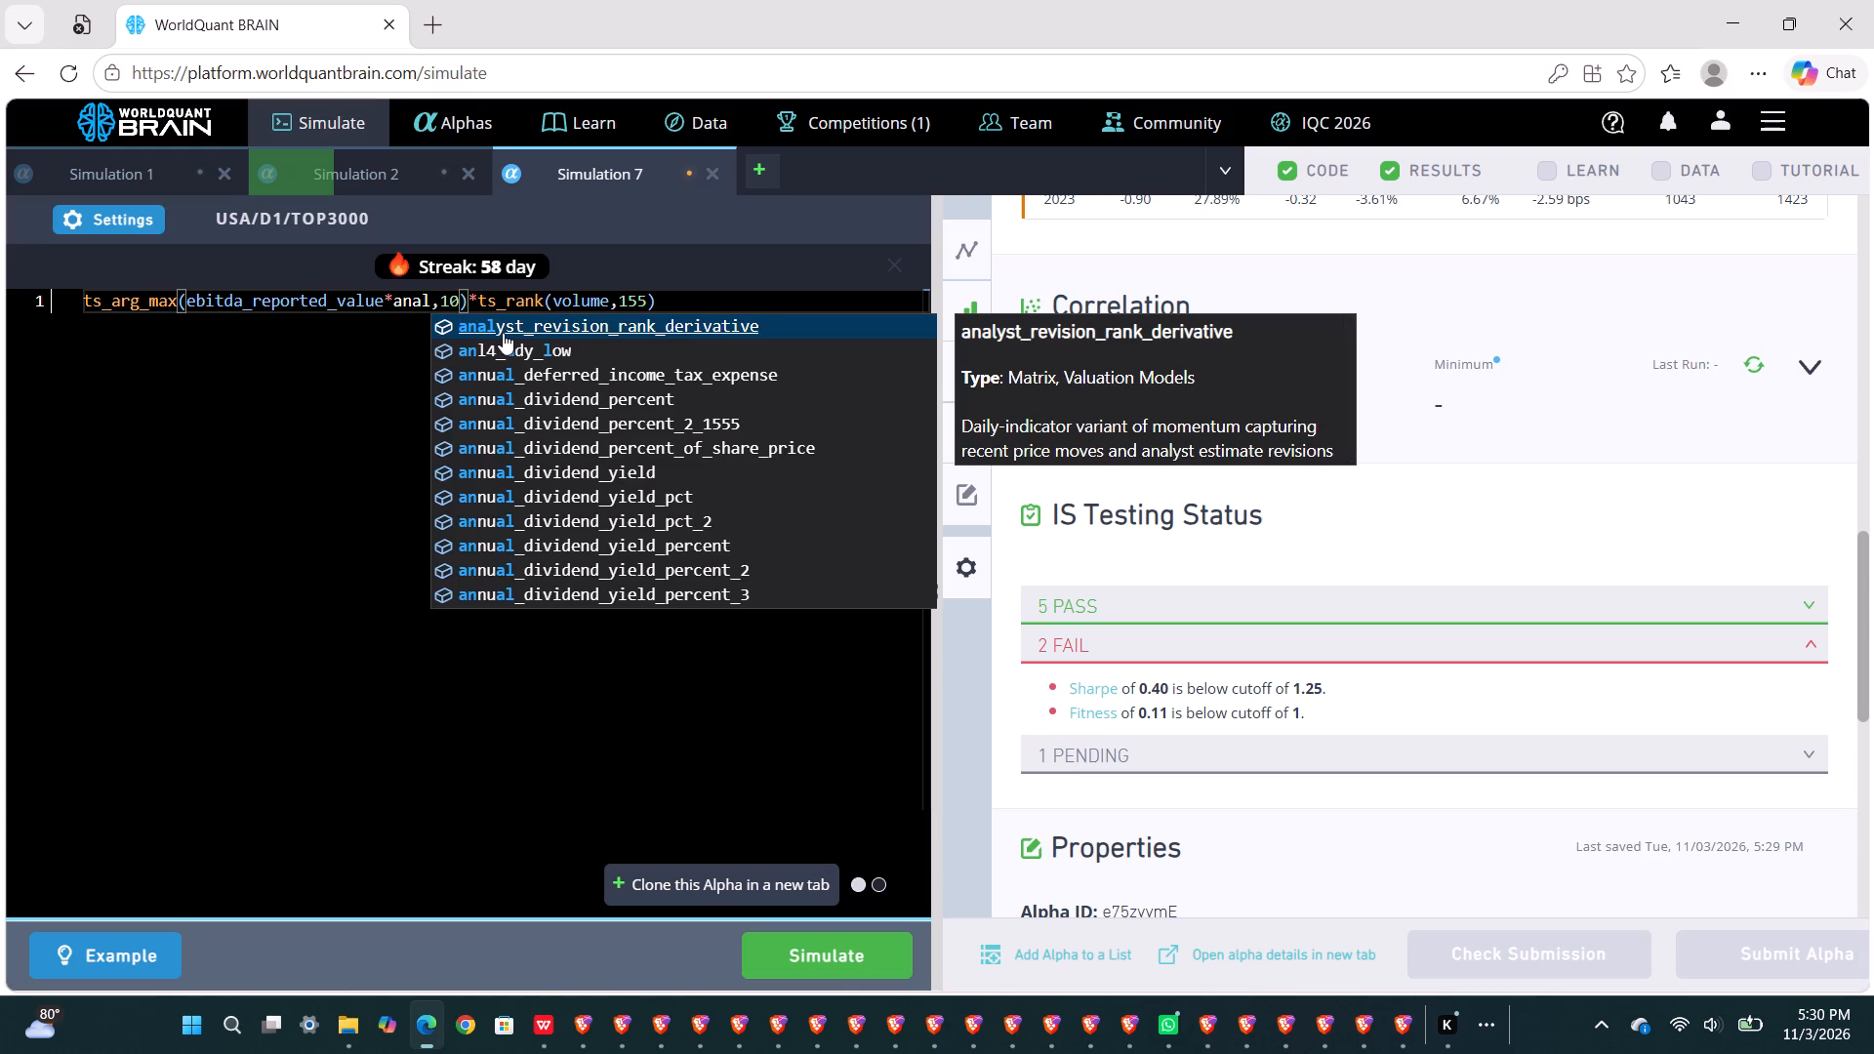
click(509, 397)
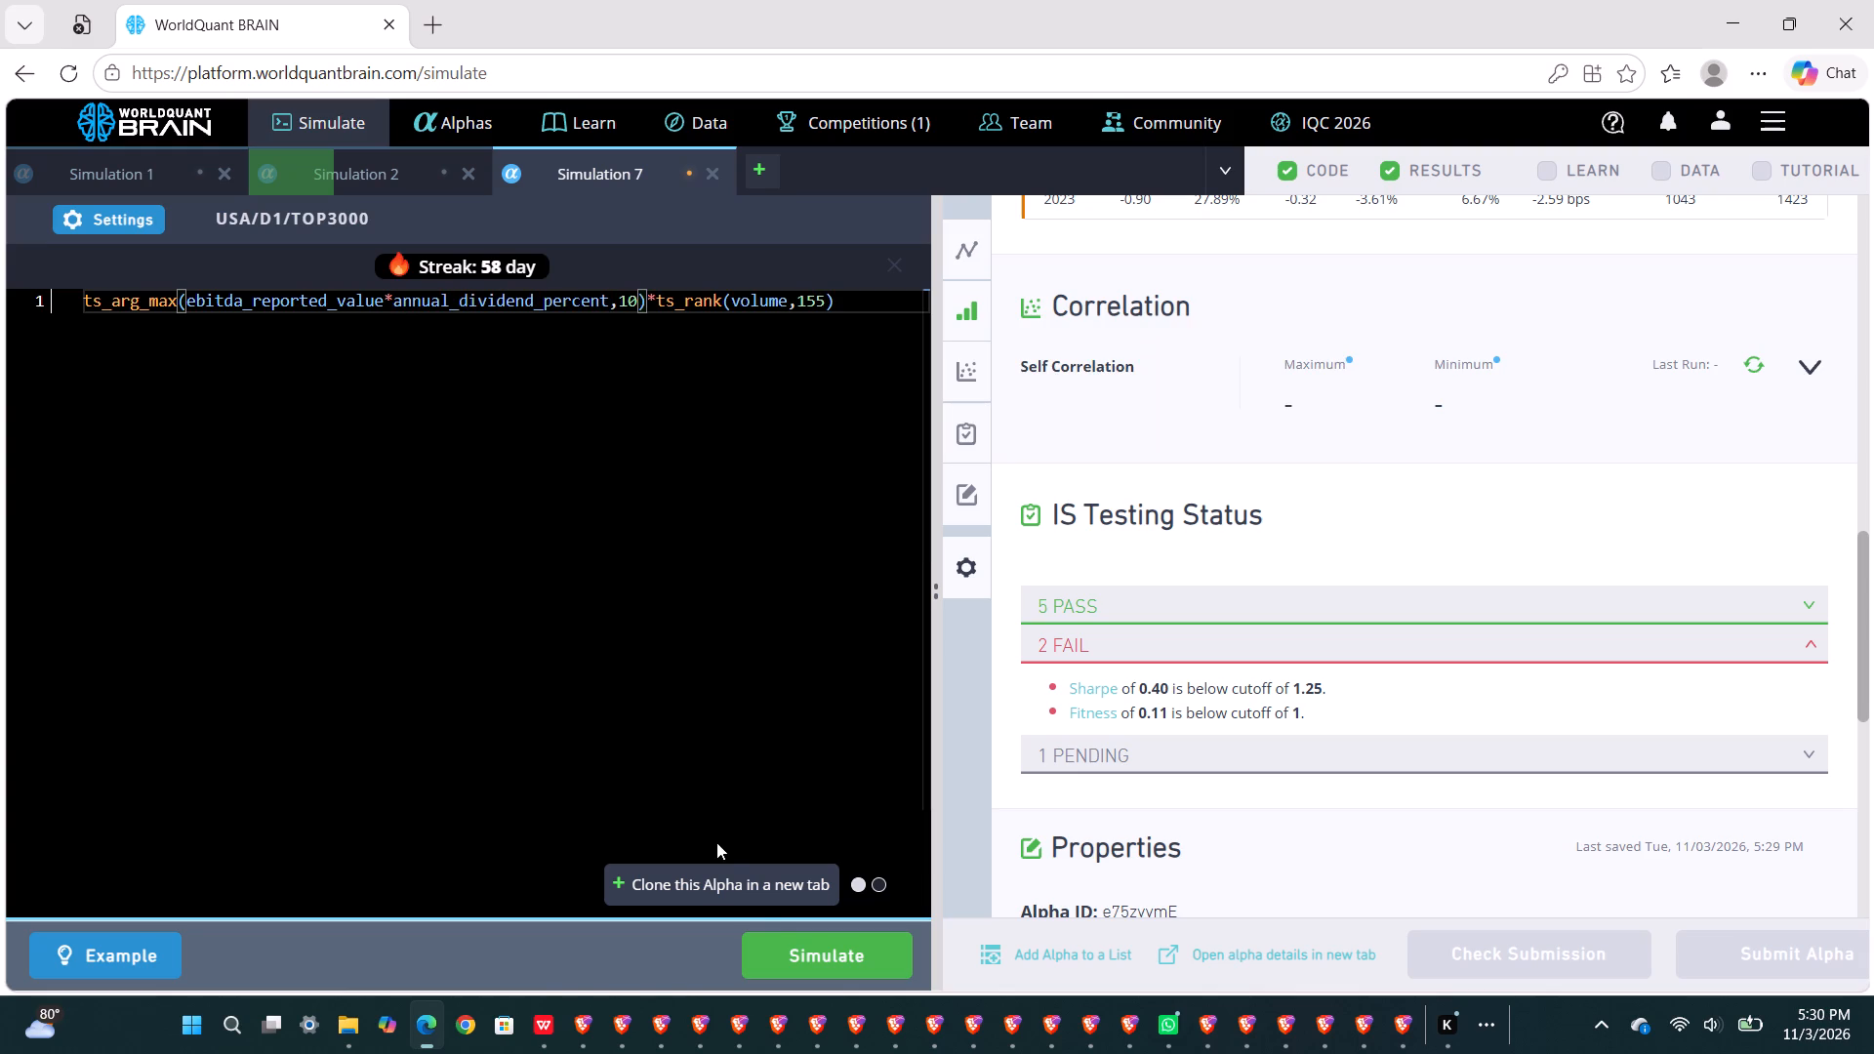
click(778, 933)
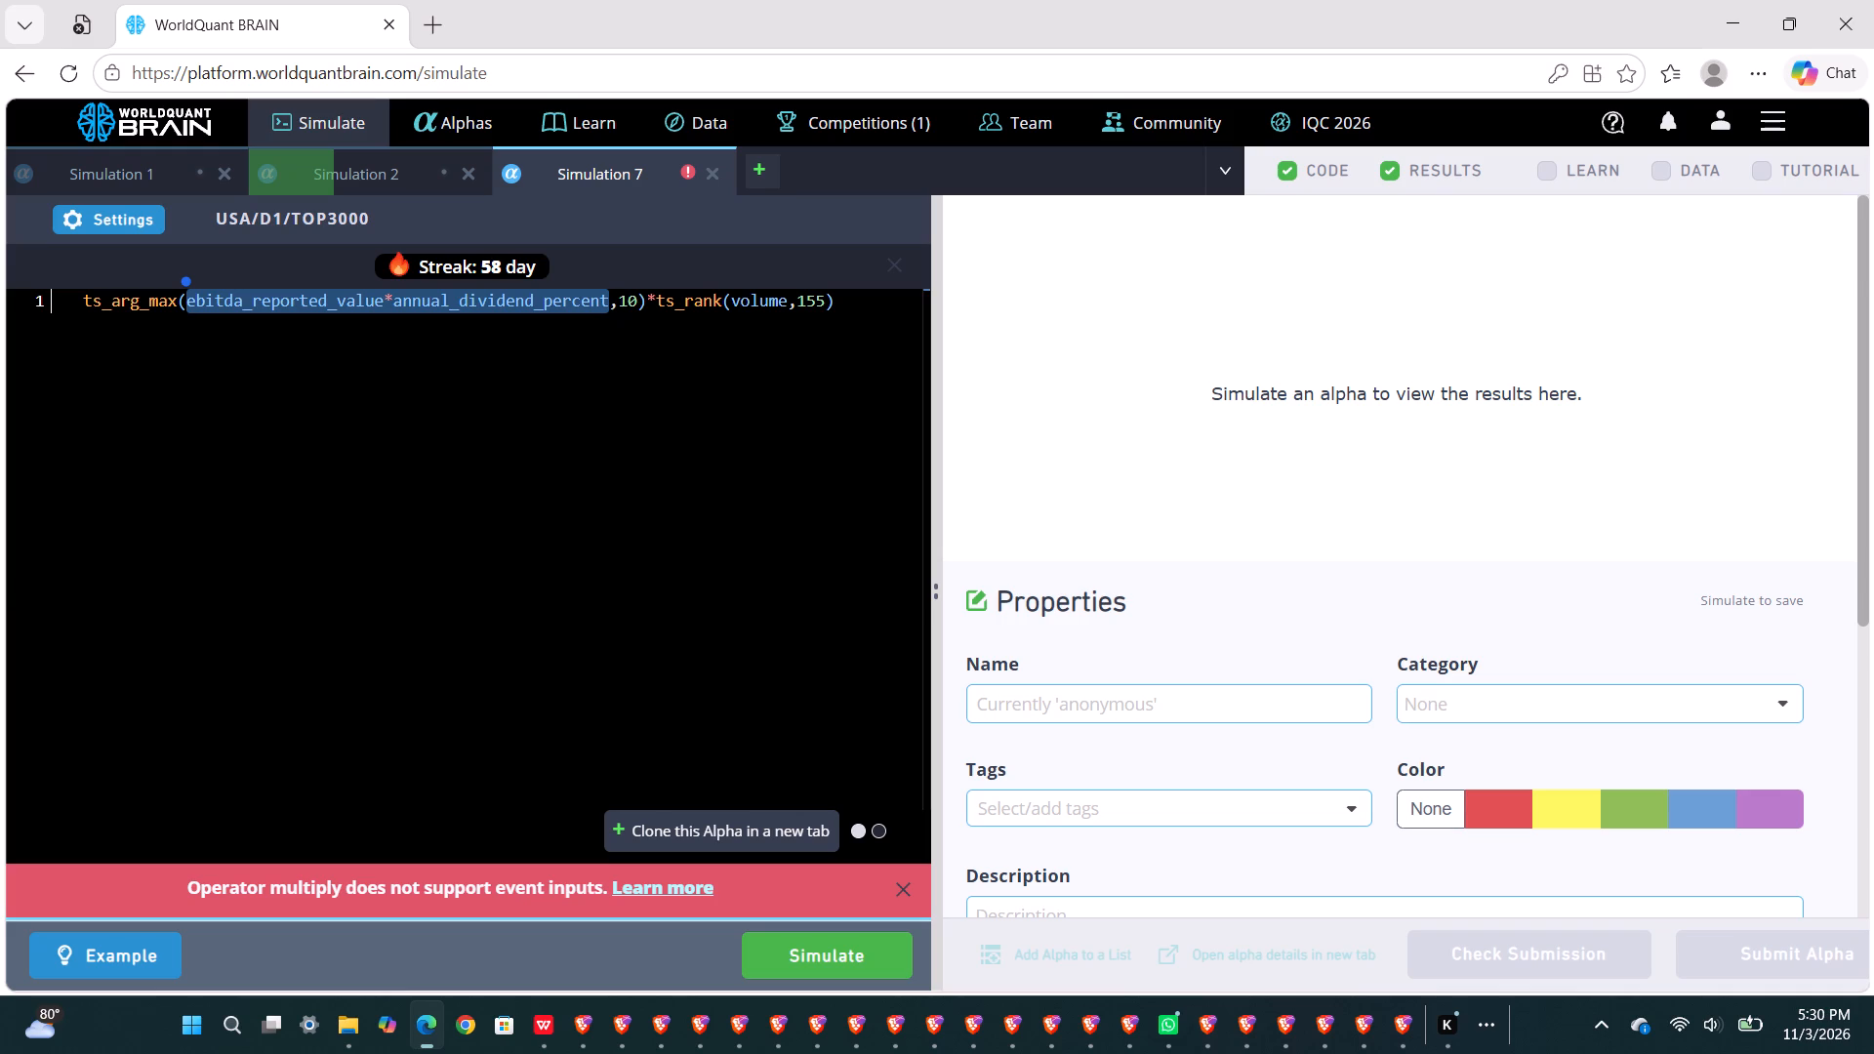
Set the field multiplied with ebitda_reported_value in Simulation 7's expression to cashflow and simulate the alpha.
double_click(450, 303)
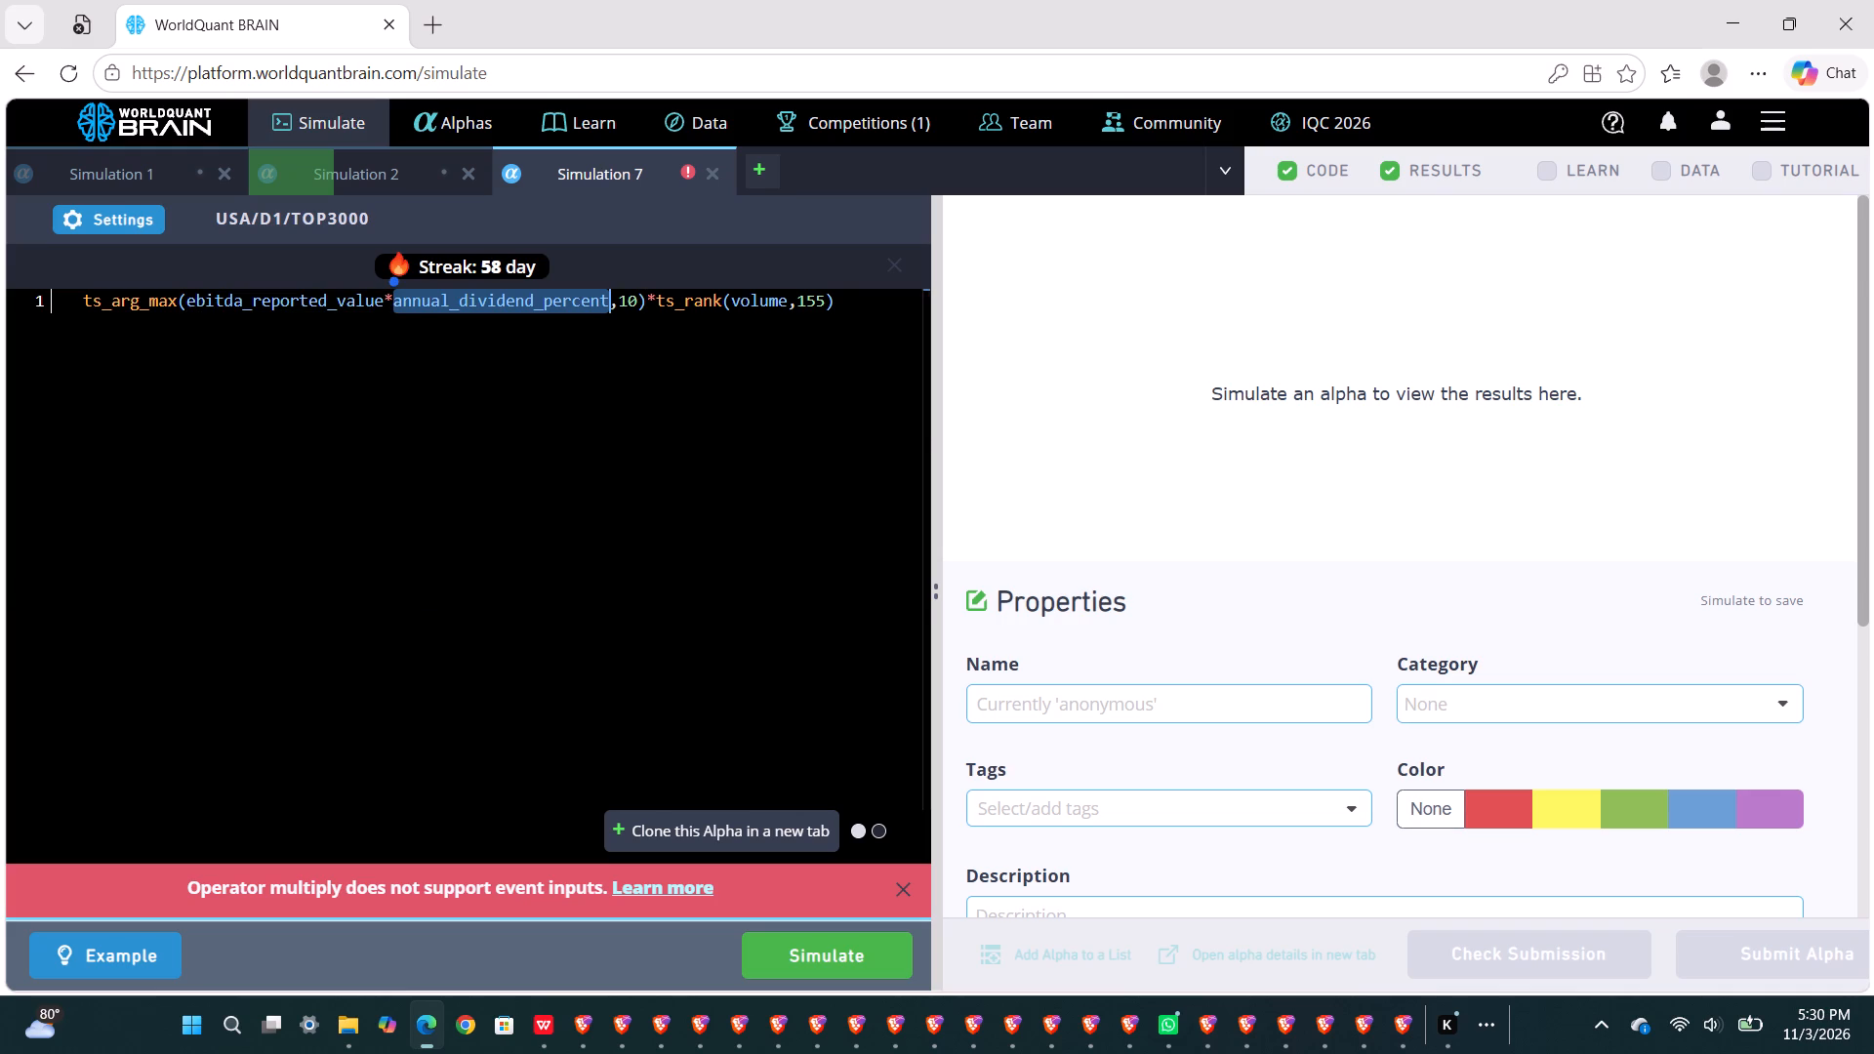
key(s)
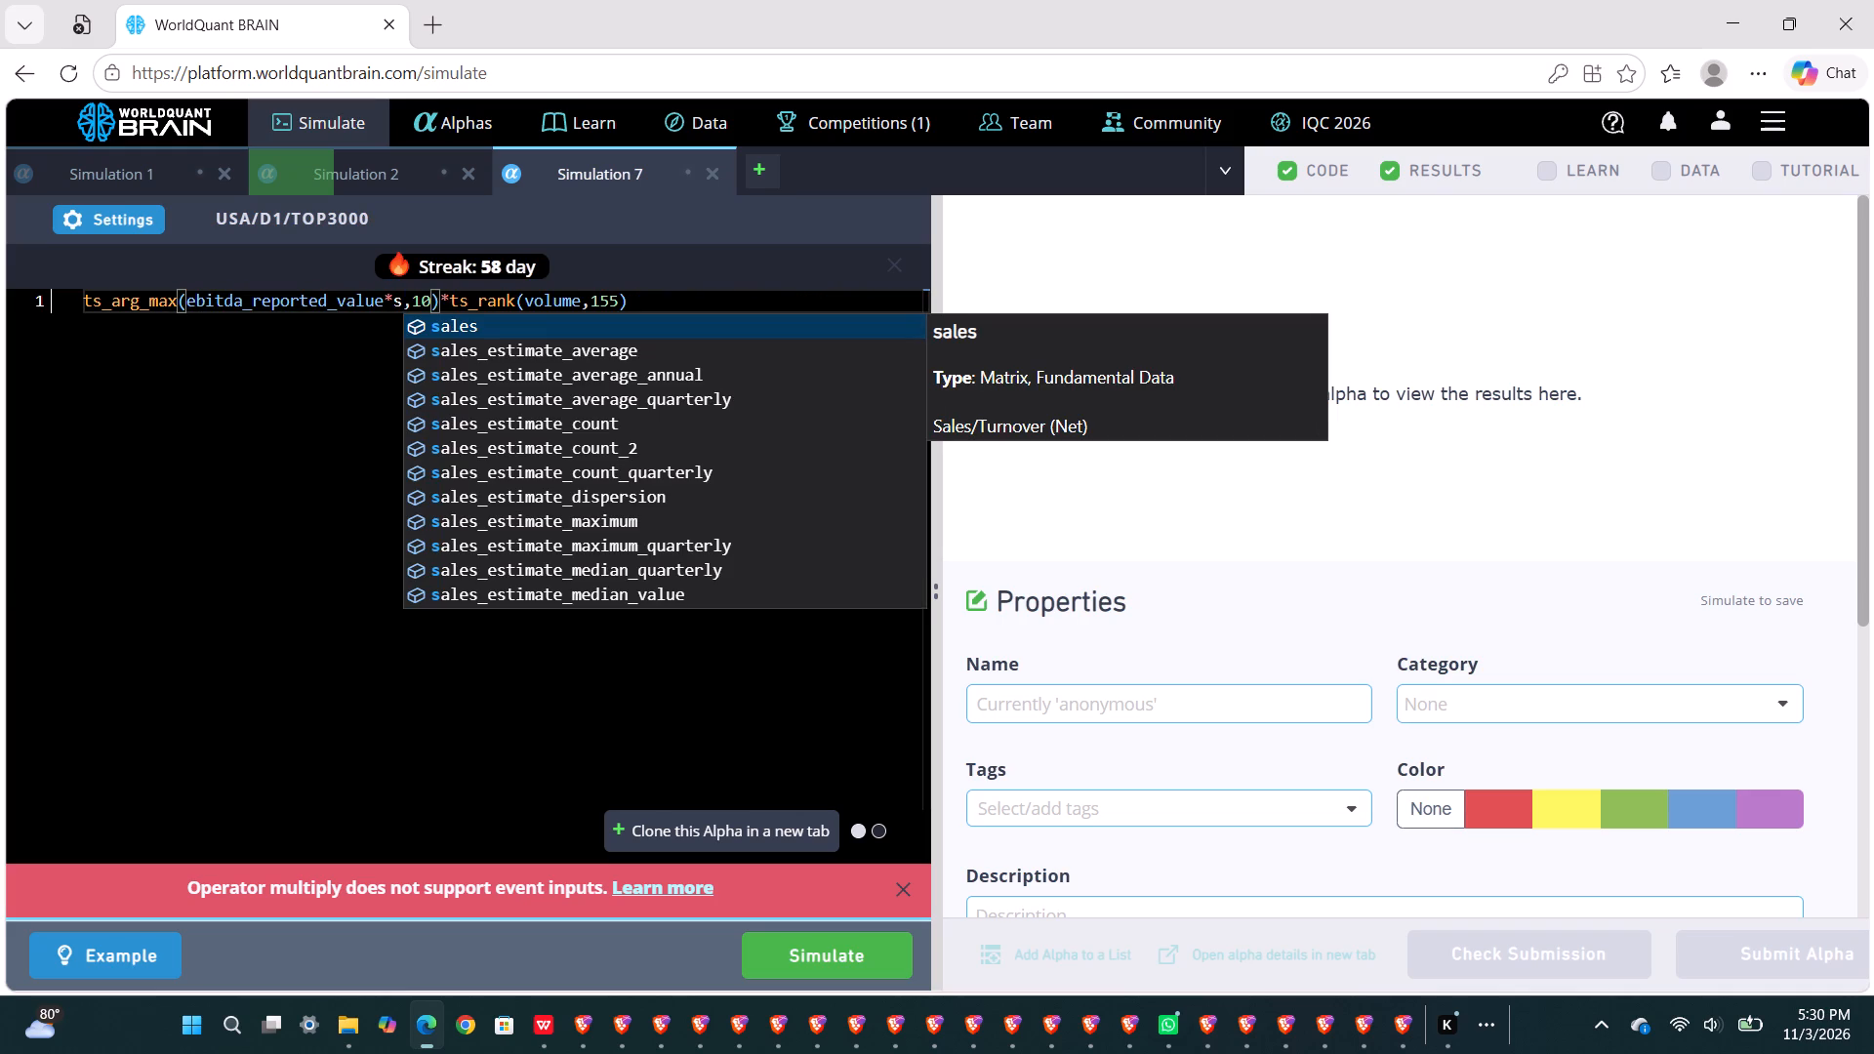
key(BackSpace)
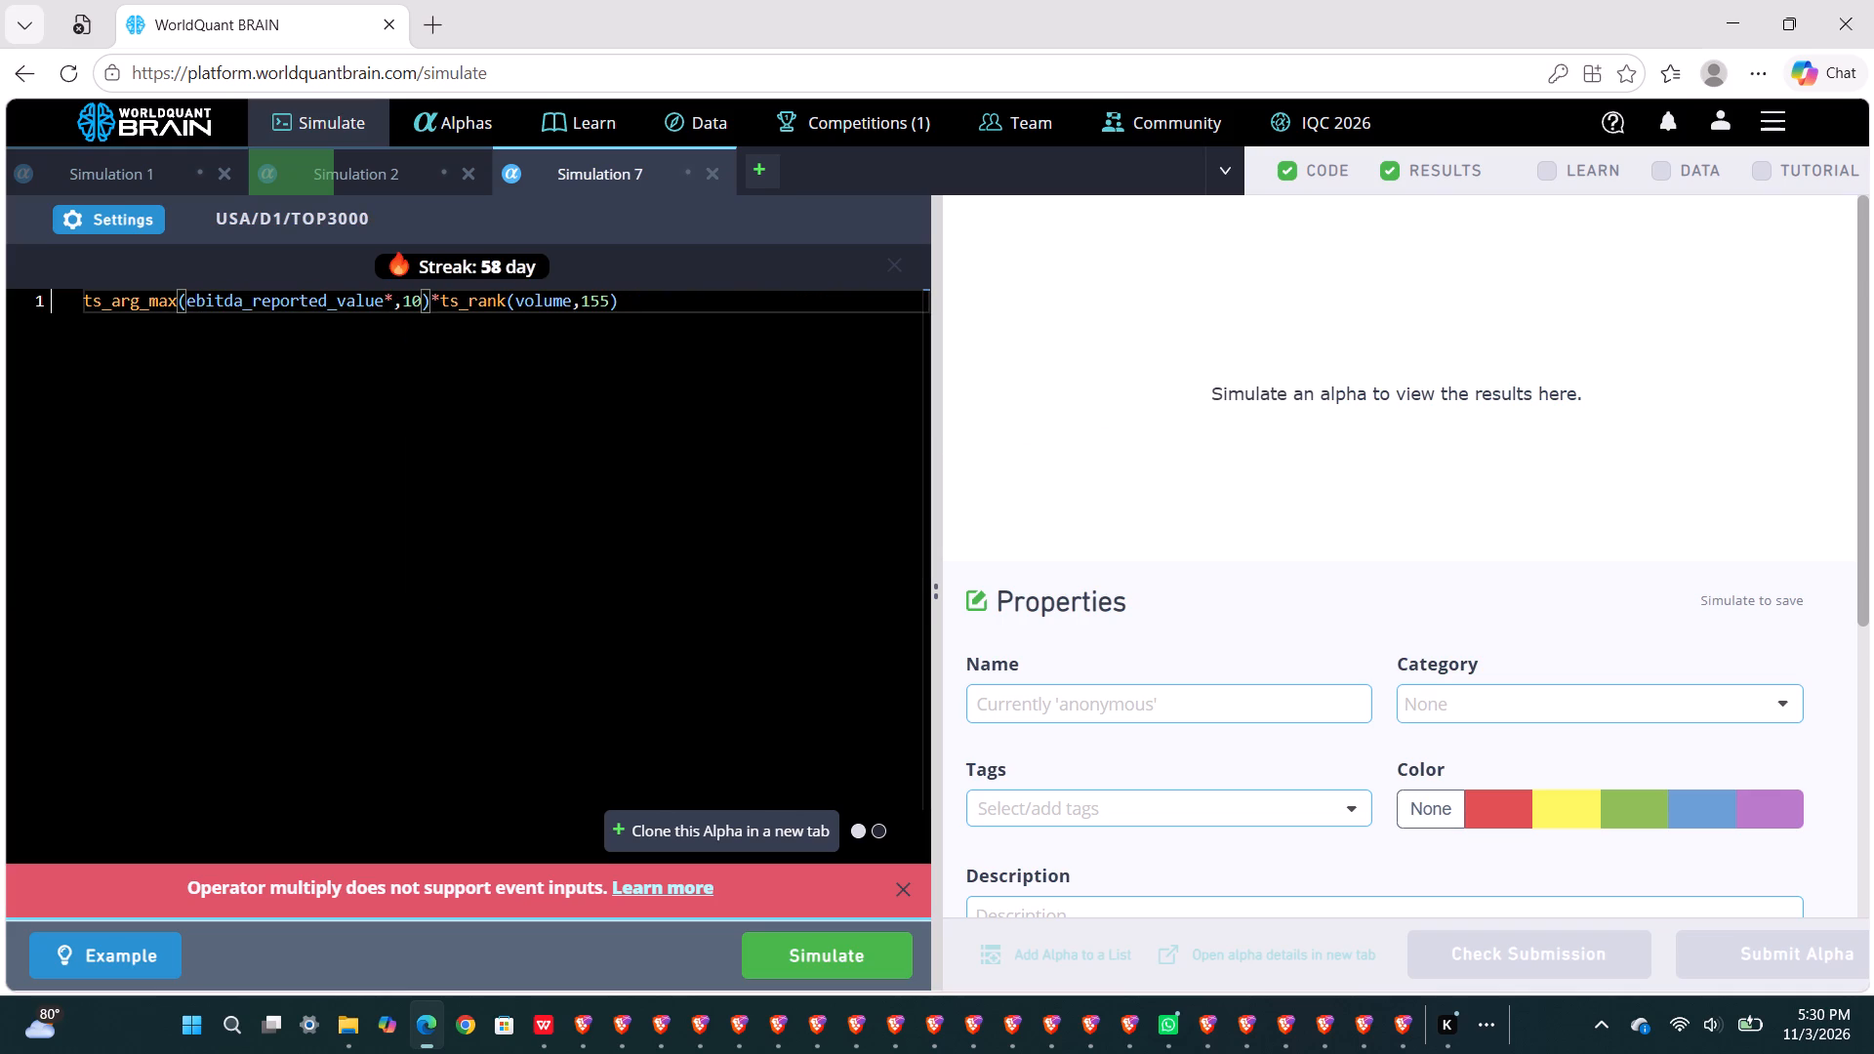
text(cas)
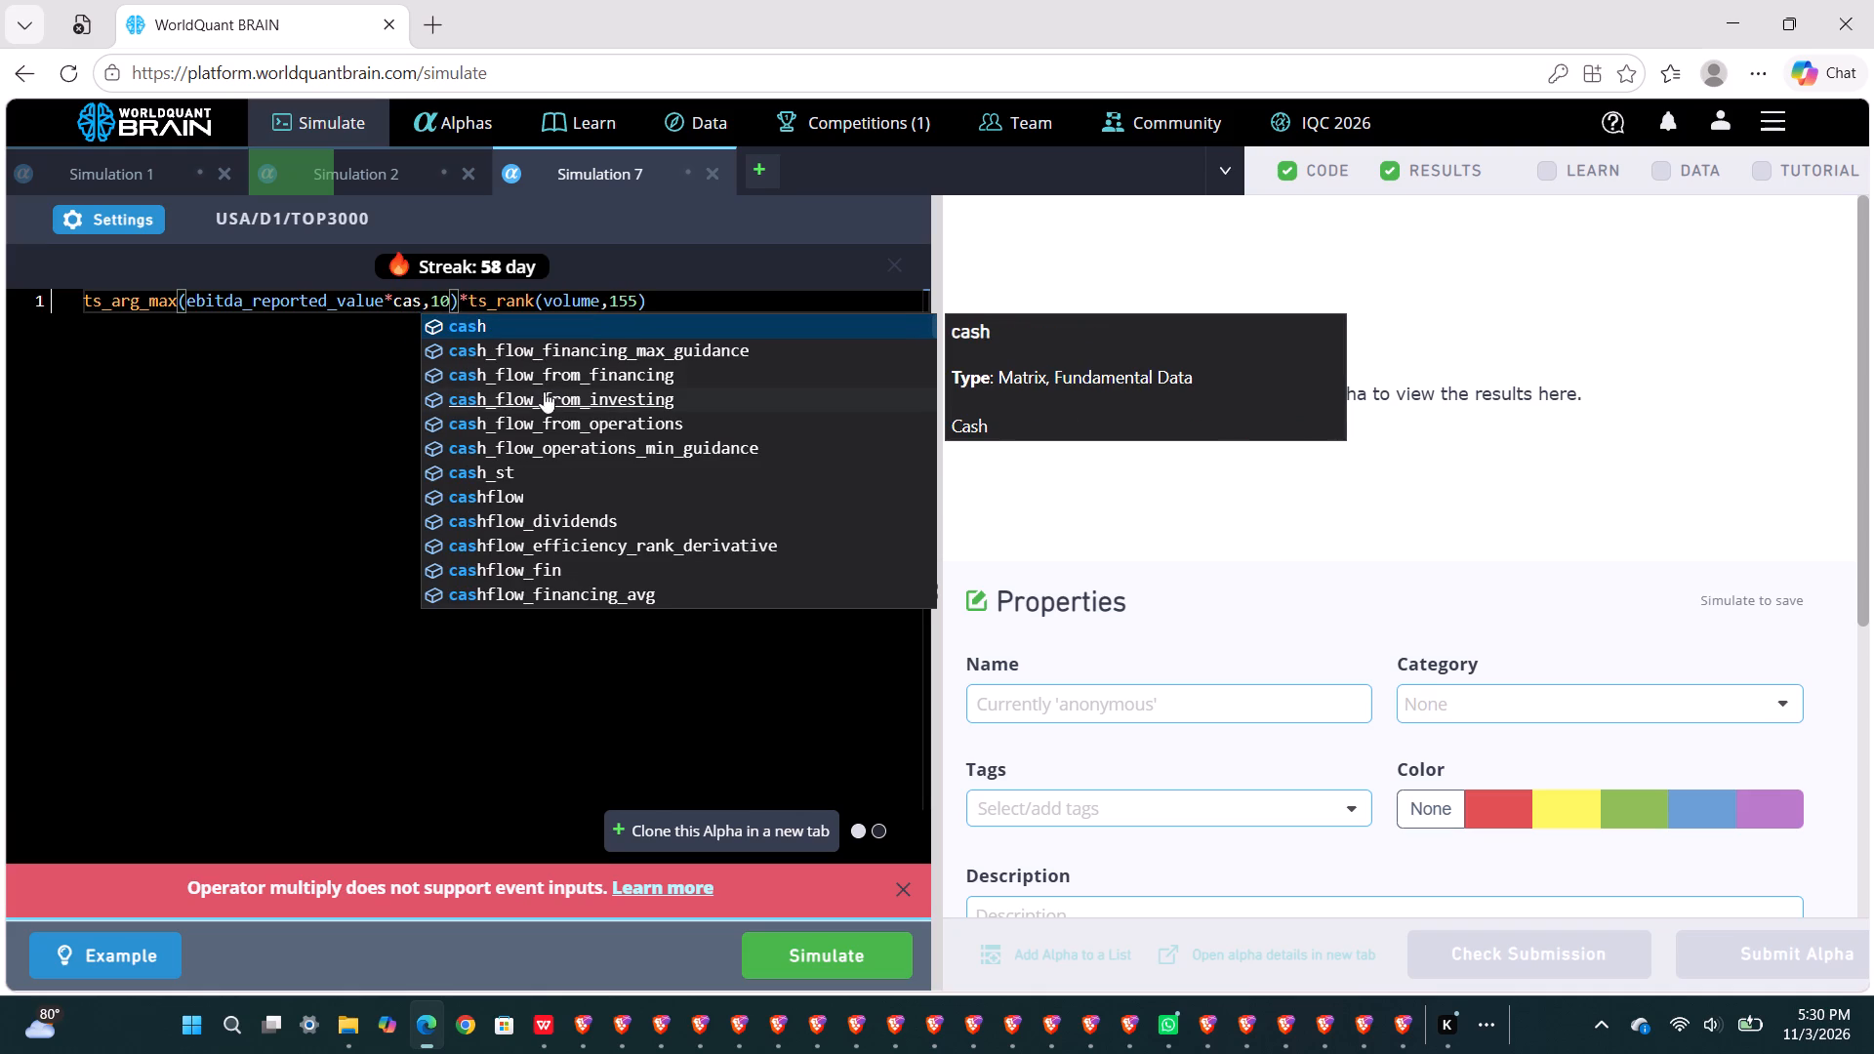
click(512, 497)
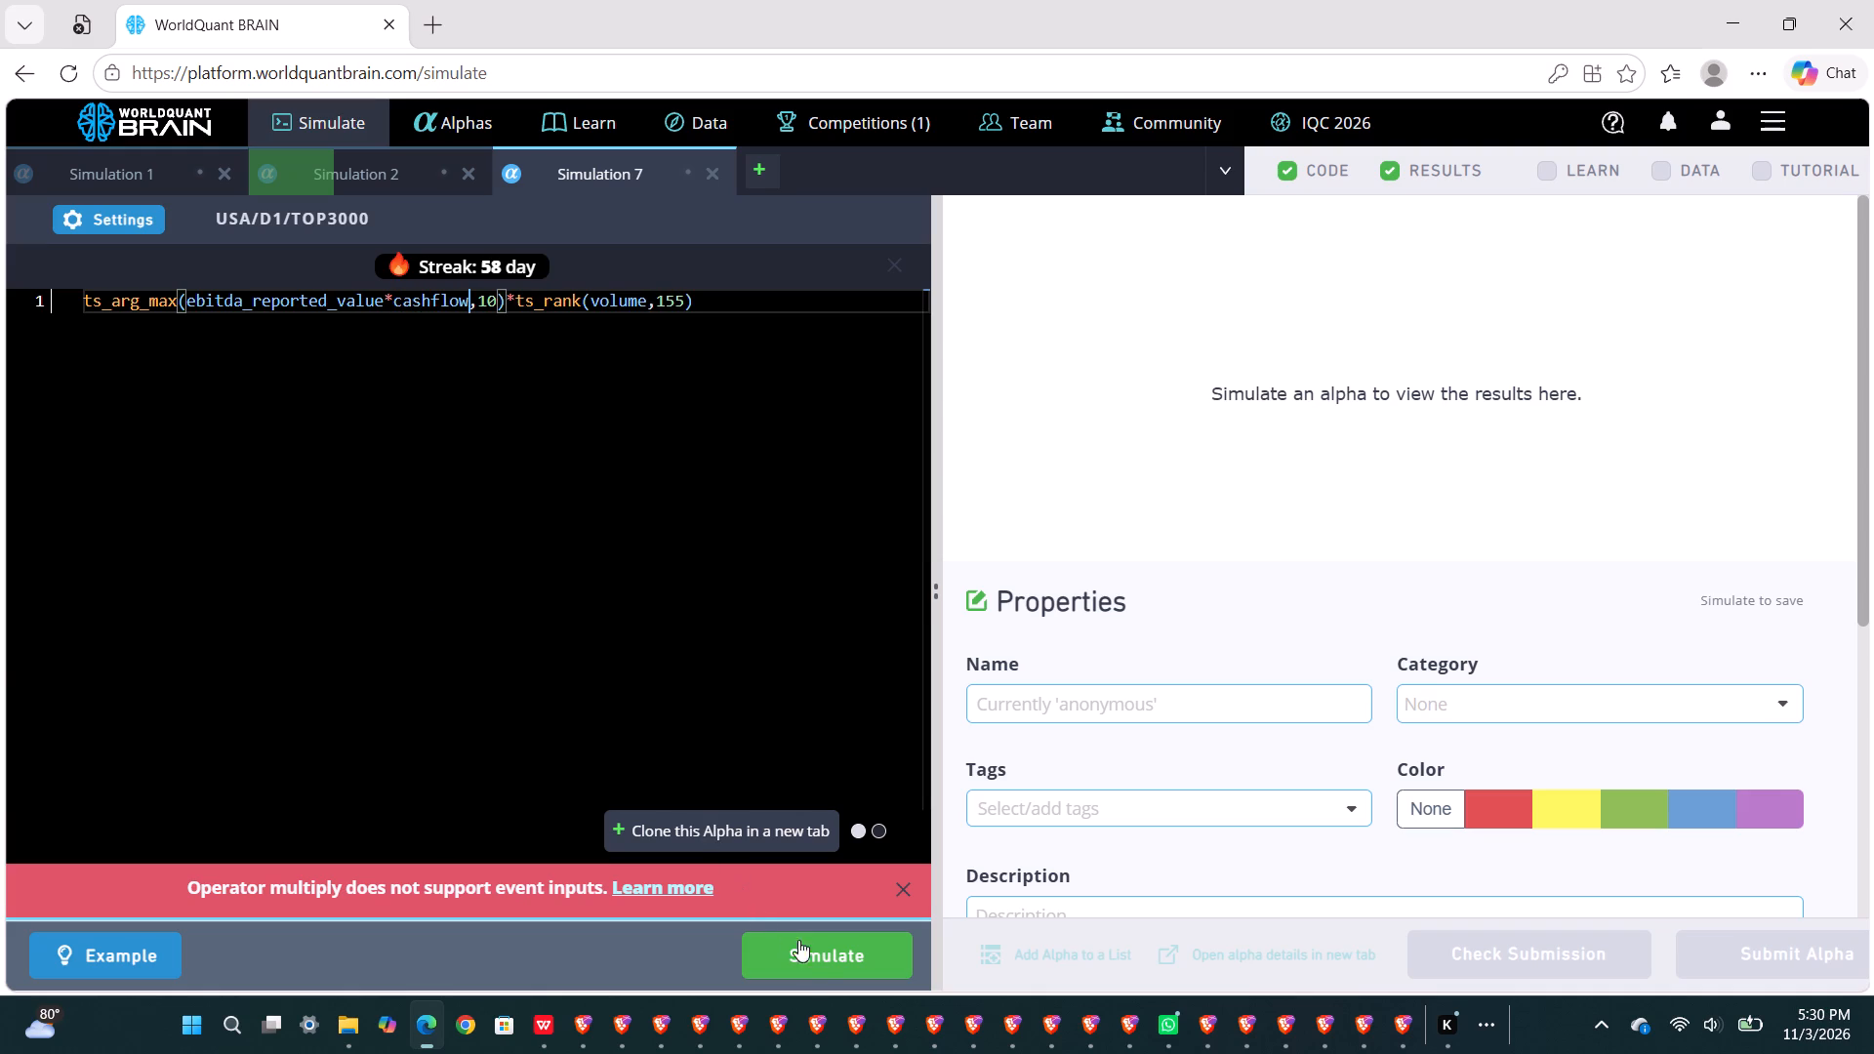
click(815, 962)
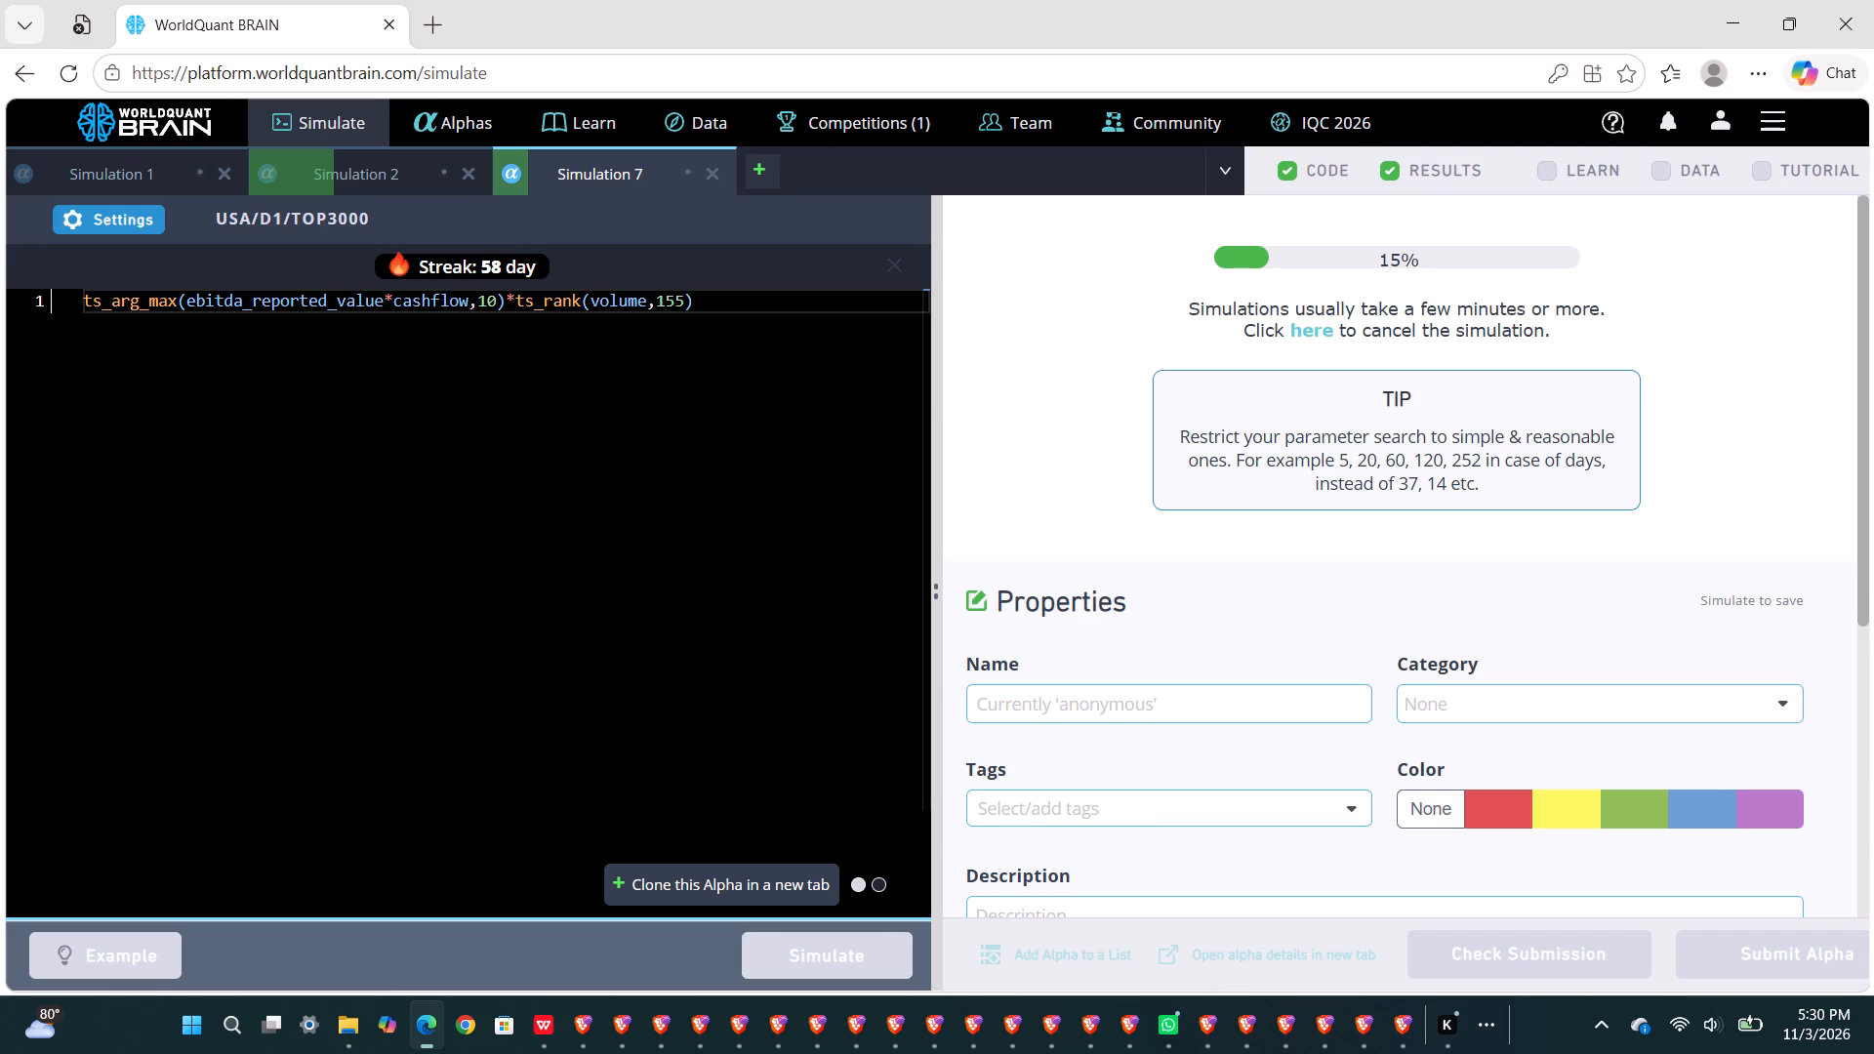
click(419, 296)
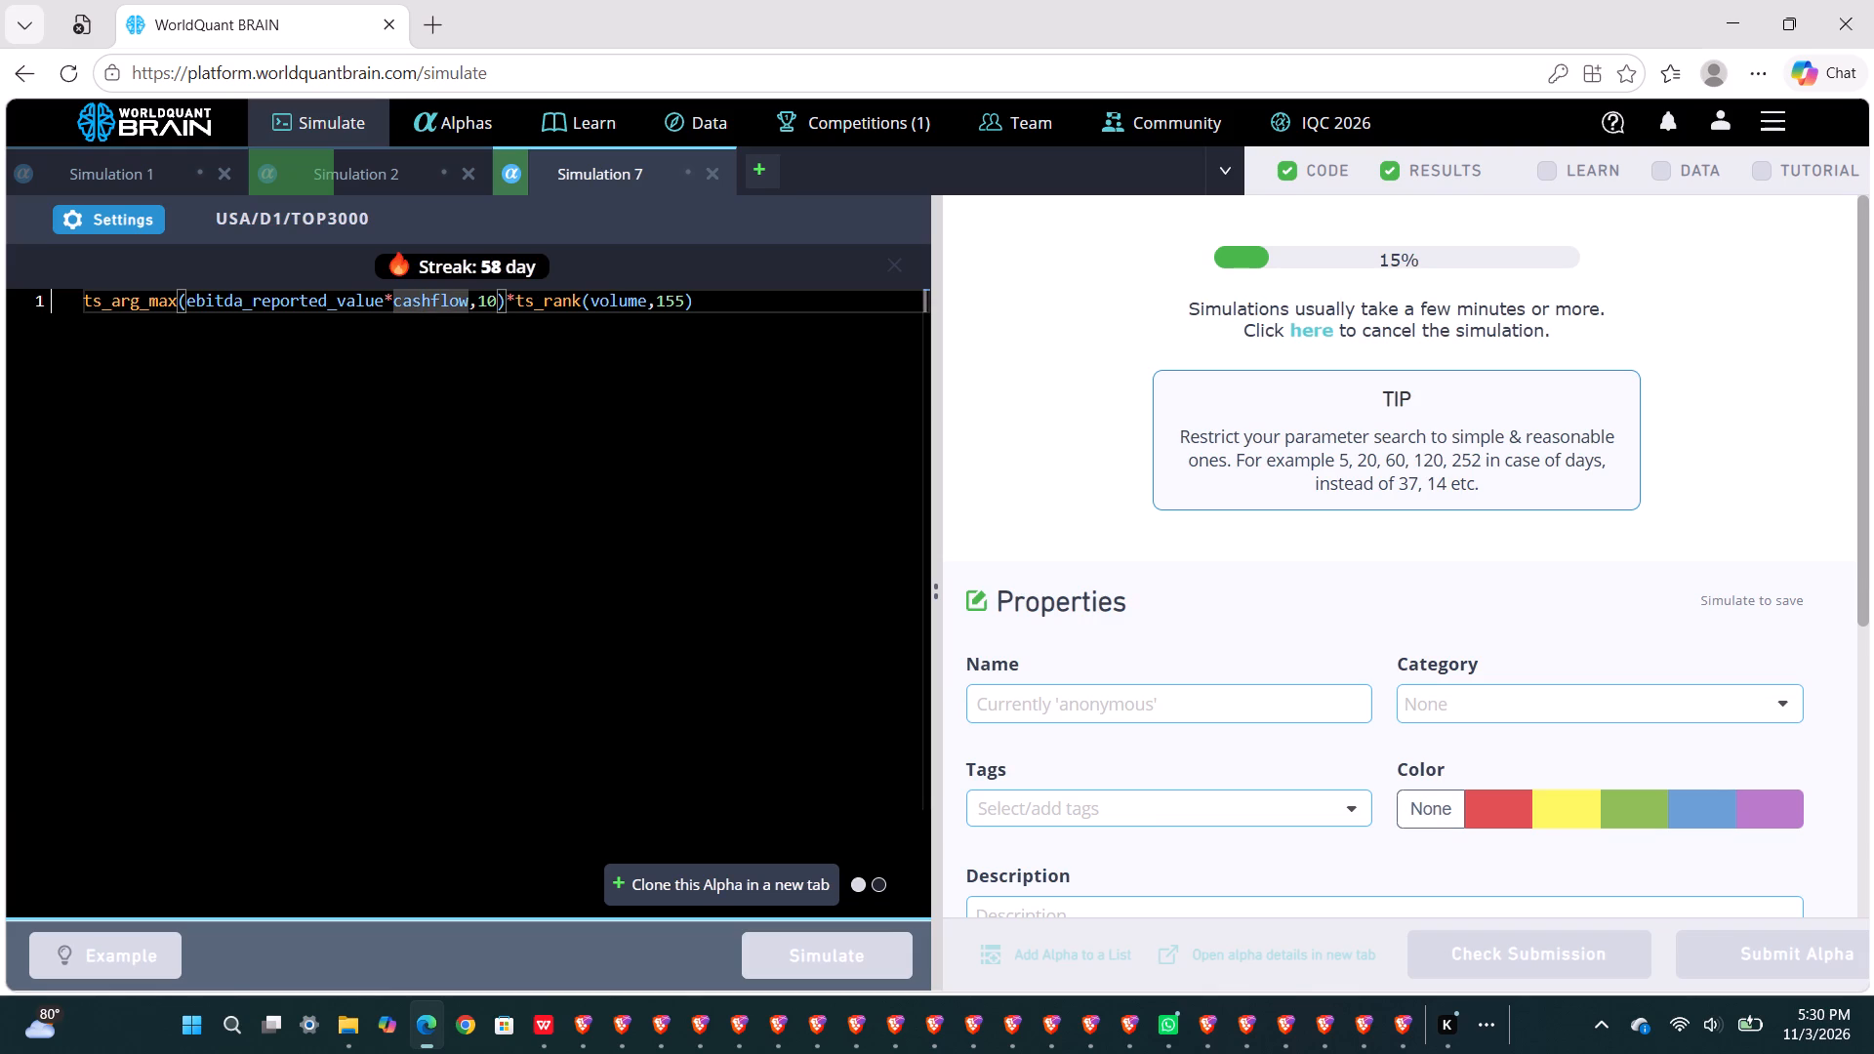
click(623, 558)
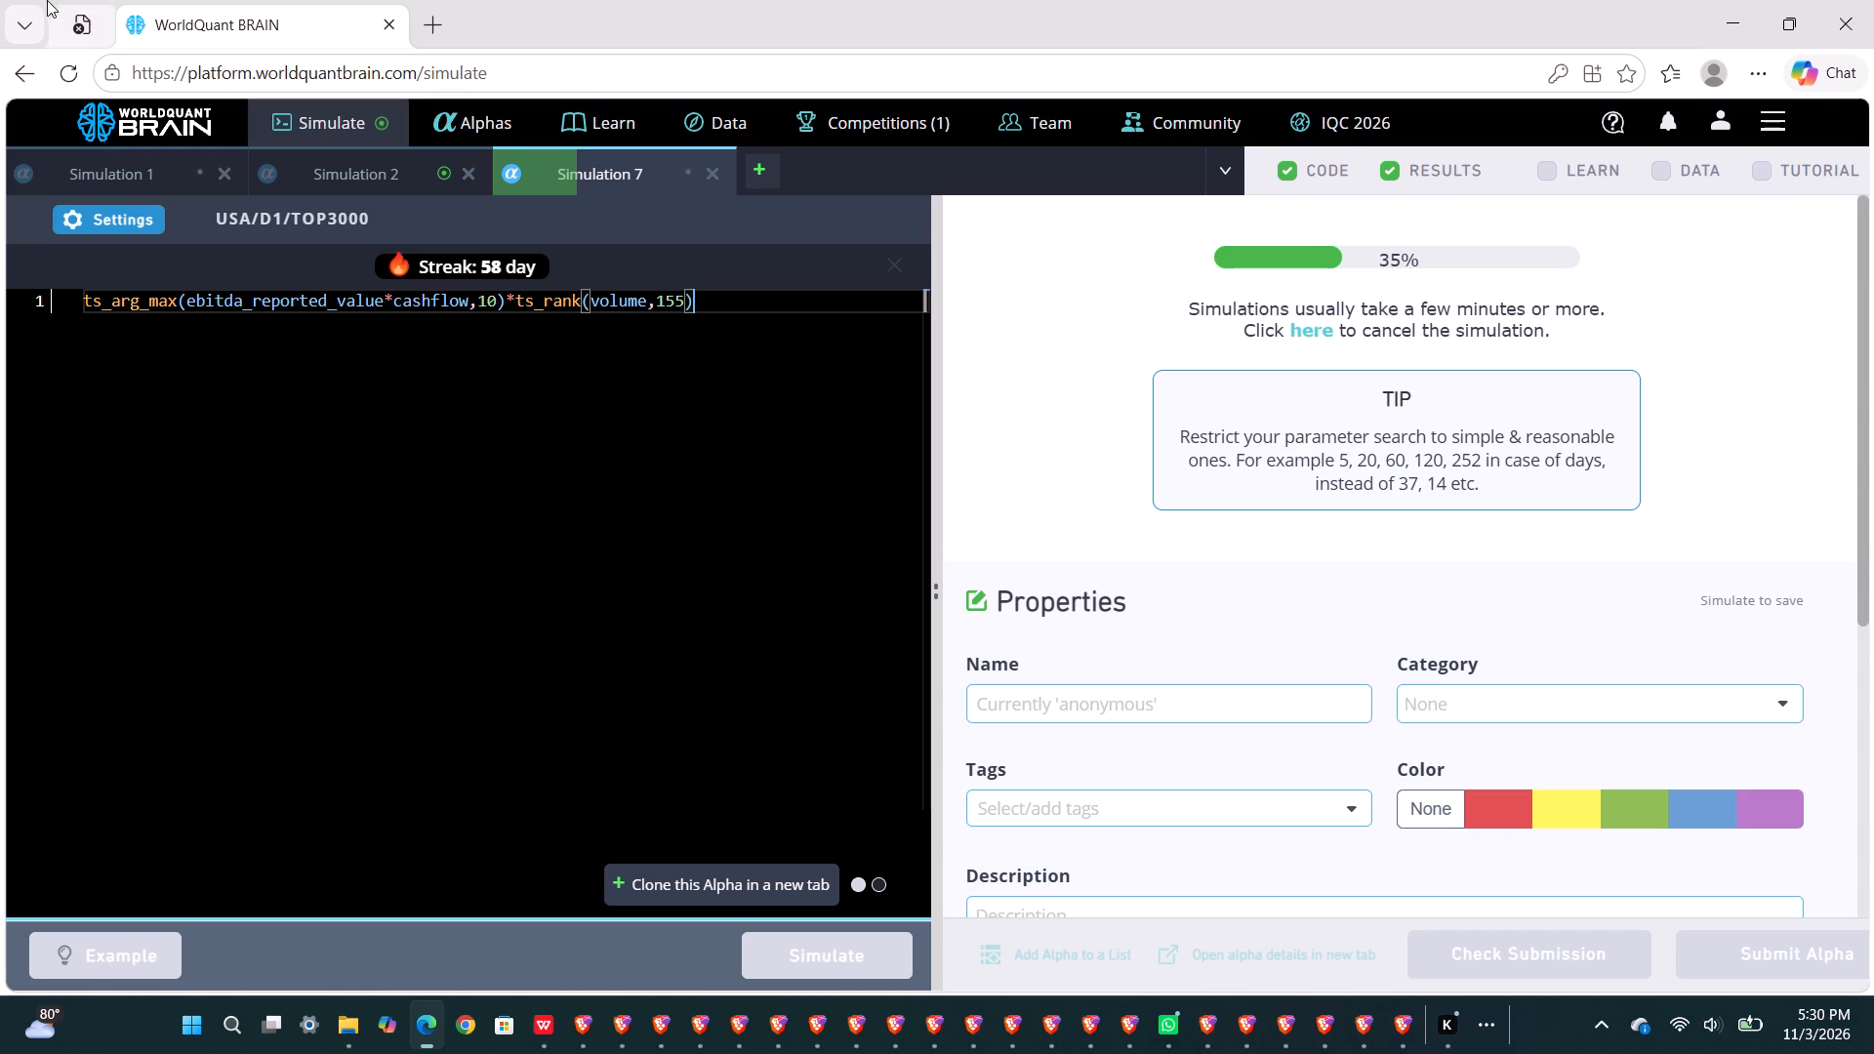
Switch to Simulation 2, reveal its test period and examine the failed tests in its IS testing status.
click(350, 175)
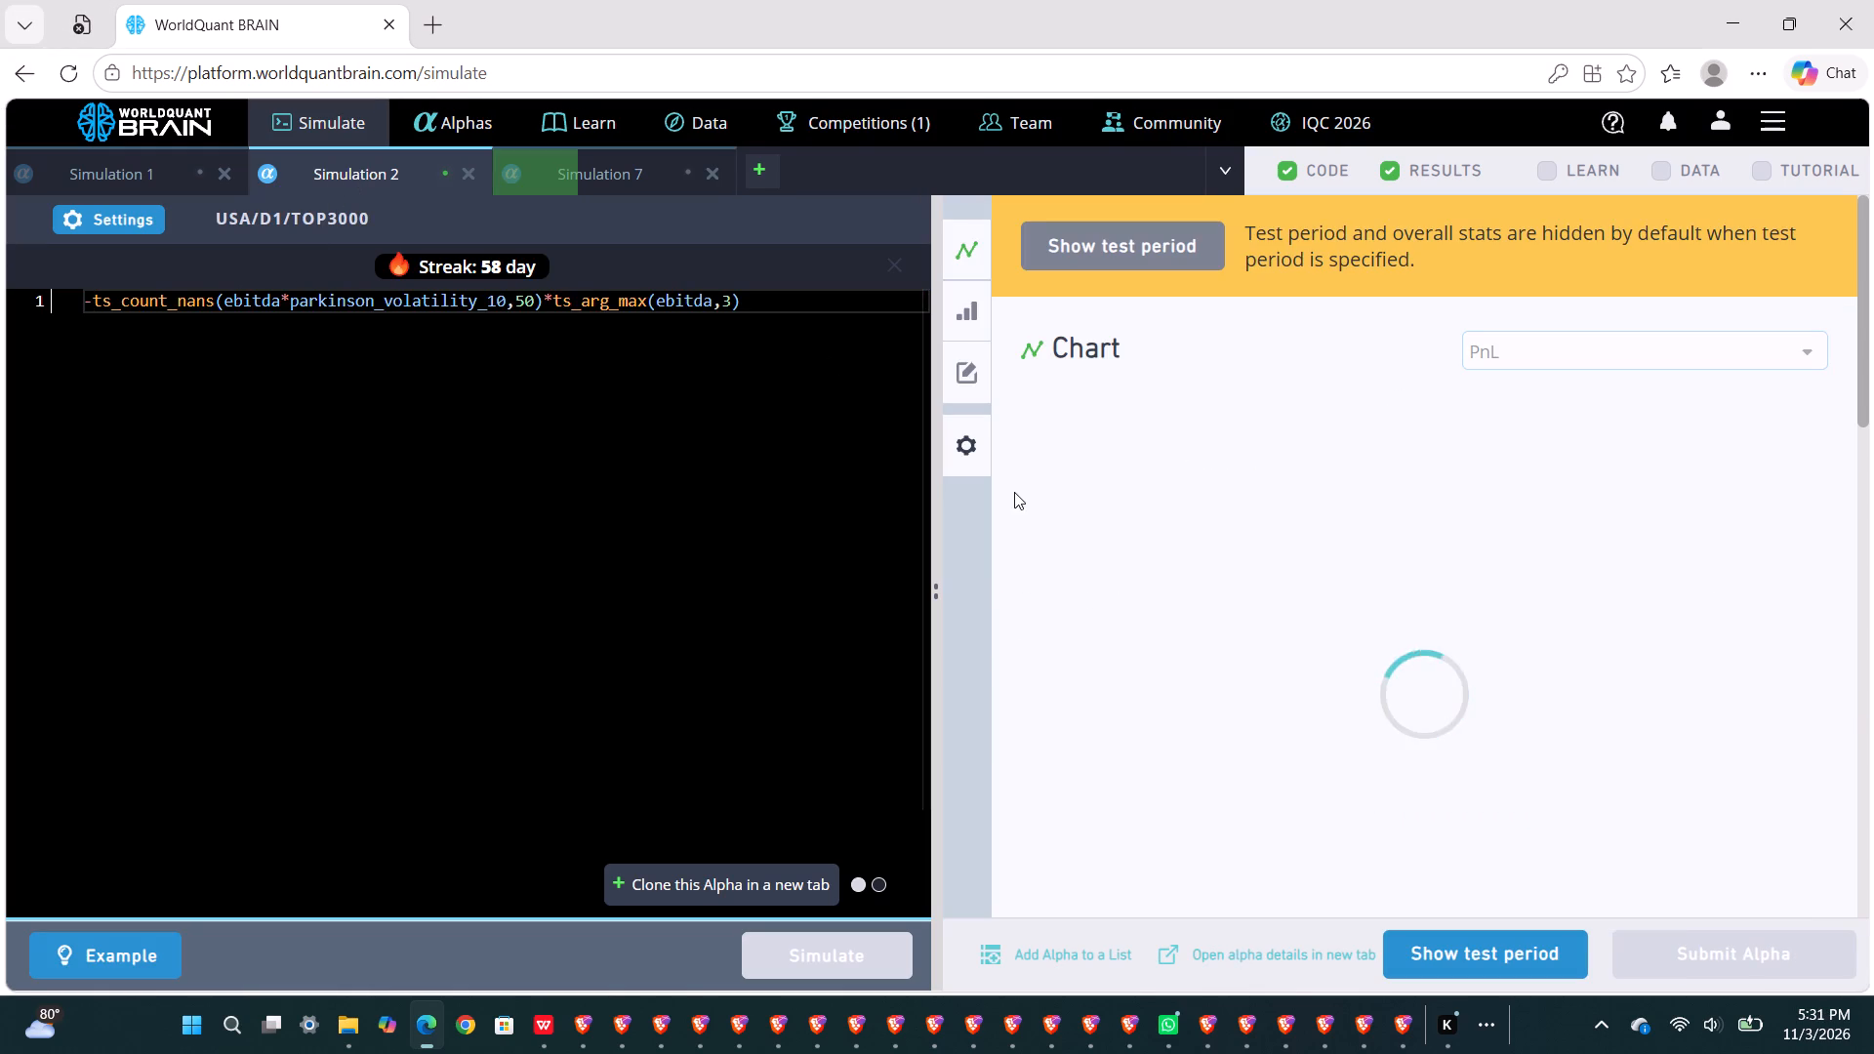
click(1485, 960)
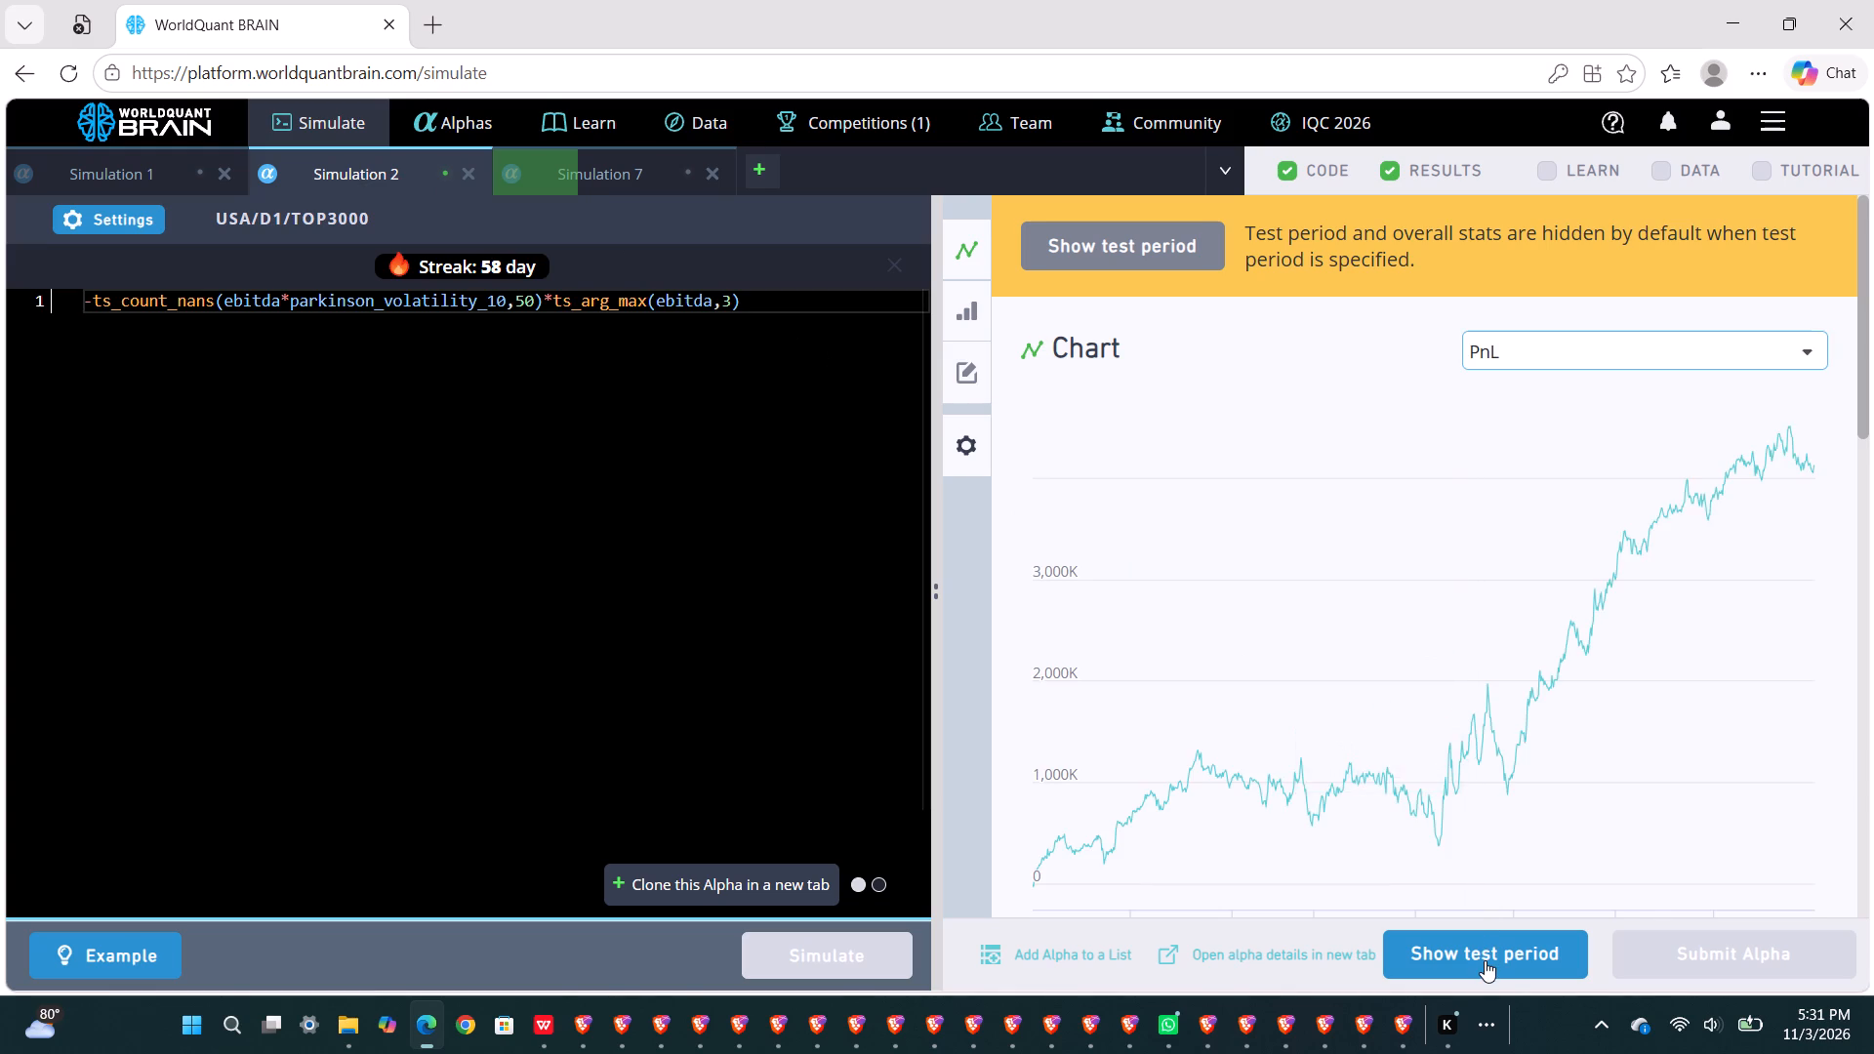
scroll(1508, 755, down, 7)
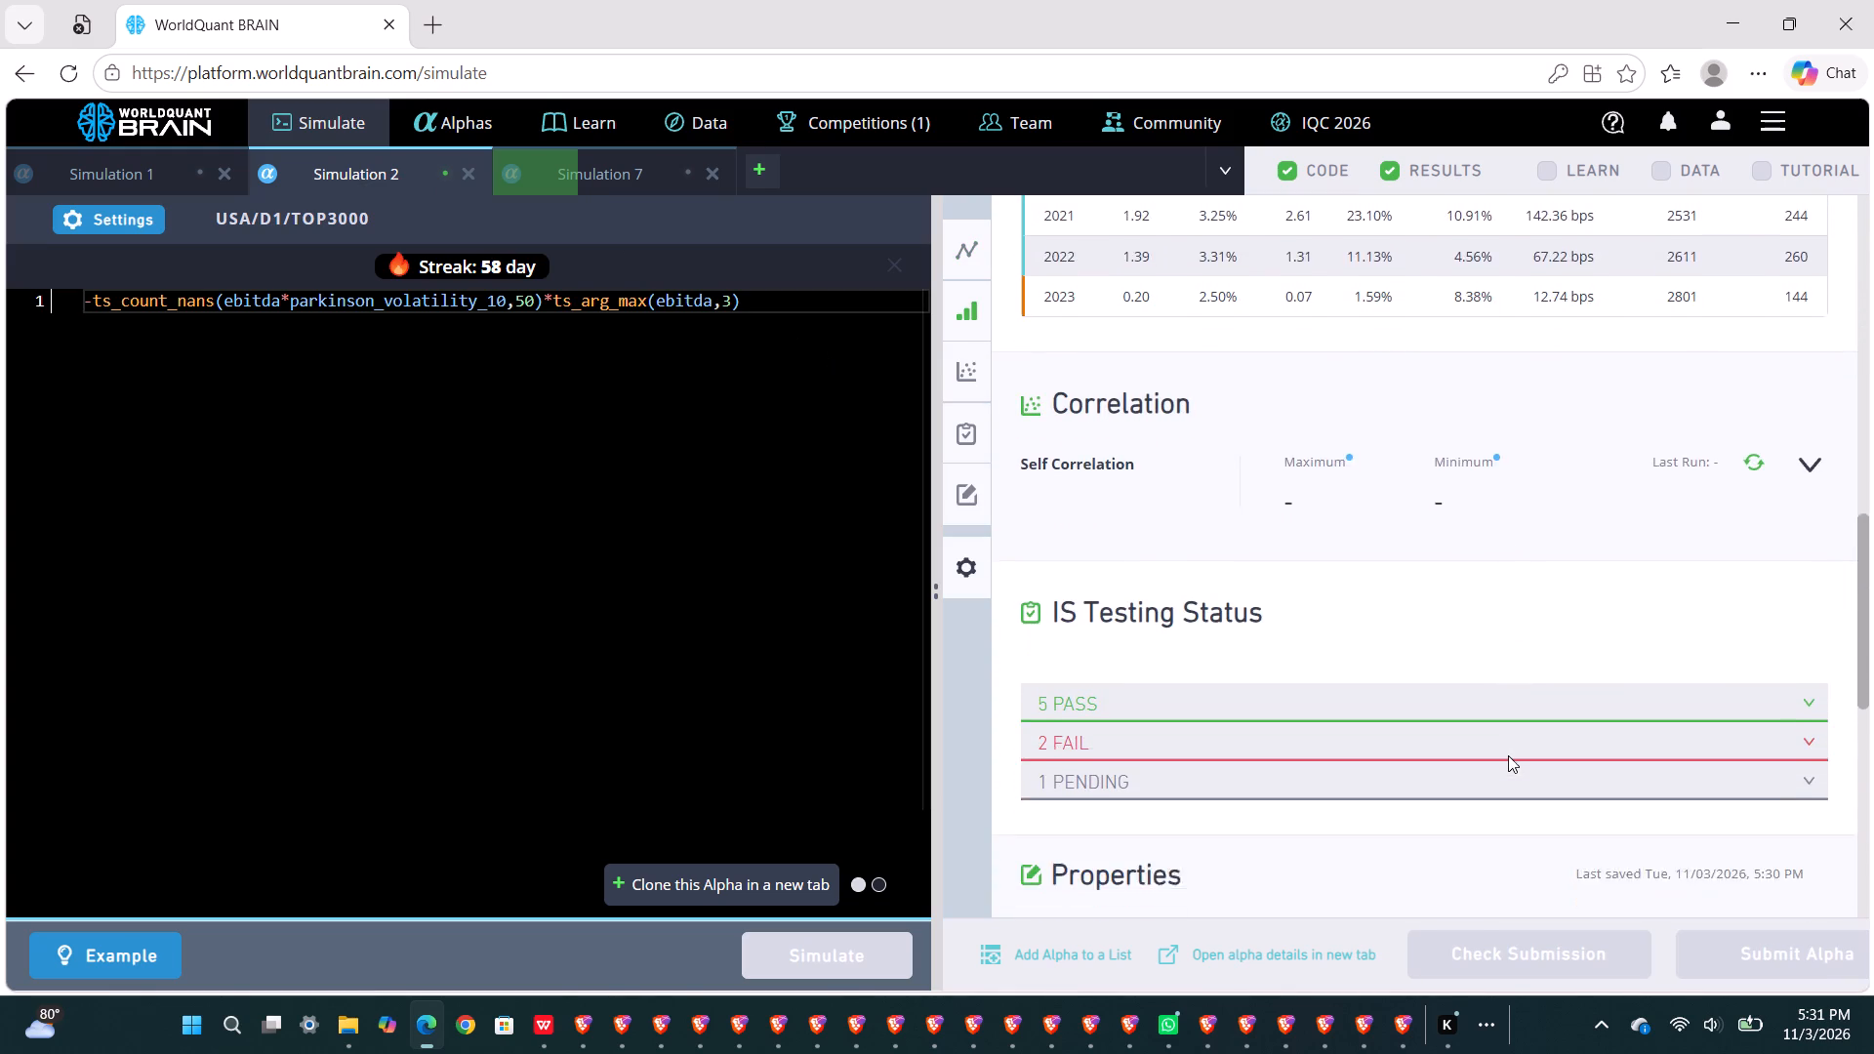
scroll(1508, 755, down, 1)
click(1443, 651)
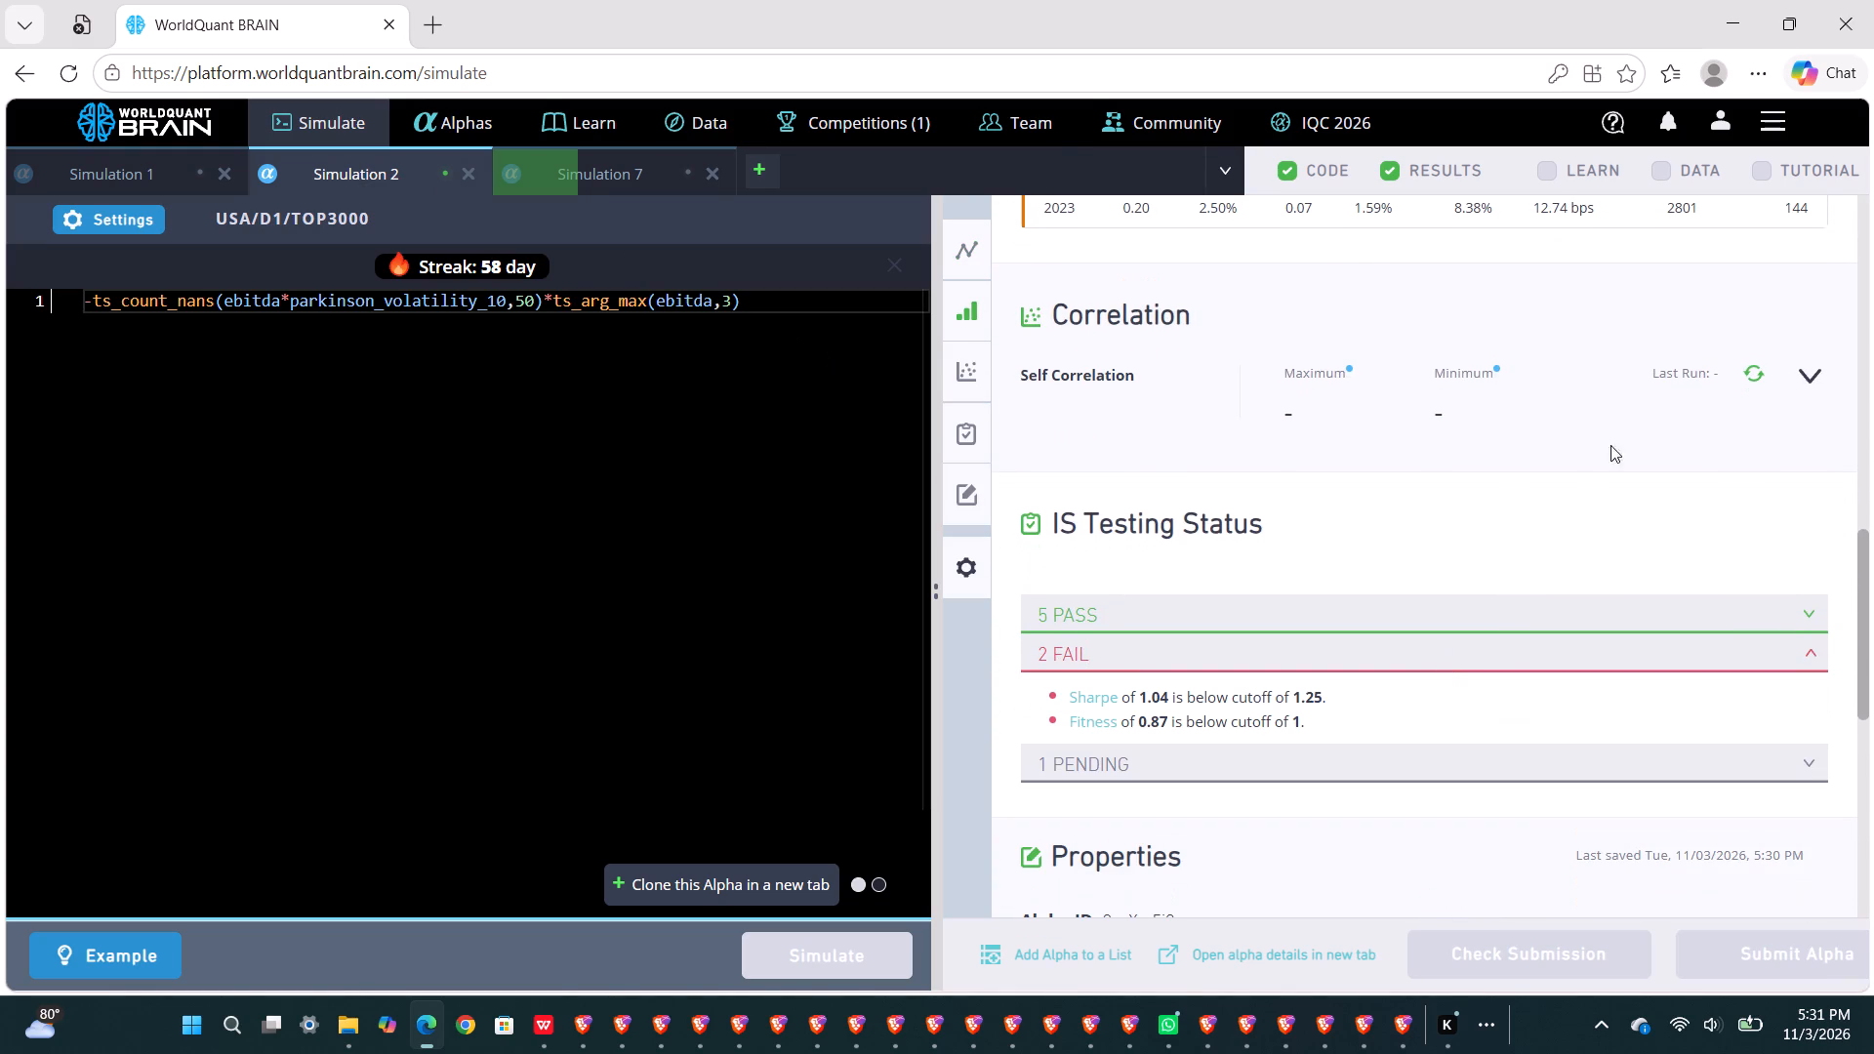
Run the self-correlation check for Simulation 2's alpha and review the result.
click(1757, 374)
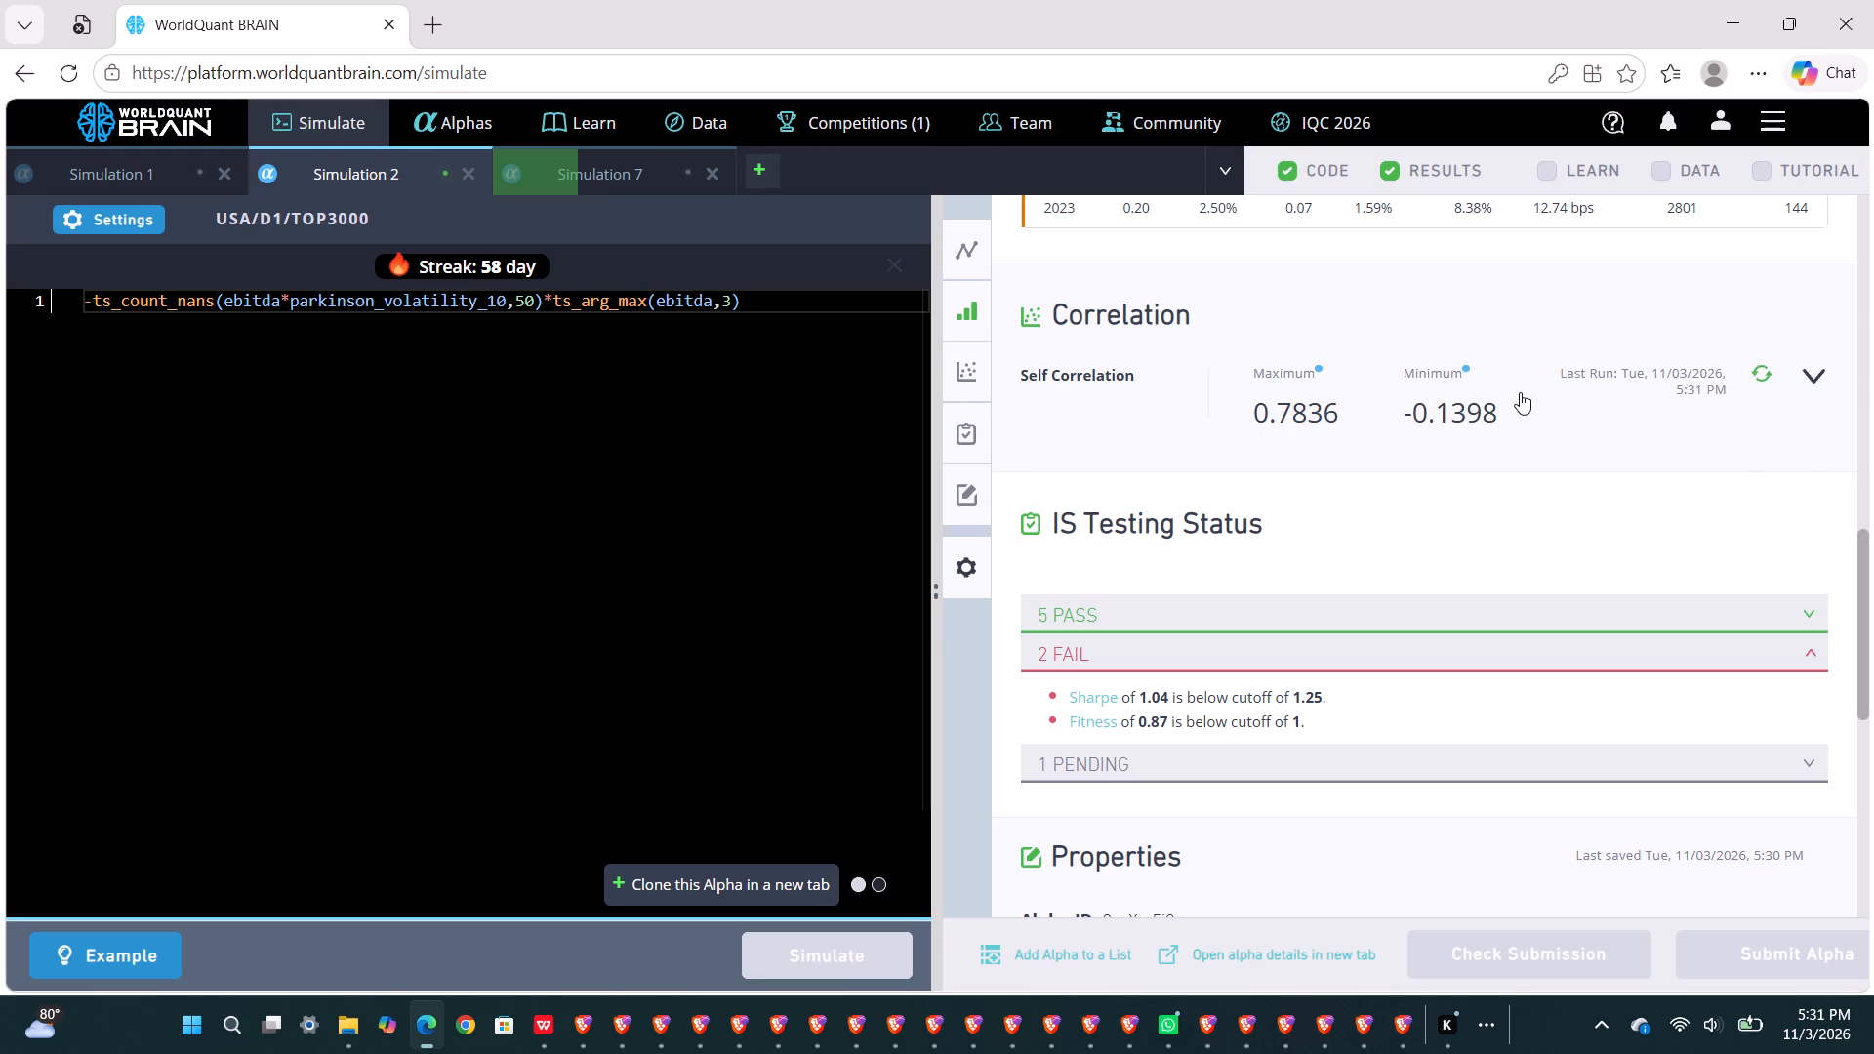
scroll(1520, 392, up, 1)
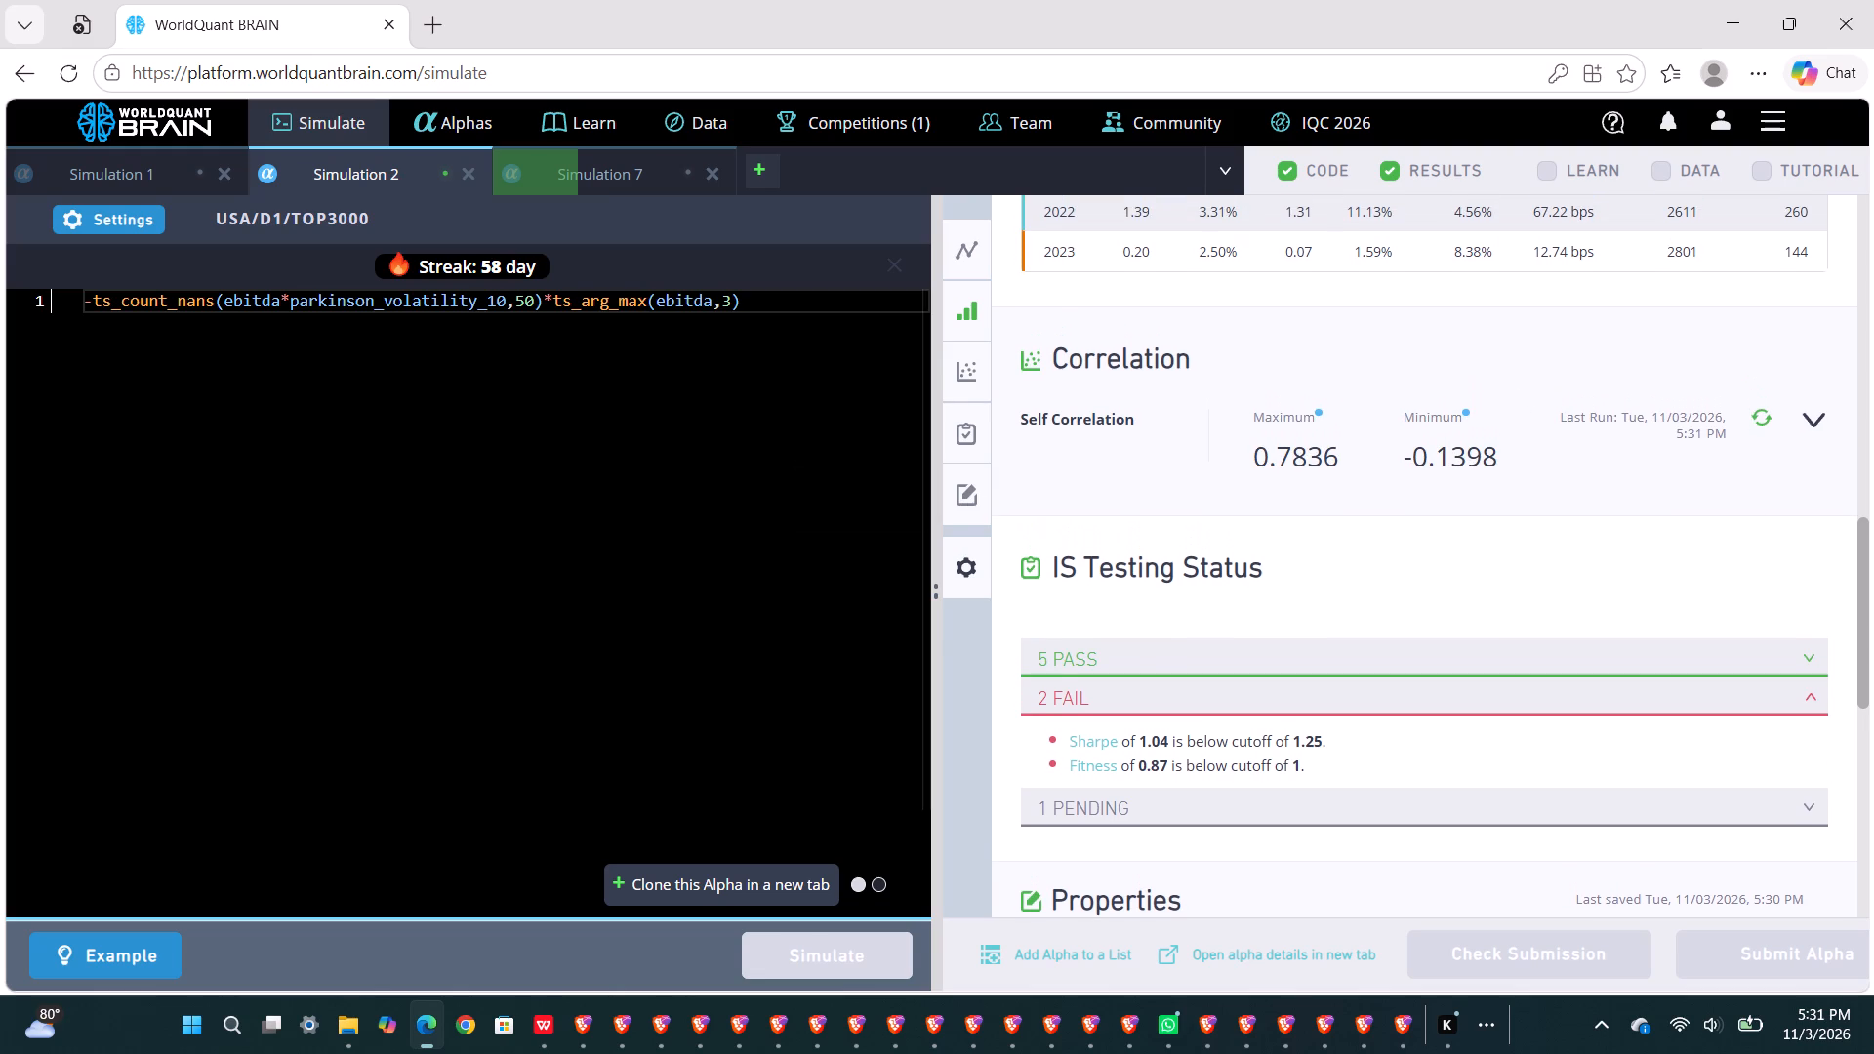
Change the volatility field in Simulation 2's ts_count_nans term to parkinson_volatility_120 and simulate the alpha.
double_click(357, 303)
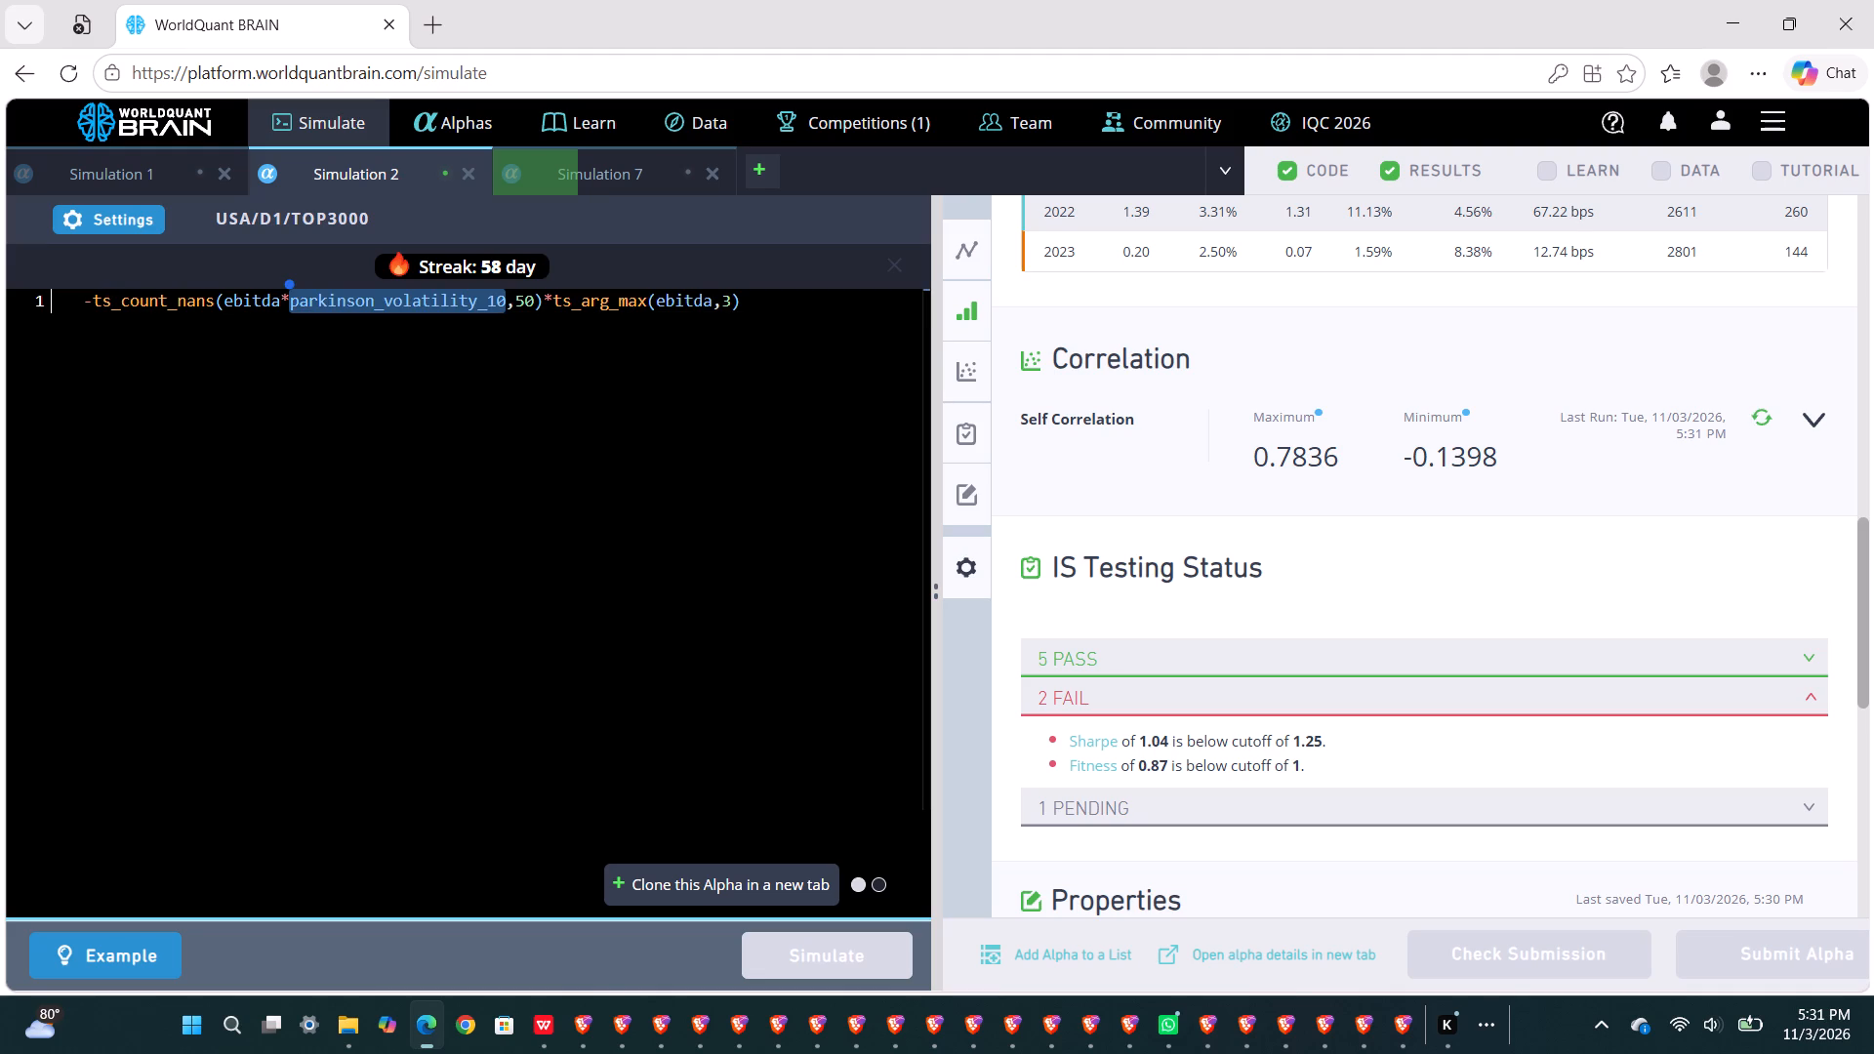
key(p)
key(a)
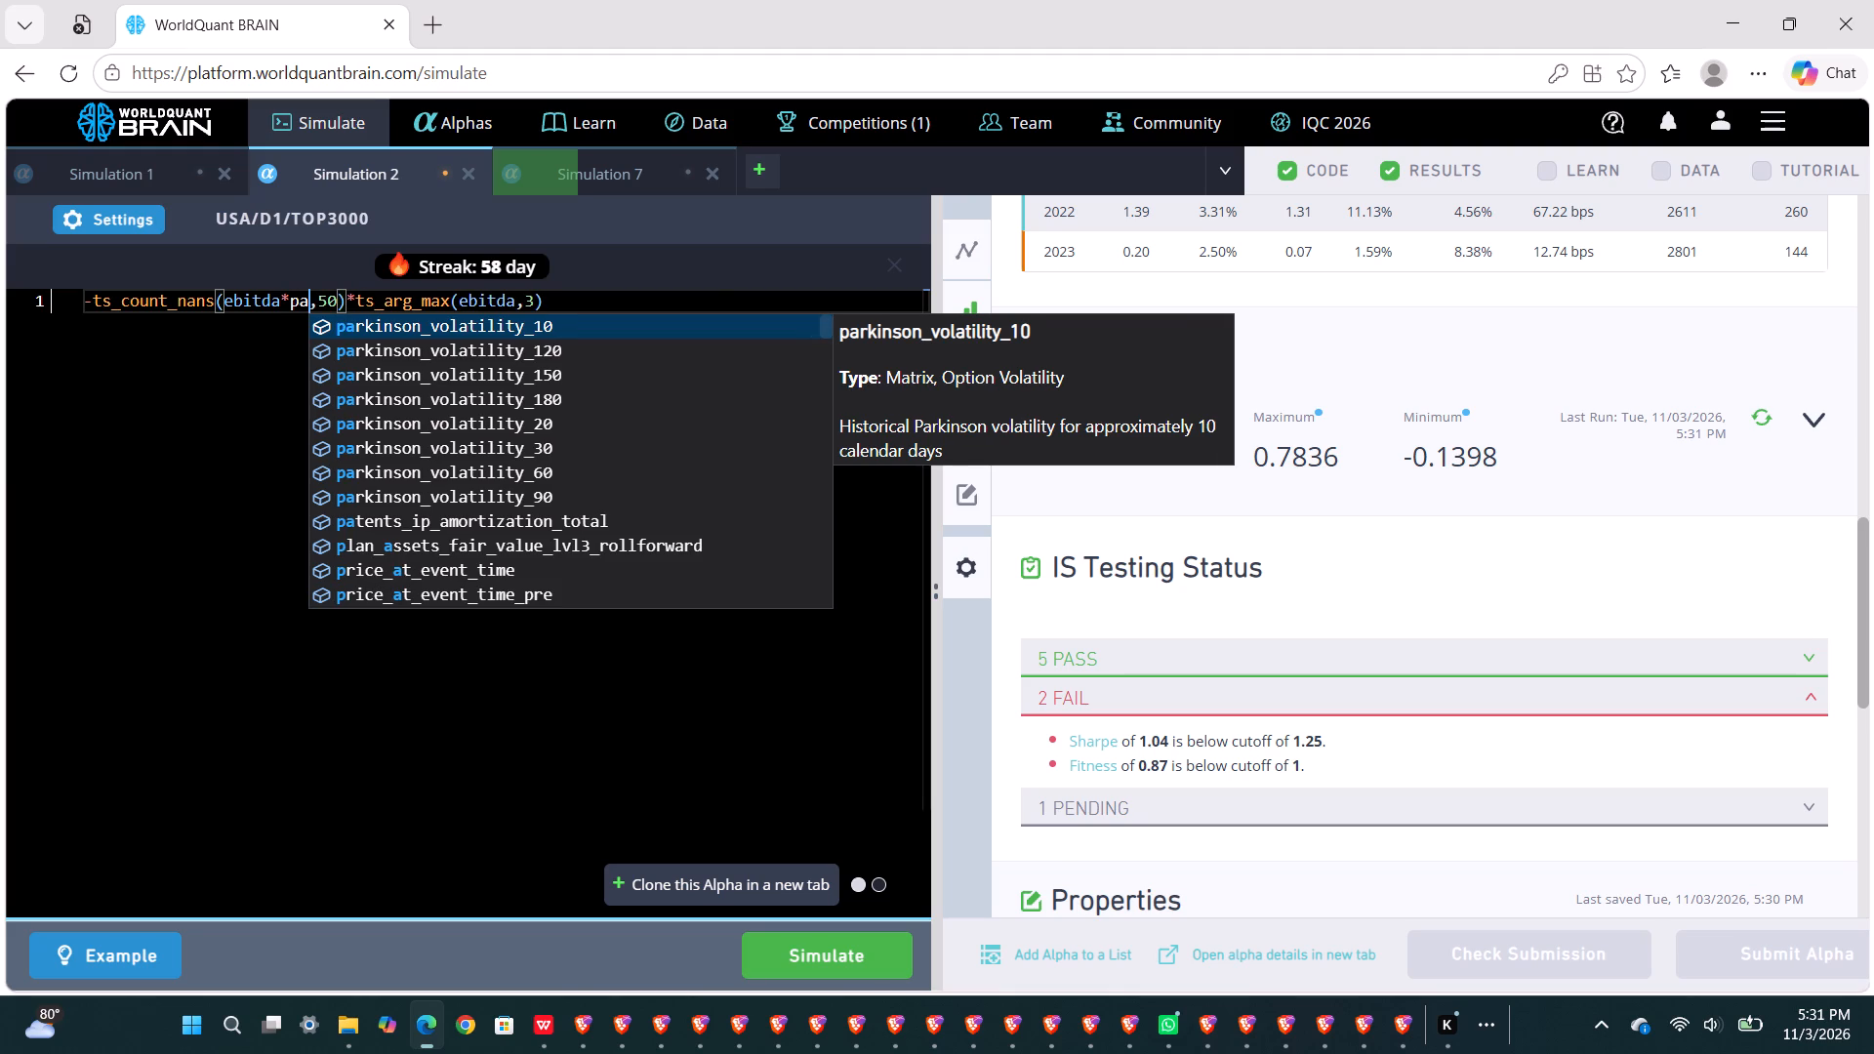
click(423, 357)
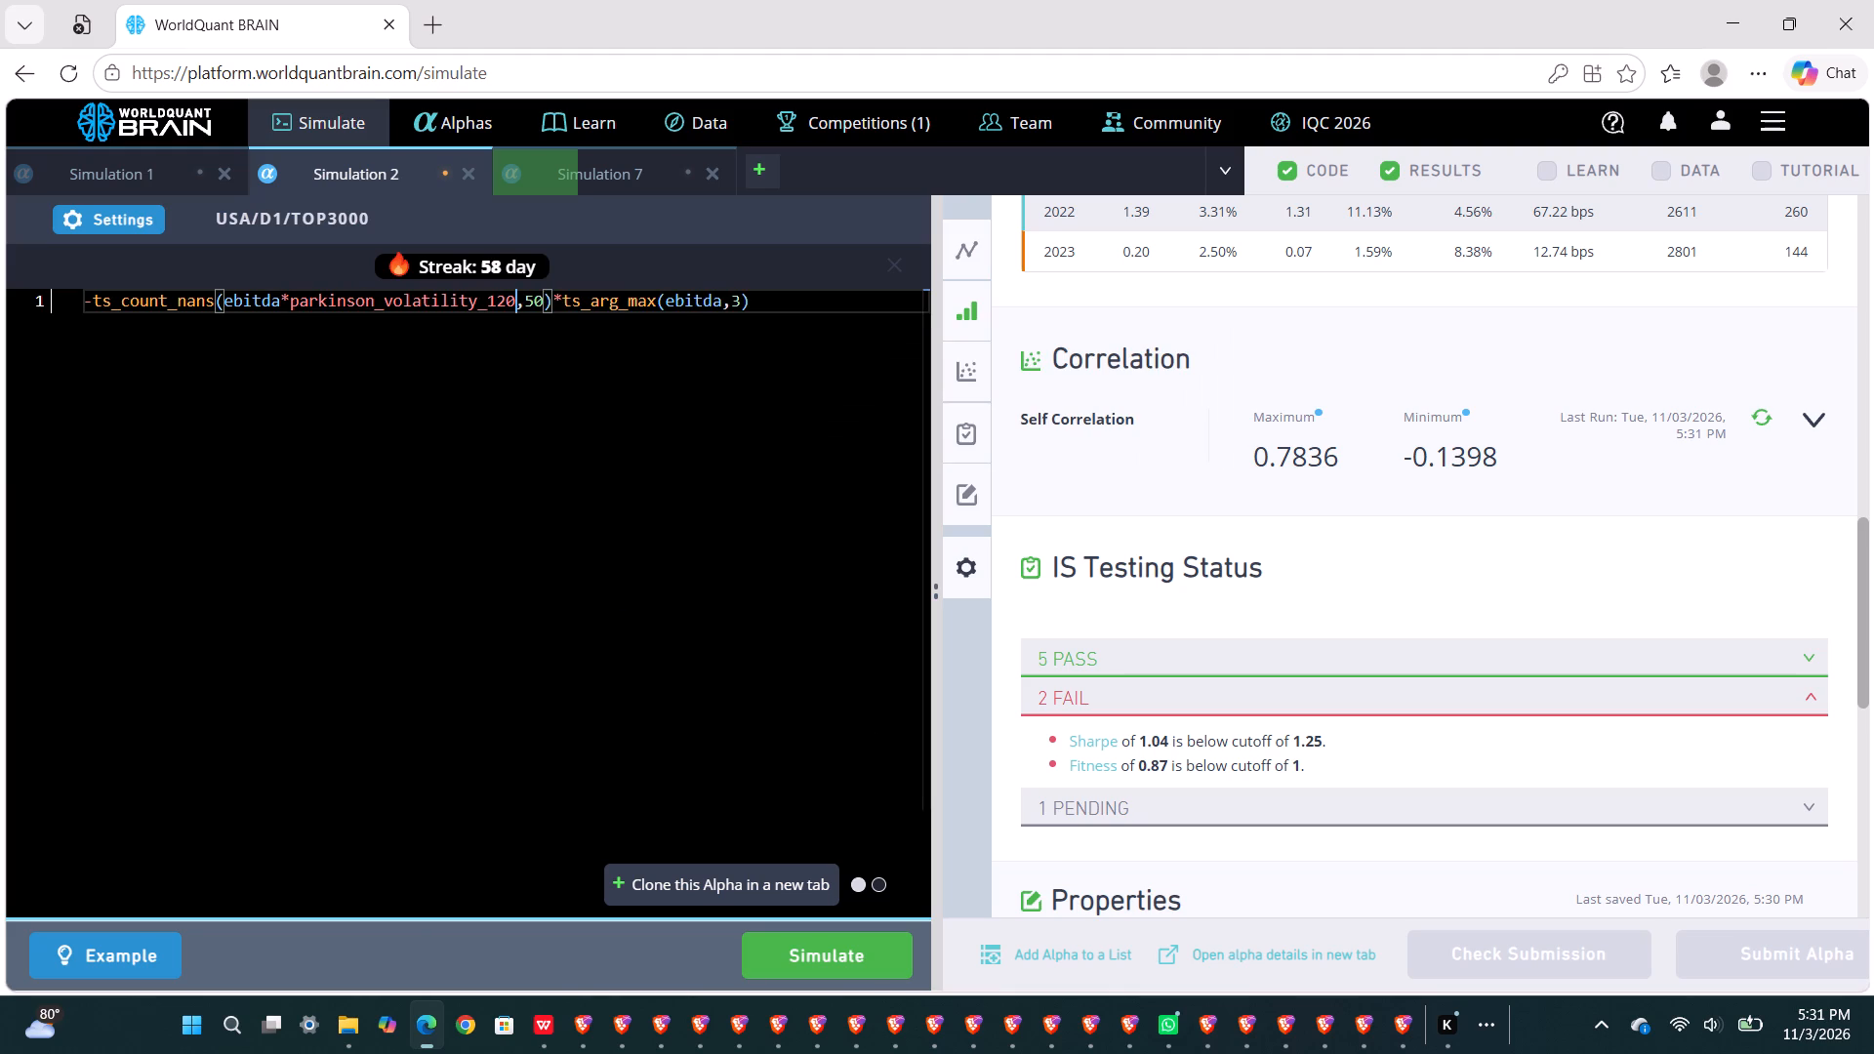
click(824, 953)
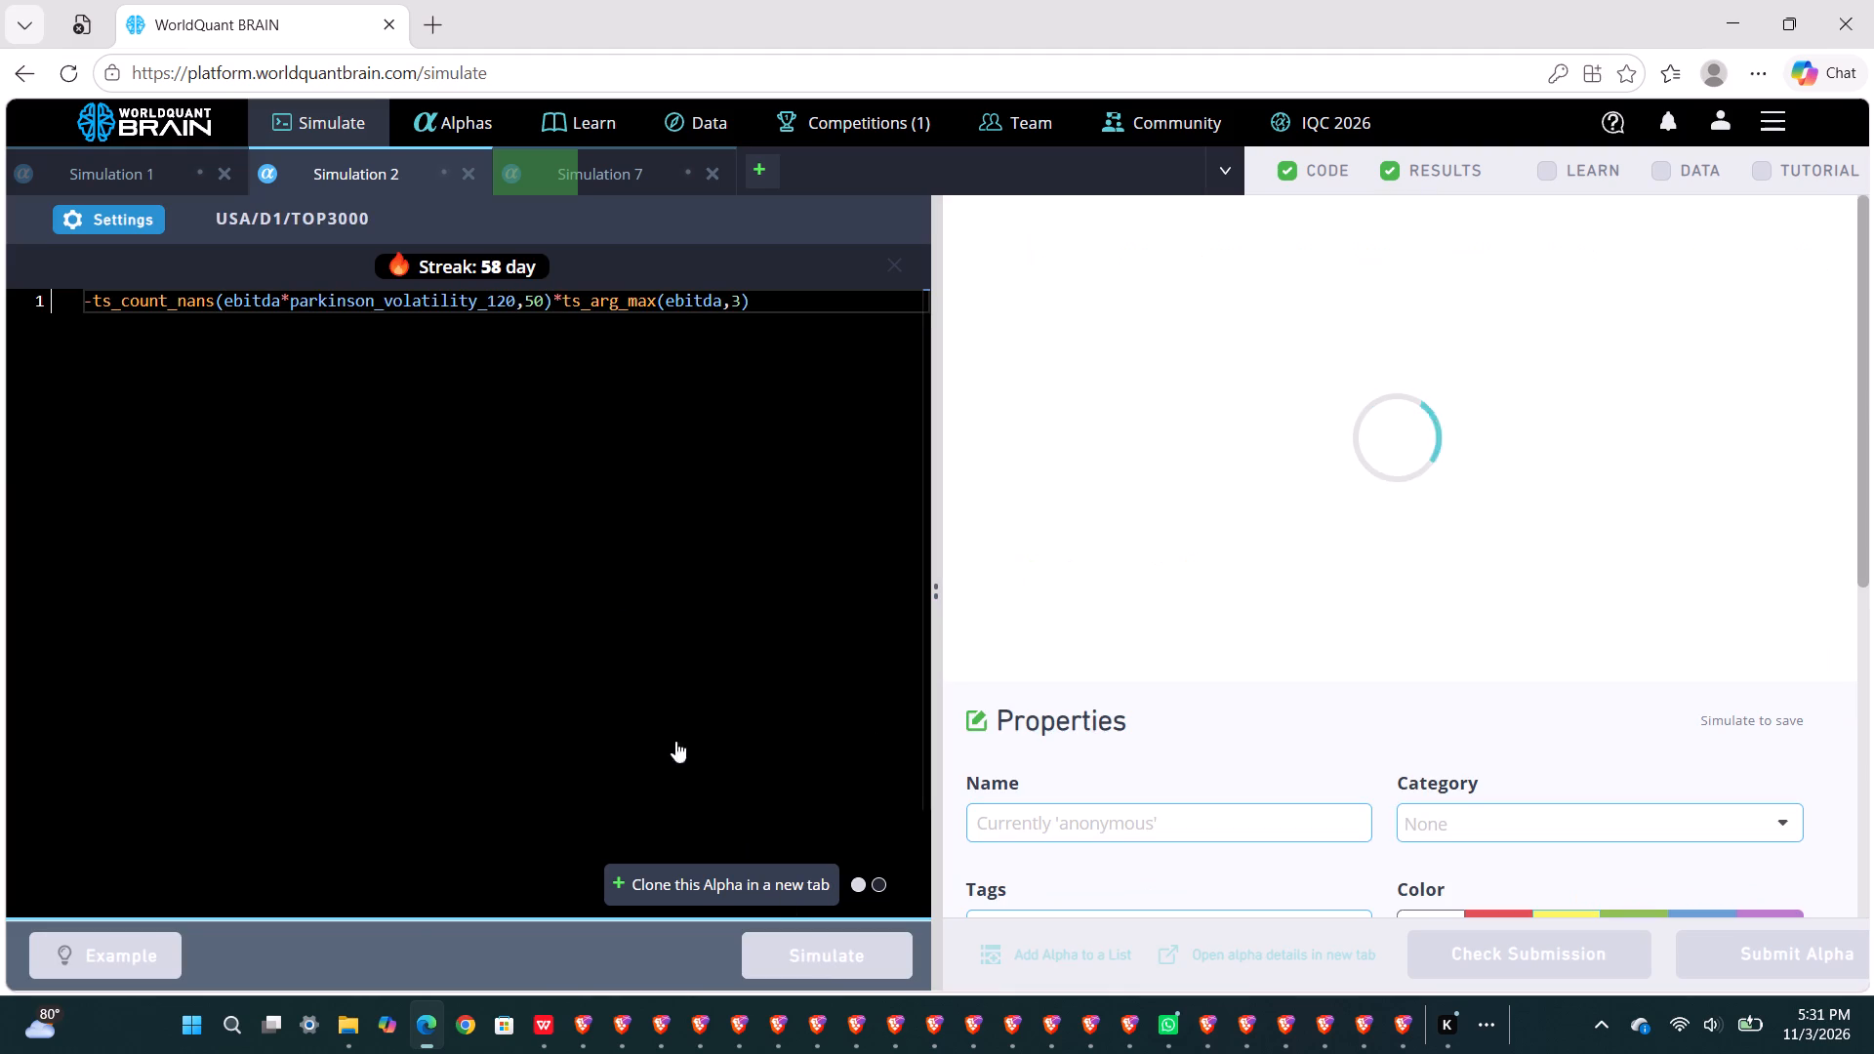
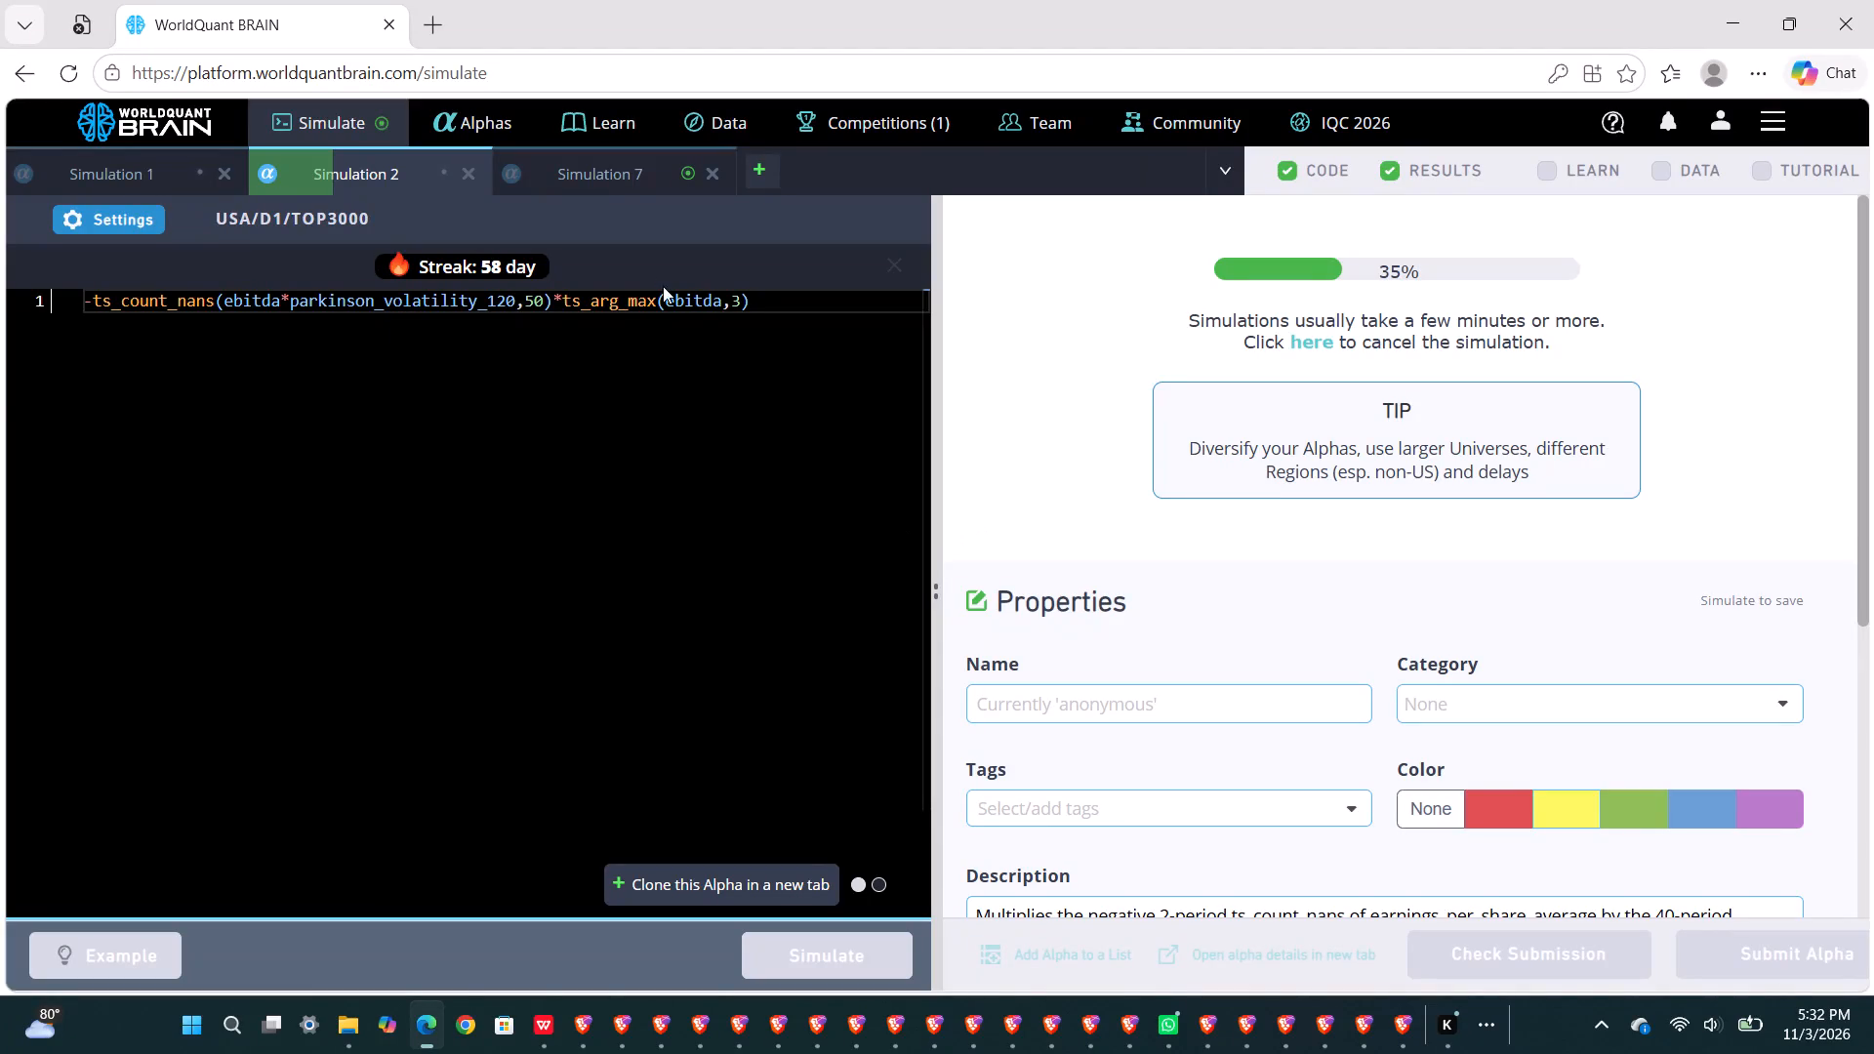
Switch to Simulation 7, reveal its test period, examine the failed IS tests and run the self-correlation check.
click(616, 192)
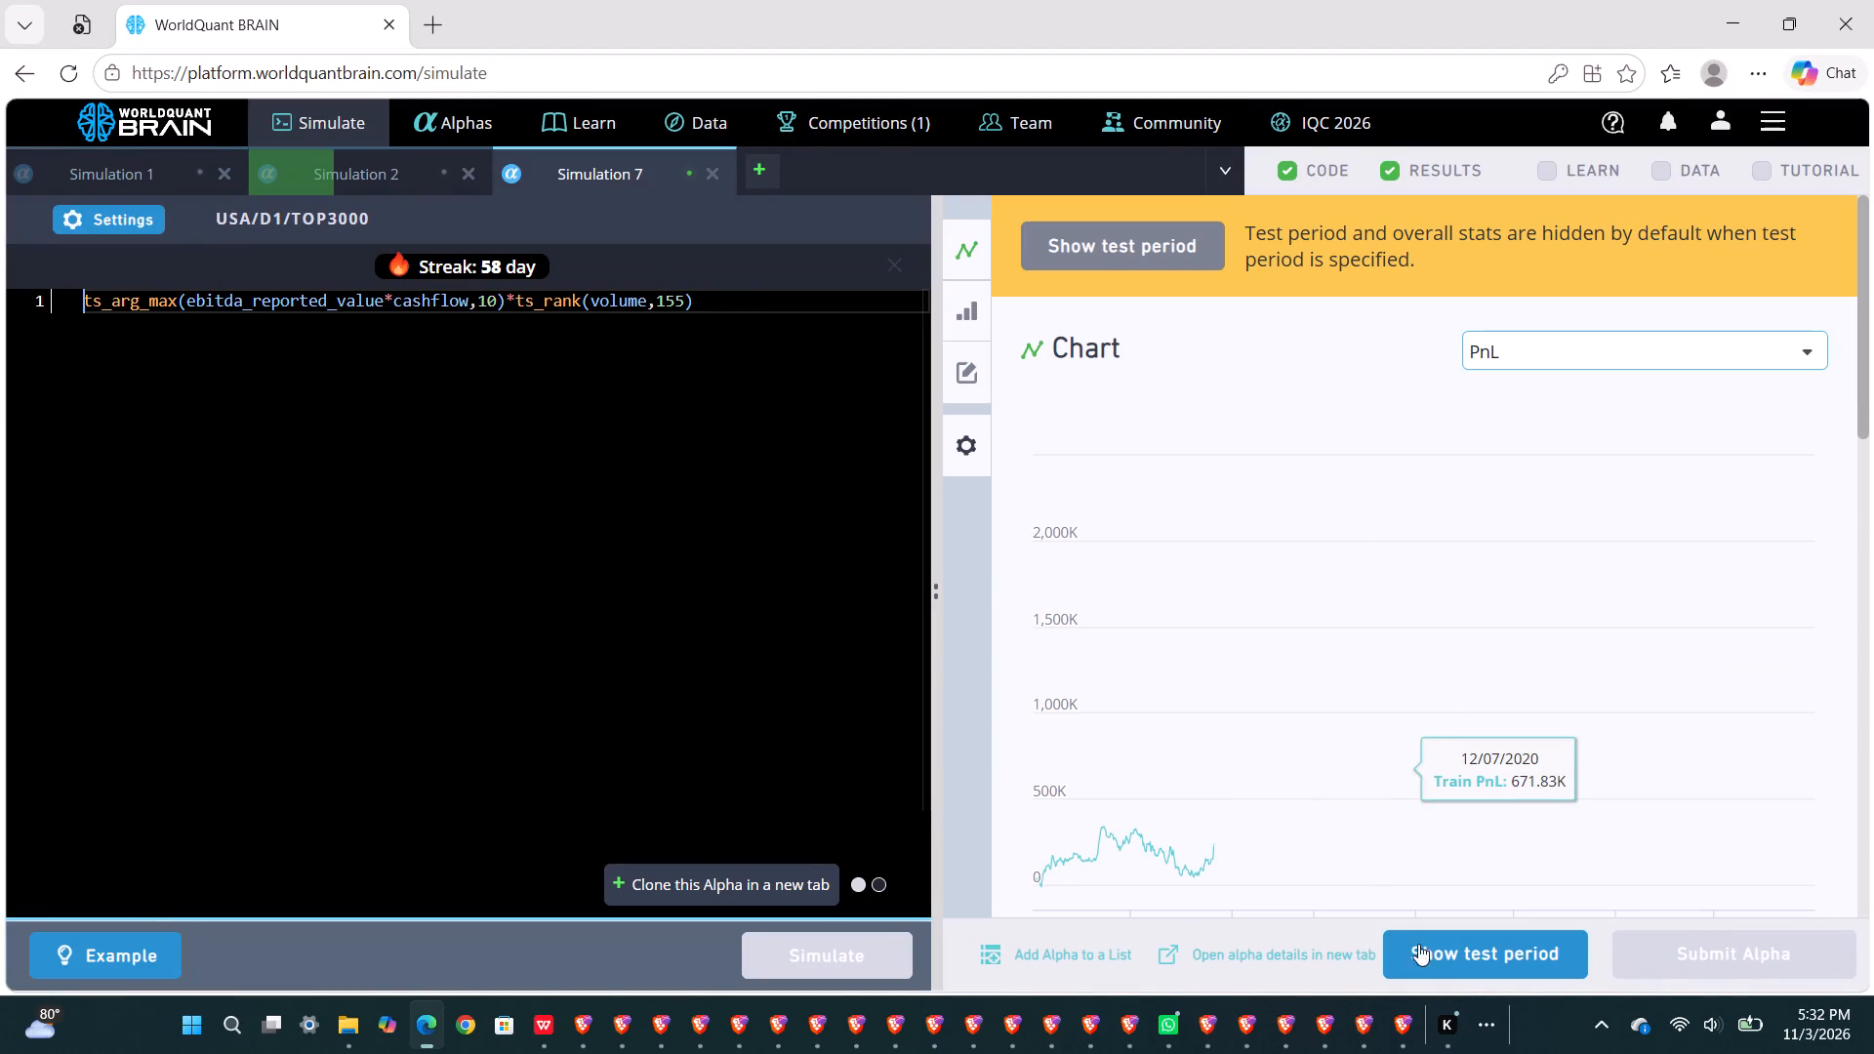
click(1439, 956)
scroll(1460, 791, down, 4)
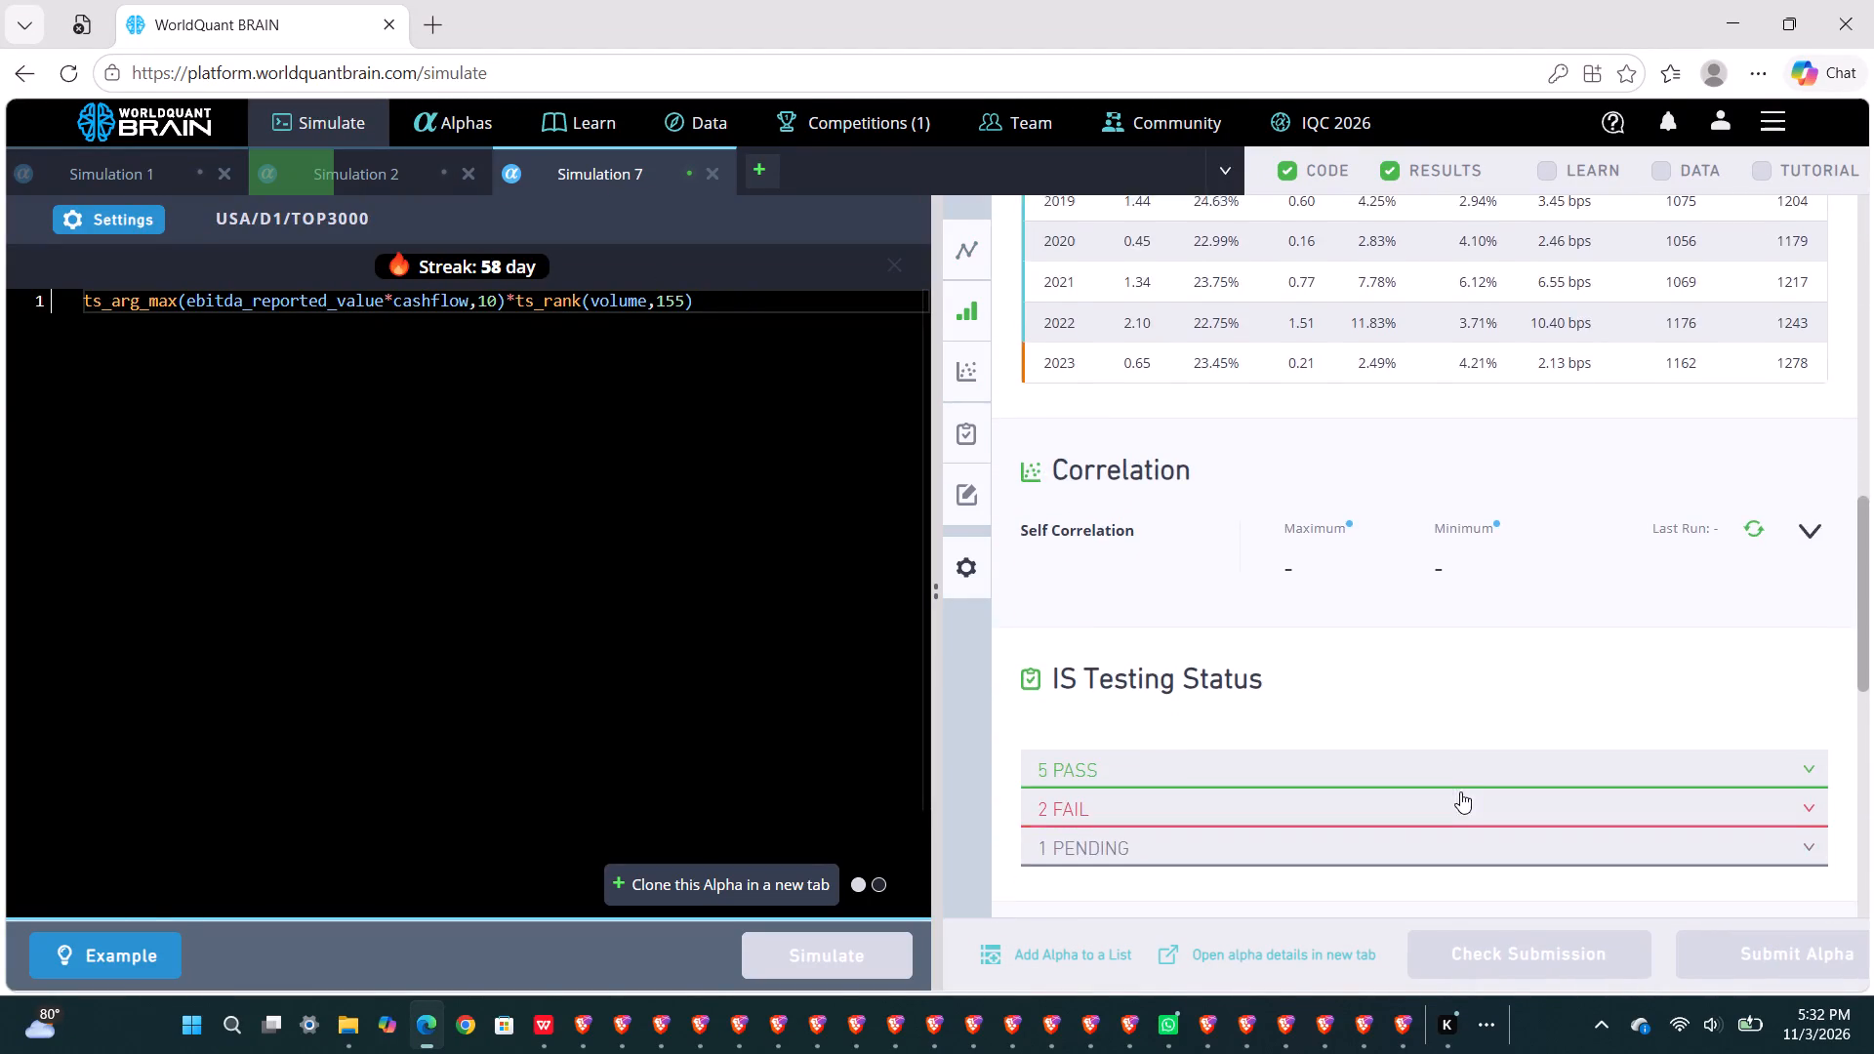
scroll(1460, 791, down, 1)
click(1348, 598)
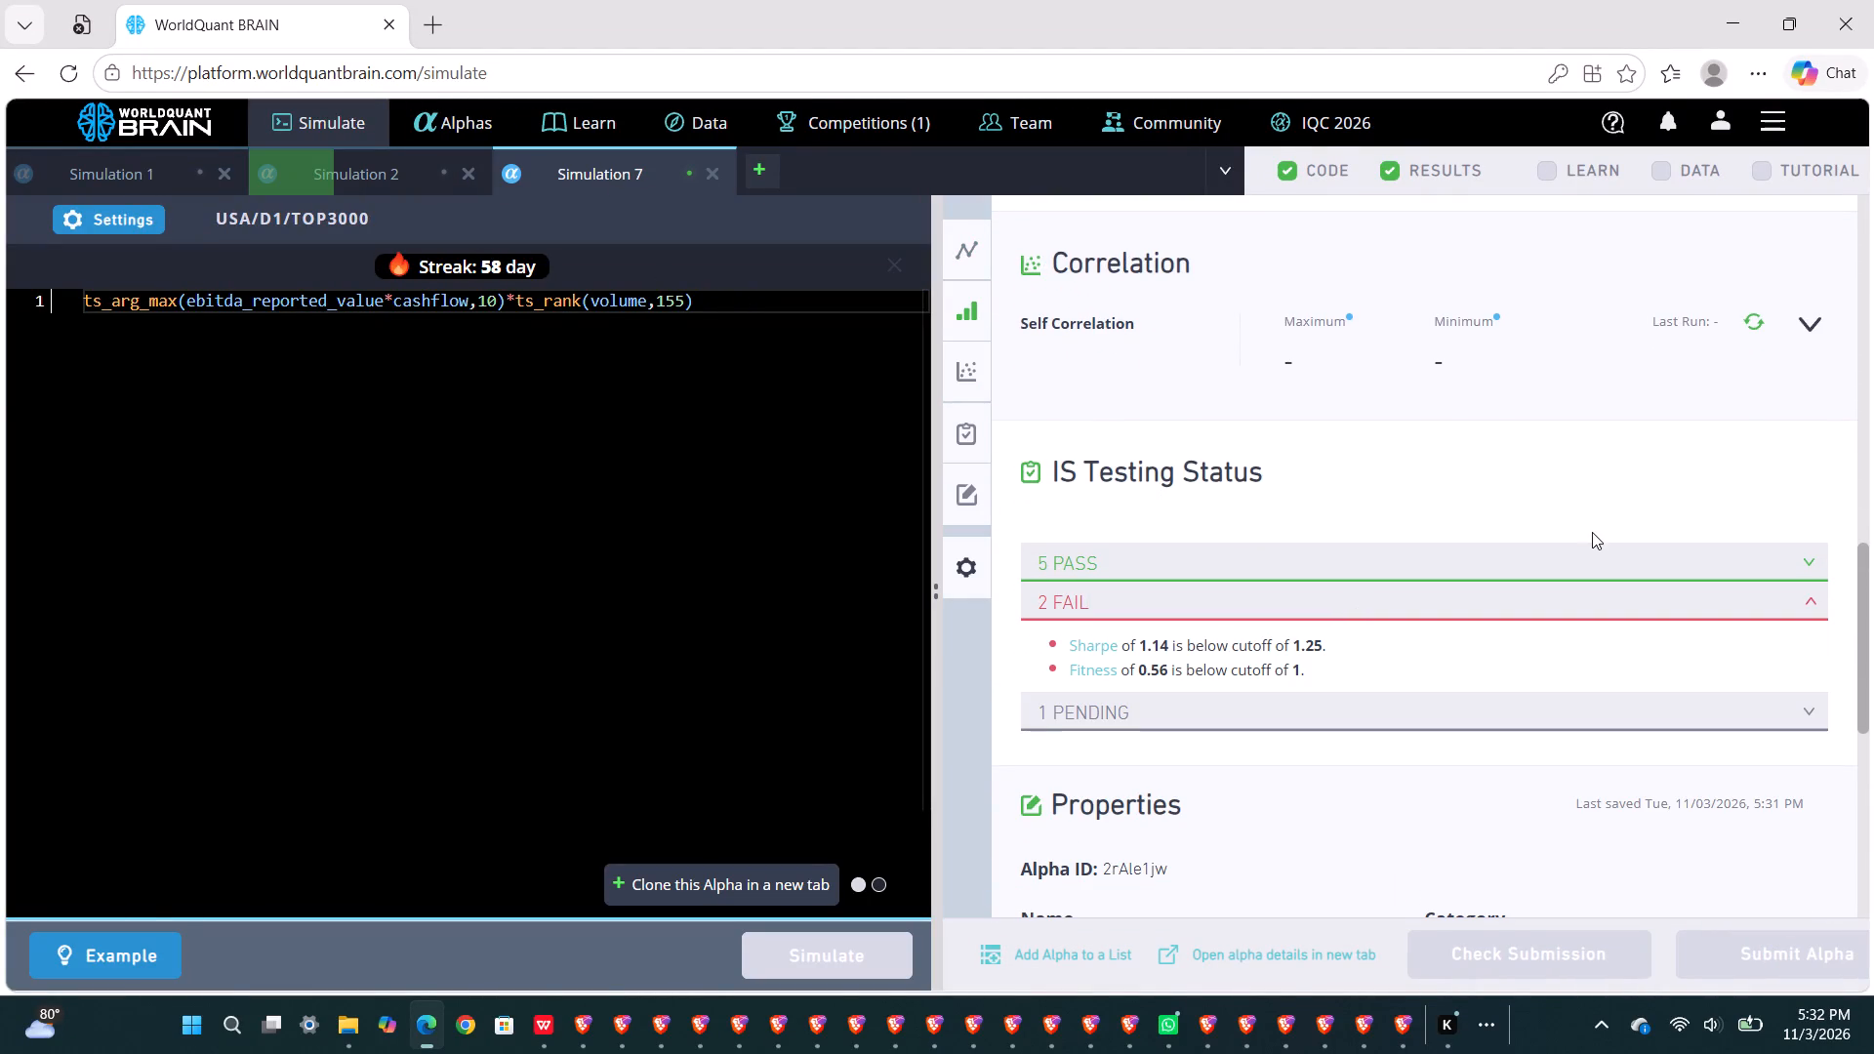
click(1756, 315)
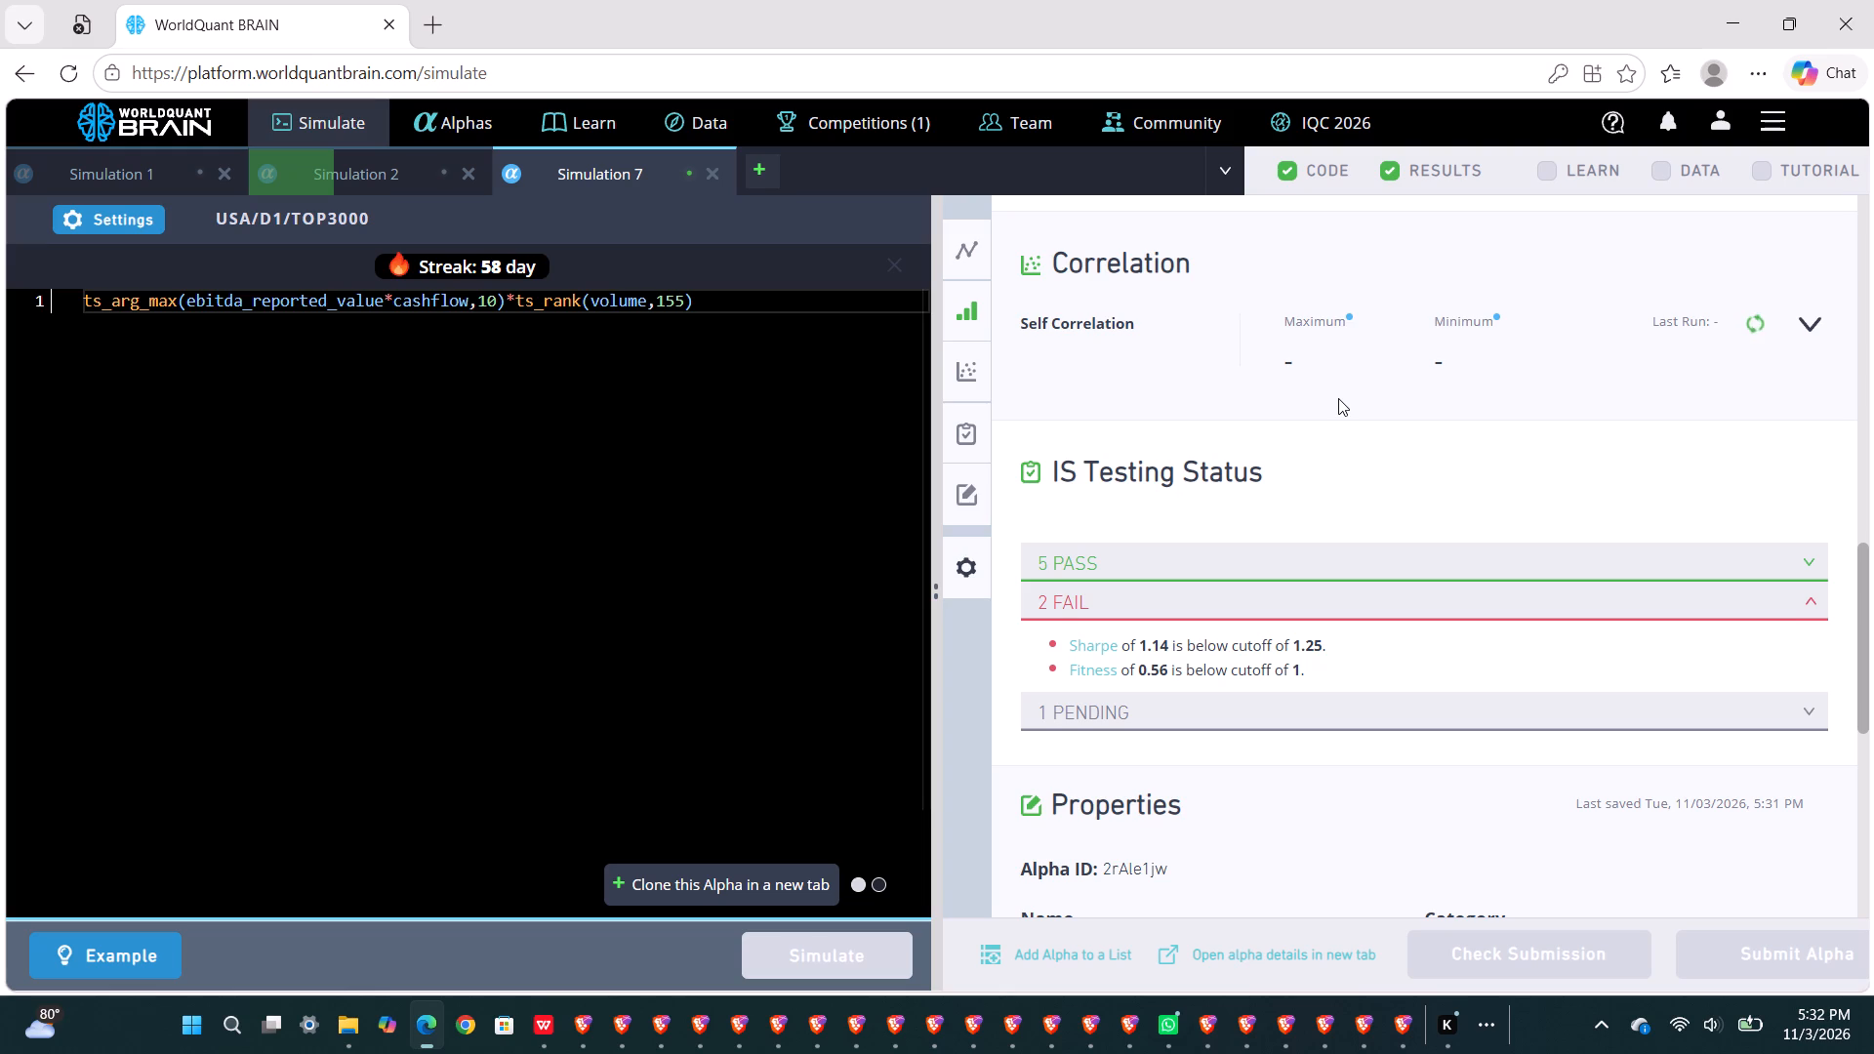
scroll(1338, 398, up, 1)
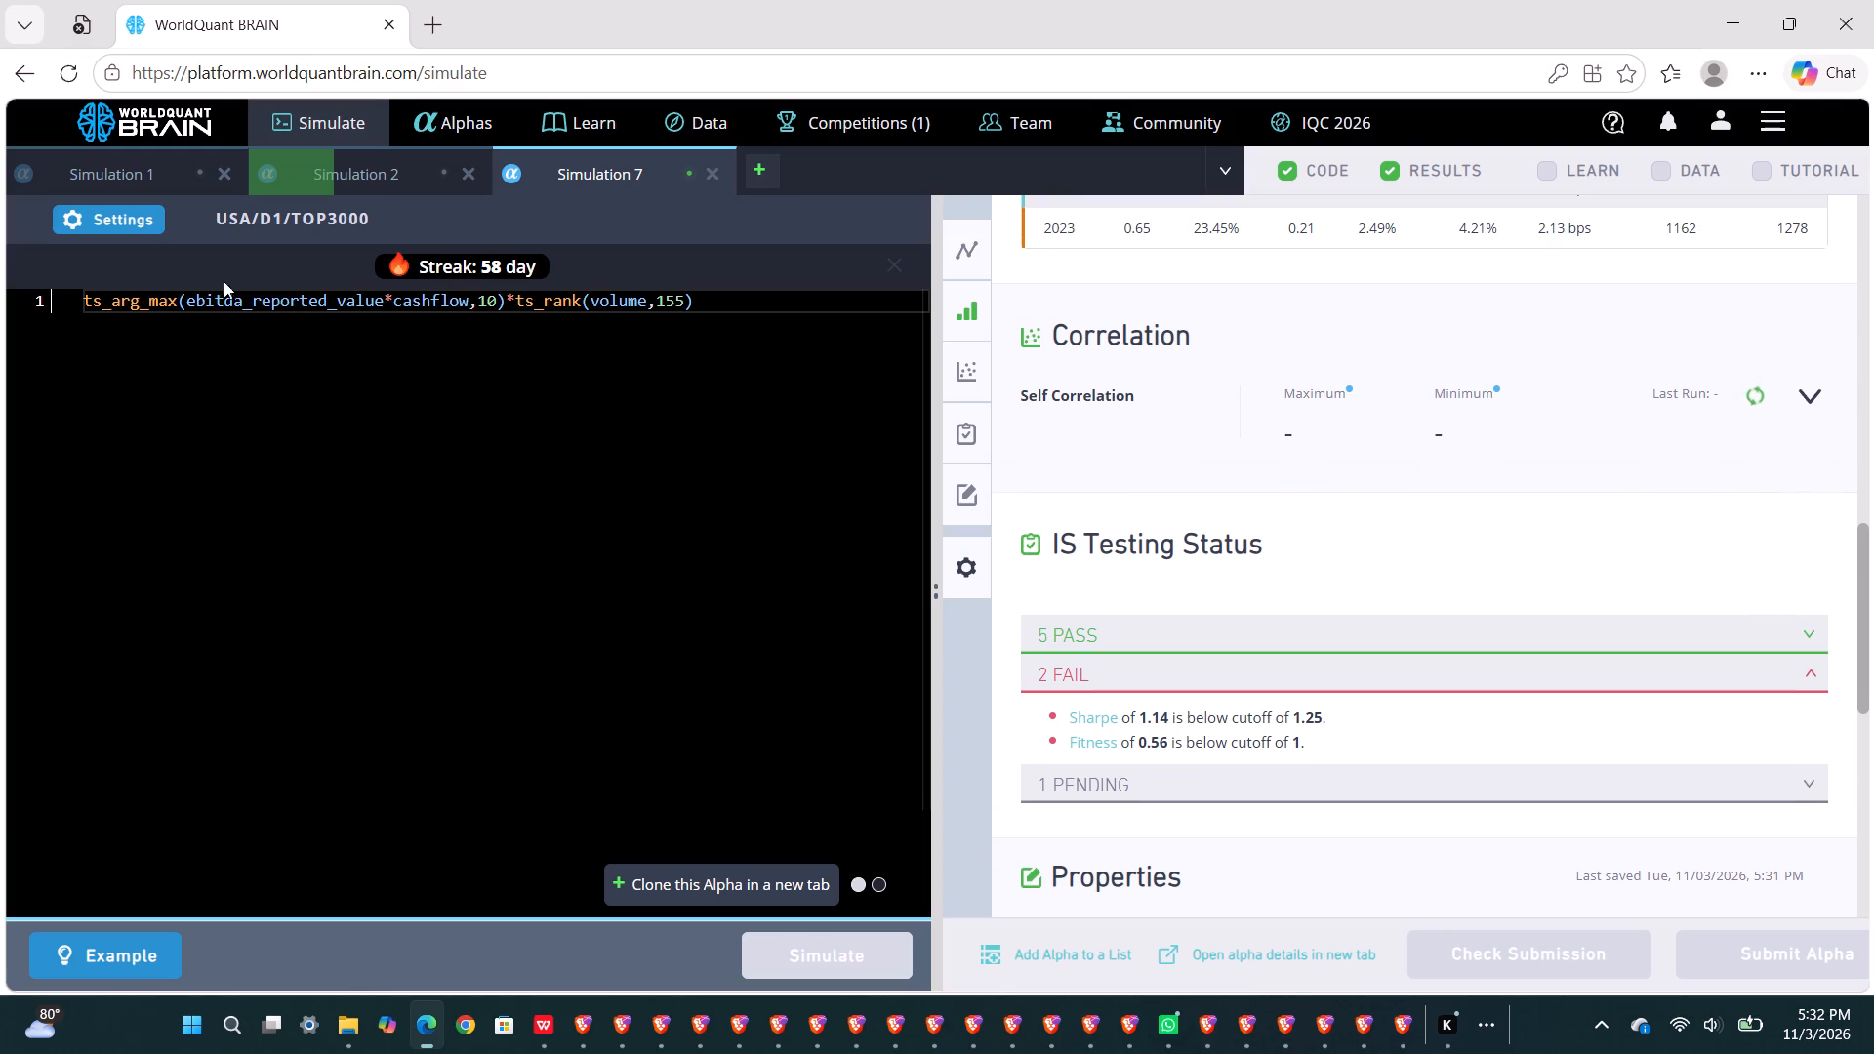
Set Simulation 7's neutralization to Market and simulate the alpha.
click(142, 229)
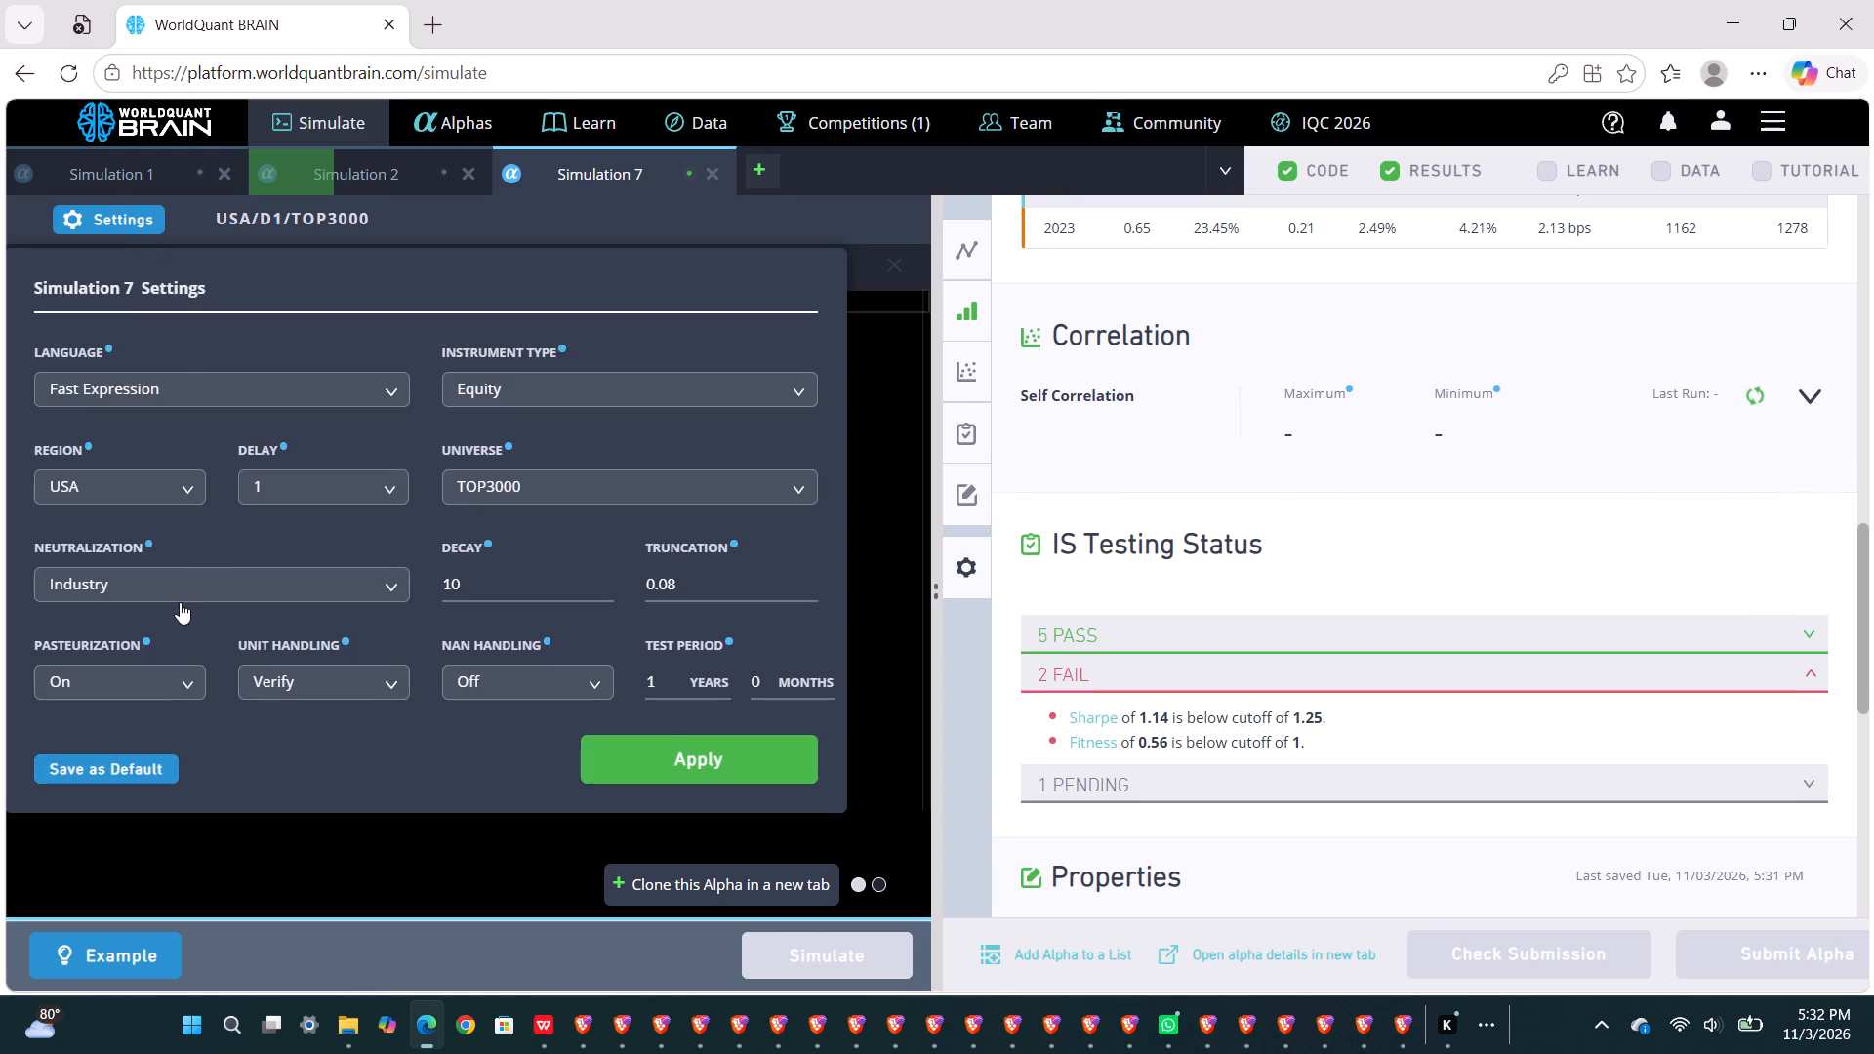
click(175, 593)
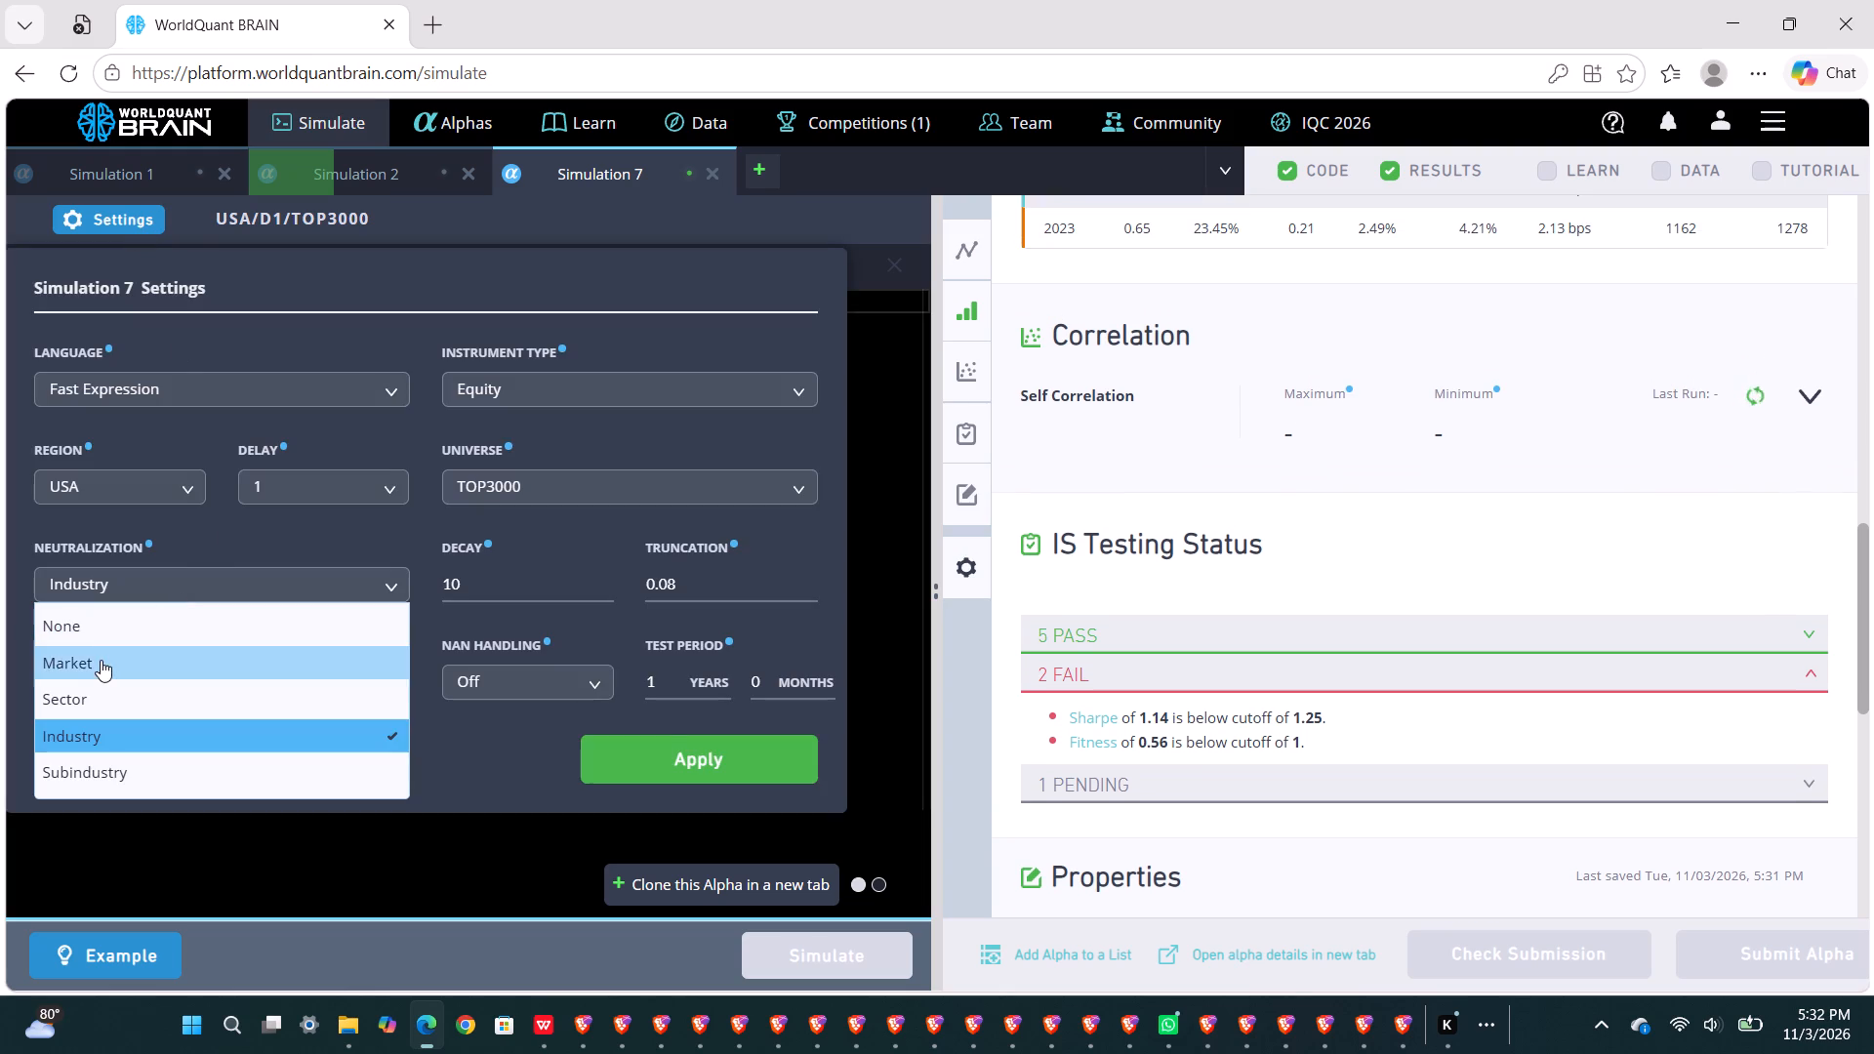
click(101, 660)
click(691, 758)
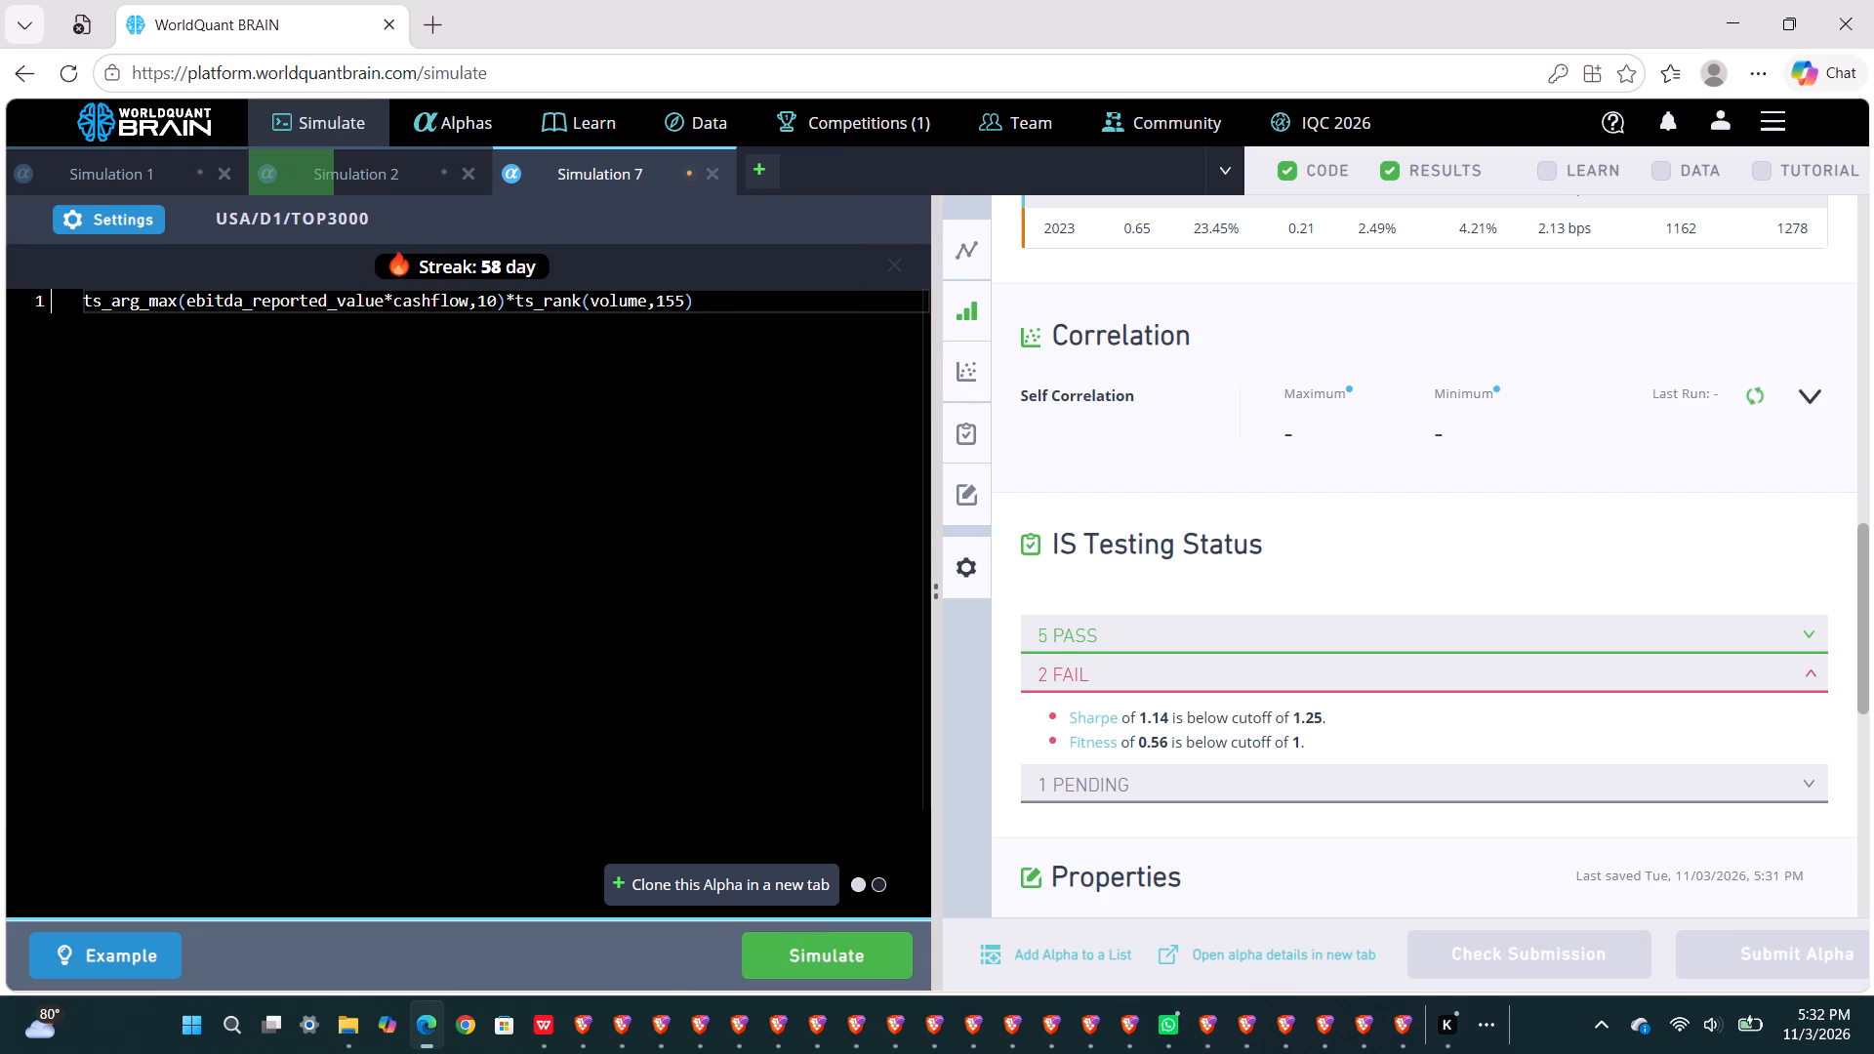
click(817, 958)
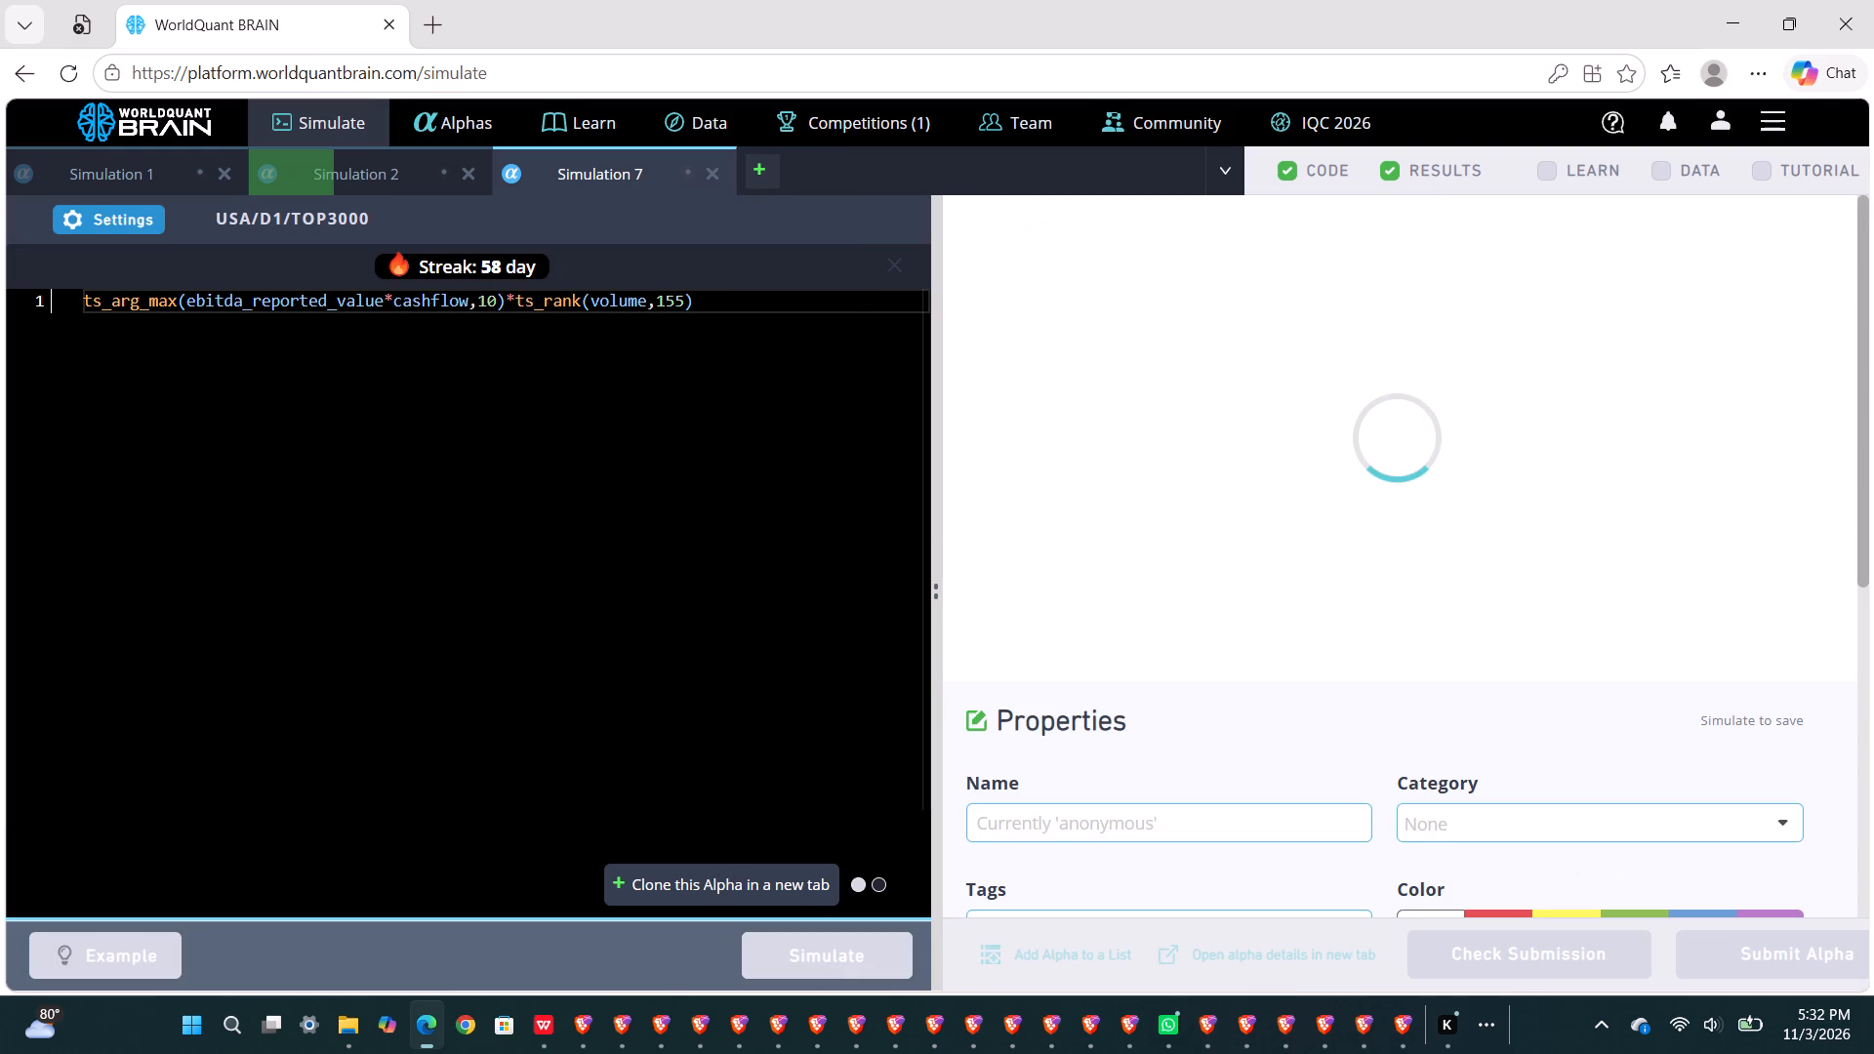
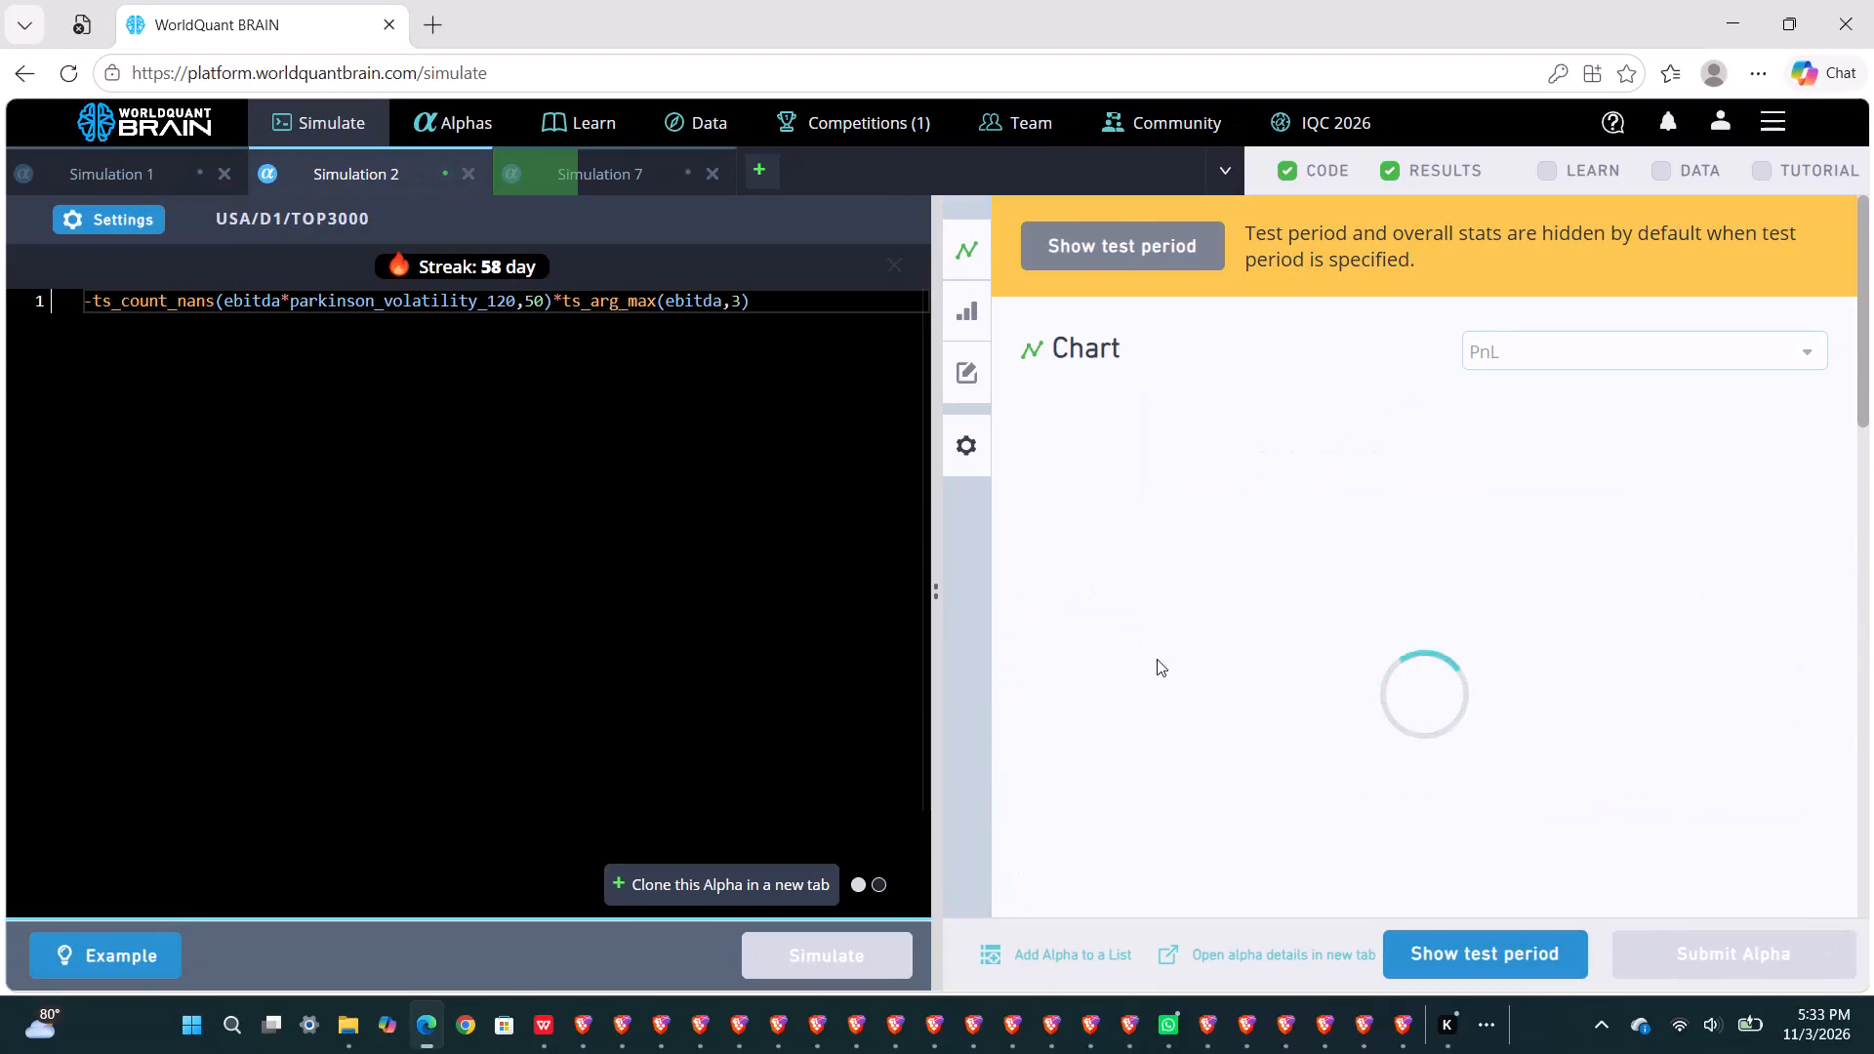
Reveal Simulation 2's test period, examine the failed IS tests and run the self-correlation check.
click(1397, 941)
scroll(1379, 770, down, 5)
click(1379, 770)
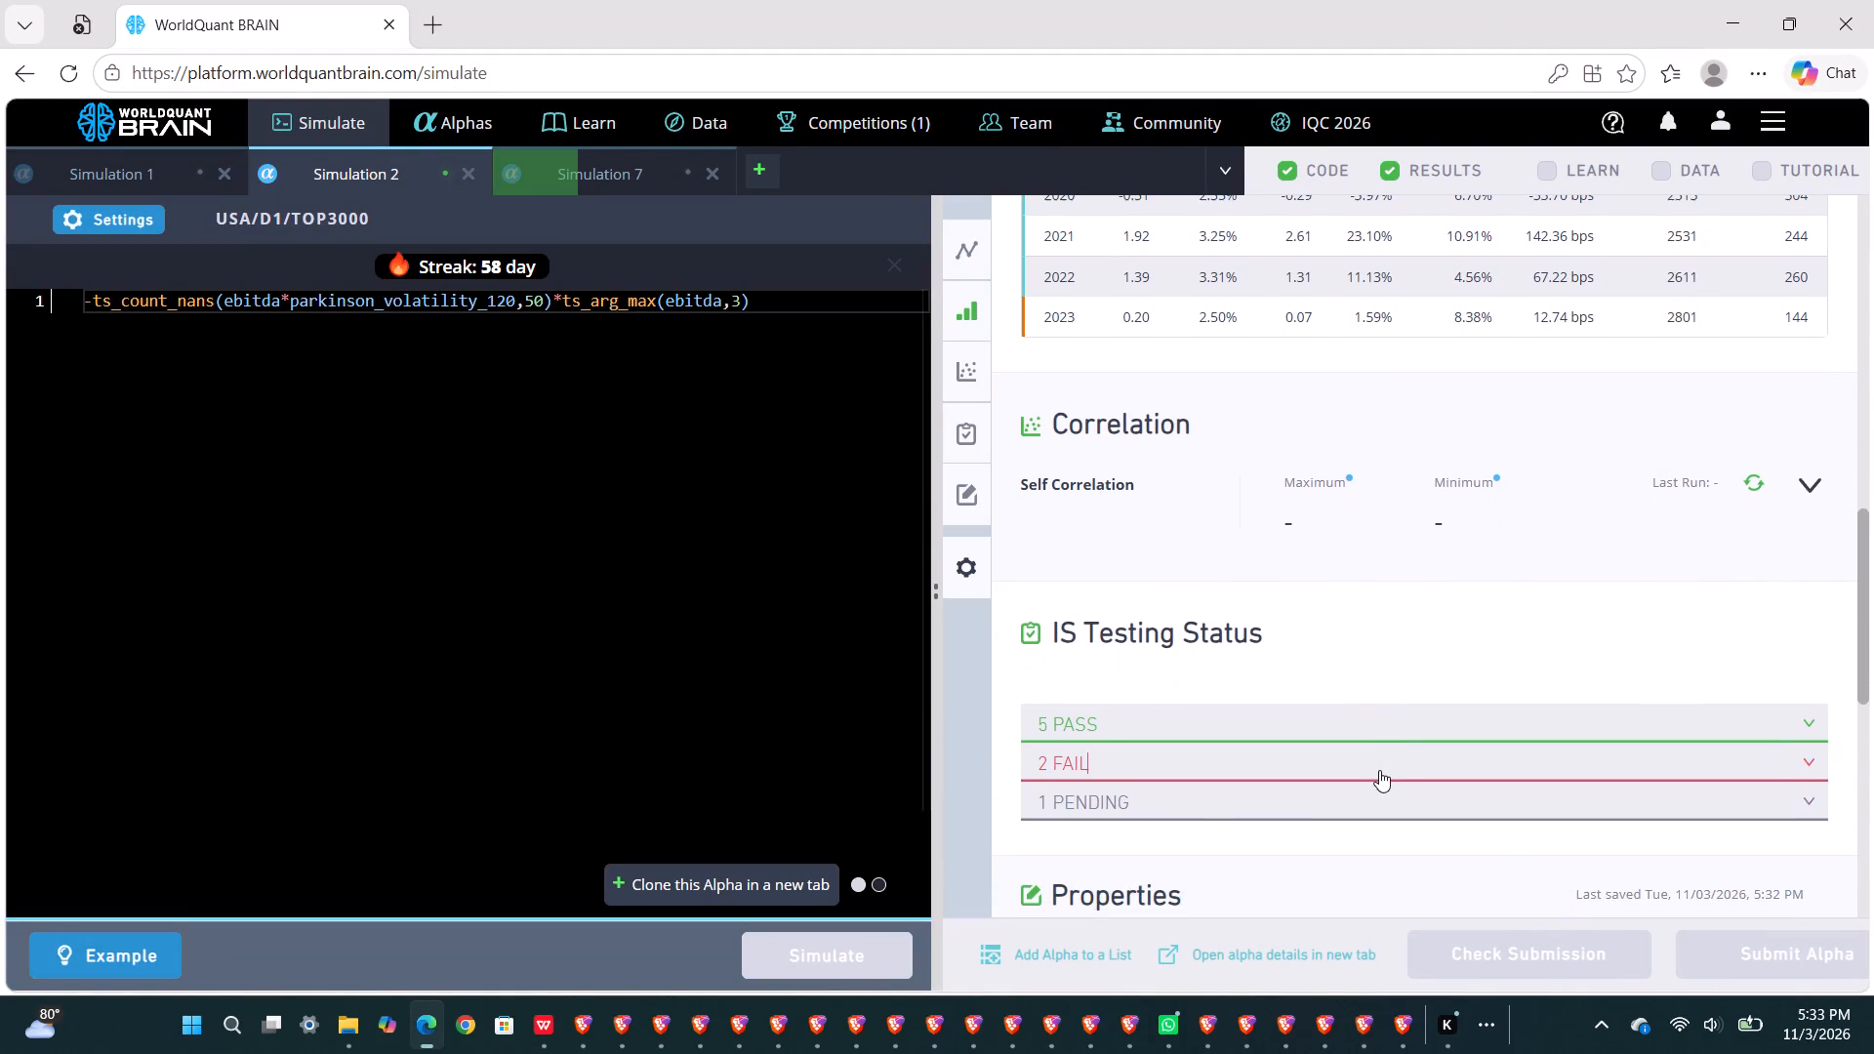
click(1747, 476)
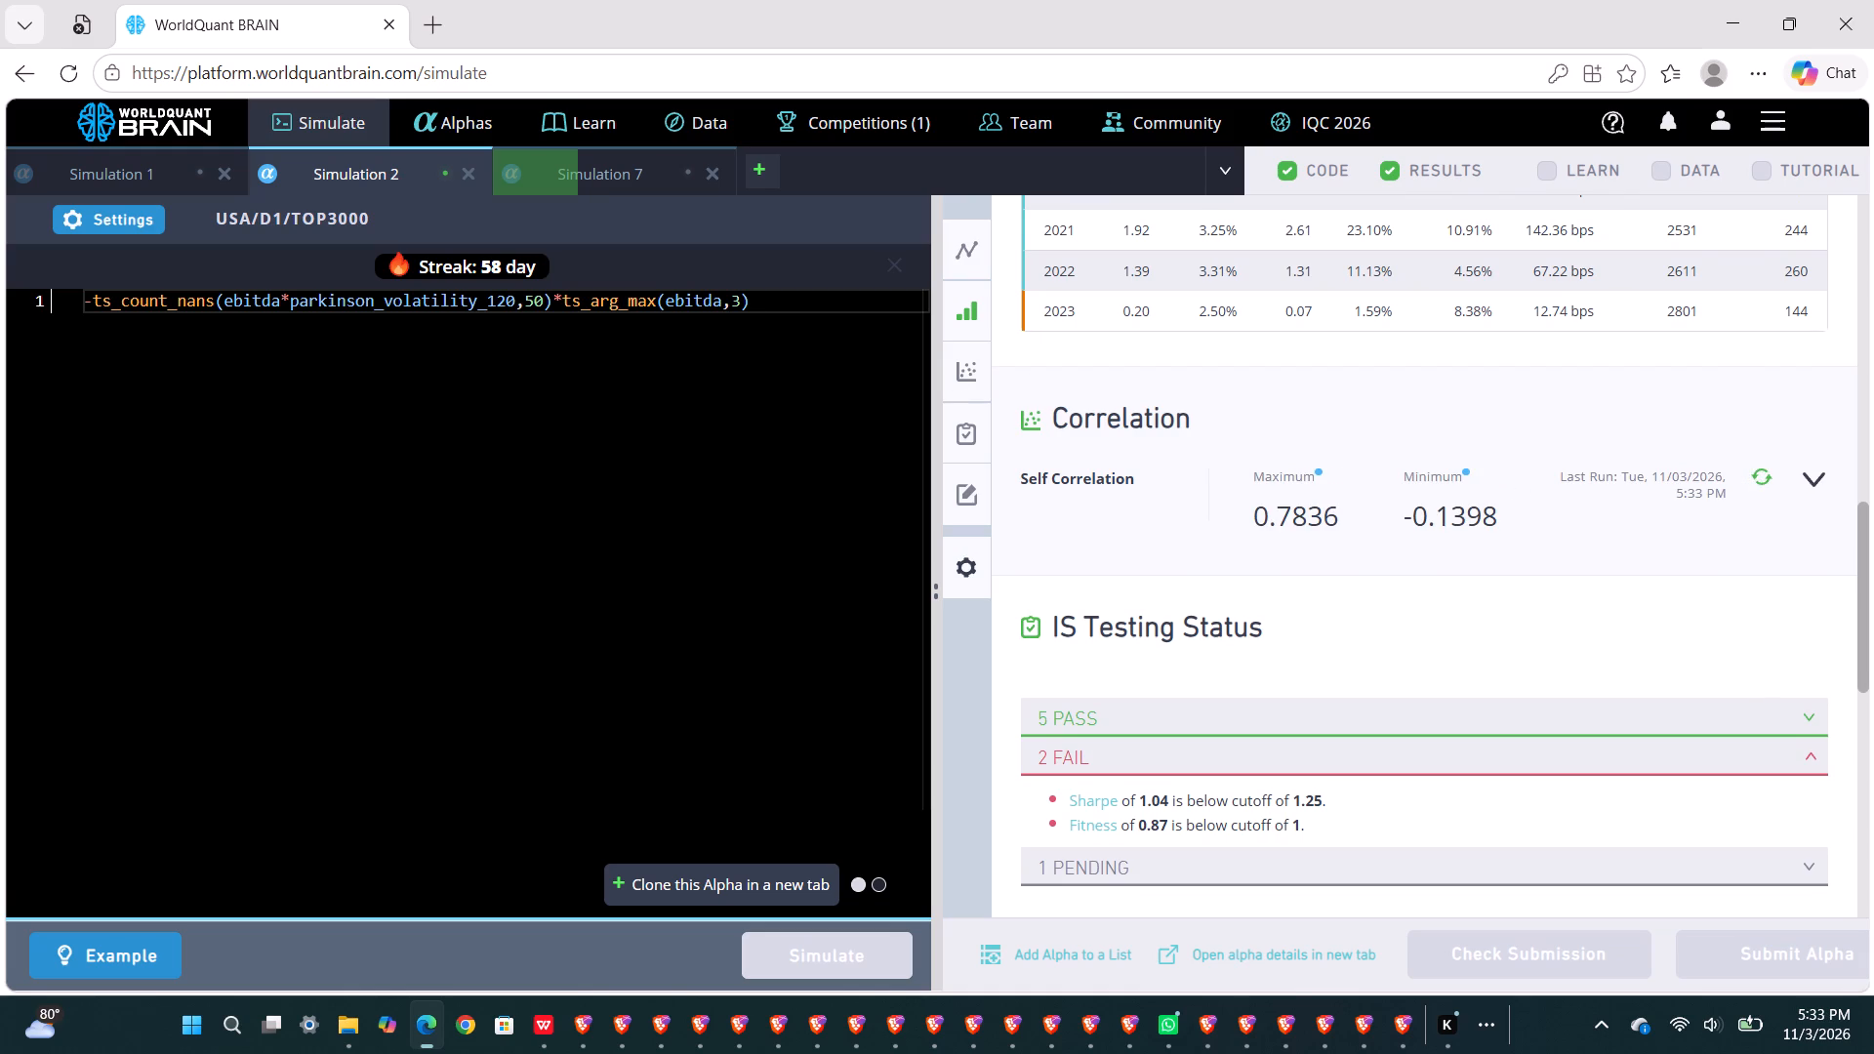
Replace ebitda with cashflow inside Simulation 2's ts_count_nans term and simulate the alpha.
double_click(237, 307)
text(cas)
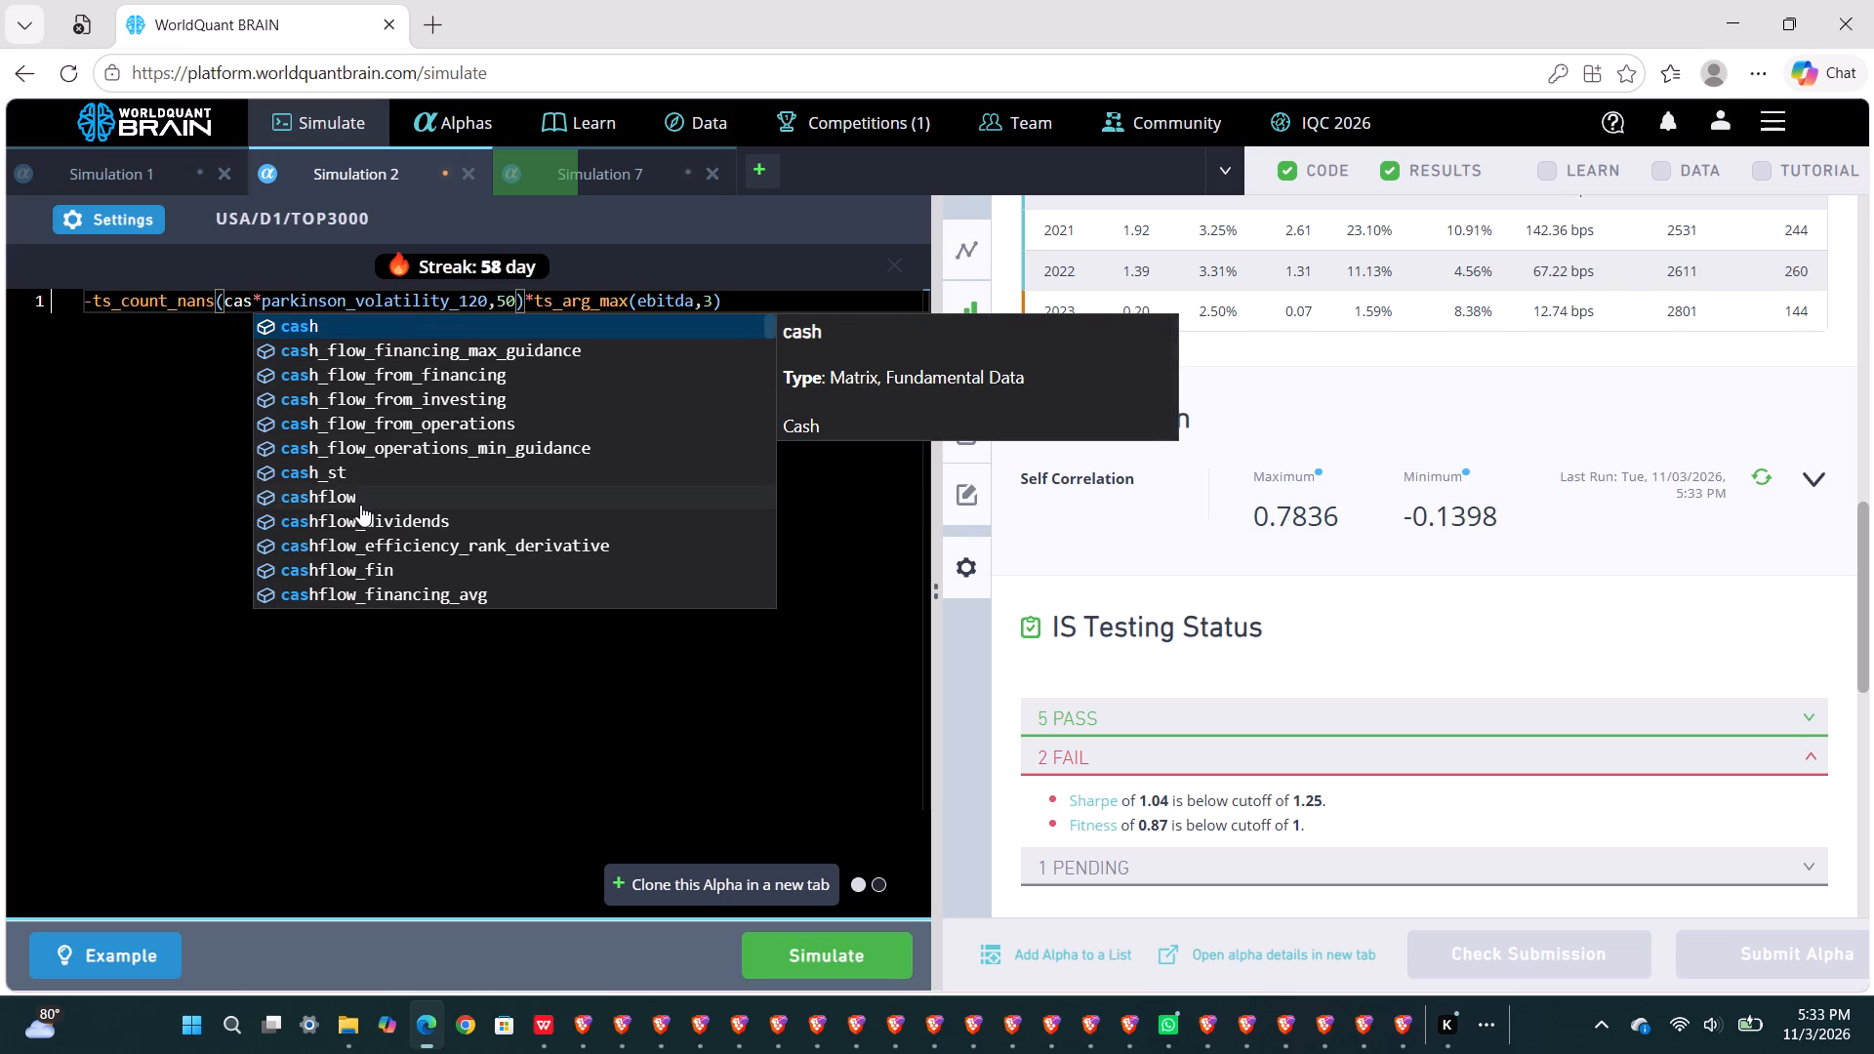
click(360, 505)
click(784, 958)
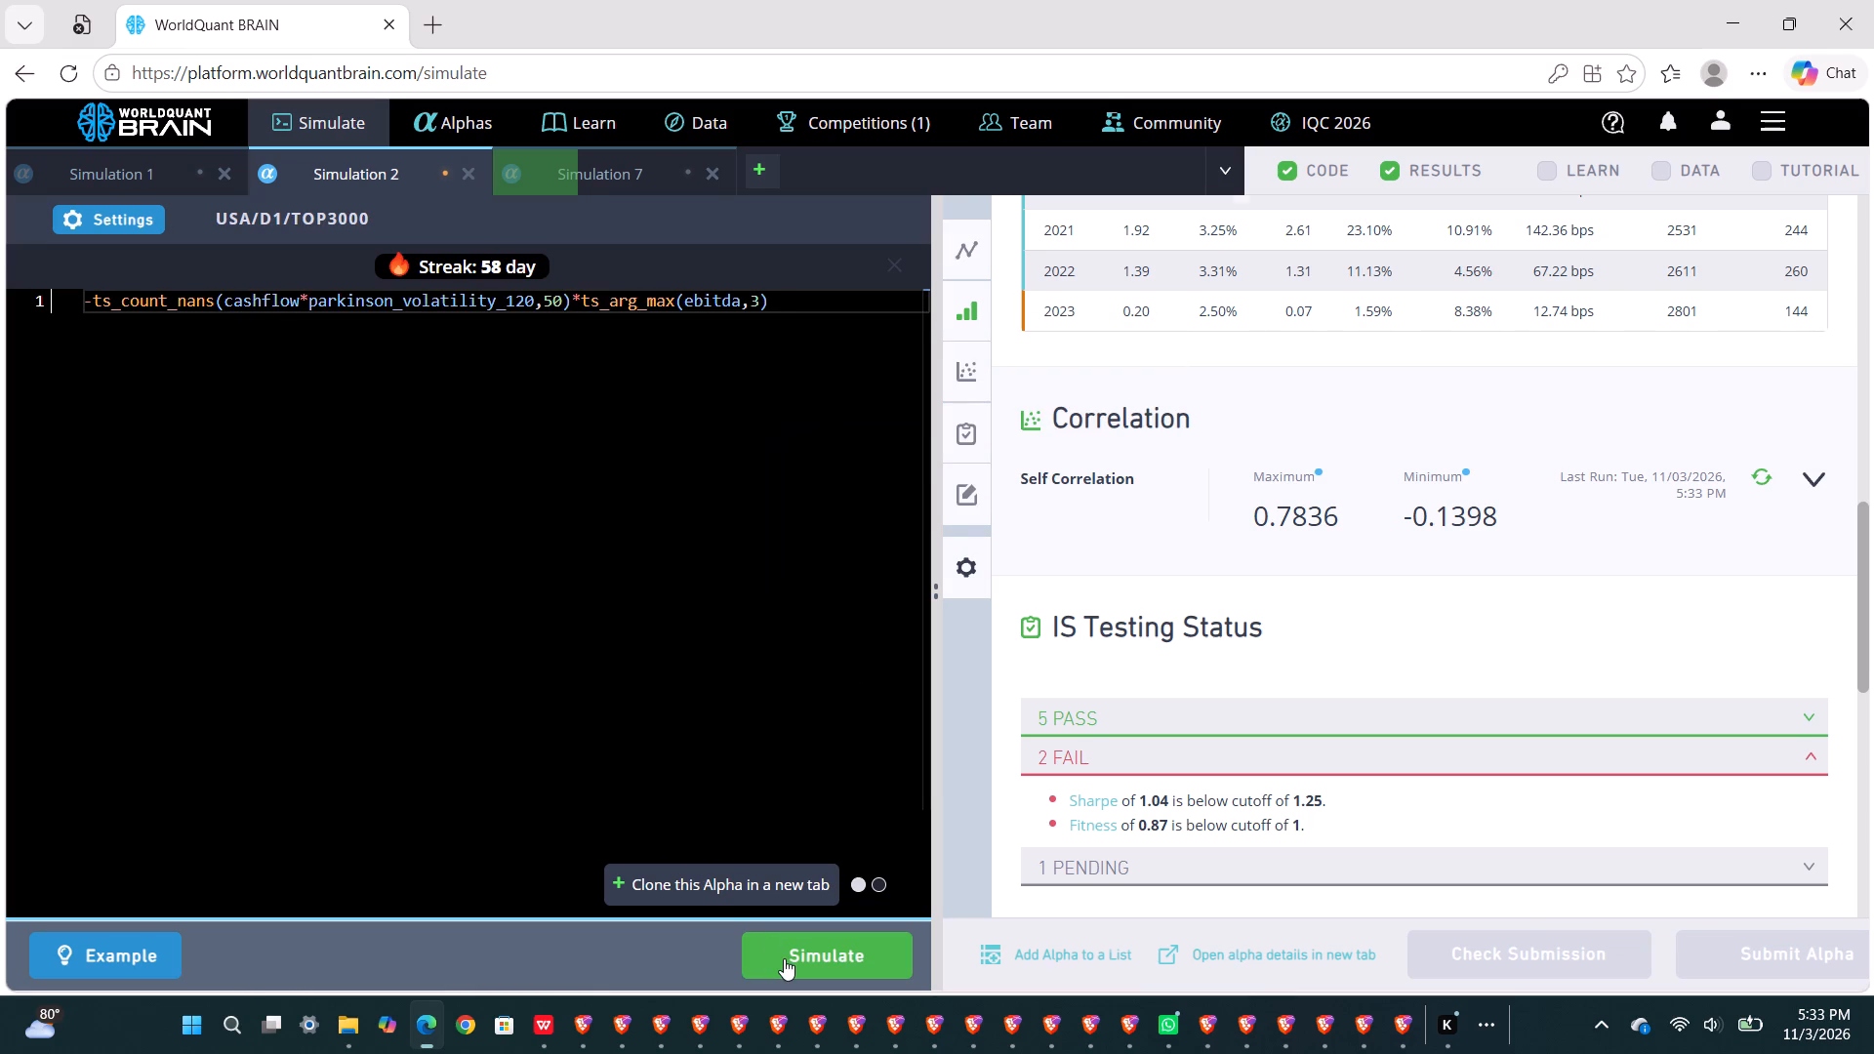
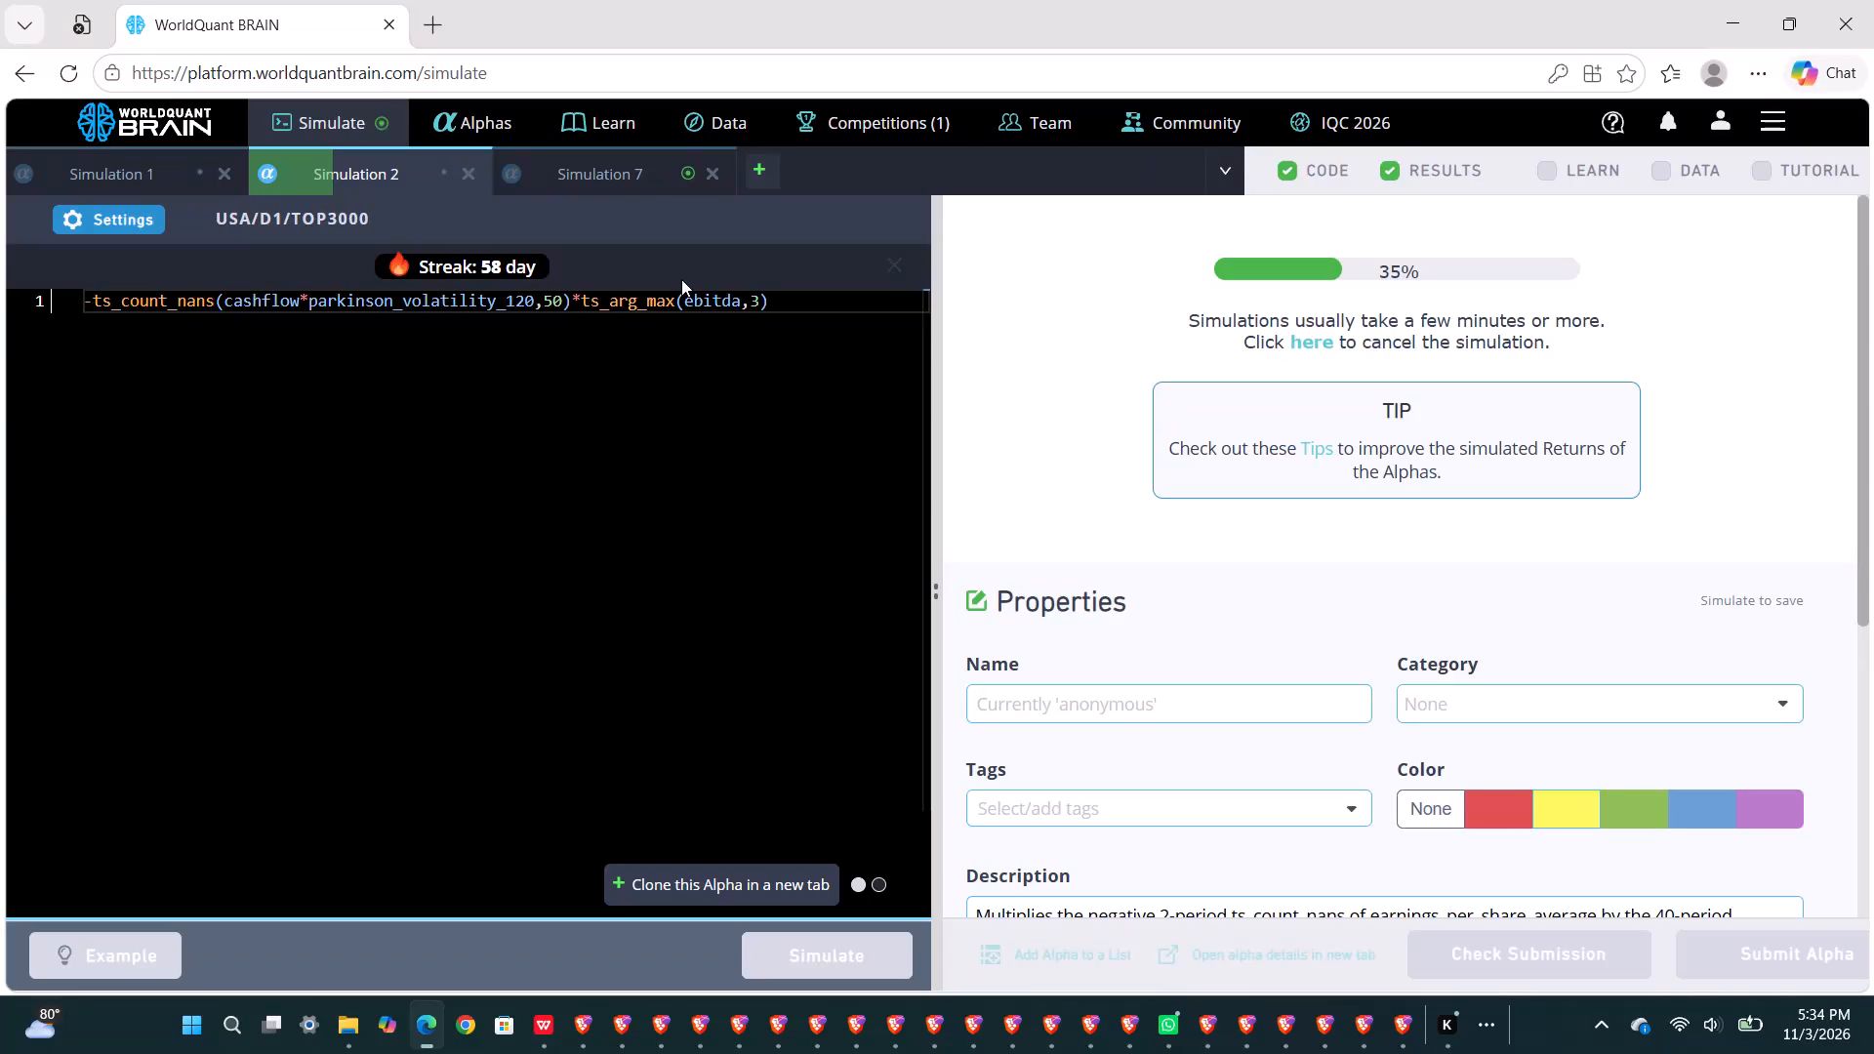
Reveal Simulation 7's test period and examine its IS testing status.
click(640, 167)
click(1434, 979)
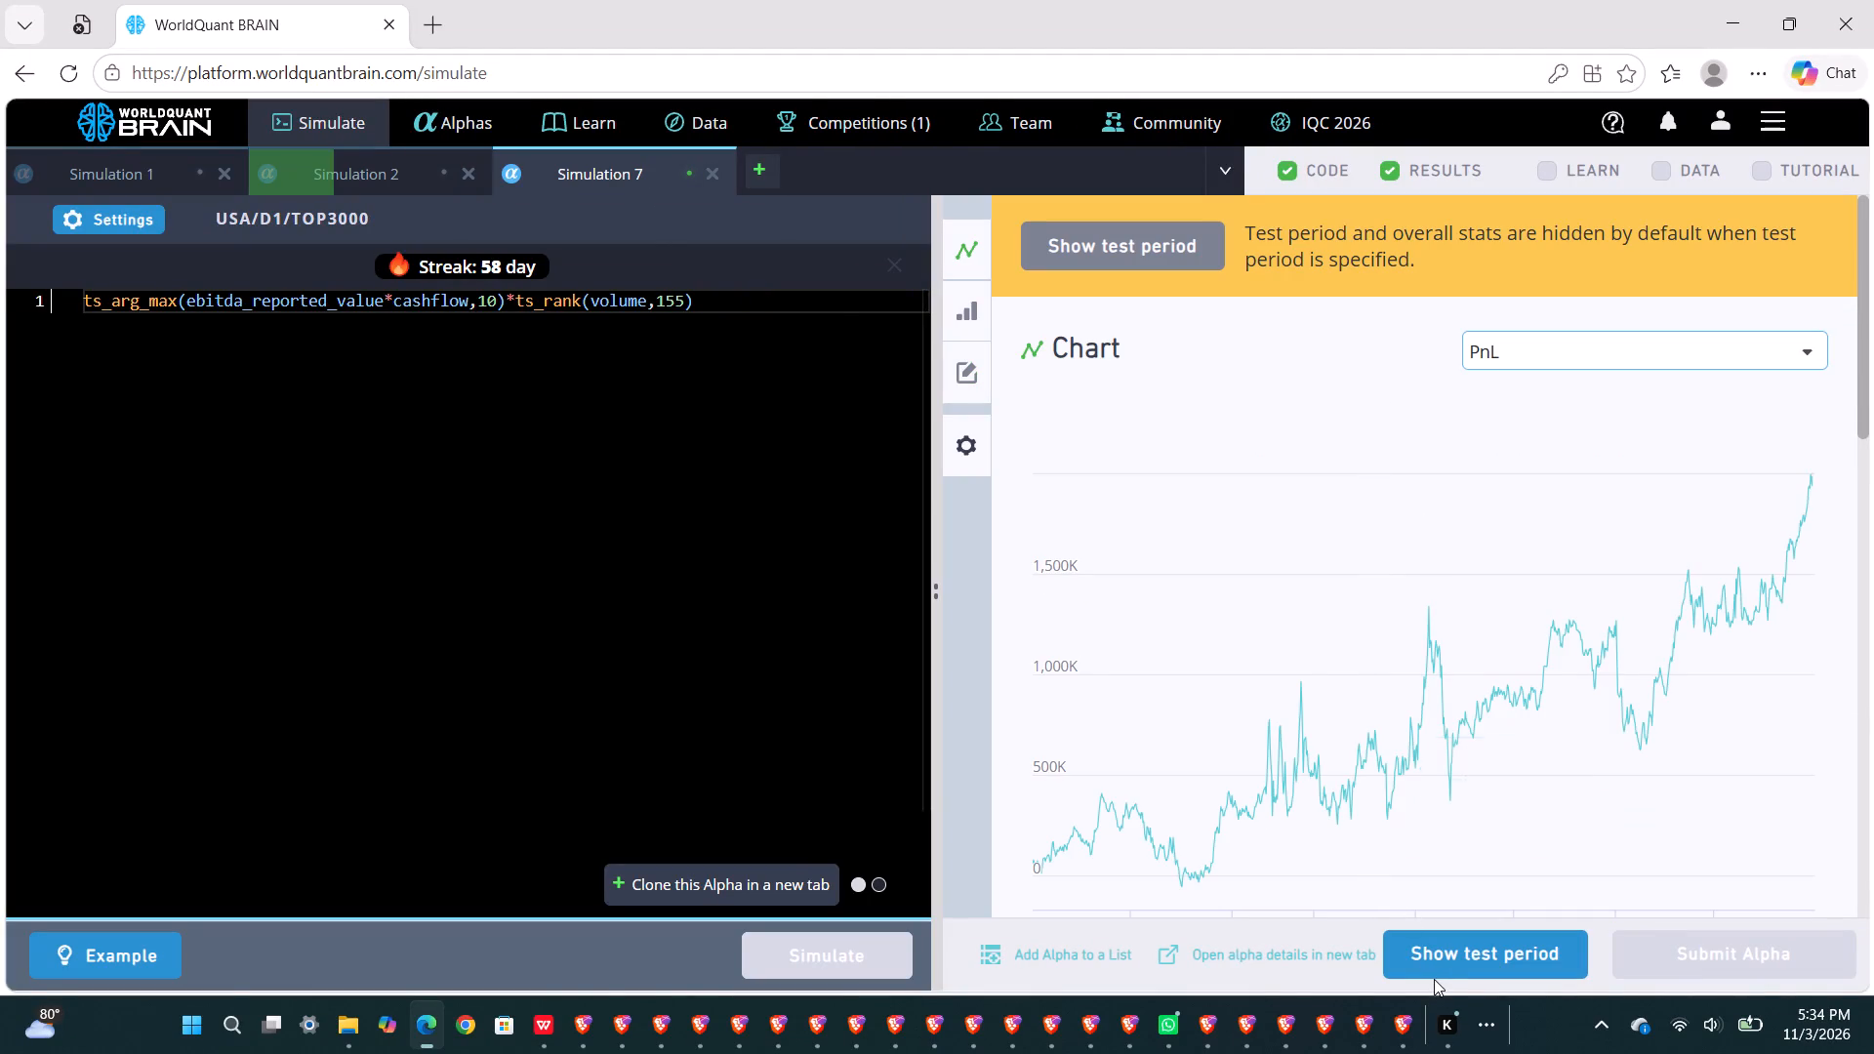
click(1440, 973)
scroll(1431, 832, down, 5)
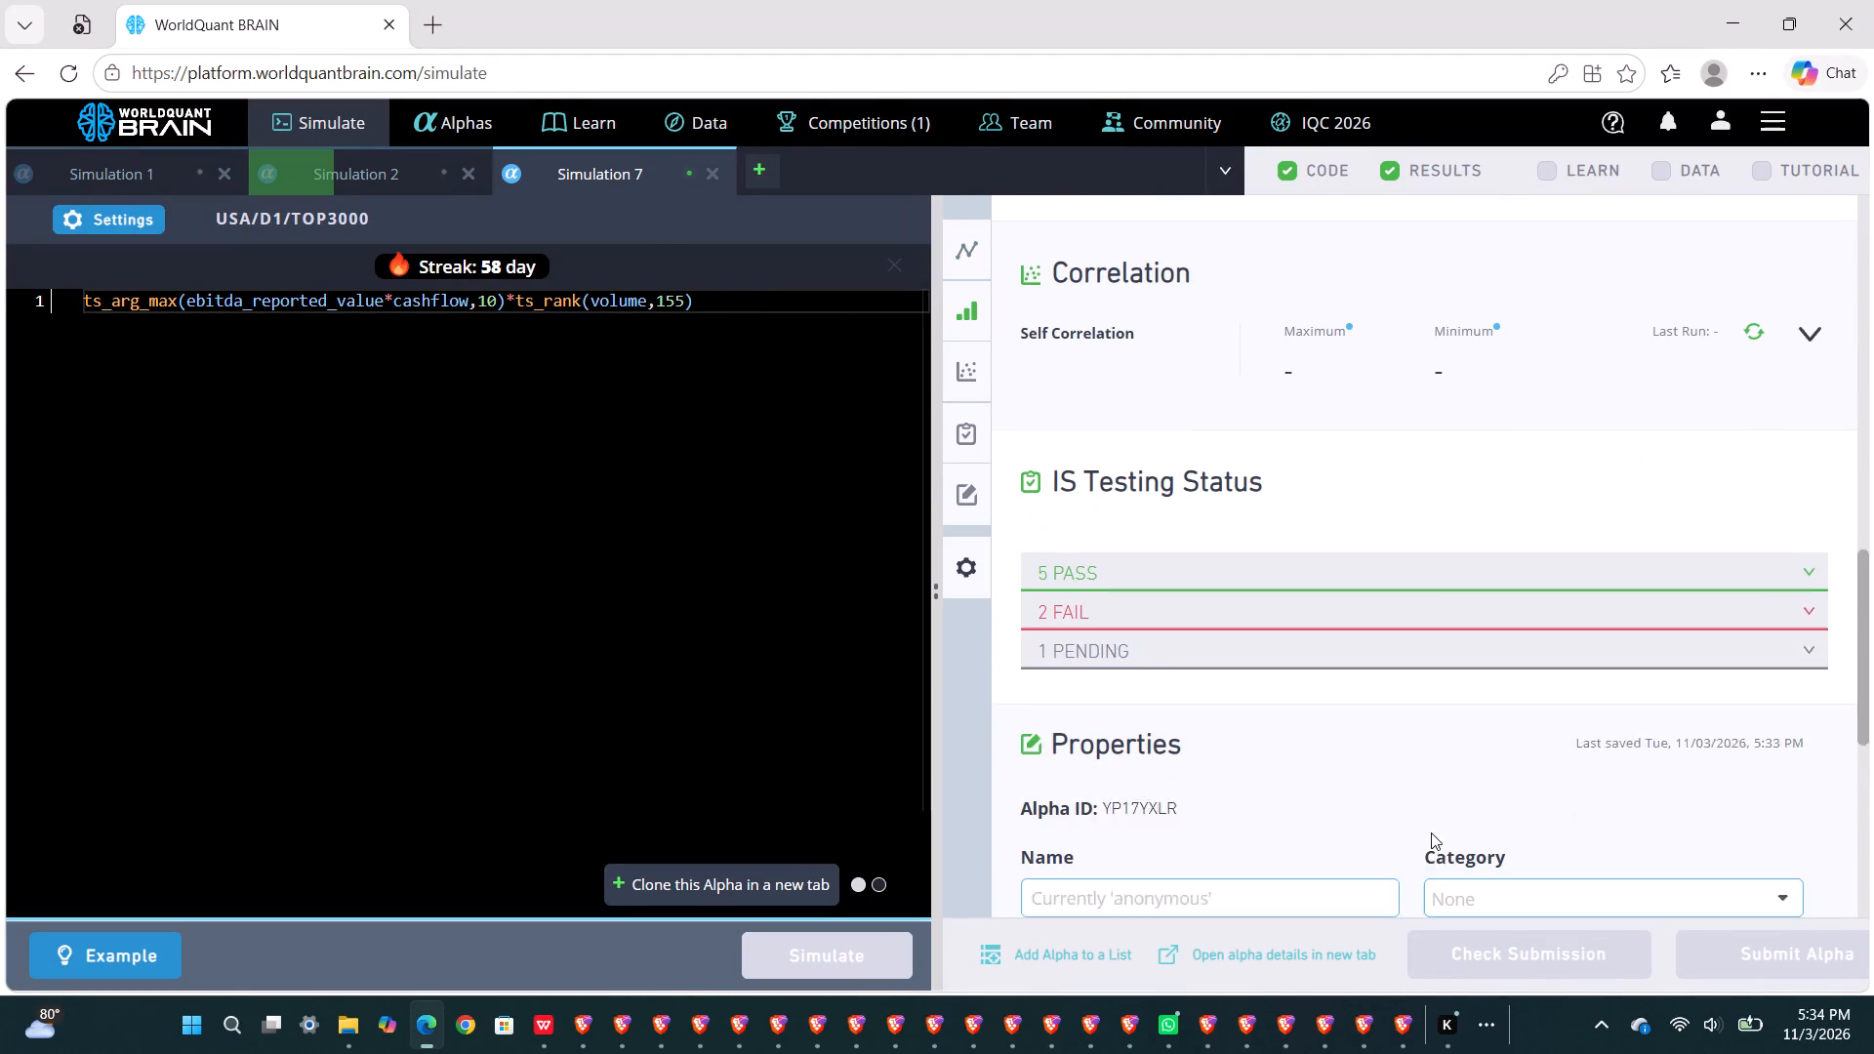
Set Simulation 7's neutralization to Subindustry, apply the settings and simulate the alpha.
click(155, 223)
click(307, 585)
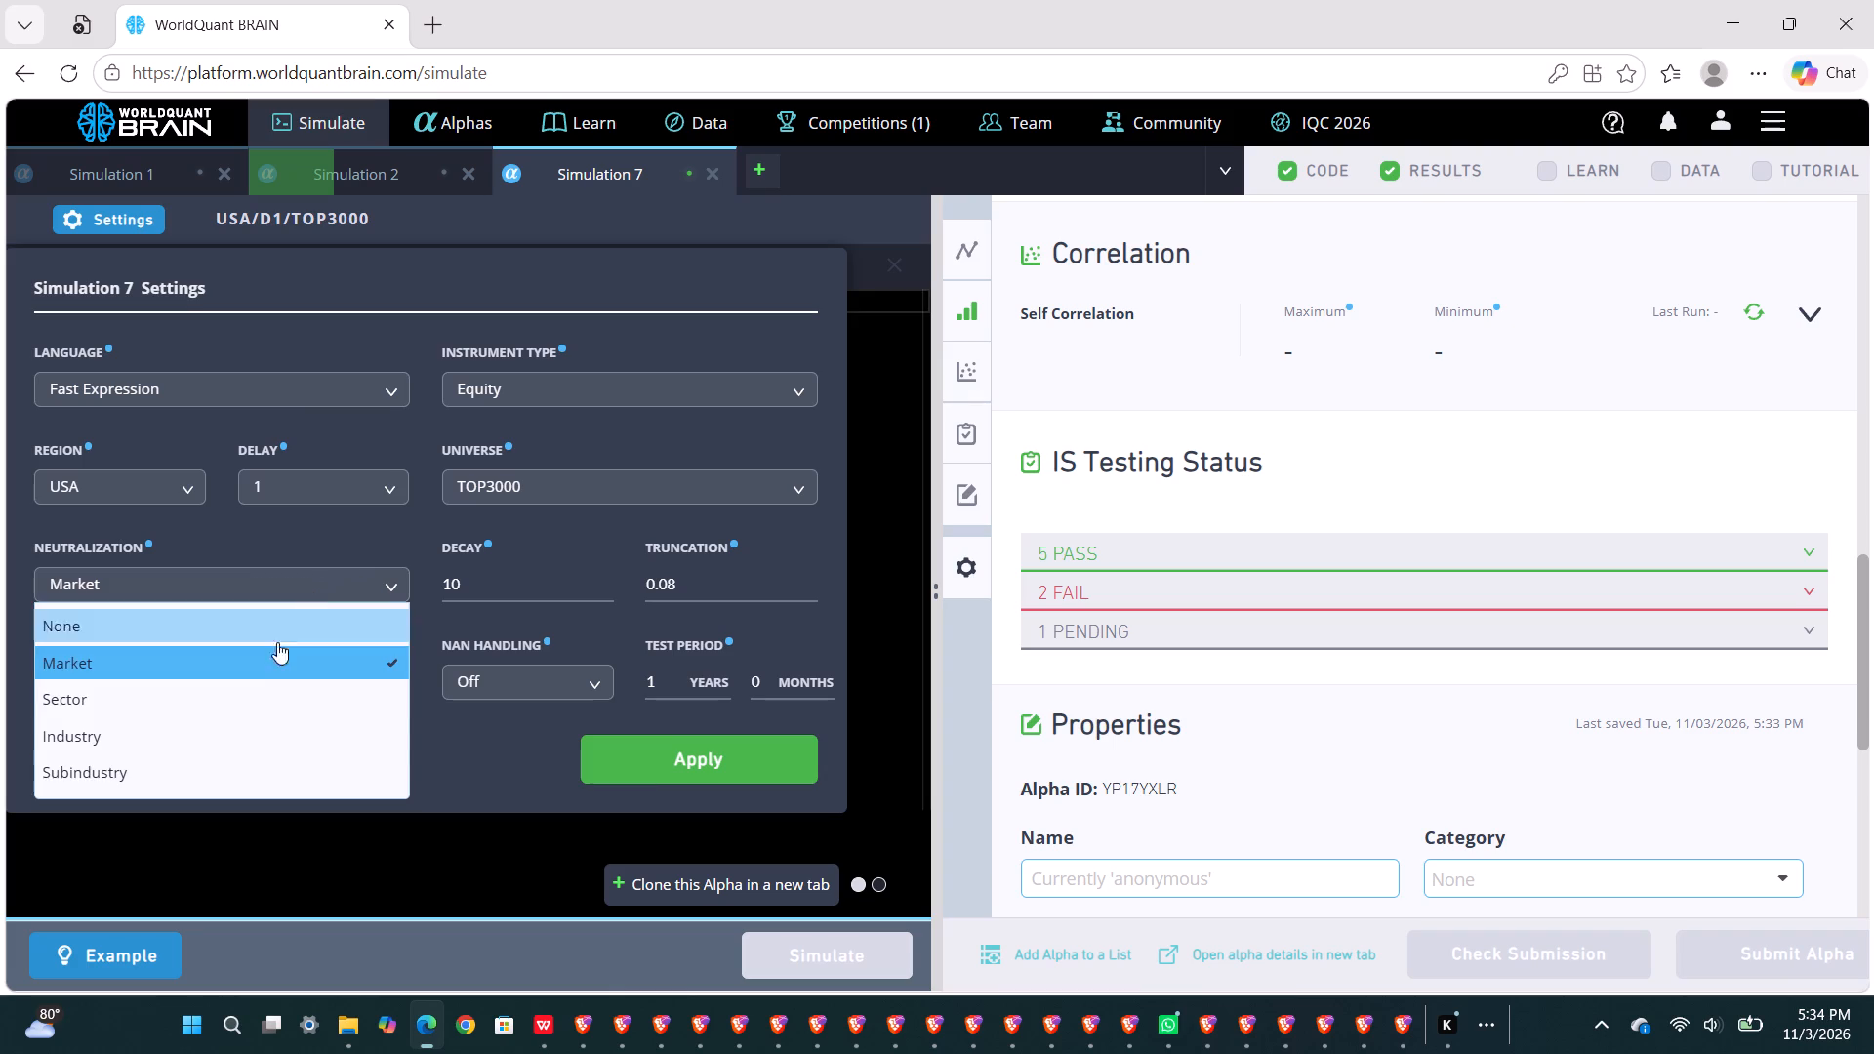
click(185, 768)
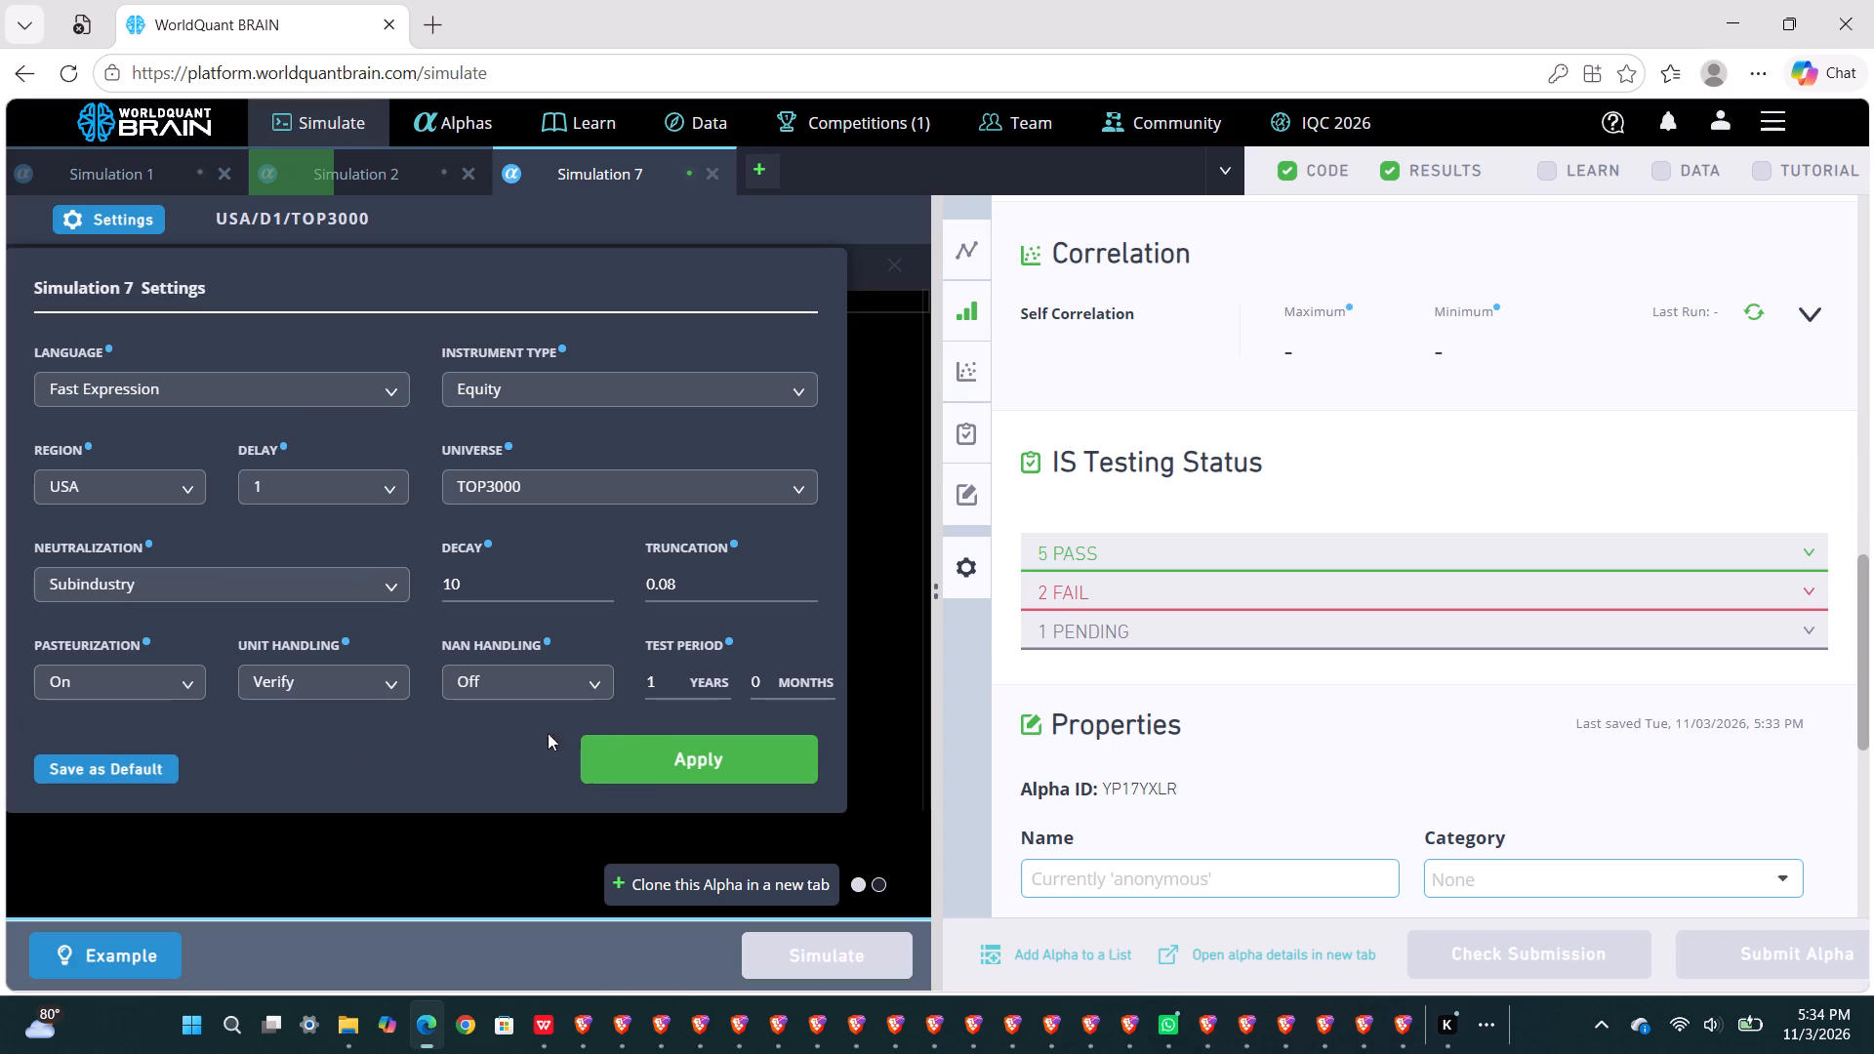
click(632, 733)
click(733, 746)
click(820, 960)
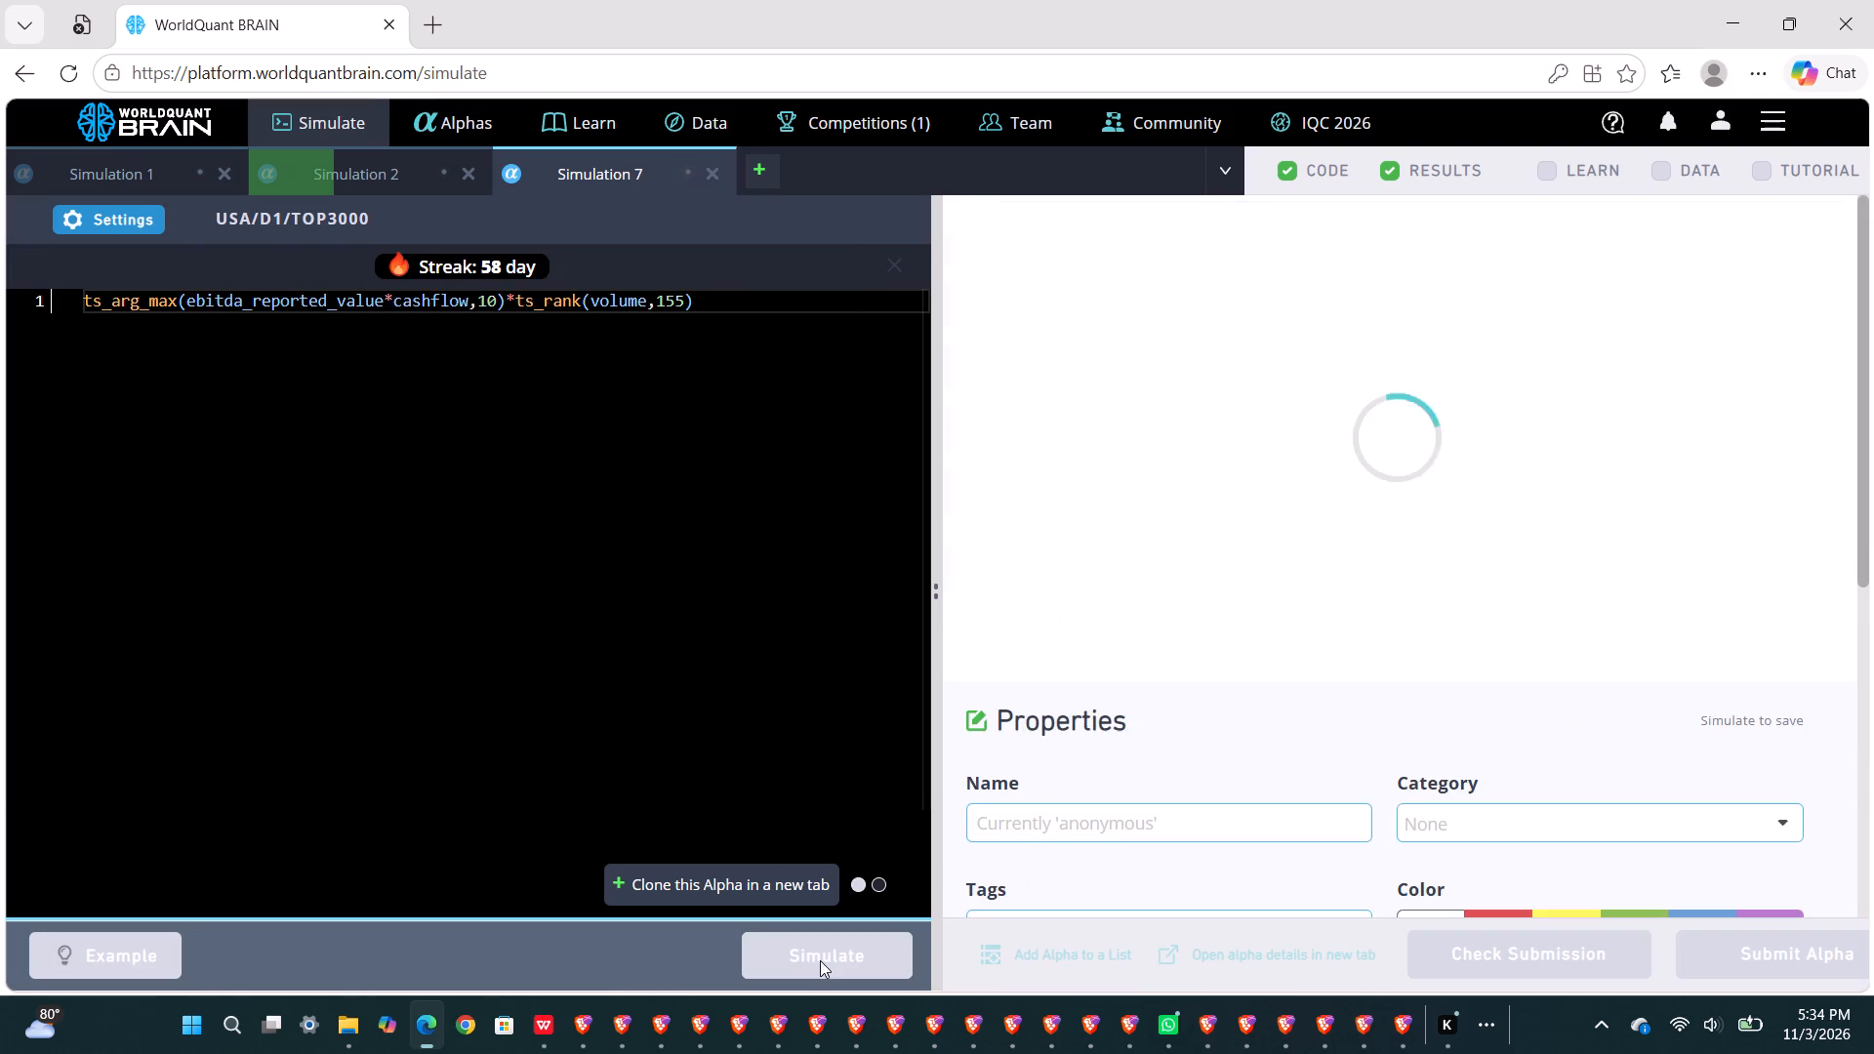
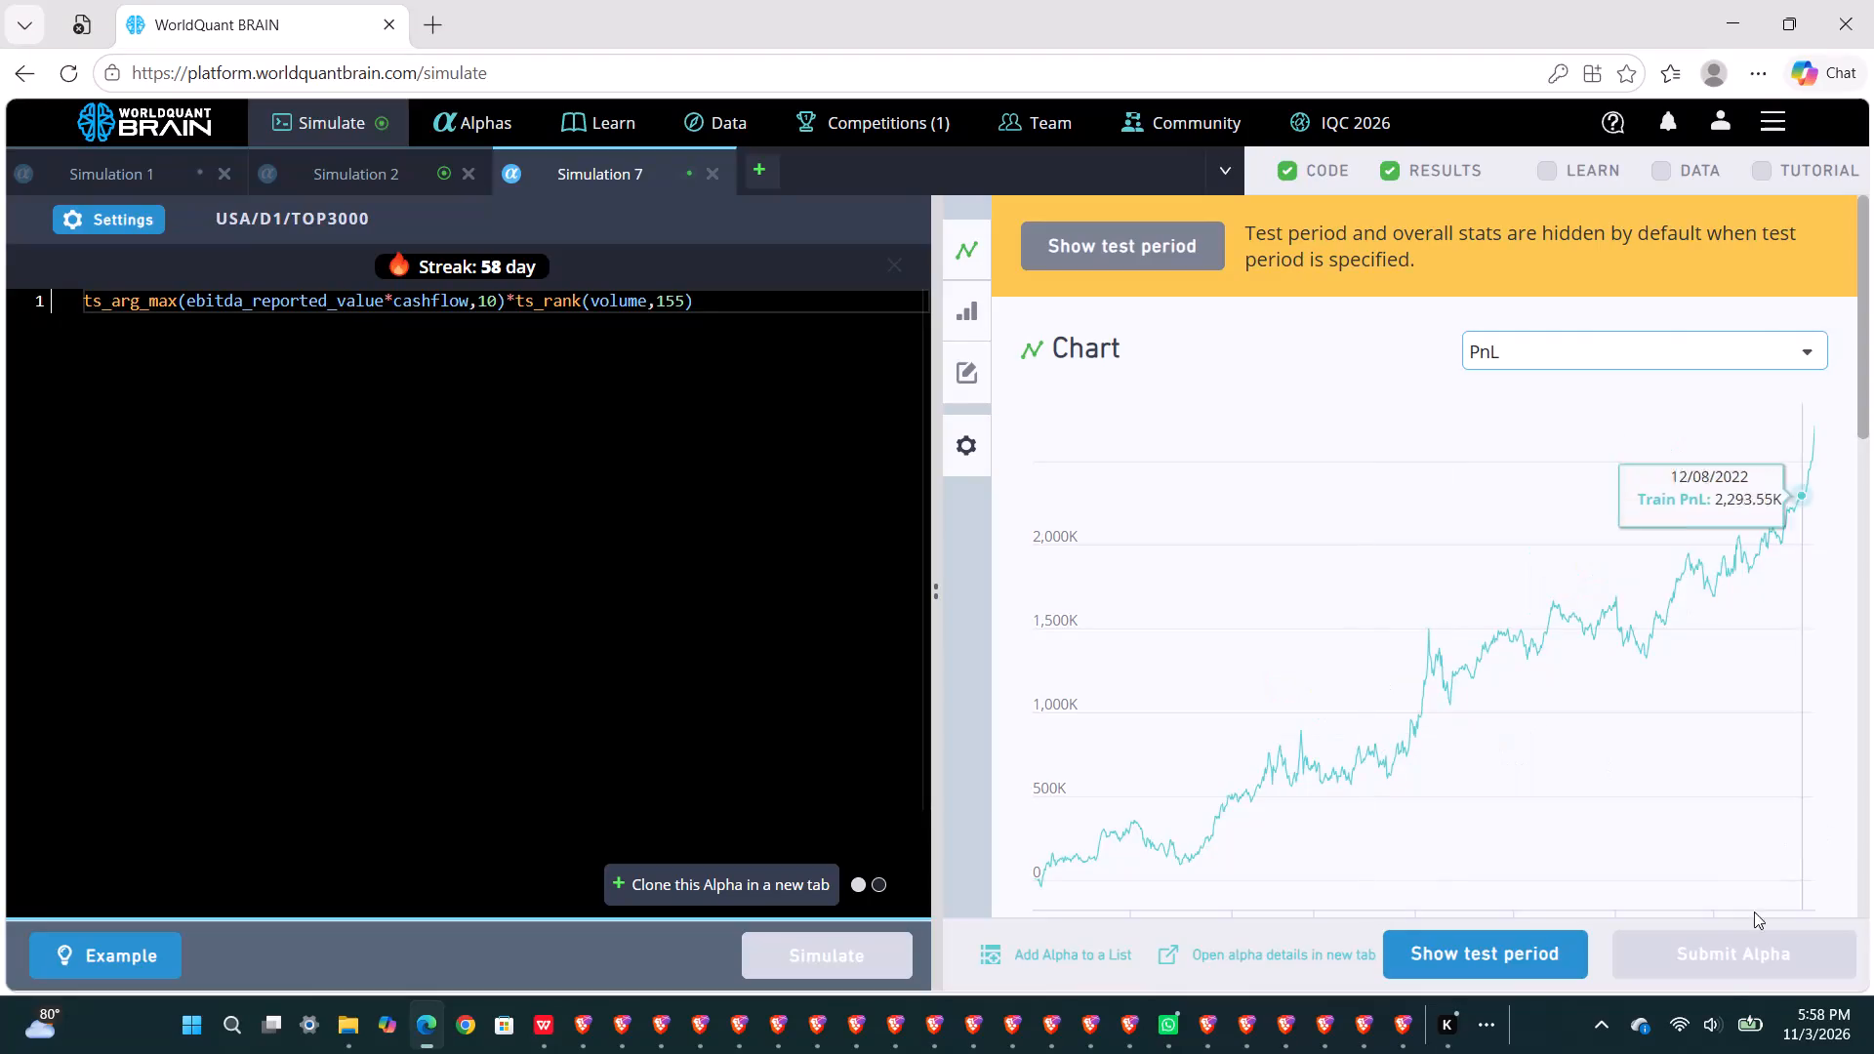
Reveal Simulation 7's test period and examine the yearly aggregate data and correlation sections.
click(1510, 956)
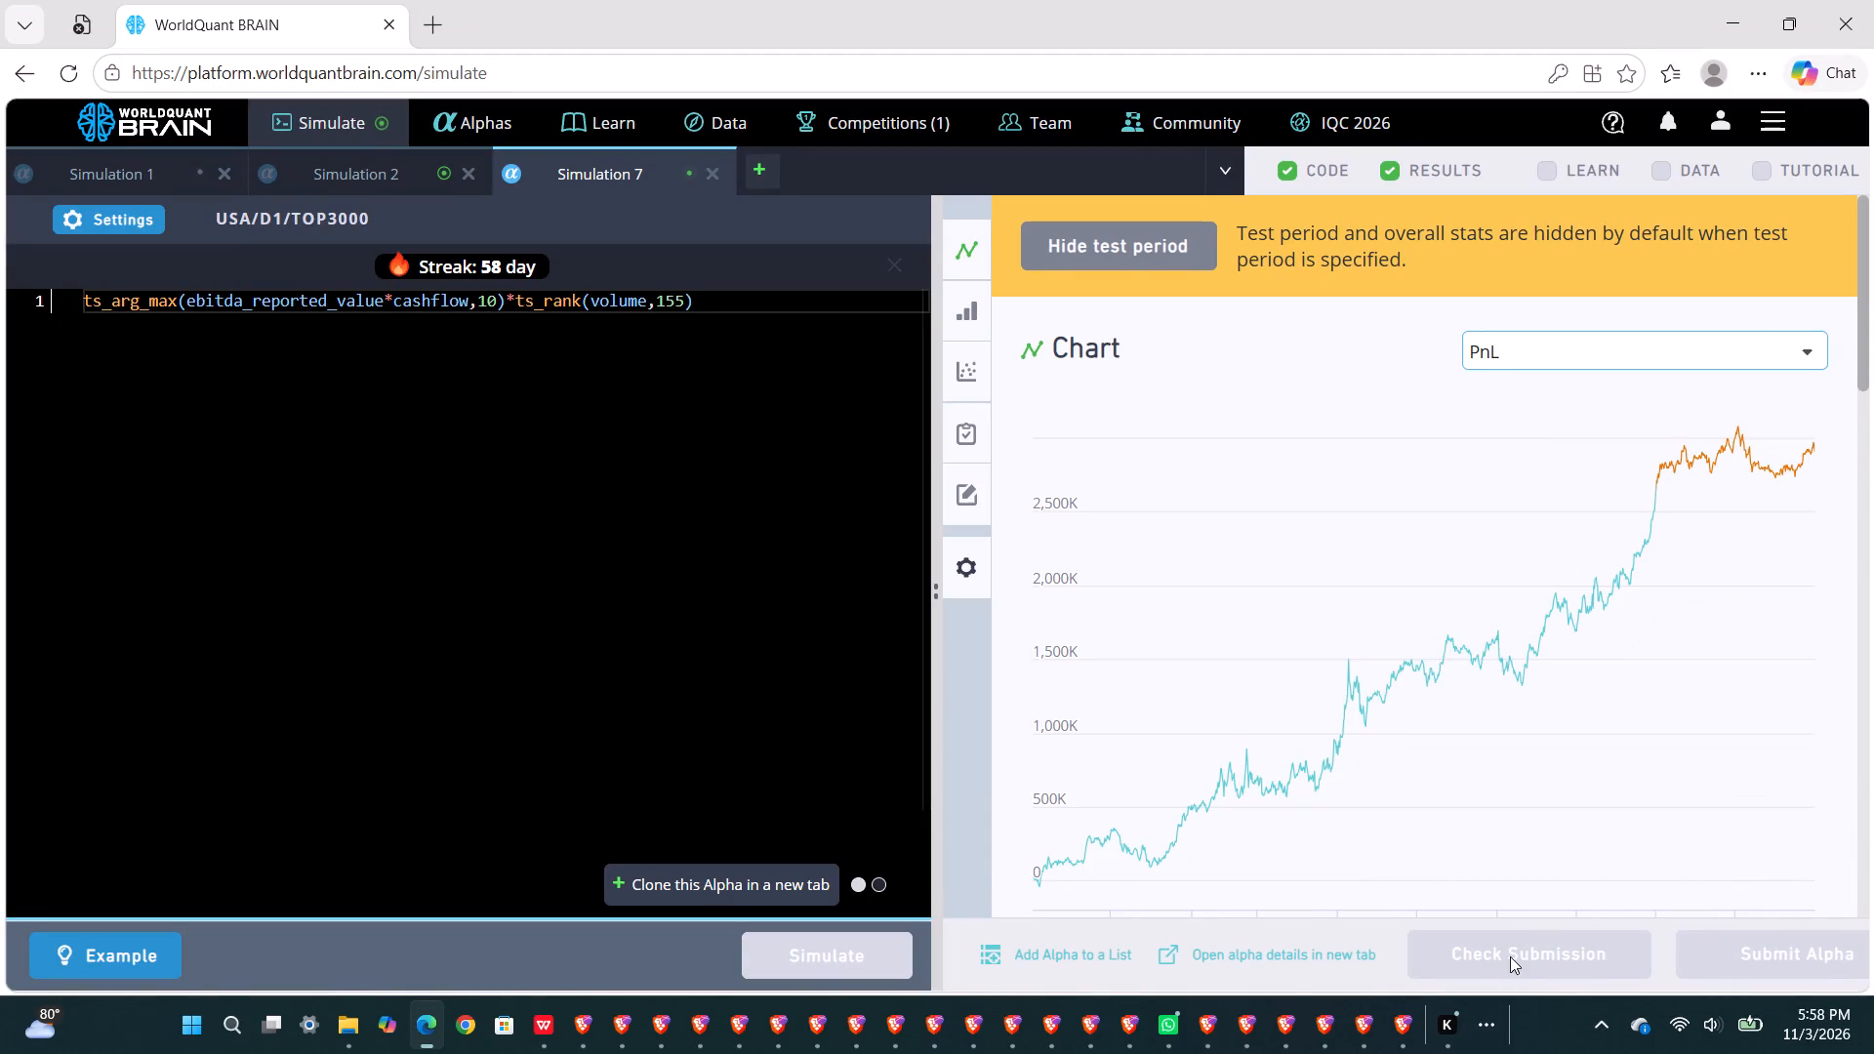
scroll(1539, 747, down, 4)
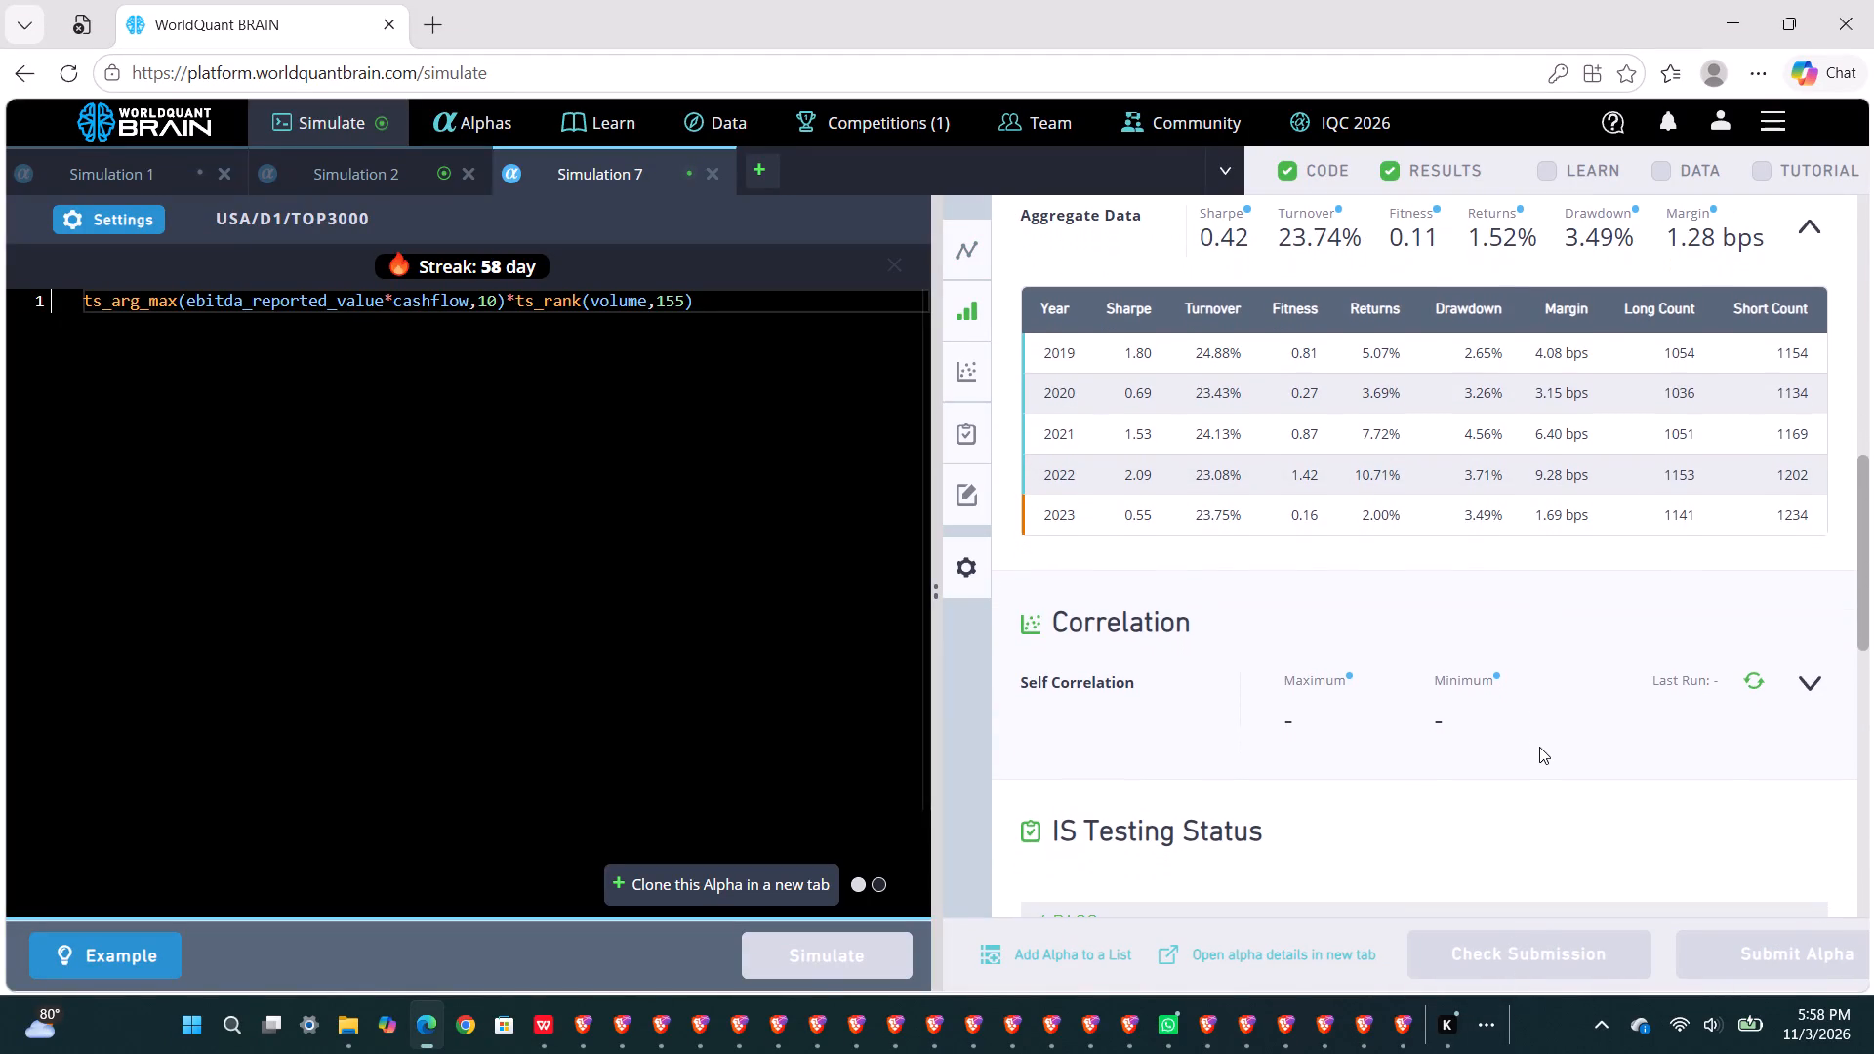